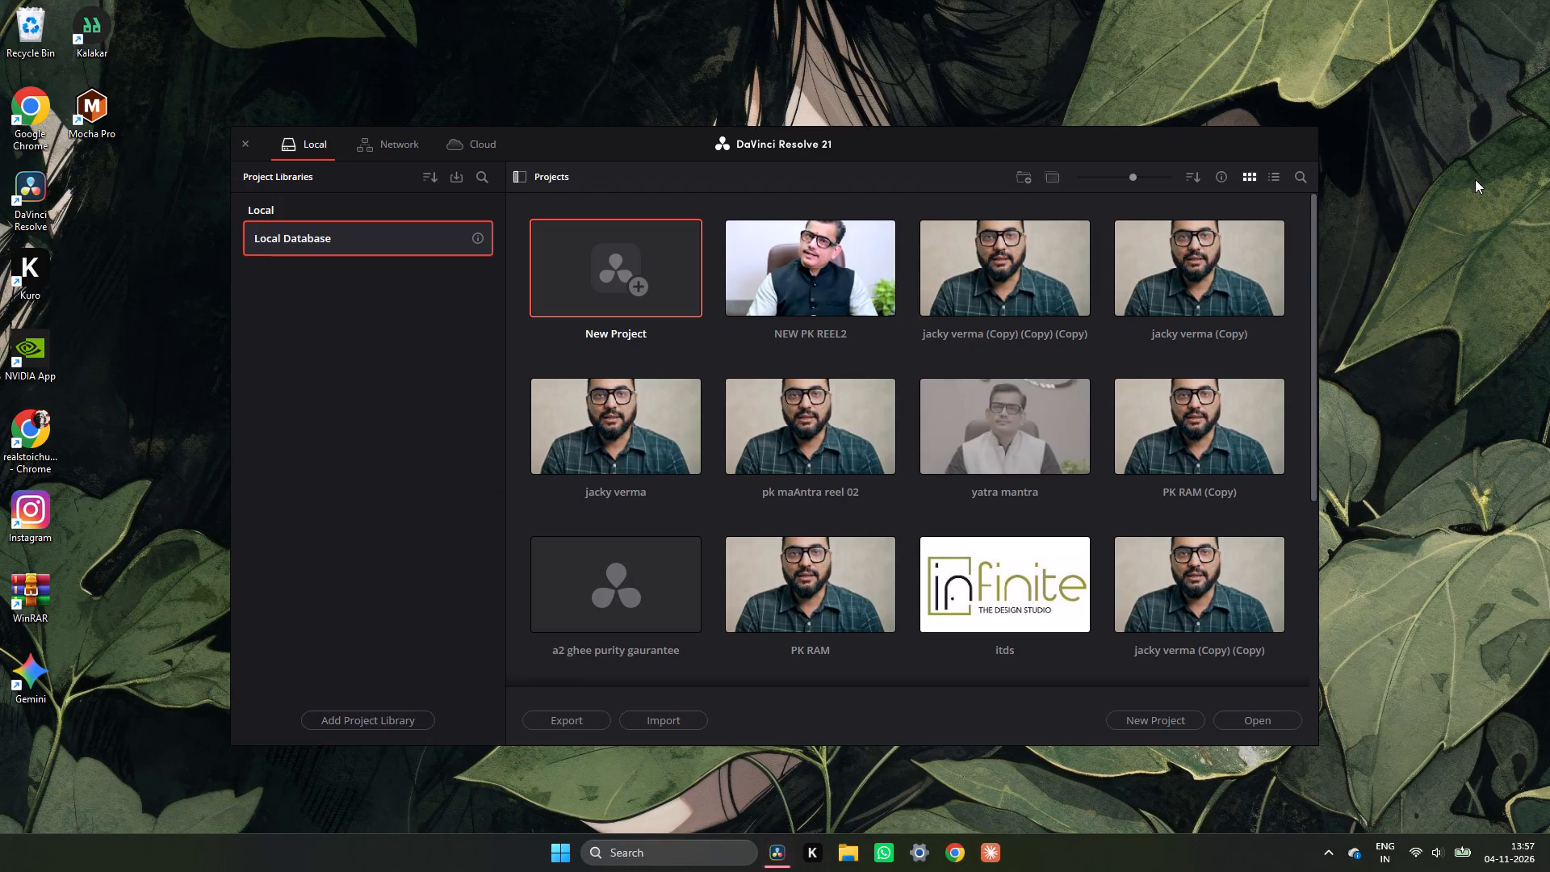
Open the project NEW PK REEL2.
double_click(835, 287)
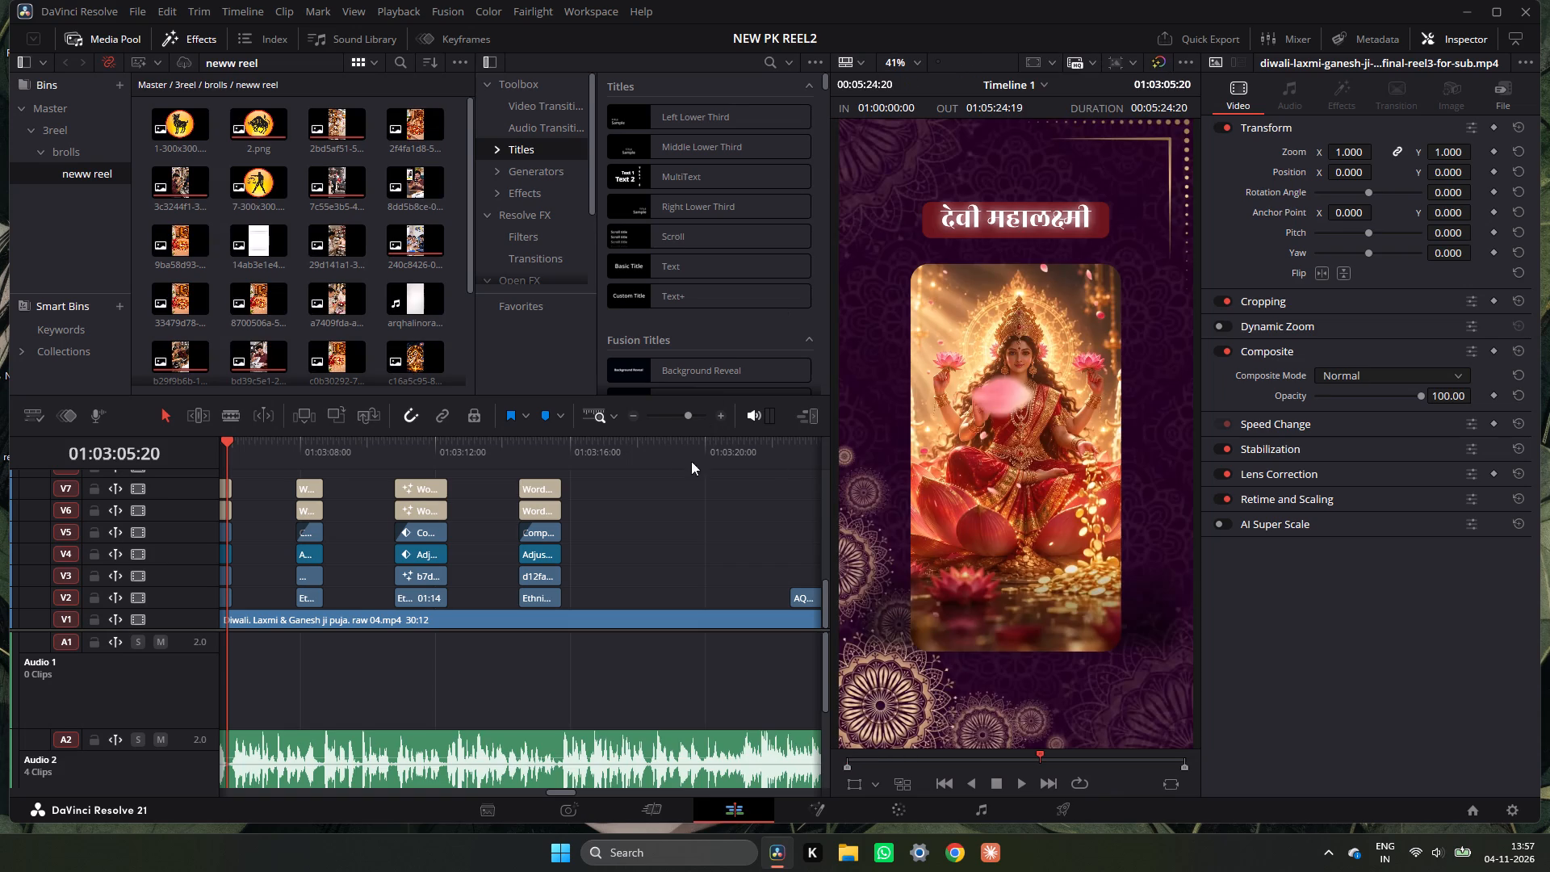
Examine Timeline 1's clips and stacked video tracks, skimming from the Diwali section back to about 01:00:21.
key("space")
key("space")
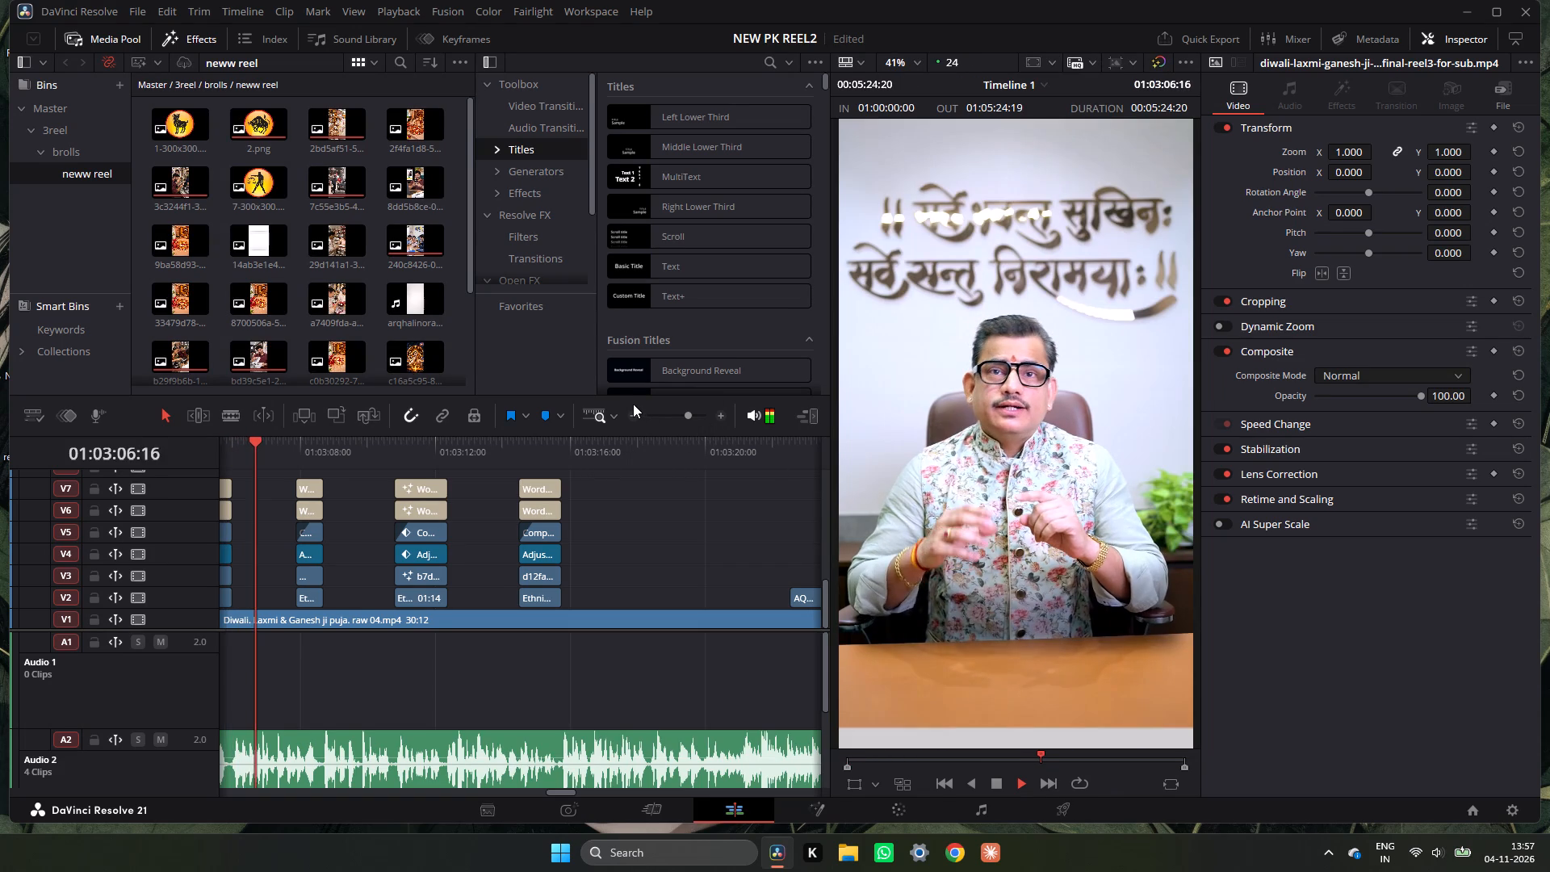
triple_click(635, 411)
left_click(635, 412)
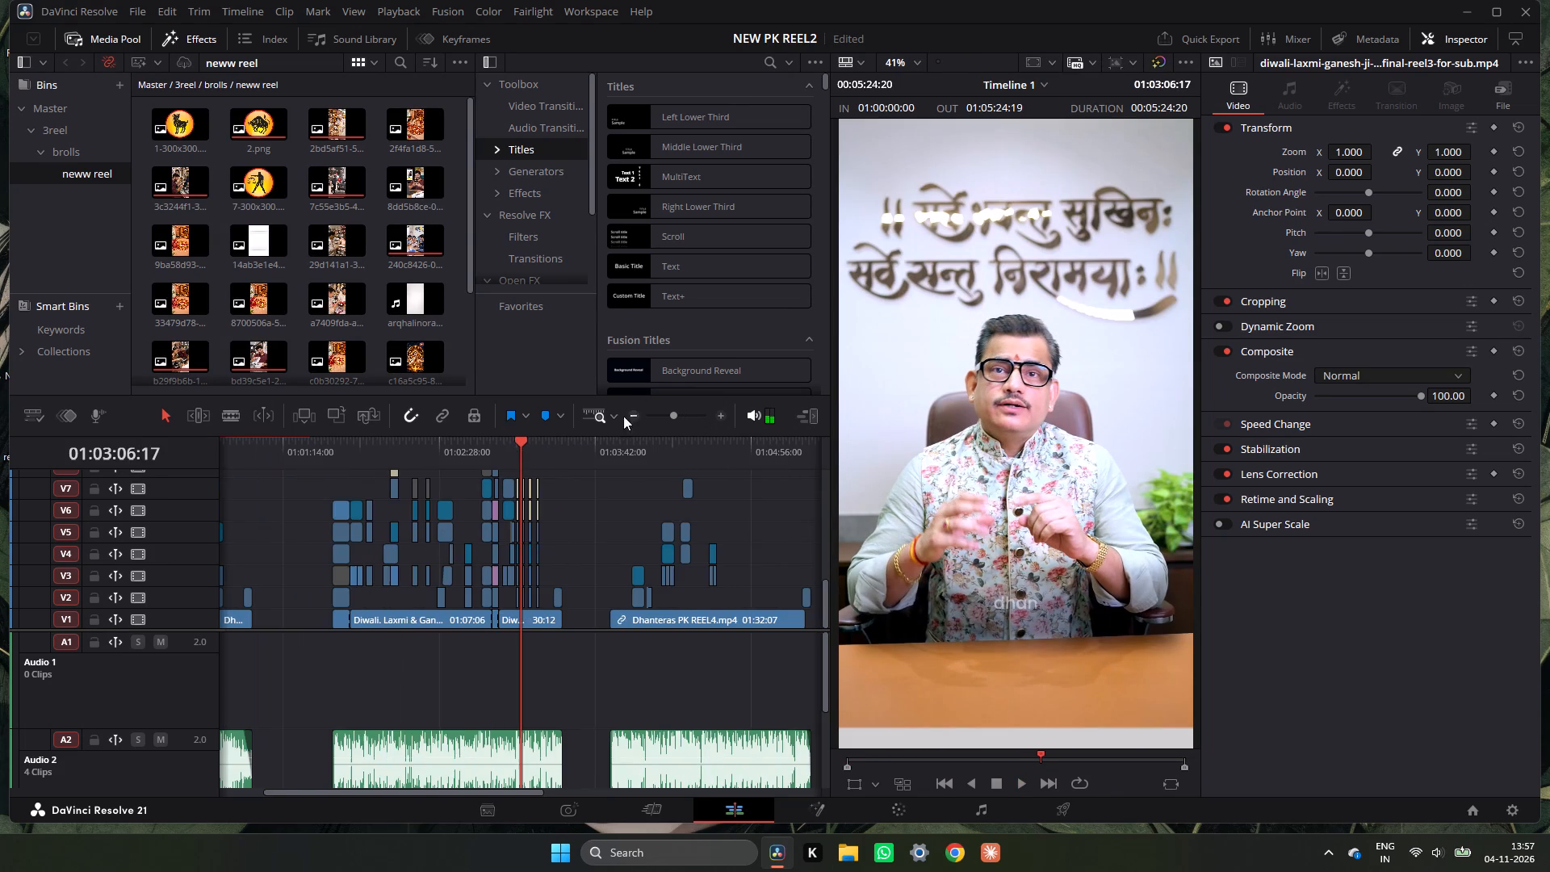
left_click_drag(514, 439, 253, 456)
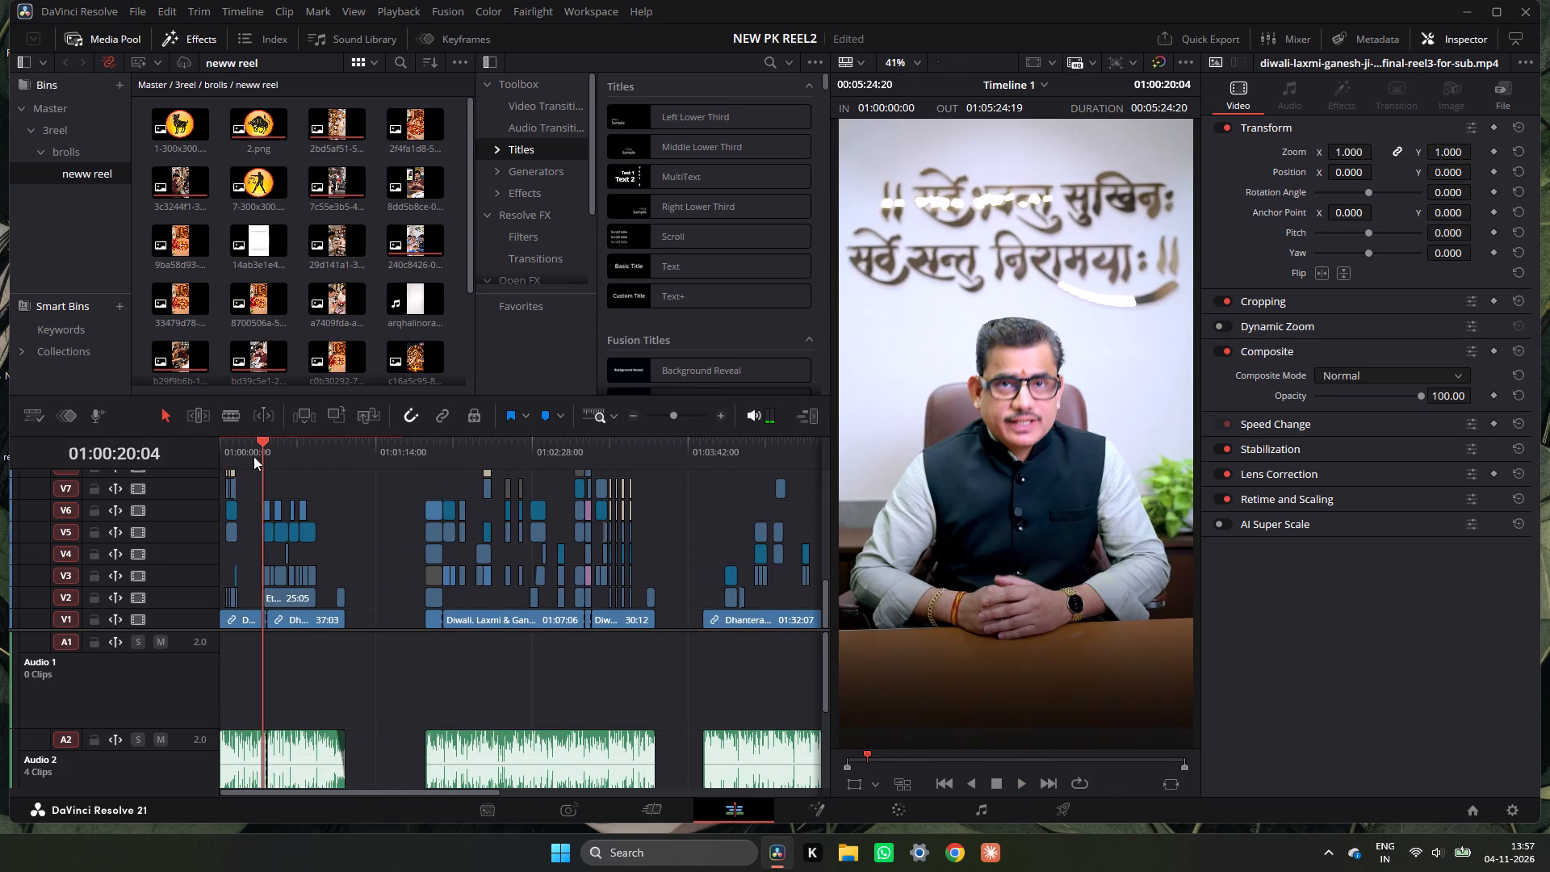
left_click_drag(253, 456, 266, 463)
scroll(297, 515, "up", 6)
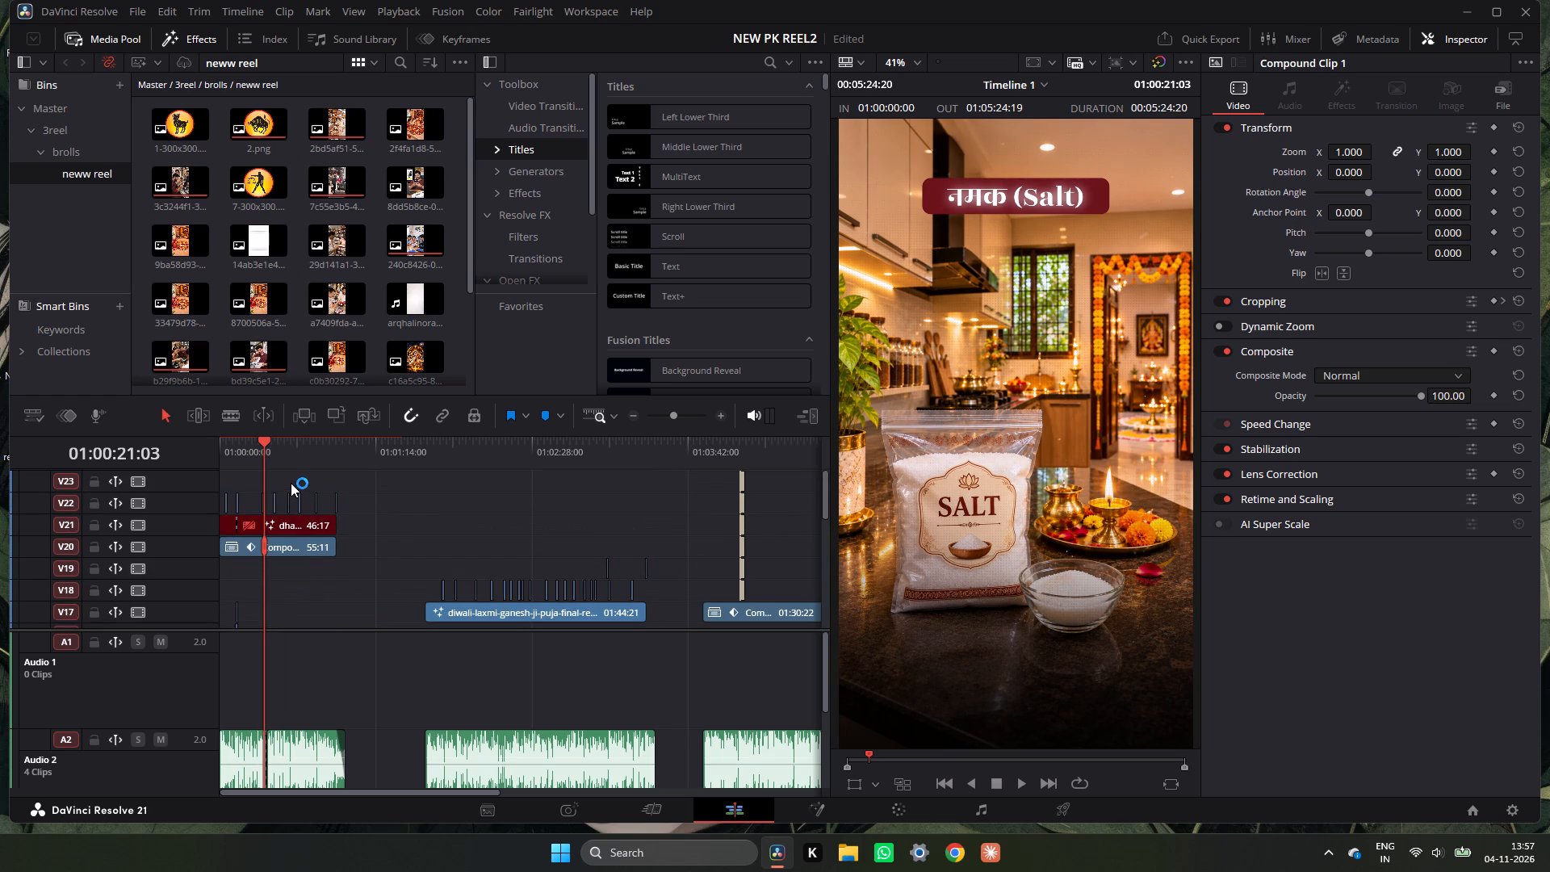
scroll(291, 483, "down", 6)
Return to the start of Timeline 1 at 01:00:00:00 and play its opening seconds up to the broom shot.
left_click_drag(256, 452, 221, 452)
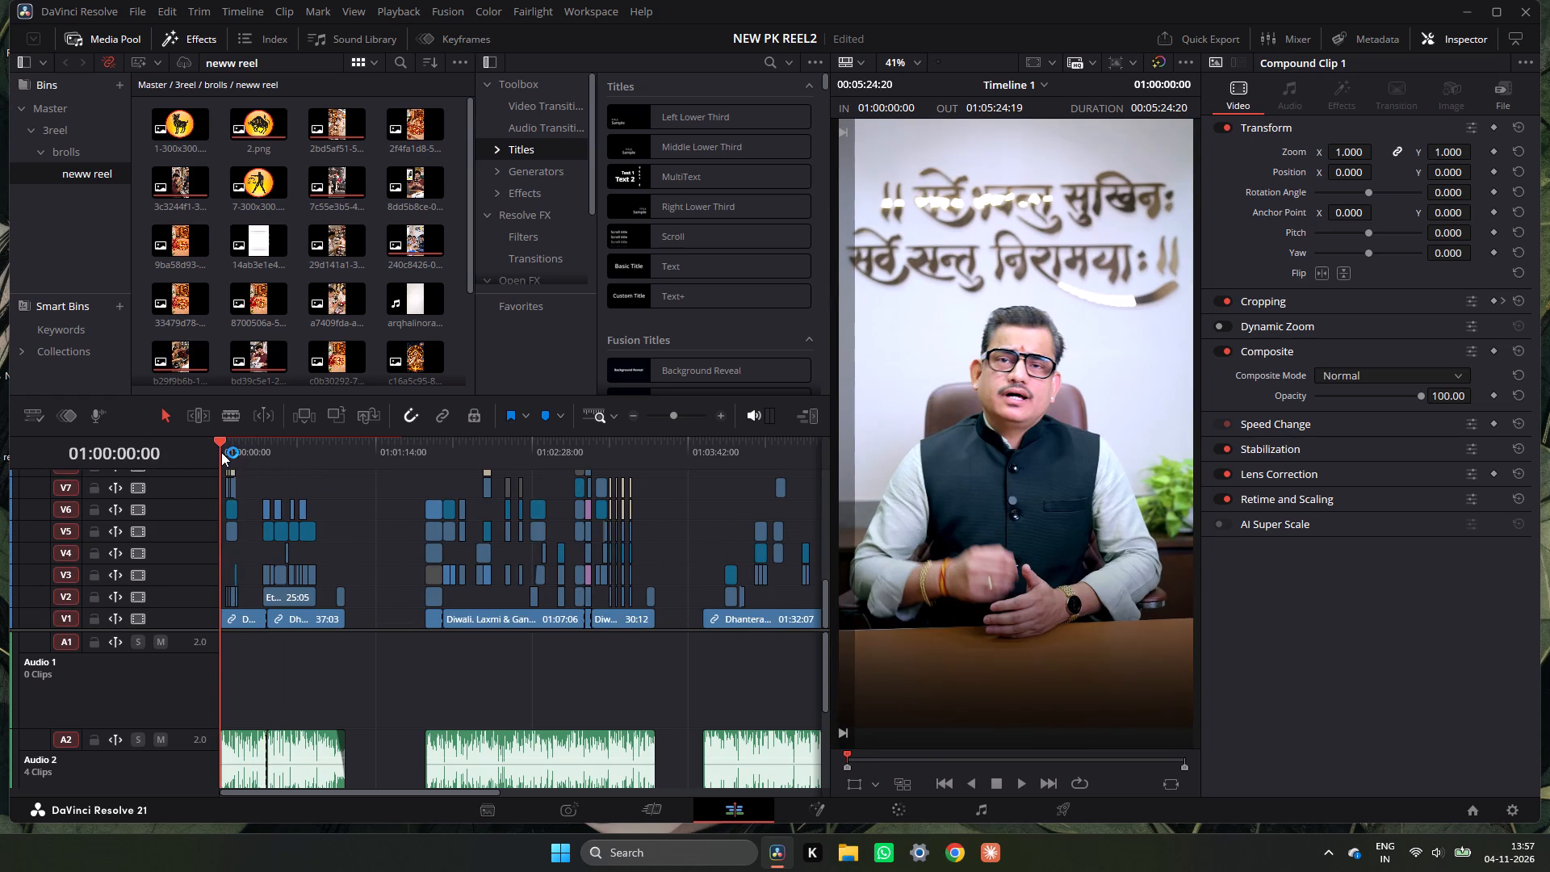
left_click_drag(221, 452, 222, 467)
key("space")
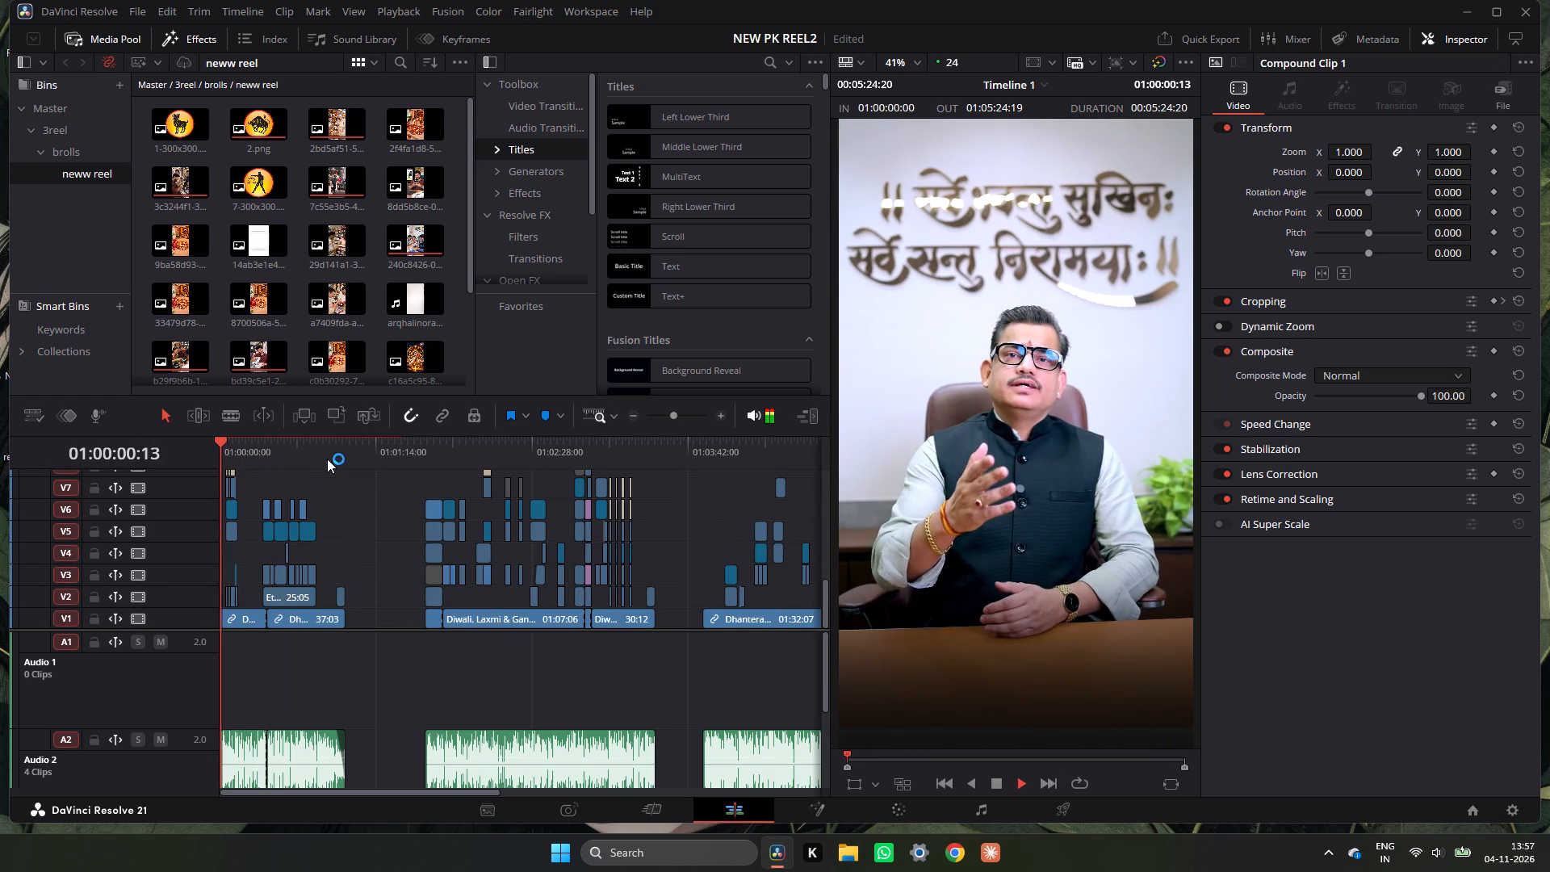
left_click(227, 447)
key("space")
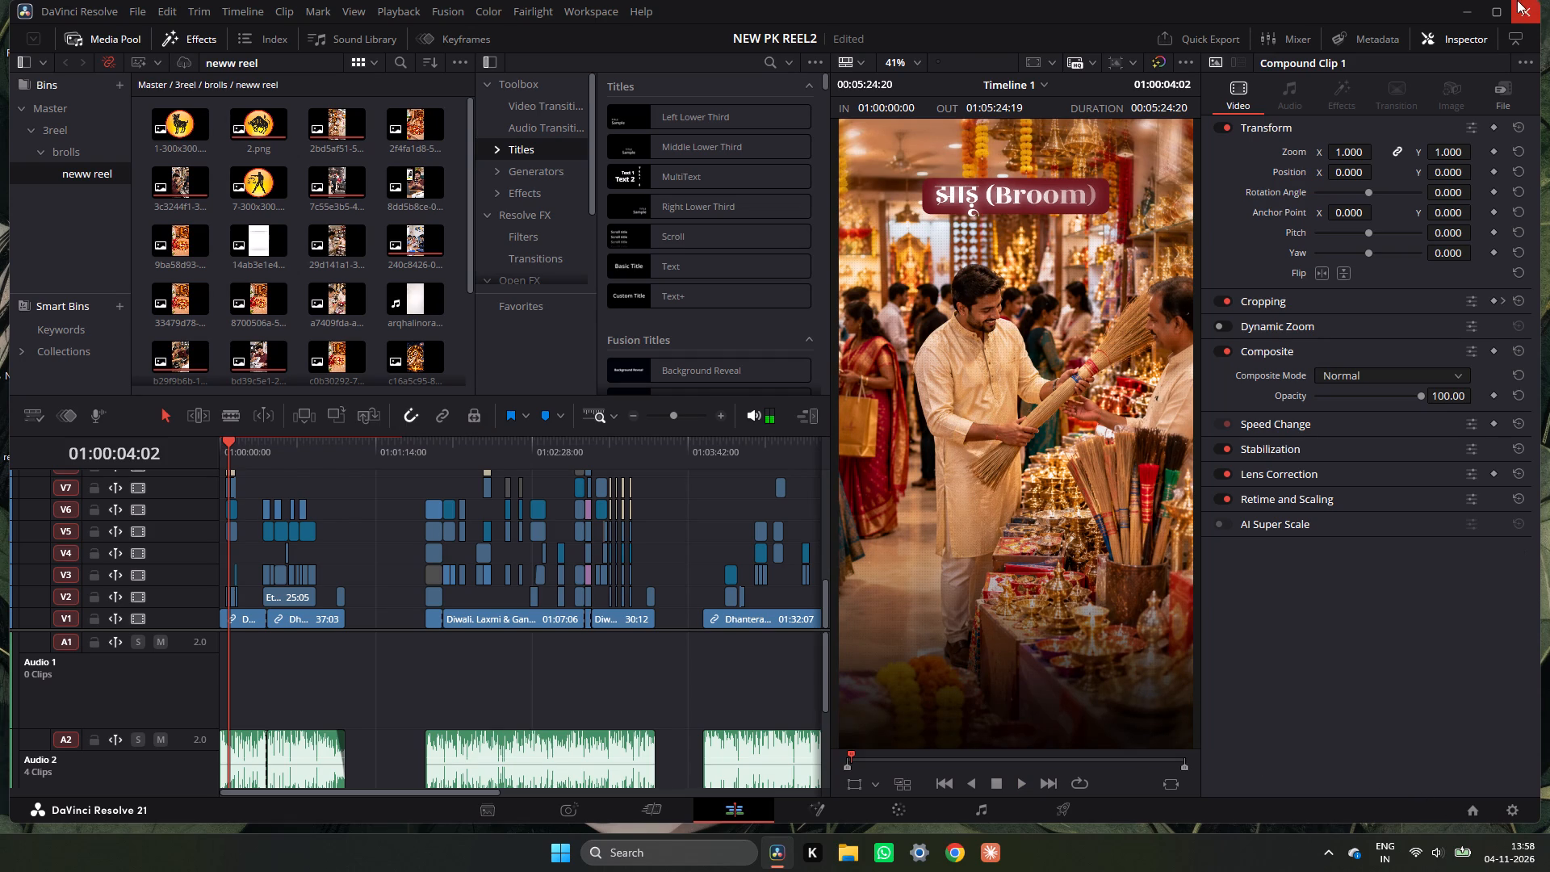
Maximize the editor window to fill the screen.
left_click(1498, 10)
Switch to the Kuro app.
left_click(821, 871)
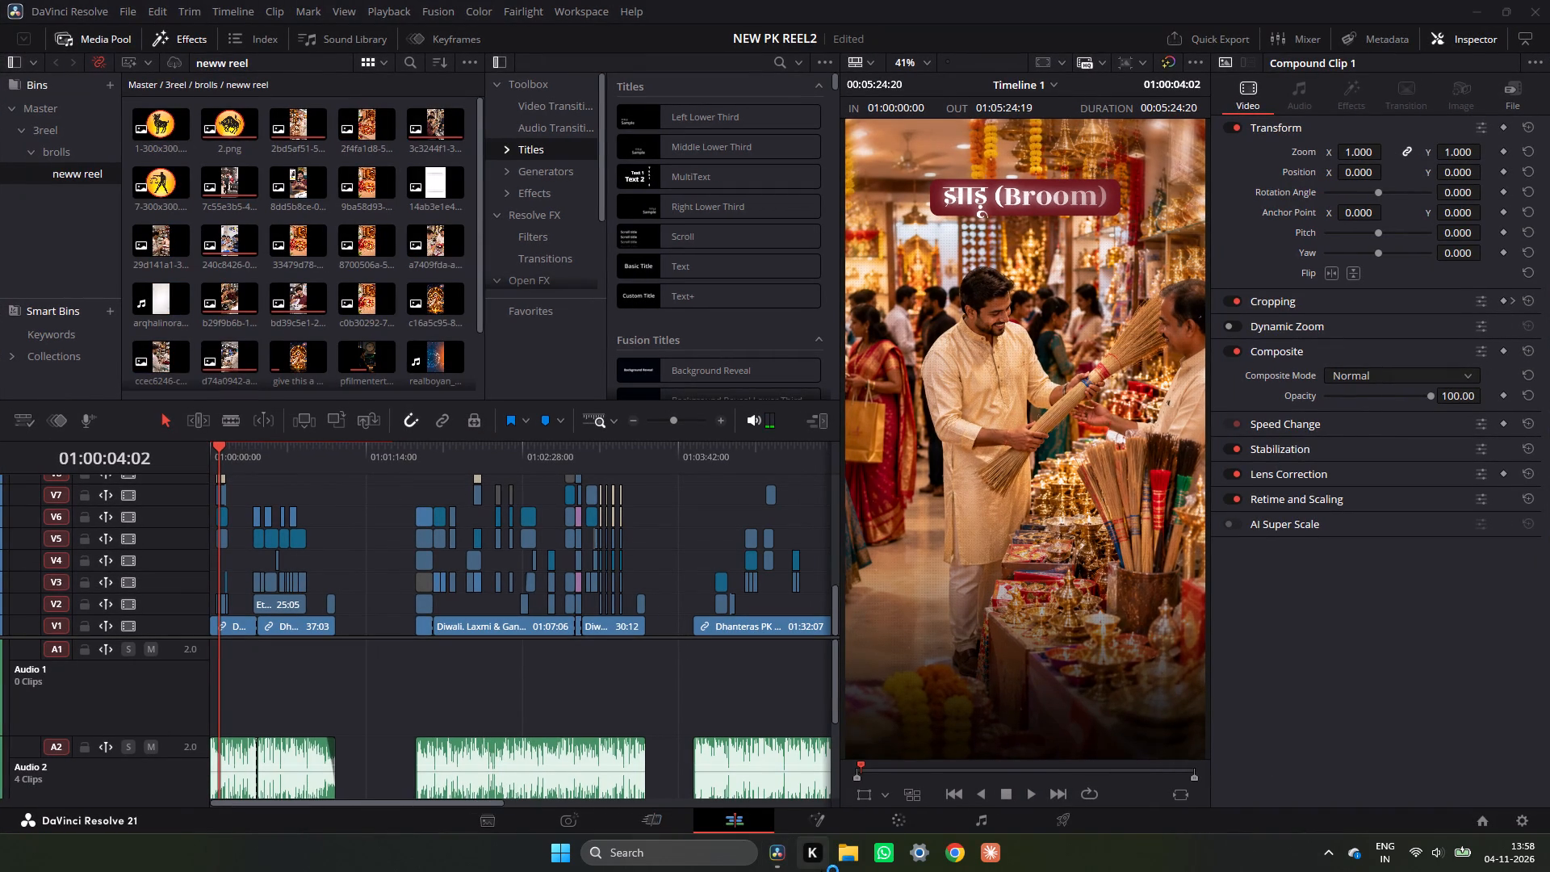
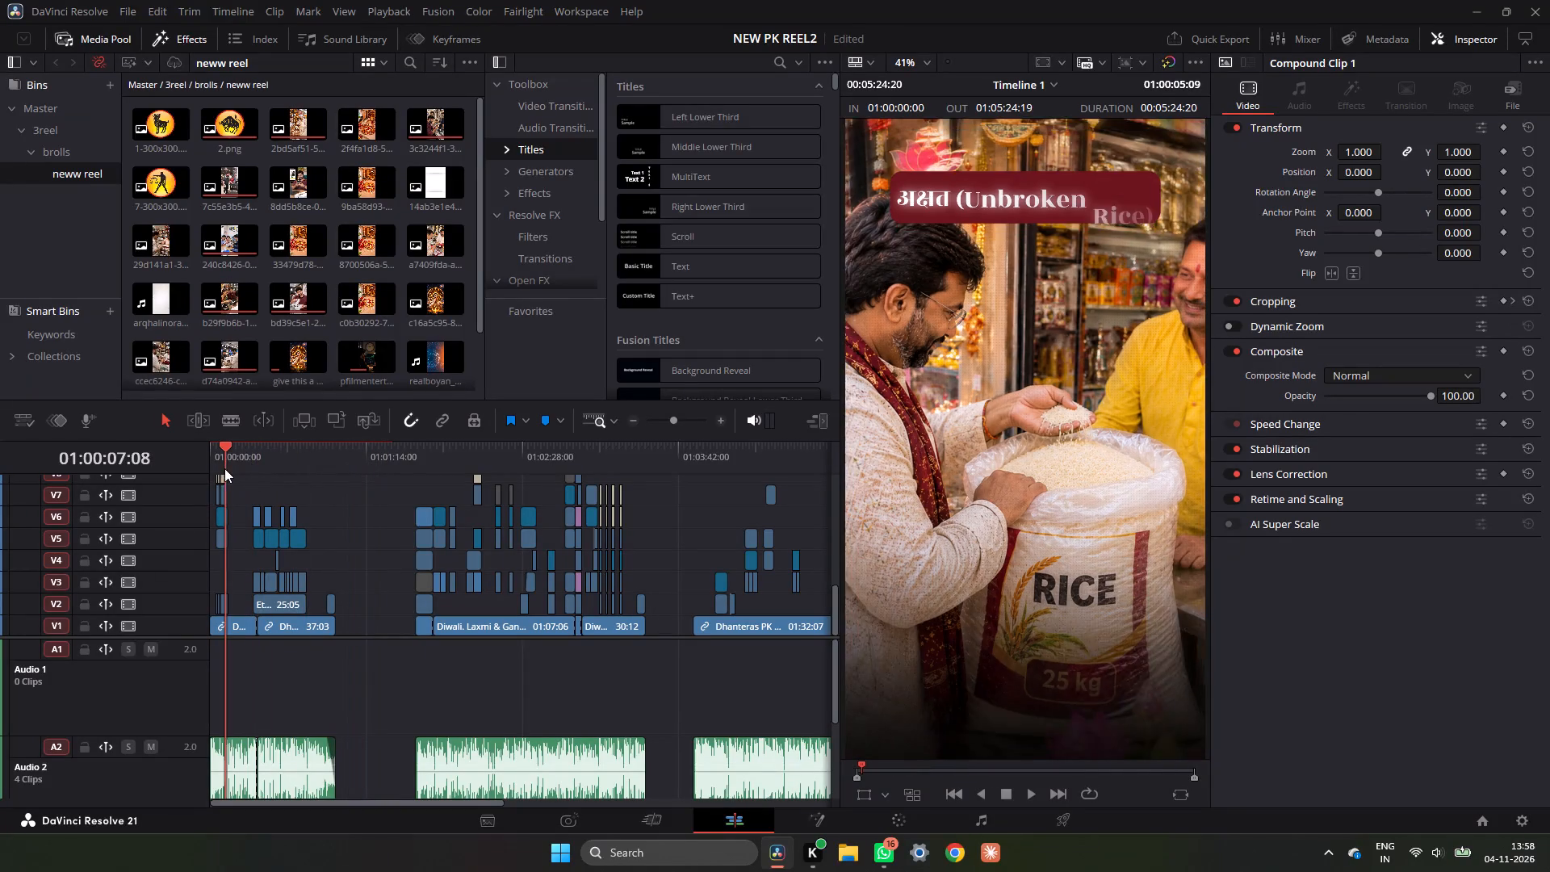
Open the pk maAntra reel 02 project and skim its timeline from about 01:03:11 back to about 01:01:16.
left_click(1491, 817)
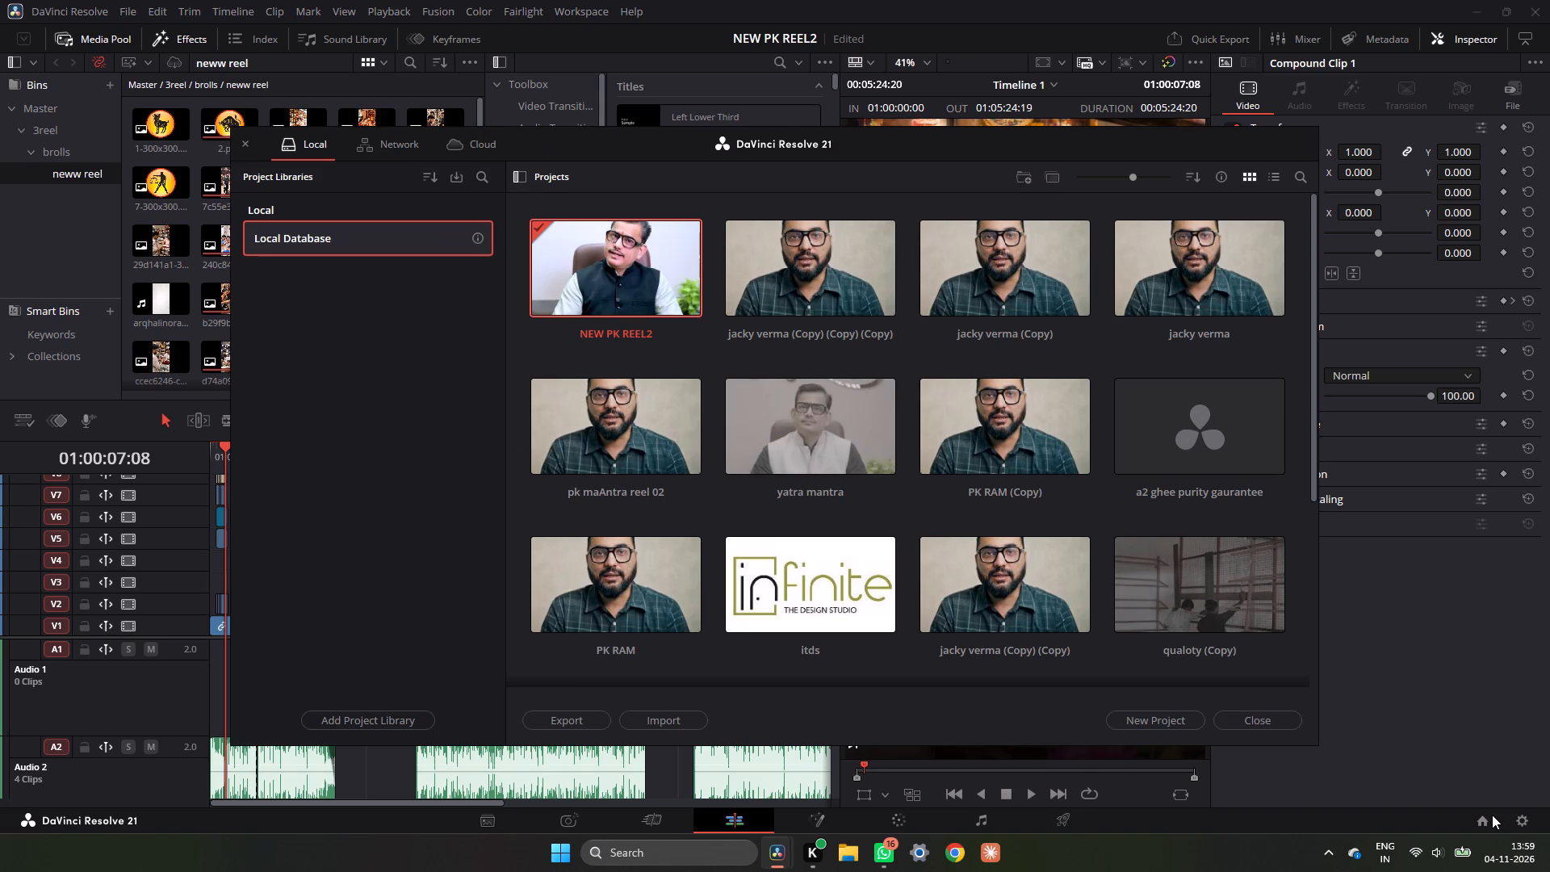
double_click(636, 459)
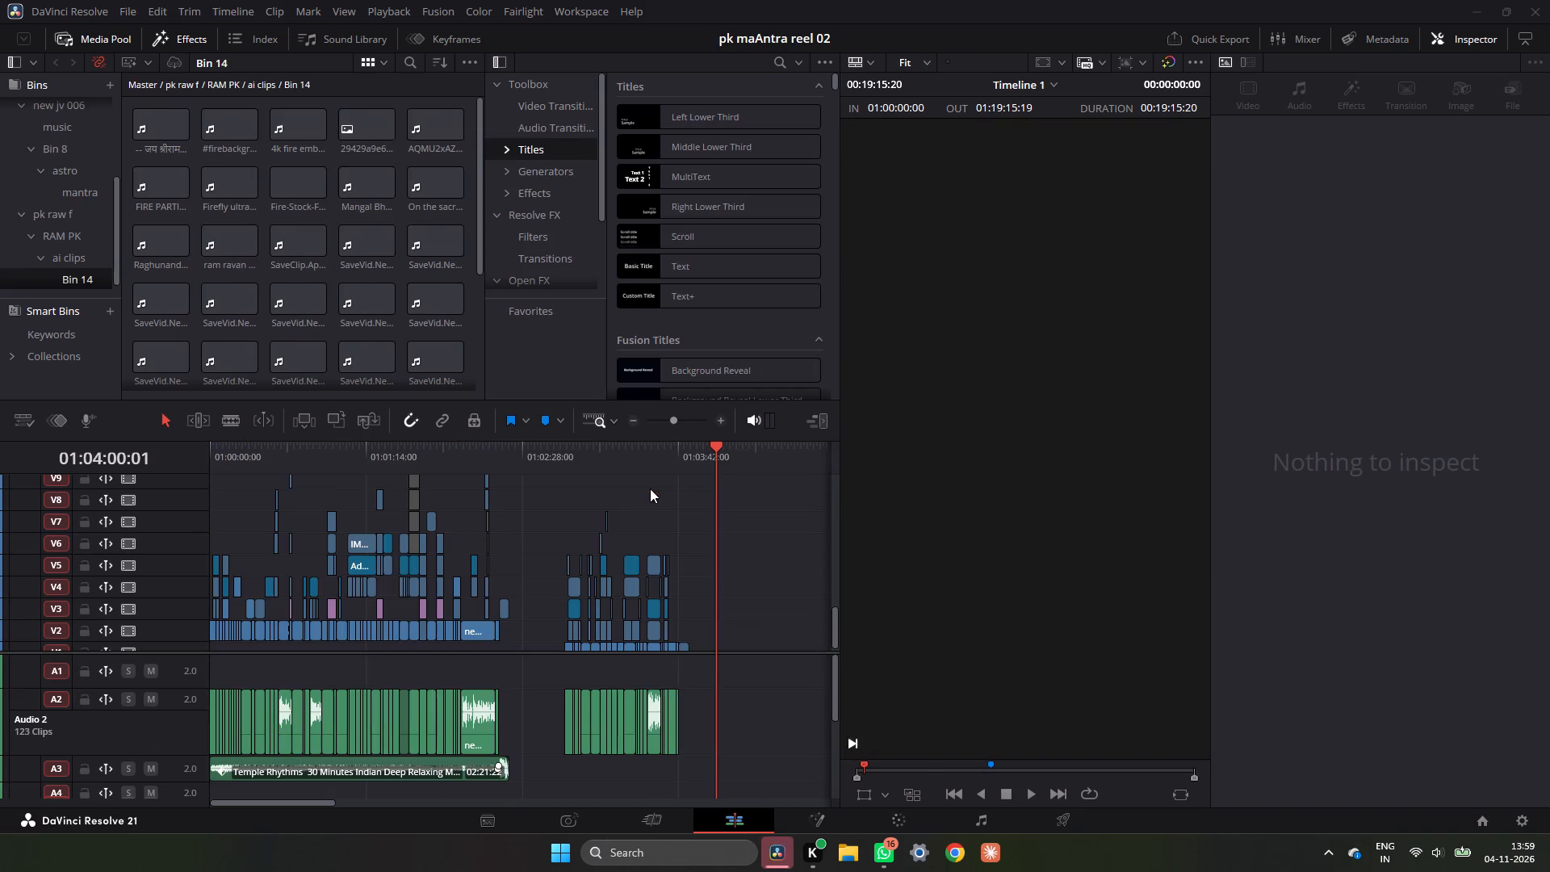
left_click_drag(544, 466, 620, 478)
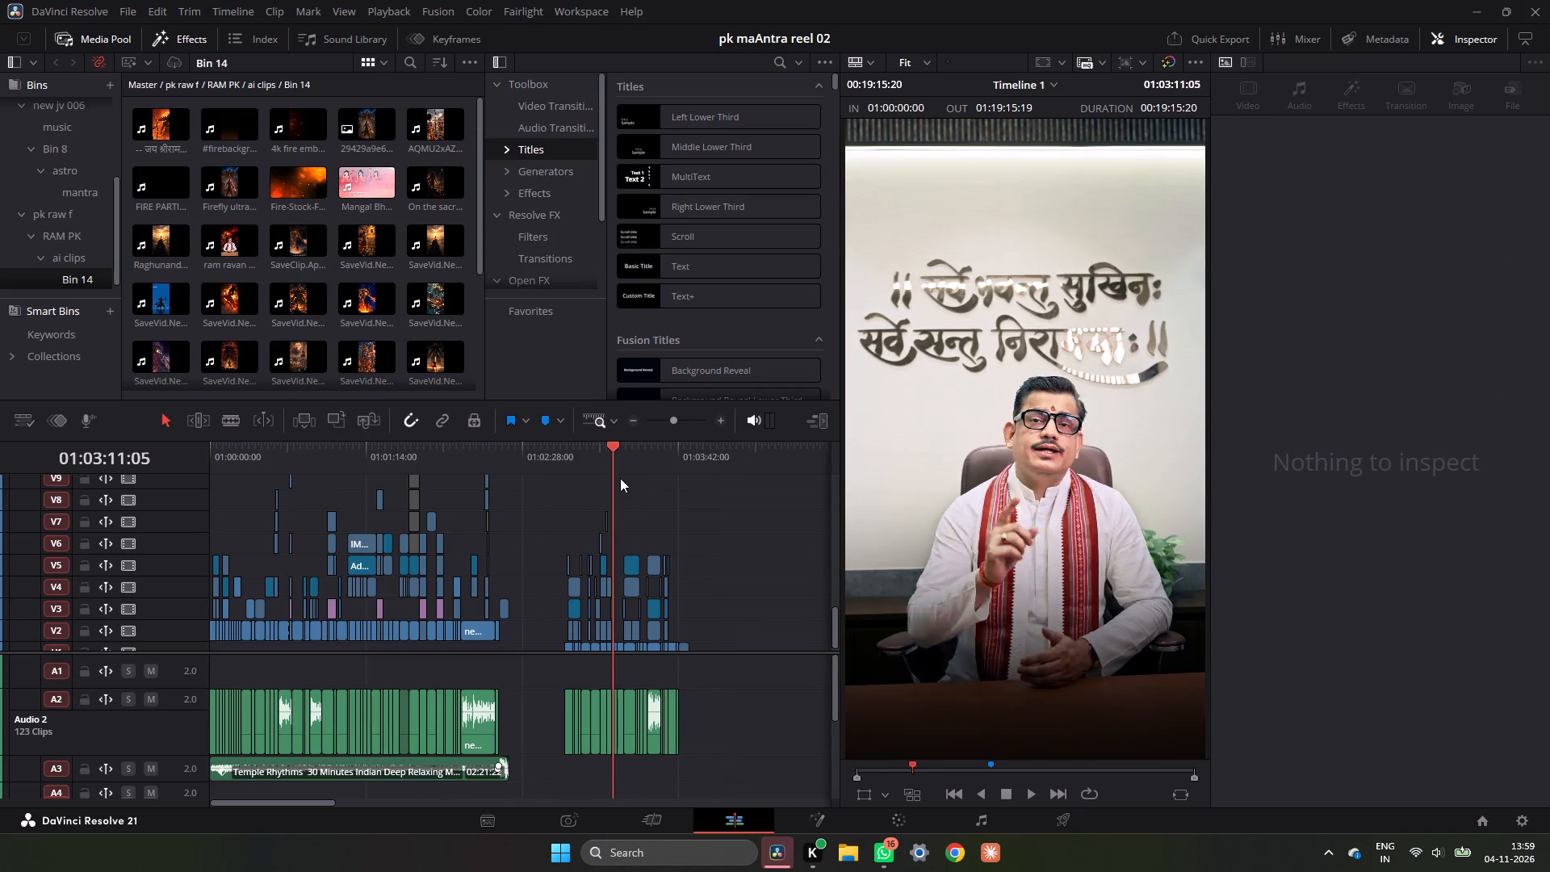
left_click_drag(620, 478, 469, 495)
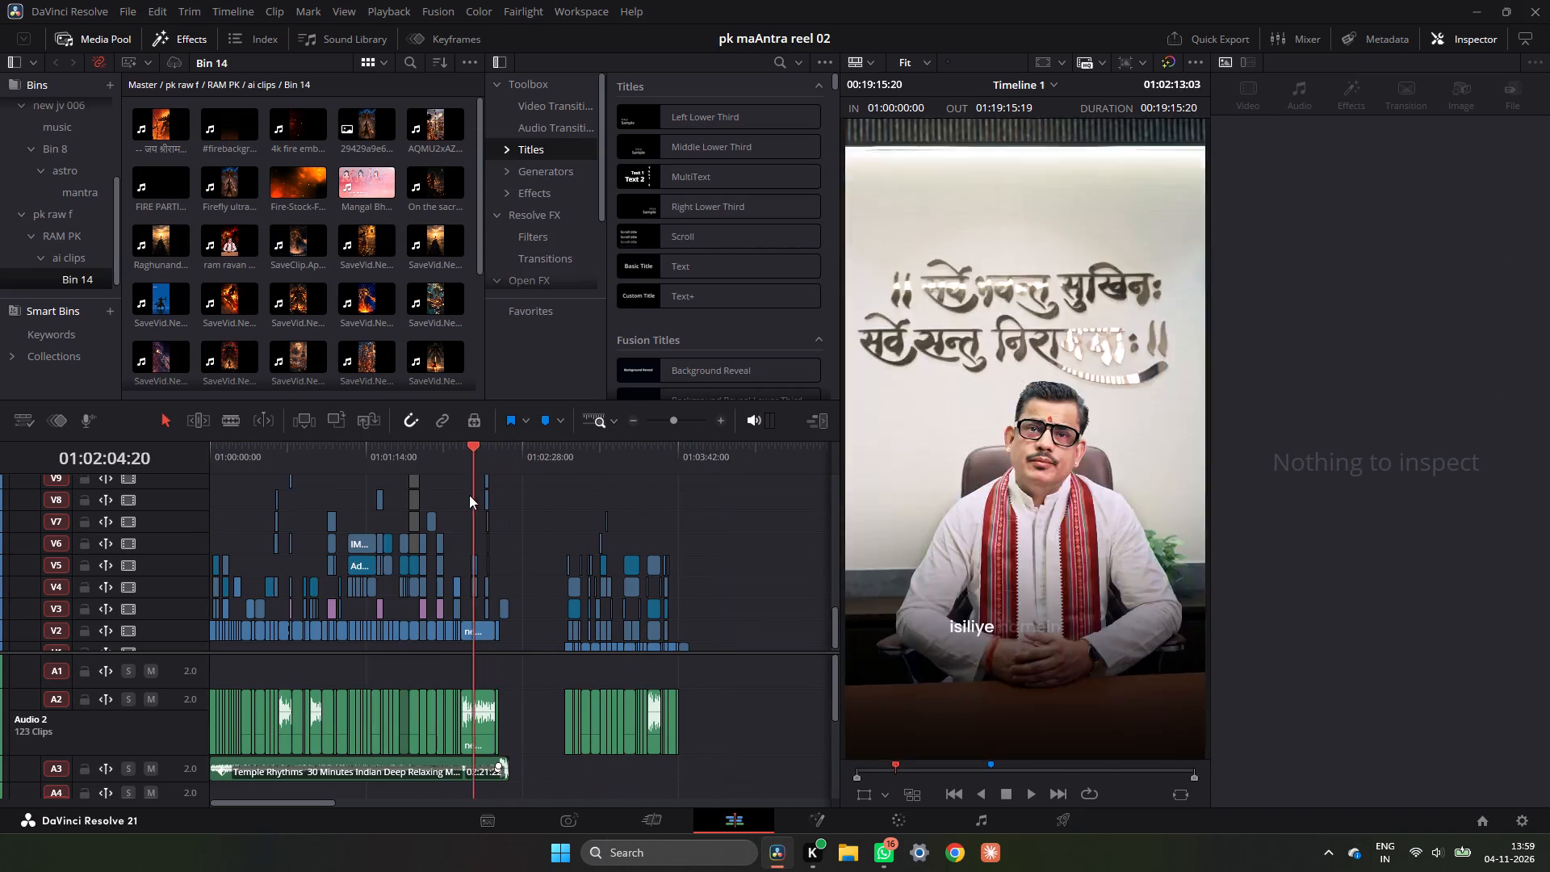
left_click_drag(469, 495, 374, 497)
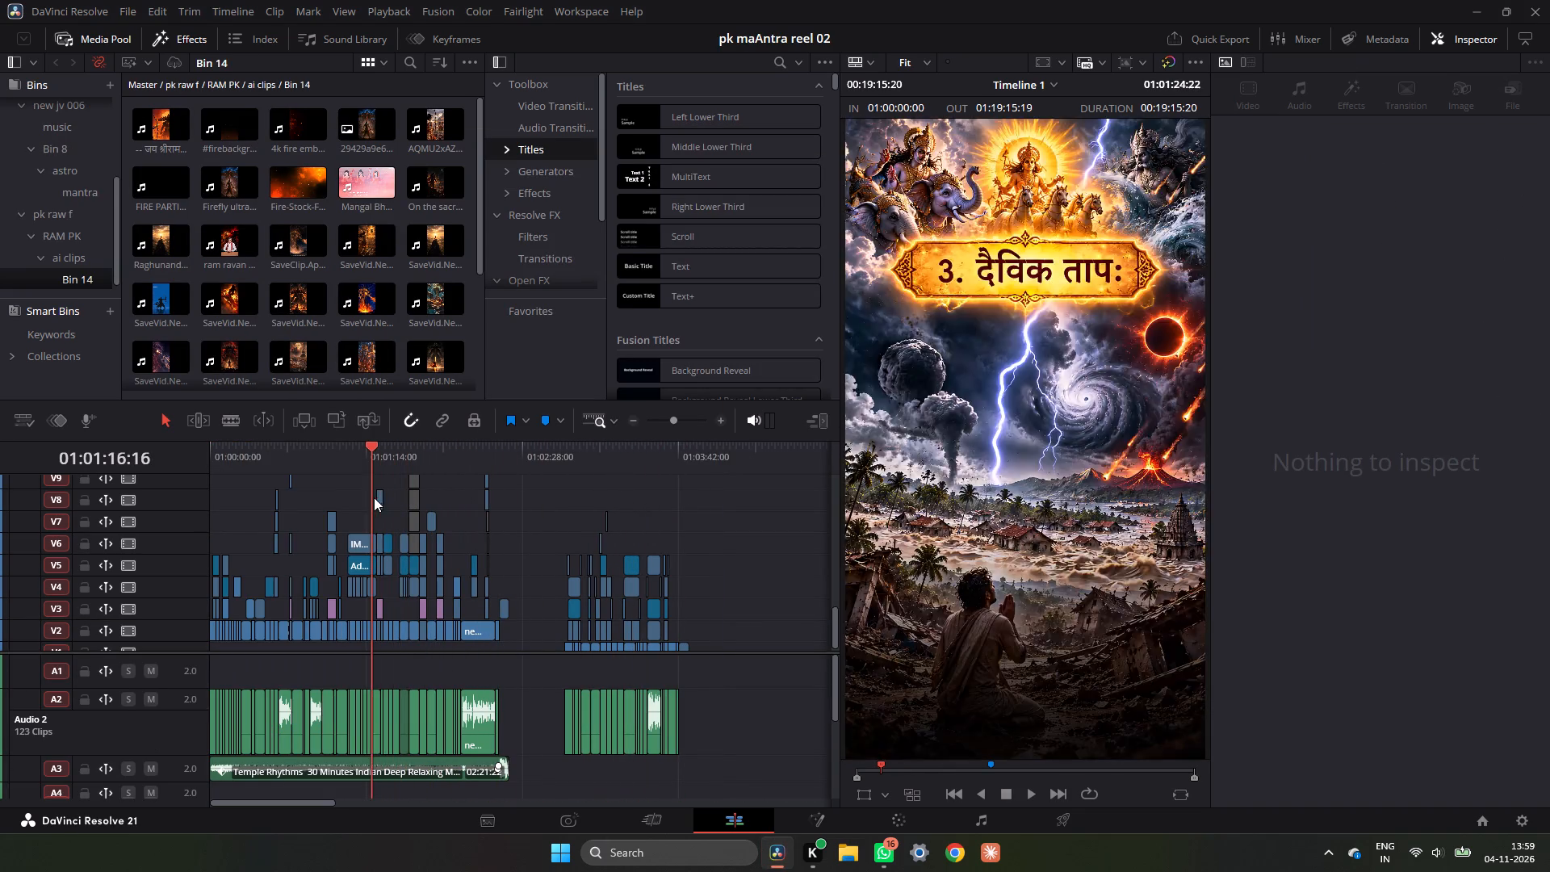
left_click_drag(374, 497, 373, 498)
Switch back to the NEW PK REEL2 project.
left_click(1487, 818)
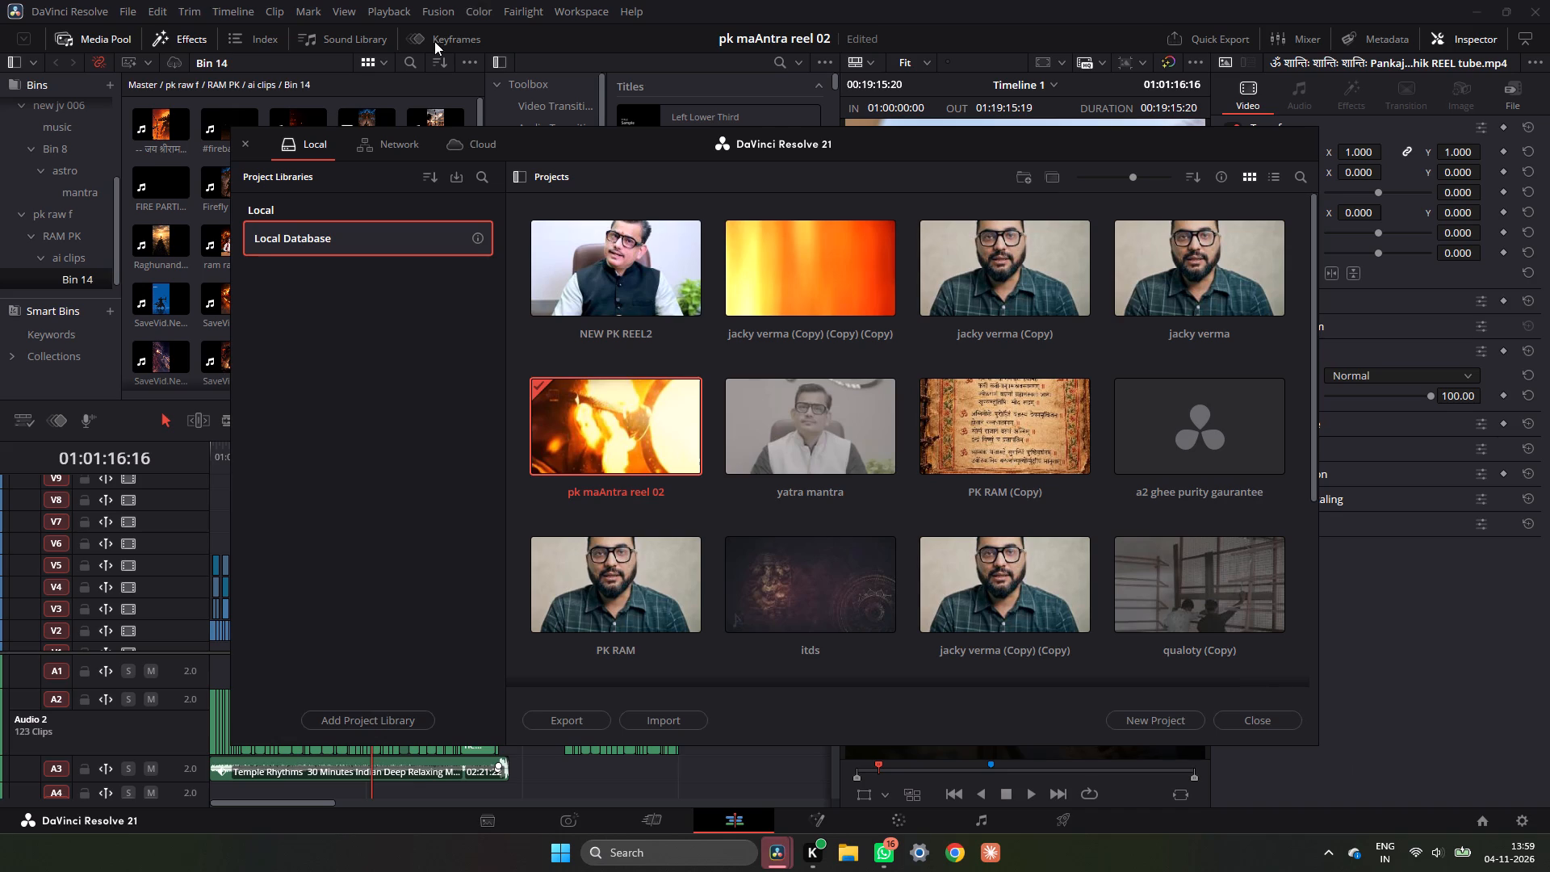
double_click(597, 258)
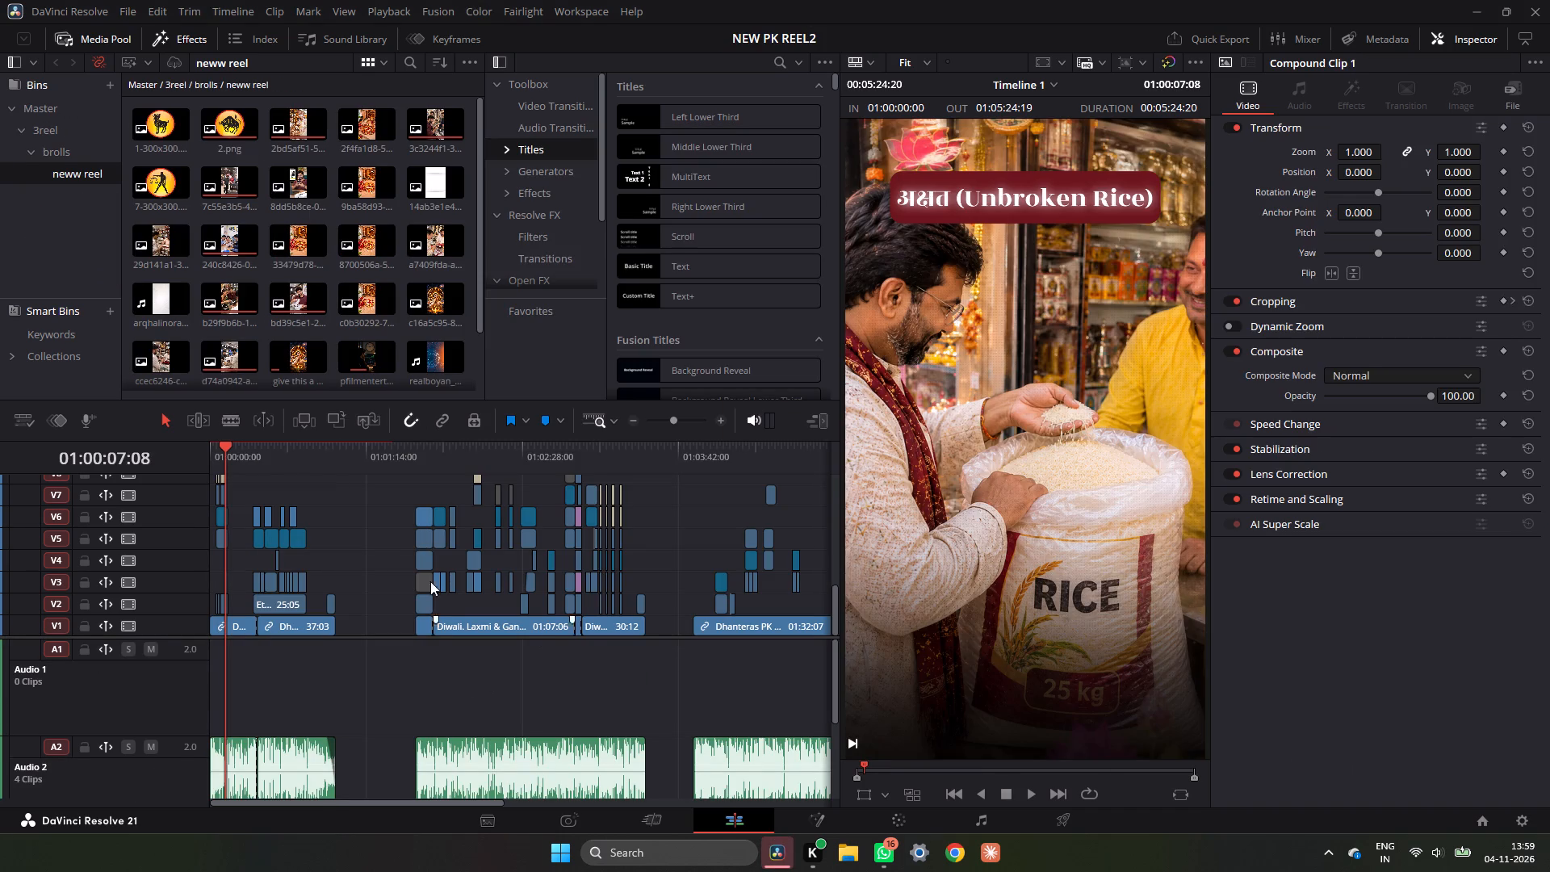
Find the भगवान गणेश title in the Diwali section at about 01:02:06 and copy its stacked clips on V7 to V9.
left_click_drag(583, 459, 480, 463)
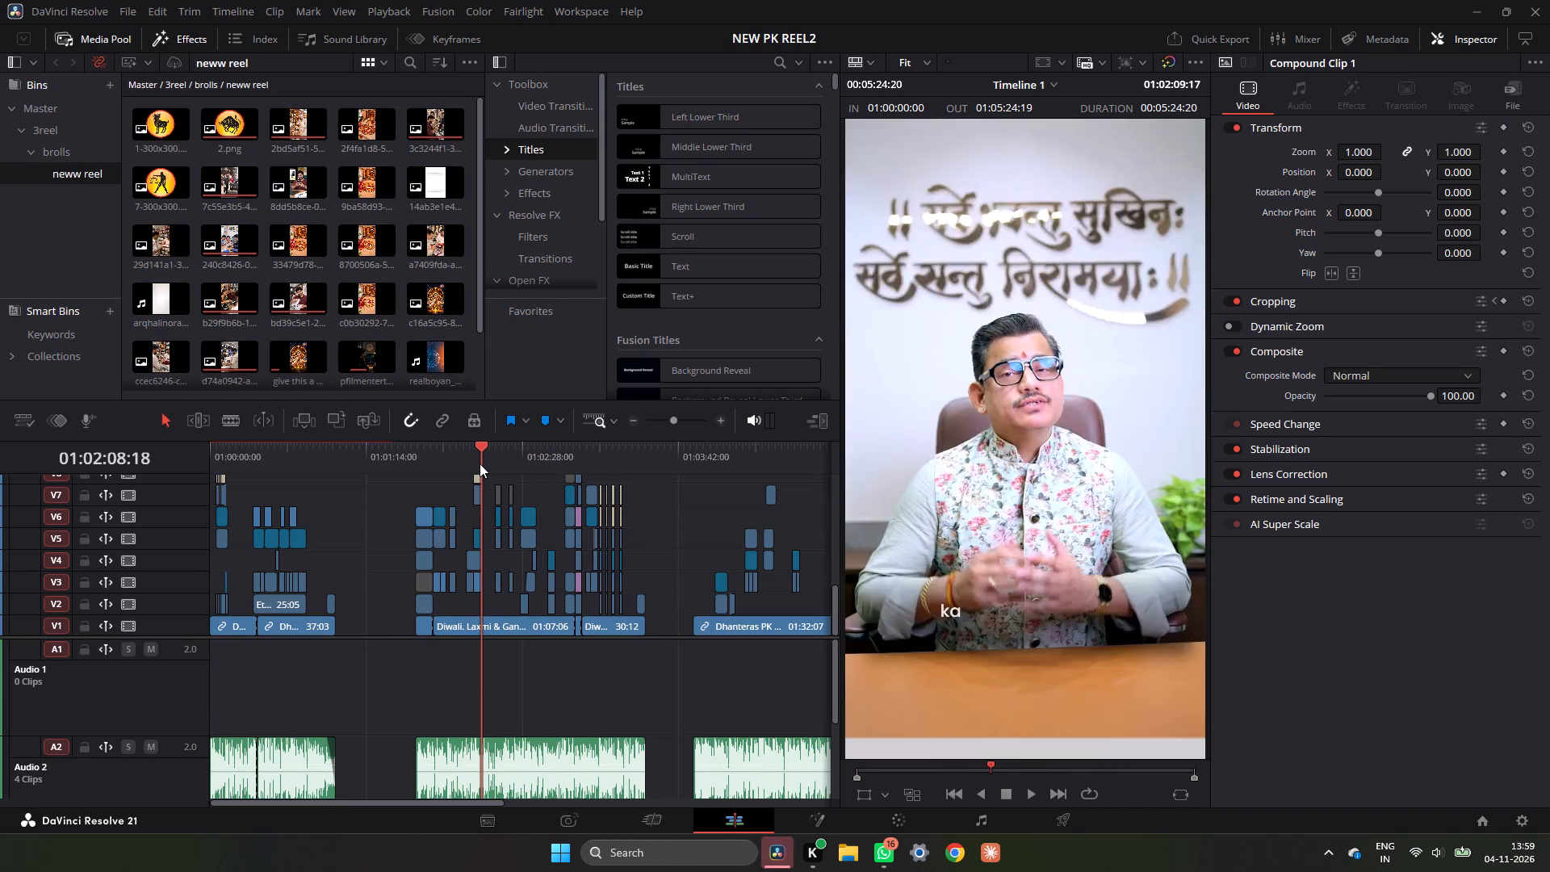
left_click_drag(480, 463, 551, 472)
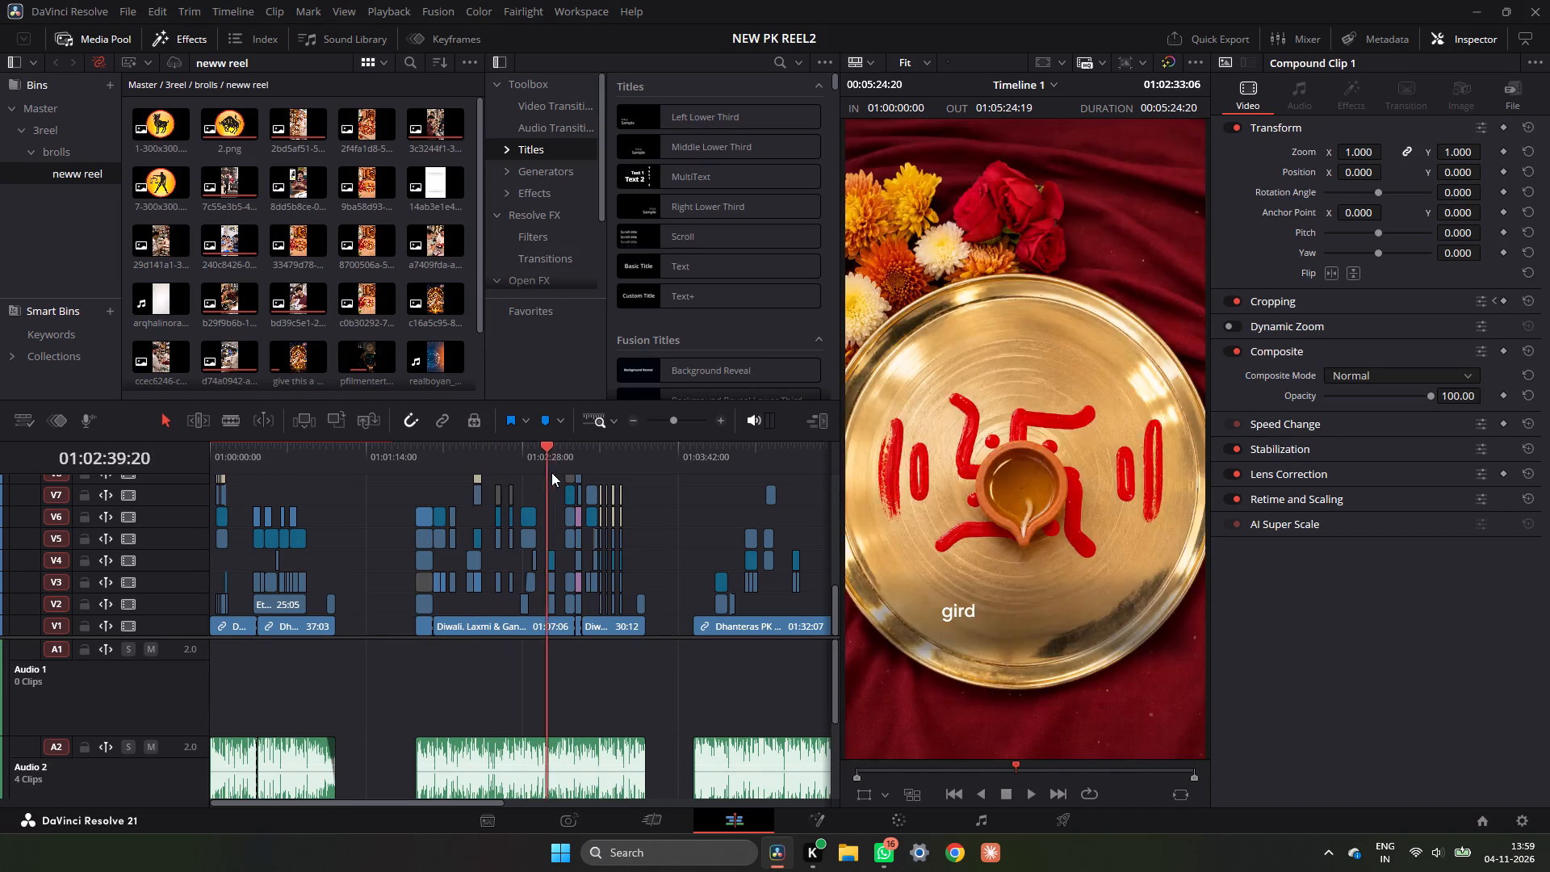
left_click_drag(551, 472, 617, 479)
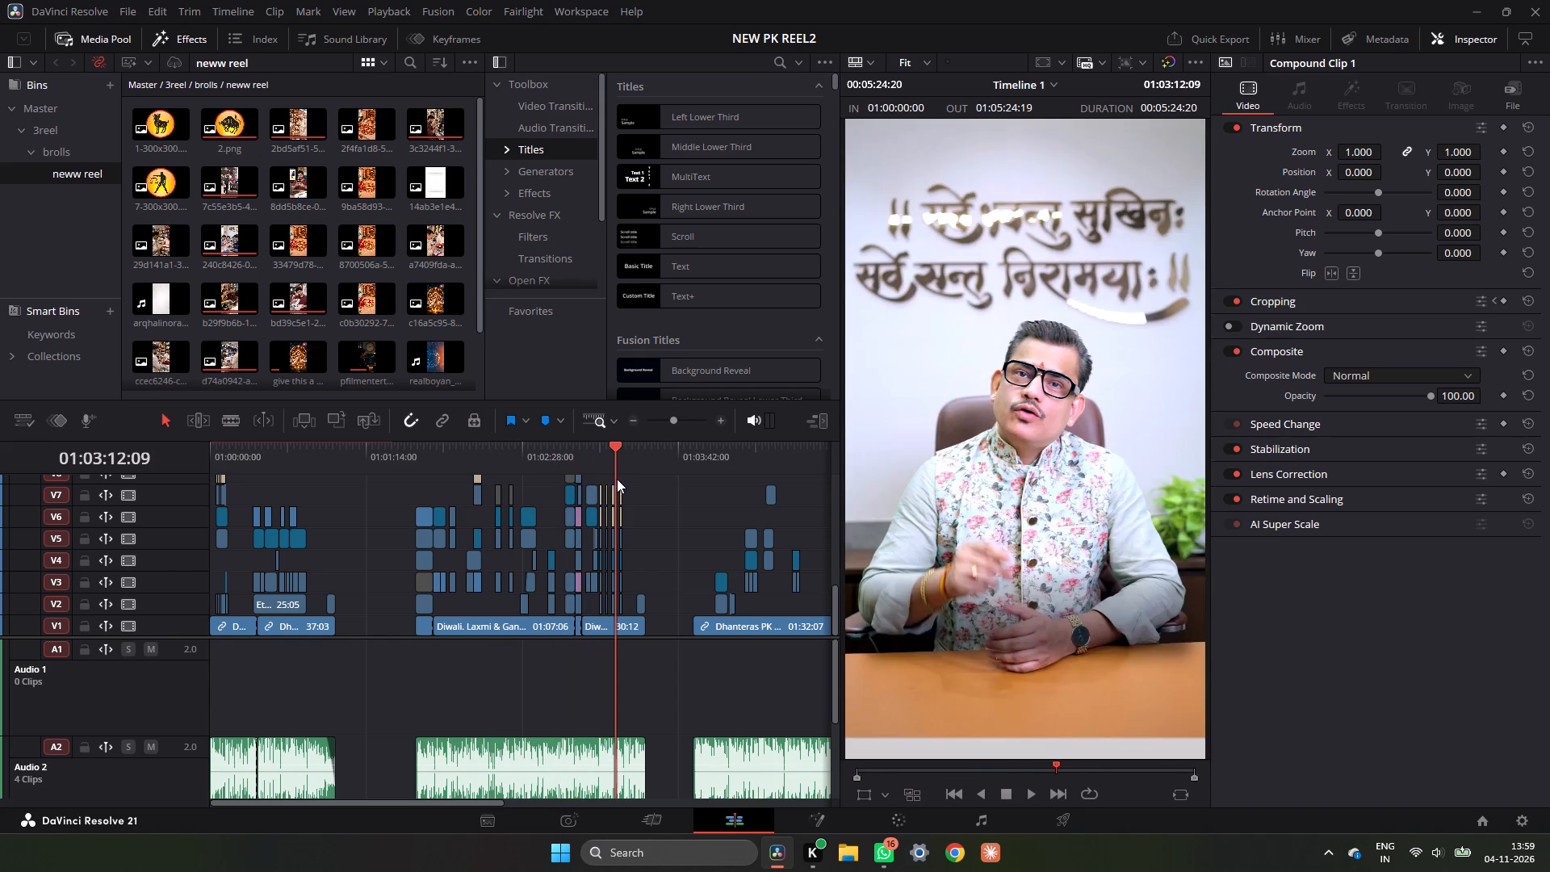
left_click_drag(617, 479, 618, 491)
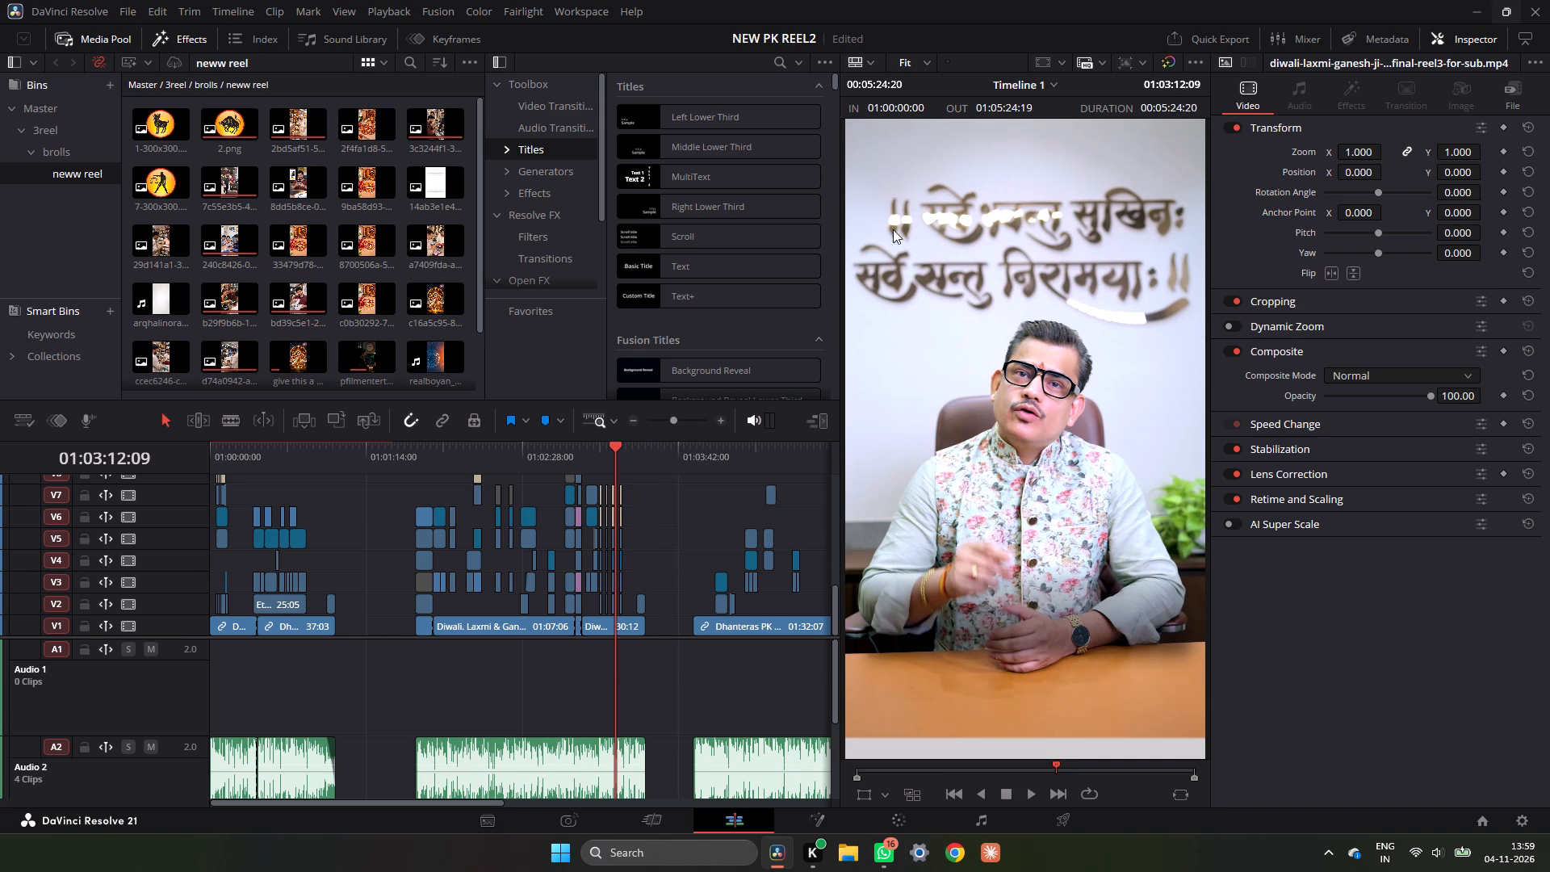
left_click_drag(375, 454, 362, 450)
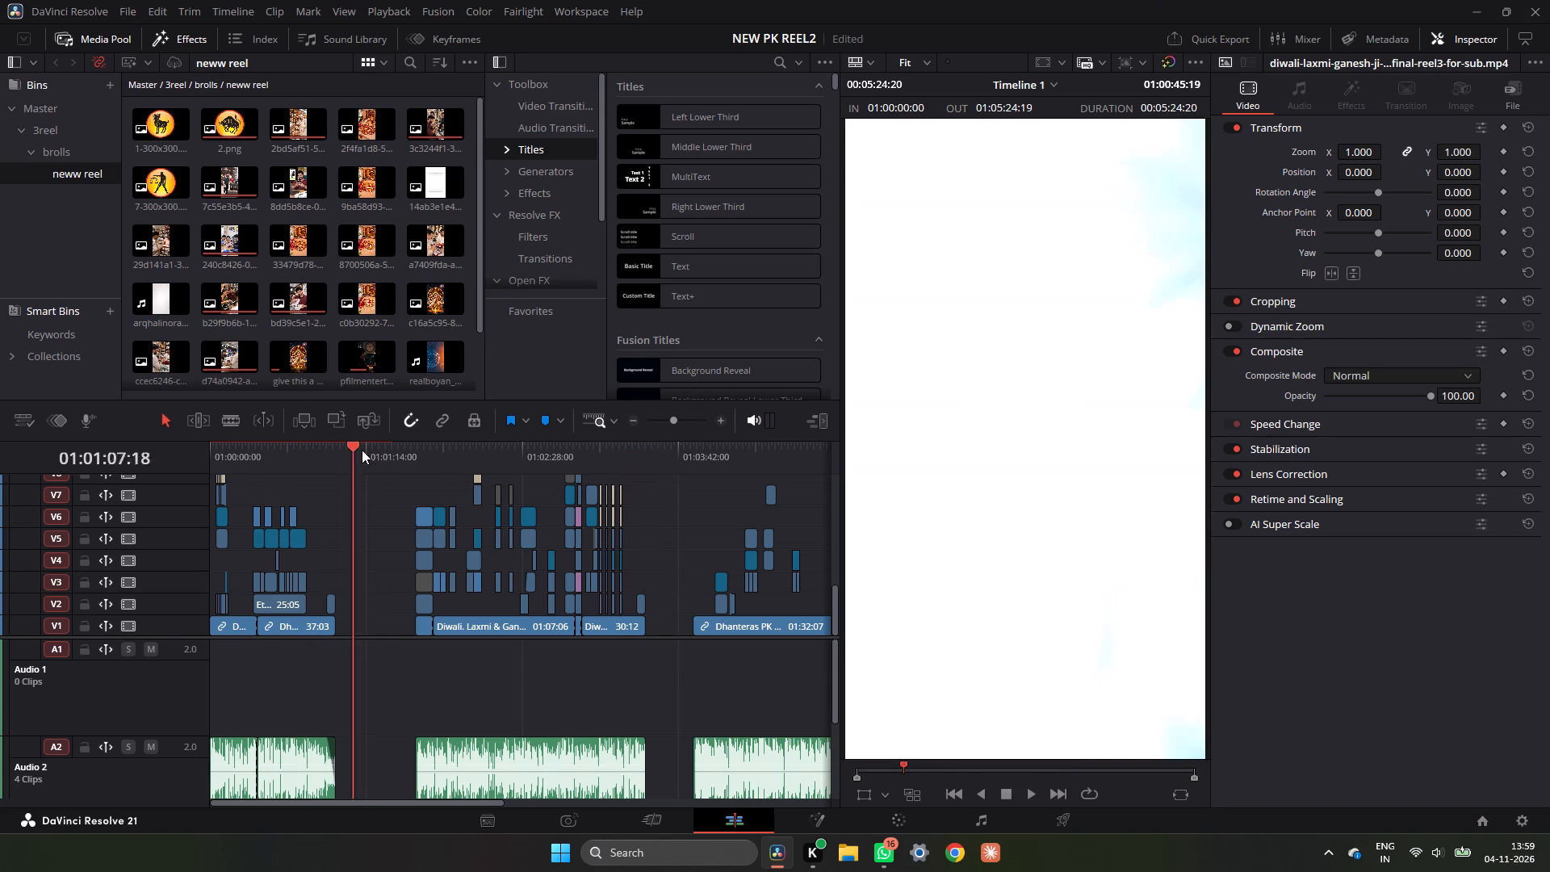
left_click_drag(362, 450, 473, 465)
key("space")
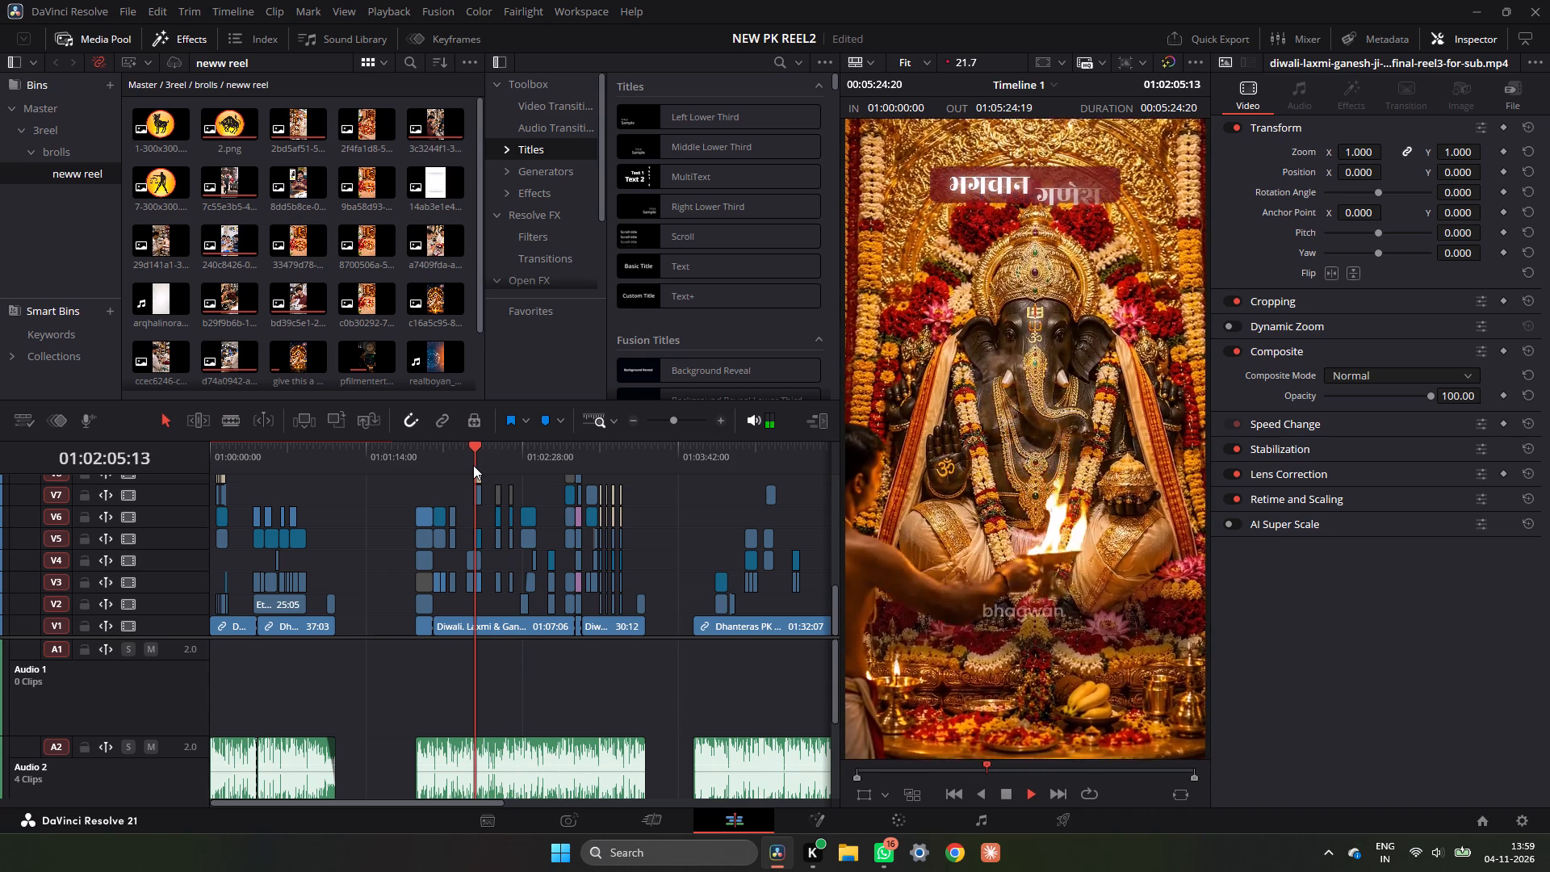
key("space")
scroll(480, 497, "up", 1)
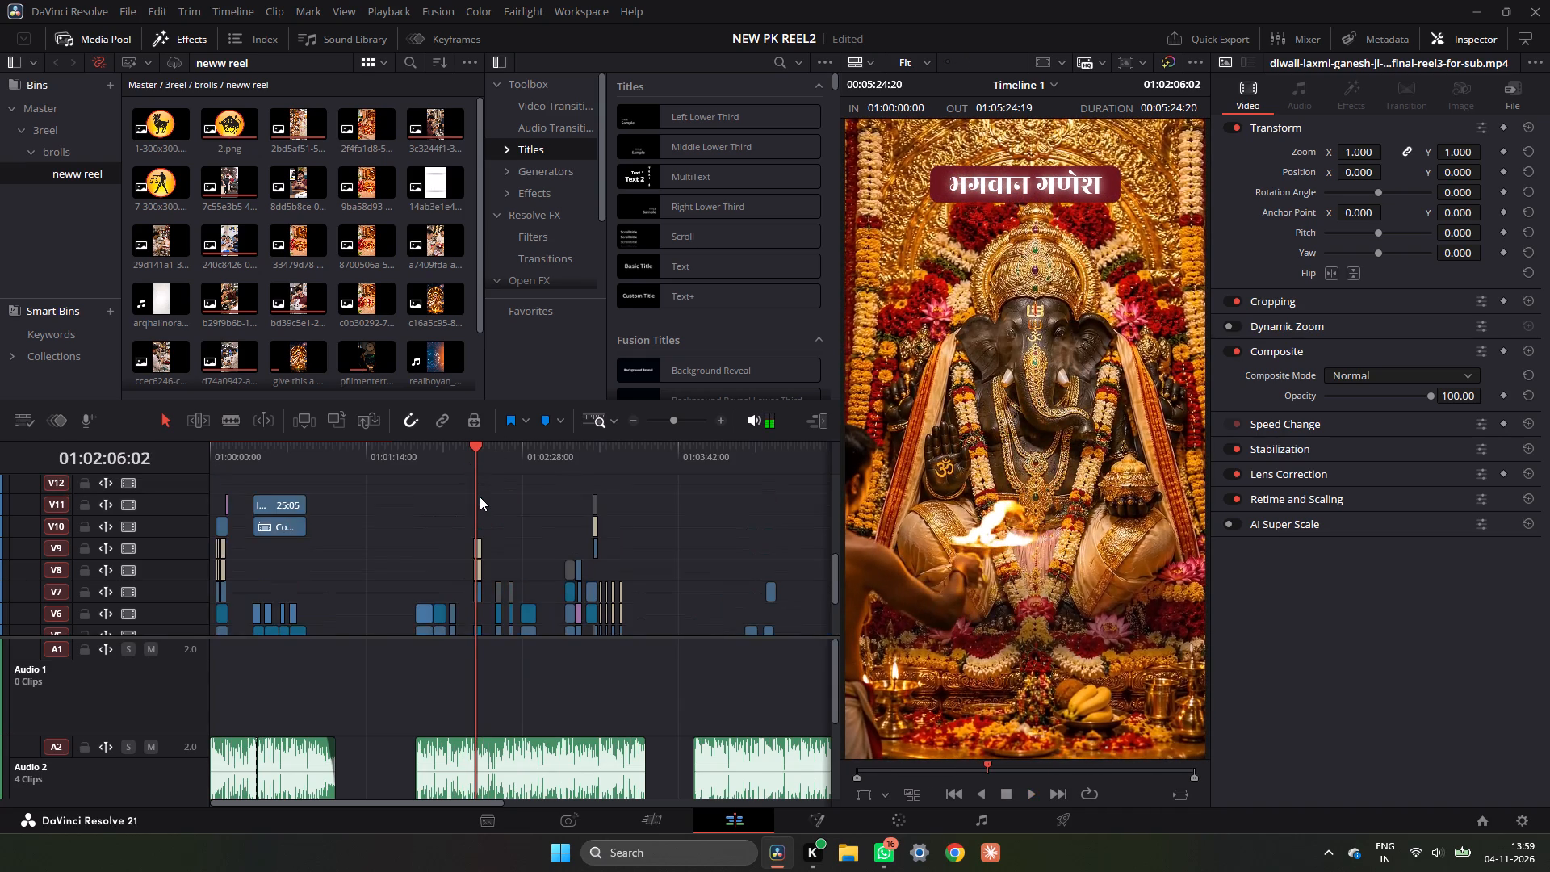
left_click_drag(499, 516, 482, 582)
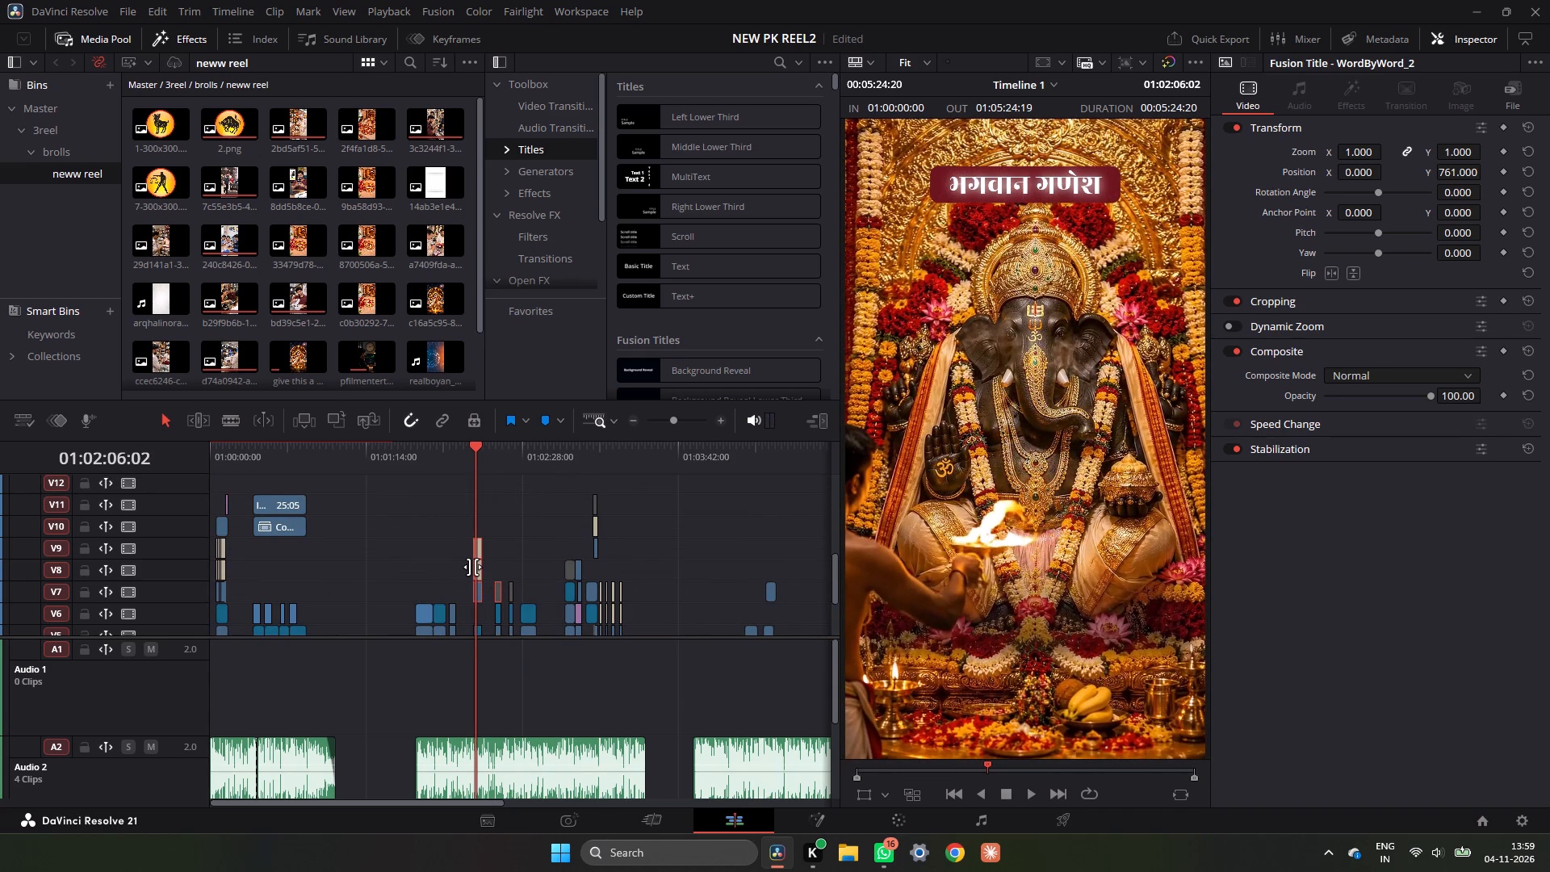
key("ctrl+c")
key("ctrl+c")
Paste the copied title stack into the Dhanteras section at 01:04:12:21.
scroll(537, 531, "down", 4, "ctrl")
left_click(361, 479)
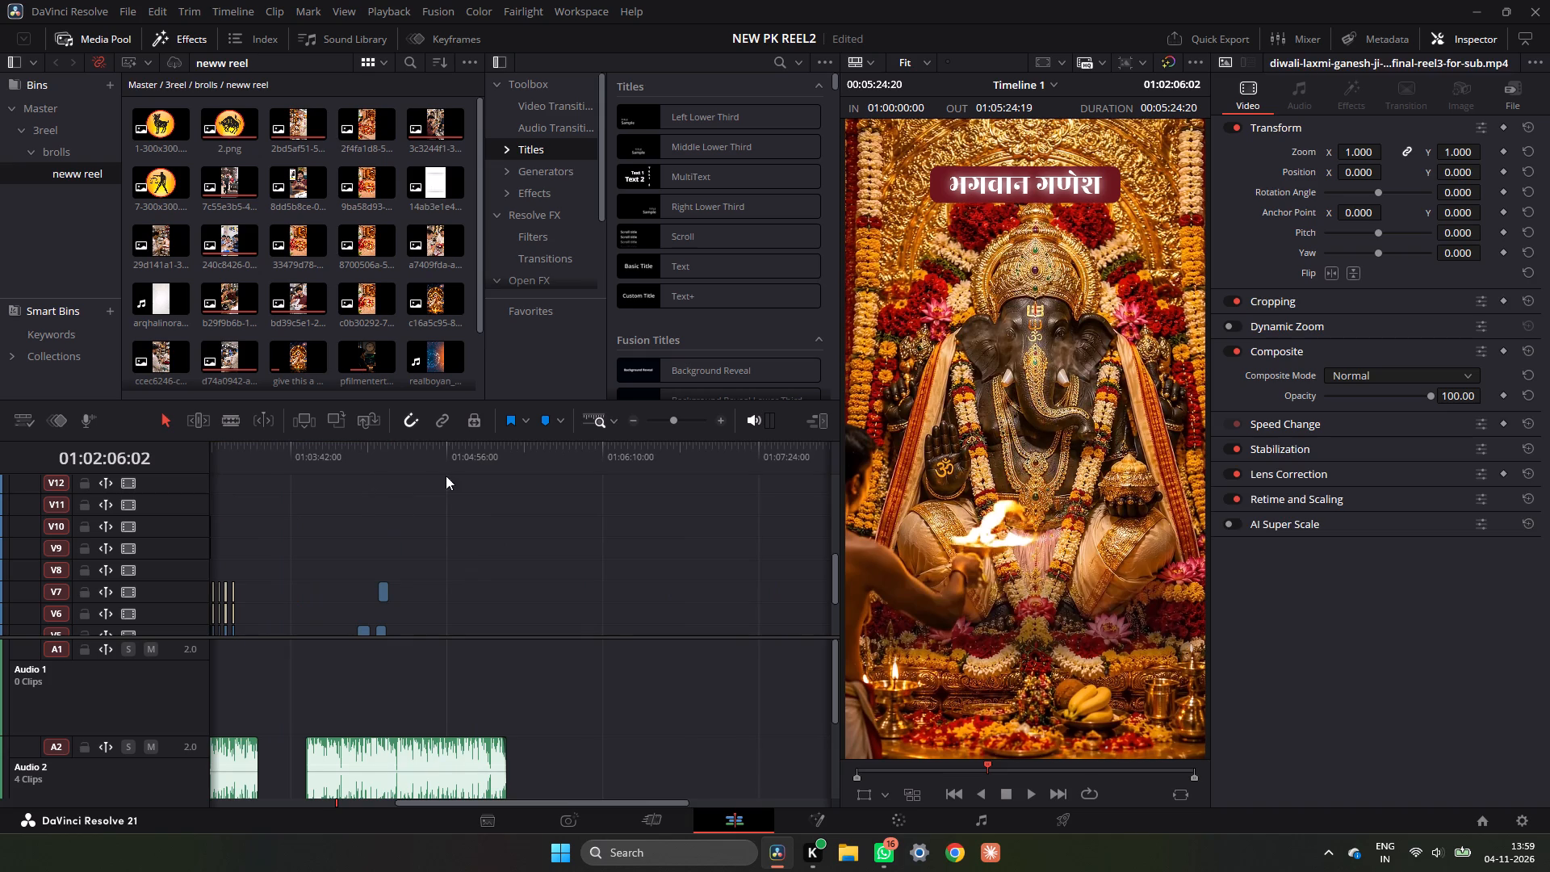
left_click(389, 460)
left_click(369, 457)
key("space")
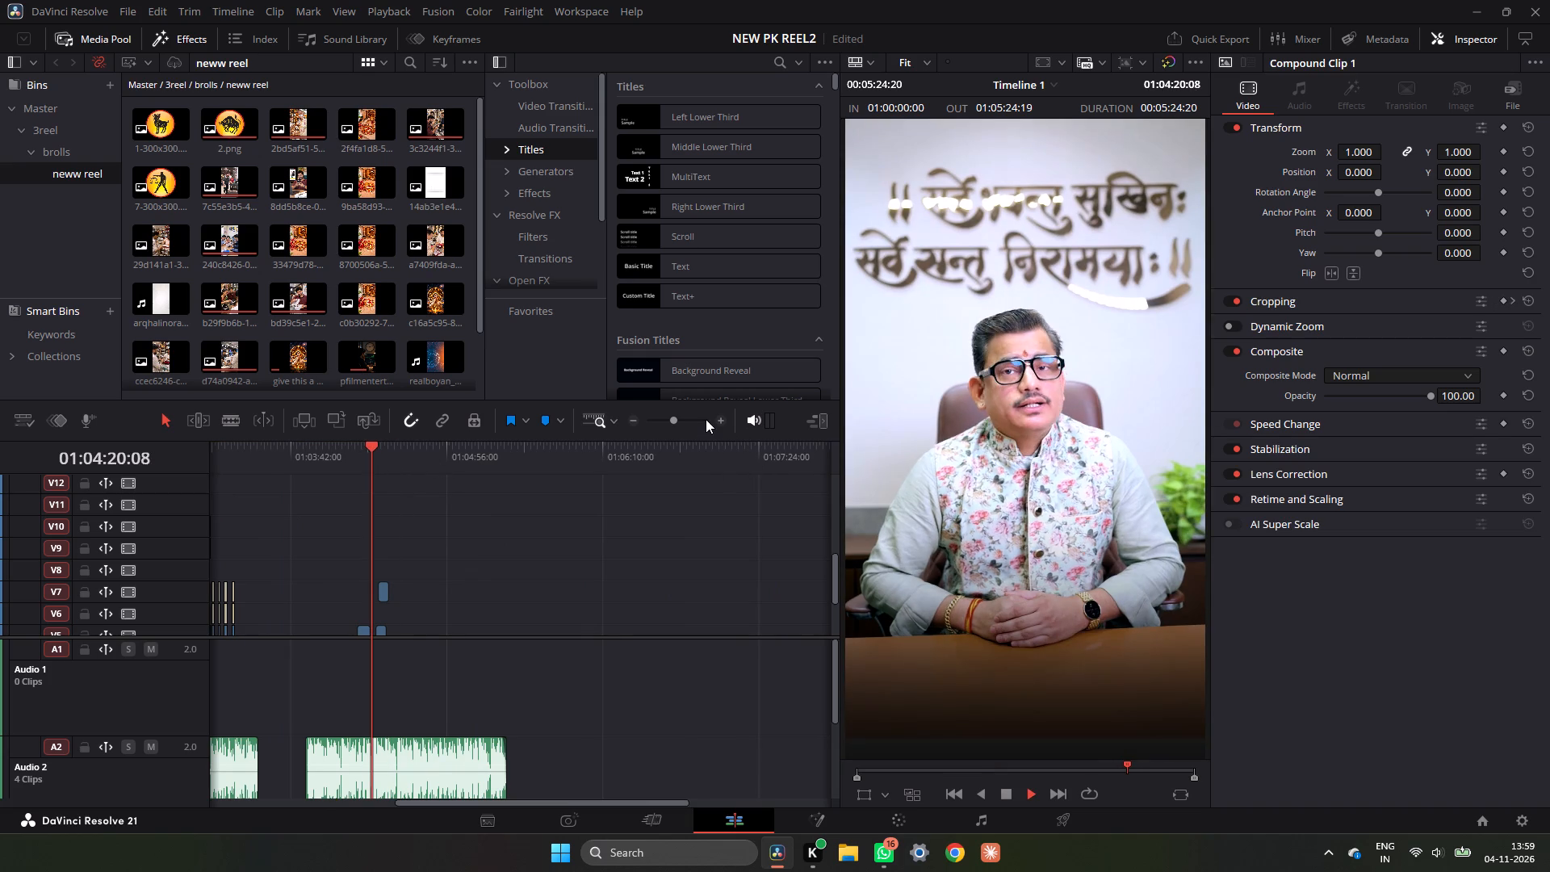
double_click(713, 418)
double_click(717, 418)
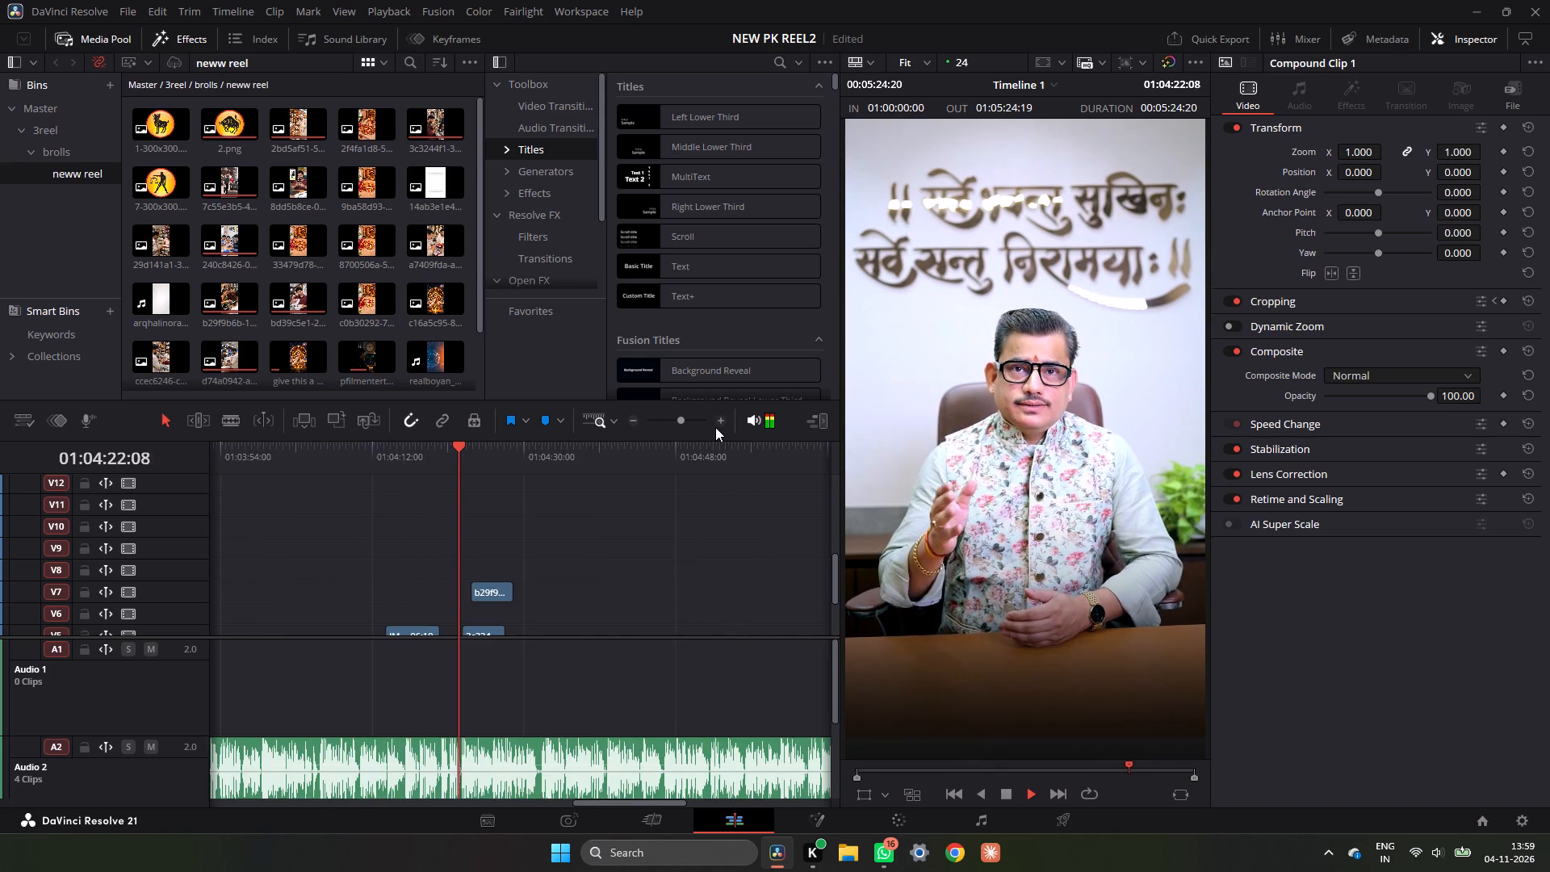
left_click(716, 426)
key("space")
scroll(635, 530, "down", 4)
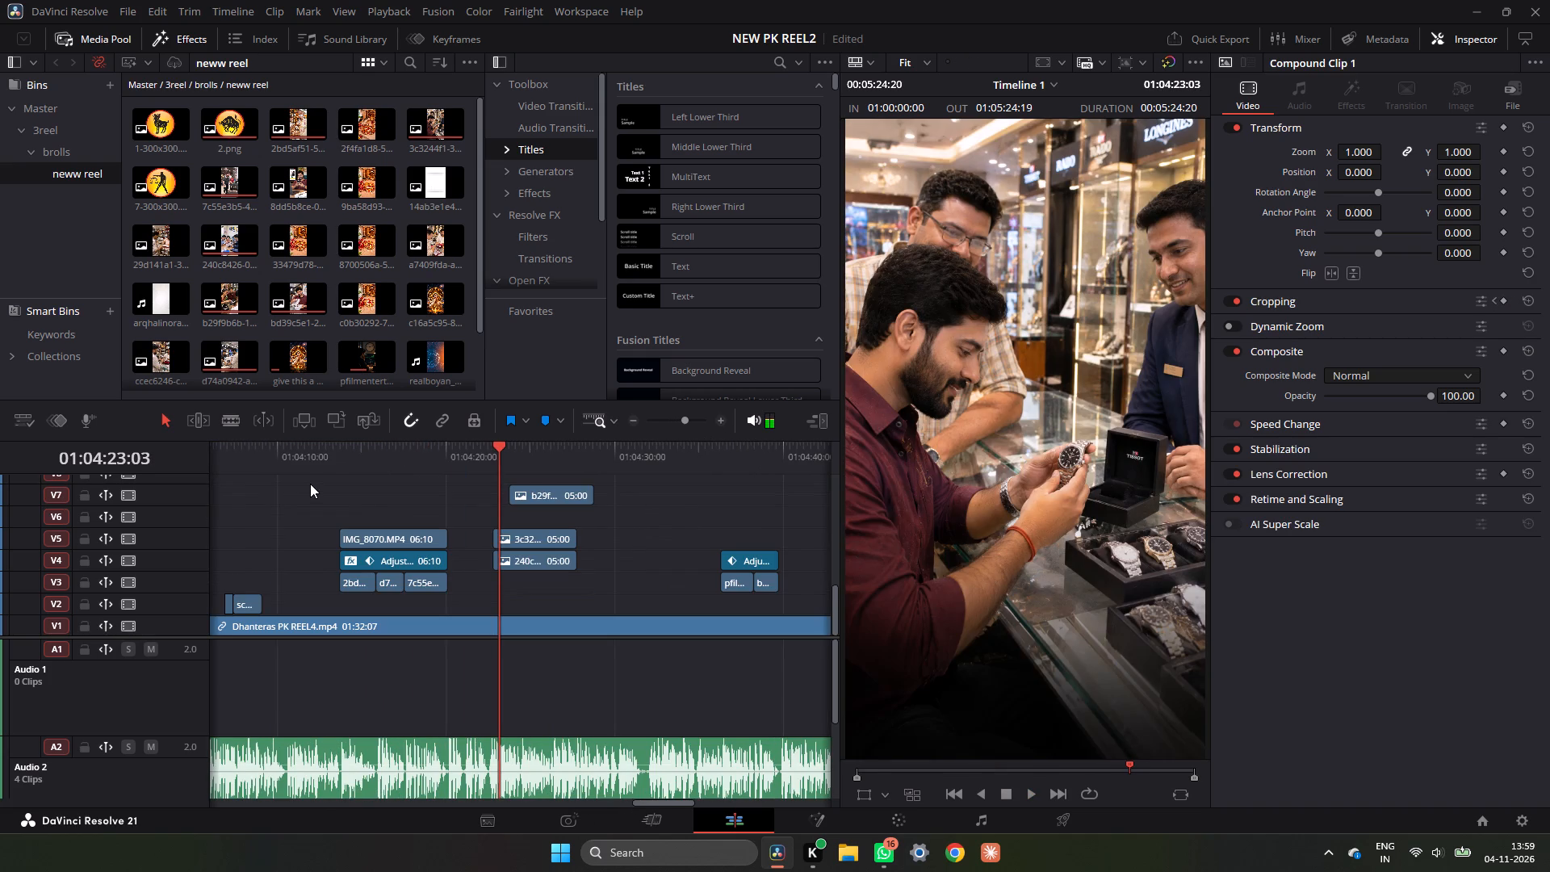
left_click(326, 464)
scroll(348, 503, "up", 2)
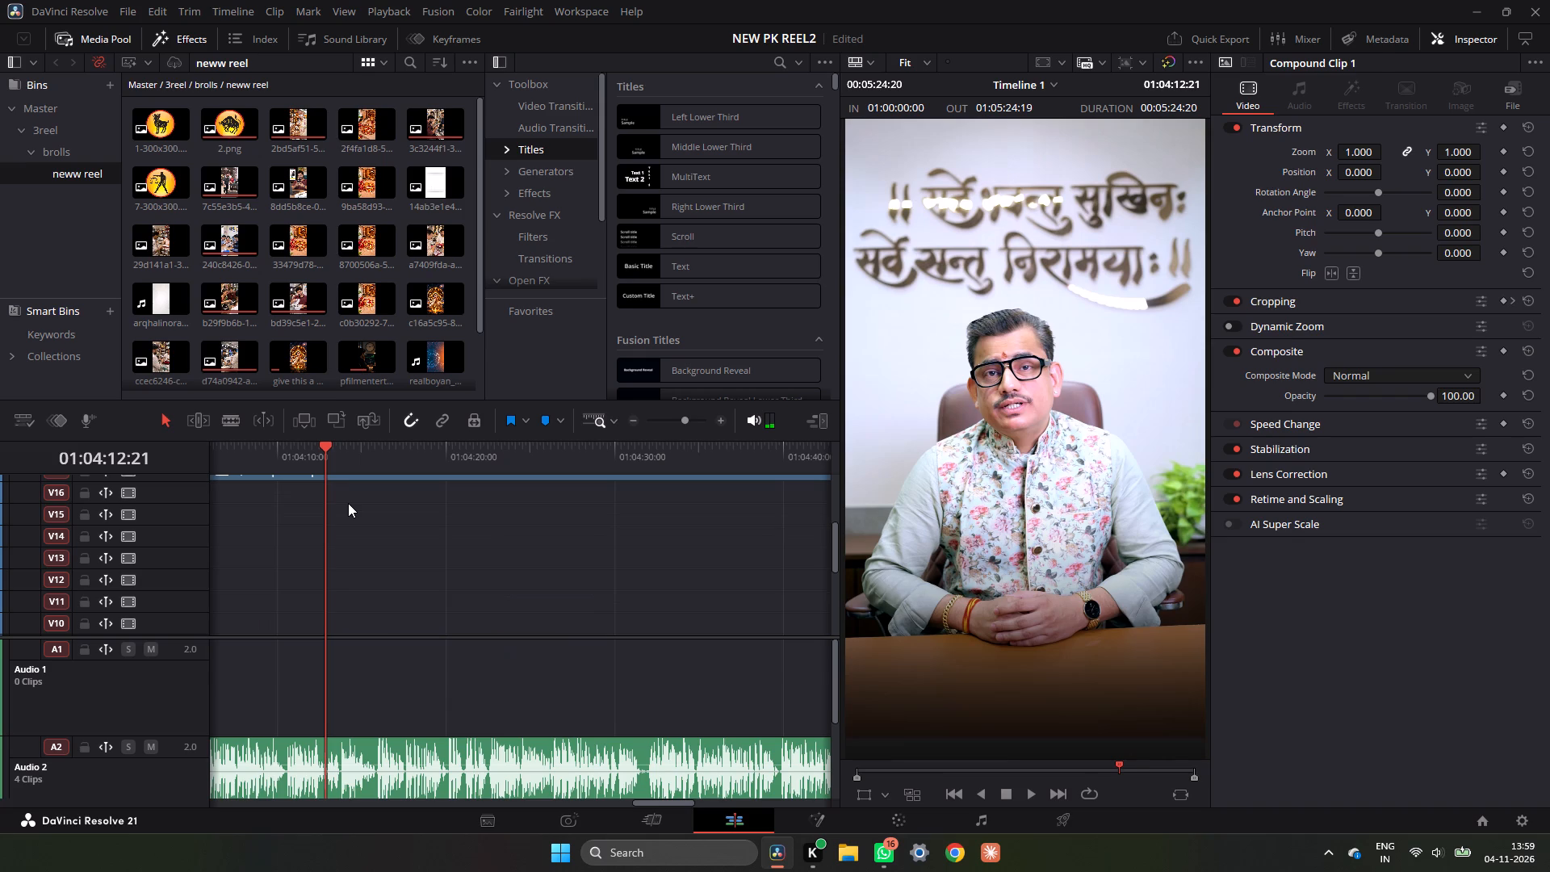
key("ctrl+v")
scroll(354, 520, "down", 3)
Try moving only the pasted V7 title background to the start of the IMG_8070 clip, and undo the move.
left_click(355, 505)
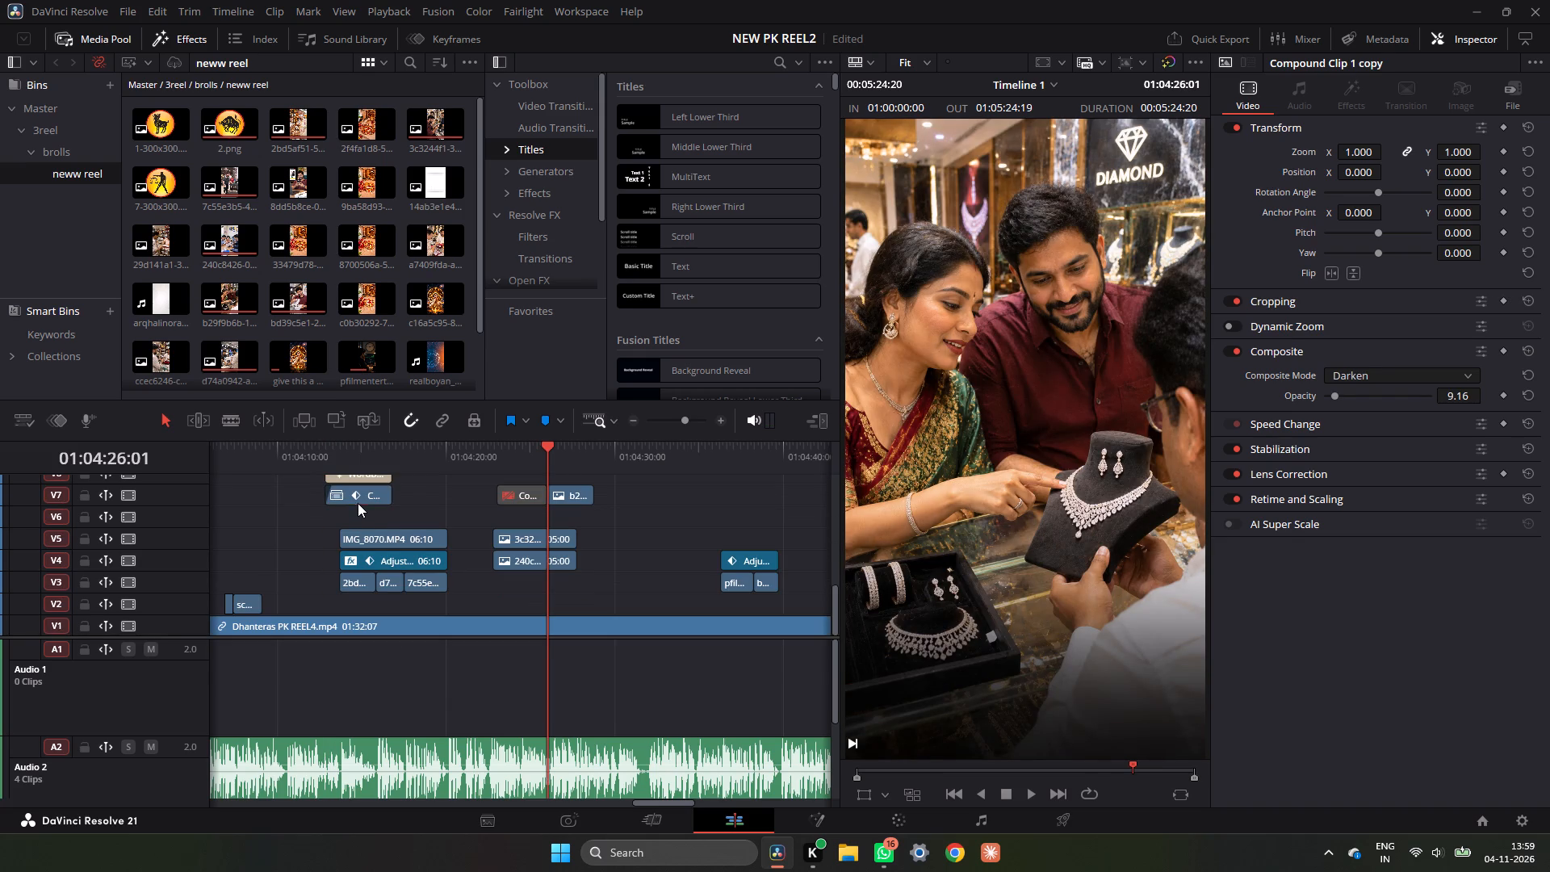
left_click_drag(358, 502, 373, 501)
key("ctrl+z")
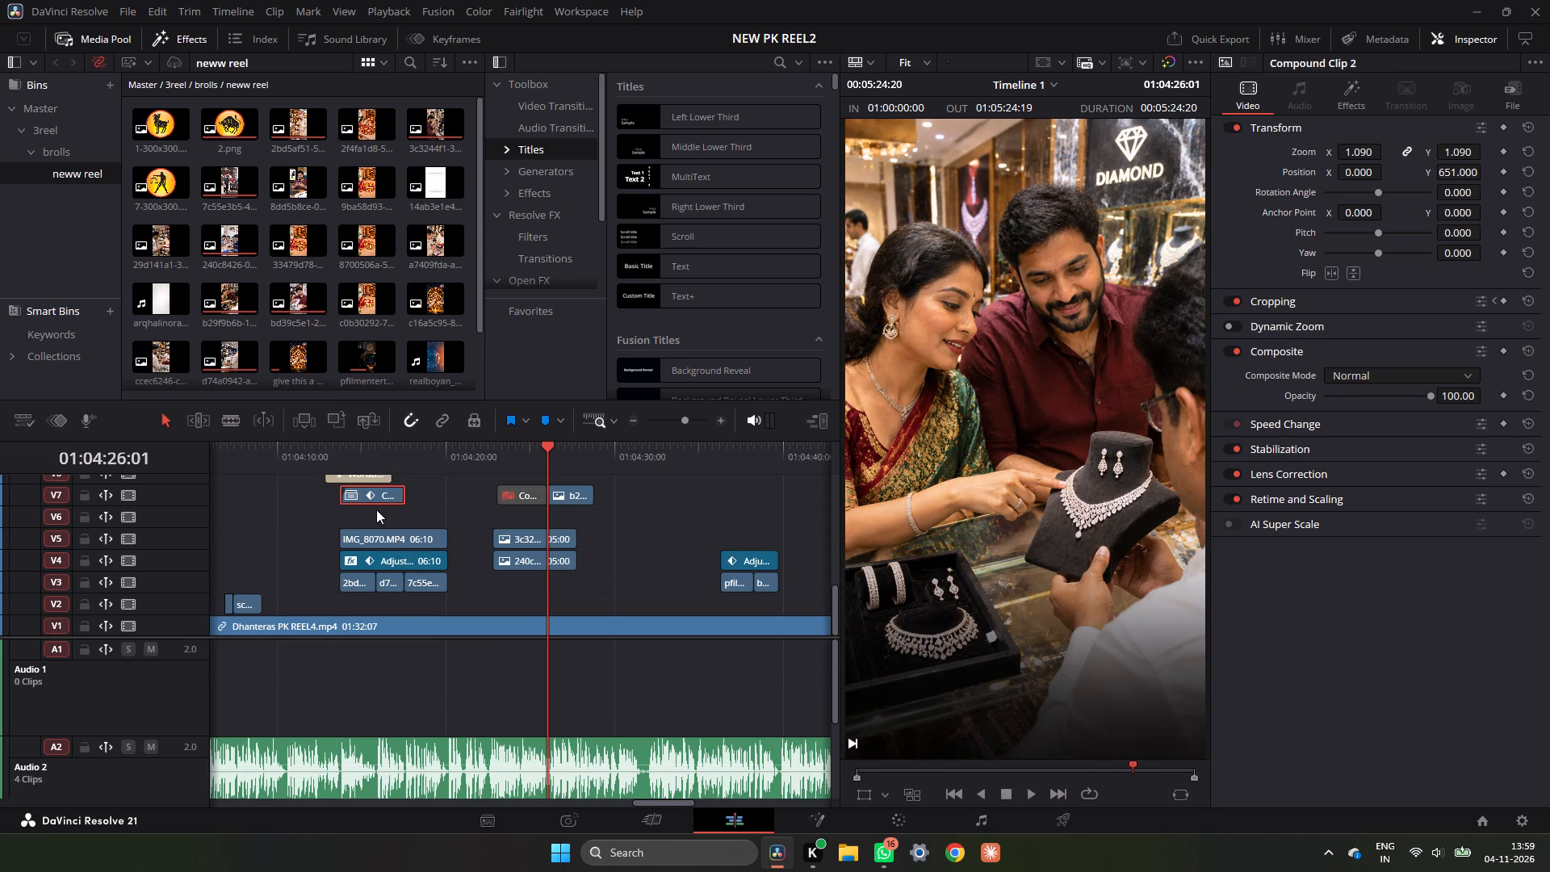
Move the whole pasted title stack on V7 to V9 so it starts with the IMG_8070.MP4 clip.
scroll(402, 514, "up", 2)
scroll(400, 515, "down", 1)
left_click_drag(400, 515, 354, 589)
left_click_drag(354, 585, 371, 585)
Play the Dhanteras section from the start of the pasted title to check its timing against the shots below.
left_click(337, 470)
key("space")
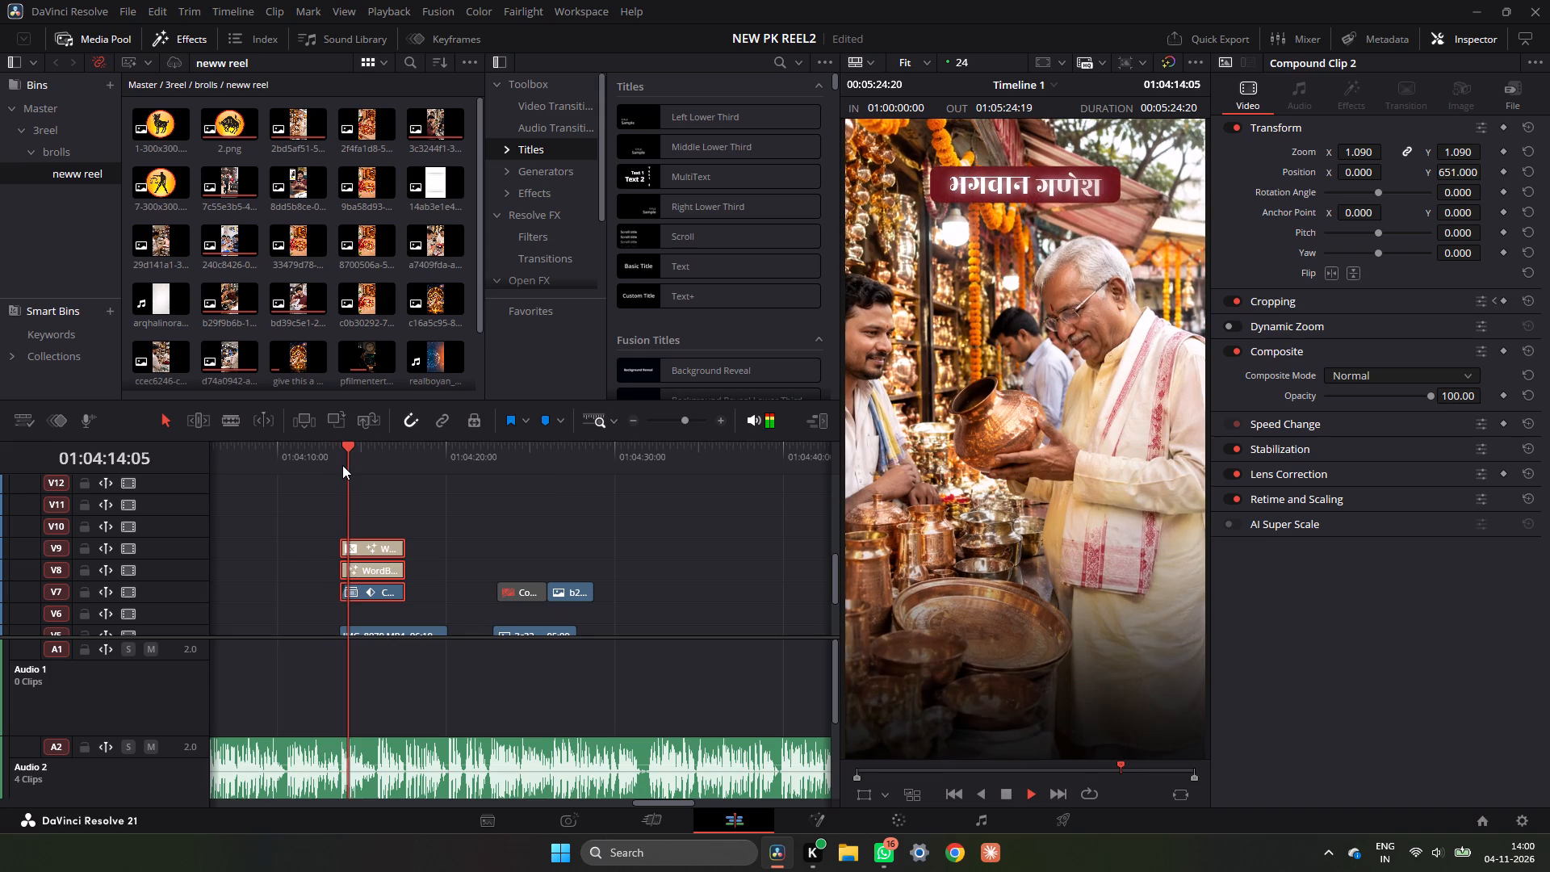
key("space")
left_click(346, 460)
key("space")
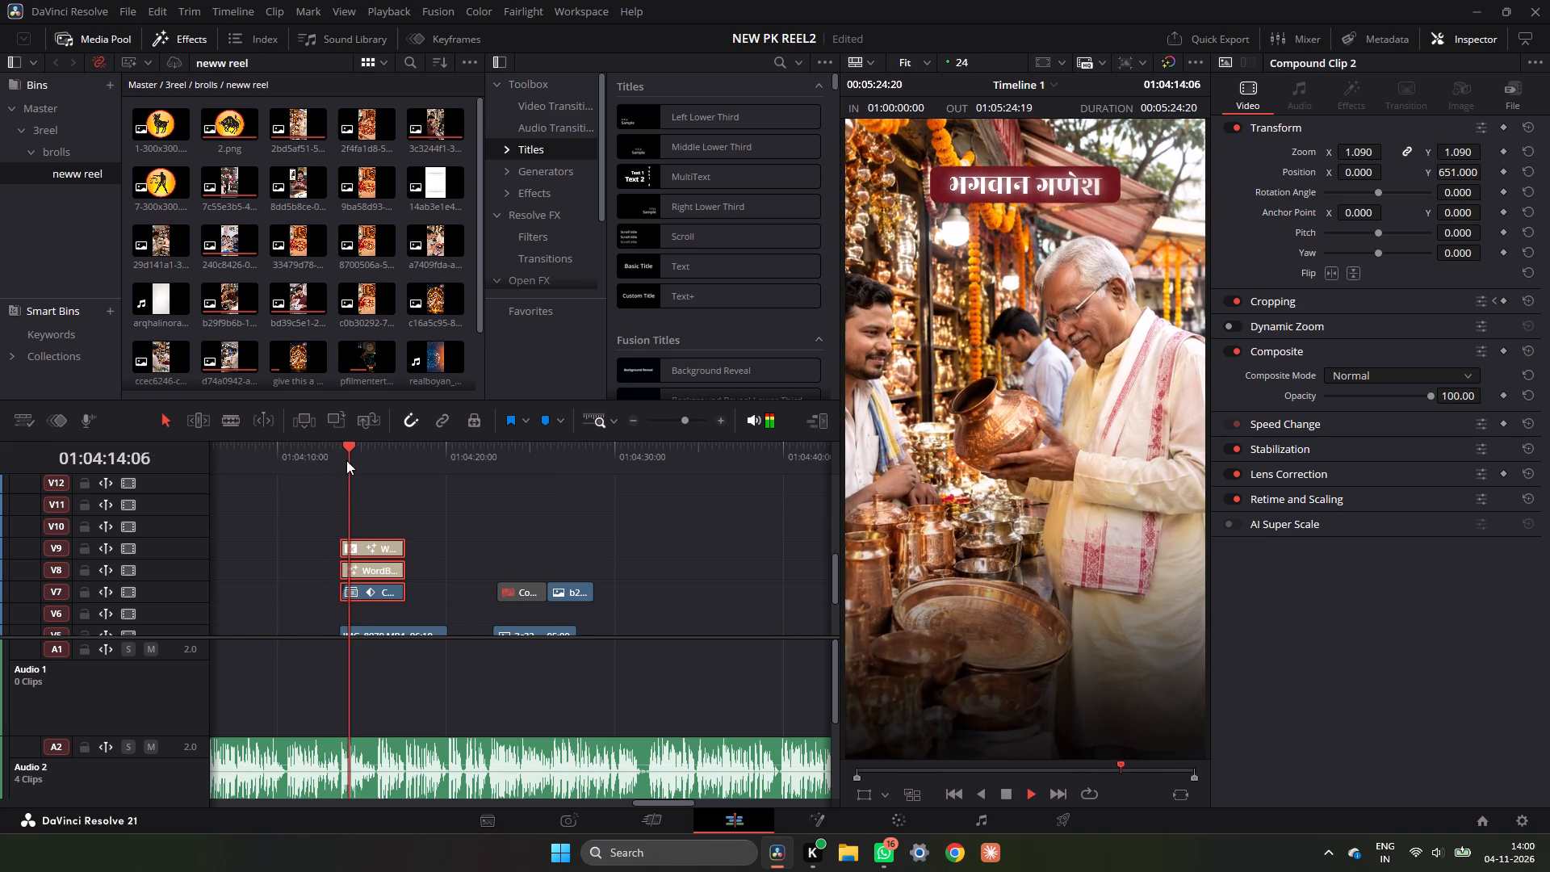
key("space")
left_click(350, 451)
left_click(341, 451)
key("space")
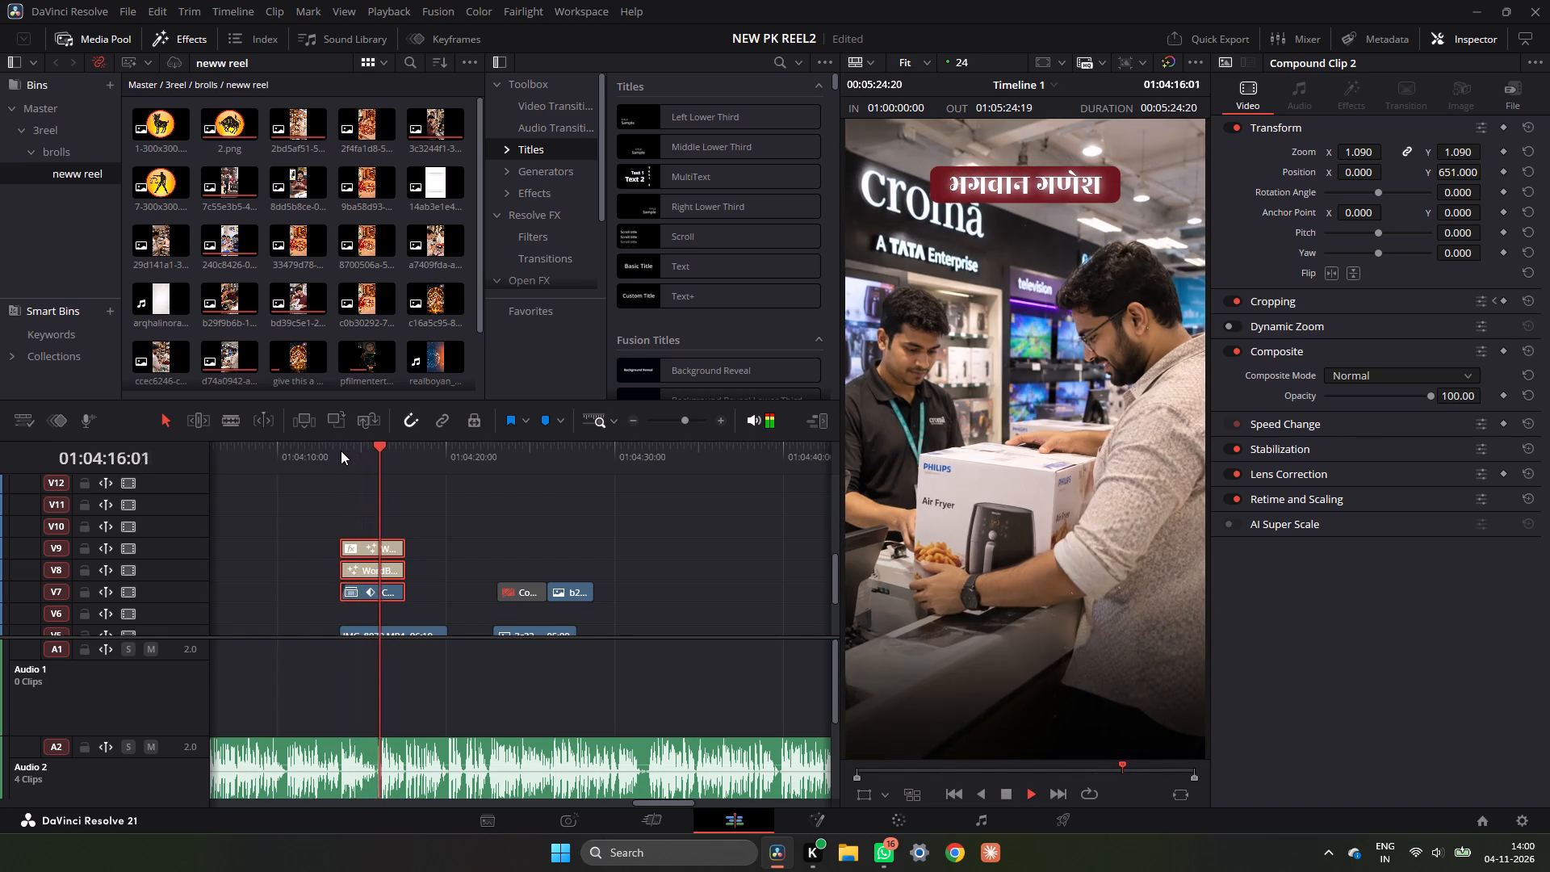
key("space")
Trim the end of all three title stack clips to 01:04:15:21, where the air fryer shot begins.
scroll(457, 517, "down", 3)
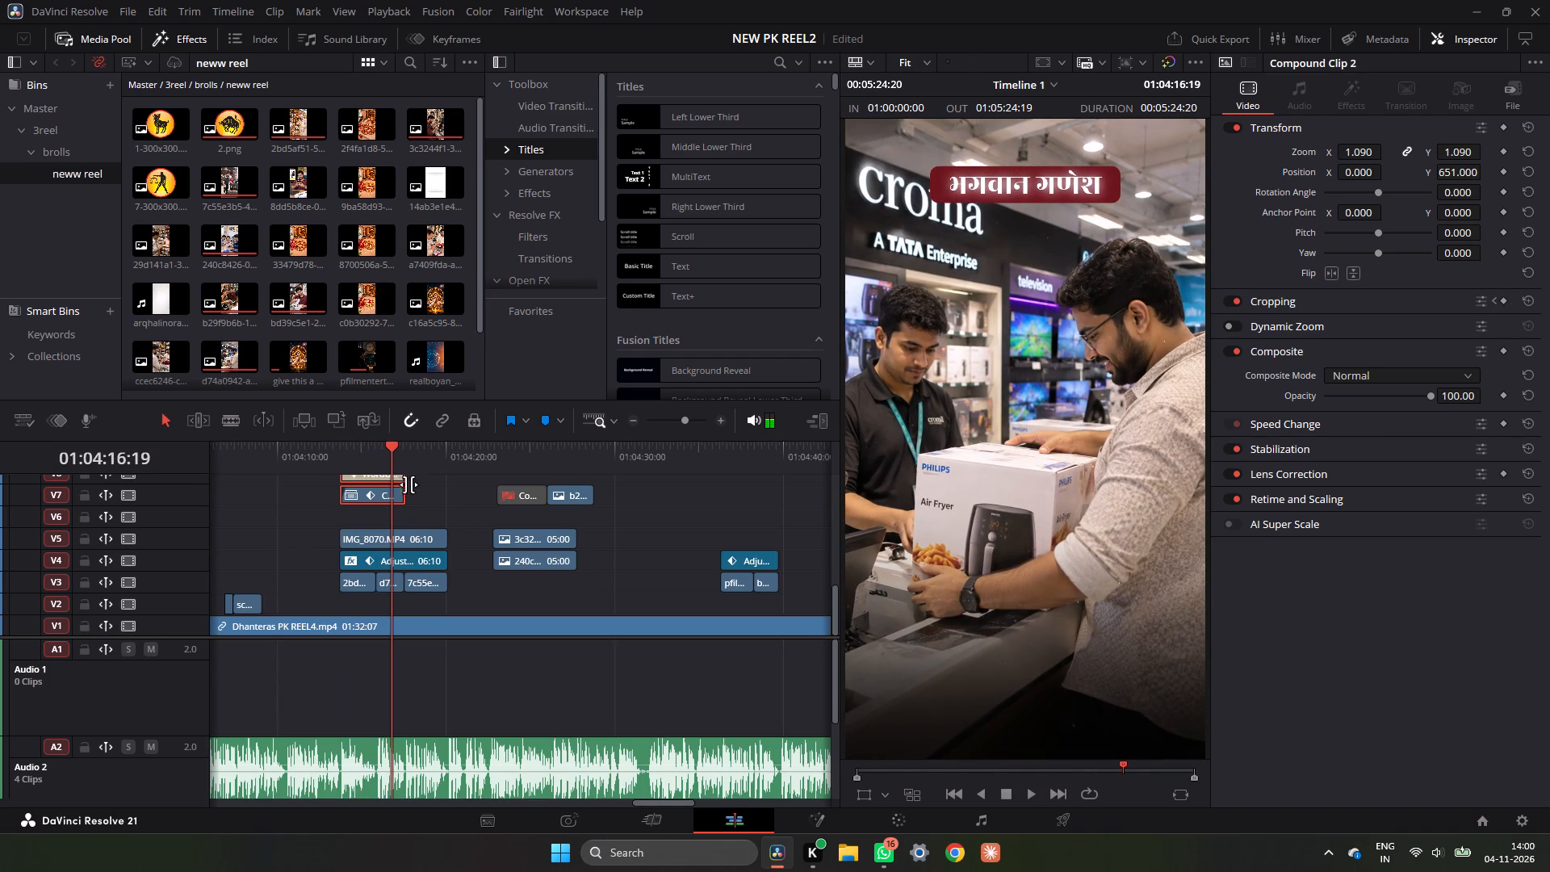
left_click_drag(388, 446, 379, 446)
scroll(392, 510, "up", 1)
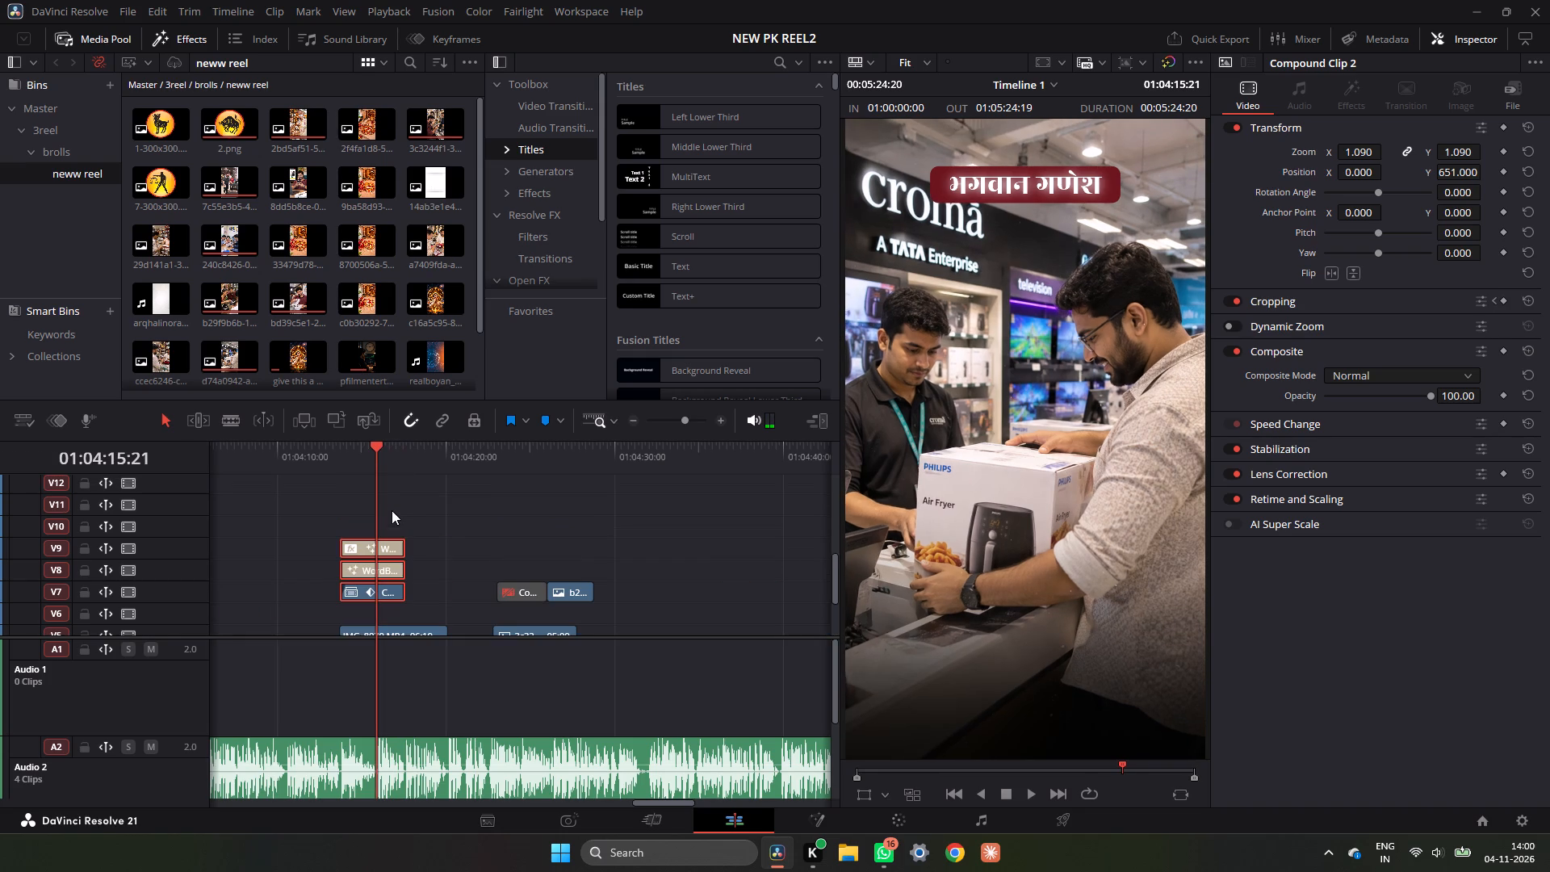
left_click_drag(402, 576, 372, 586)
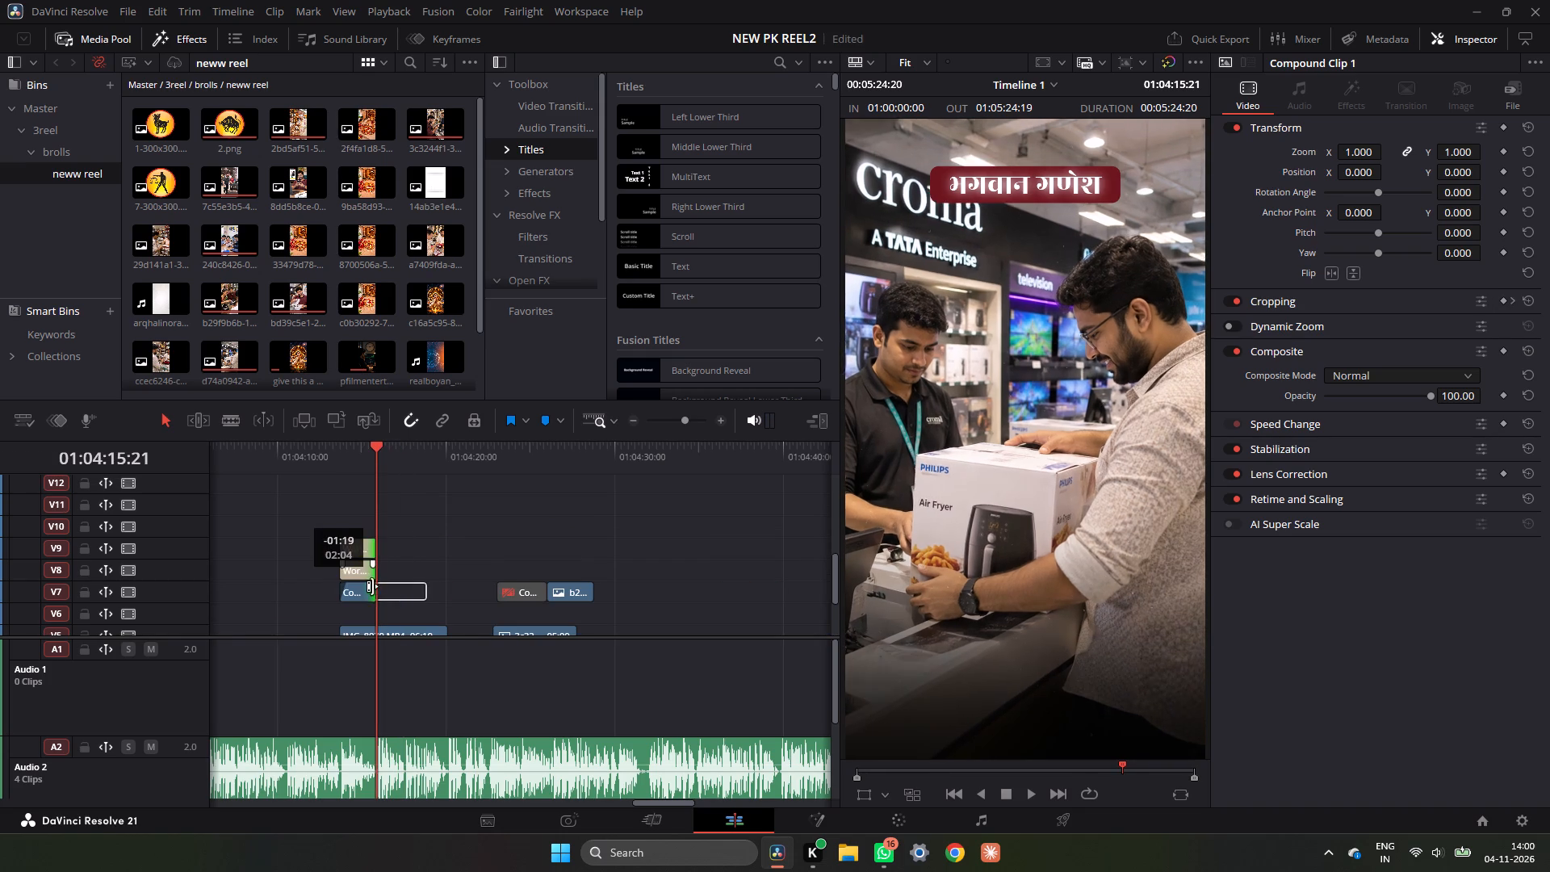
left_click_drag(372, 586, 371, 586)
Duplicate the trimmed title stack twice, one copy directly after the original and another at about 01:04:18.
left_click_drag(414, 526, 364, 591)
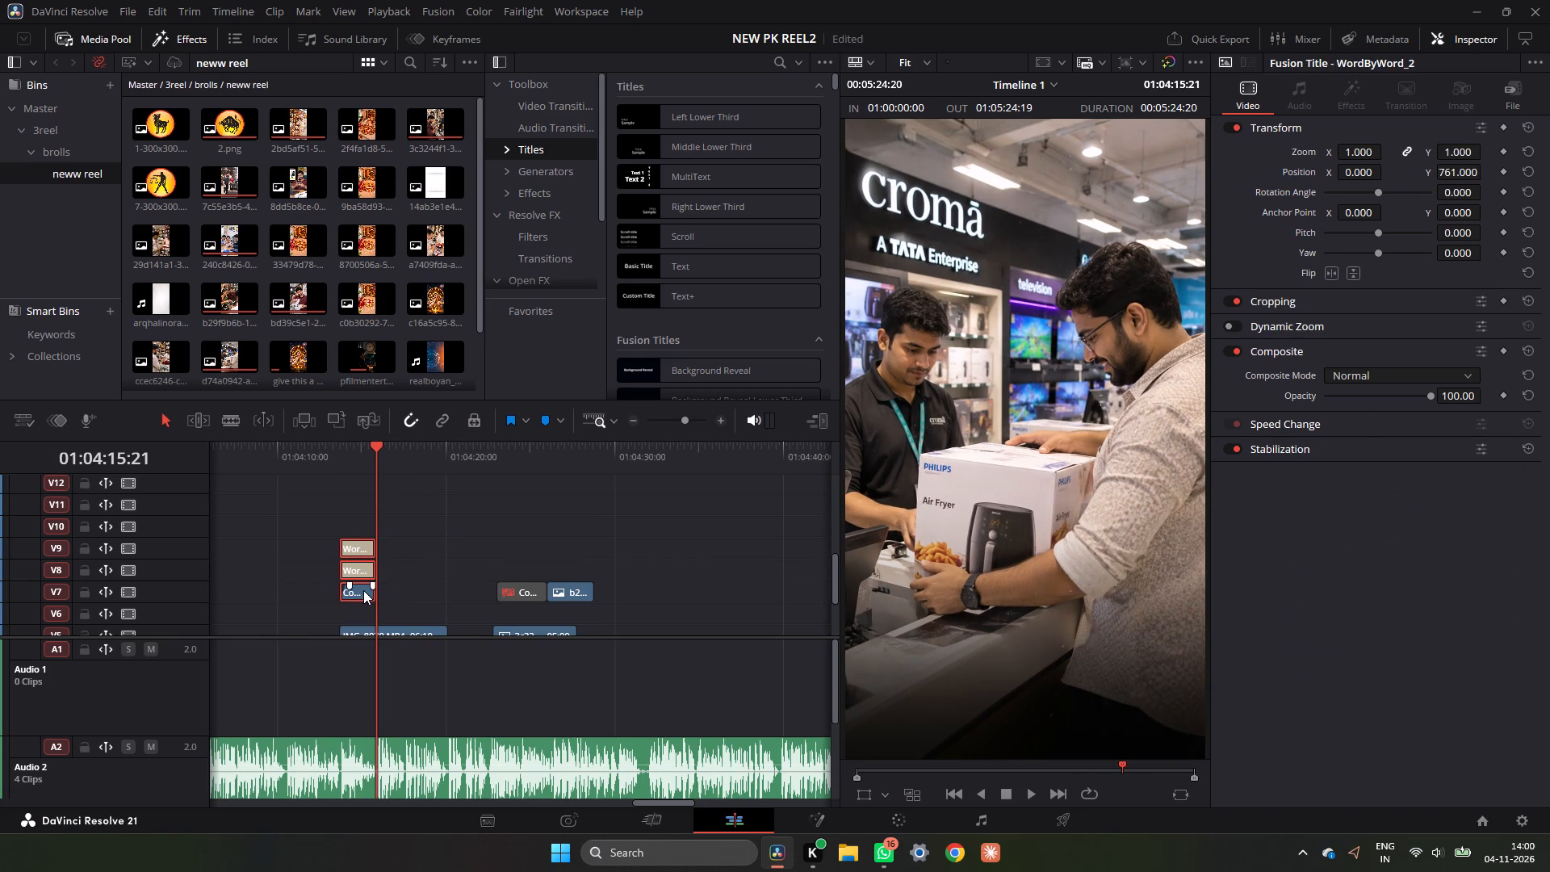
left_click_drag(363, 590, 400, 594)
left_click_drag(394, 593, 400, 594, "alt")
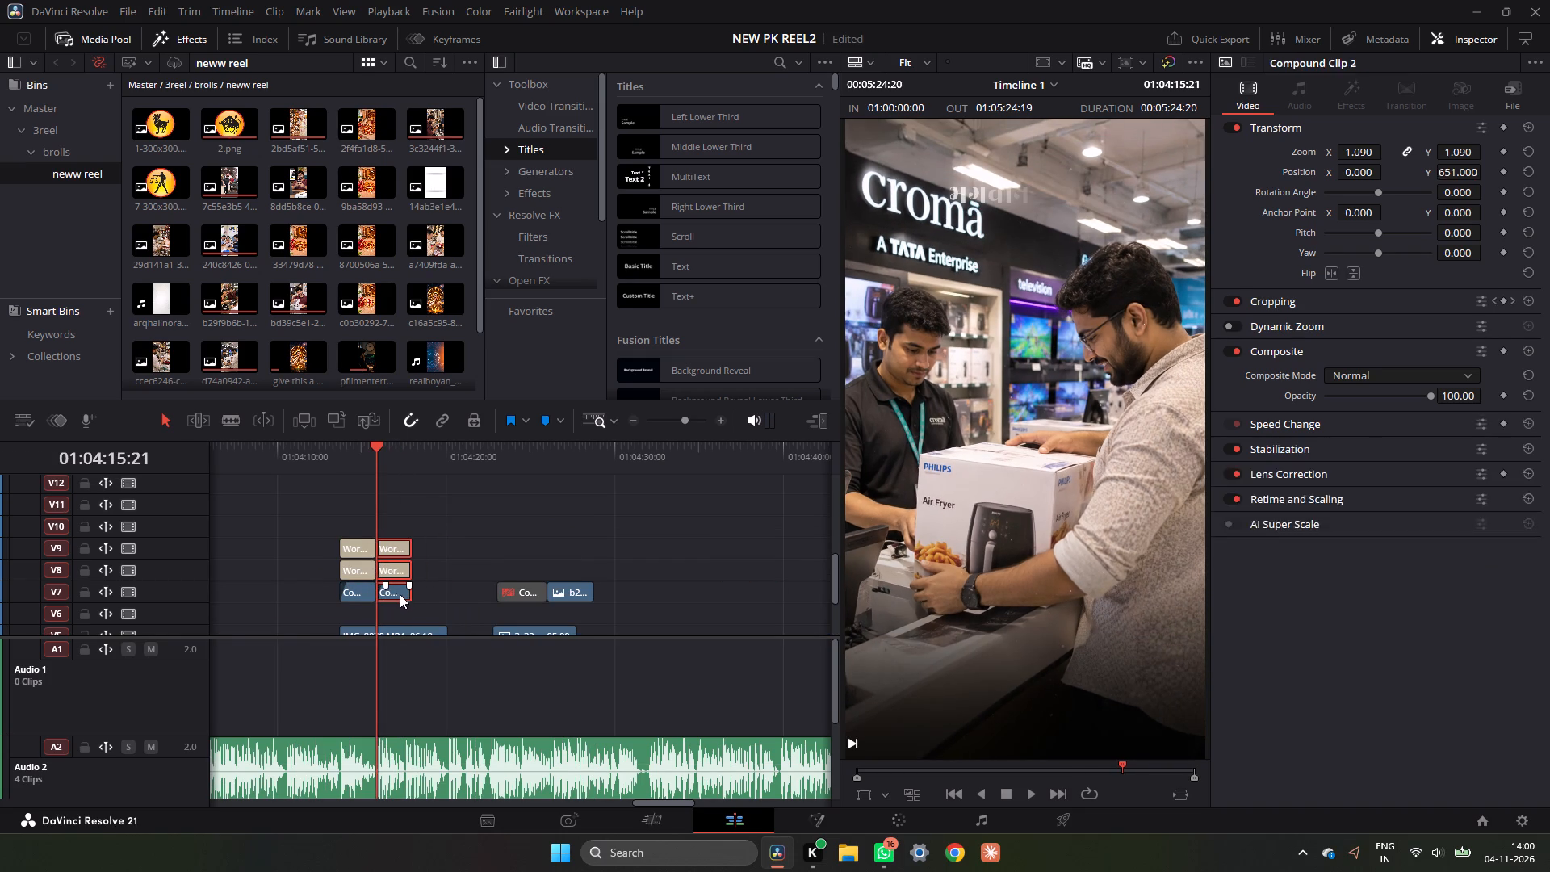
left_click_drag(400, 594, 441, 594, "alt")
Trim the end of the second title stack to 01:04:17:13, where the treadmill shot begins.
scroll(441, 594, "down", 1)
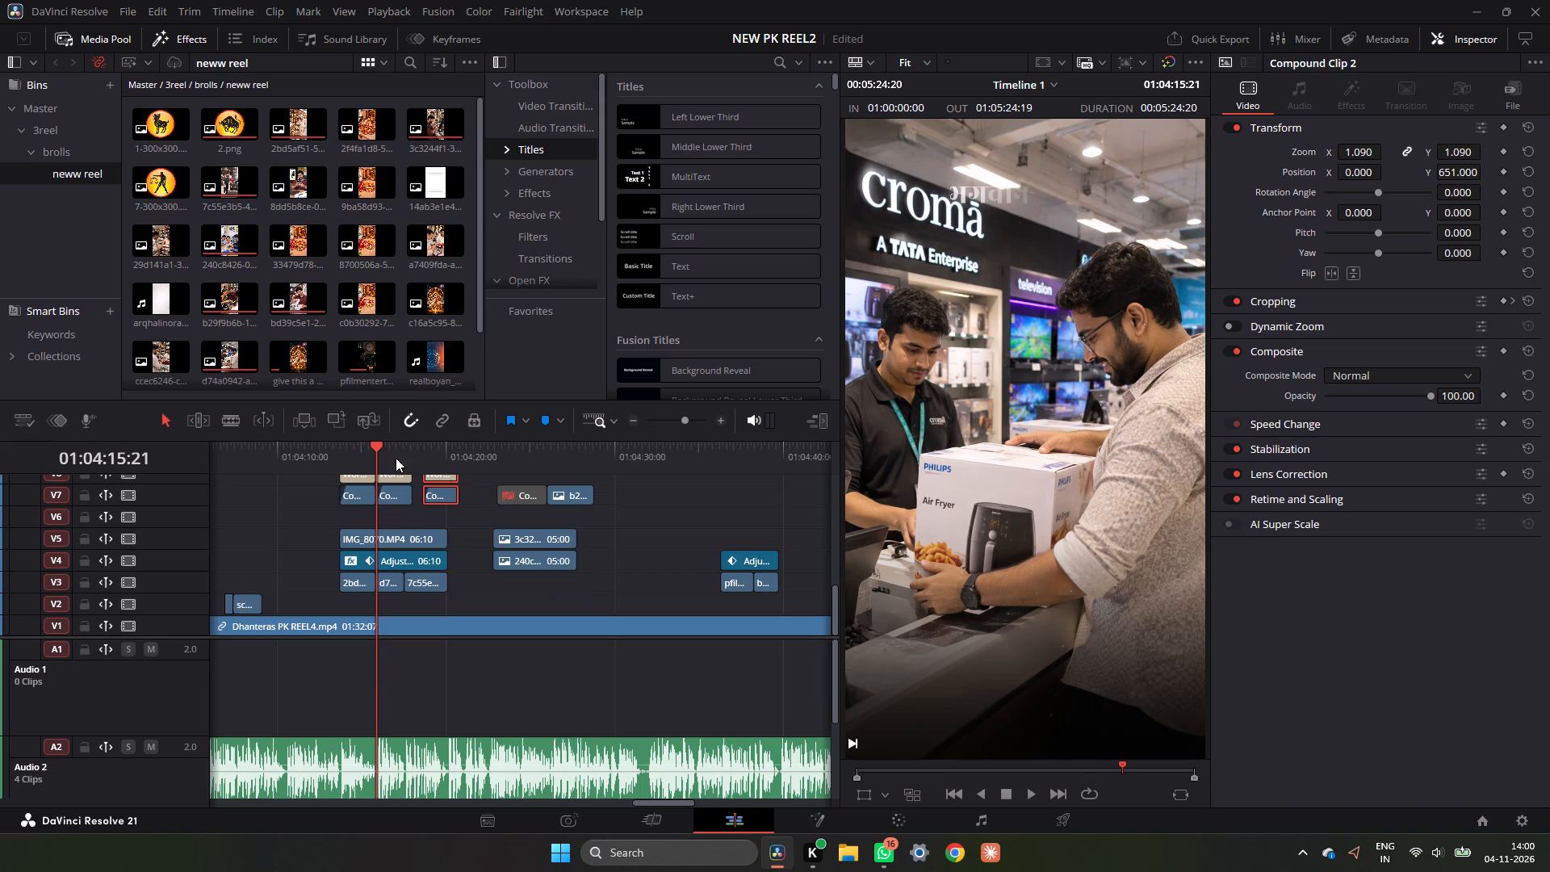
left_click_drag(388, 458, 405, 461)
scroll(405, 518, "up", 1)
left_click_drag(412, 512, 401, 590)
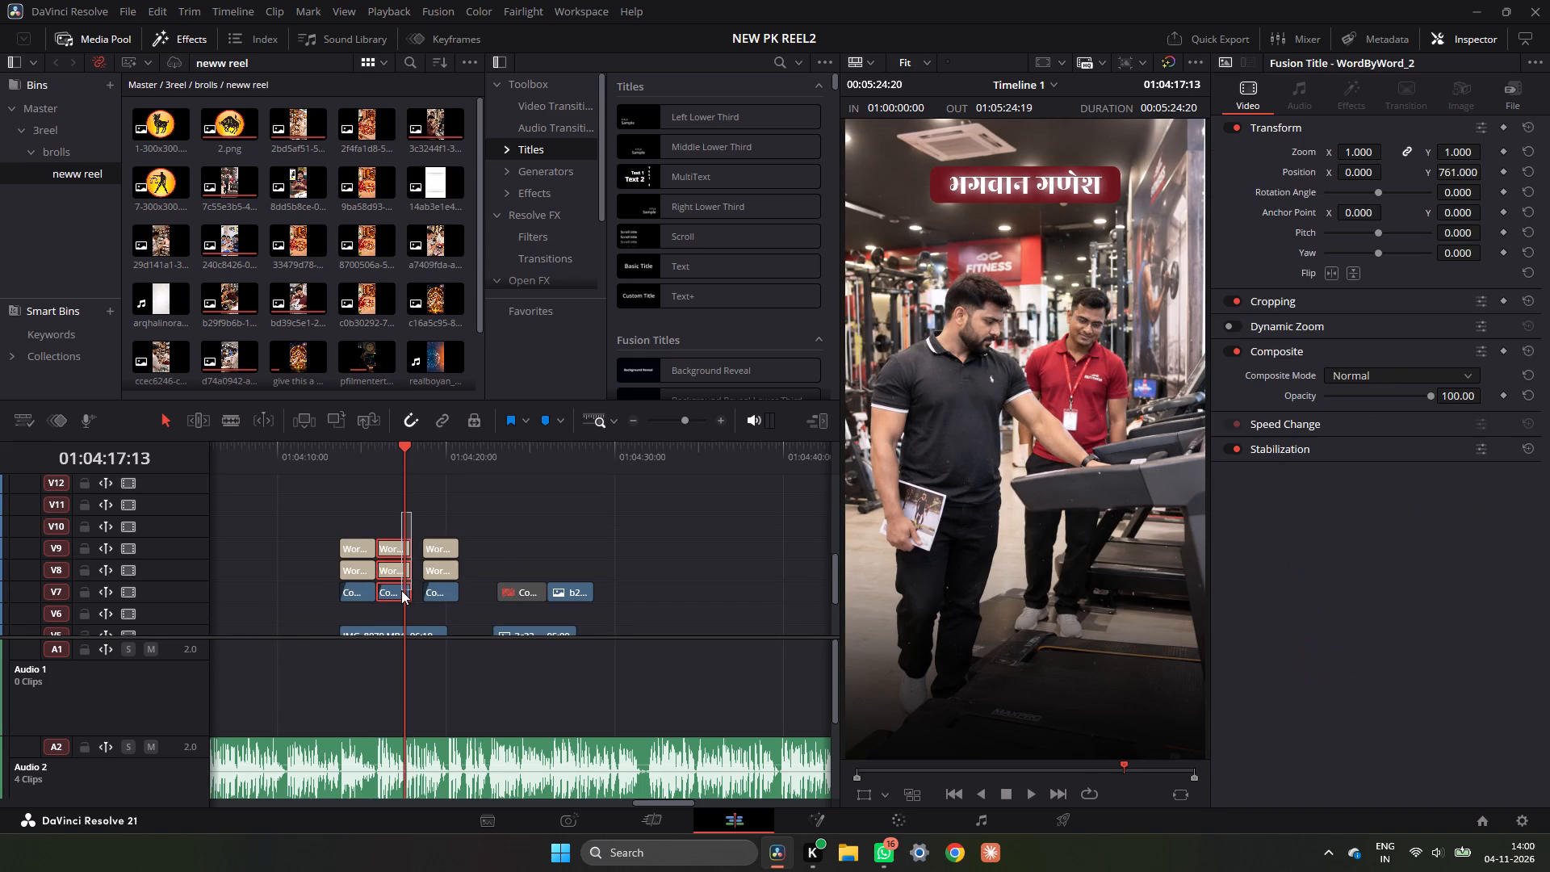
left_click_drag(401, 590, 400, 593)
left_click(411, 572)
Move the third title stack back to start at 01:04:17:13, directly after the second one.
left_click_drag(480, 523, 445, 593)
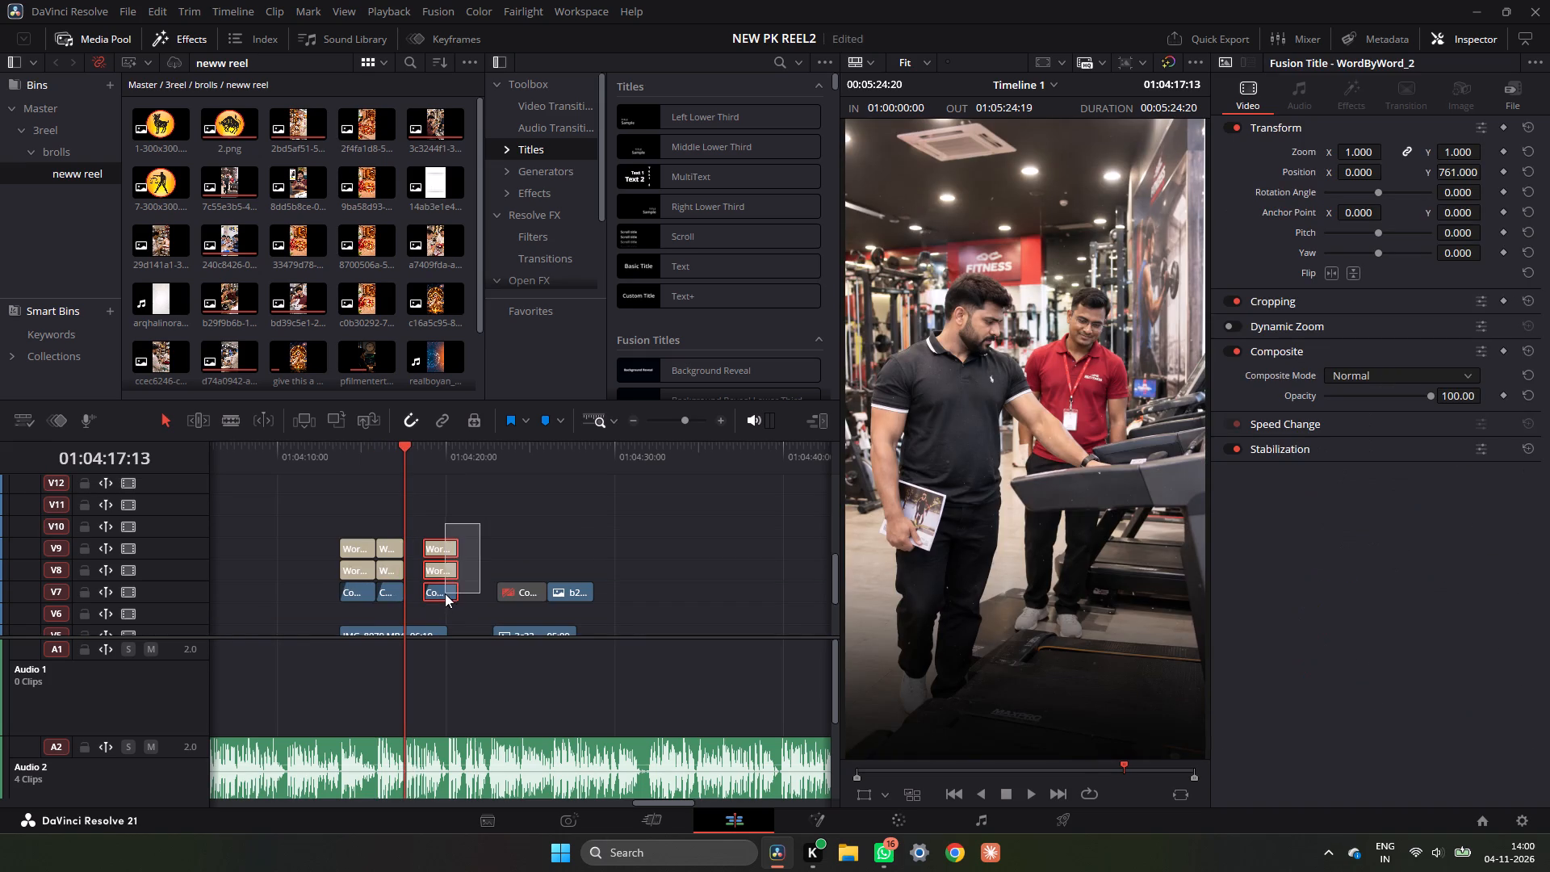
left_click_drag(445, 593, 444, 593)
left_click_drag(444, 571, 425, 577)
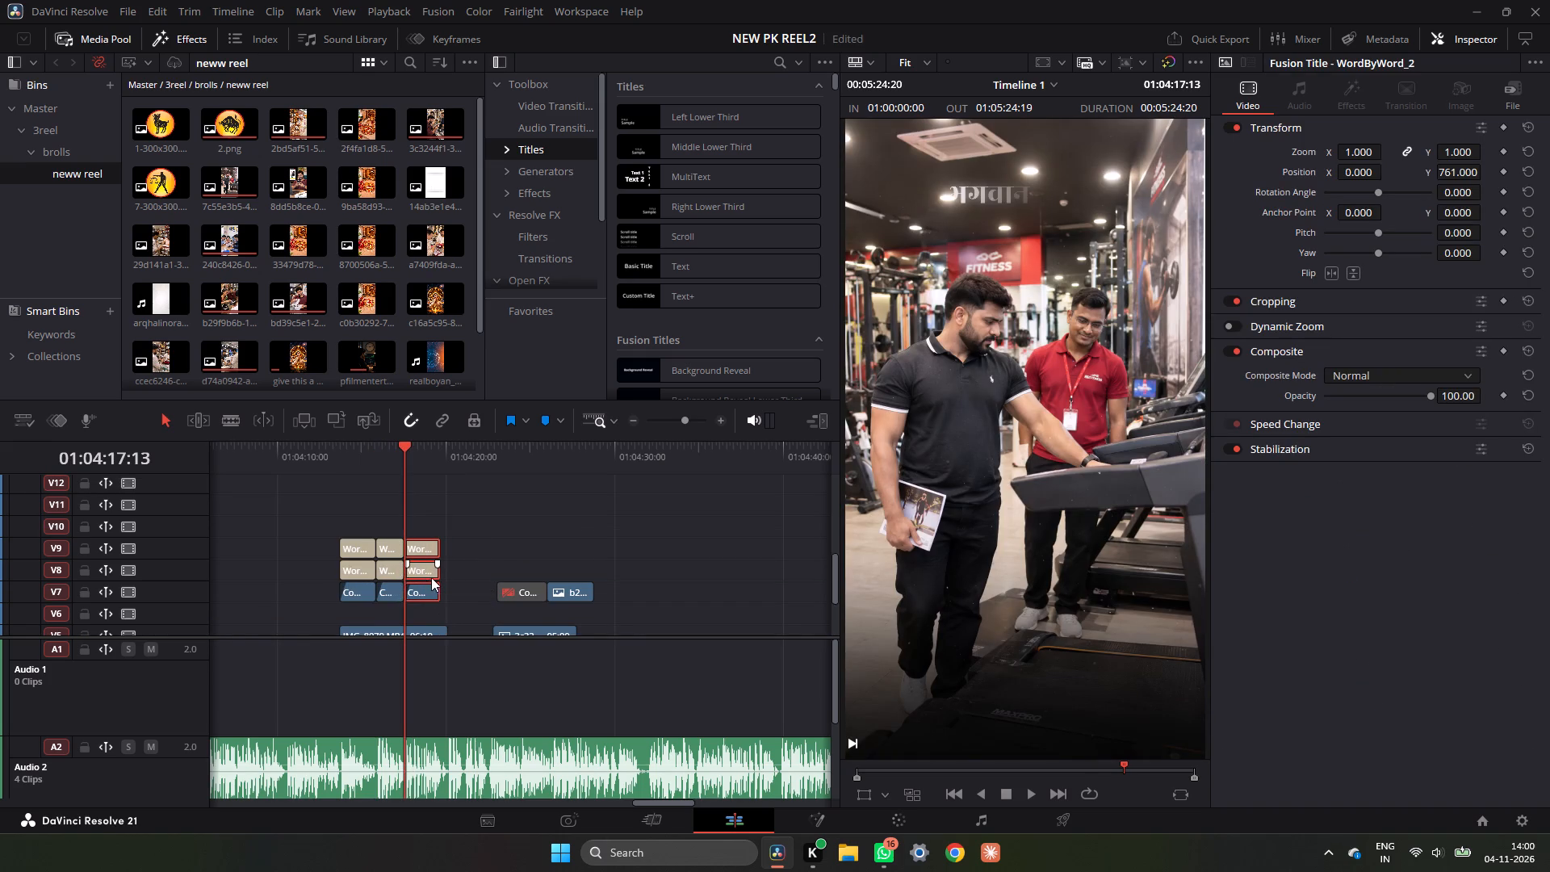
Extend the end of the third title stack by 10 frames to match the end of the IMG_8070.MP4 clip.
scroll(431, 577, "down", 1)
scroll(450, 529, "up", 1)
left_click(437, 571)
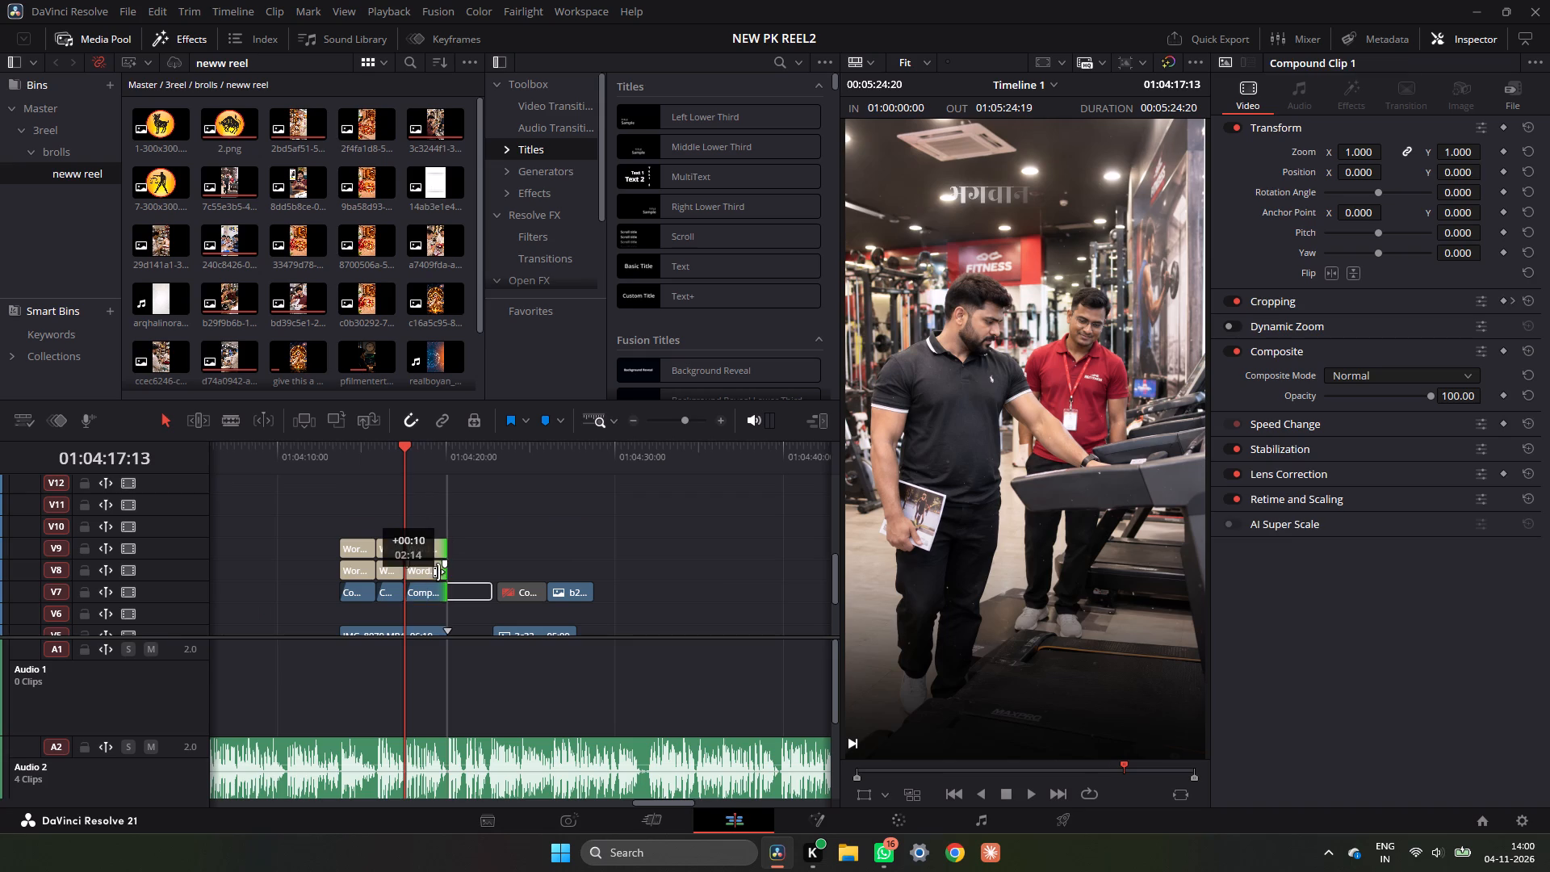
left_click(345, 461)
key("space")
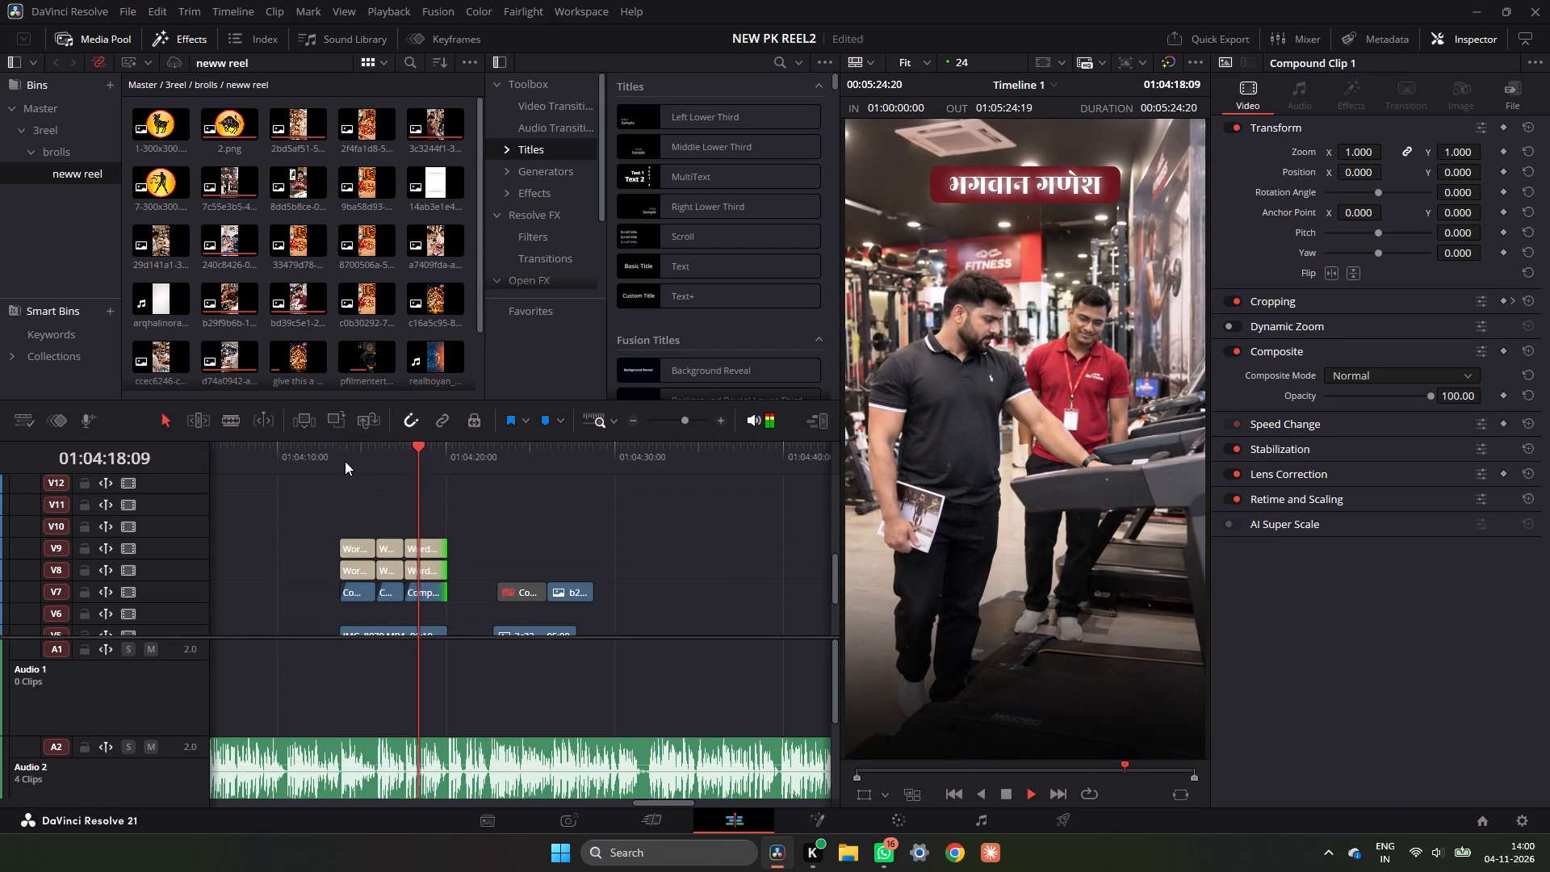
key("space")
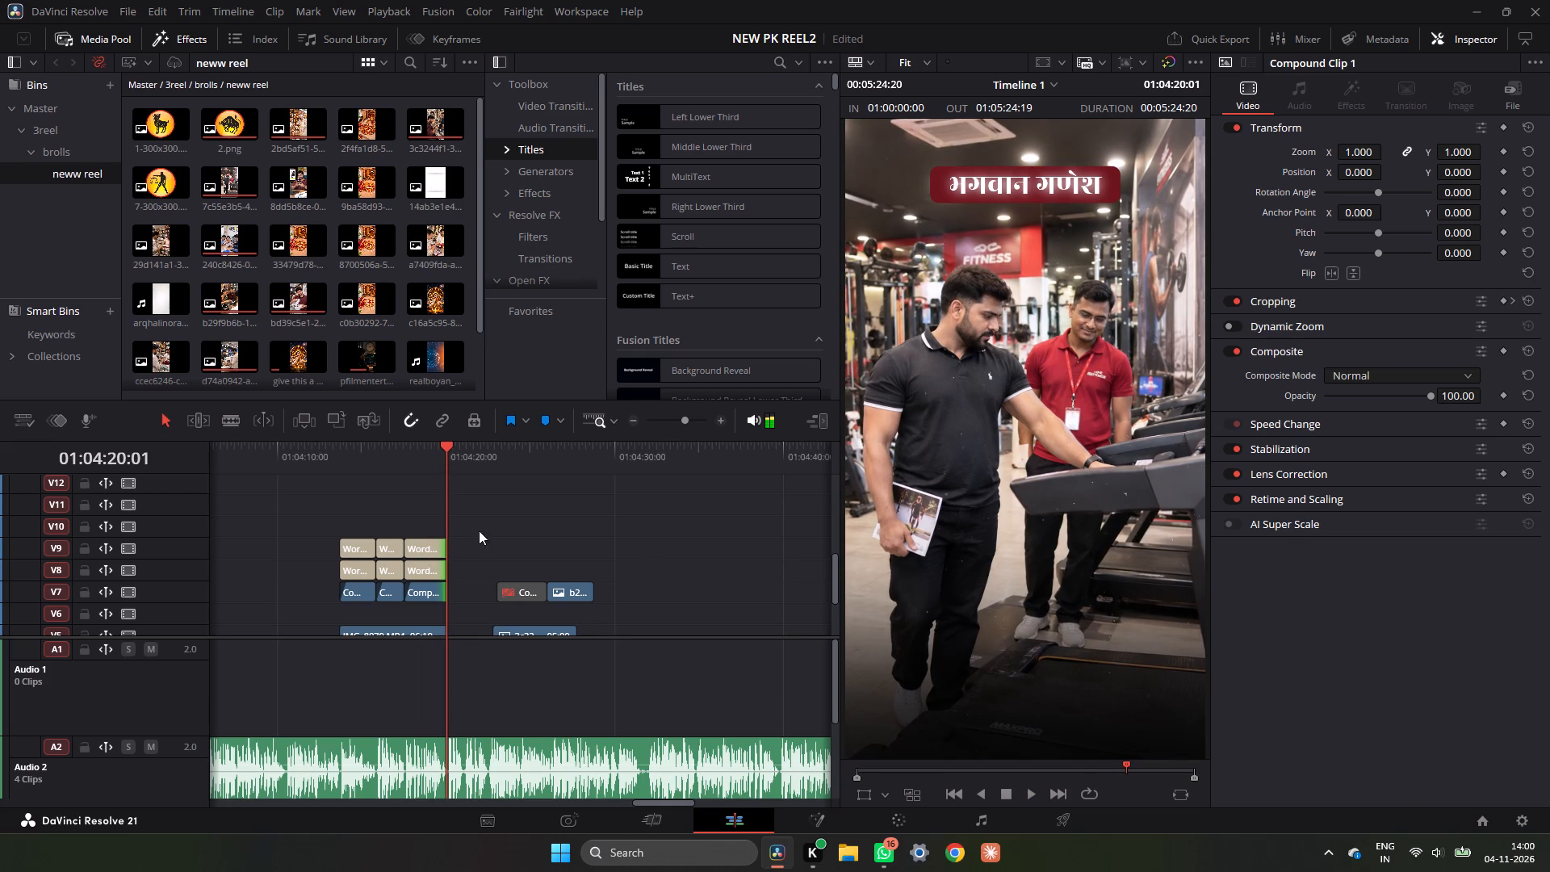
left_click(343, 456)
key("space")
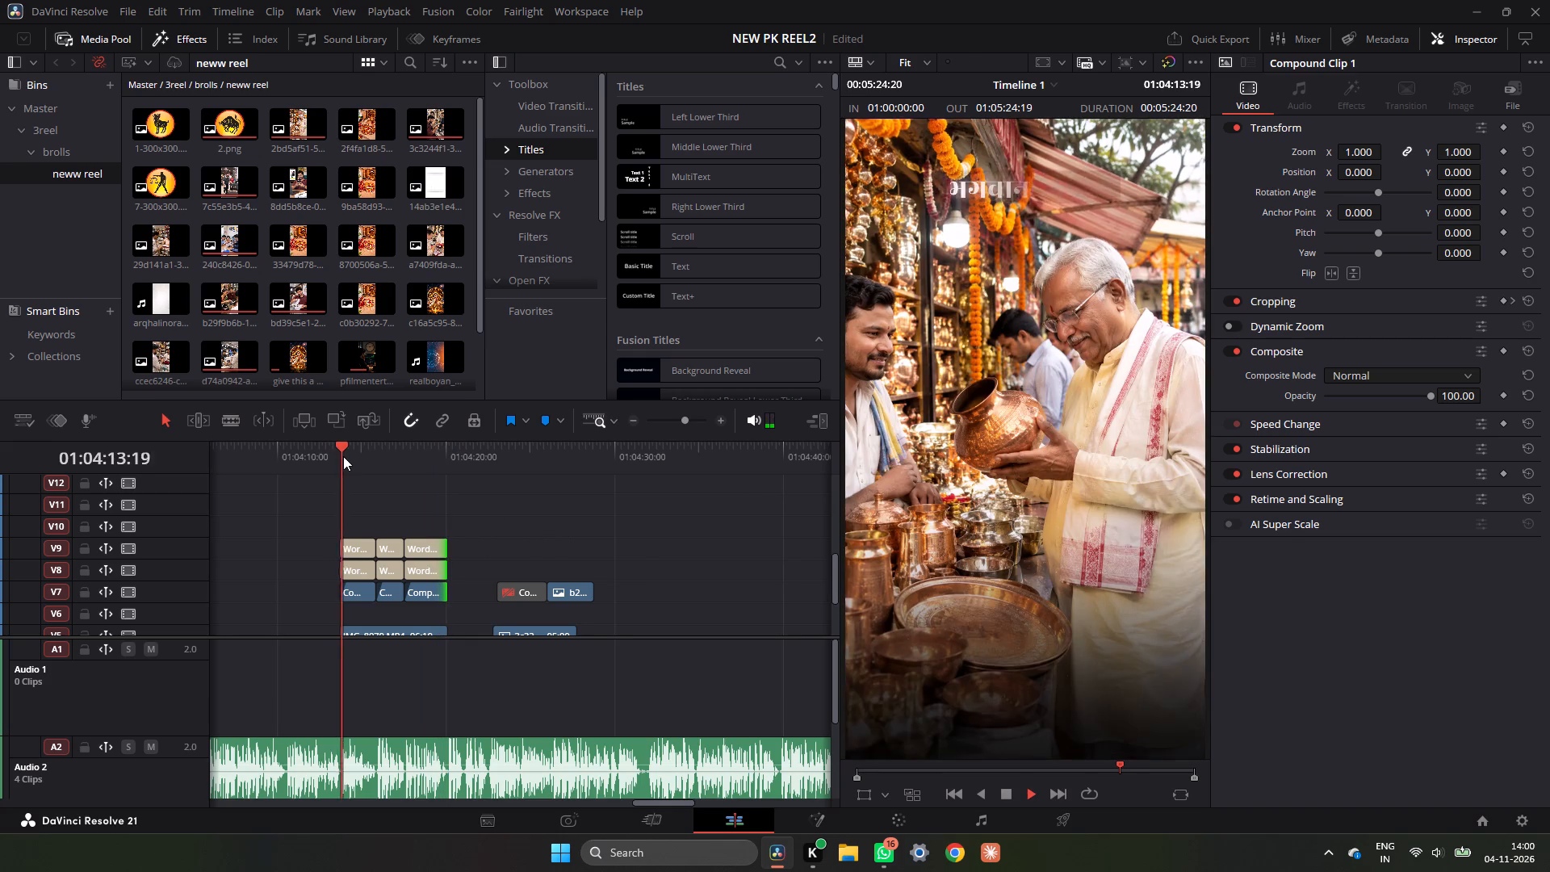
key("space")
key("space")
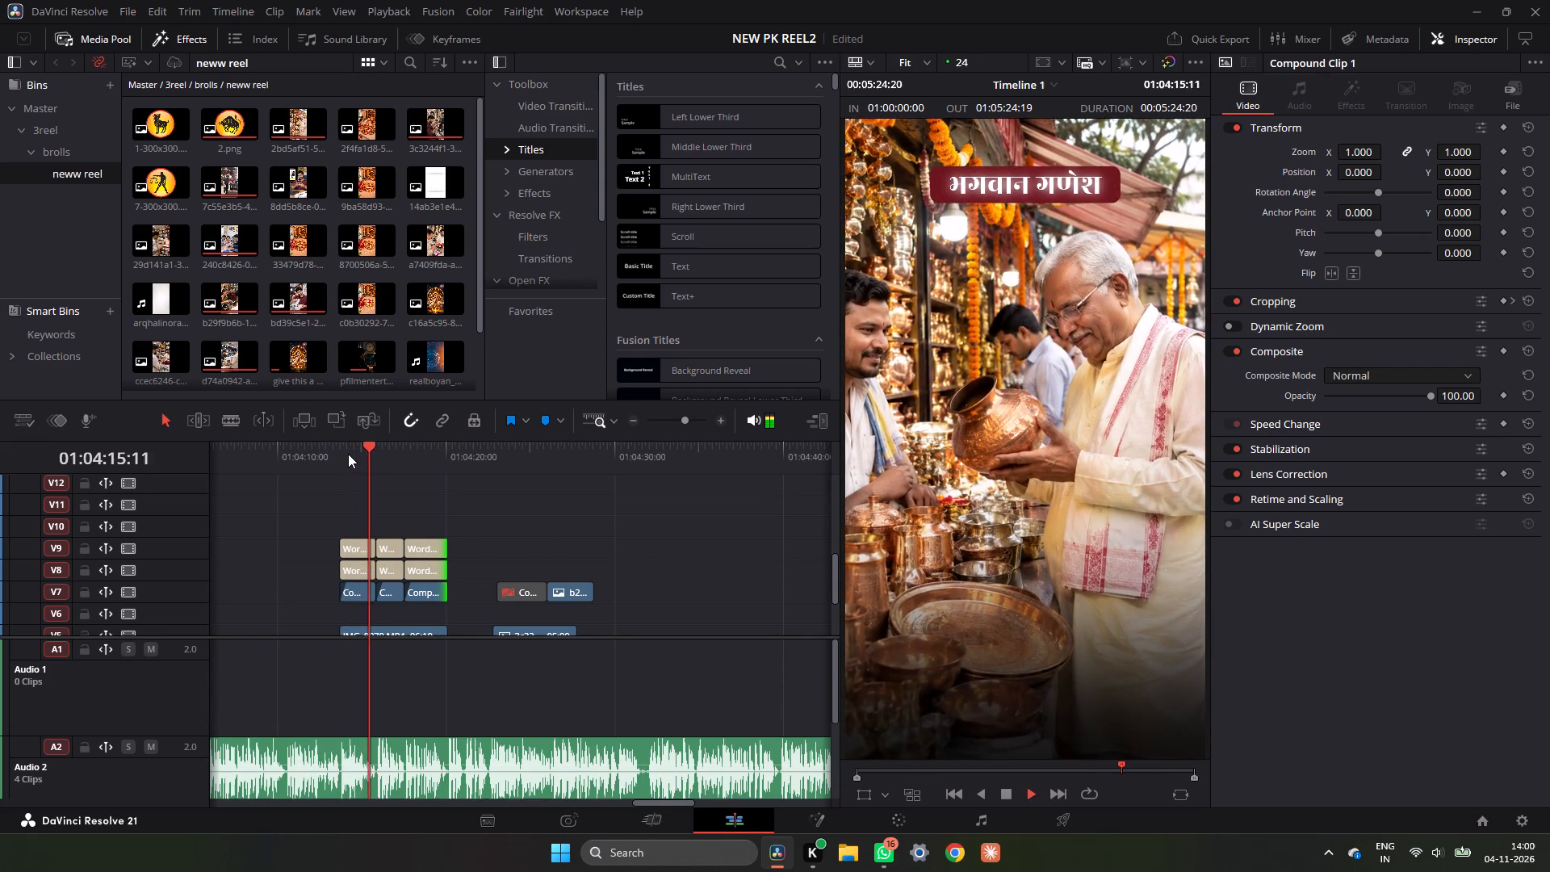
key("space")
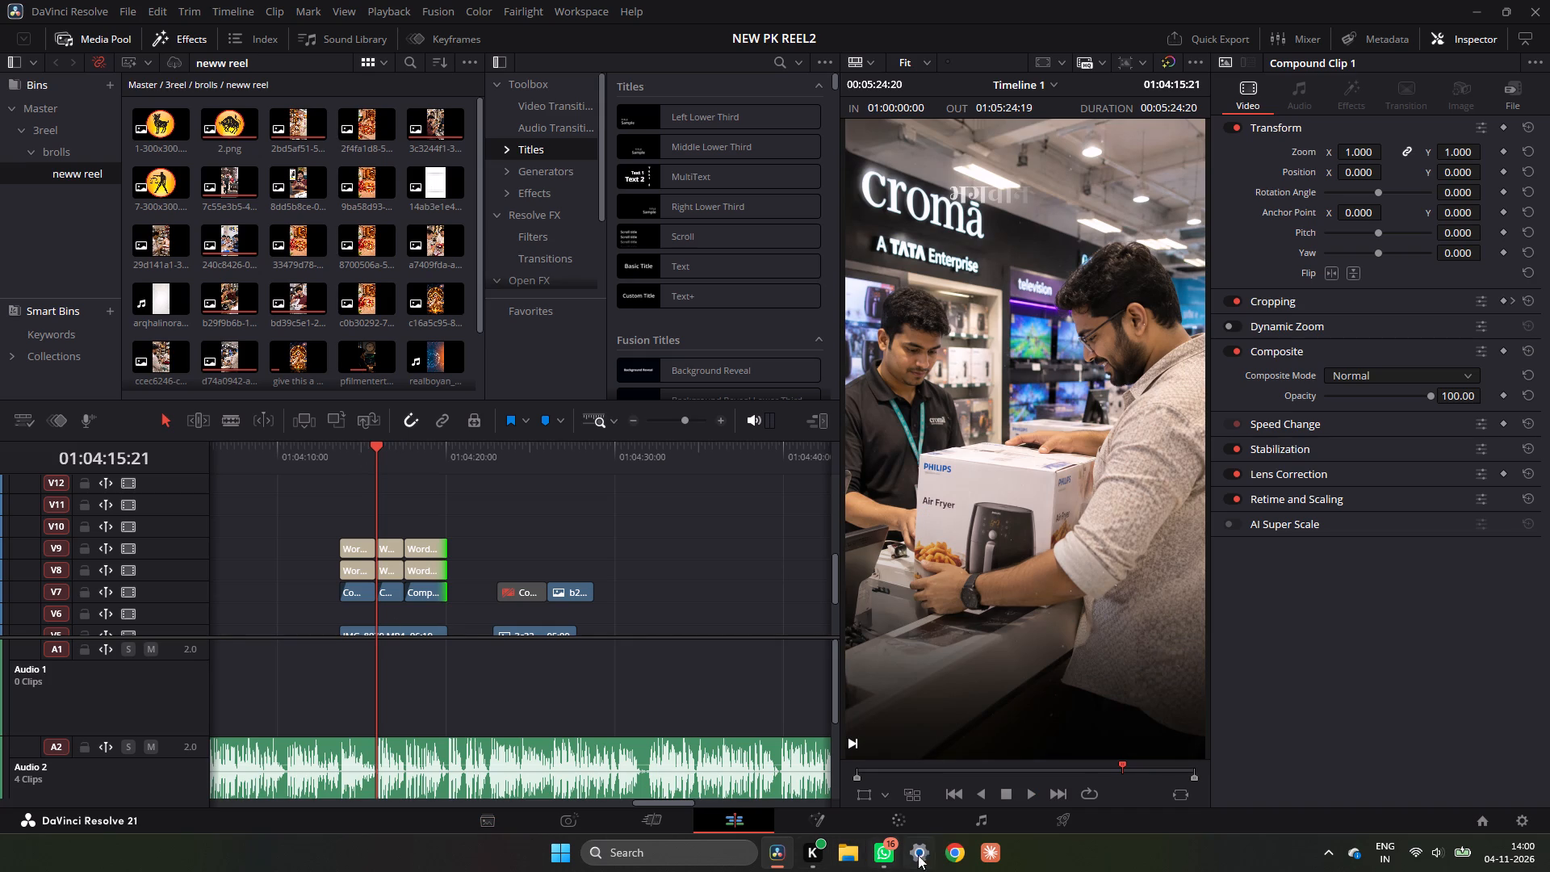
left_click(347, 455)
key("space")
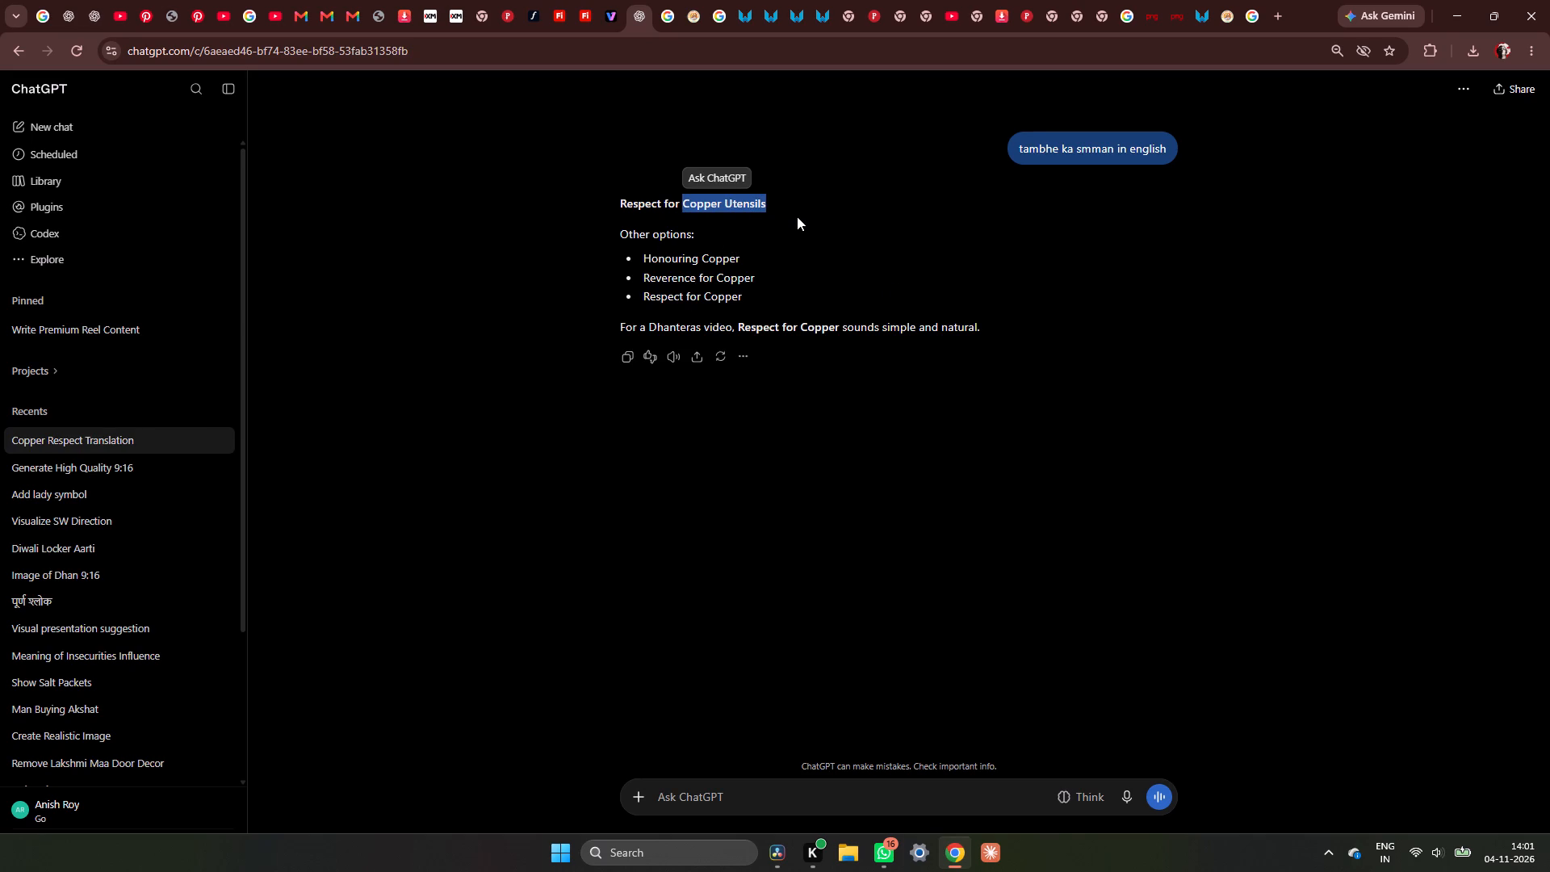
key("ctrl+c")
key("ctrl+c")
Search Google for "Copper Utensils" in a new browser tab and look through the results.
left_click(1280, 16)
left_click(721, 289)
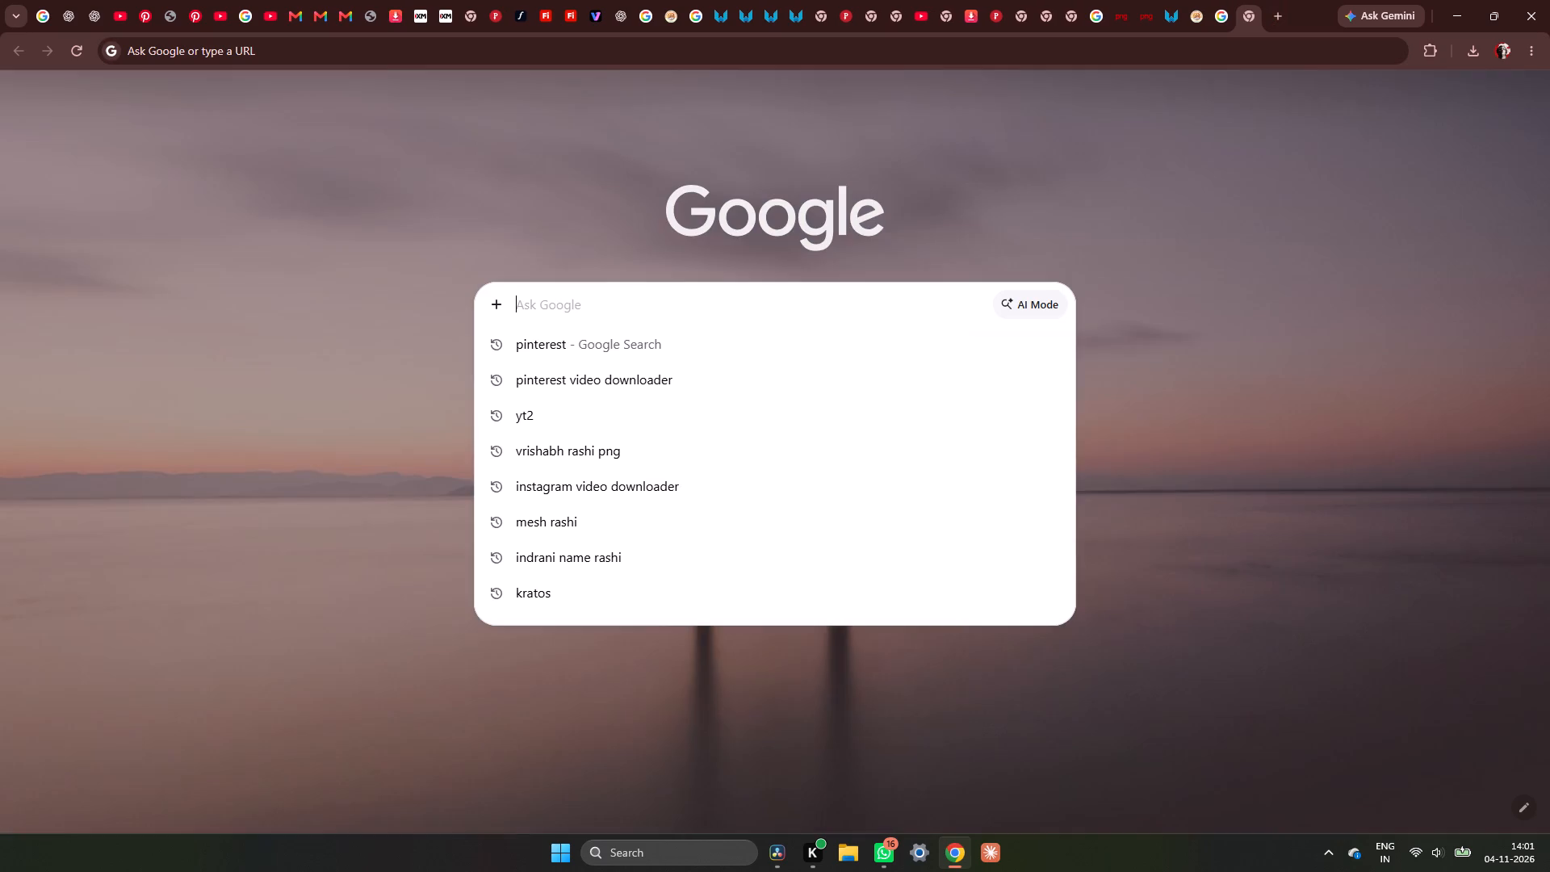
key("ctrl+v")
key("Return")
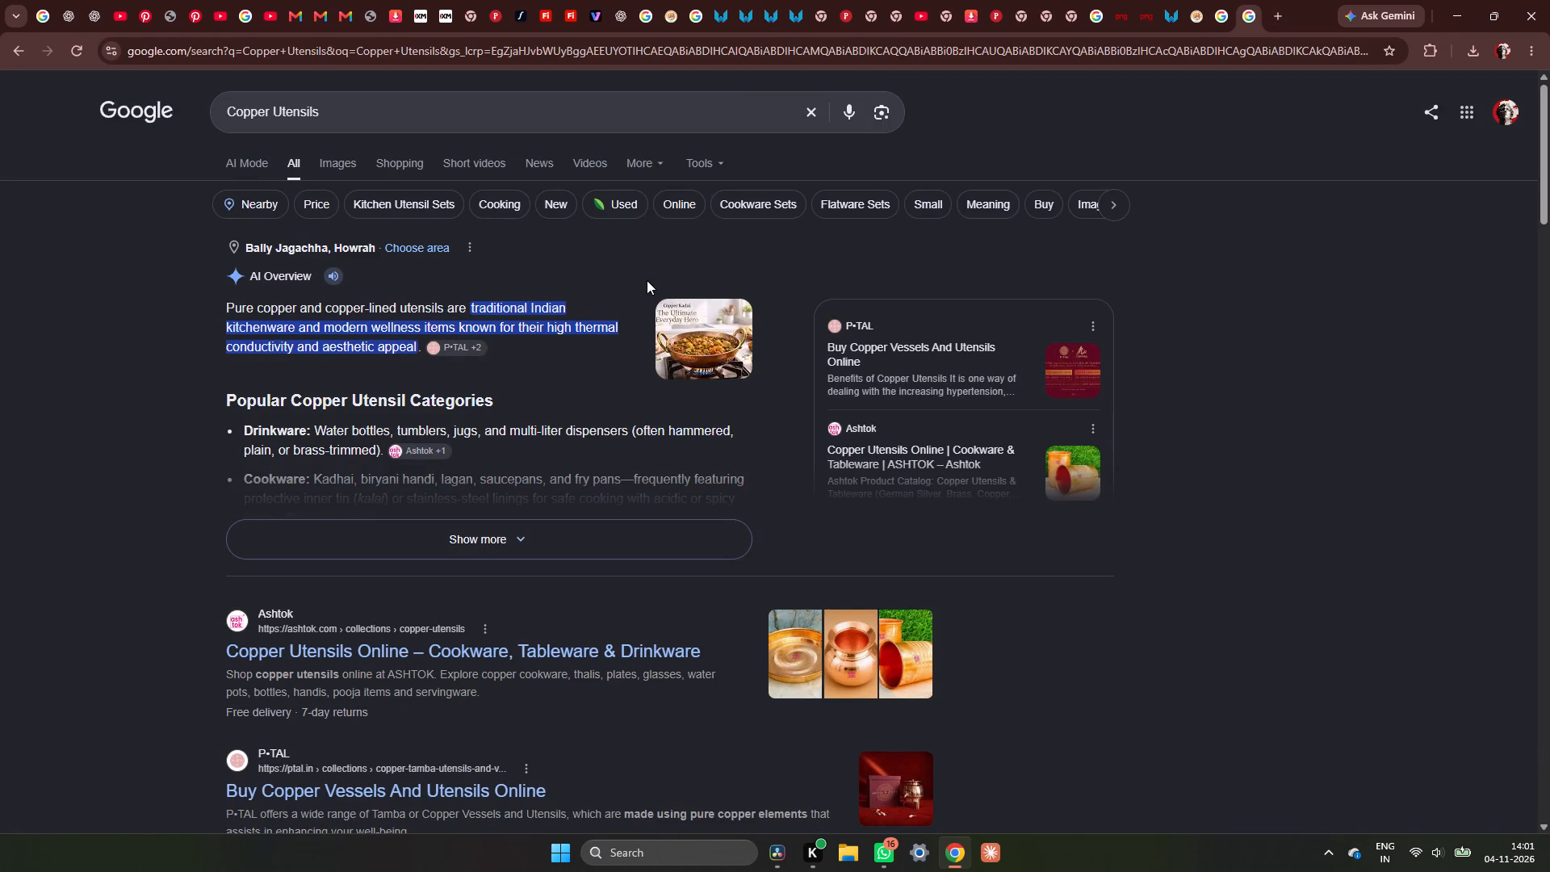
scroll(531, 409, "down", 4)
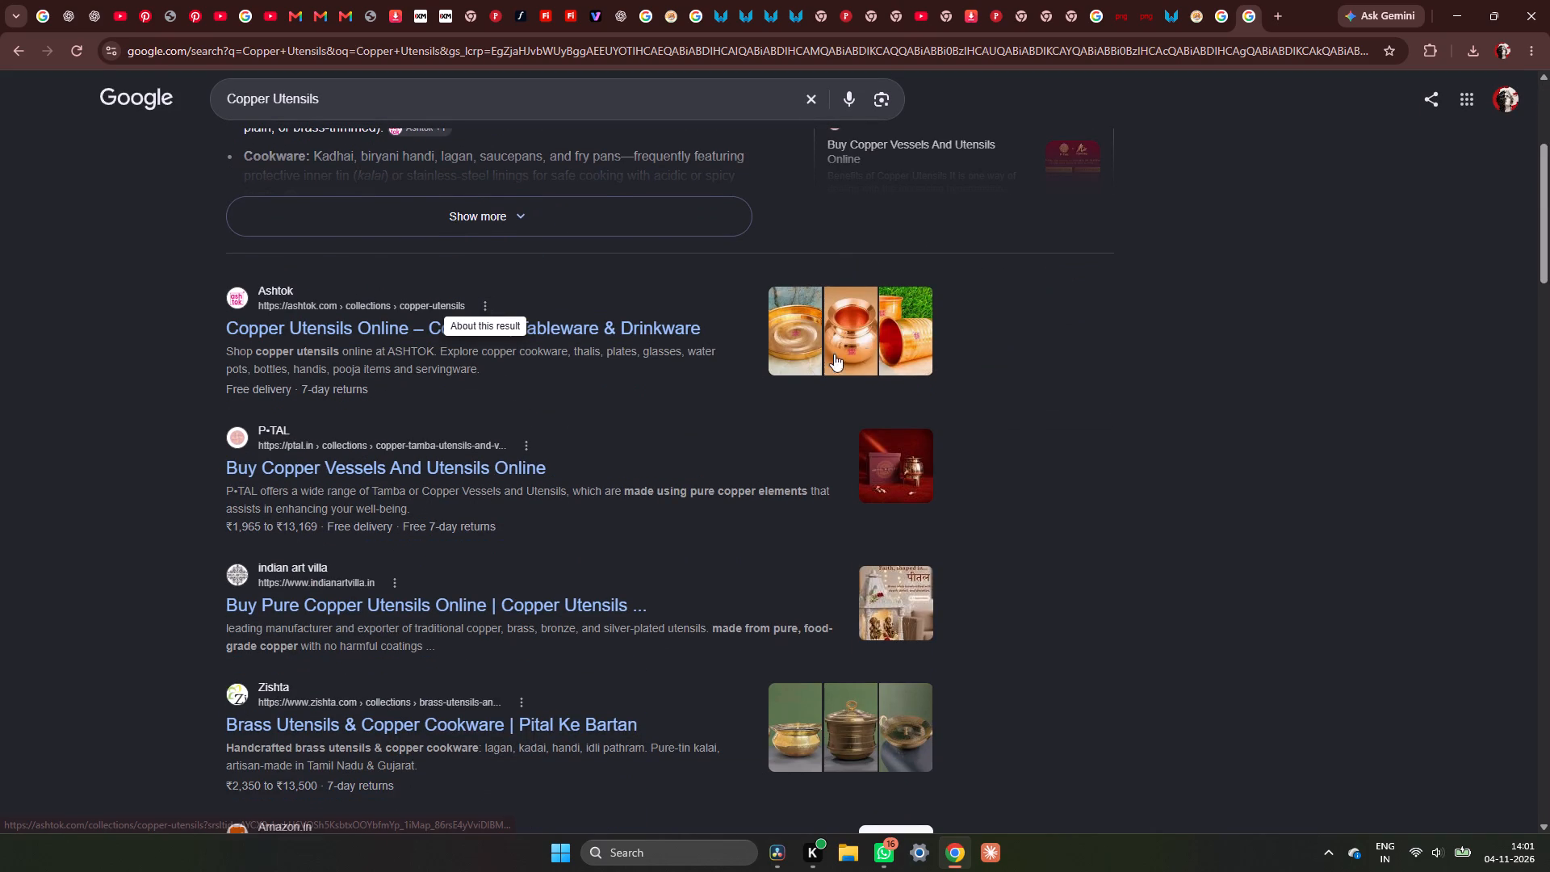
scroll(584, 448, "down", 4)
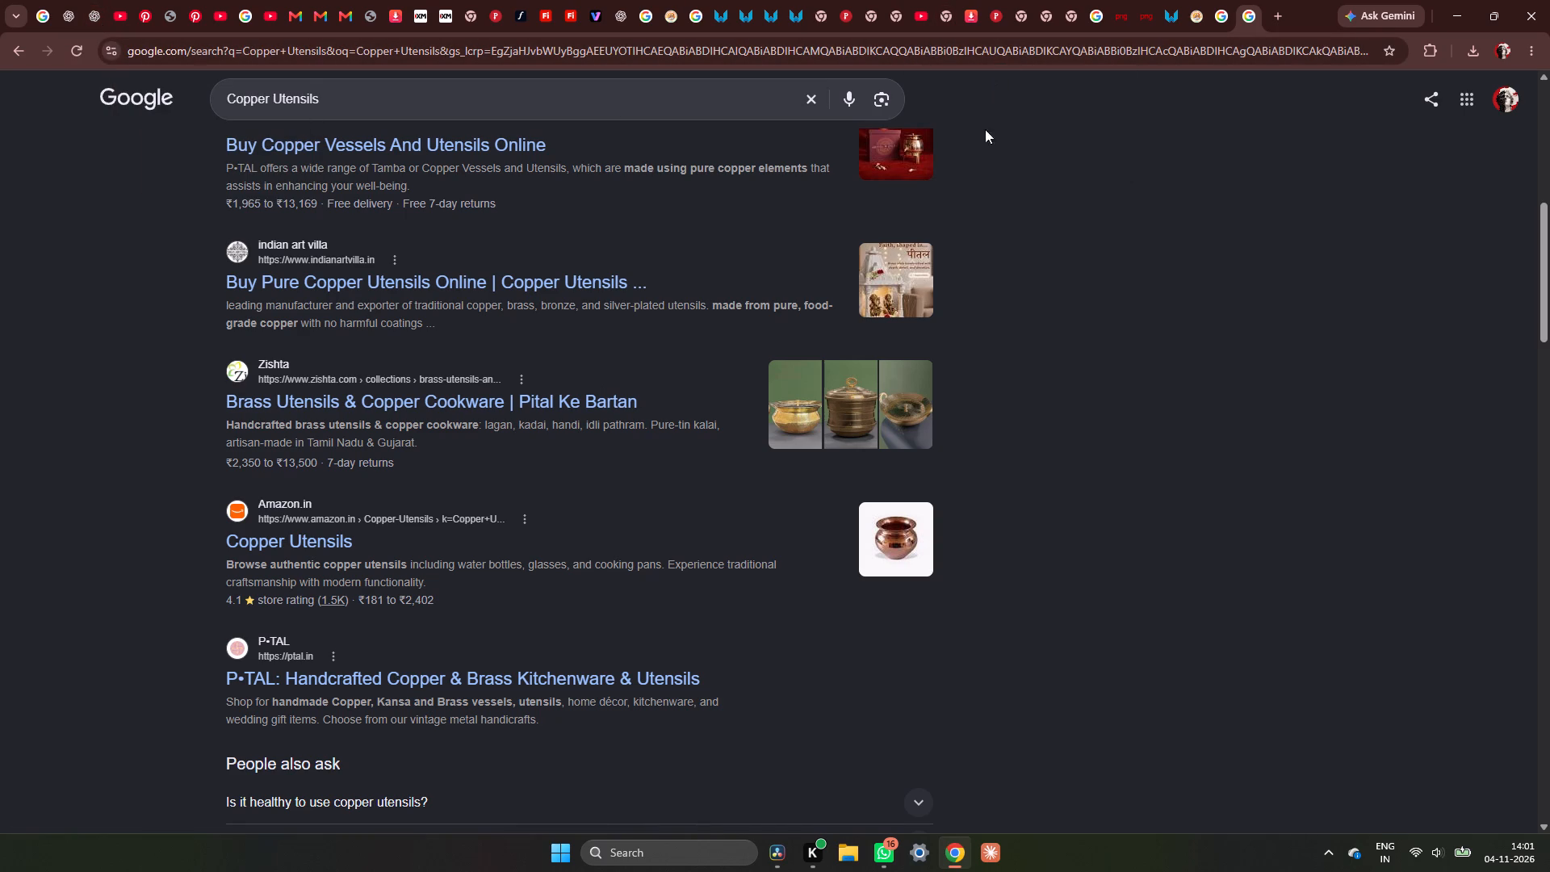
Back in DaVinci Resolve, replace the text of the first WordByWord_2 title on V9 with "Copper Utensils".
left_click(760, 866)
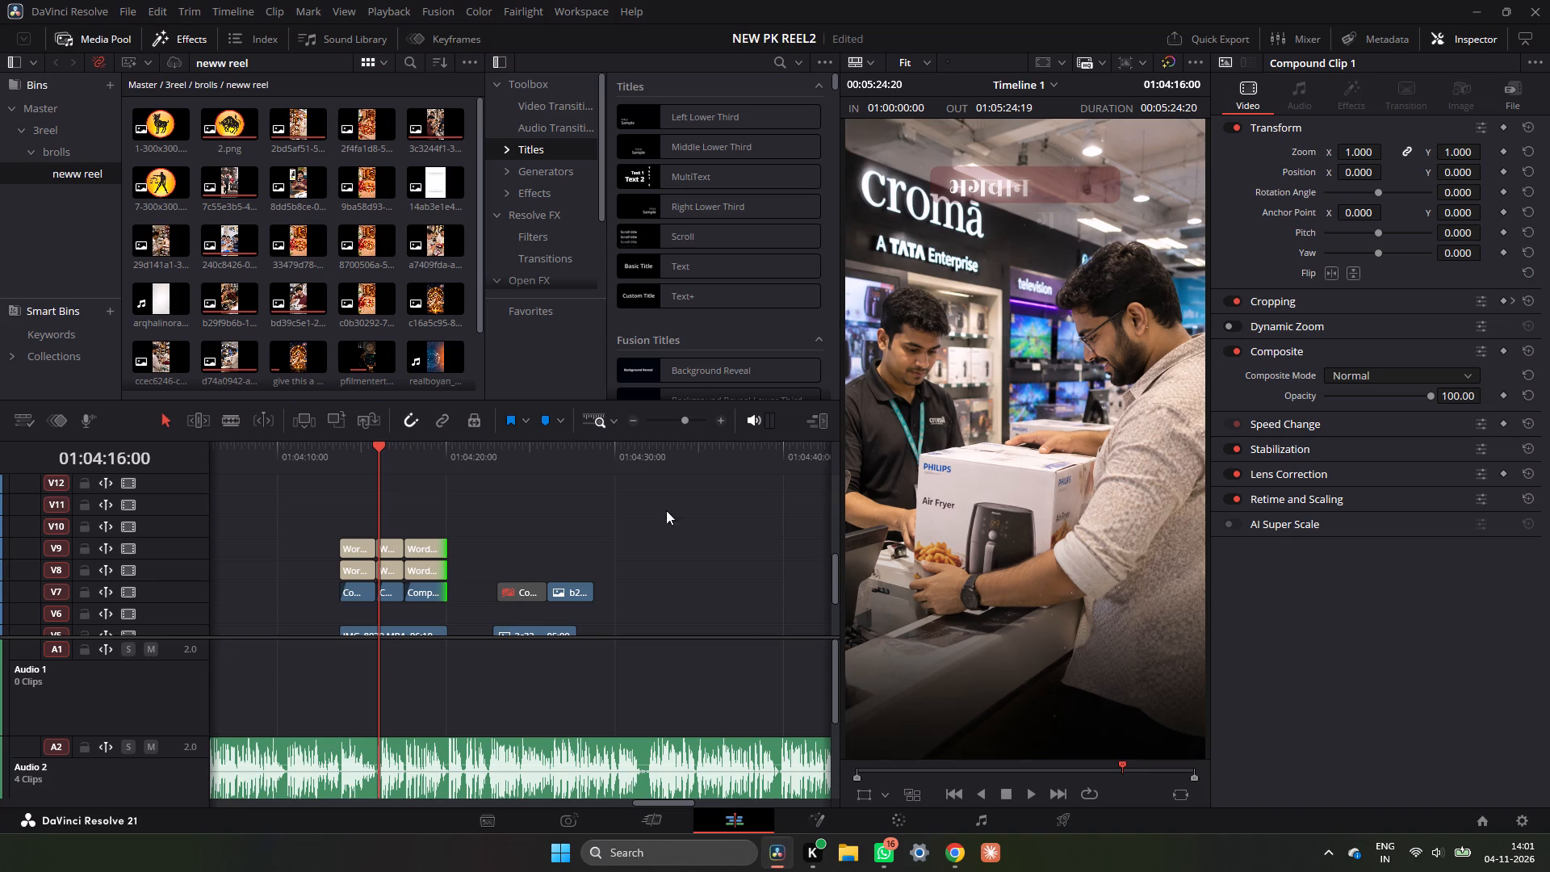
left_click(342, 451)
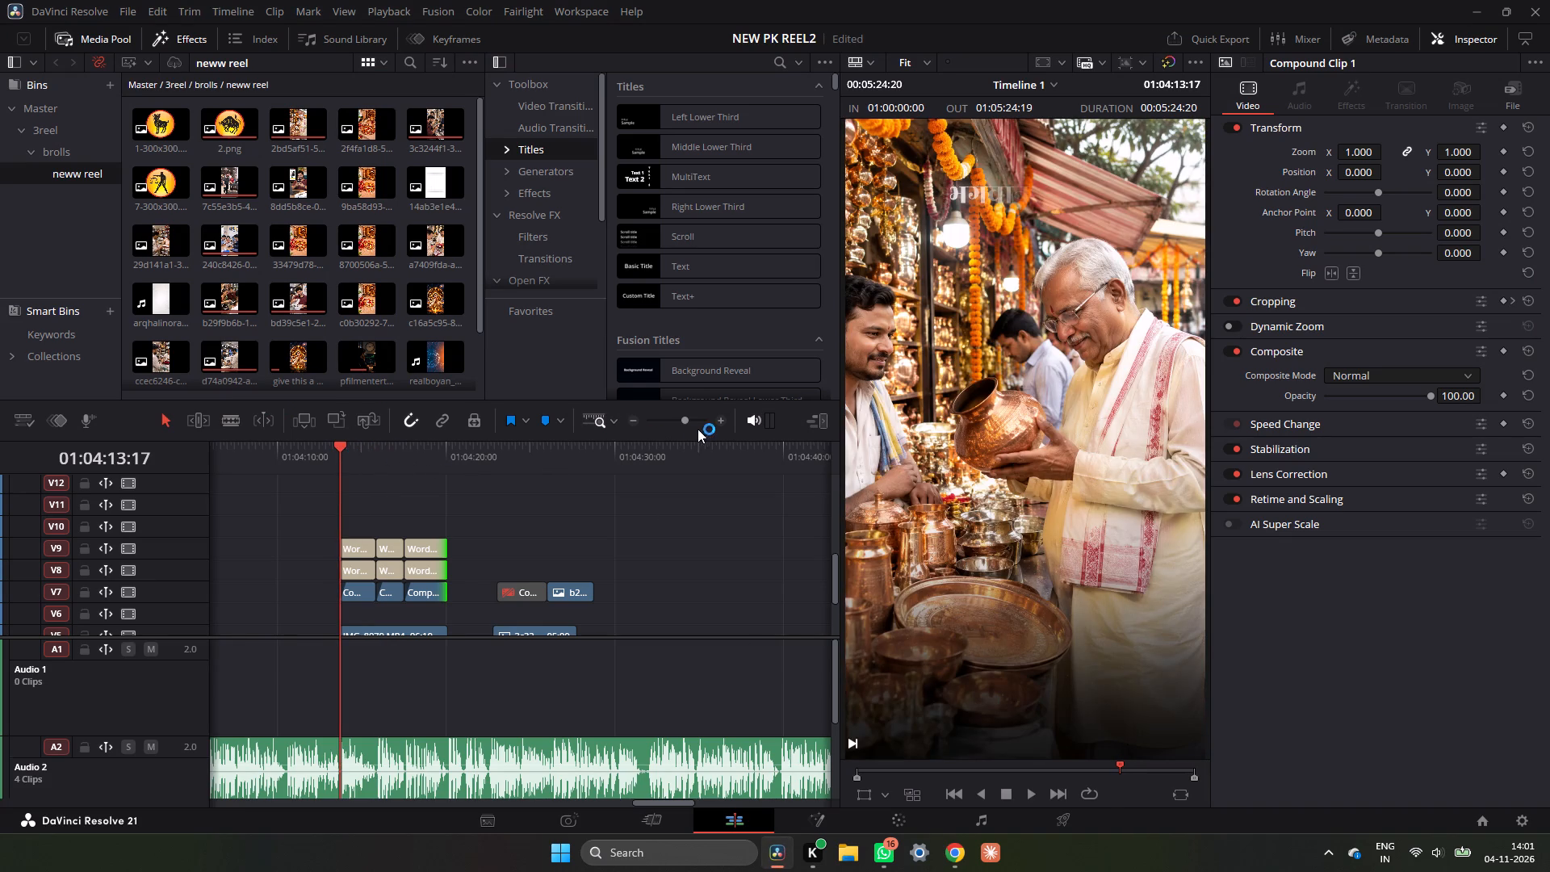
left_click(714, 417)
left_click(717, 419)
left_click(580, 543)
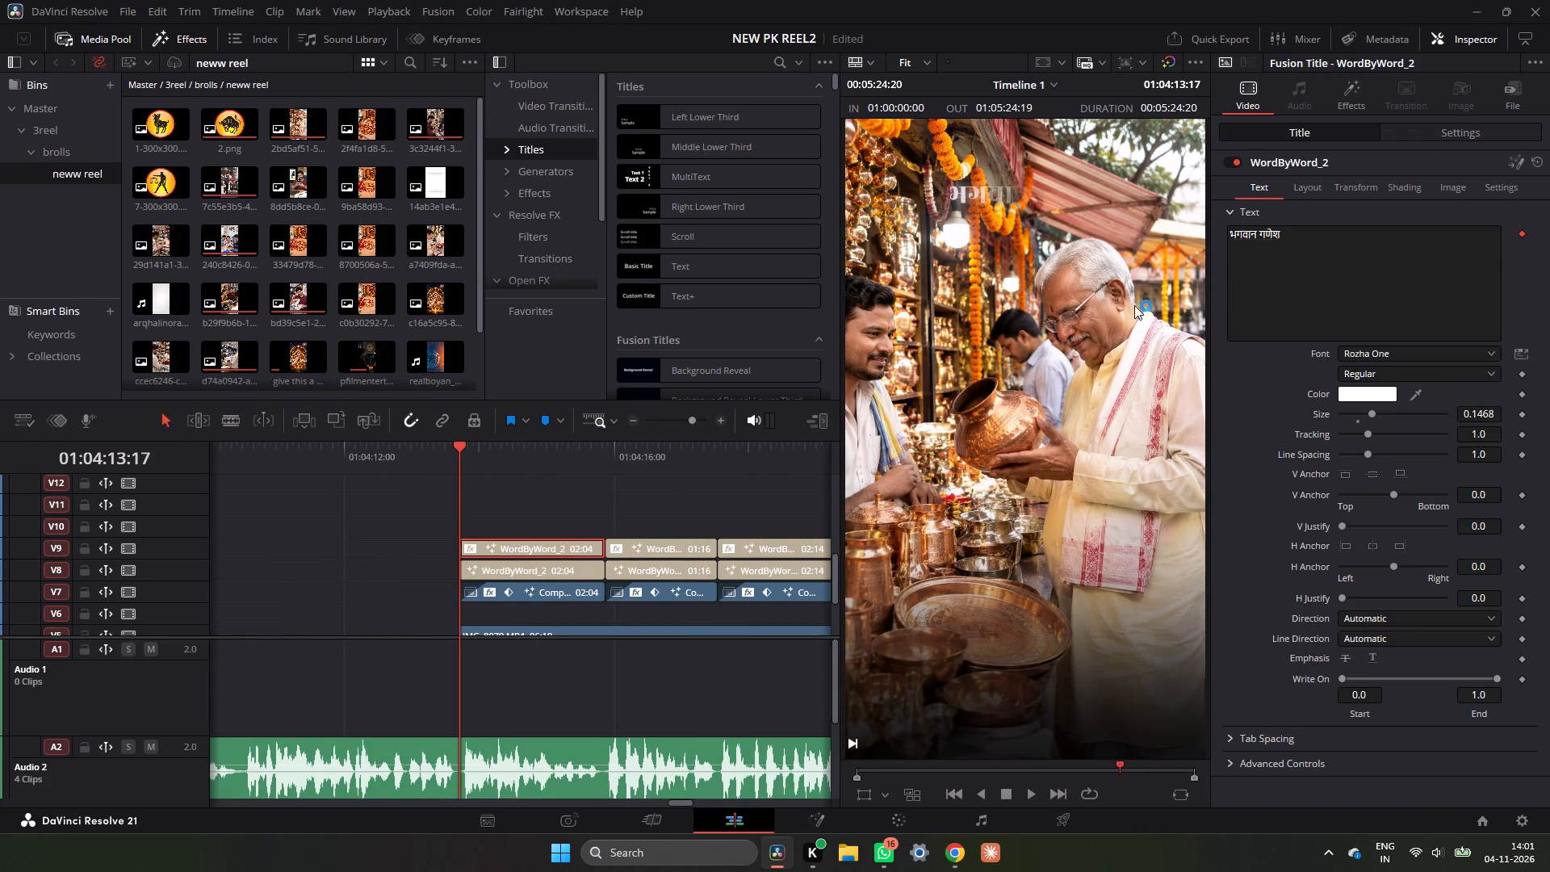
left_click(1281, 266)
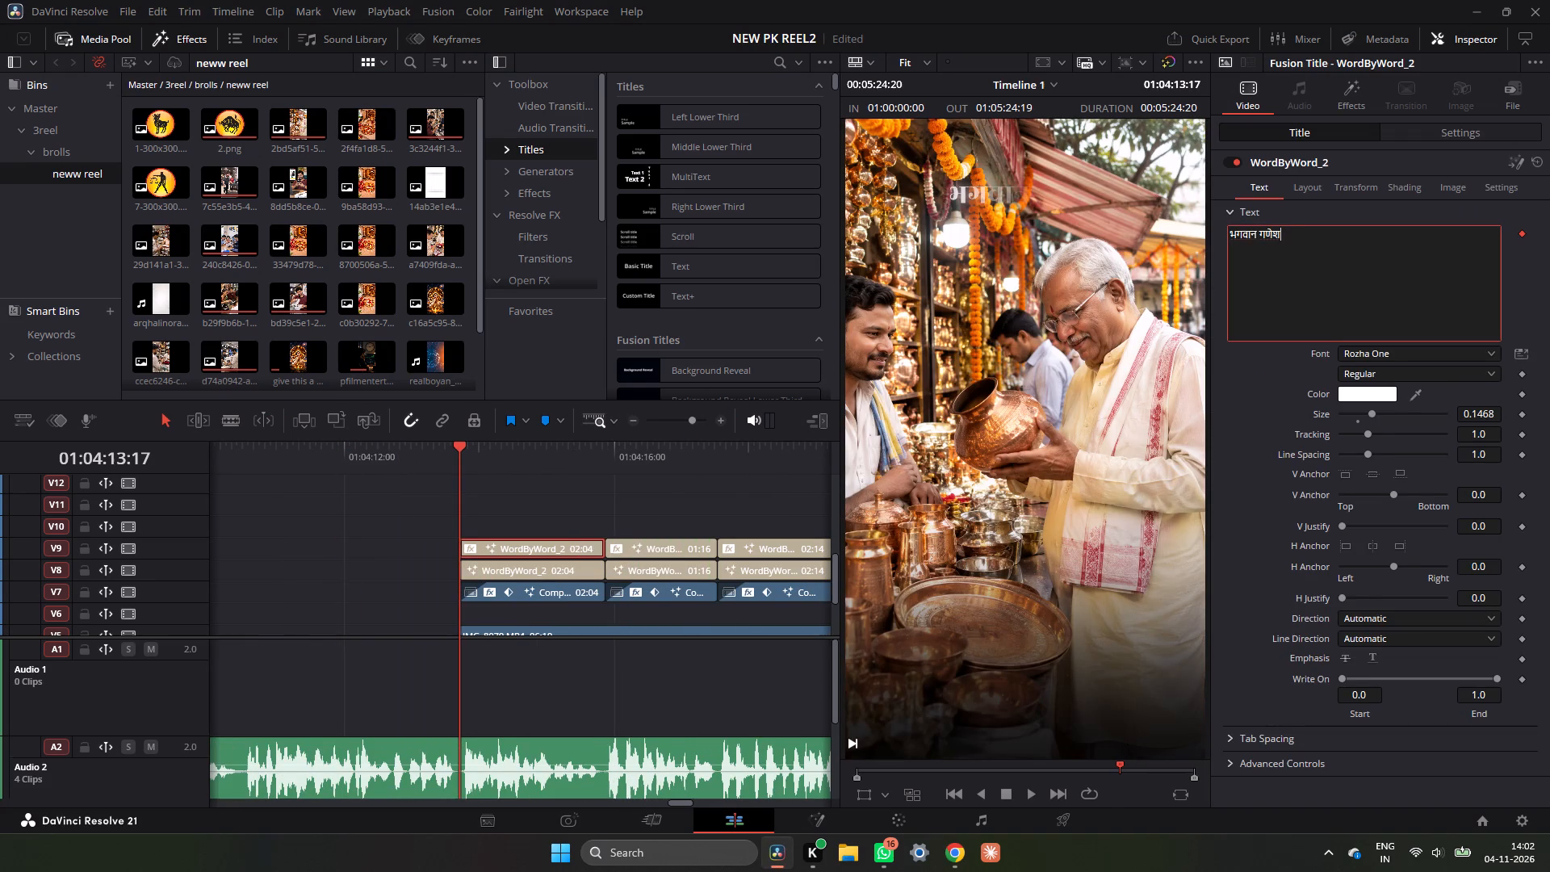
key("ctrl+a")
key("ctrl+v")
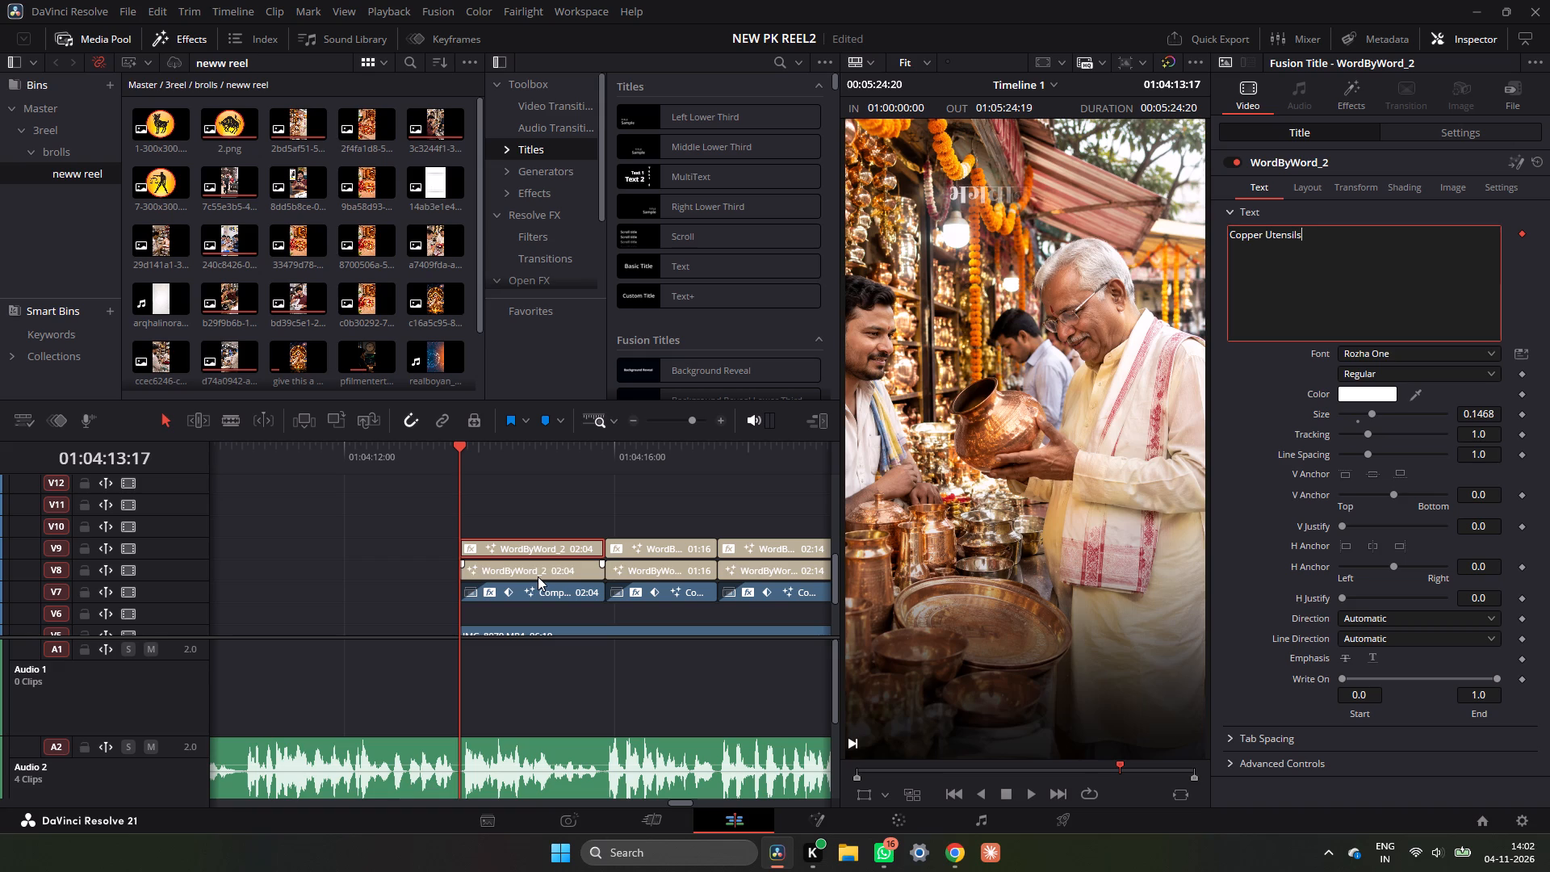
Replace the text of the first WordByWord_2 title on V8 with "Copper Utensils" as well.
left_click(538, 576)
left_click(1343, 288)
key("ctrl+a")
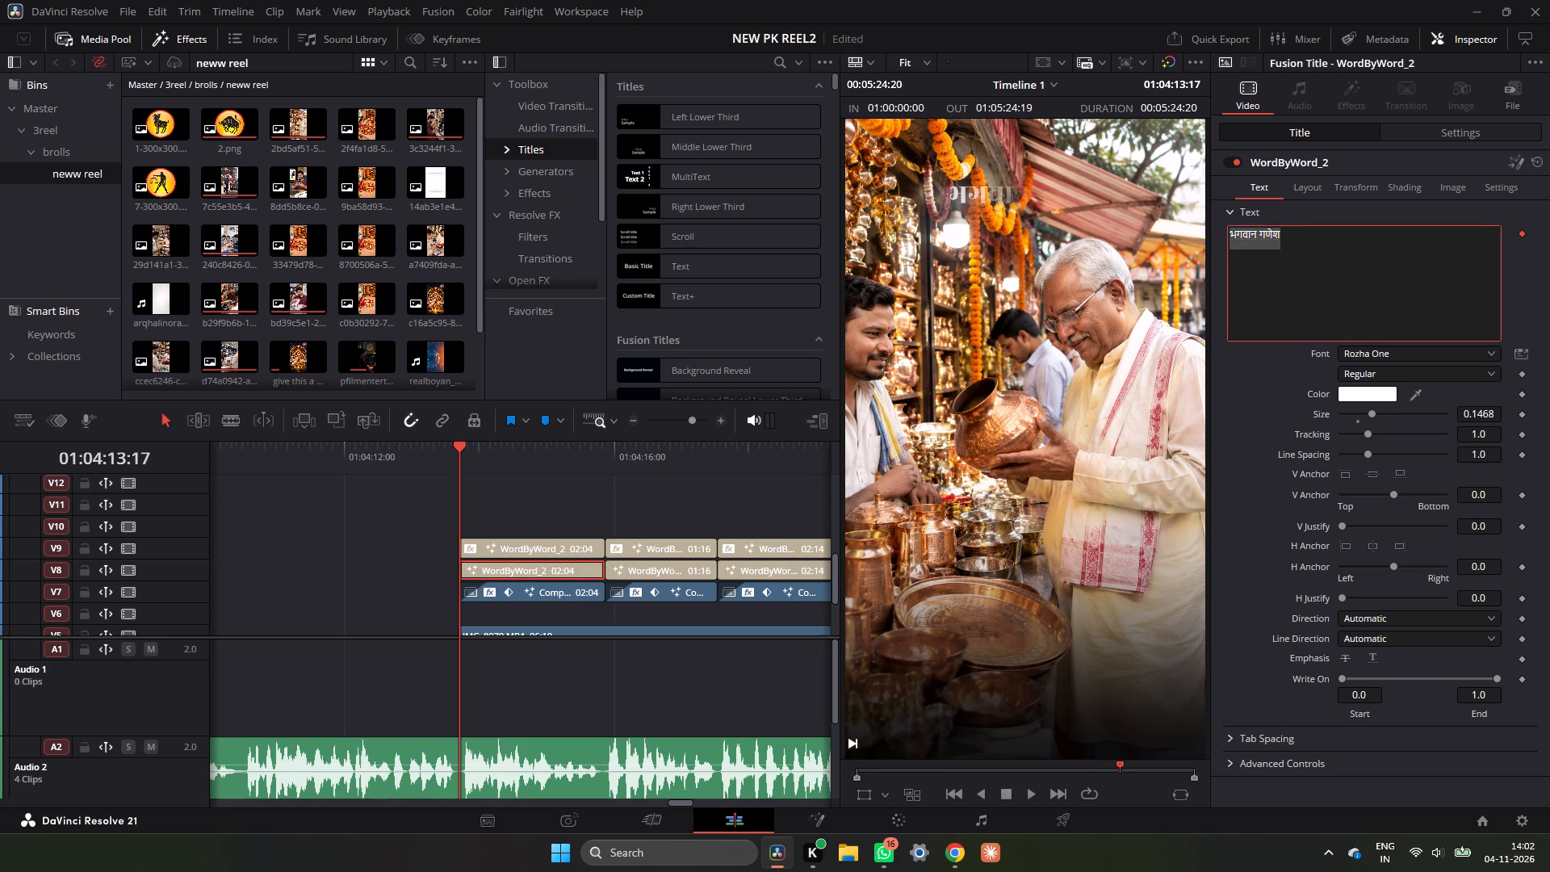
key("ctrl+v")
Play and scrub through the first title over the copper shop shot to check its word animation and fit on the background.
left_click(425, 459)
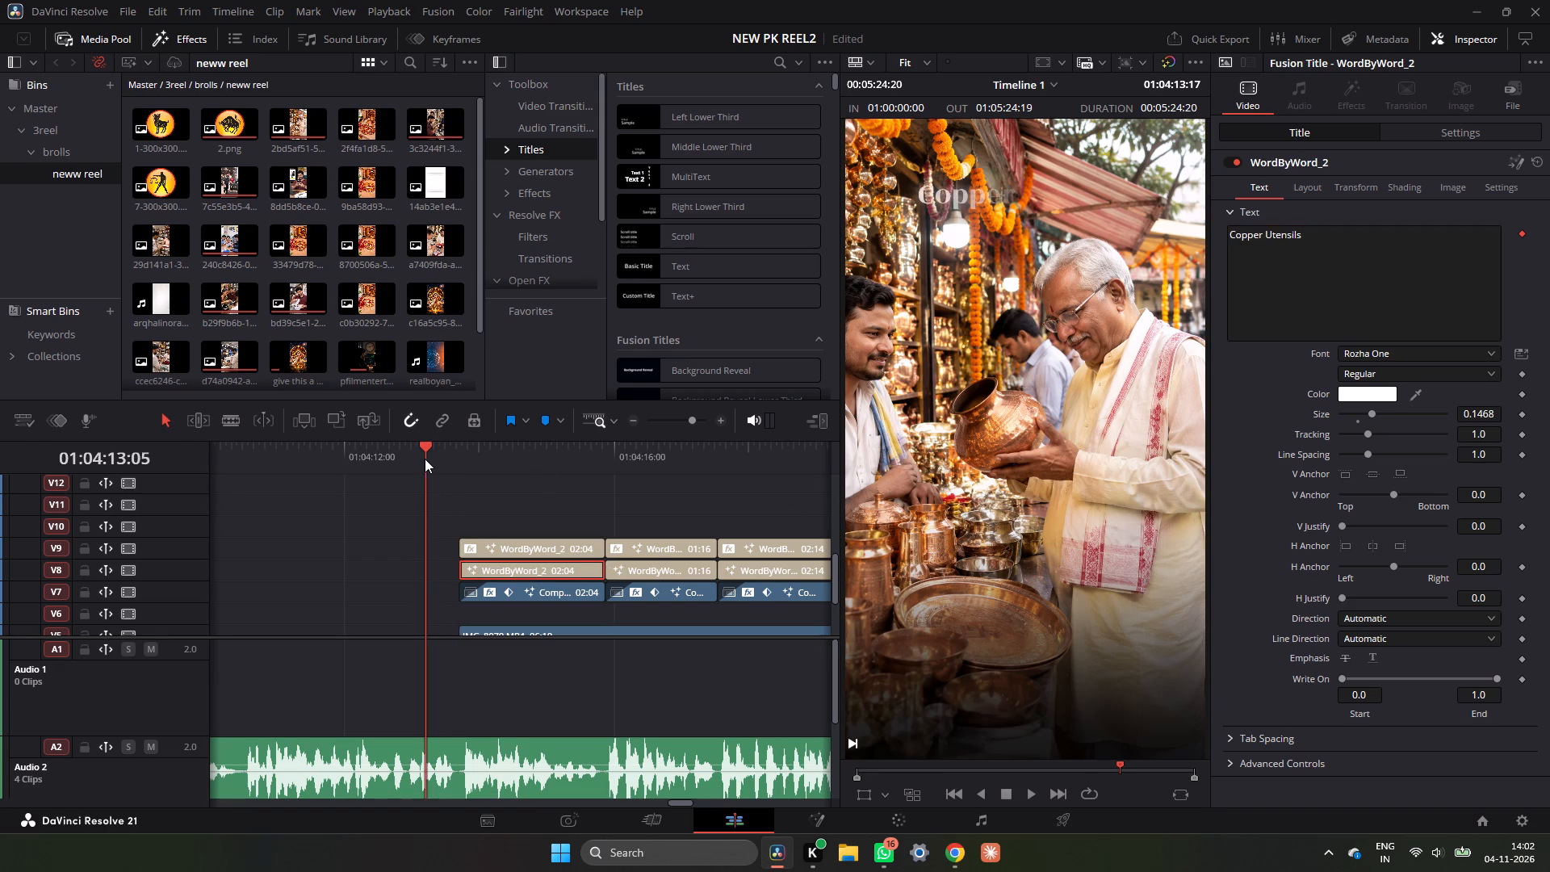
key("space")
key("space")
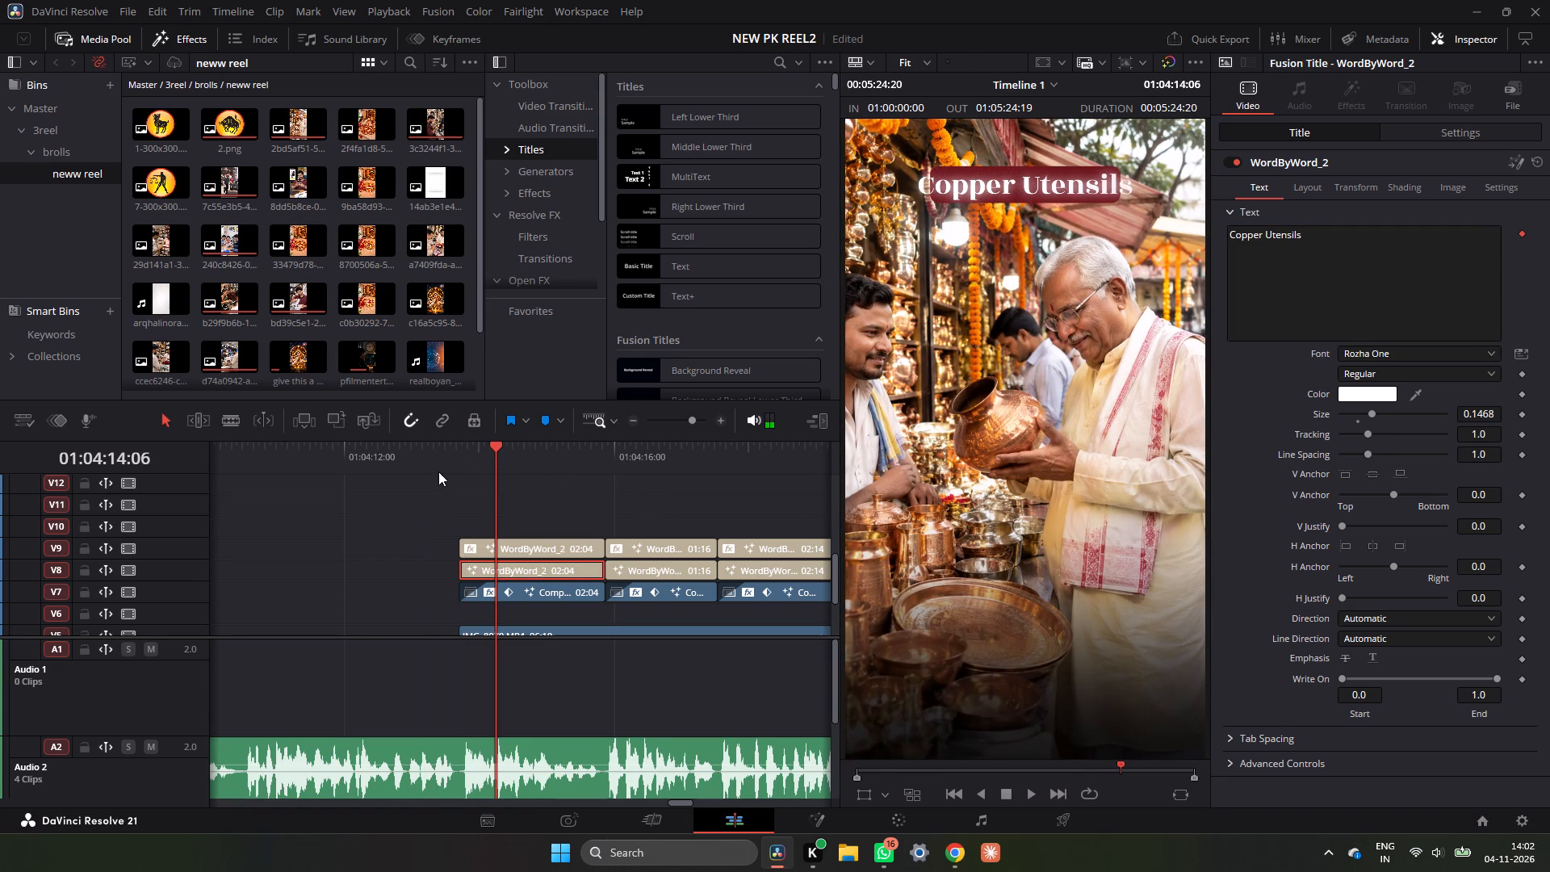
left_click(438, 468)
key("space")
key("space")
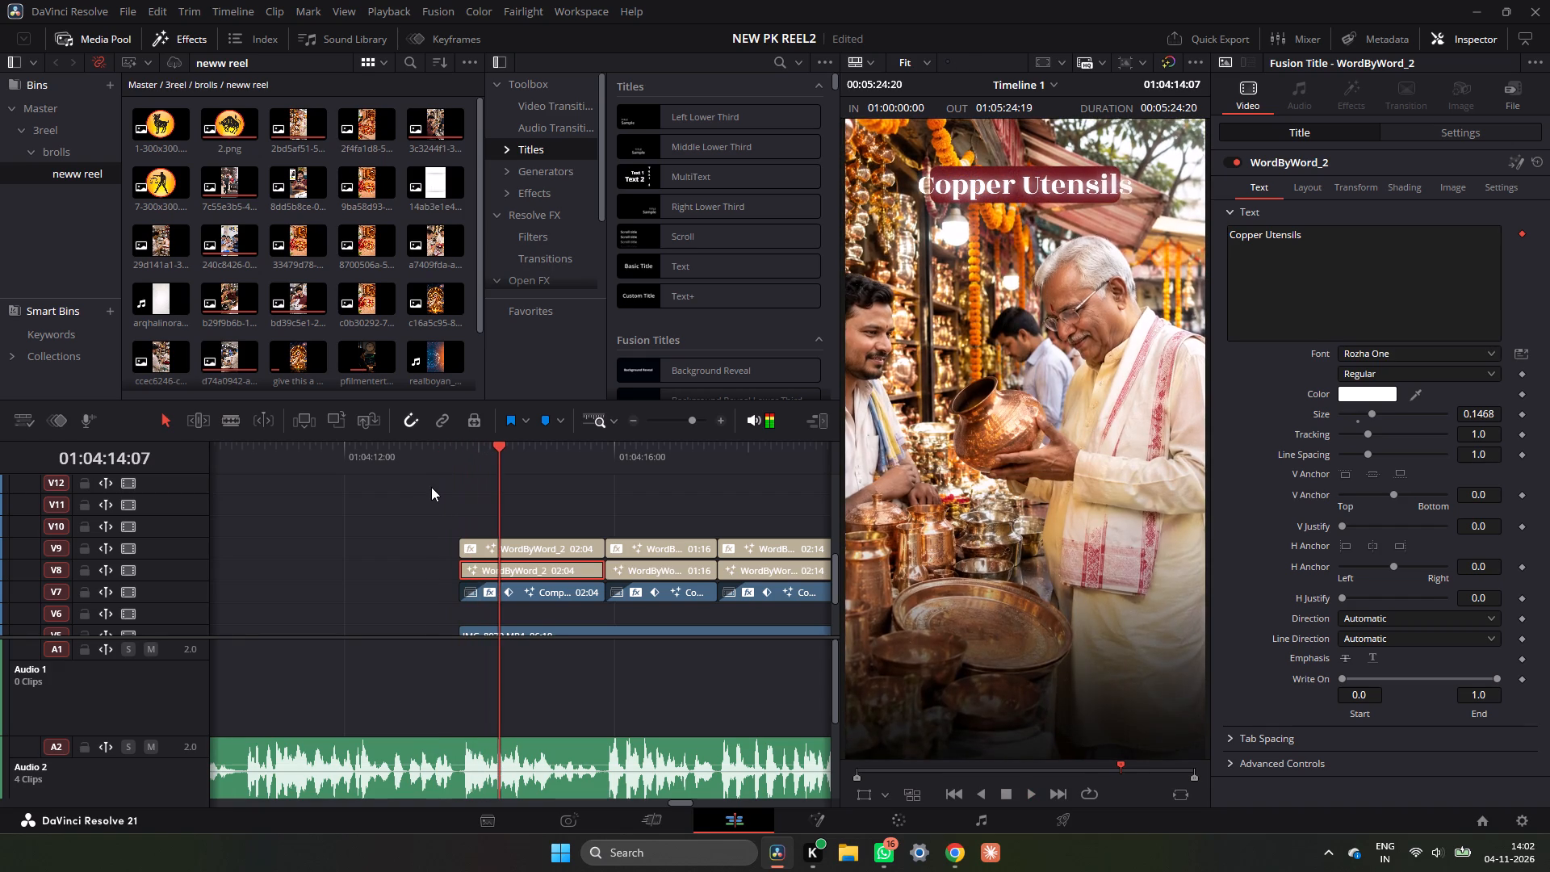
key("space")
key("space")
left_click_drag(471, 458, 464, 465)
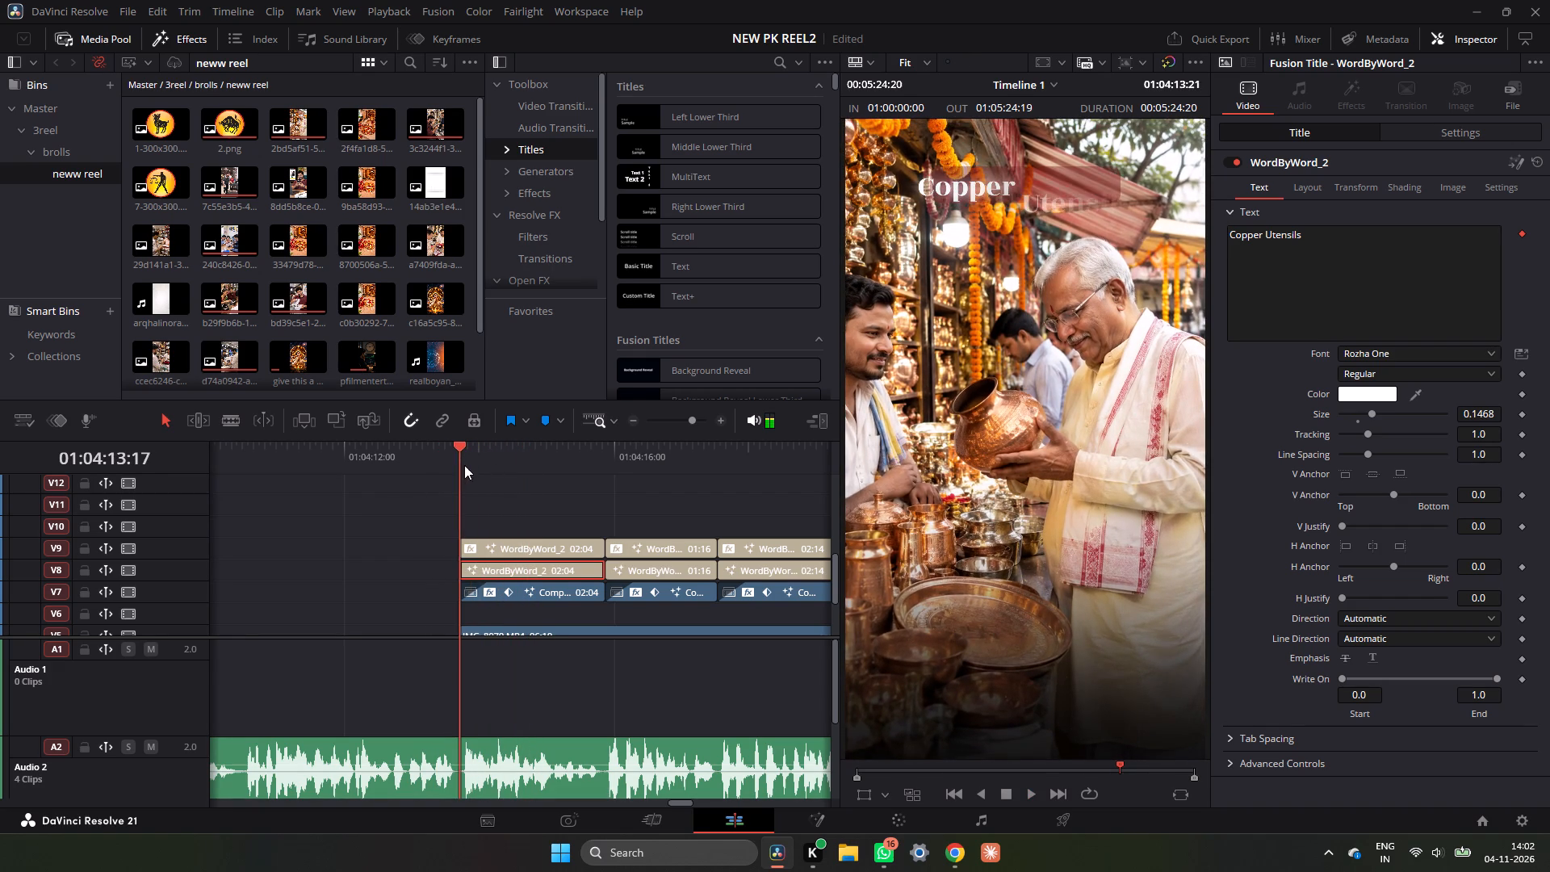
left_click_drag(464, 465, 459, 472)
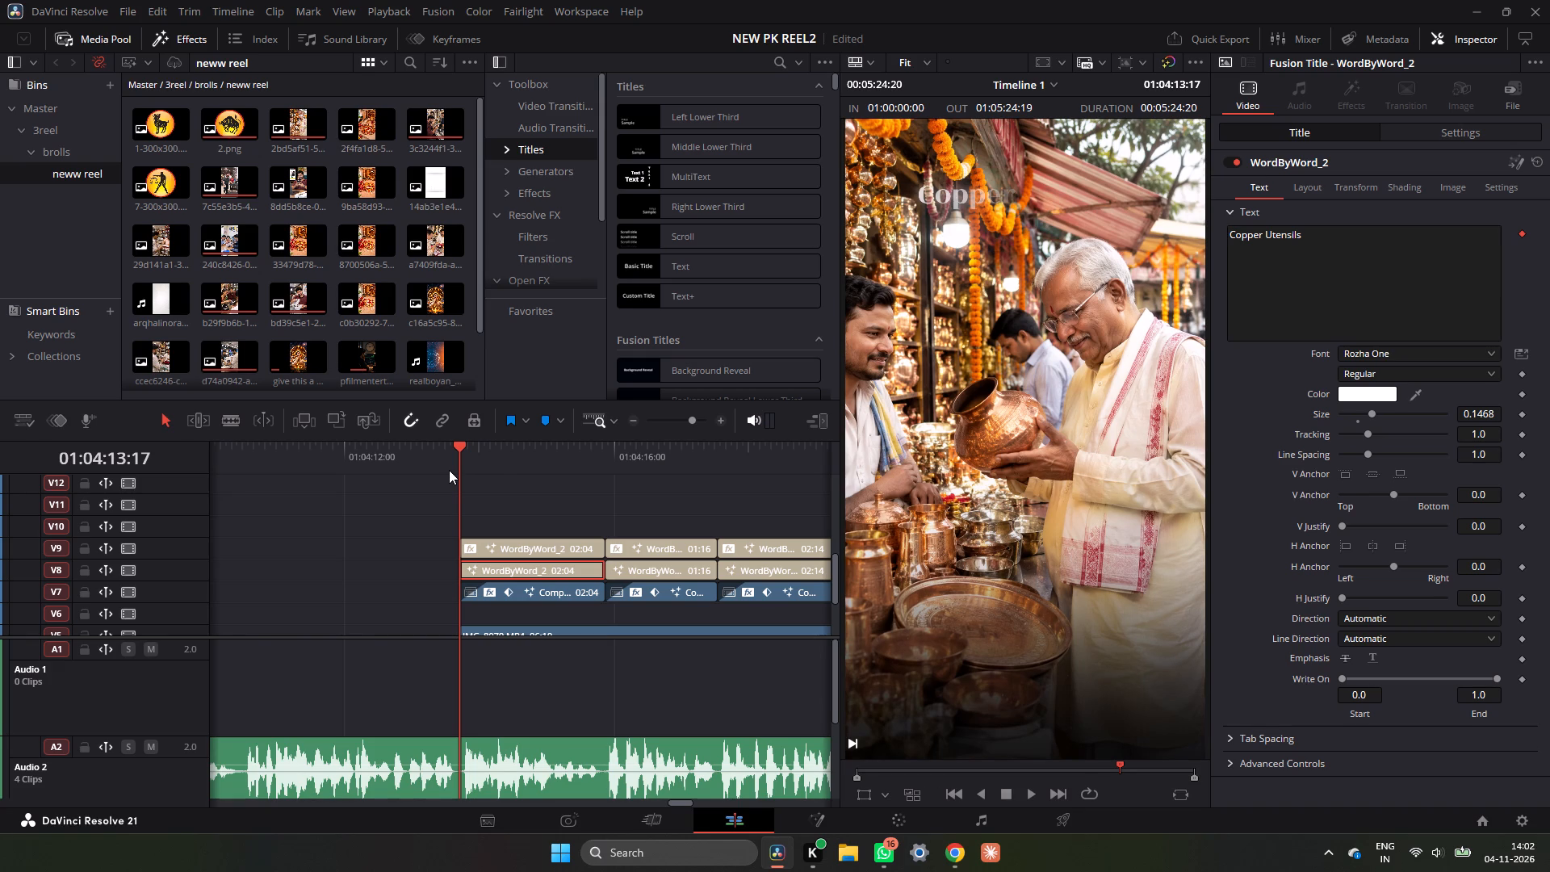
left_click_drag(499, 472, 502, 466)
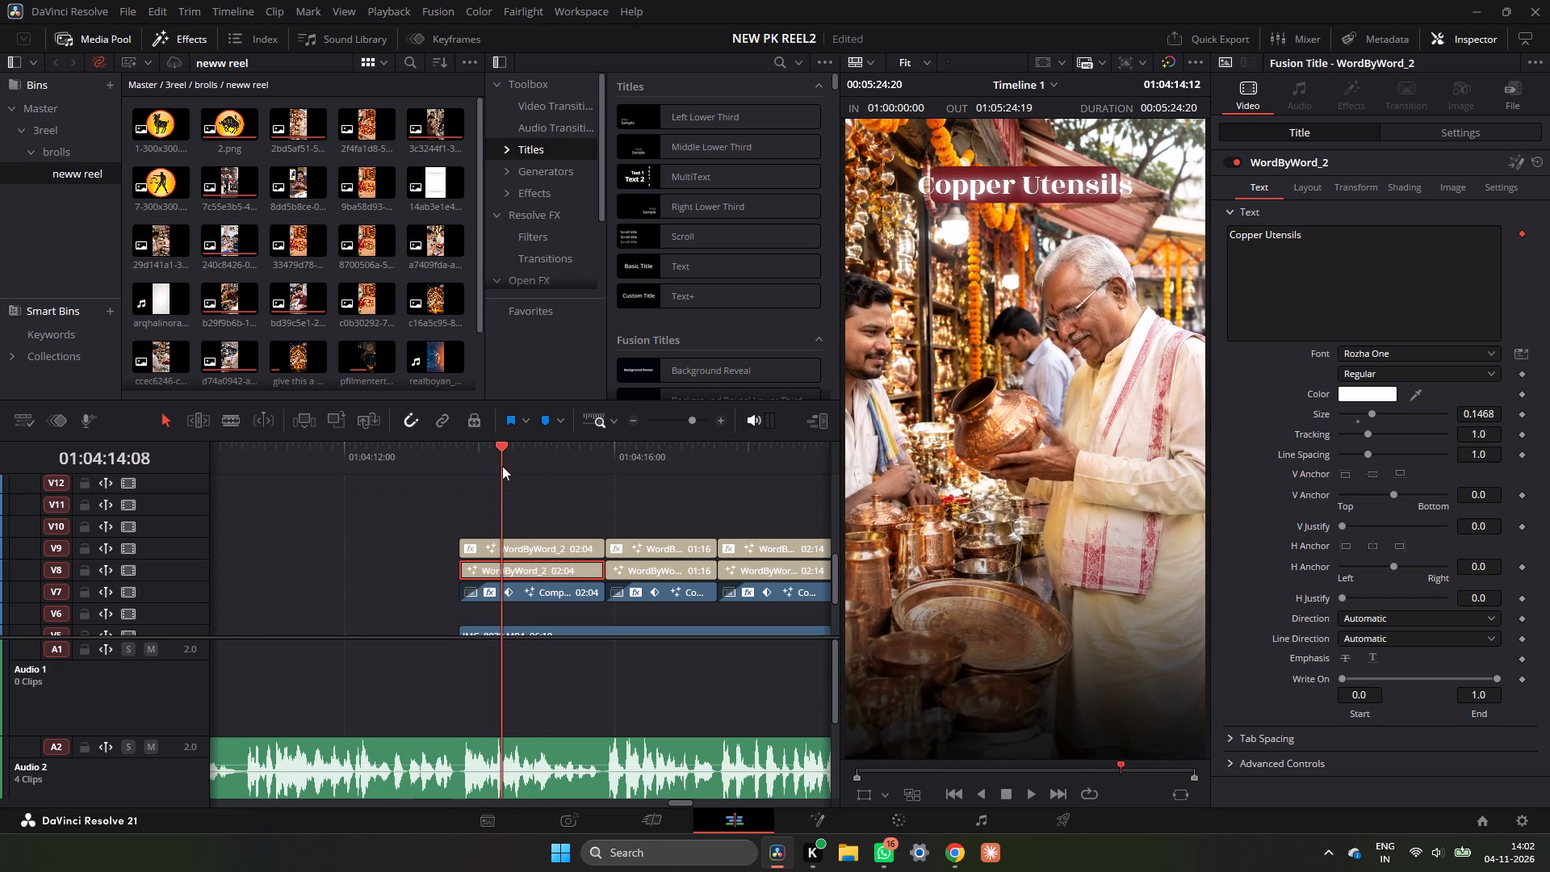
left_click_drag(502, 466, 514, 476)
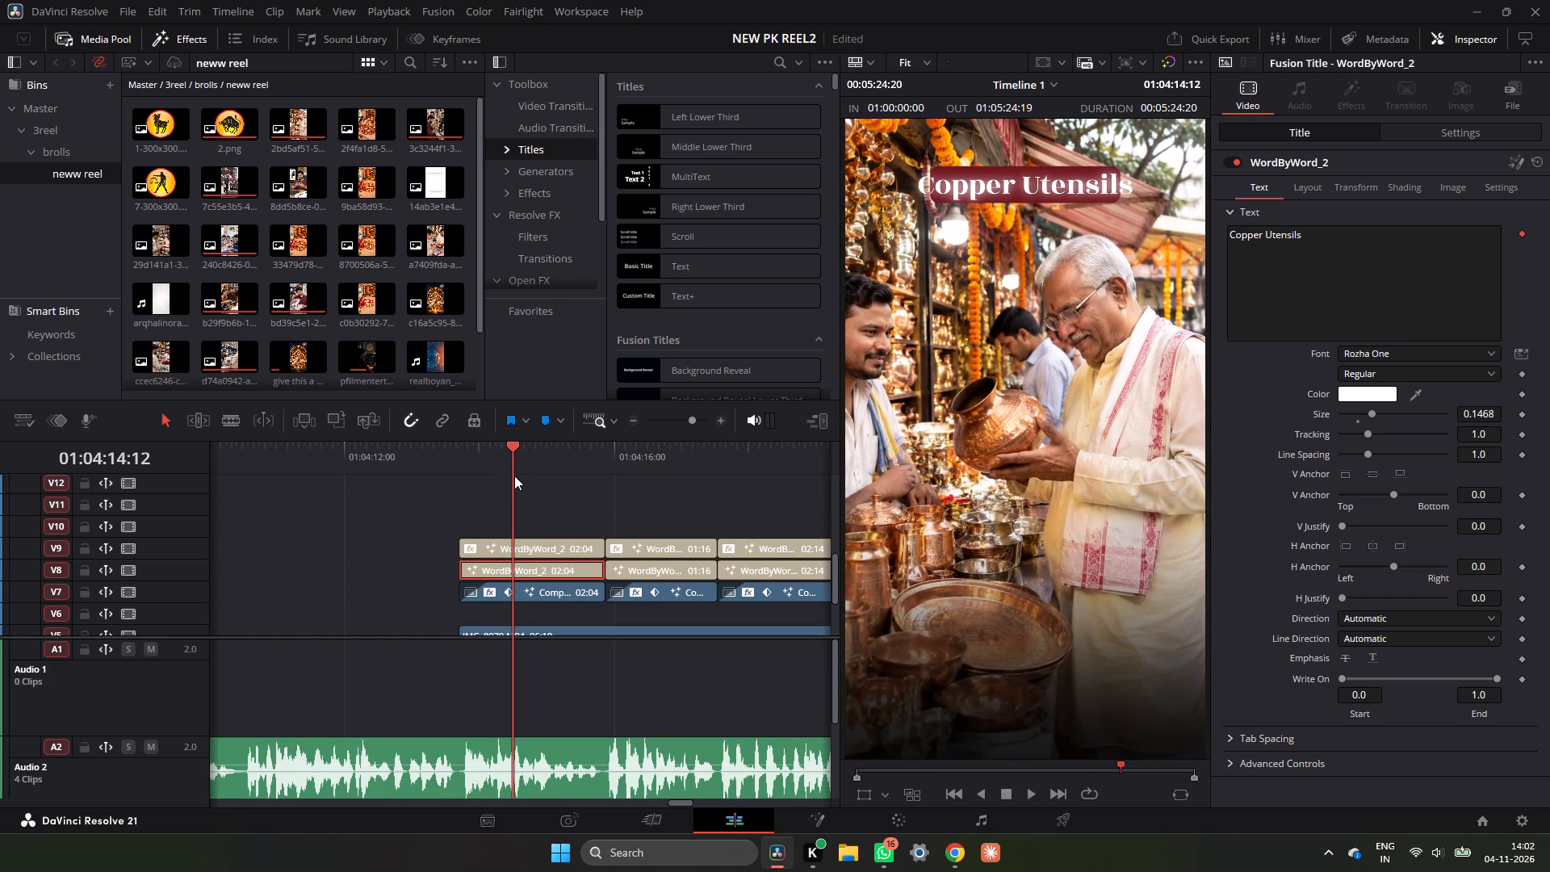
left_click_drag(514, 476, 557, 480)
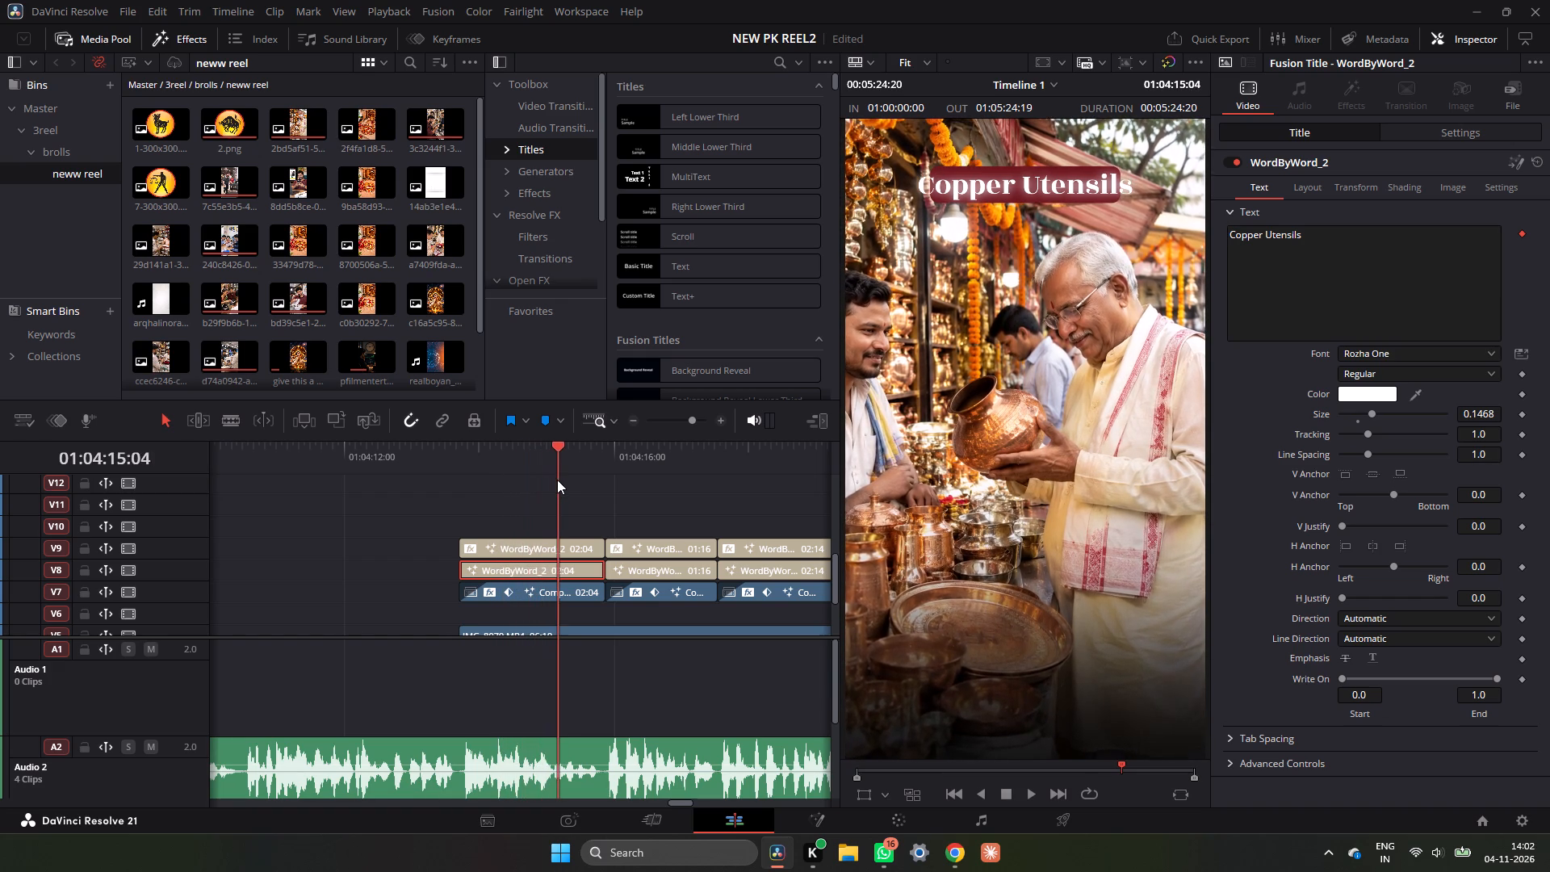
left_click_drag(557, 480, 562, 480)
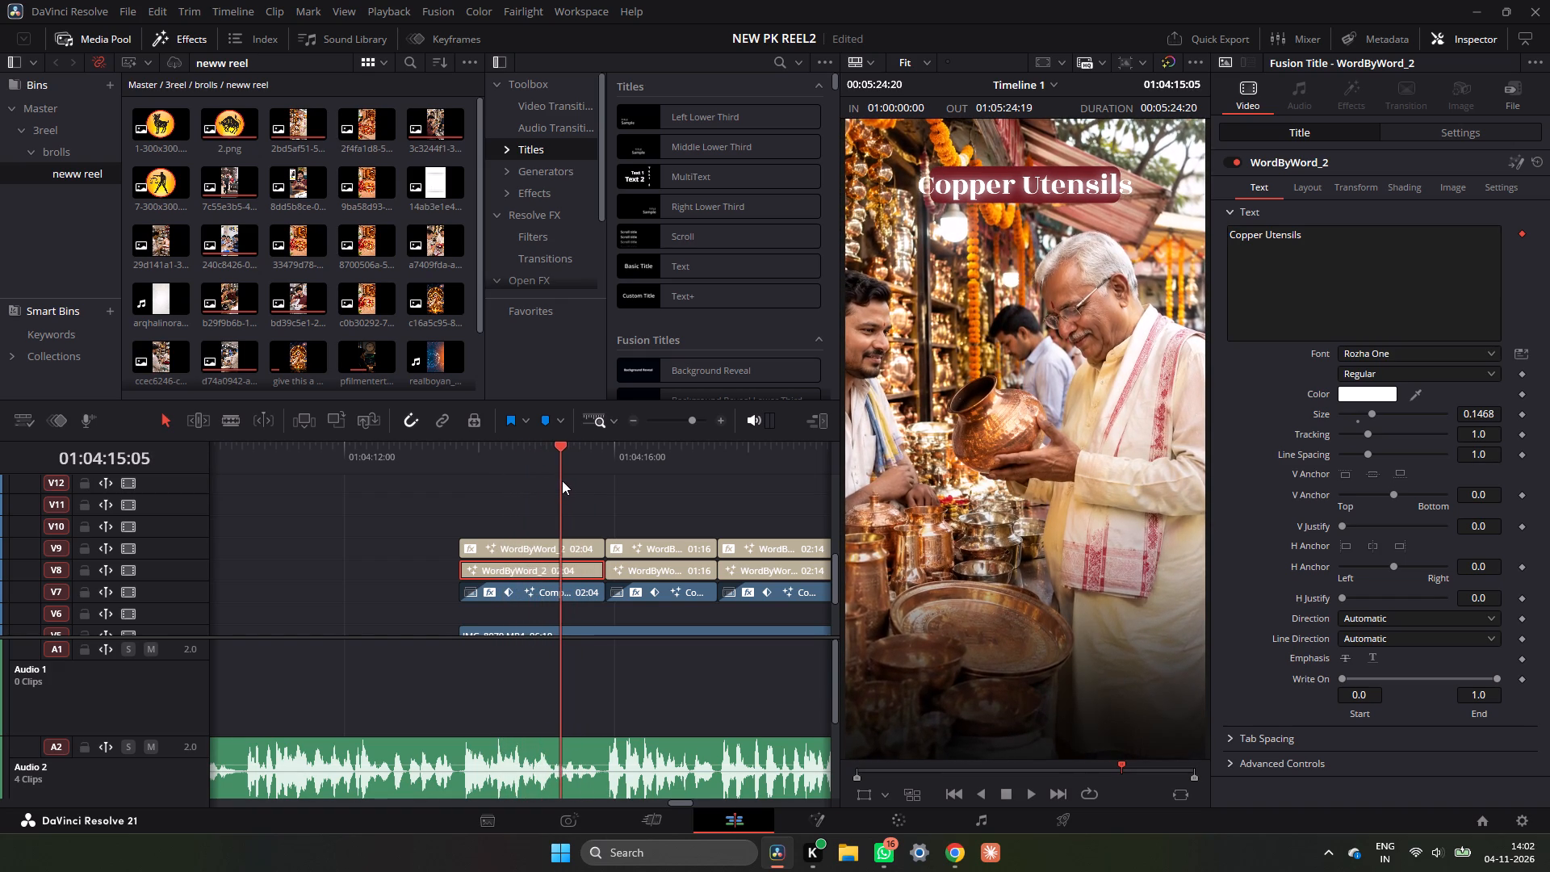
left_click_drag(562, 480, 471, 482)
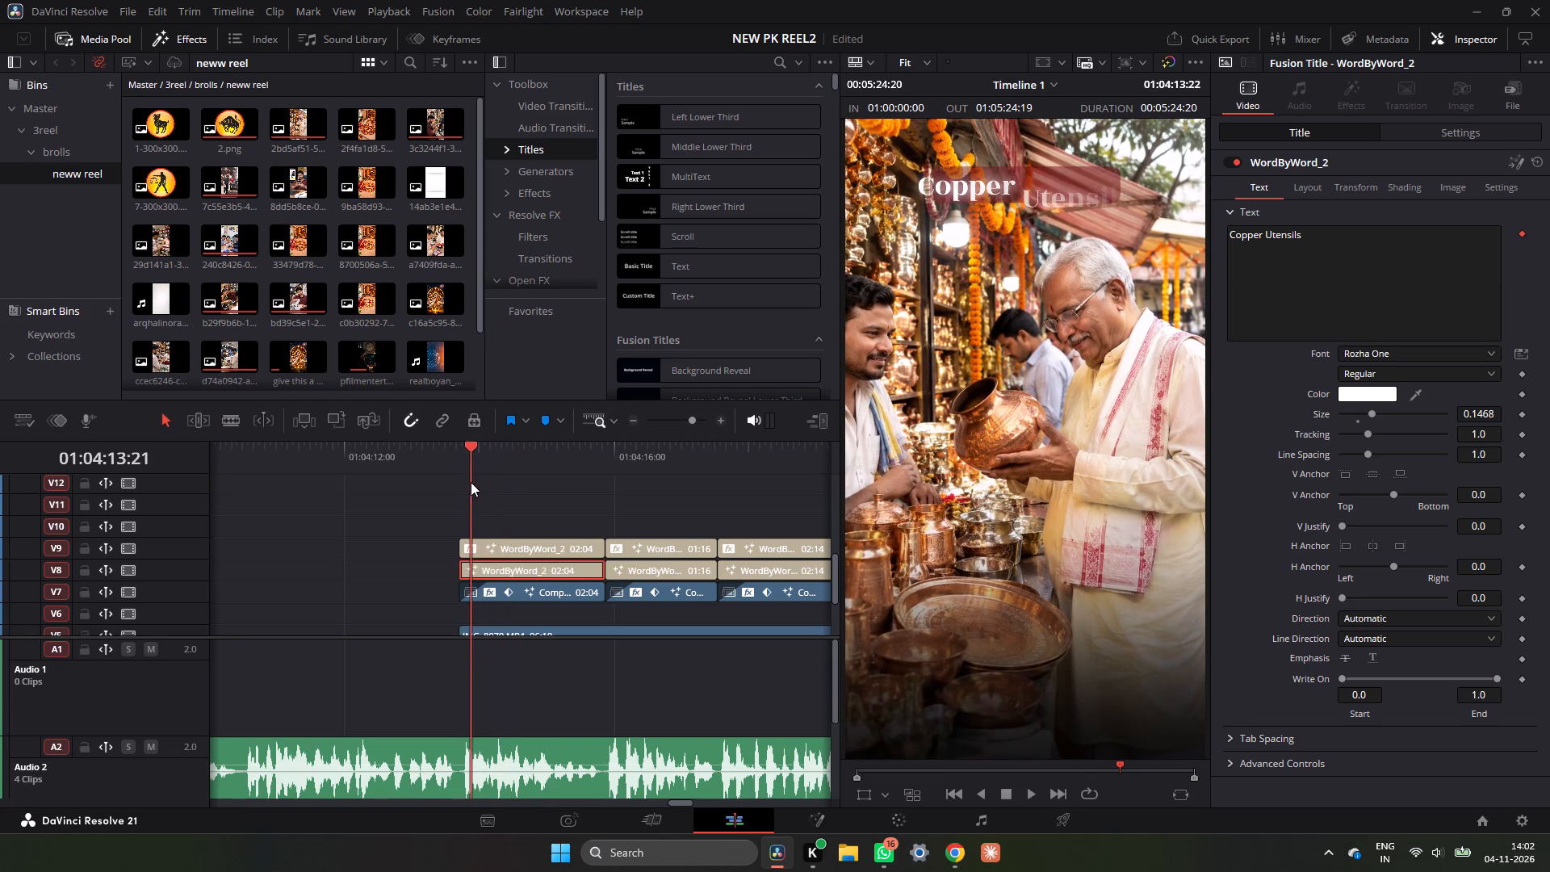
left_click_drag(471, 482, 537, 480)
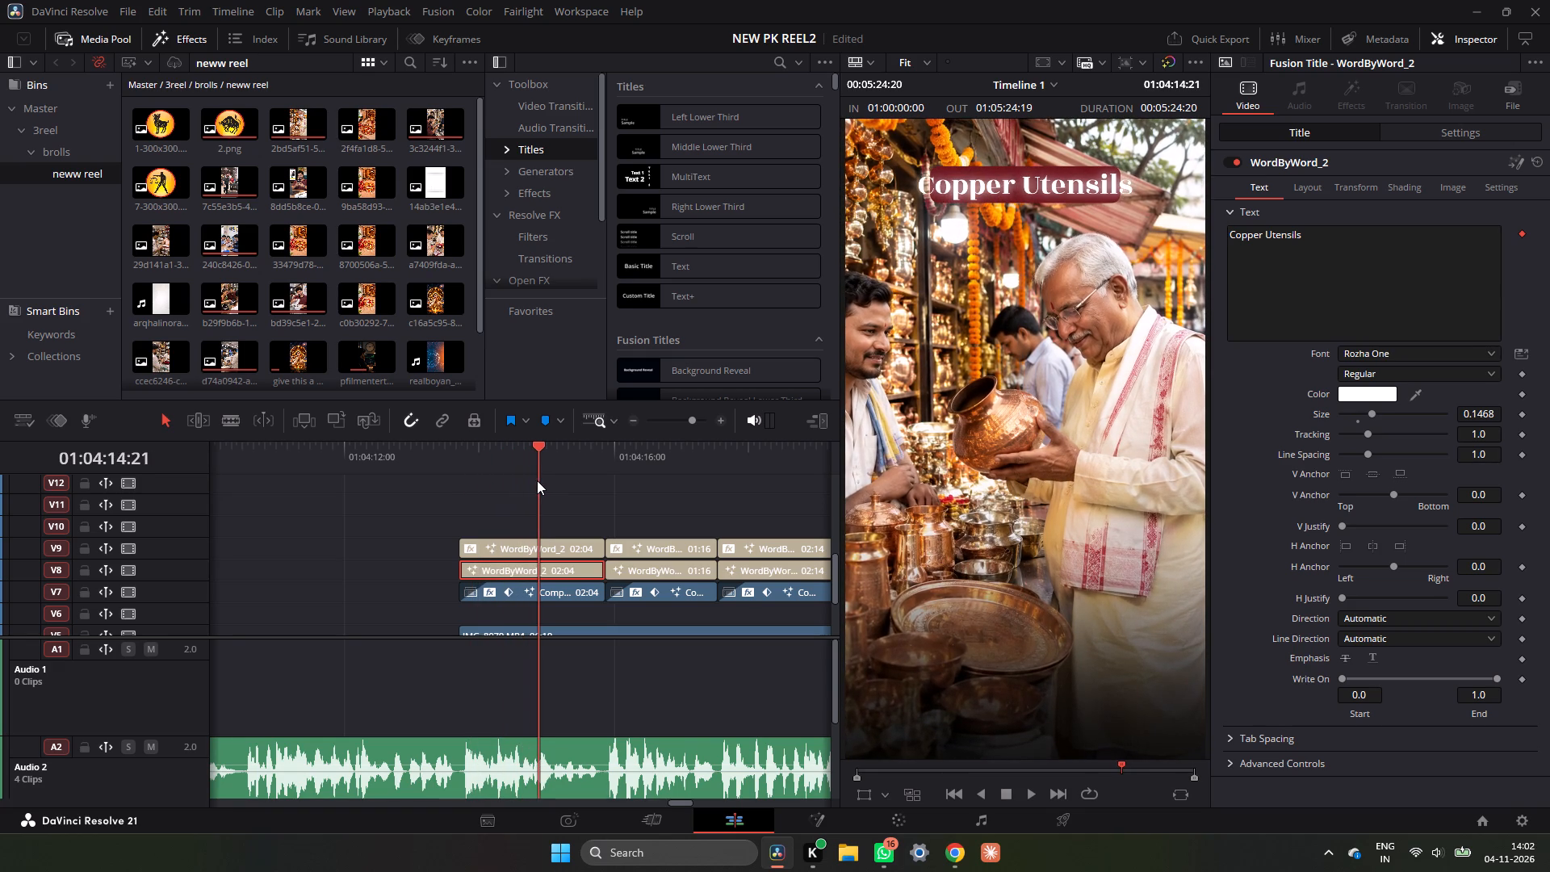
Enlarge the title background compound clip on V7 under the first Copper Utensils title to a zoom of 1.300.
left_click_drag(537, 480, 528, 480)
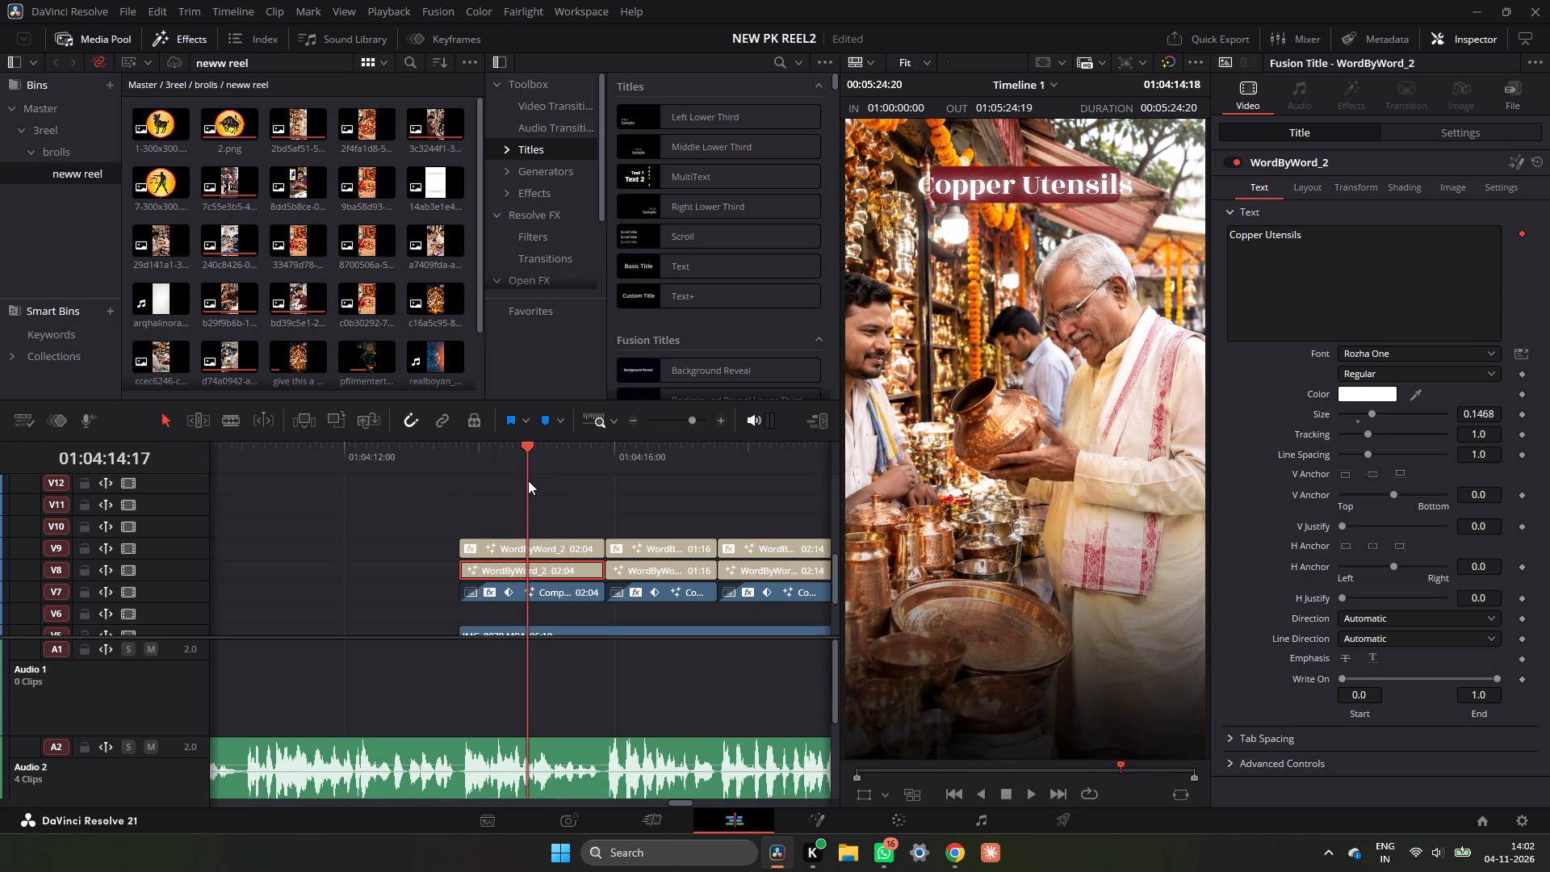
left_click_drag(528, 480, 528, 477)
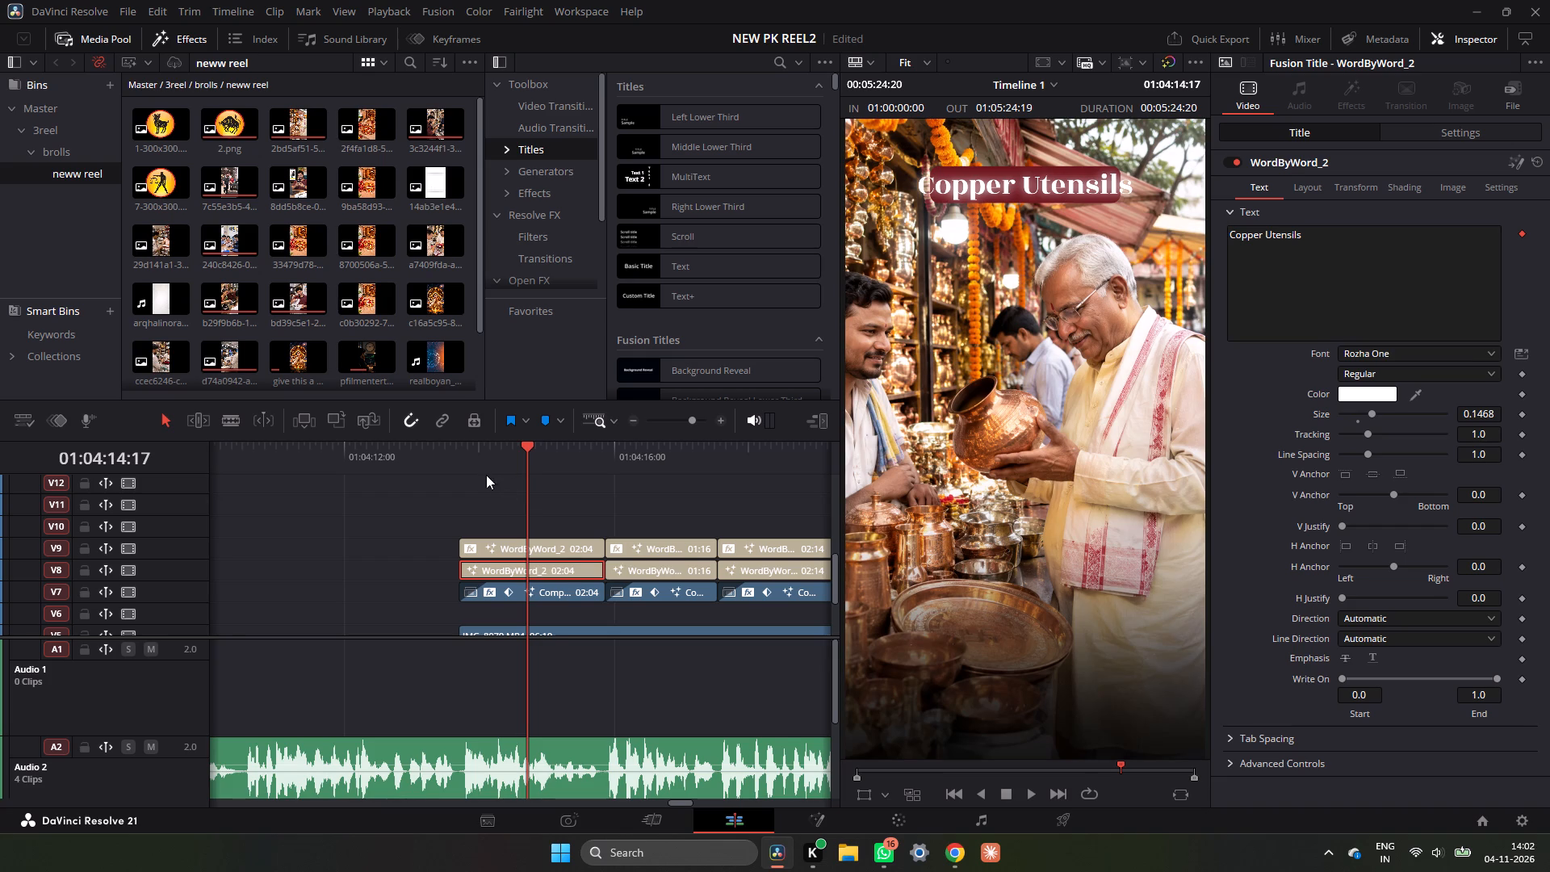
left_click_drag(480, 464, 522, 467)
left_click(553, 591)
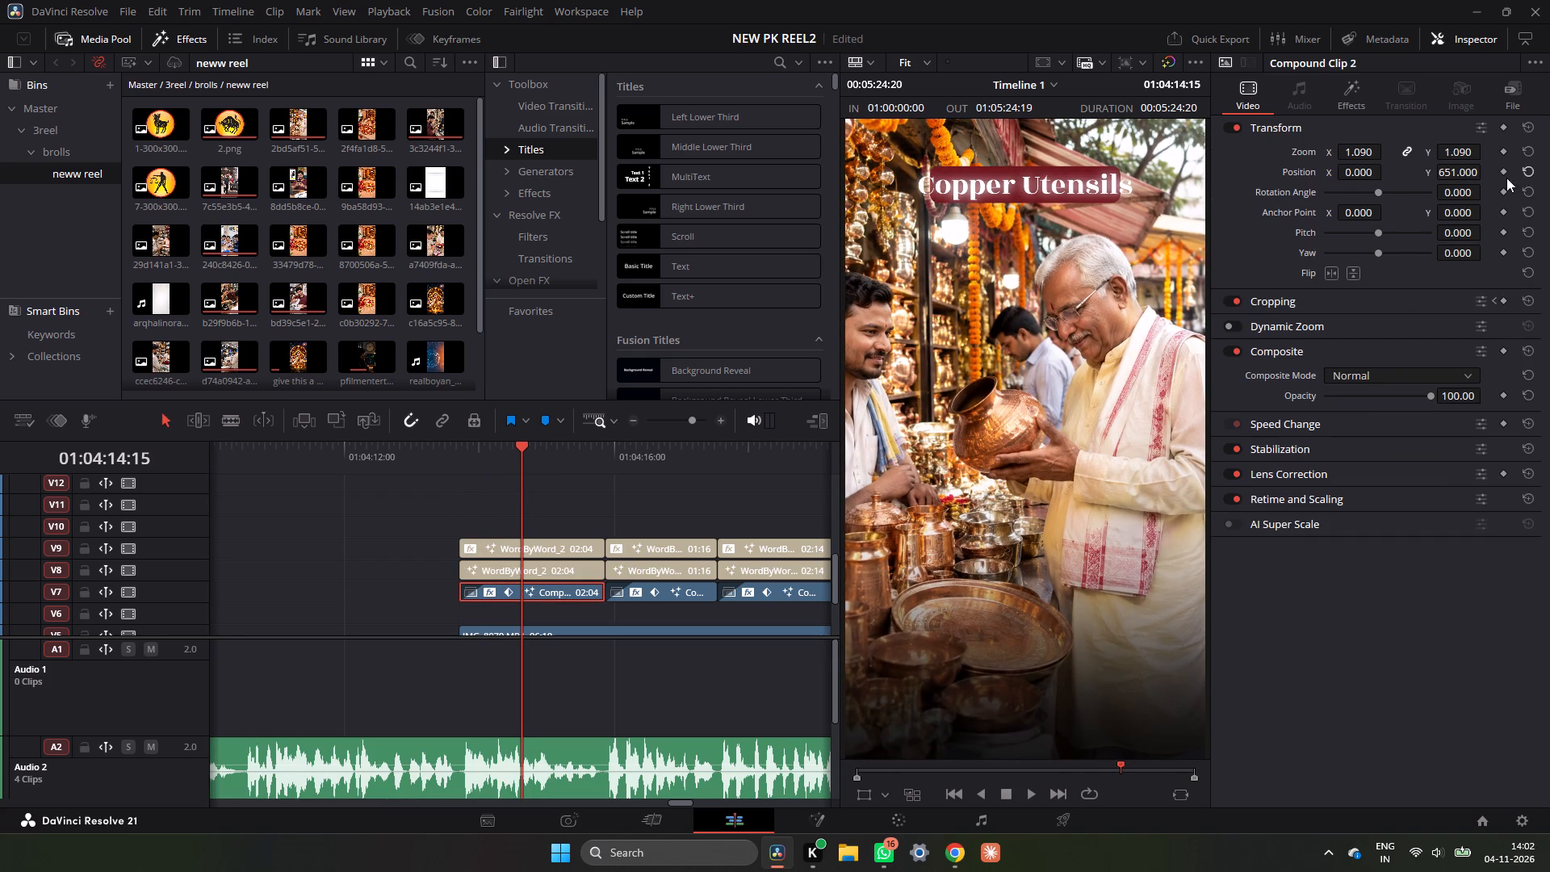
left_click_drag(1469, 153, 1485, 155)
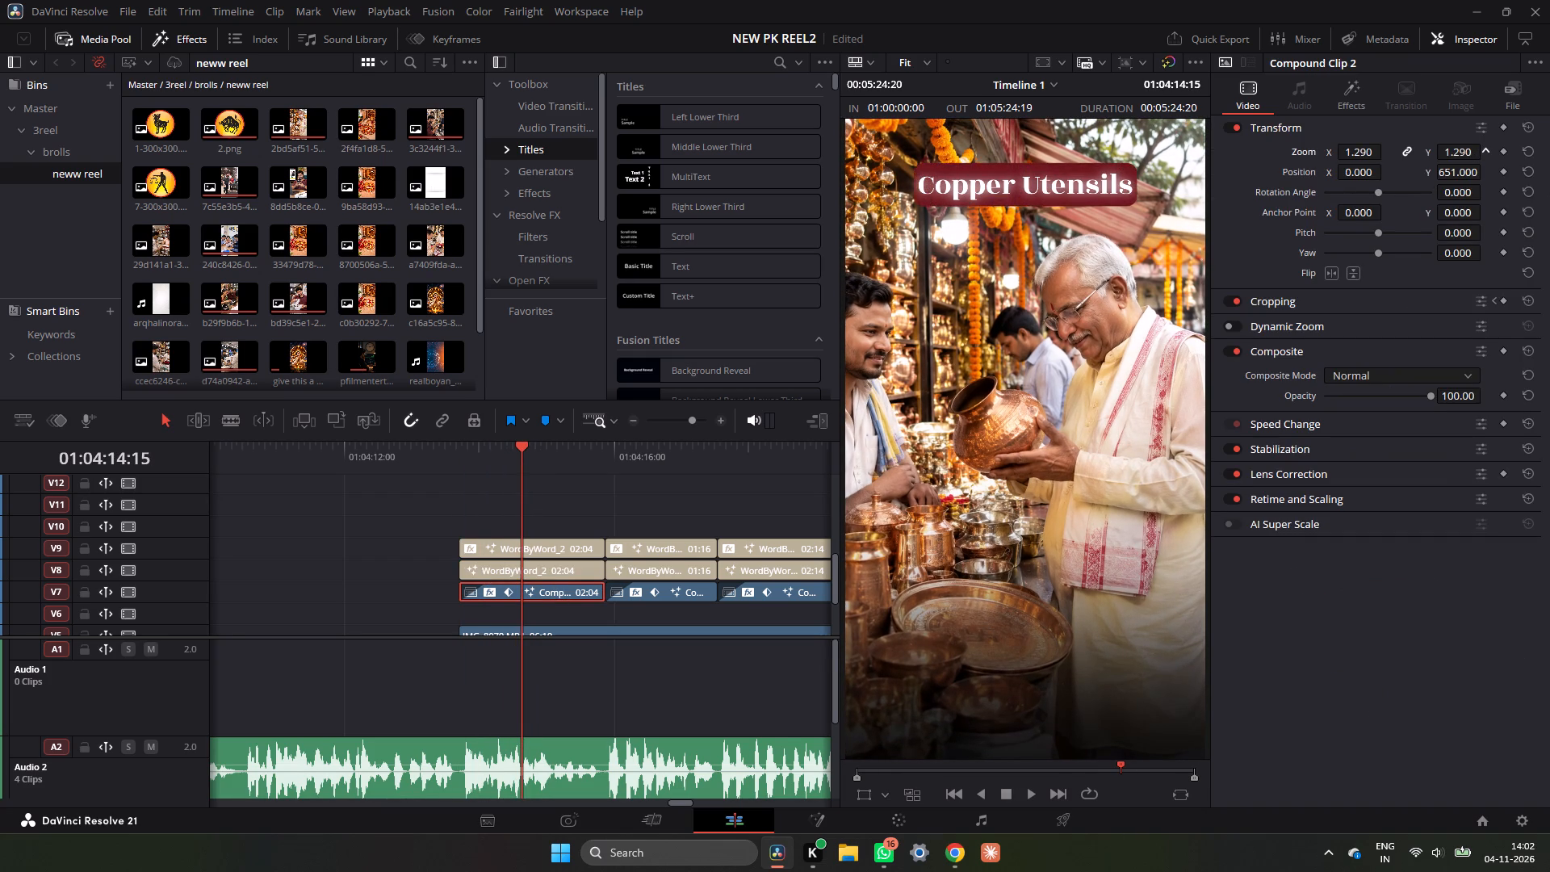
left_click_drag(1485, 155, 1486, 155)
Play the first title from its start to check the word animation against the enlarged background.
left_click(461, 450)
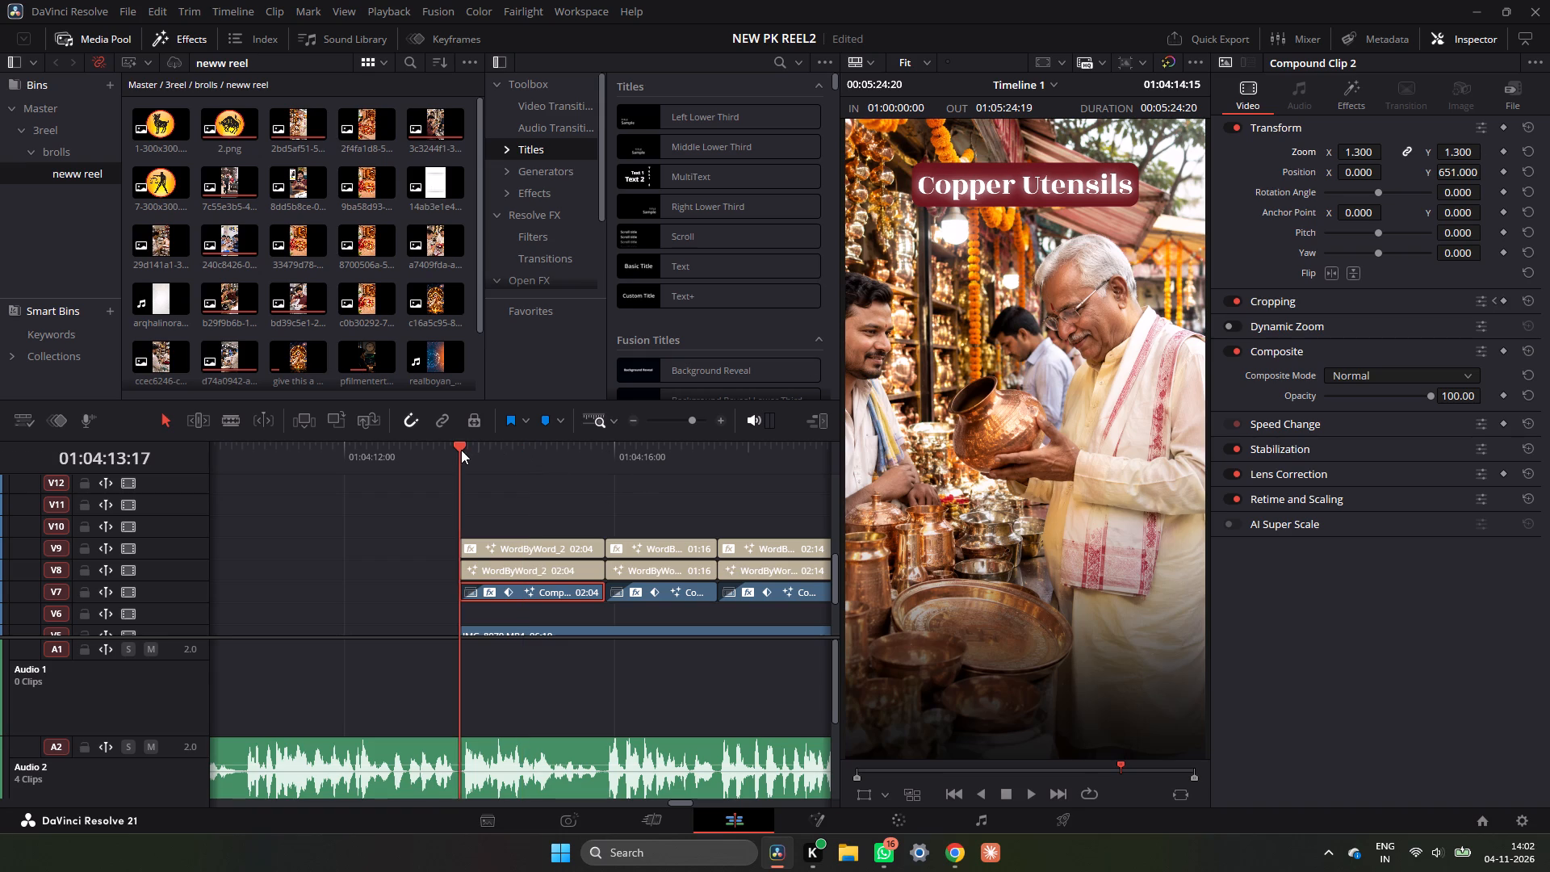
key("space")
key("space")
left_click(459, 451)
key("space")
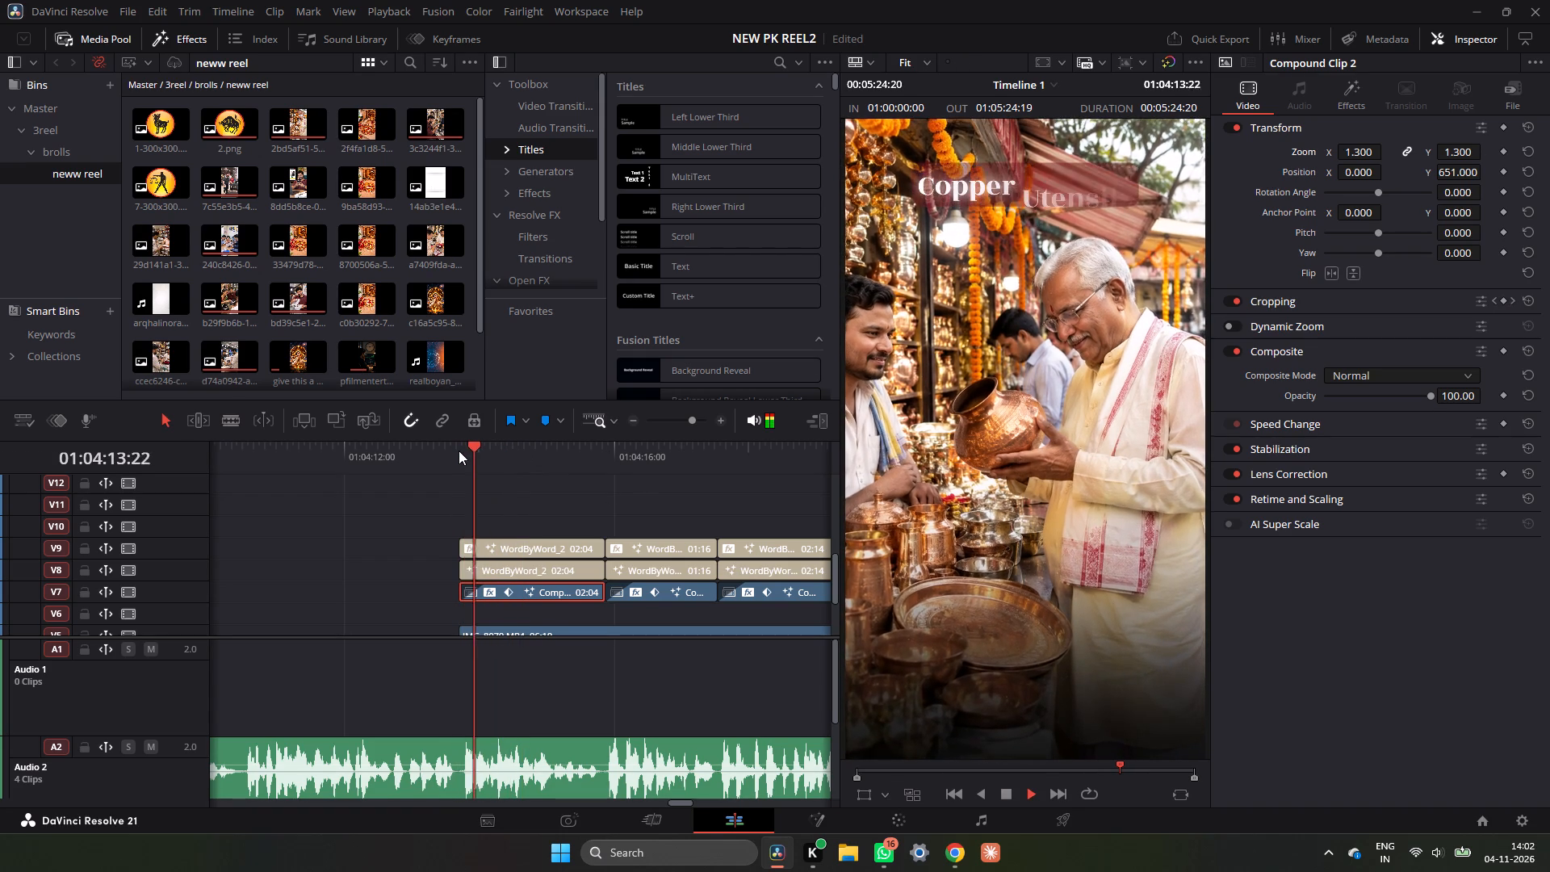
key("space")
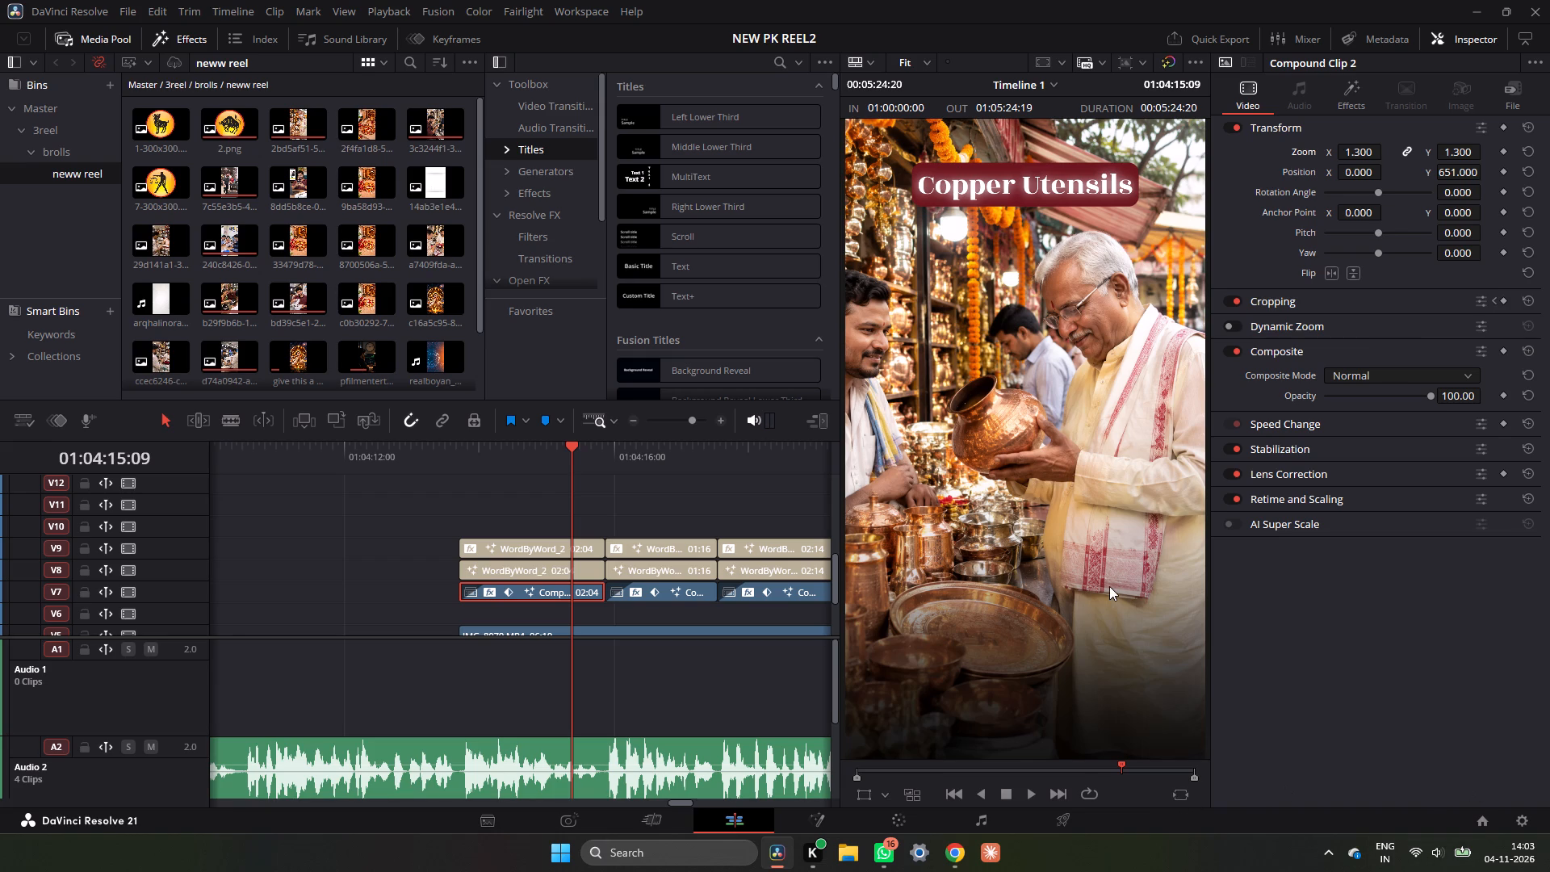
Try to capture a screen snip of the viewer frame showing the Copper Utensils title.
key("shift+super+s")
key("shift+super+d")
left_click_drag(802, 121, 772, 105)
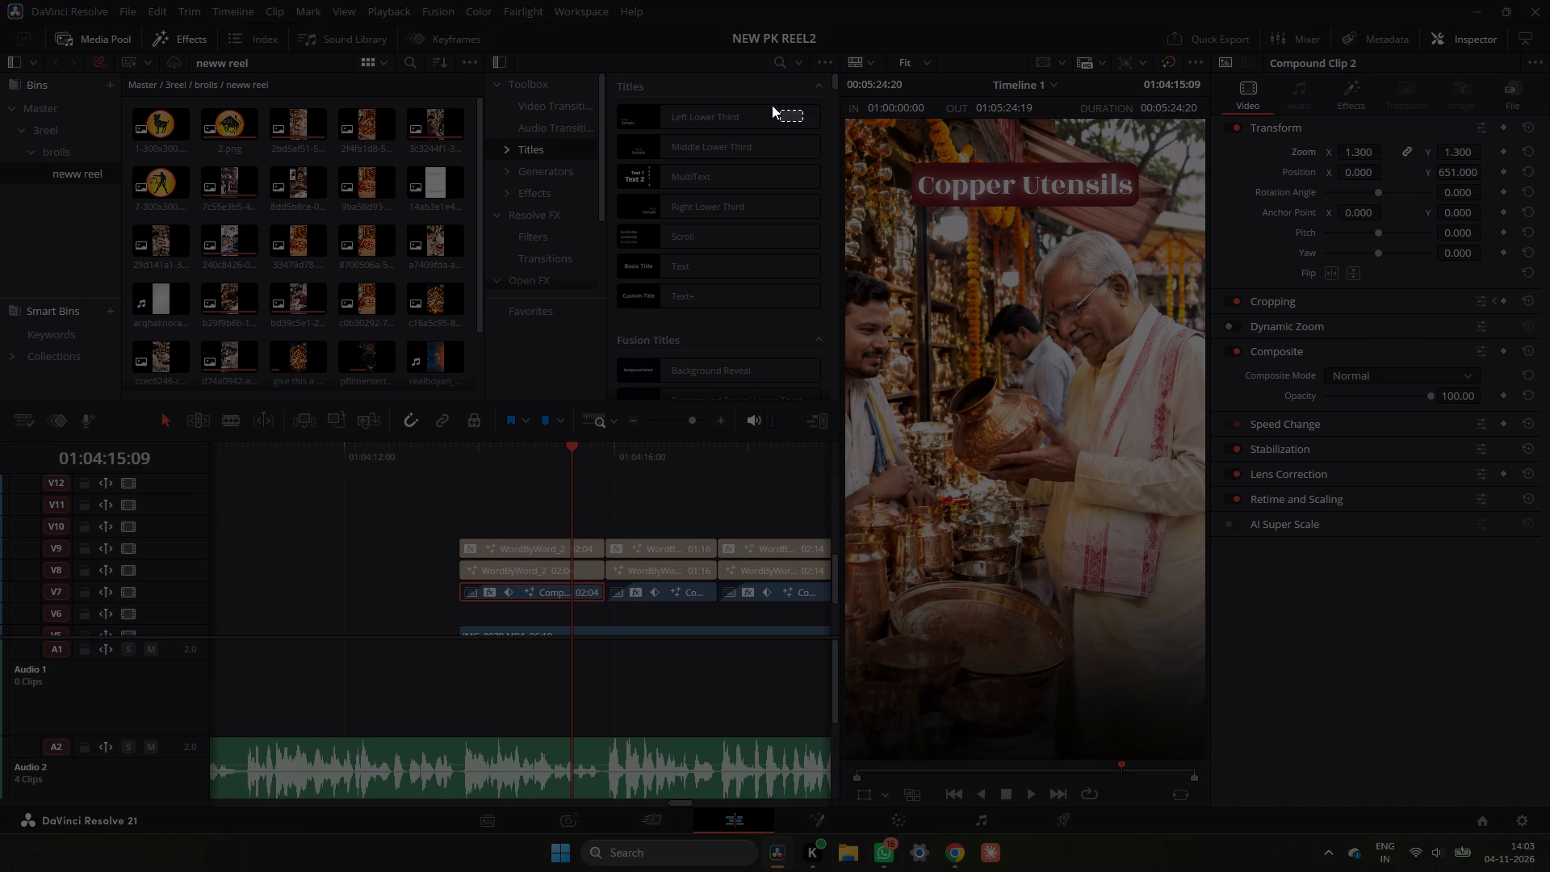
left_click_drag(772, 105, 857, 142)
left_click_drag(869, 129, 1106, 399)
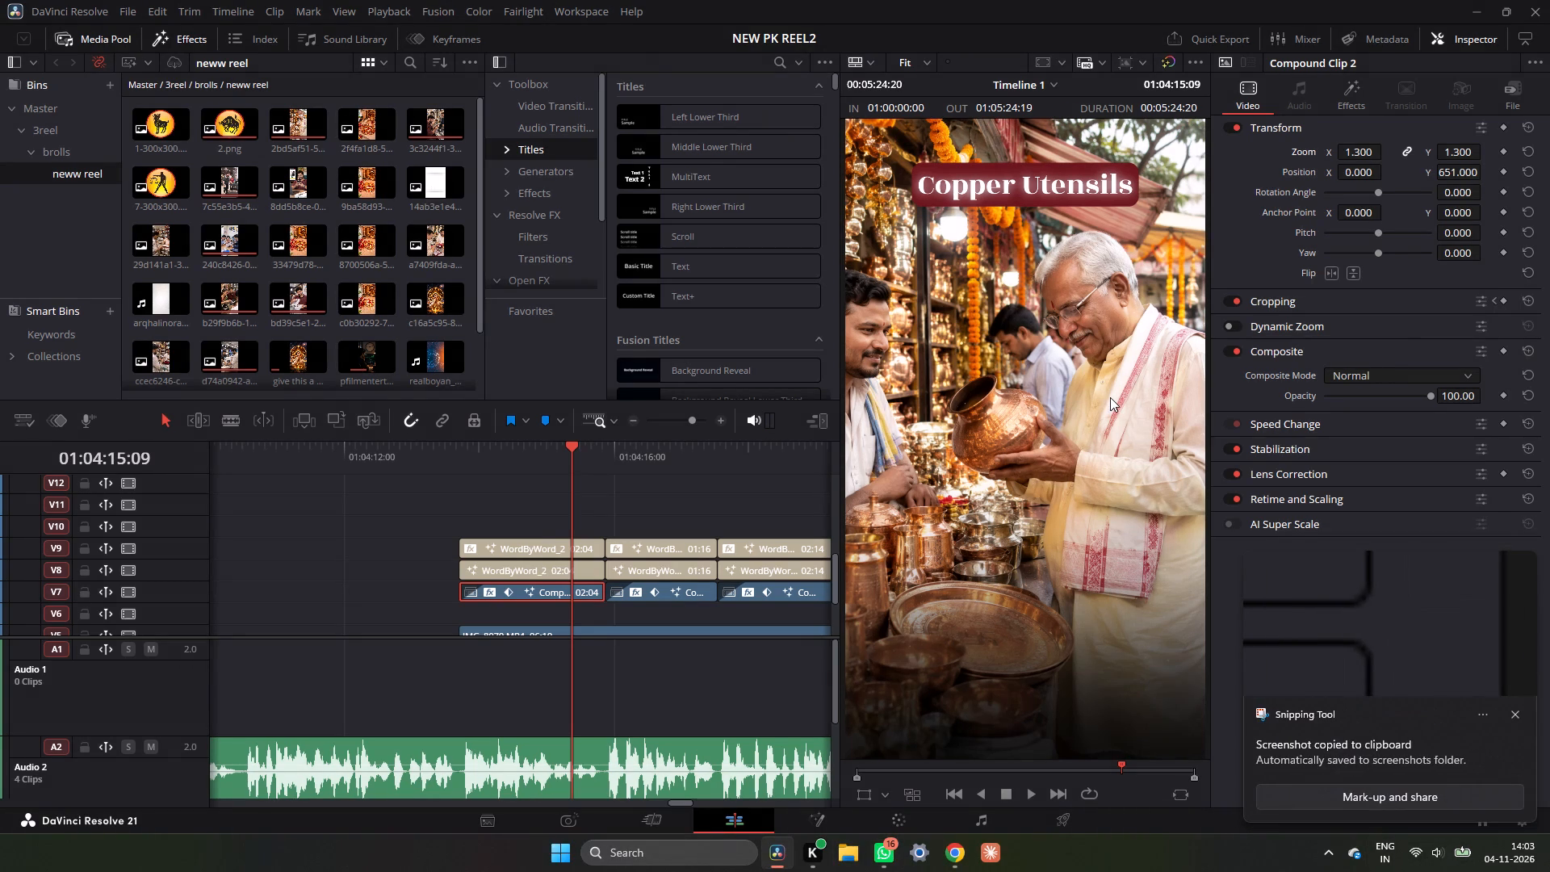
Capture a screen snip of the viewer frame covering the Copper Utensils title and most of the copper shop shot.
key("shift+super+s")
left_click_drag(857, 138, 1154, 632)
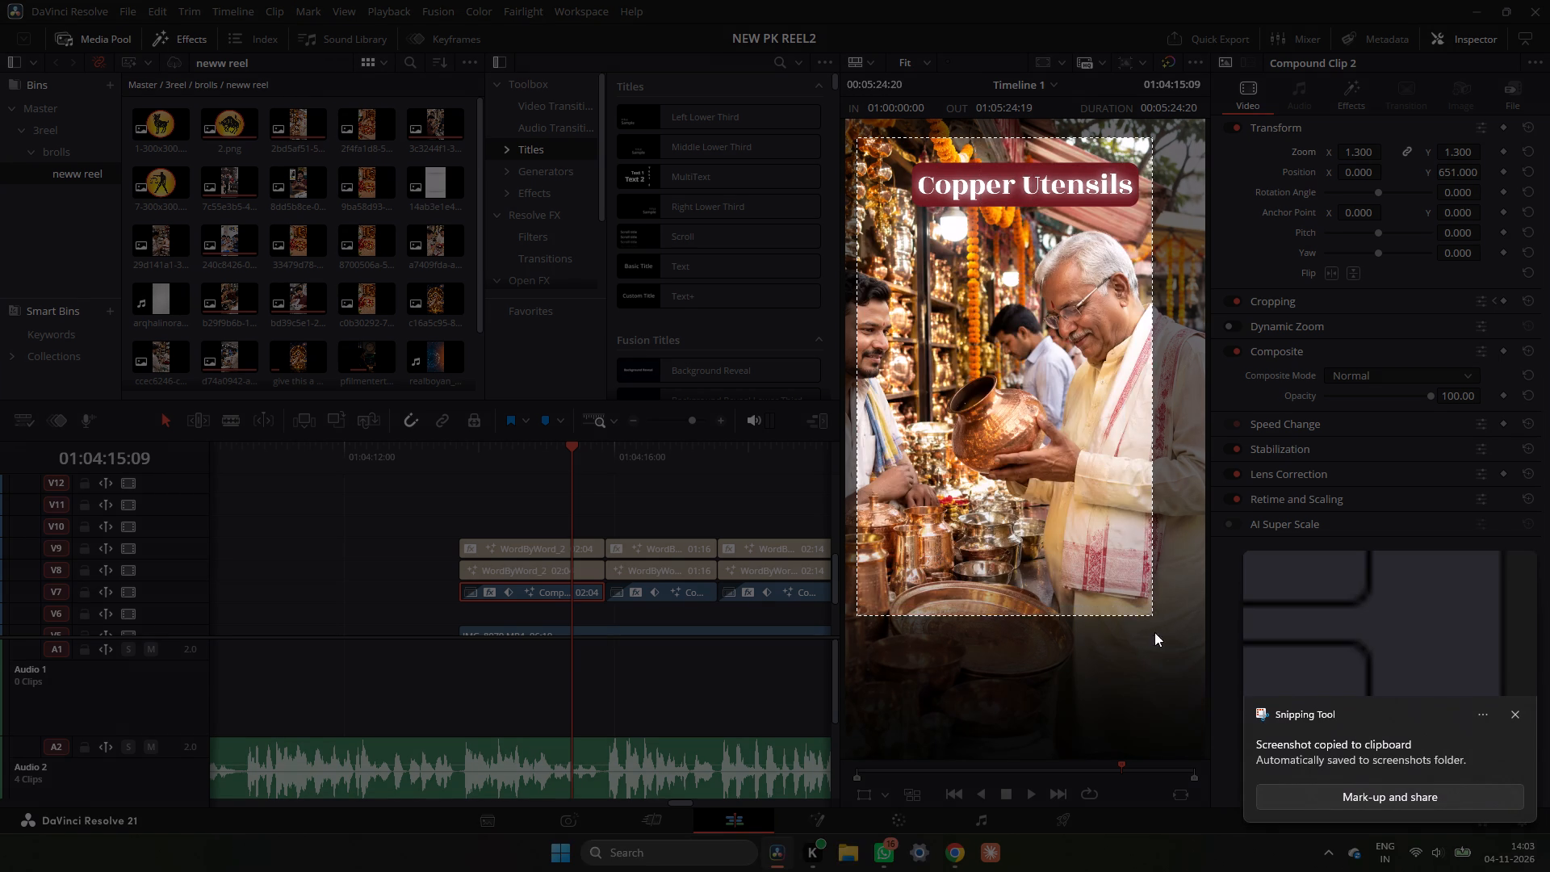
left_click_drag(1154, 632, 1199, 749)
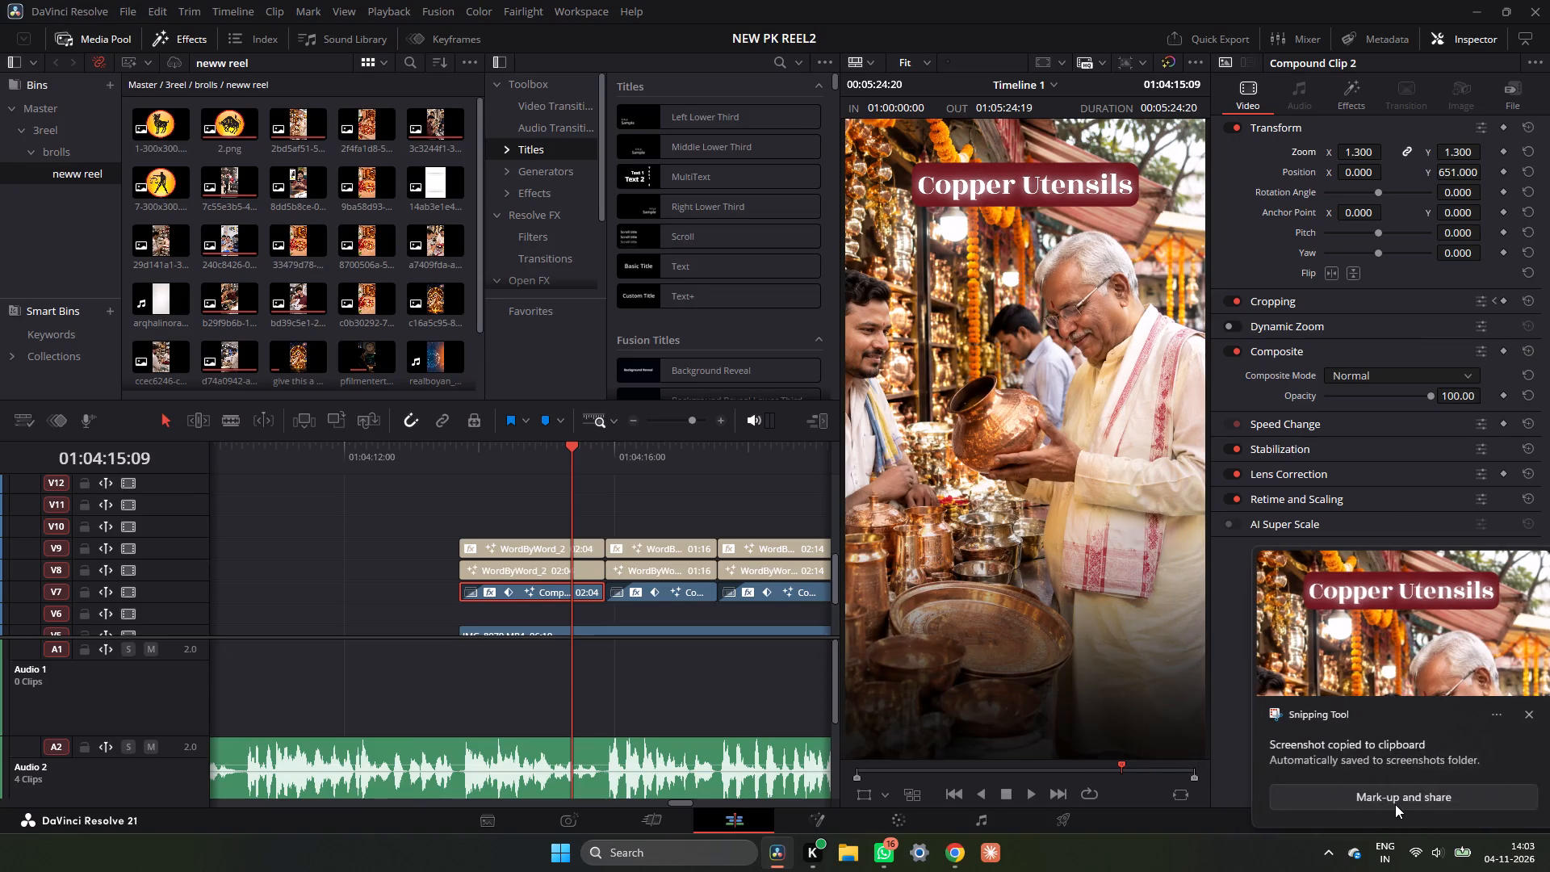
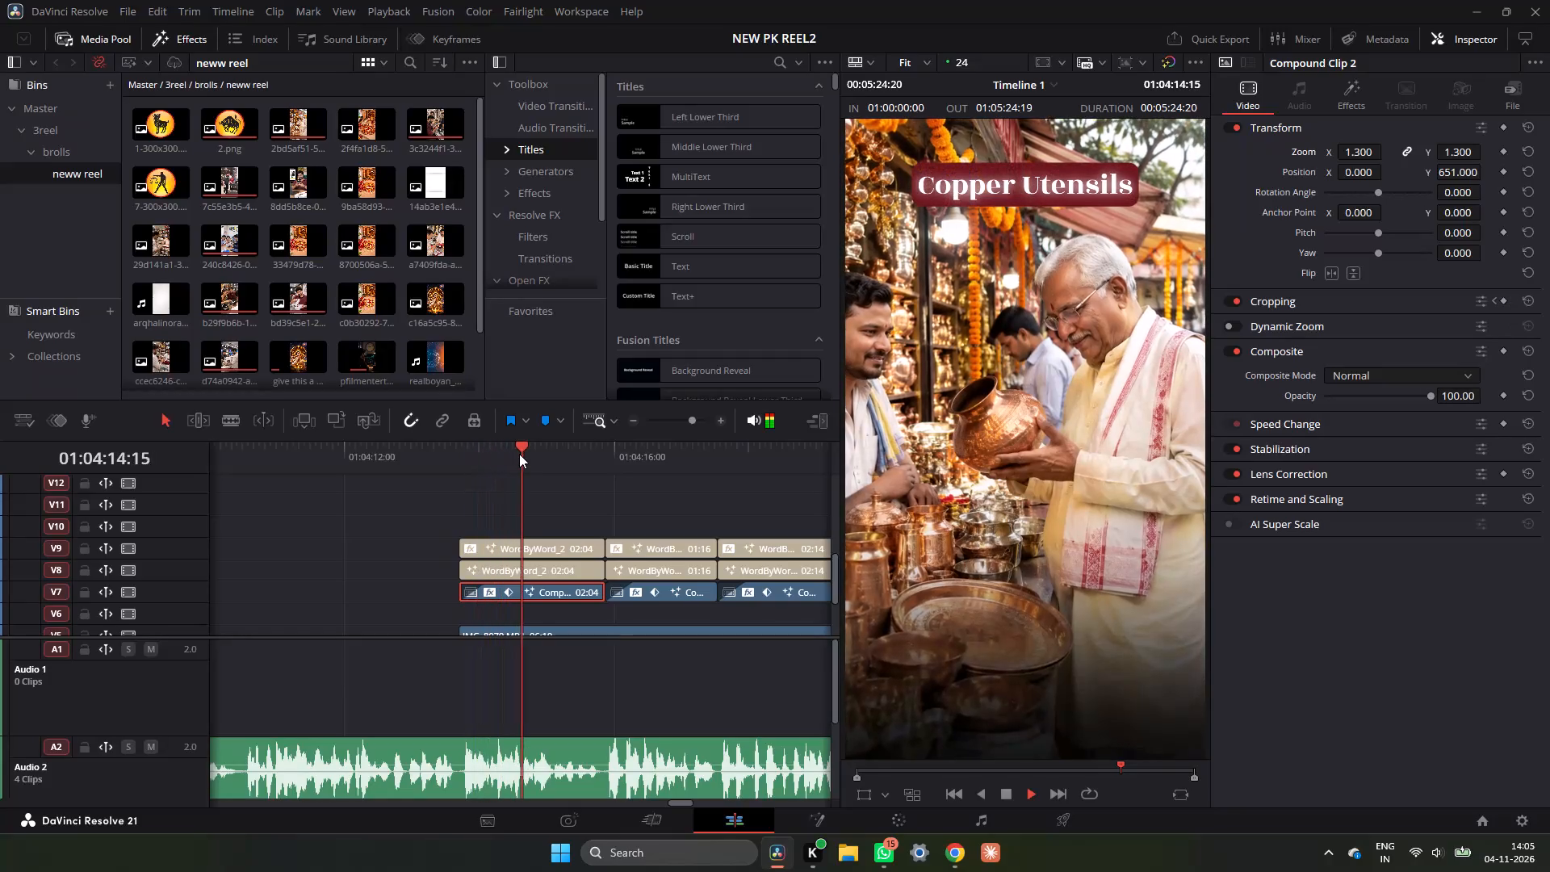
Play the first Copper Utensils title through to the title over the Croma shop shot to review the animations.
key("space")
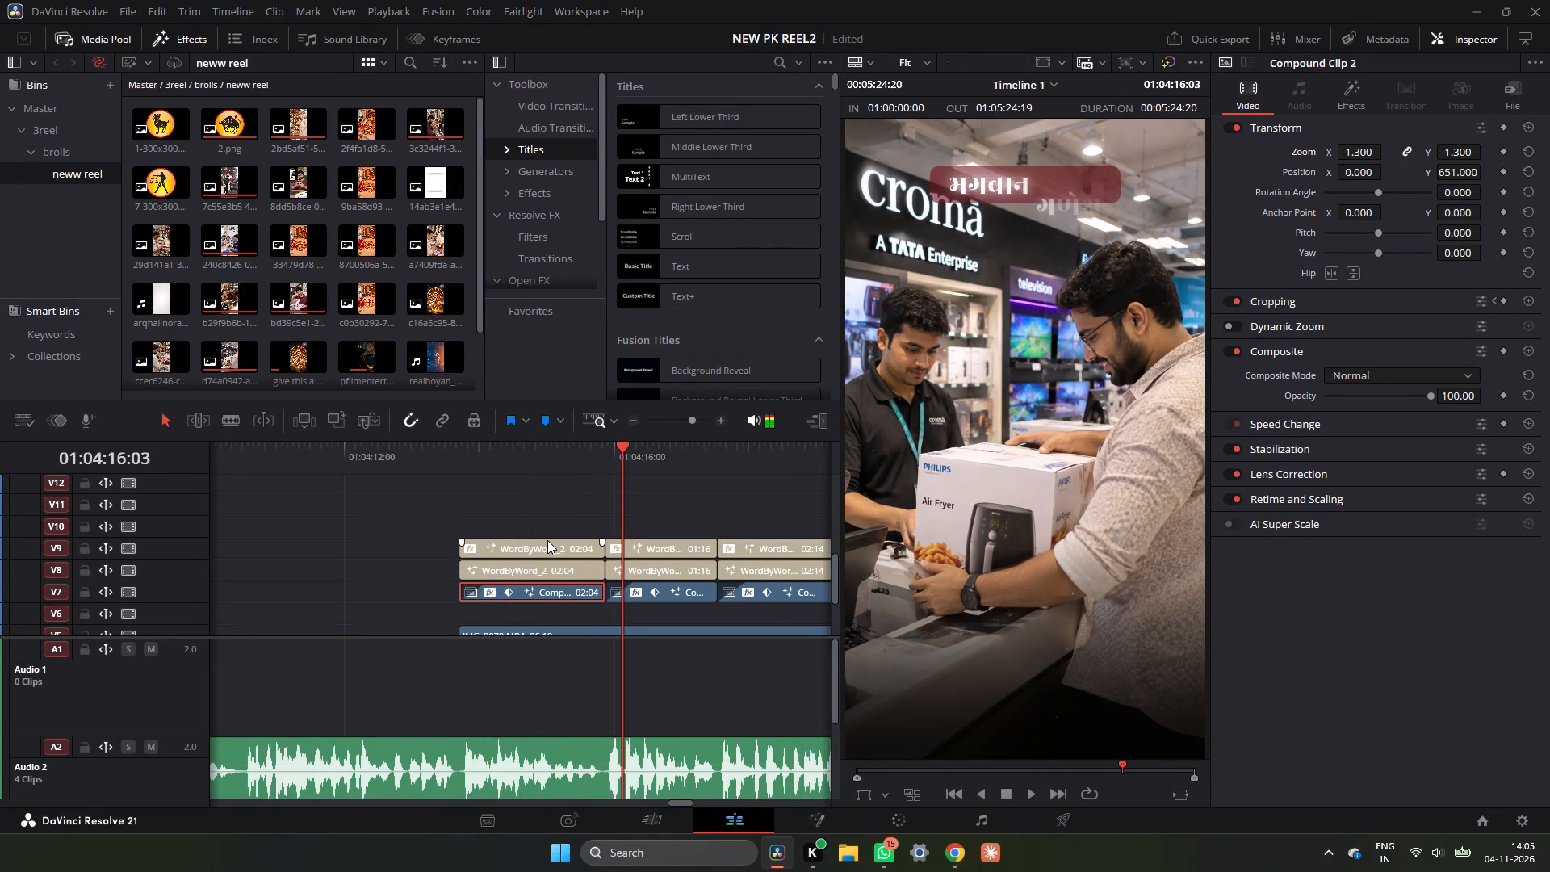
left_click(473, 450)
key("space")
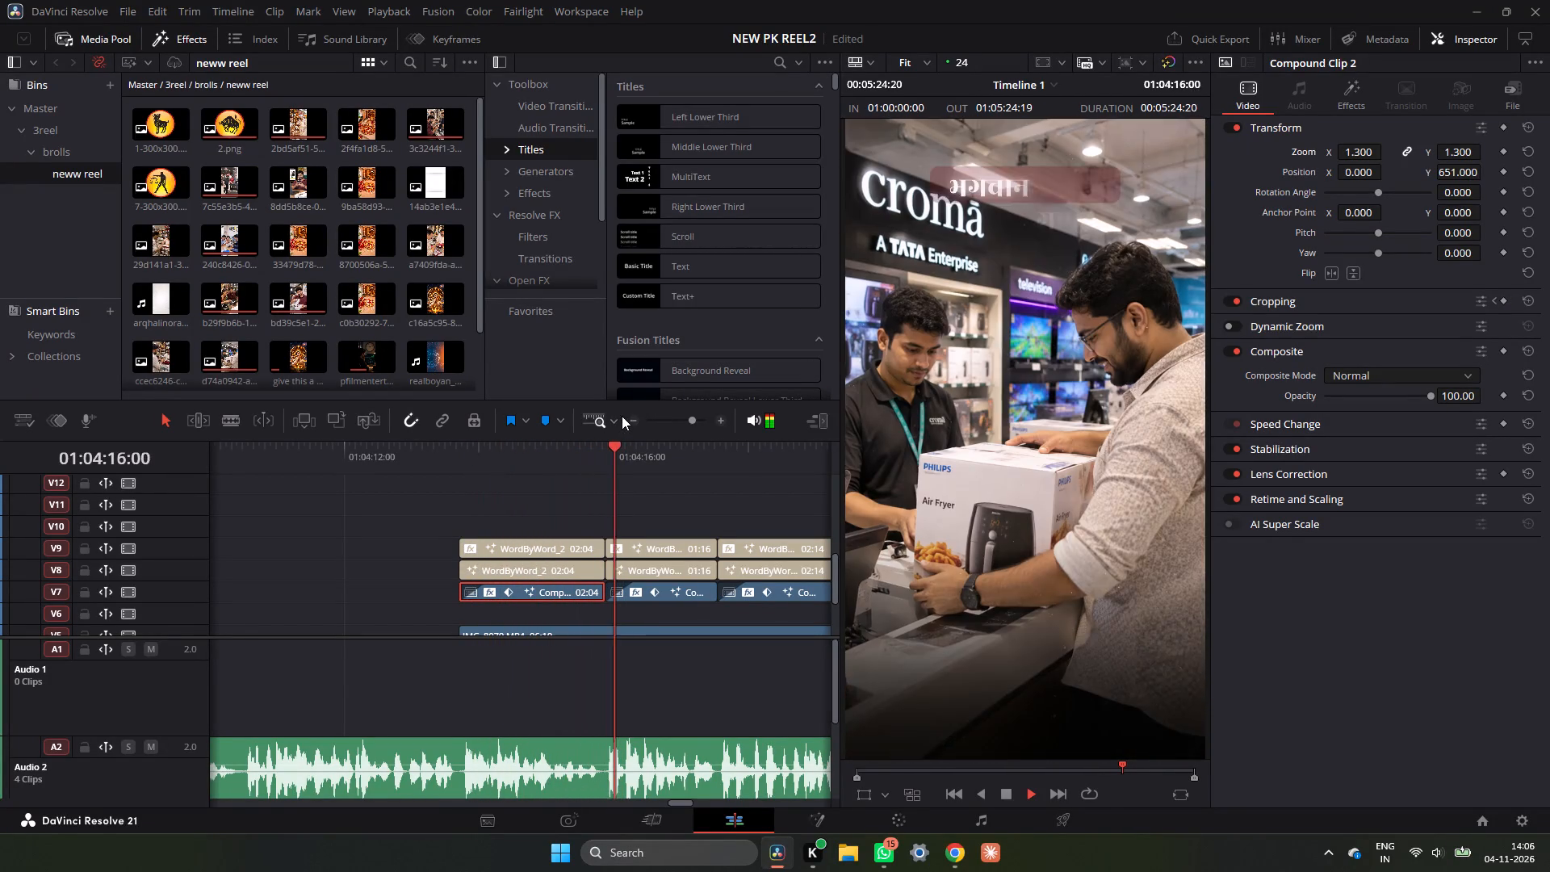
key("space")
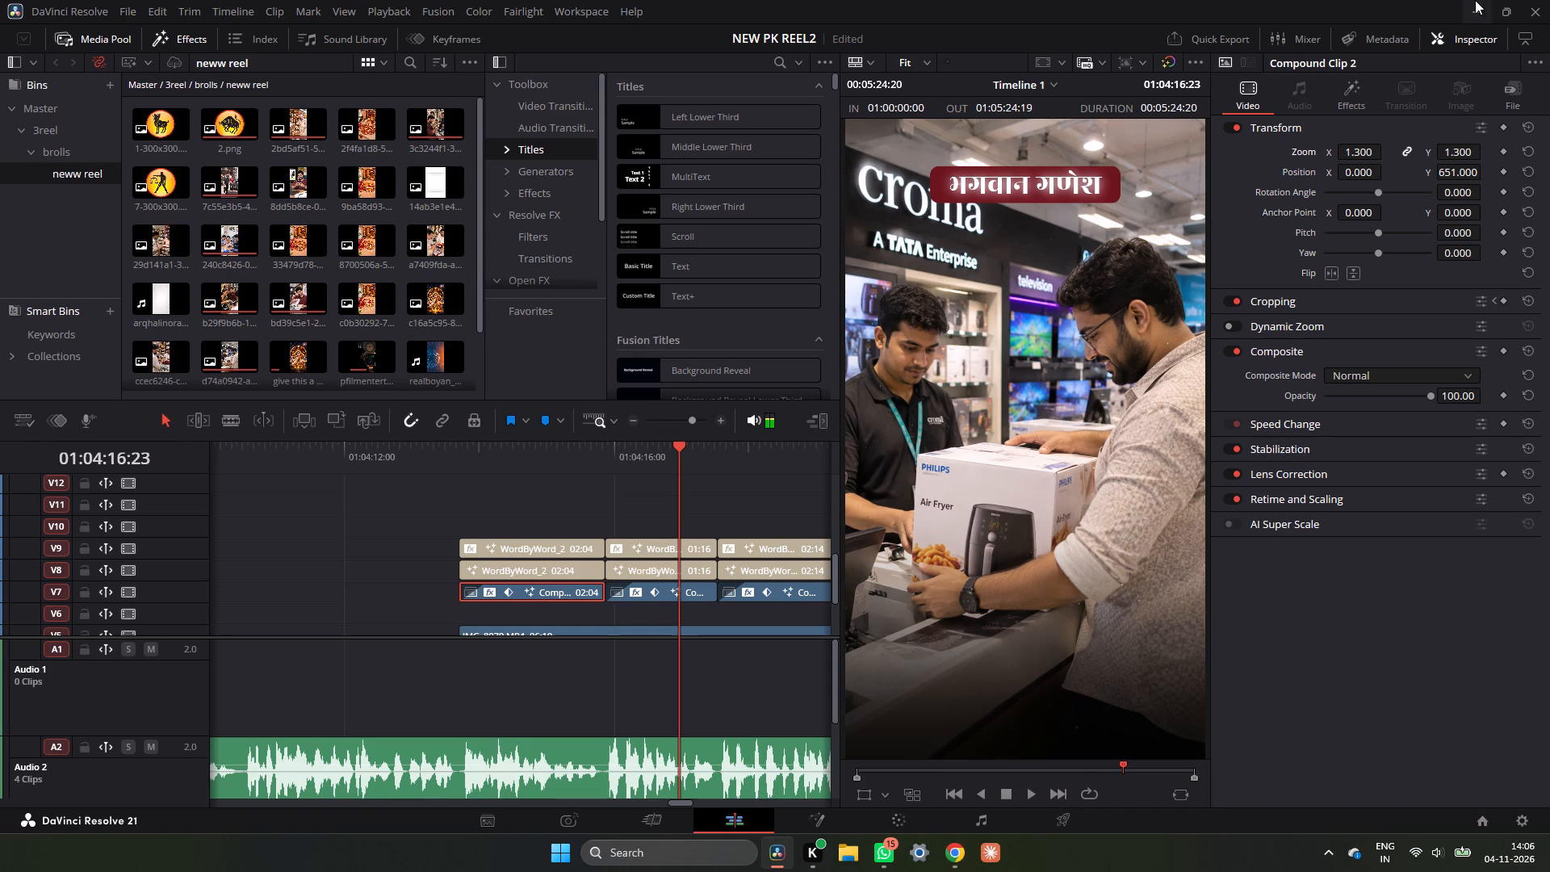
left_click(476, 447)
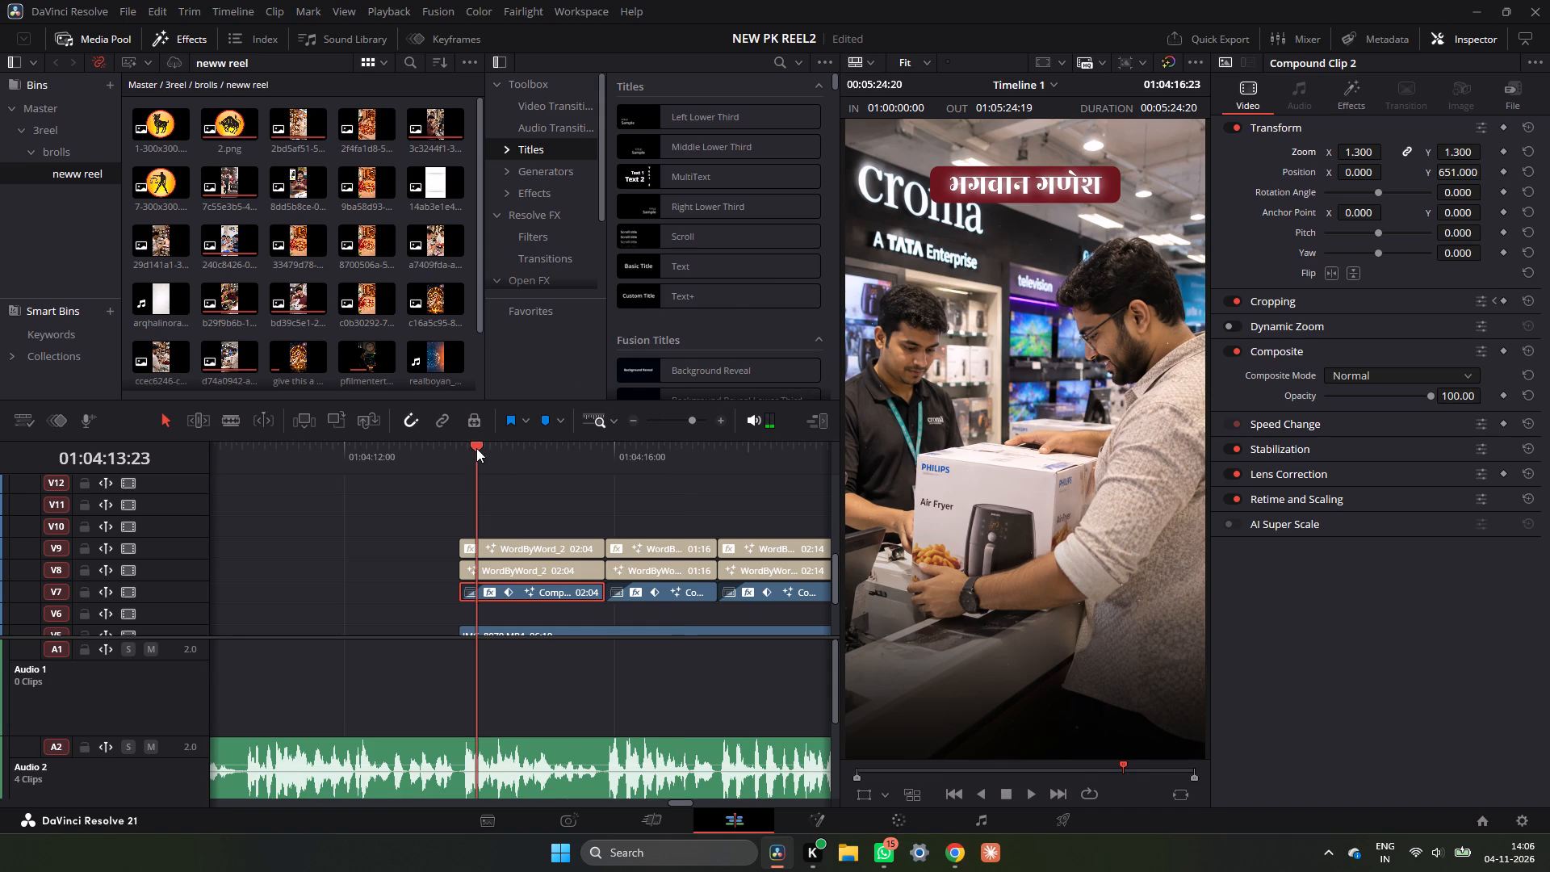
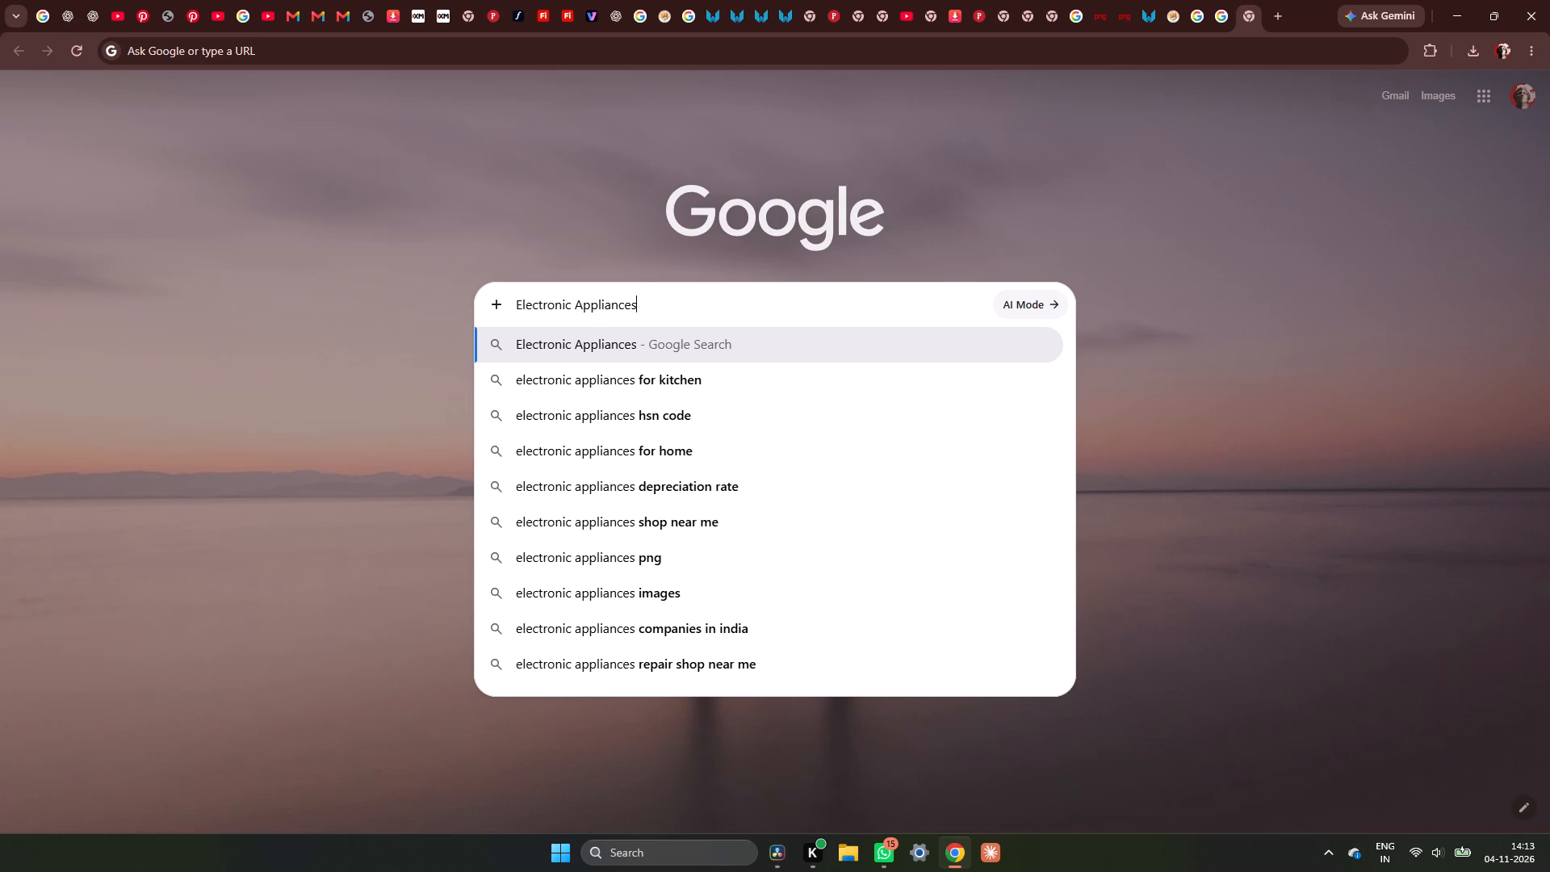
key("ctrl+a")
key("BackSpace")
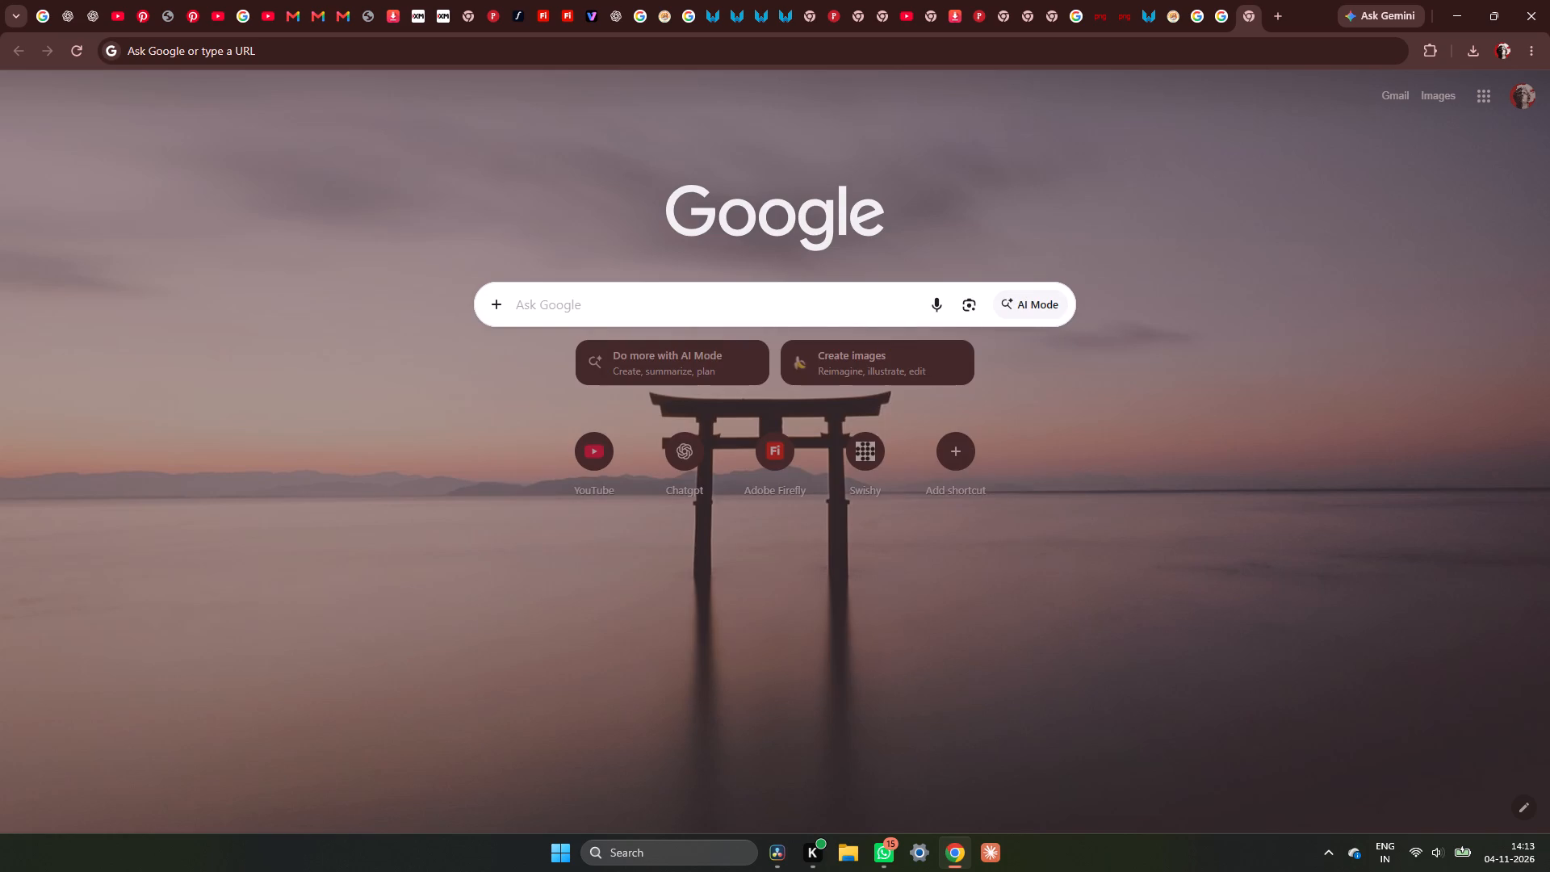
Search Google for "fitness equipment" using the suggested query and copy the words "Fitness equipment" from the AI Overview.
type("Fitnees")
key("space")
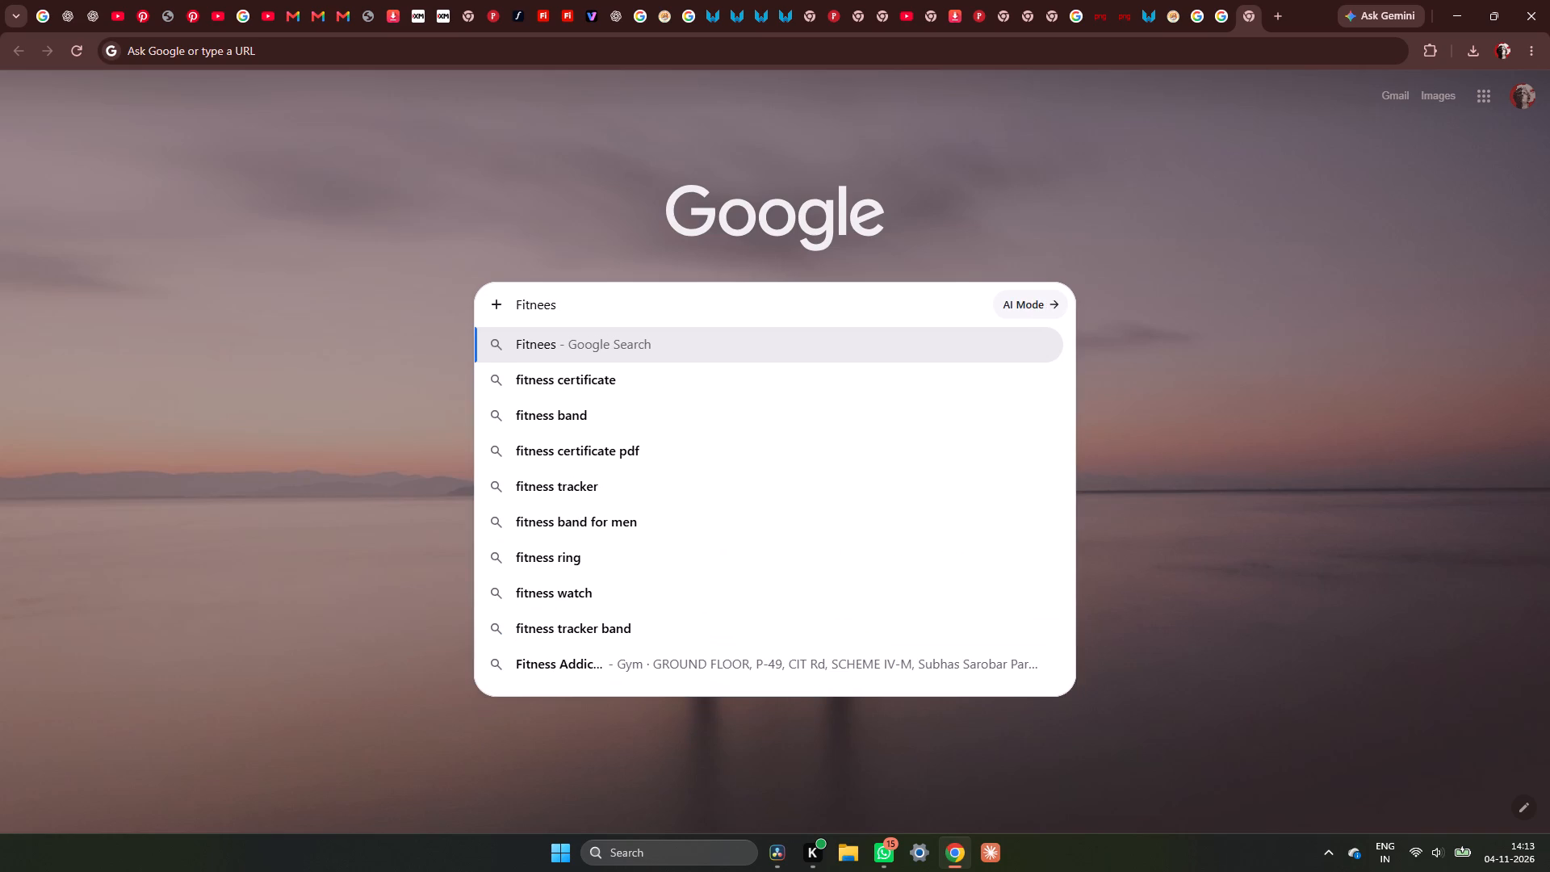
key("shift+e")
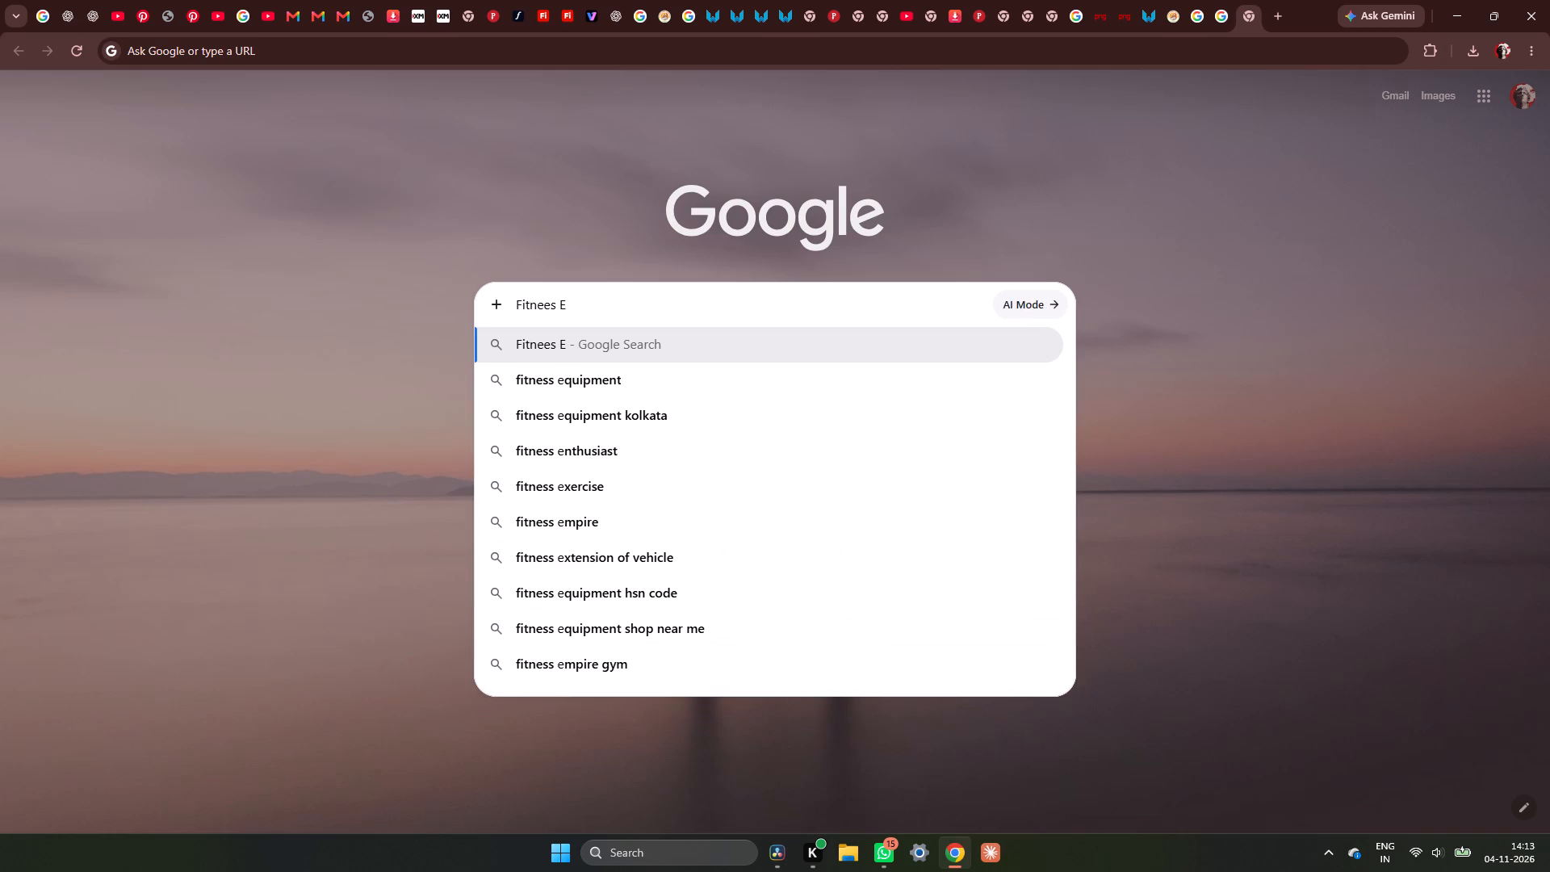
type("qu")
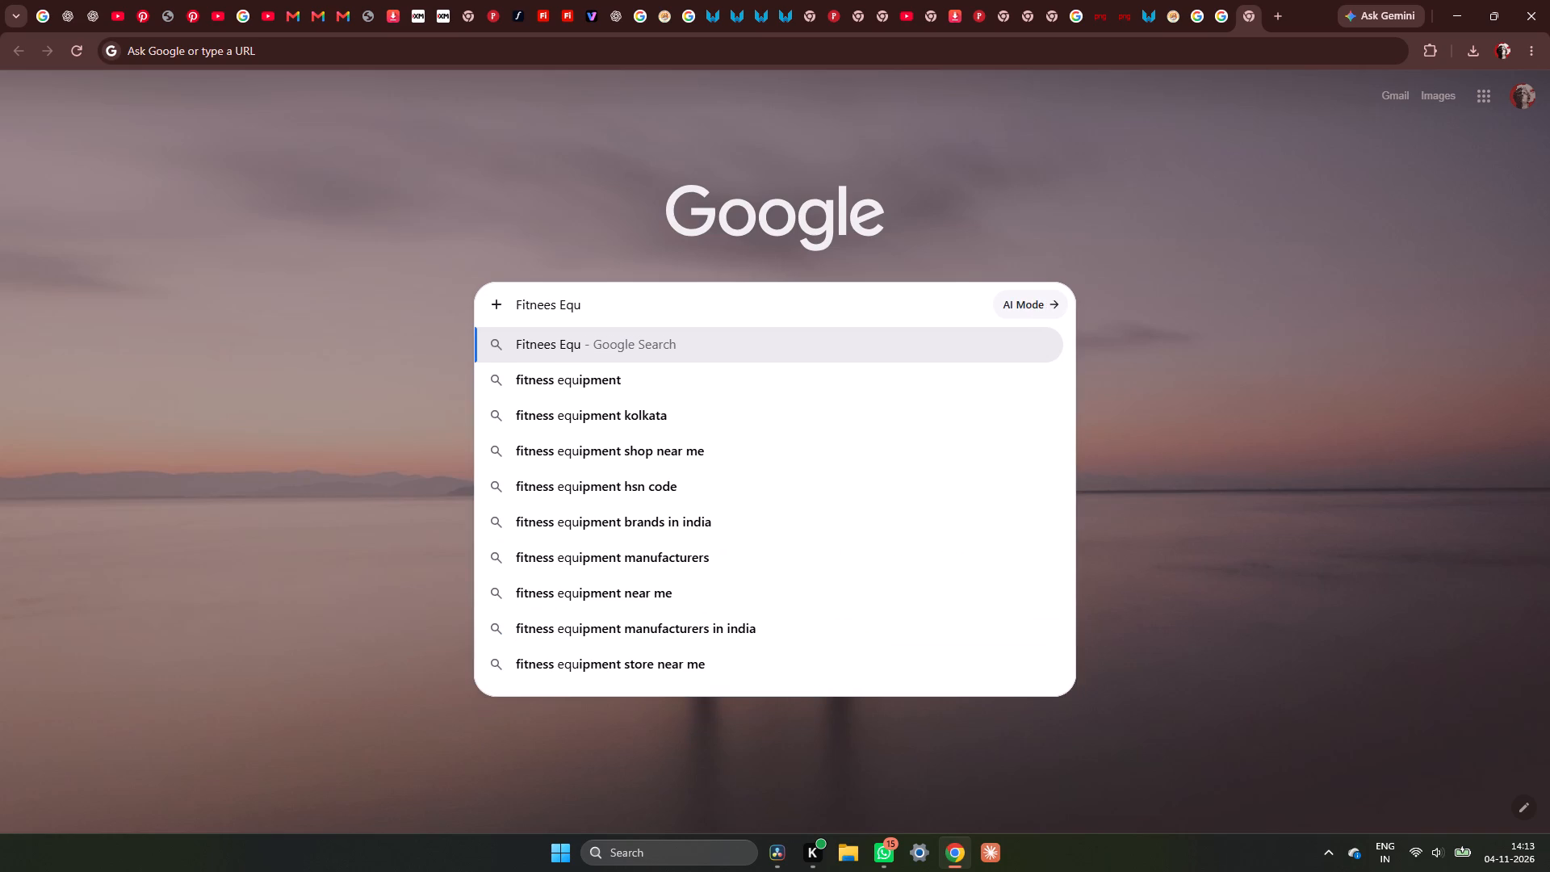
left_click(573, 388)
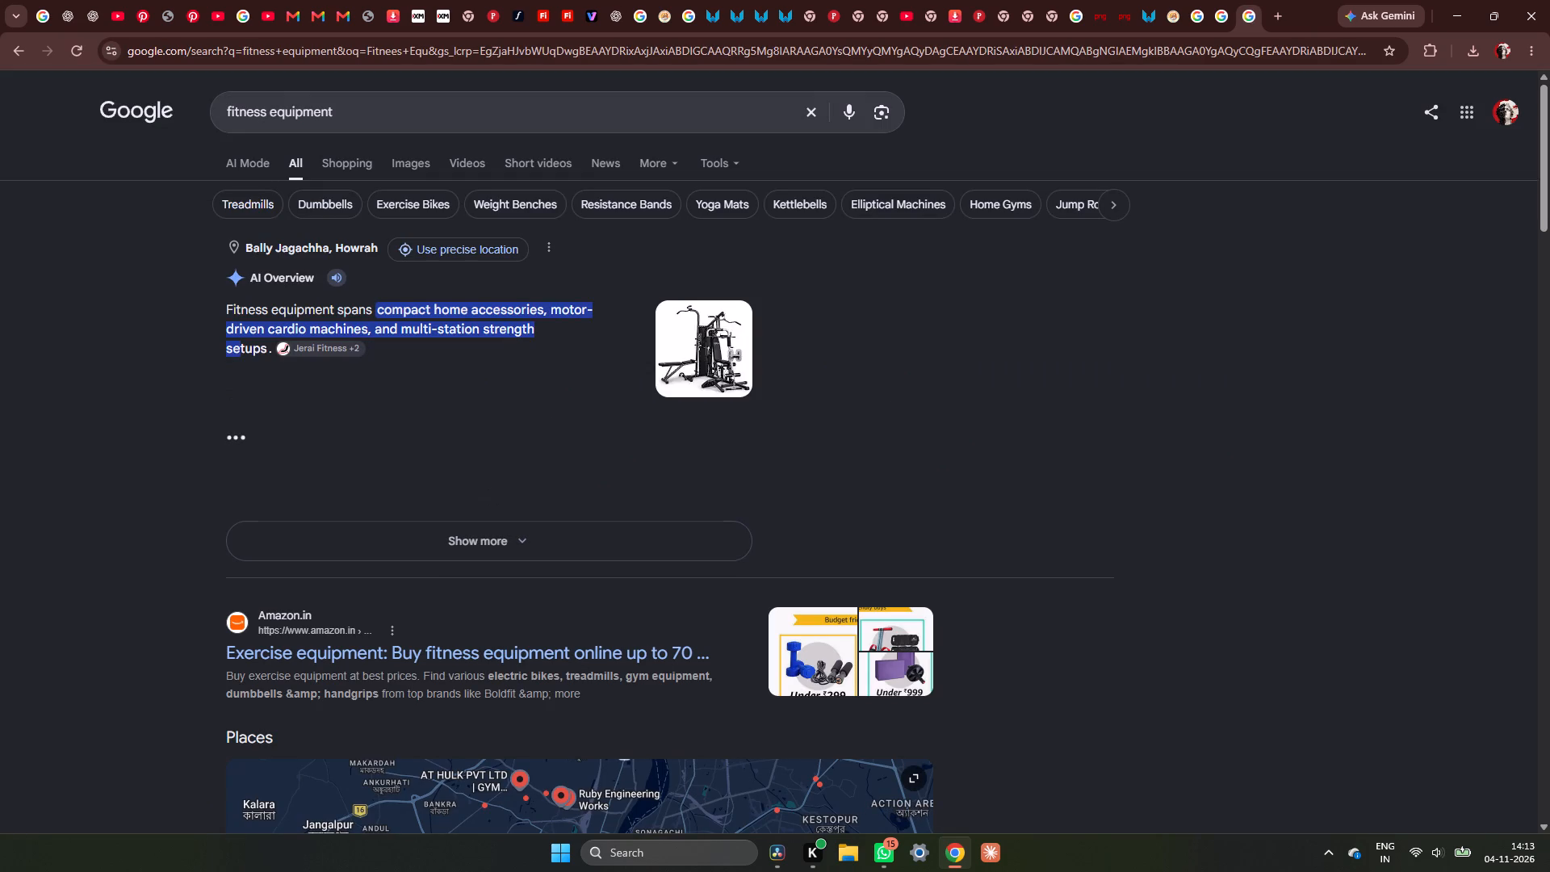
left_click_drag(209, 301, 321, 314)
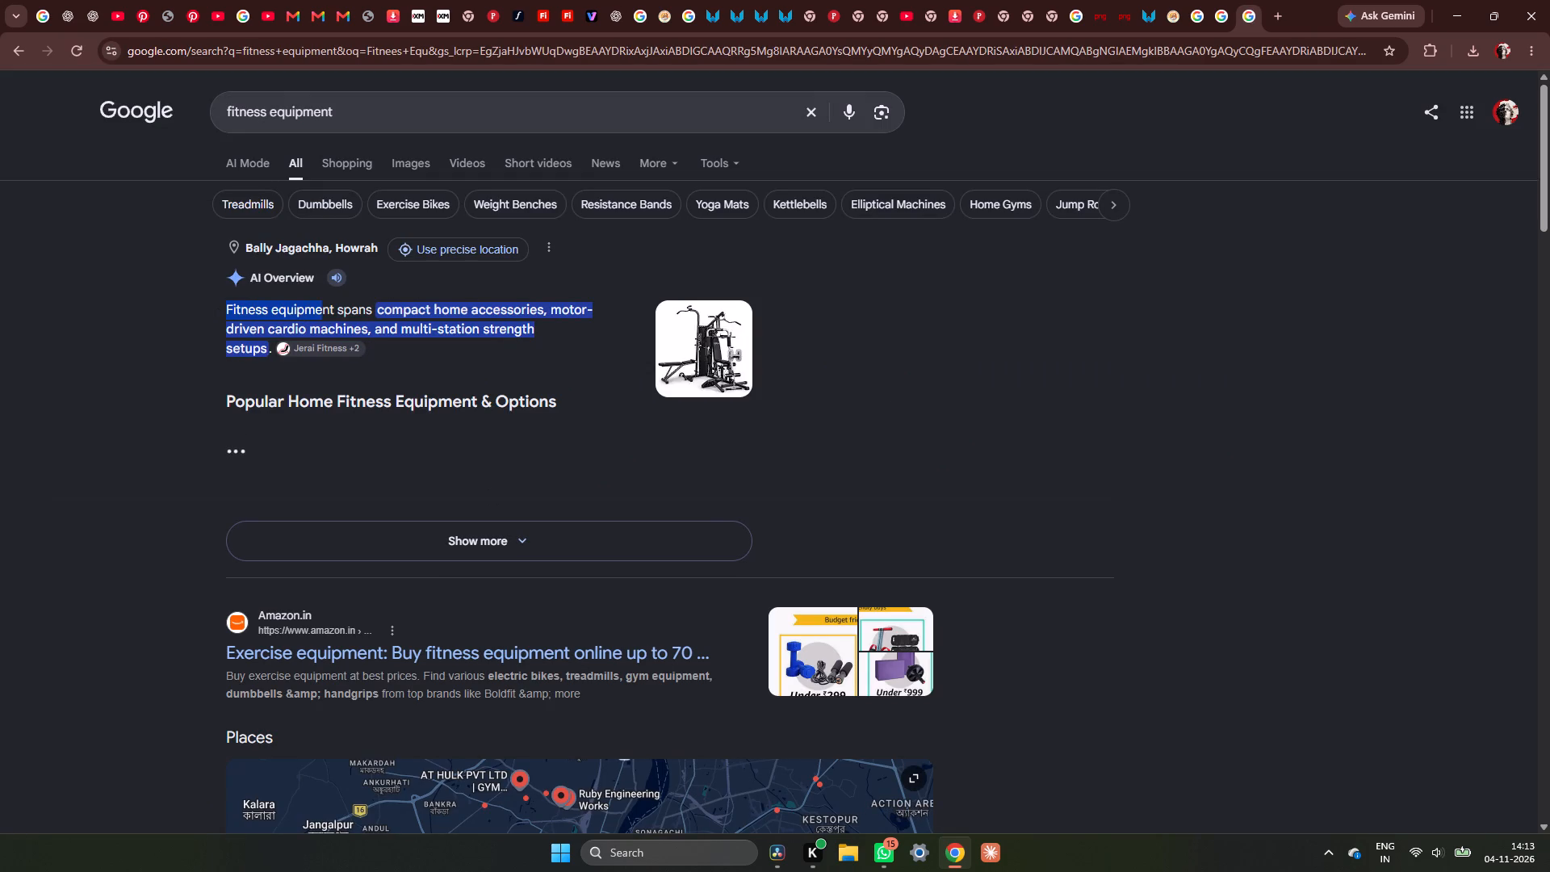
left_click_drag(321, 314, 335, 314)
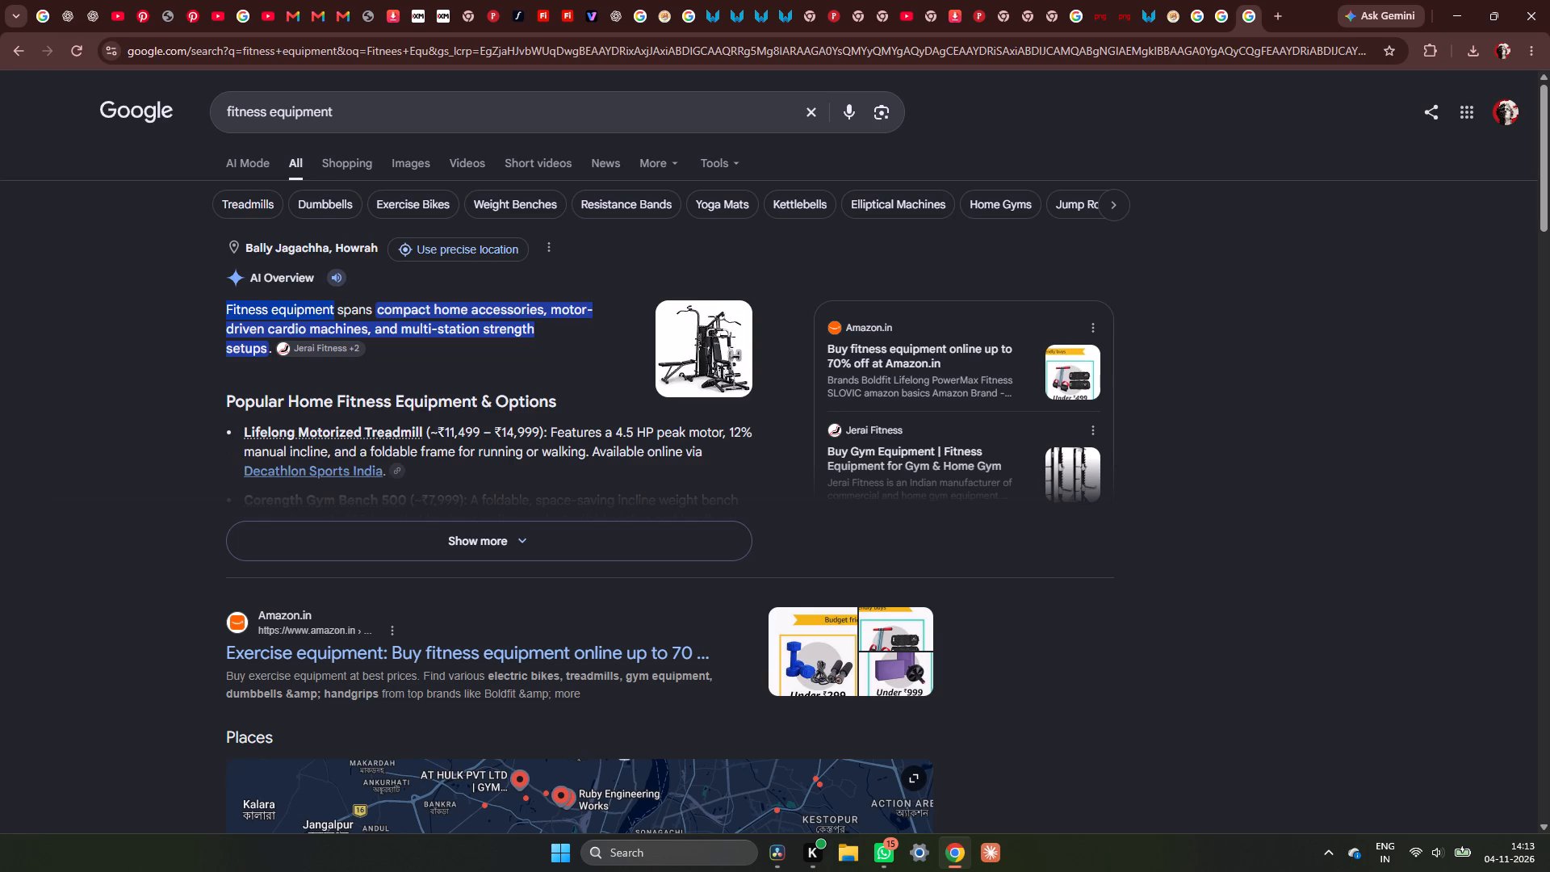
key("ctrl+c")
key("ctrl+c")
key("ctrl+c")
In DaVinci Resolve, replace the text of both stacked WordByWord titles over the gym shot with "Fitness equipment".
left_click(770, 852)
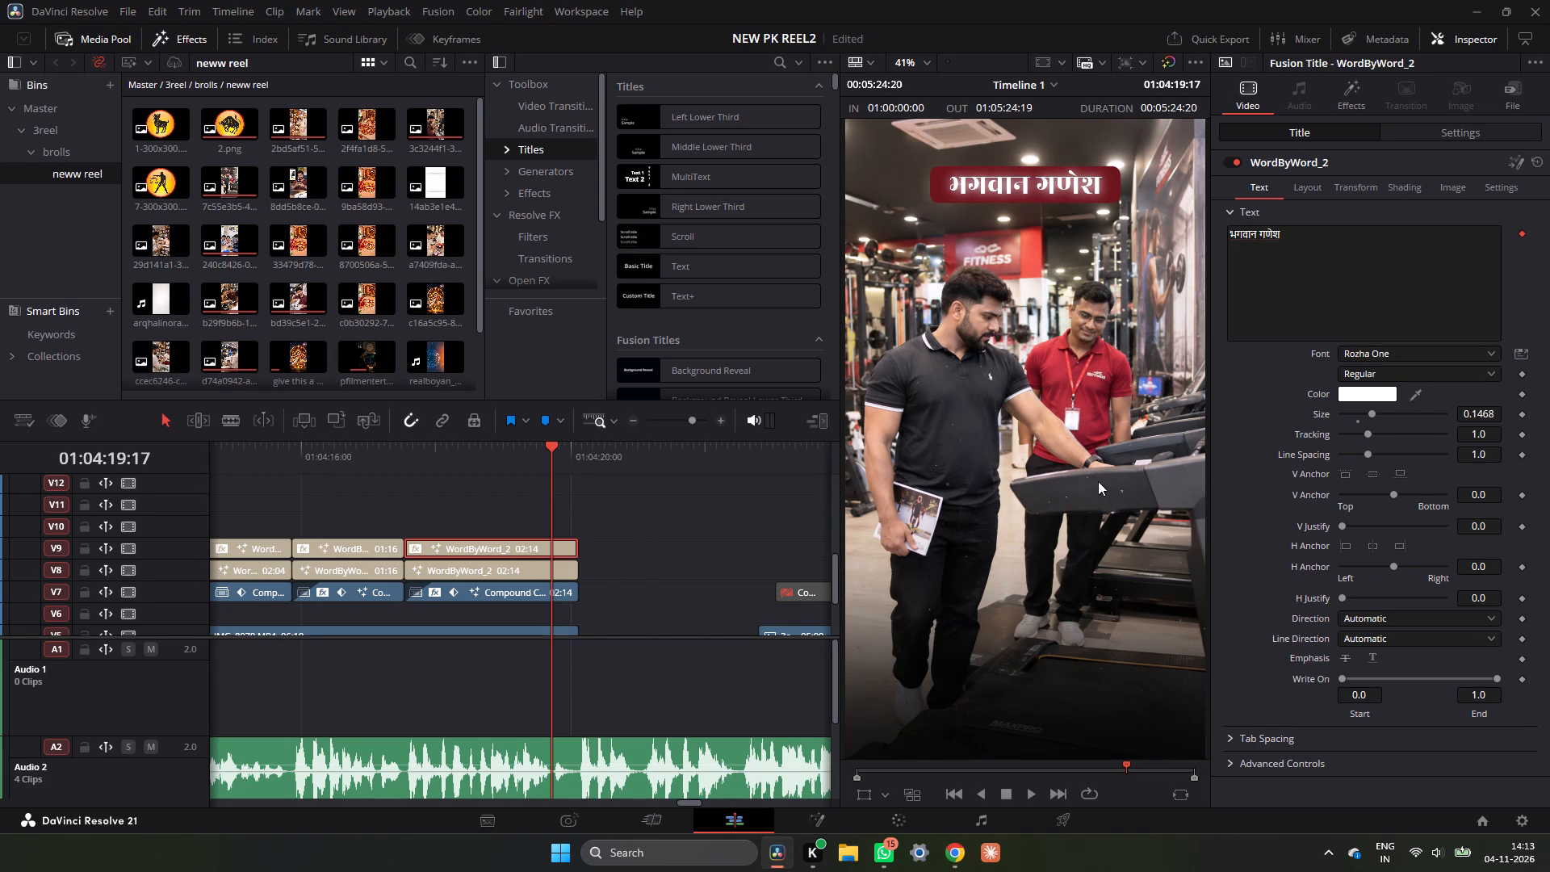
left_click(1417, 258)
key("ctrl+a")
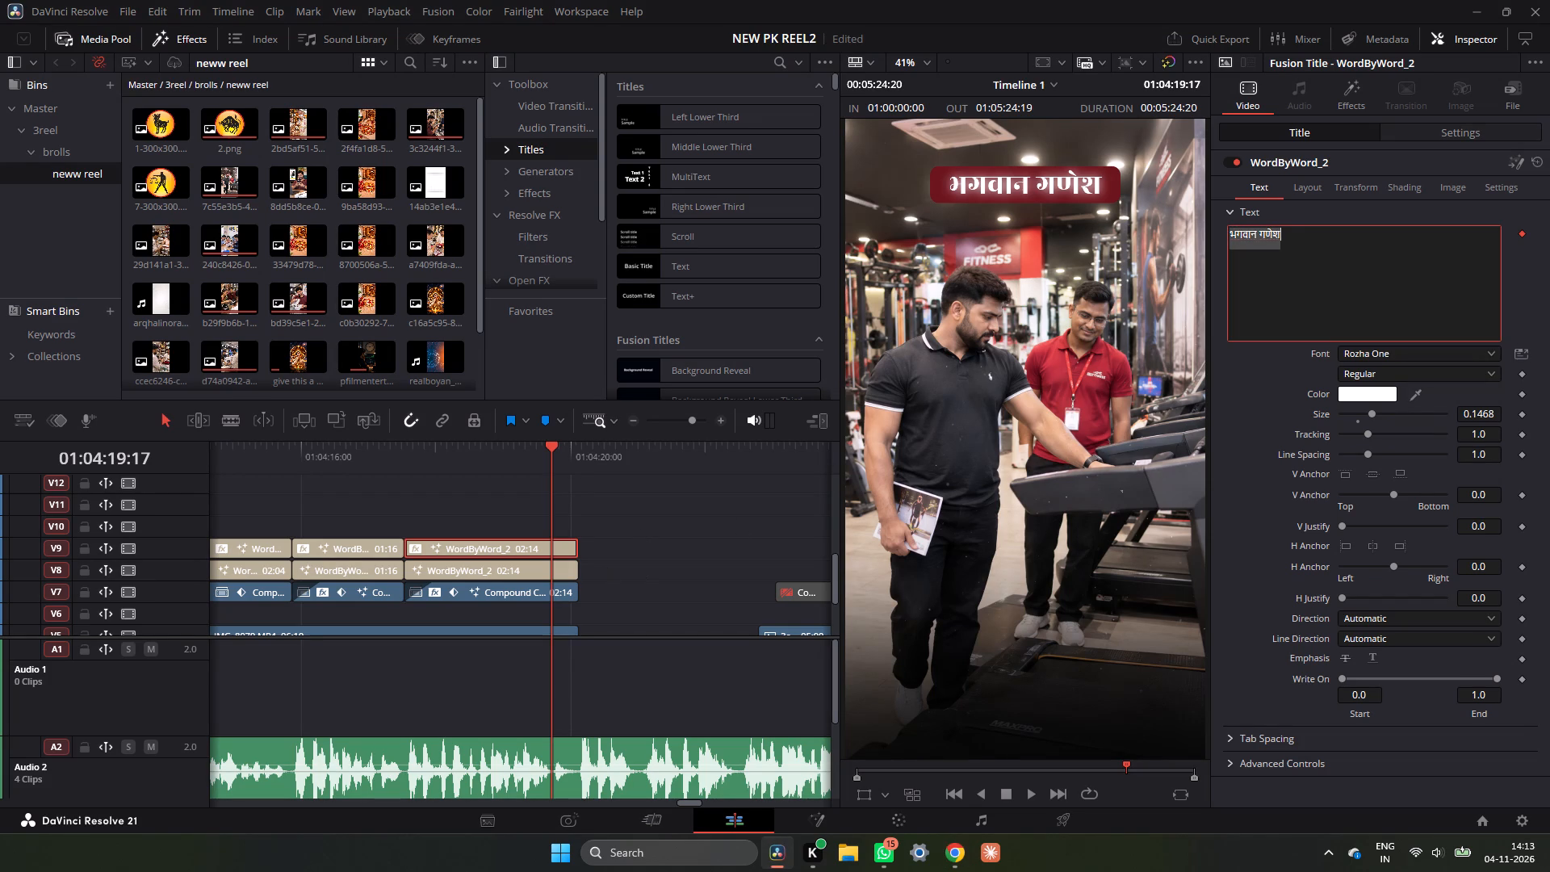
key("ctrl+v")
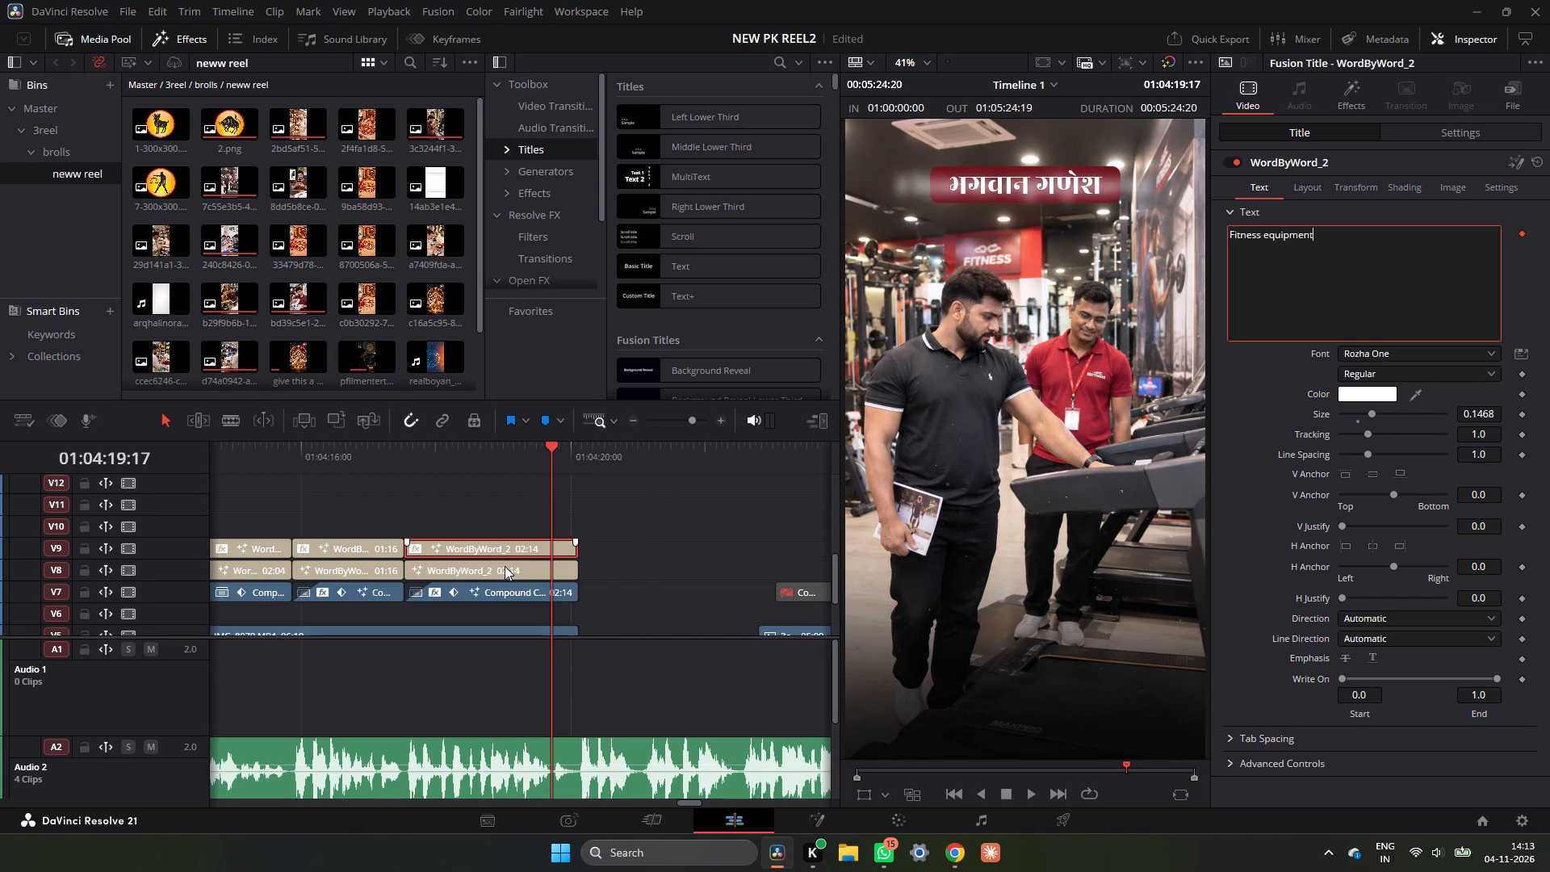
left_click(505, 566)
left_click(1377, 296)
key("ctrl+a")
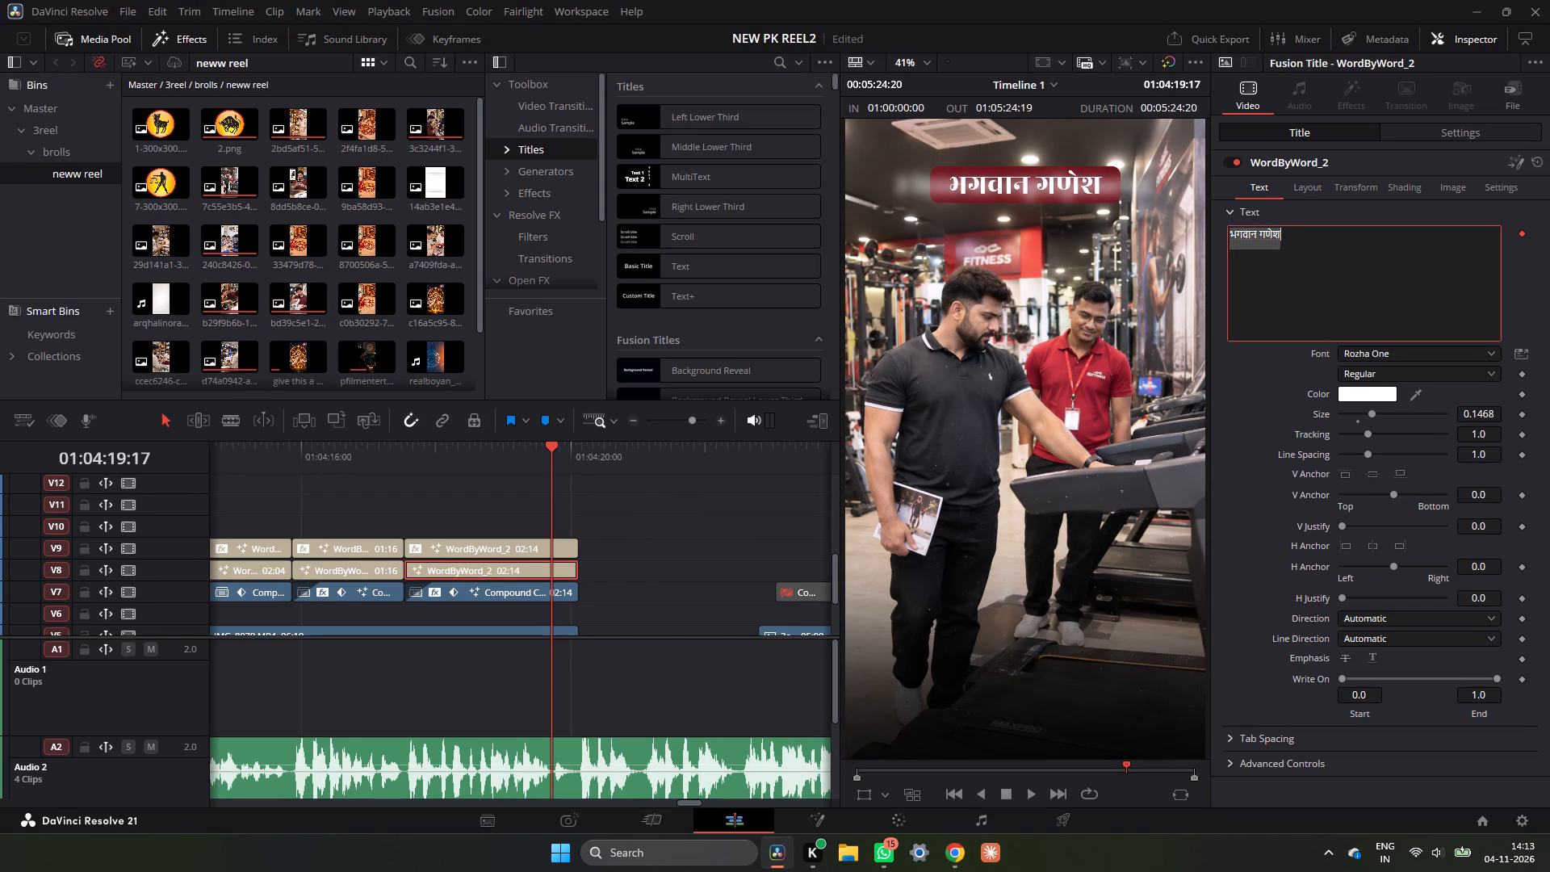
key("ctrl+v")
left_click_drag(1377, 296, 1369, 300, "ctrl")
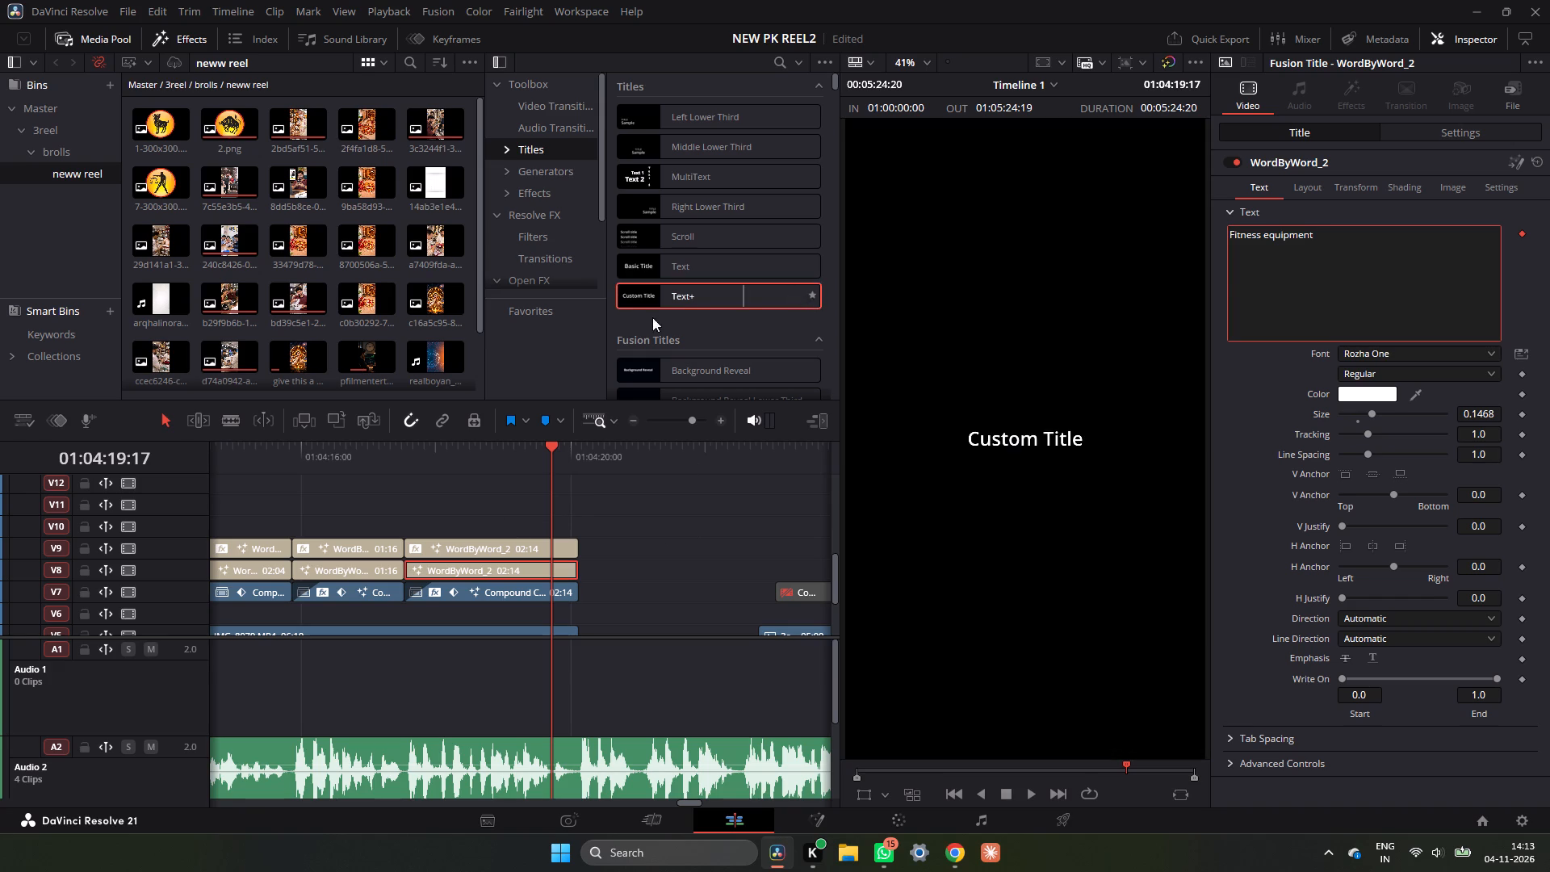
Play back the three titled shots through the Fitness equipment title and into the talking-head section after it.
scroll(642, 528, "up", 3, "ctrl")
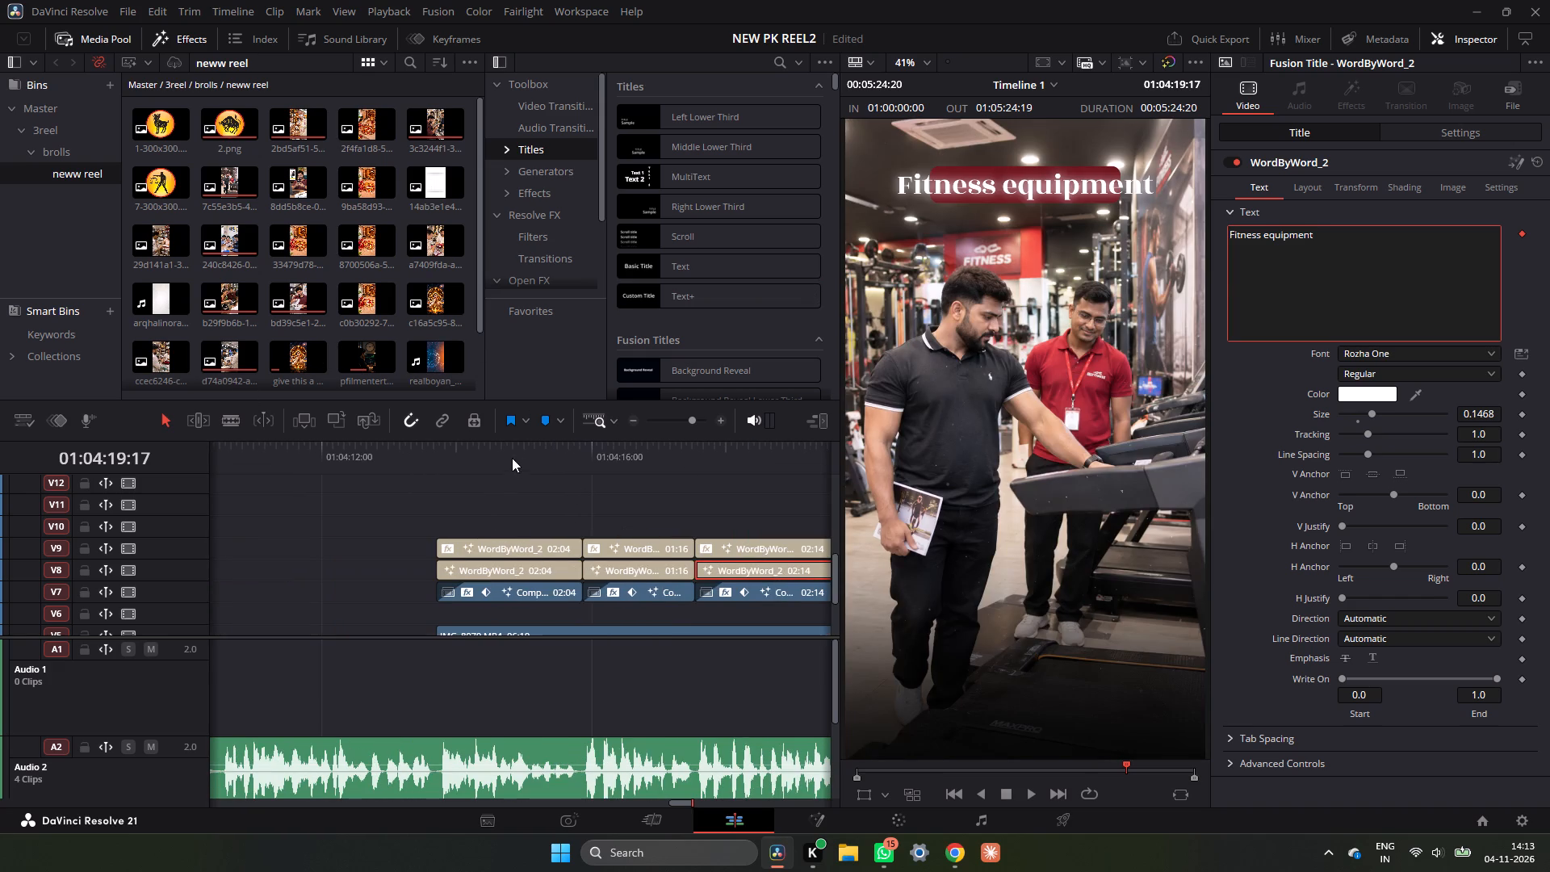
left_click(442, 455)
key("space")
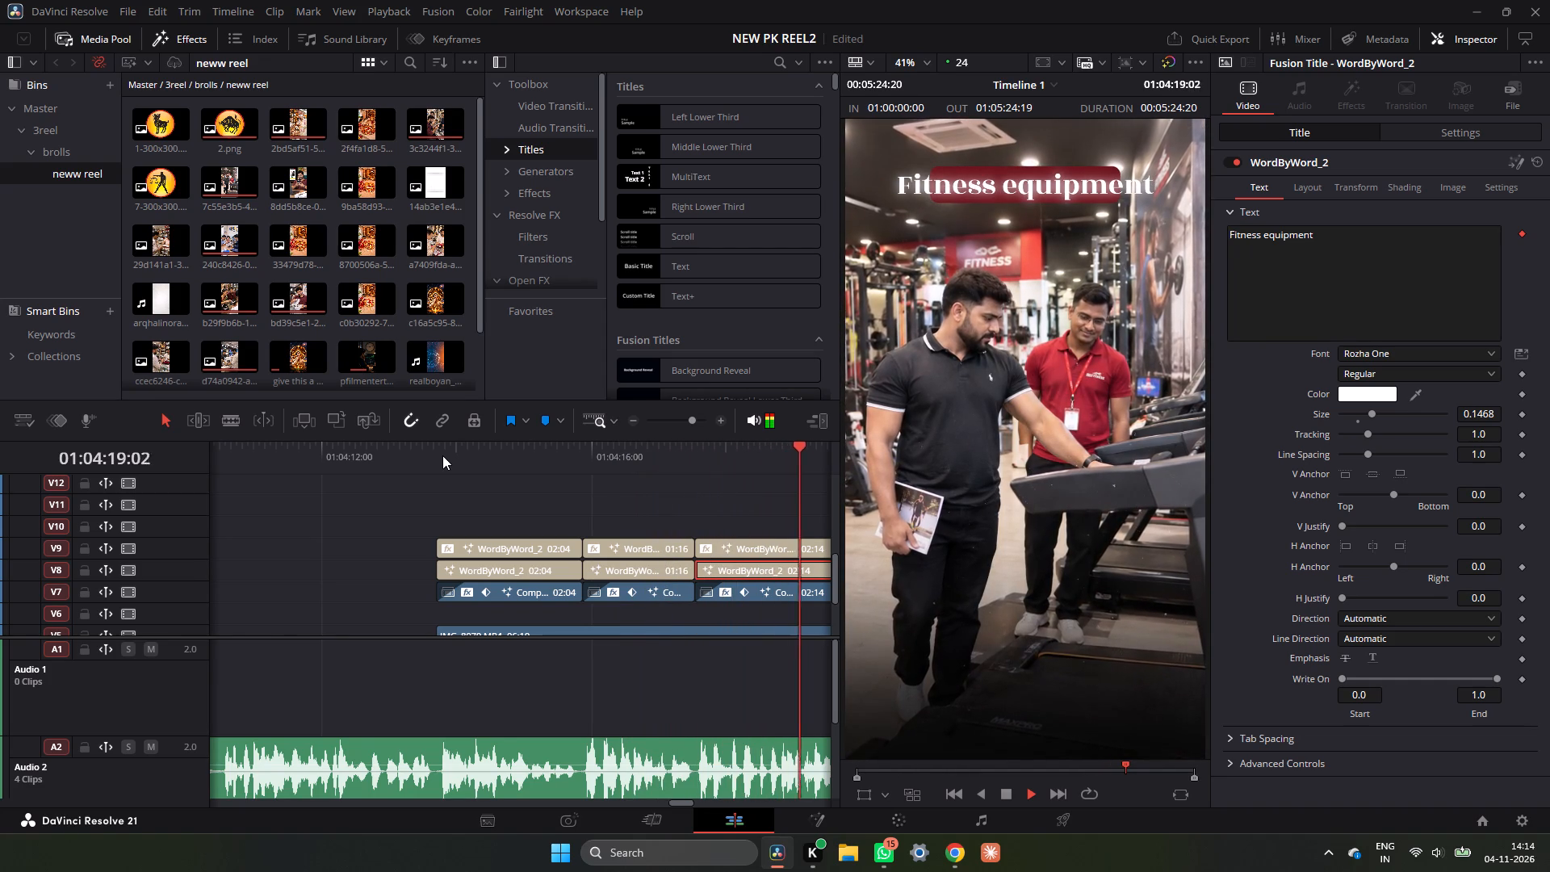
key("space")
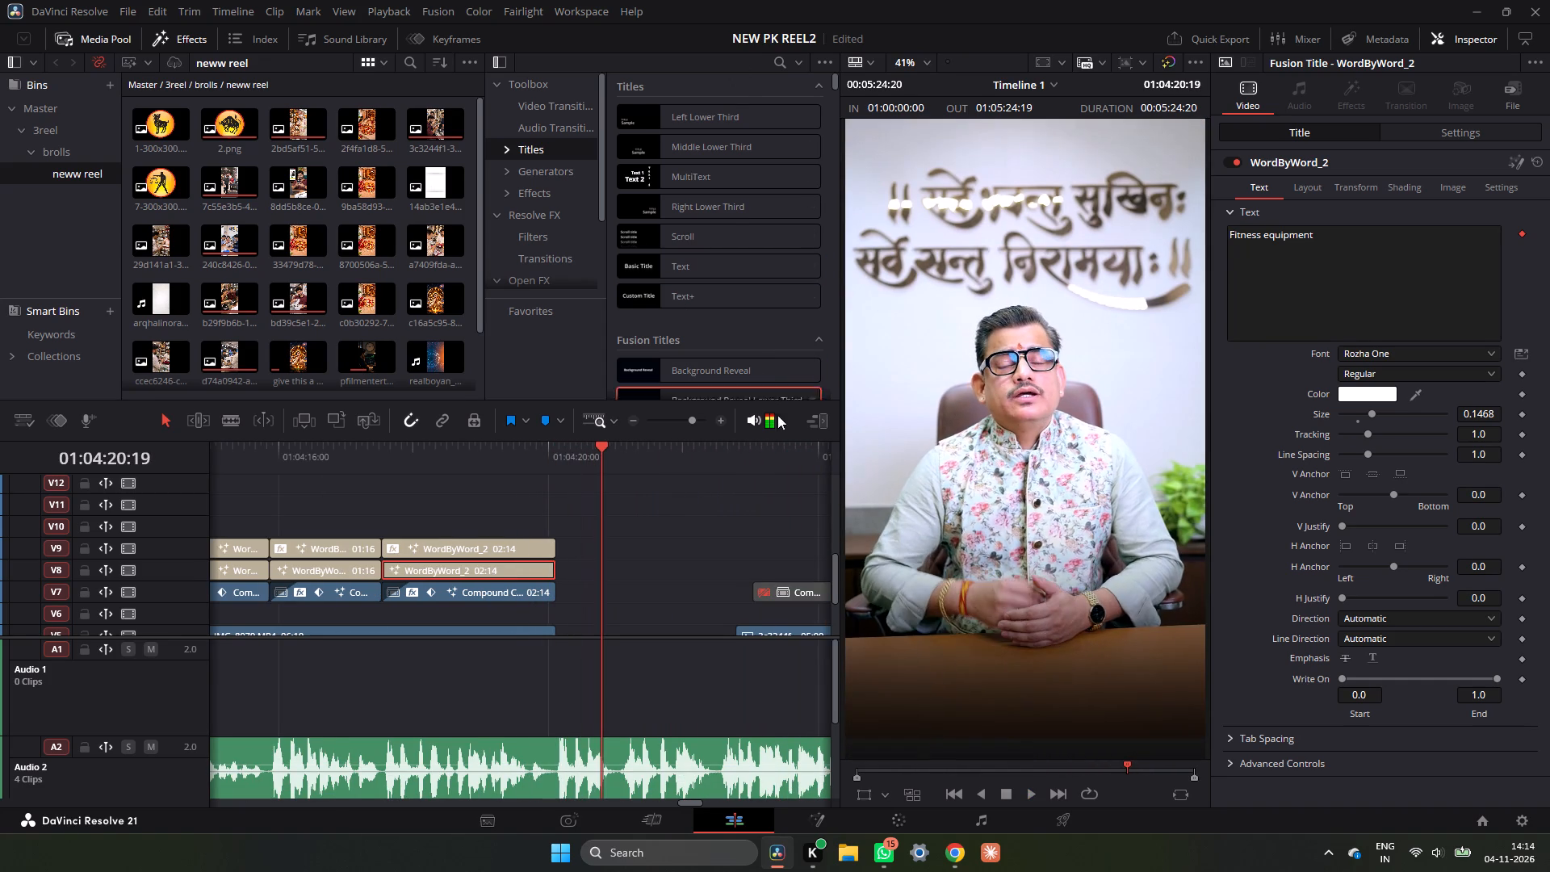
key("space")
key("space")
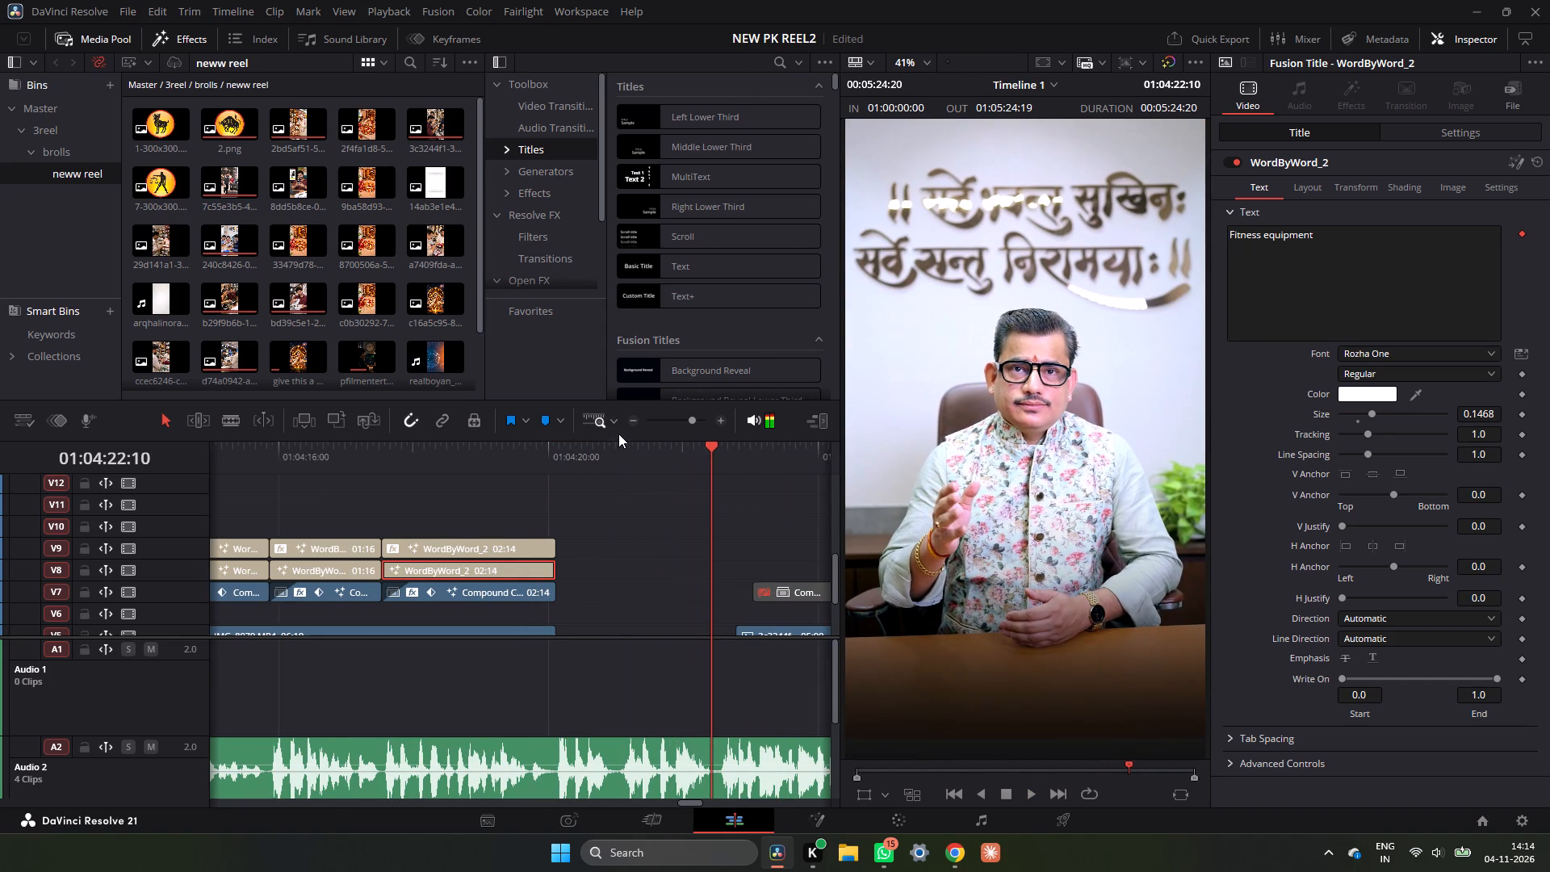
Review the earlier zodiac wheel shot by playing from 01:04:03:10 and examine the b-roll layers around it.
triple_click(633, 424)
left_click_drag(435, 467, 360, 467)
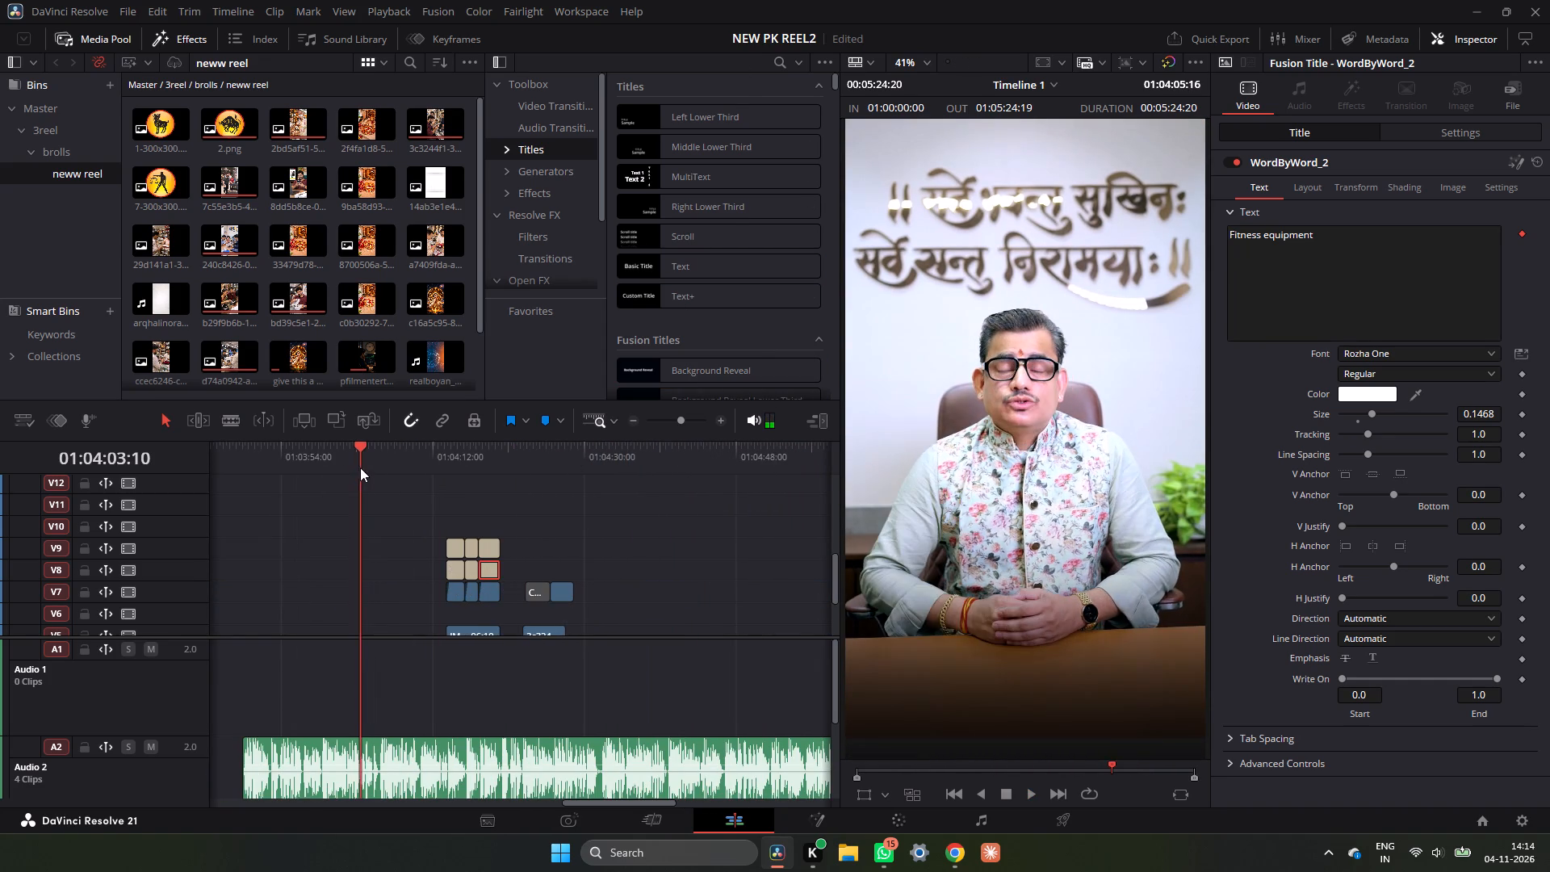
scroll(413, 483, "up", 8, "ctrl")
scroll(435, 482, "down", 8, "ctrl")
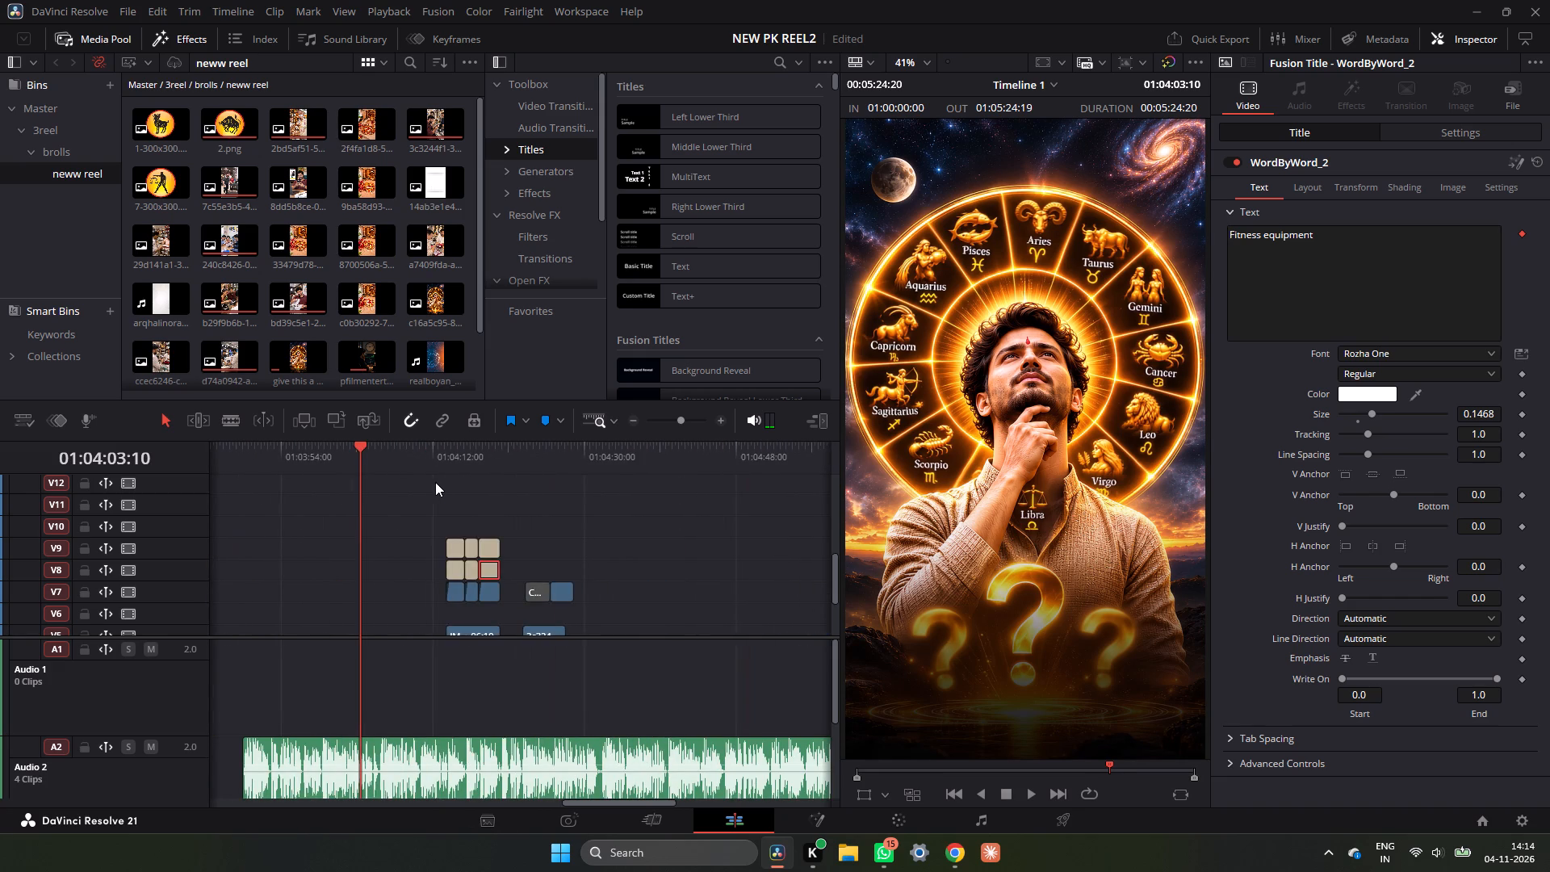
scroll(431, 505, "down", 4)
key("space")
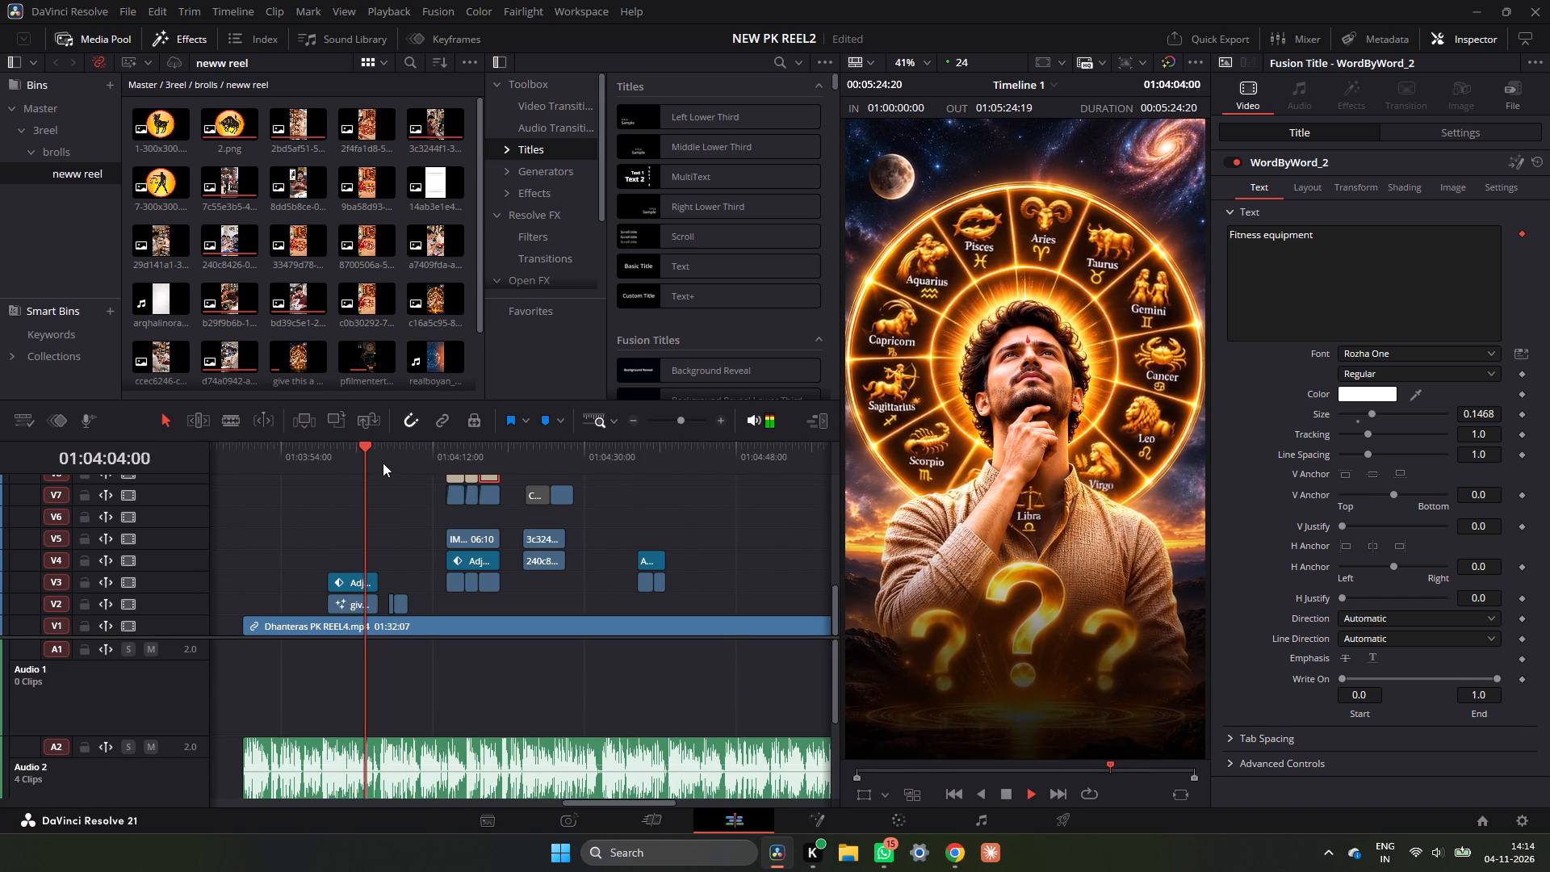
key("space")
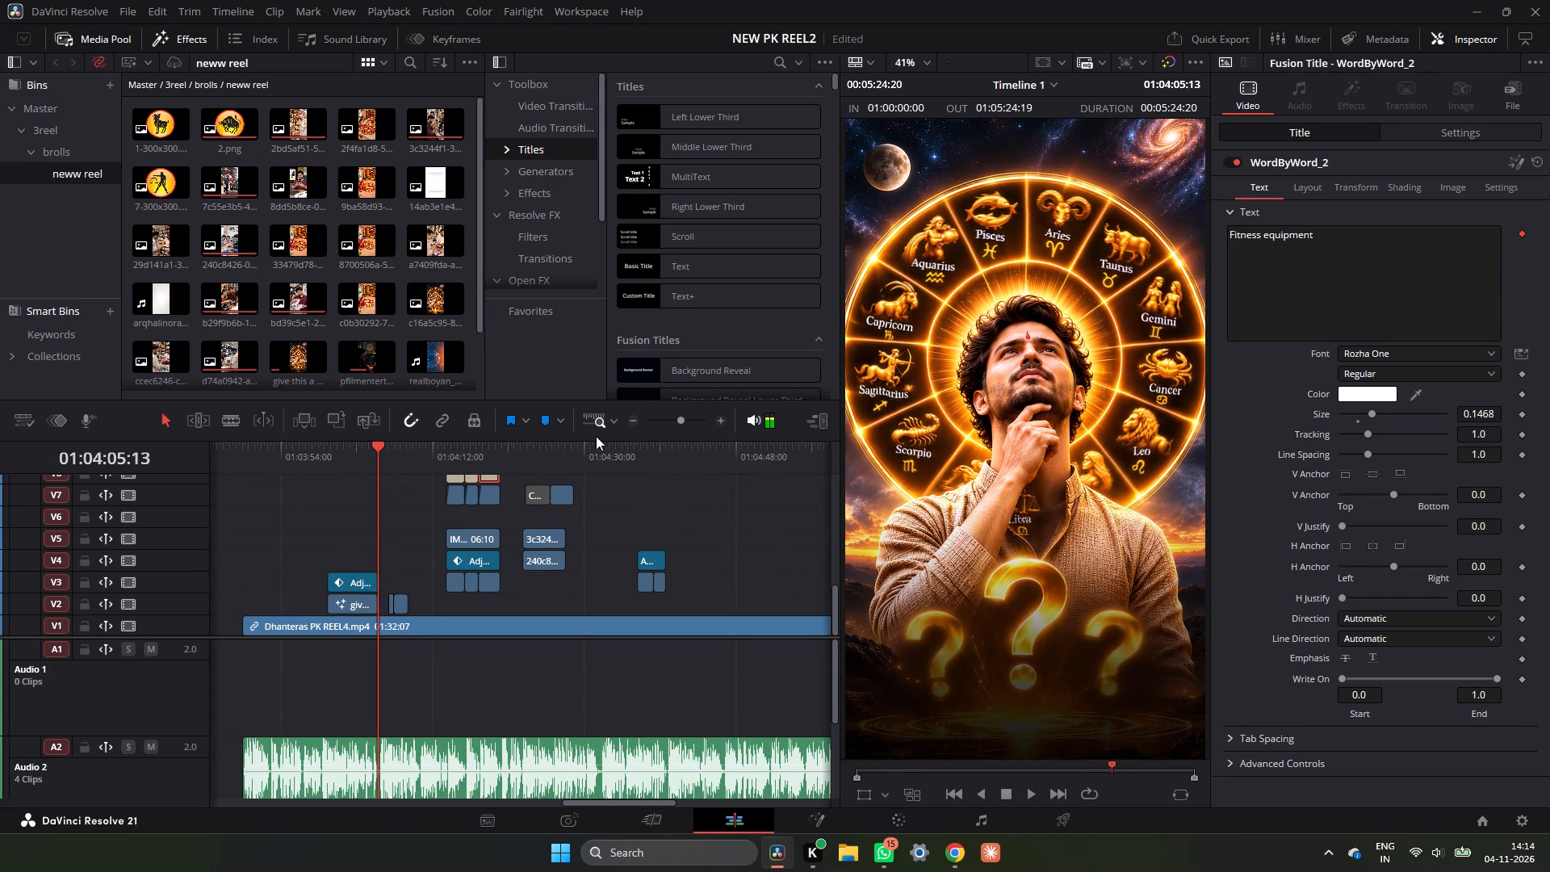
Move the long compound clip above the current Dhanteras reel from track V17 down to below V16.
triple_click(636, 424)
scroll(442, 547, "up", 3)
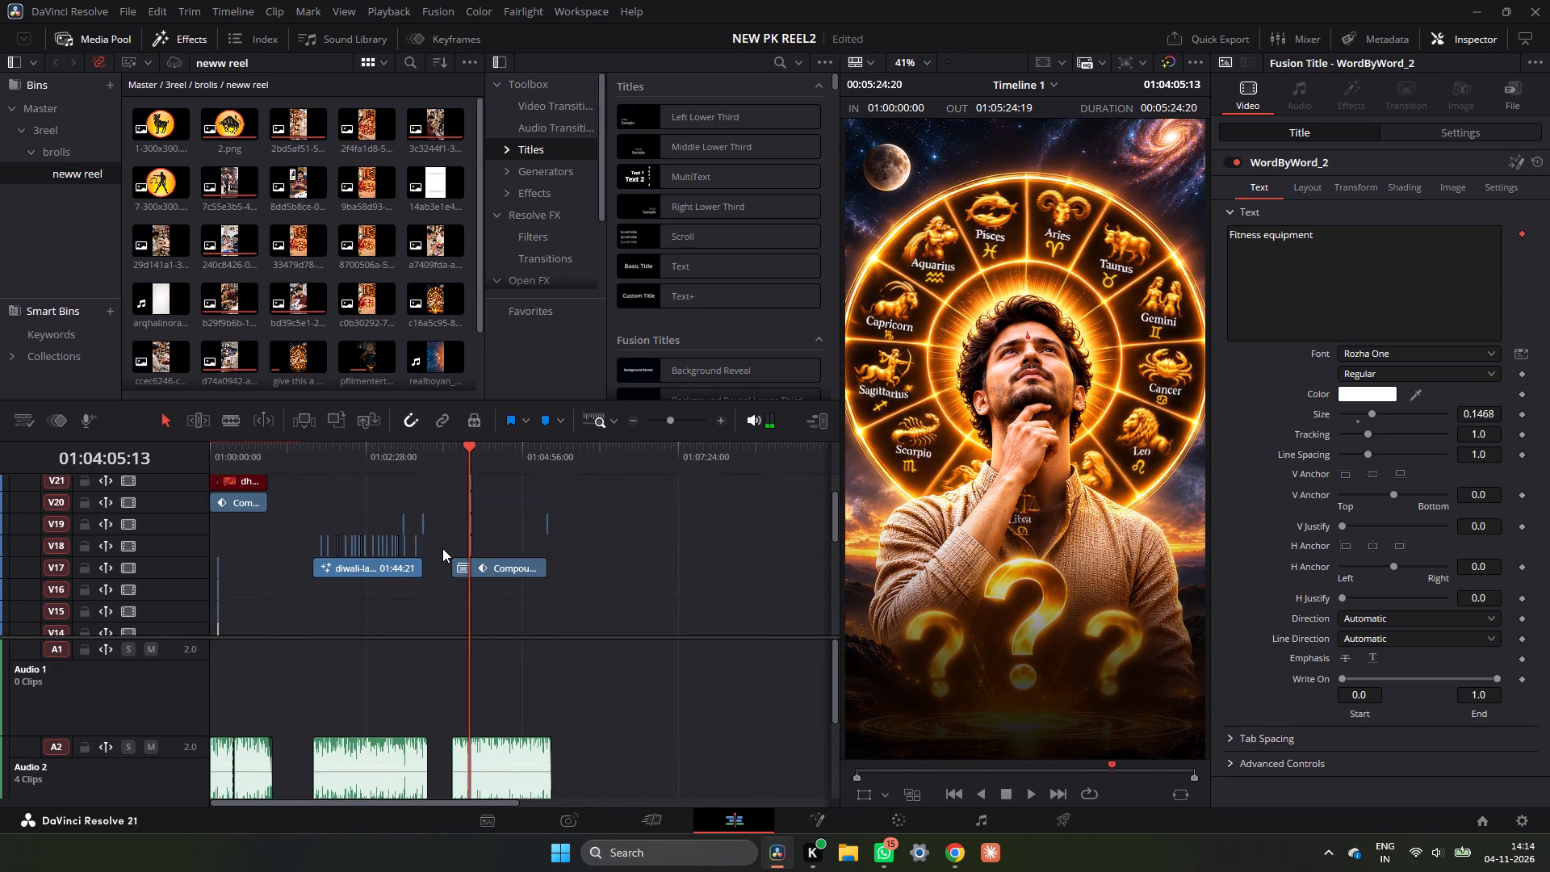
scroll(442, 548, "up", 4)
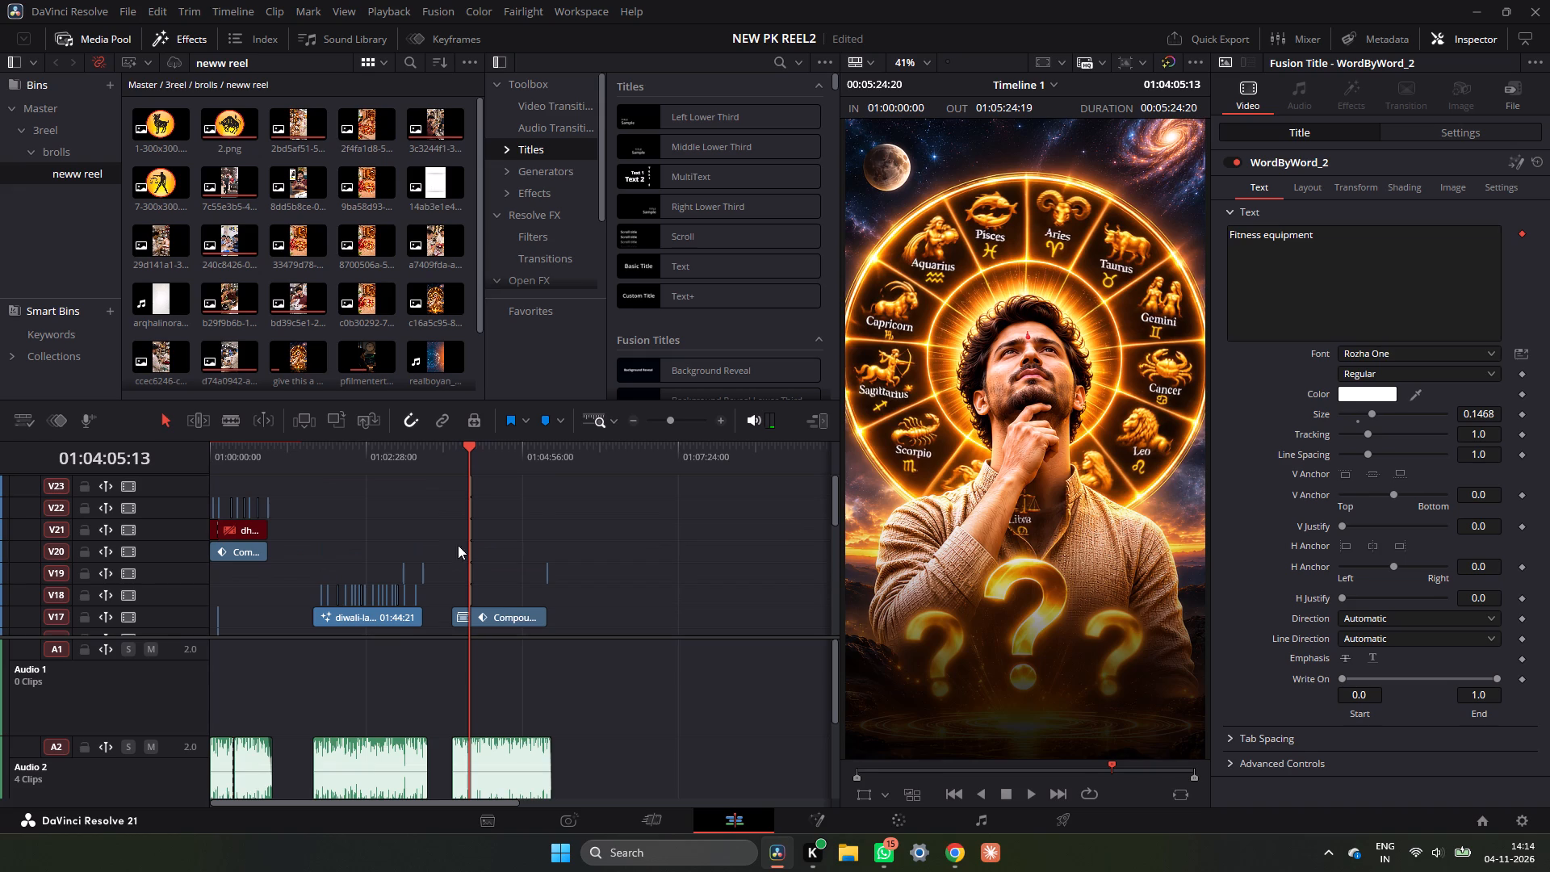
scroll(539, 490, "up", 2)
scroll(539, 523, "down", 2)
scroll(539, 523, "up", 1)
left_click_drag(512, 522, 513, 535)
scroll(433, 518, "up", 1)
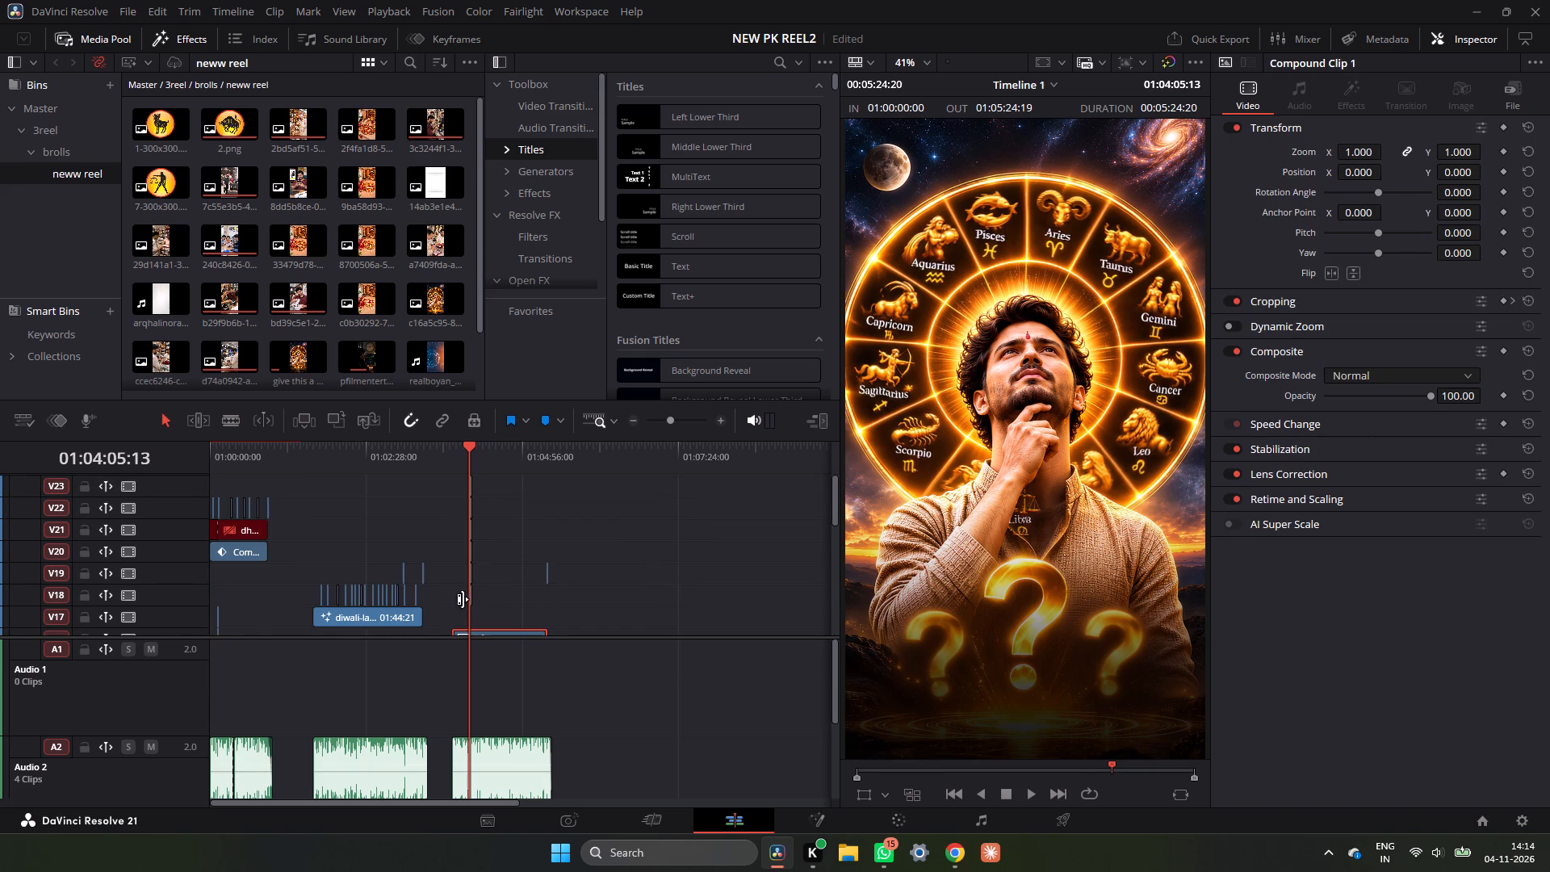
scroll(463, 598, "down", 1)
left_click_drag(507, 540, 507, 559)
scroll(471, 522, "up", 1)
Copy the Screen-mode overlay clips above the Diwali reel to the Dhanteras reel, placing them on V16 and V17 above the compound clip.
left_click_drag(443, 537, 382, 606)
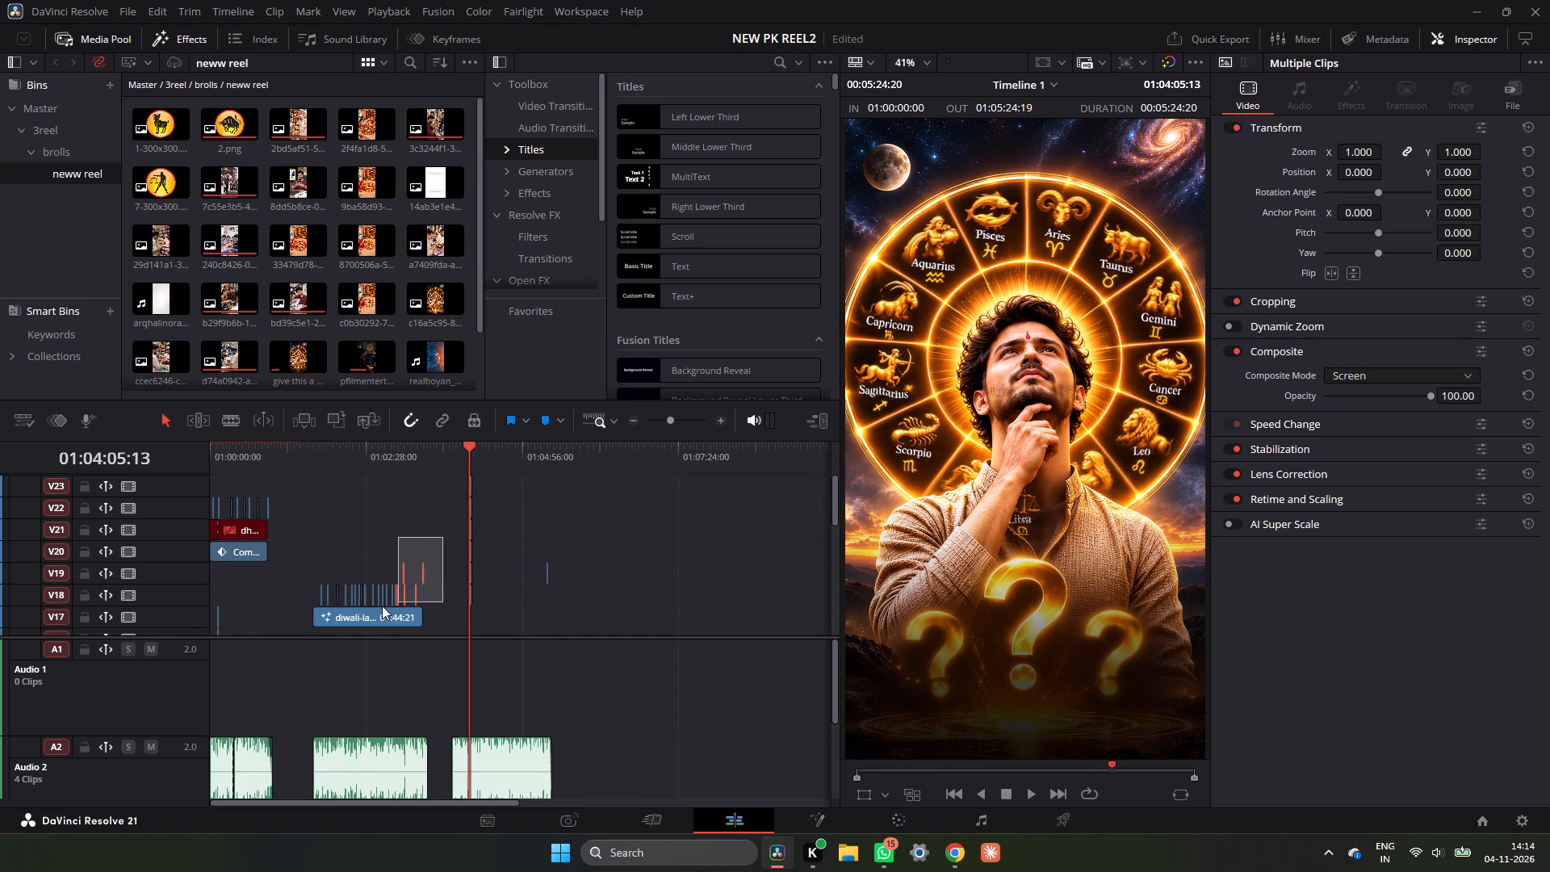
left_click_drag(382, 606, 321, 603)
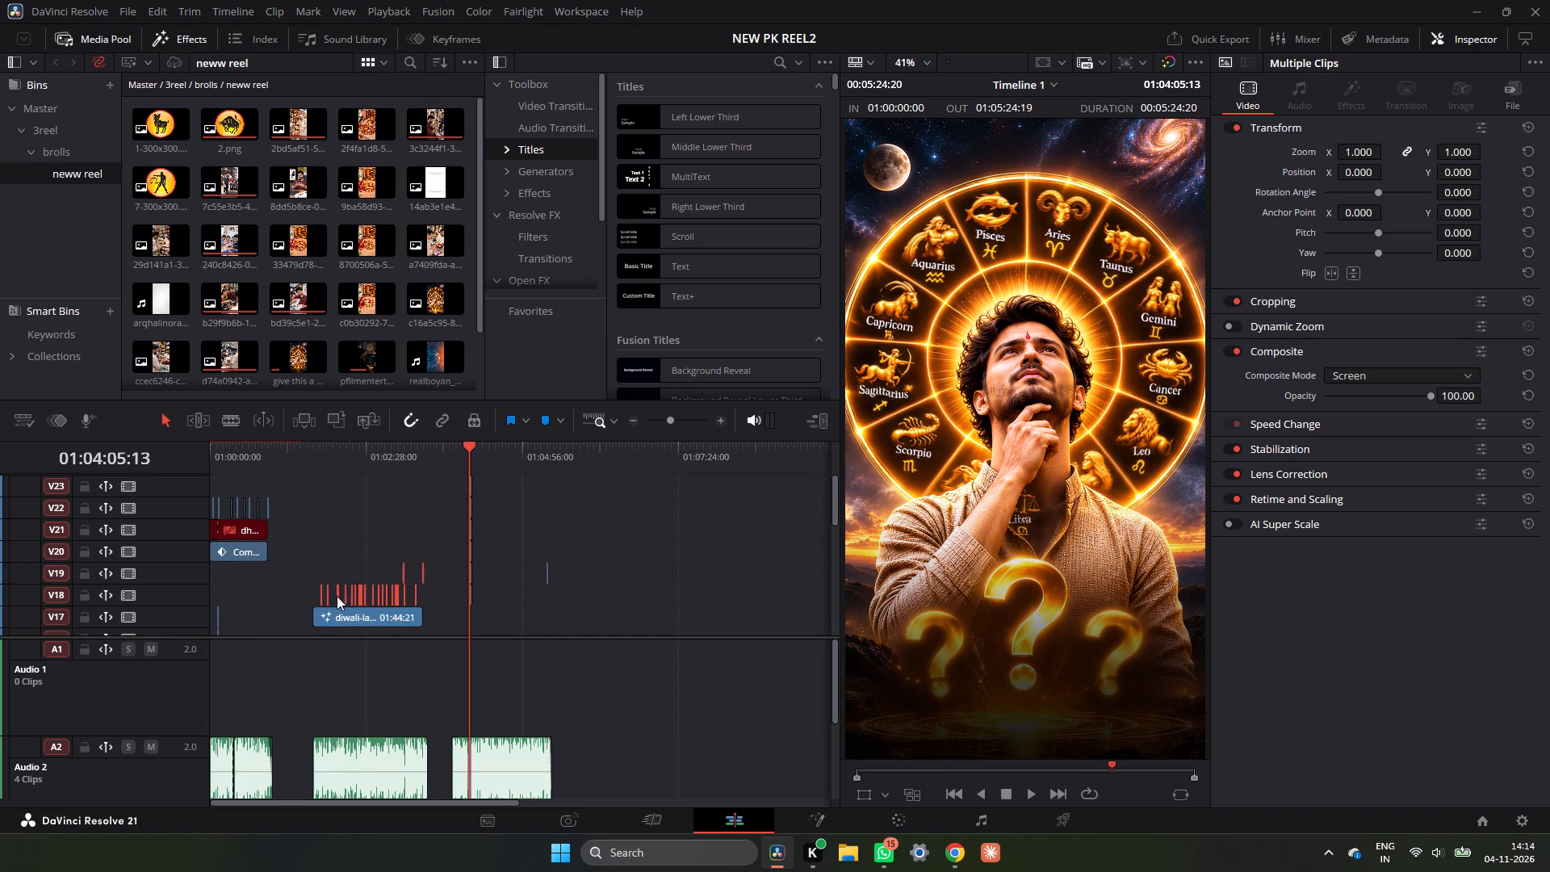
left_click_drag(396, 594, 492, 624, "alt")
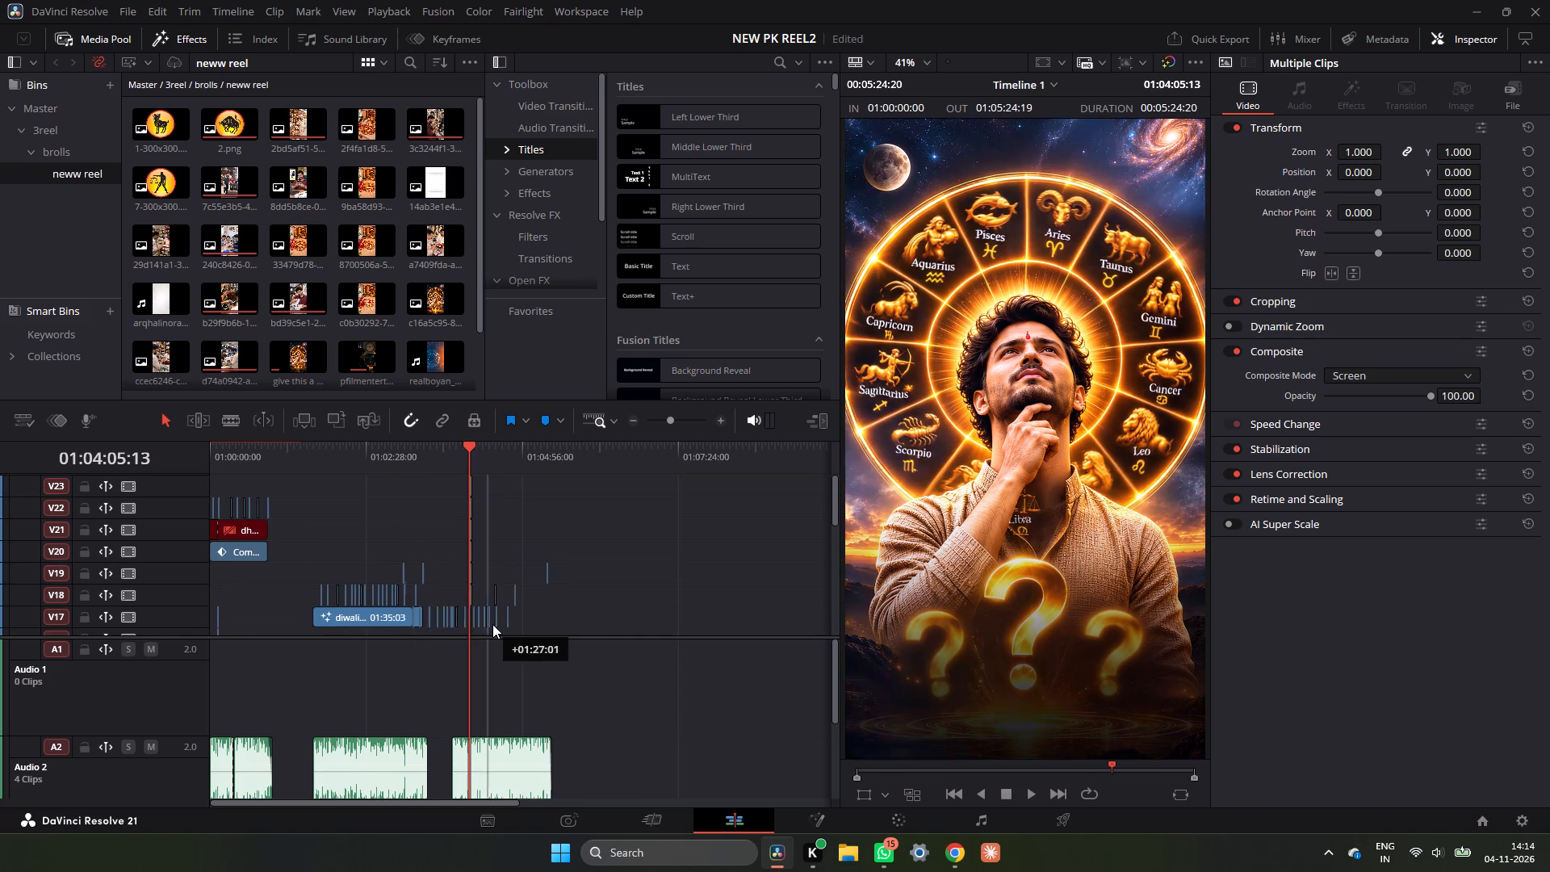
left_click_drag(492, 624, 534, 623, "alt")
scroll(533, 623, "down", 1)
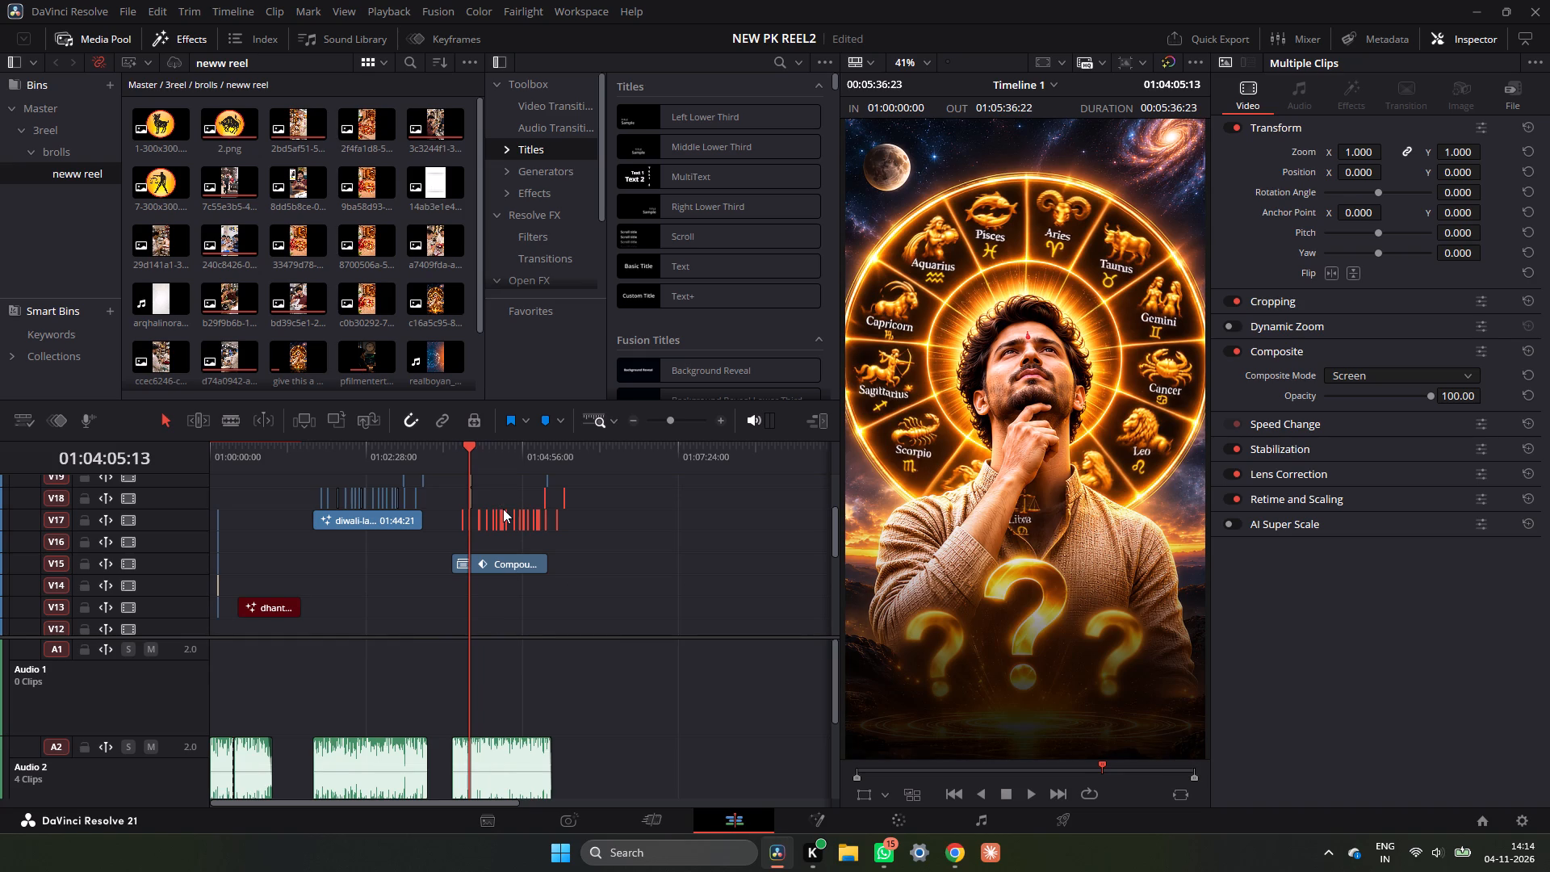
left_click_drag(501, 519, 492, 542)
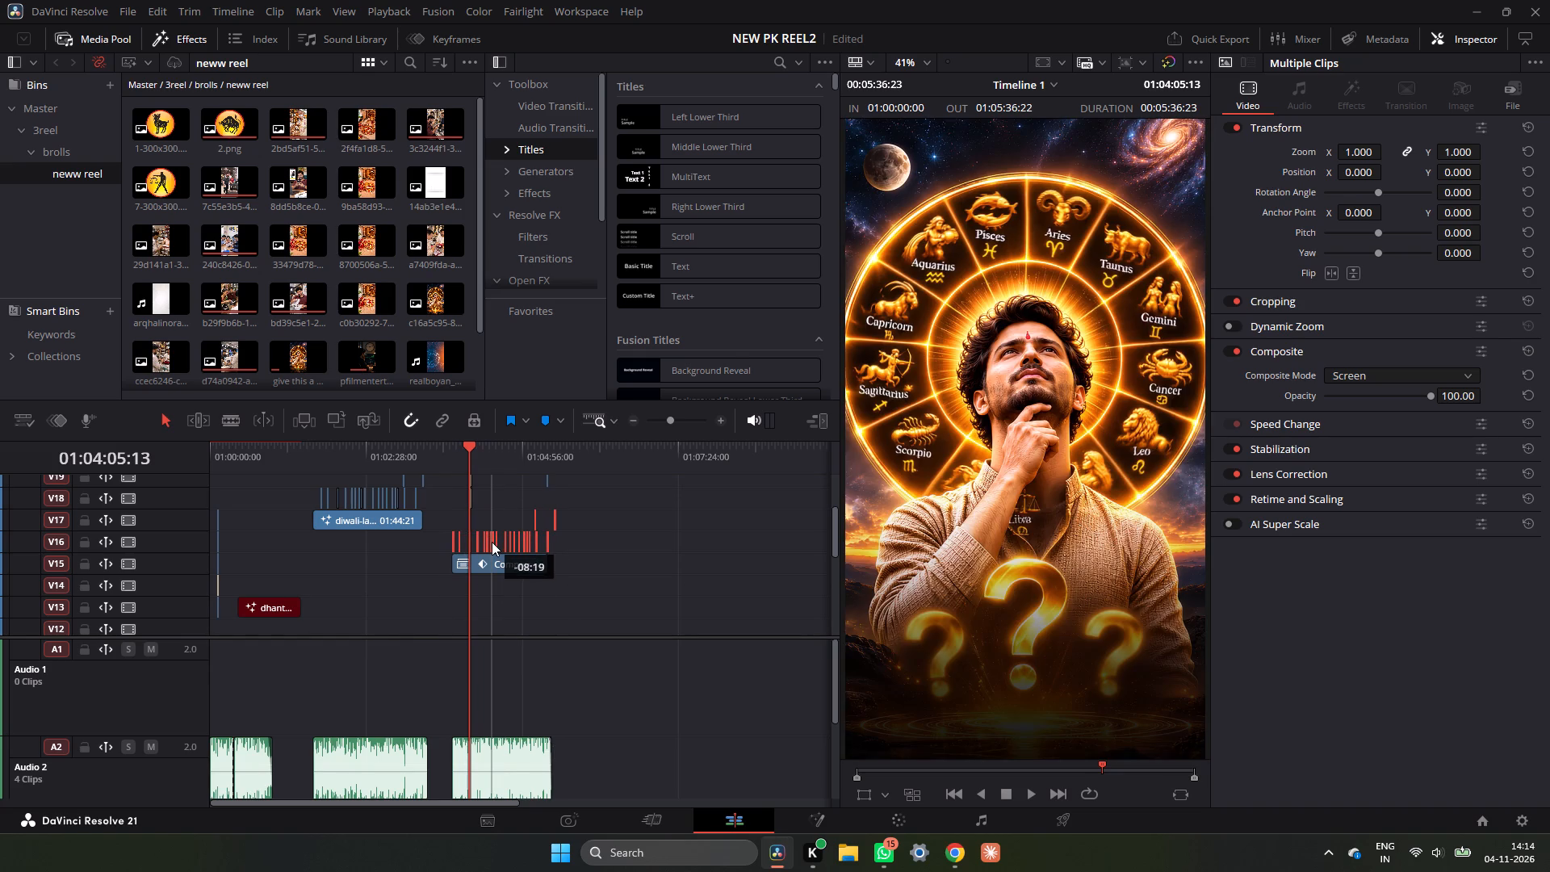
left_click_drag(492, 542, 493, 545)
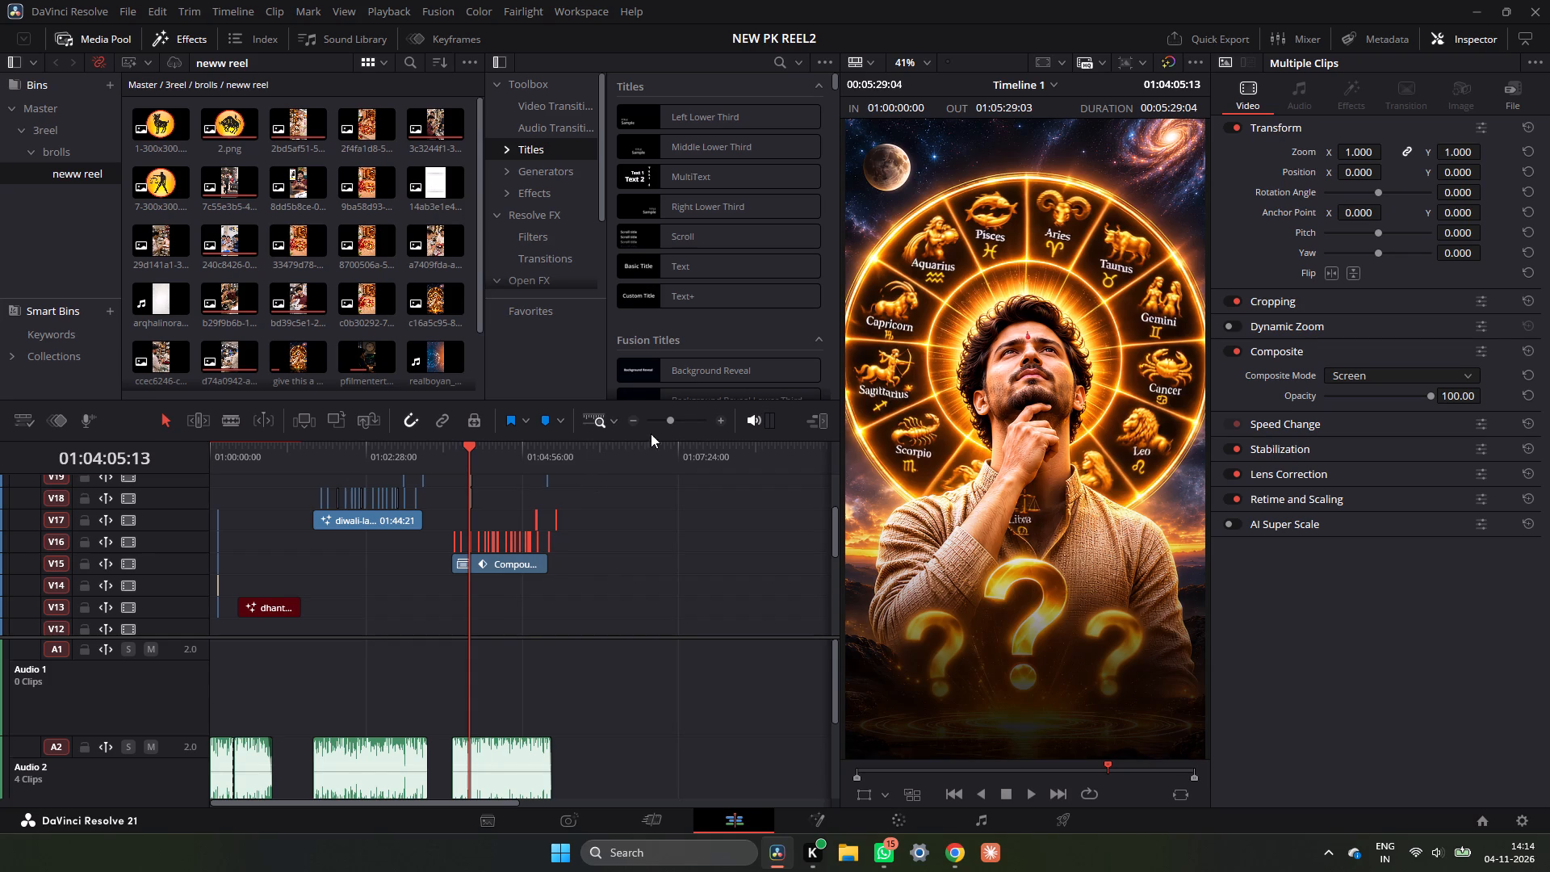
Shift the copied overlay clips about two seconds earlier so the first one lines up with the start of Compound Clip 1.
double_click(723, 414)
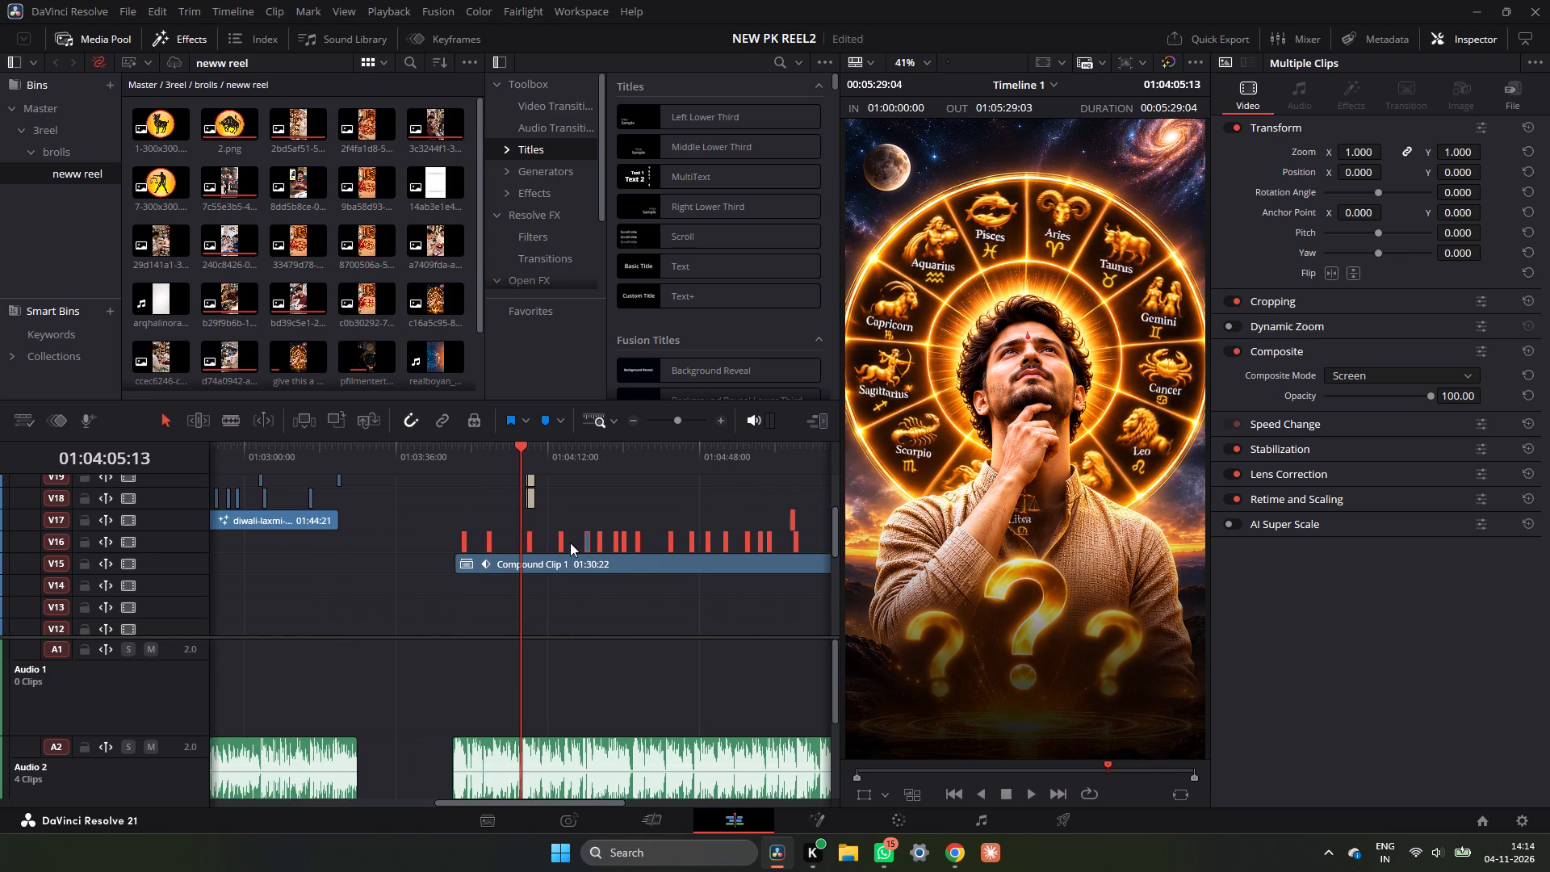
left_click_drag(561, 547, 552, 551)
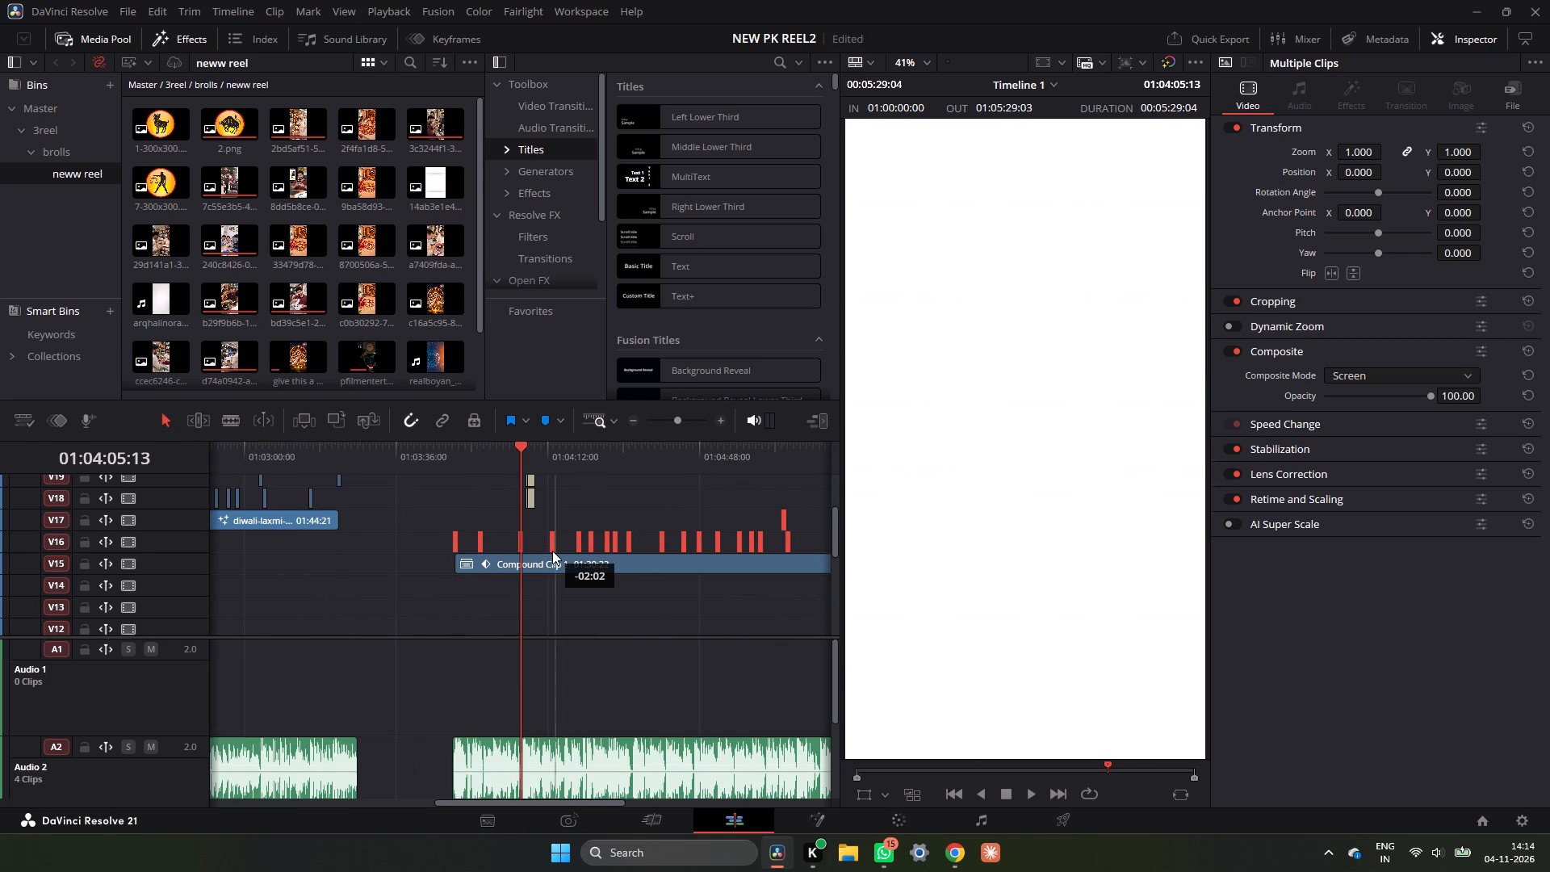
left_click_drag(552, 551, 554, 551)
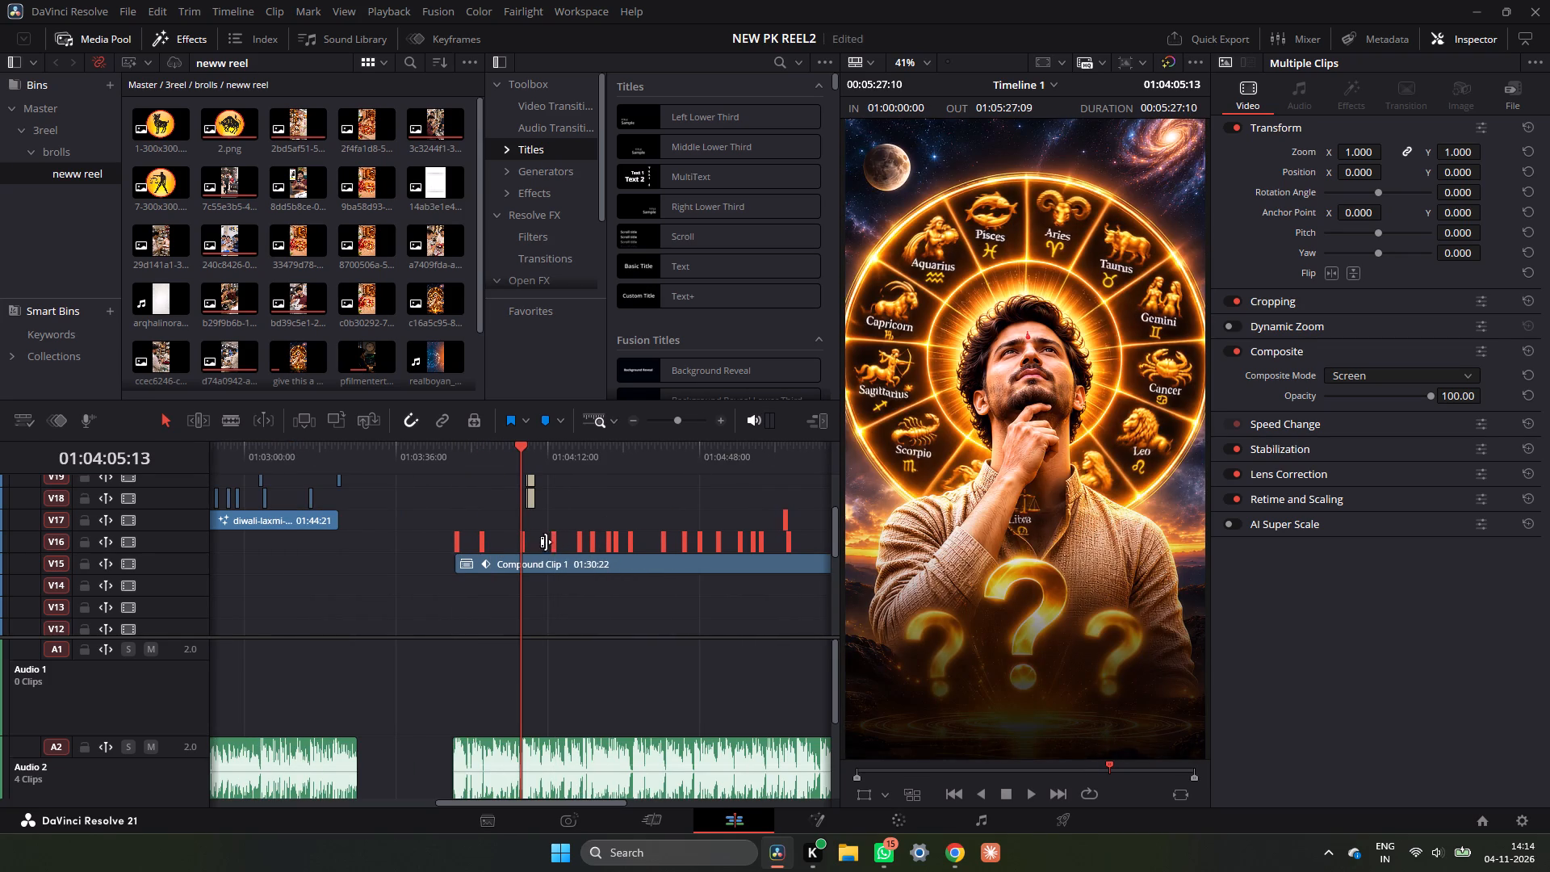
left_click(456, 549)
left_click(482, 543)
left_click_drag(630, 547, 636, 547)
left_click_drag(636, 547, 637, 547)
left_click(724, 421)
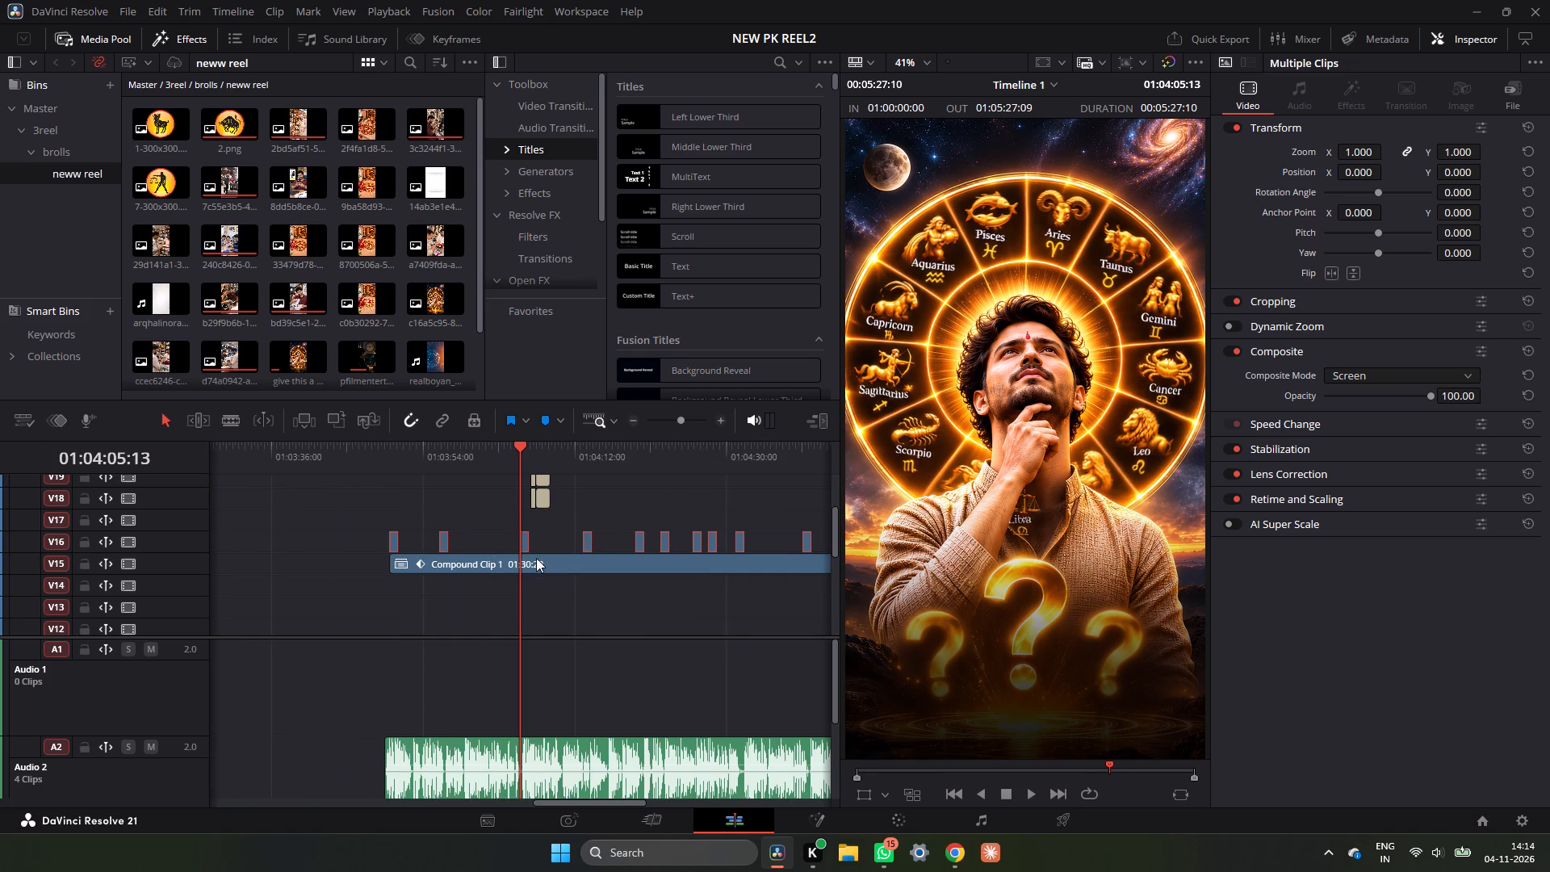
left_click(526, 541)
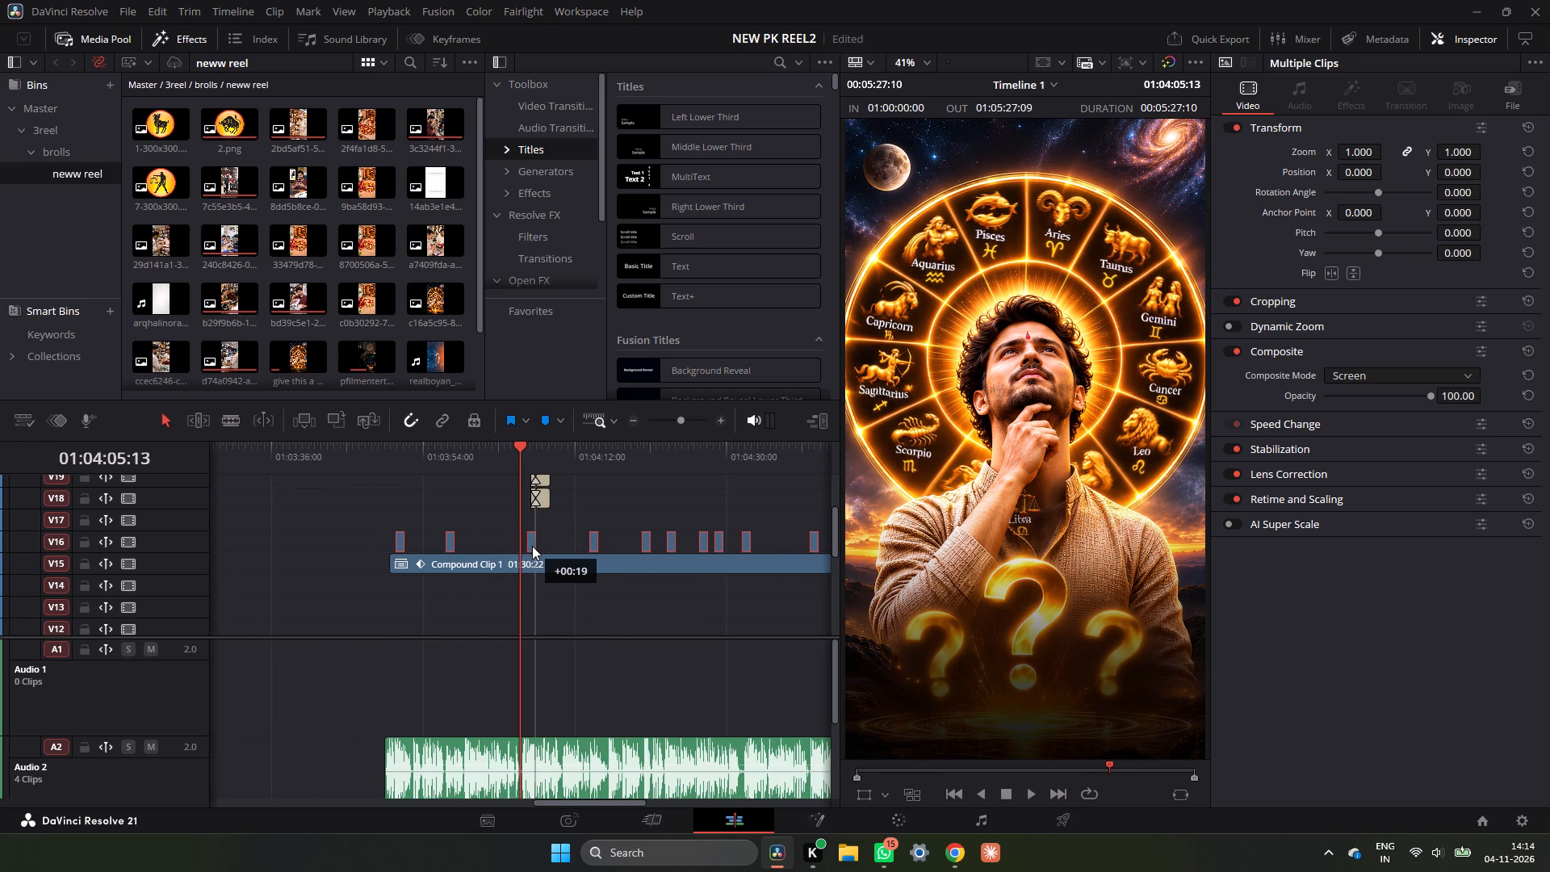
Play and scrub the start of the Dhanteras reel around 01:03:50 to check the timing of the first overlay.
left_click(396, 453)
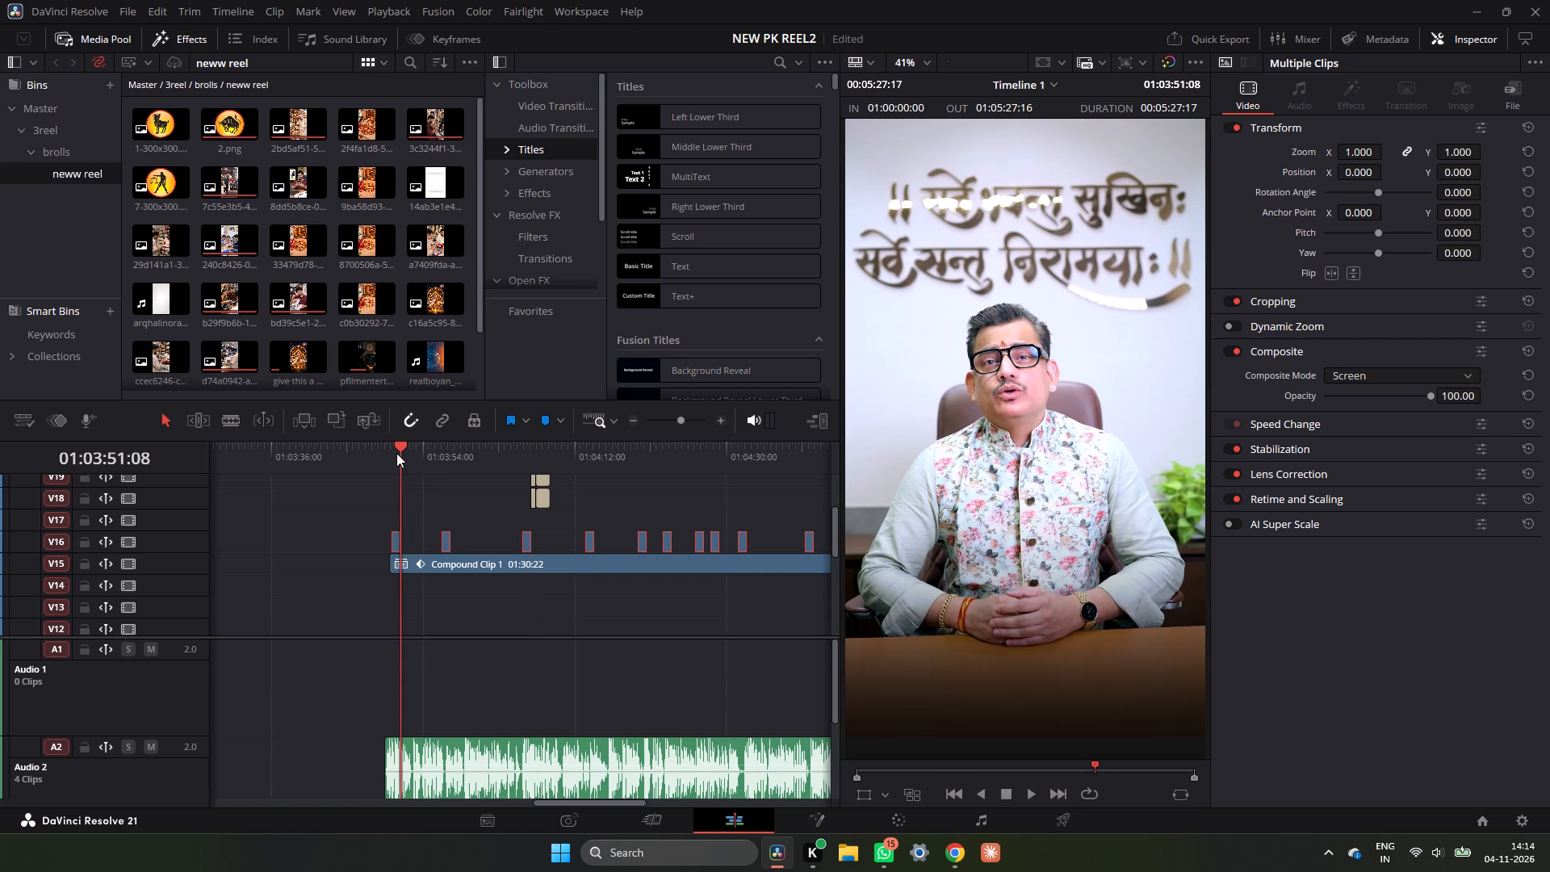
left_click(389, 452)
key("space")
key("space")
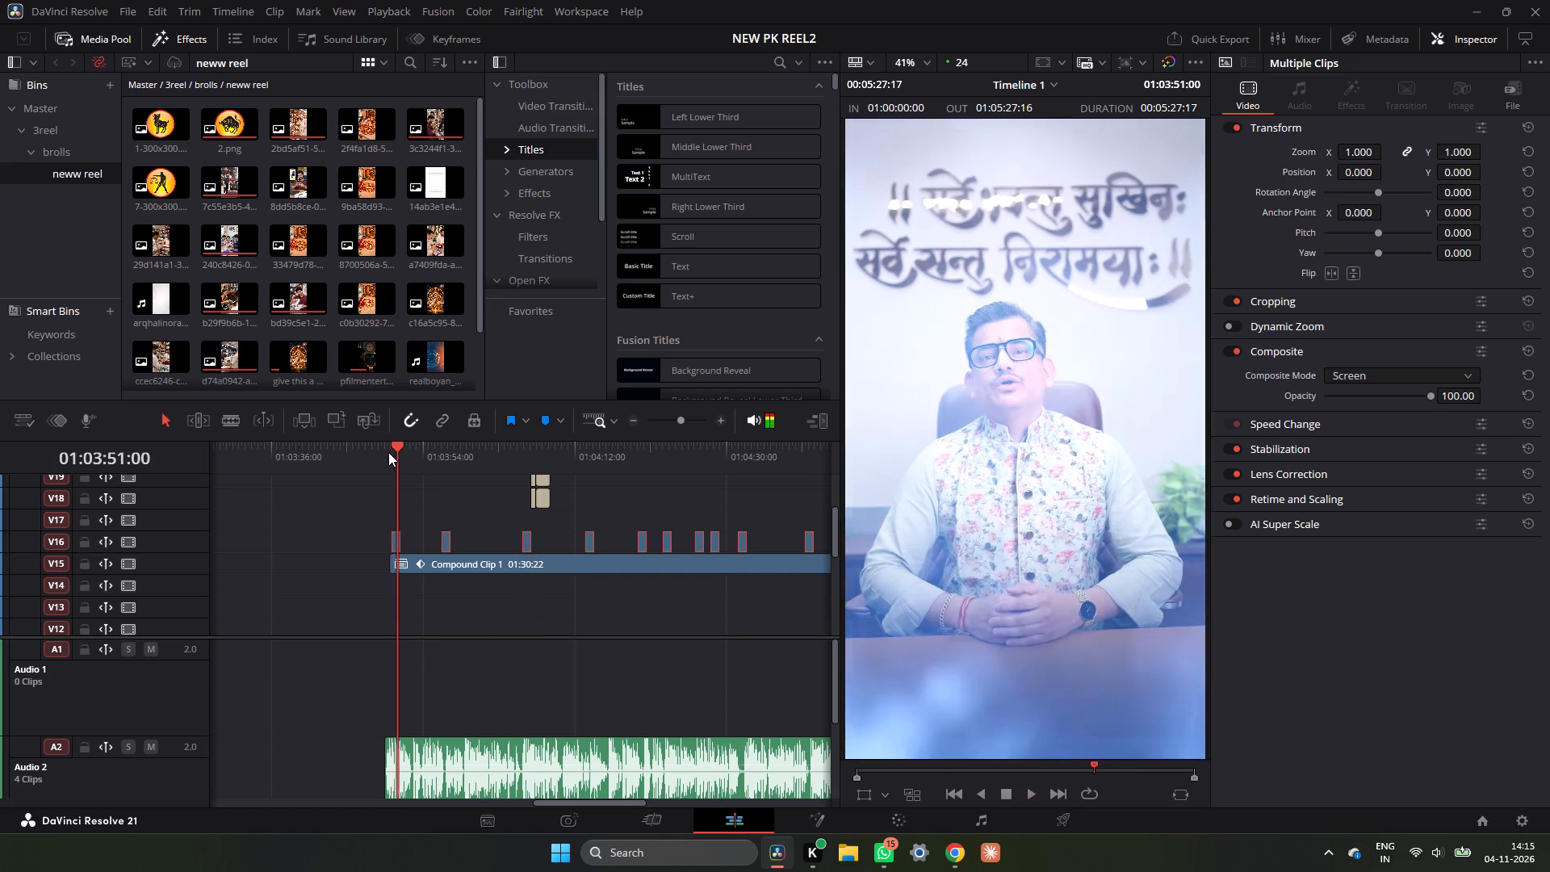
left_click(388, 452)
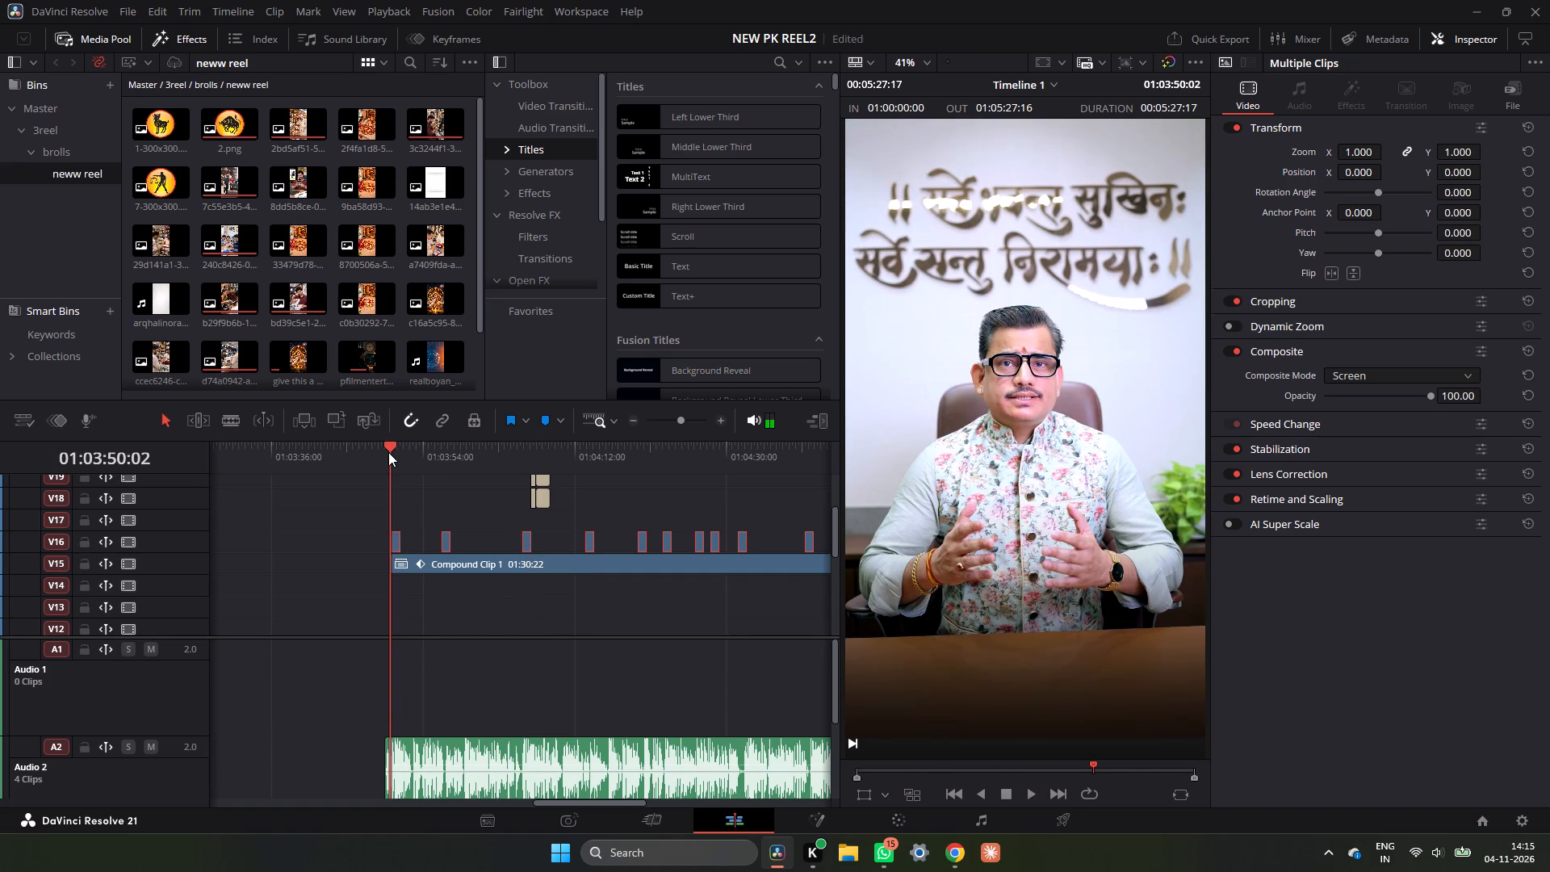
left_click(388, 452)
left_click_drag(388, 452, 391, 456)
left_click_drag(391, 456, 396, 463)
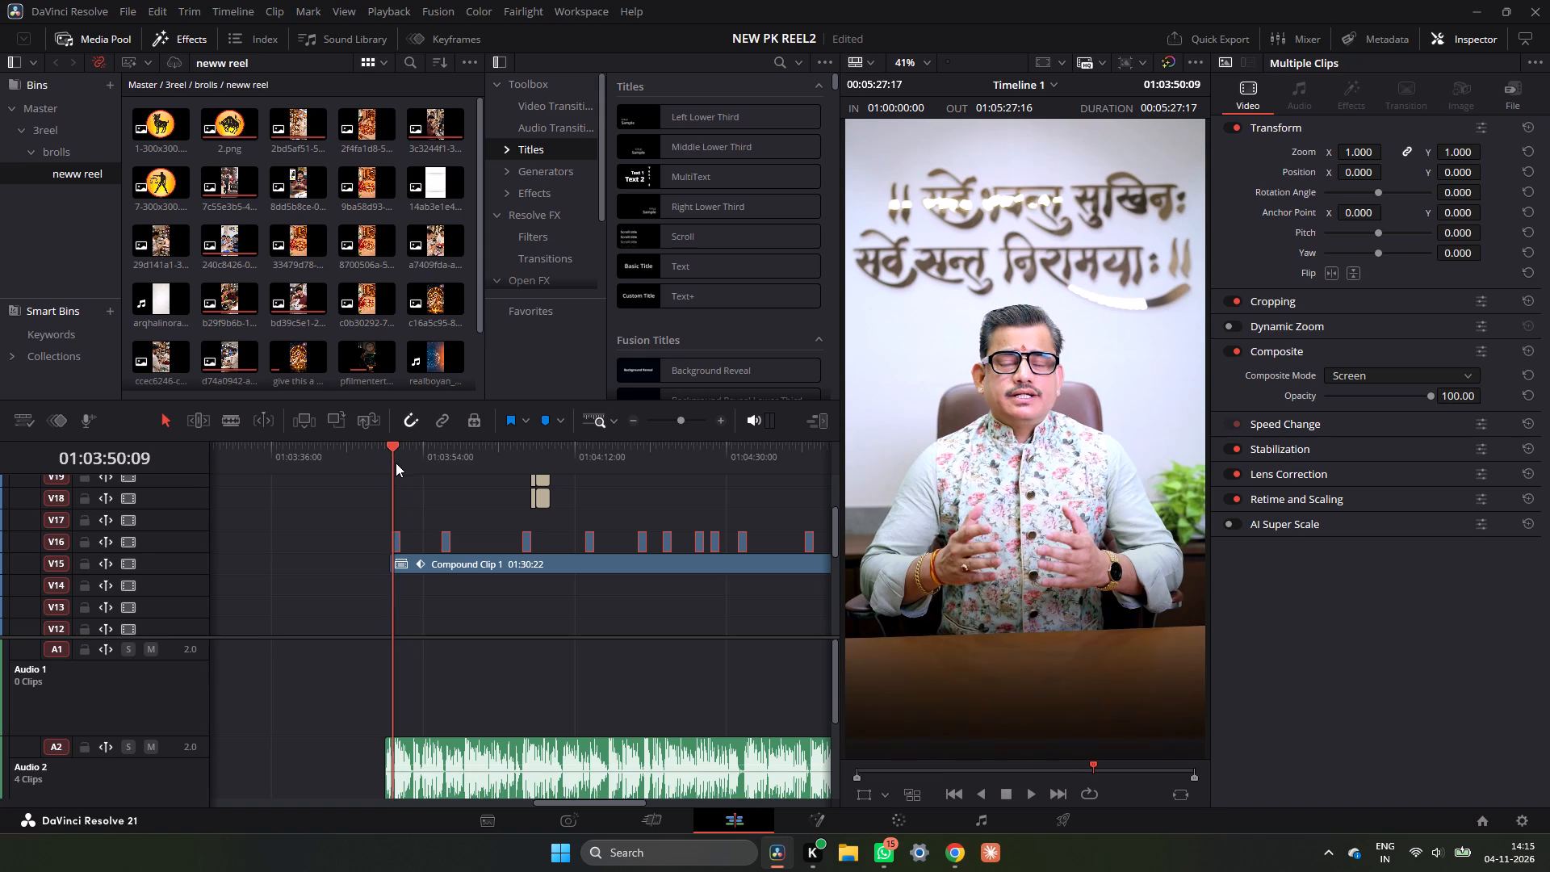
left_click_drag(396, 463, 376, 464)
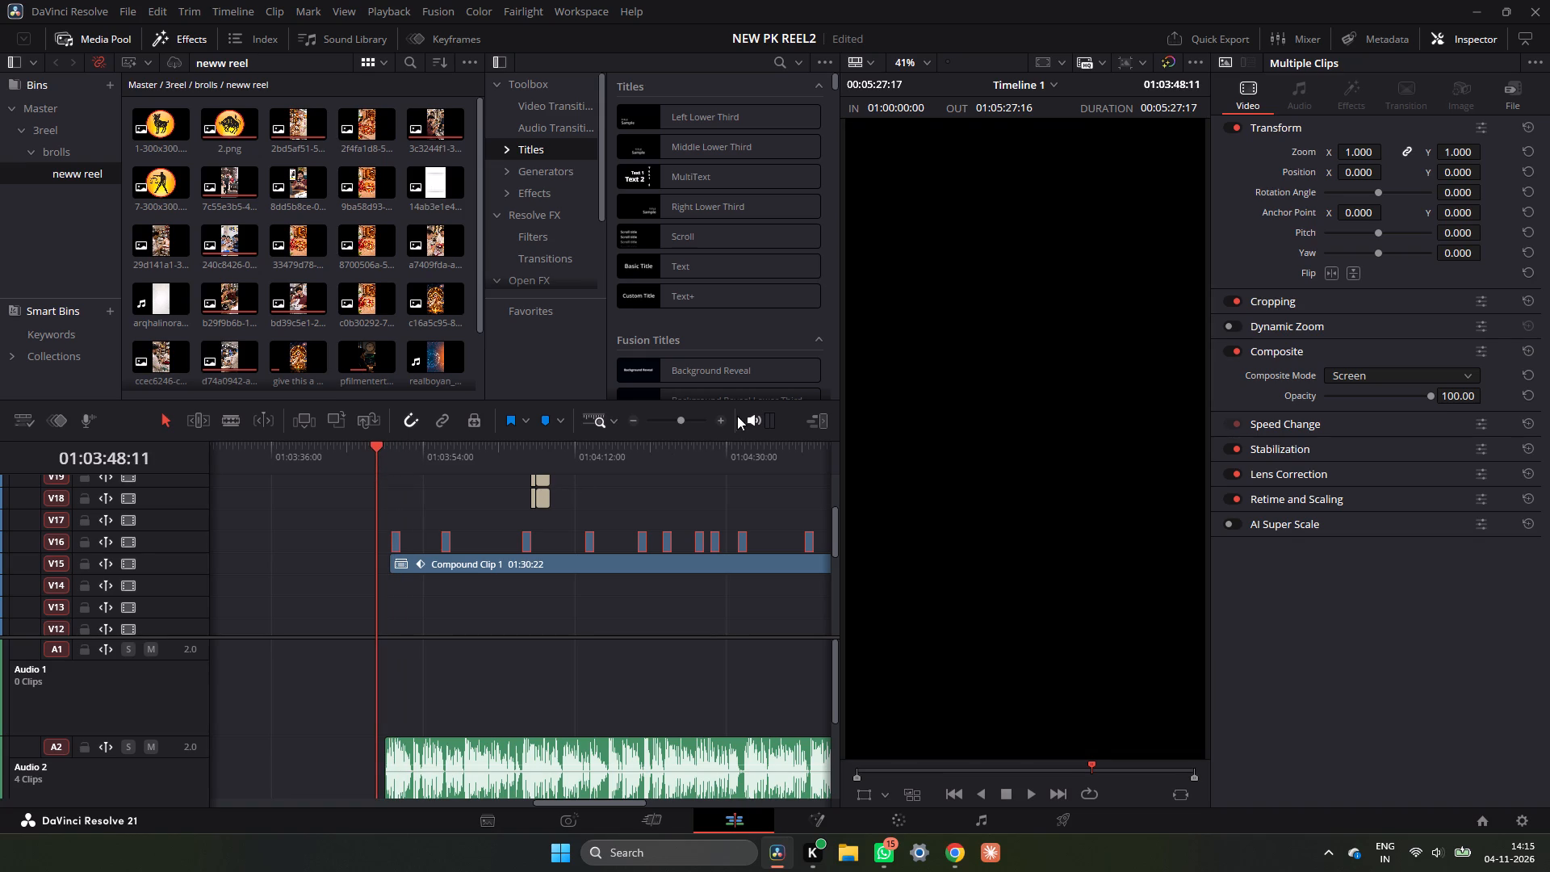
Nudge the copied overlays slightly earlier to the compound clip's start and play from 01:03:50:02 to check them.
left_click(718, 421)
left_click_drag(466, 542, 457, 542)
left_click(454, 447)
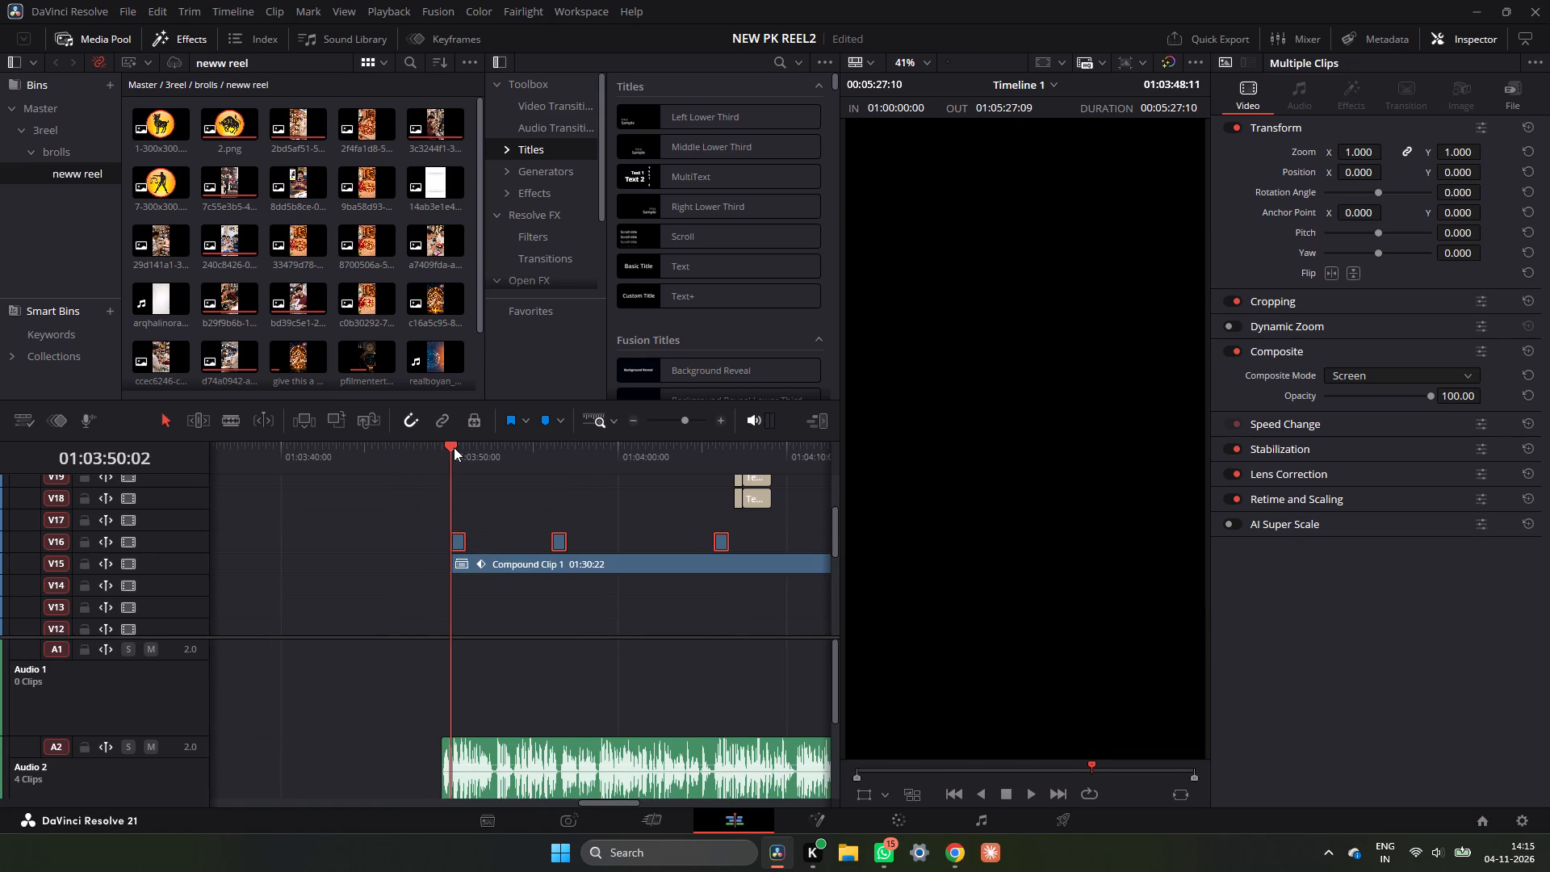
key("space")
key("space")
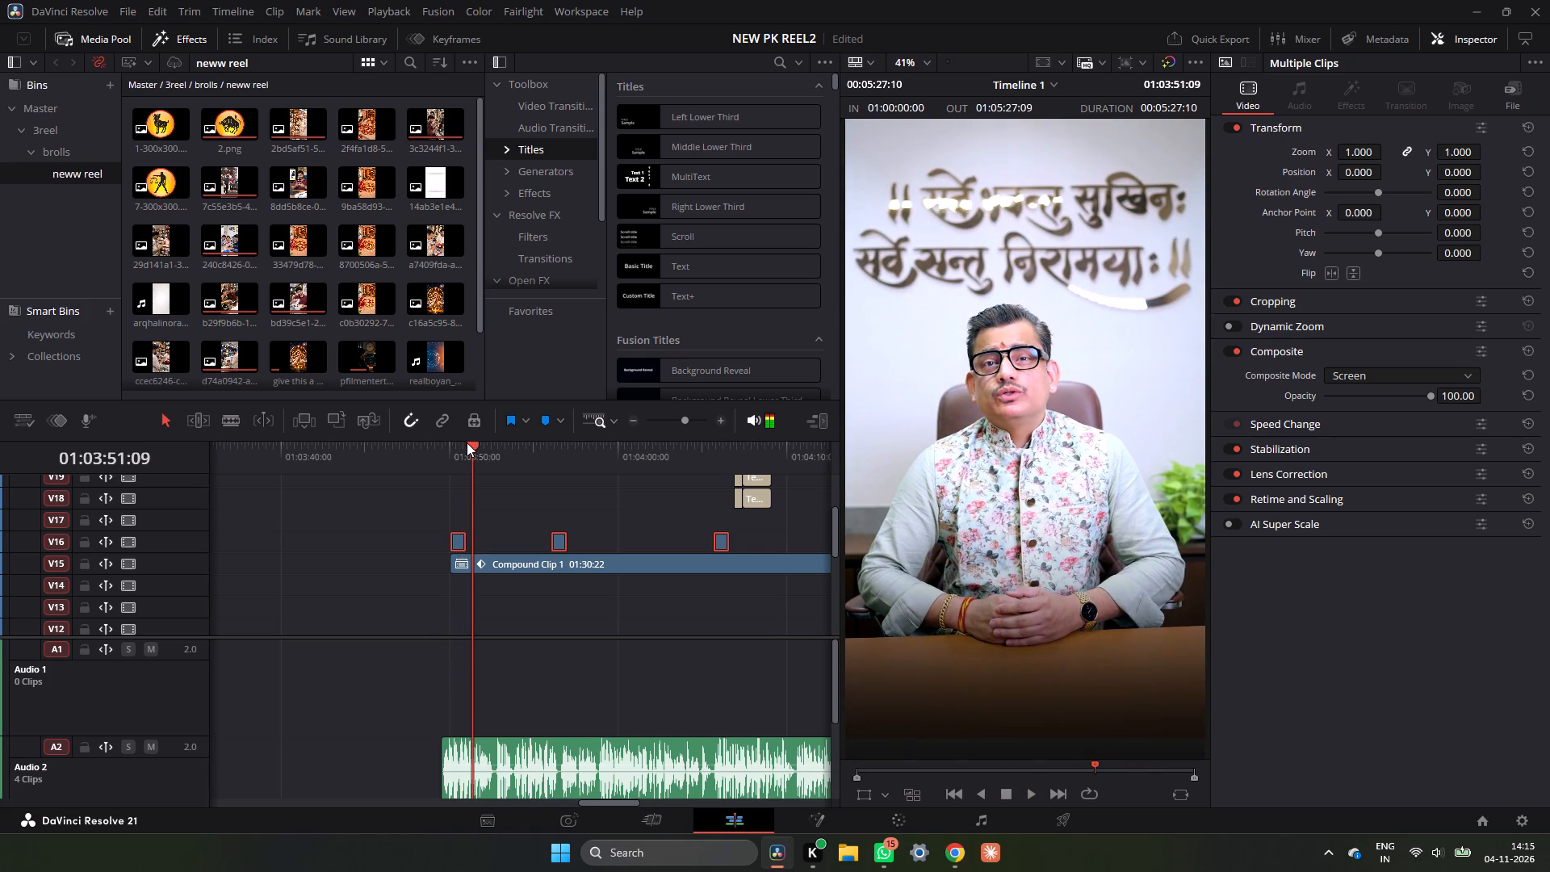
Disable the copied overlay clips above the Dhanteras compound clip.
key("d")
Review the Dhanteras reel from 01:03:51:09, jumping through the zodiac wheel shot to the zodiac sign icons.
left_click(637, 423)
scroll(577, 571, "down", 4)
key("space")
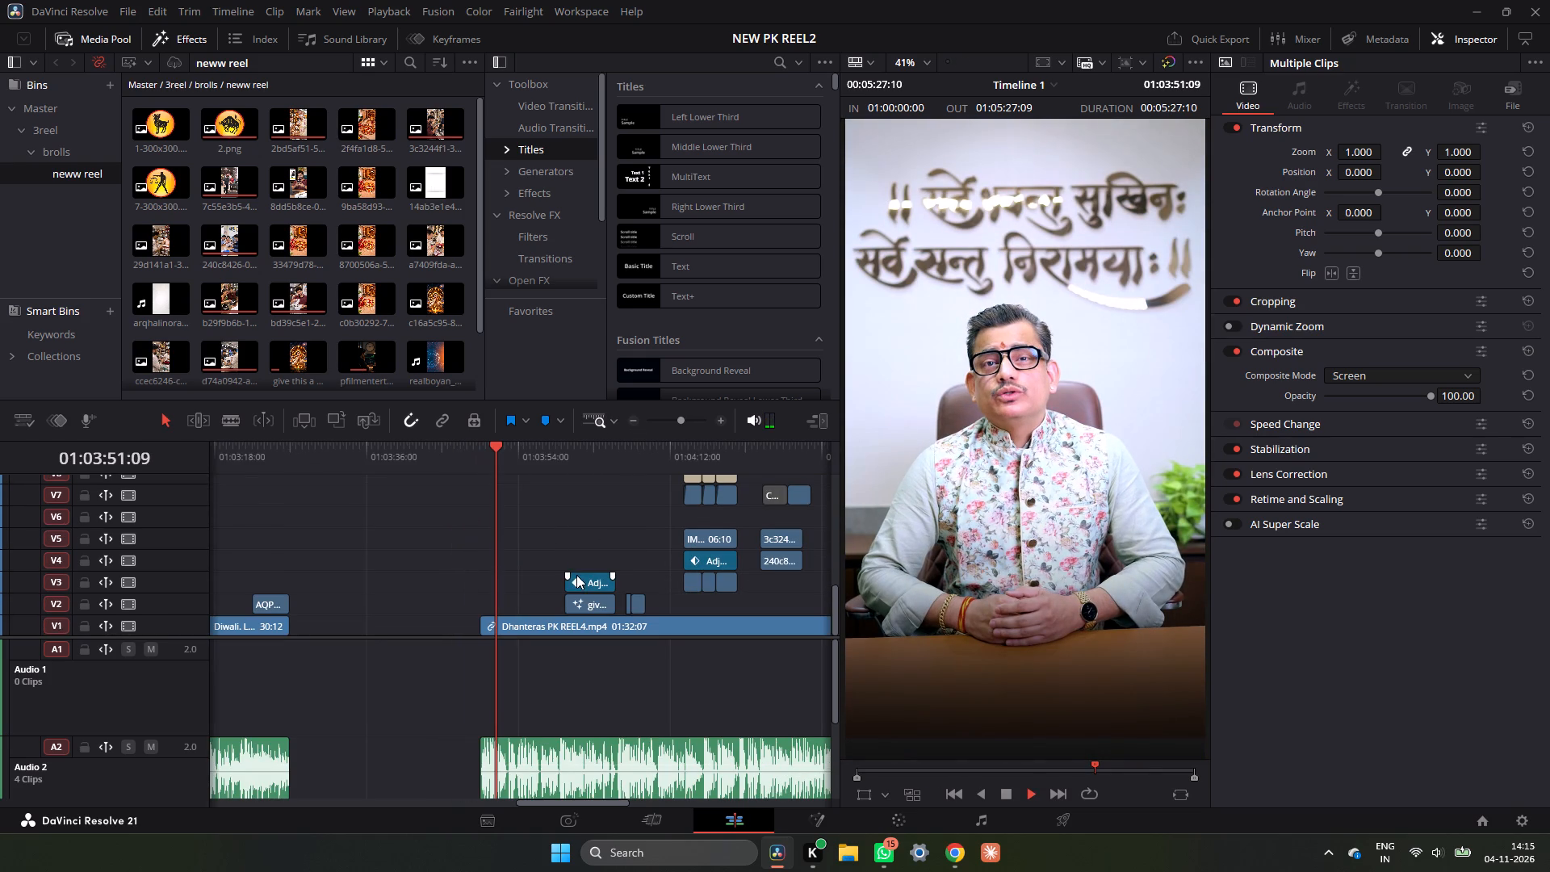
left_click(563, 461)
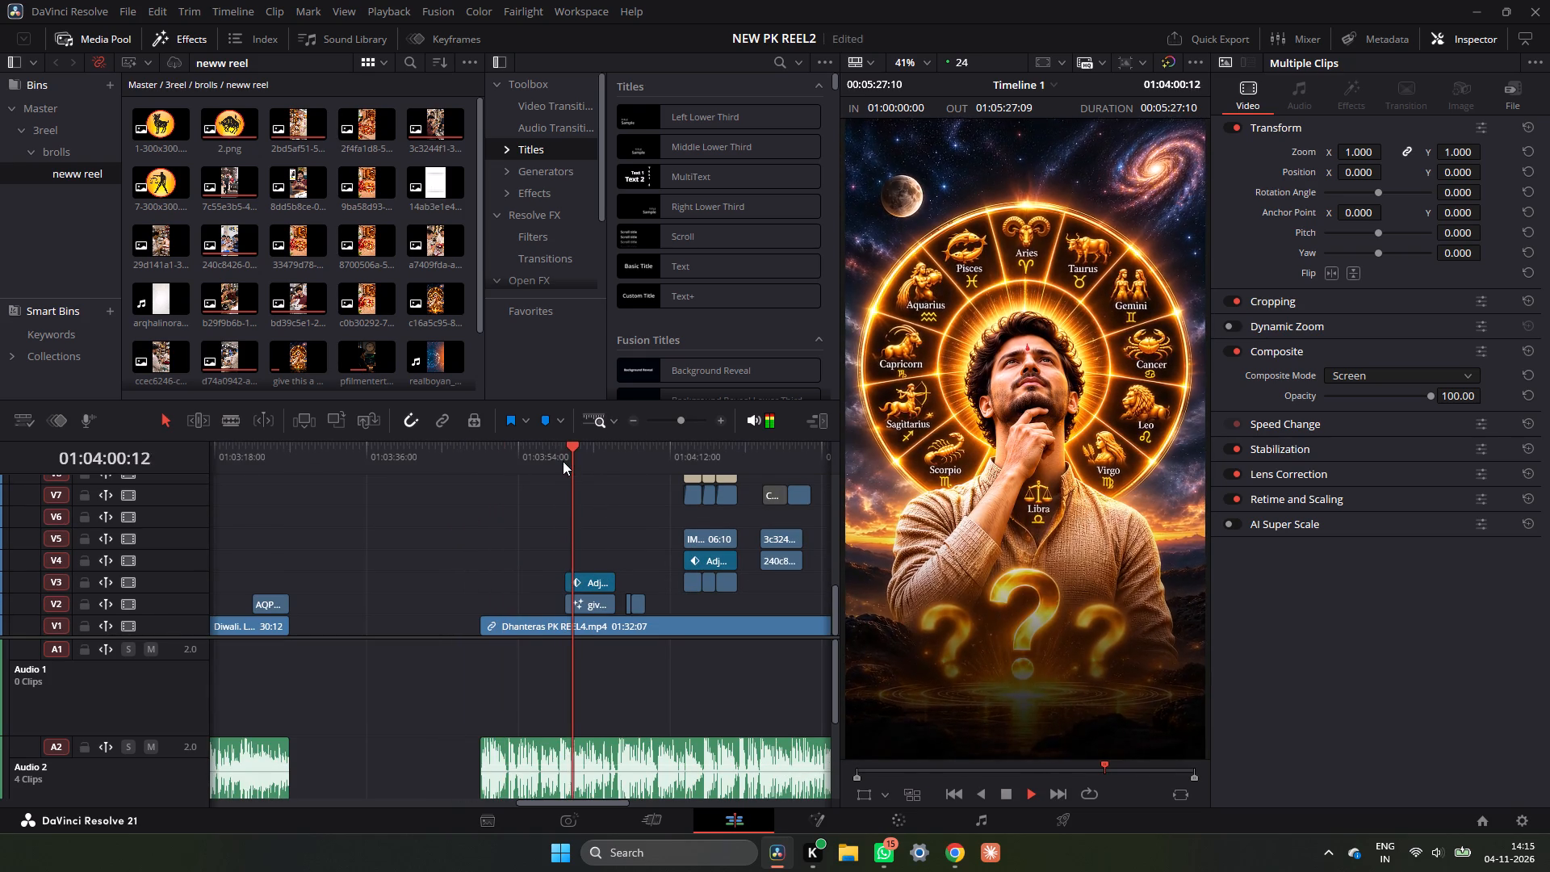
left_click(621, 456)
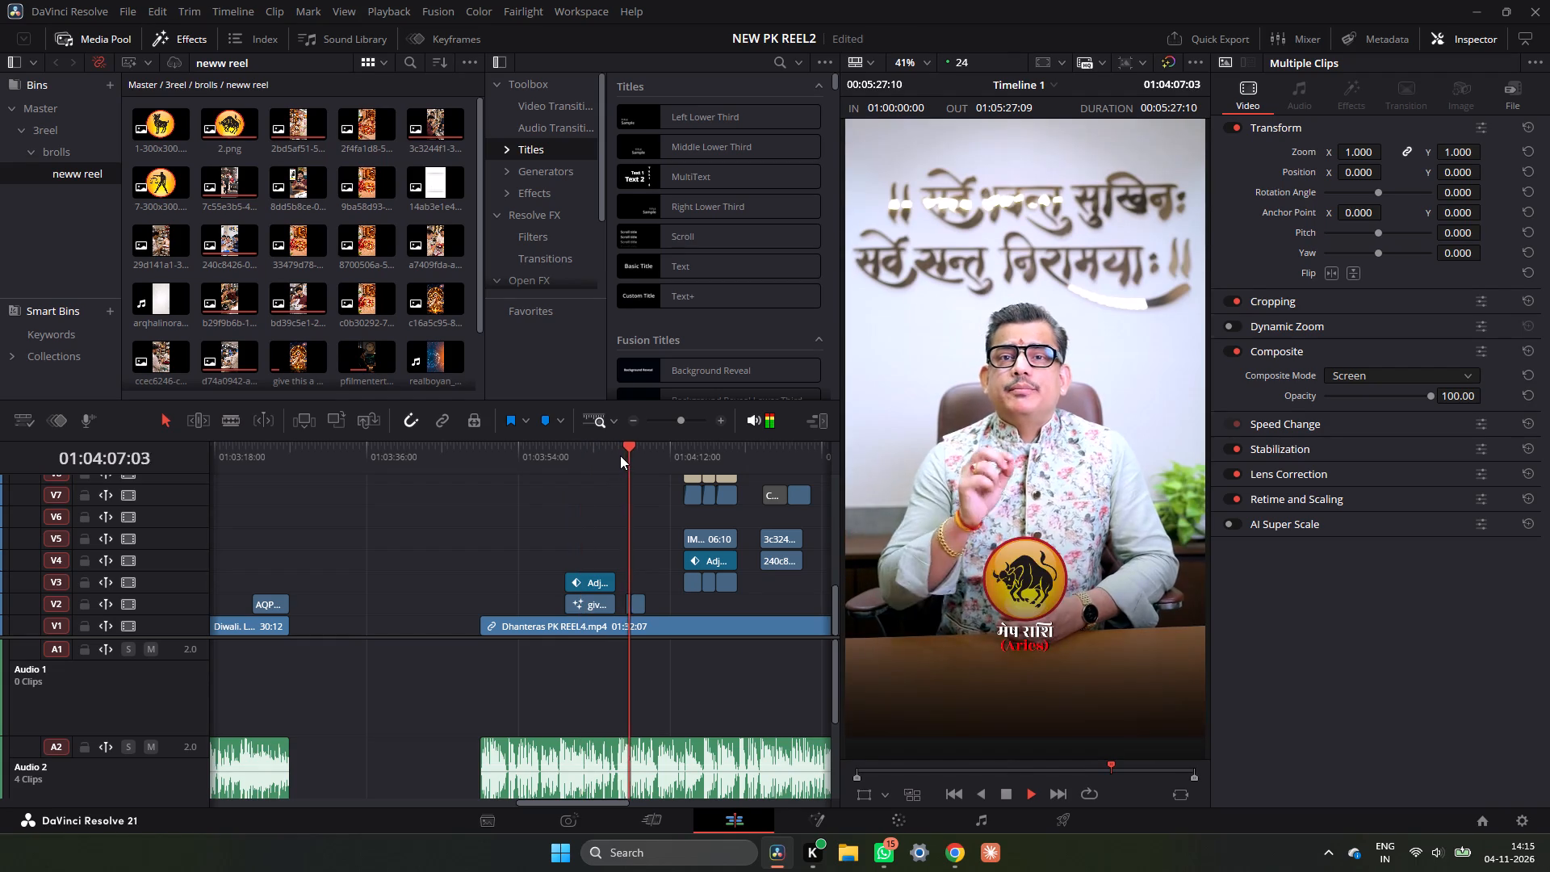
key("space")
left_click(620, 455)
key("space")
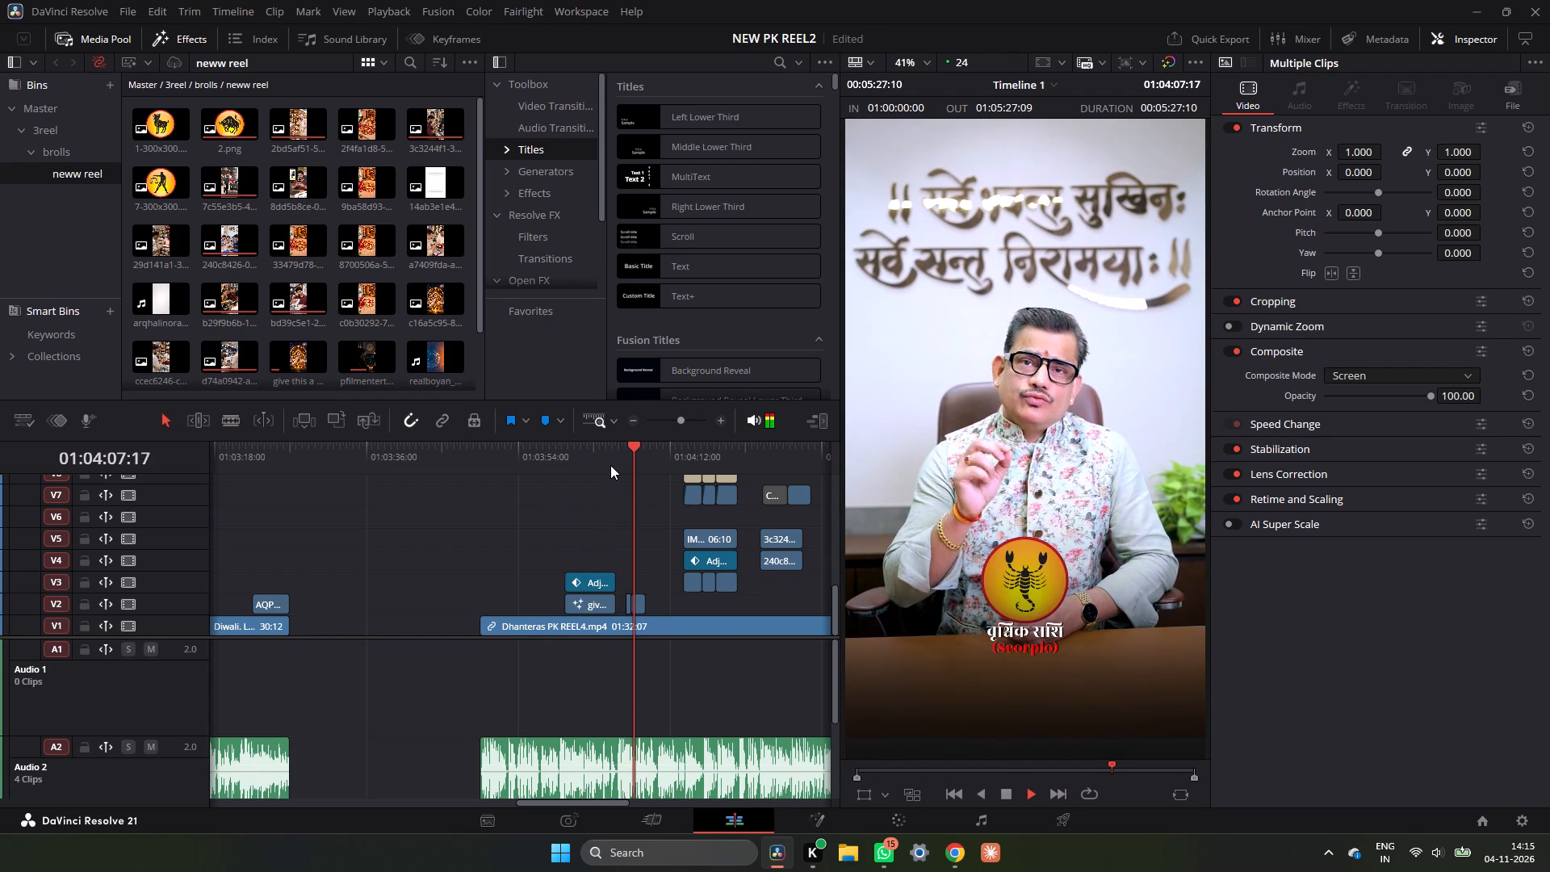
key("space")
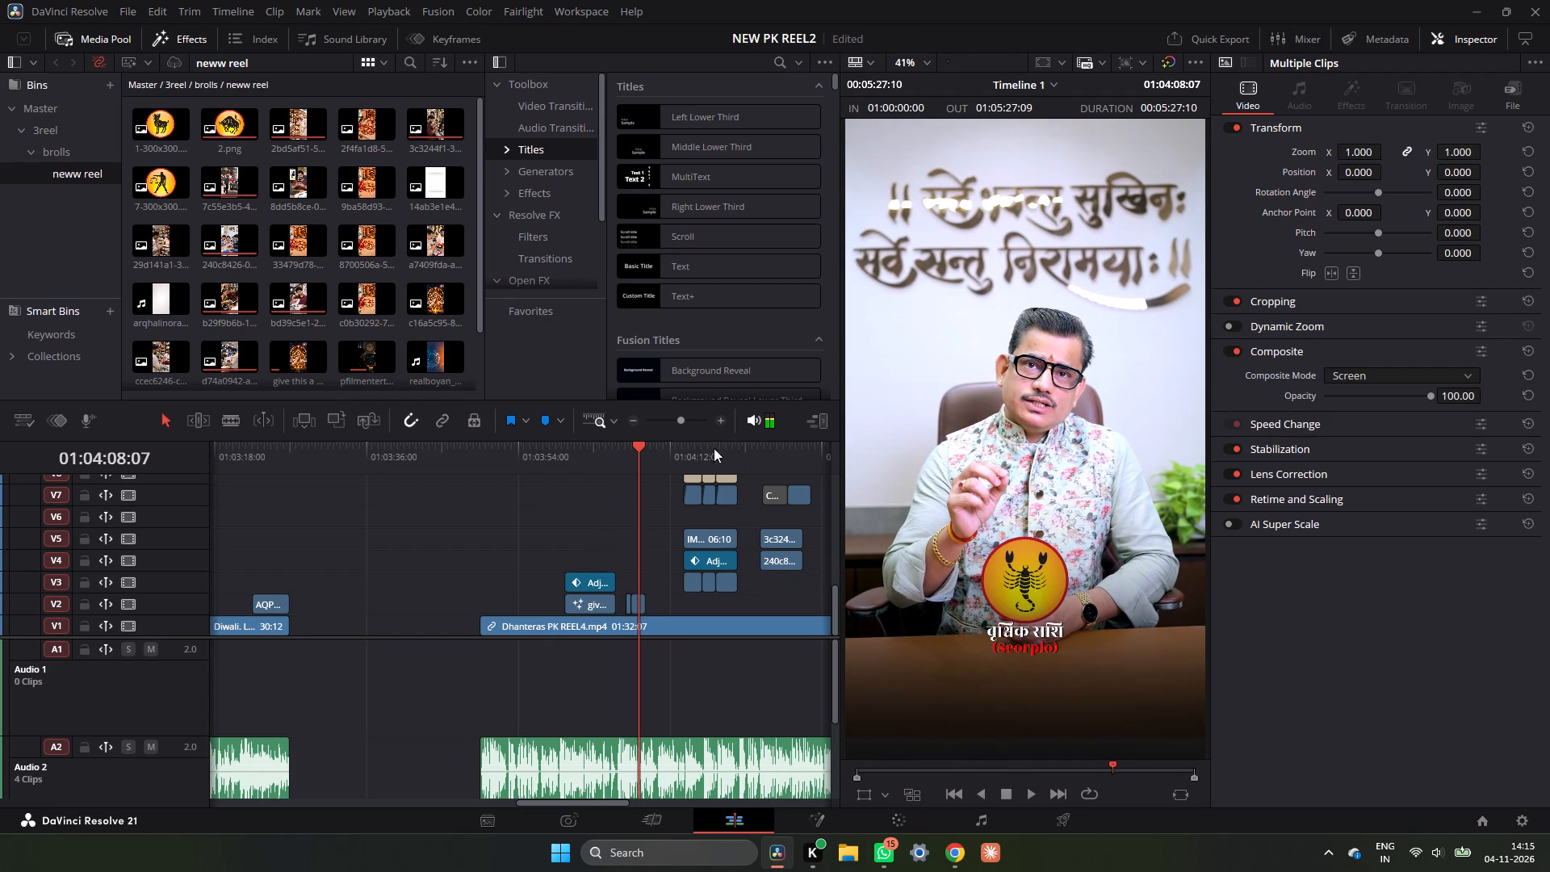
Group the stacked Scorpio Text+ titles on V18–V23 into a compound clip with the default name.
scroll(639, 546, "up", 2)
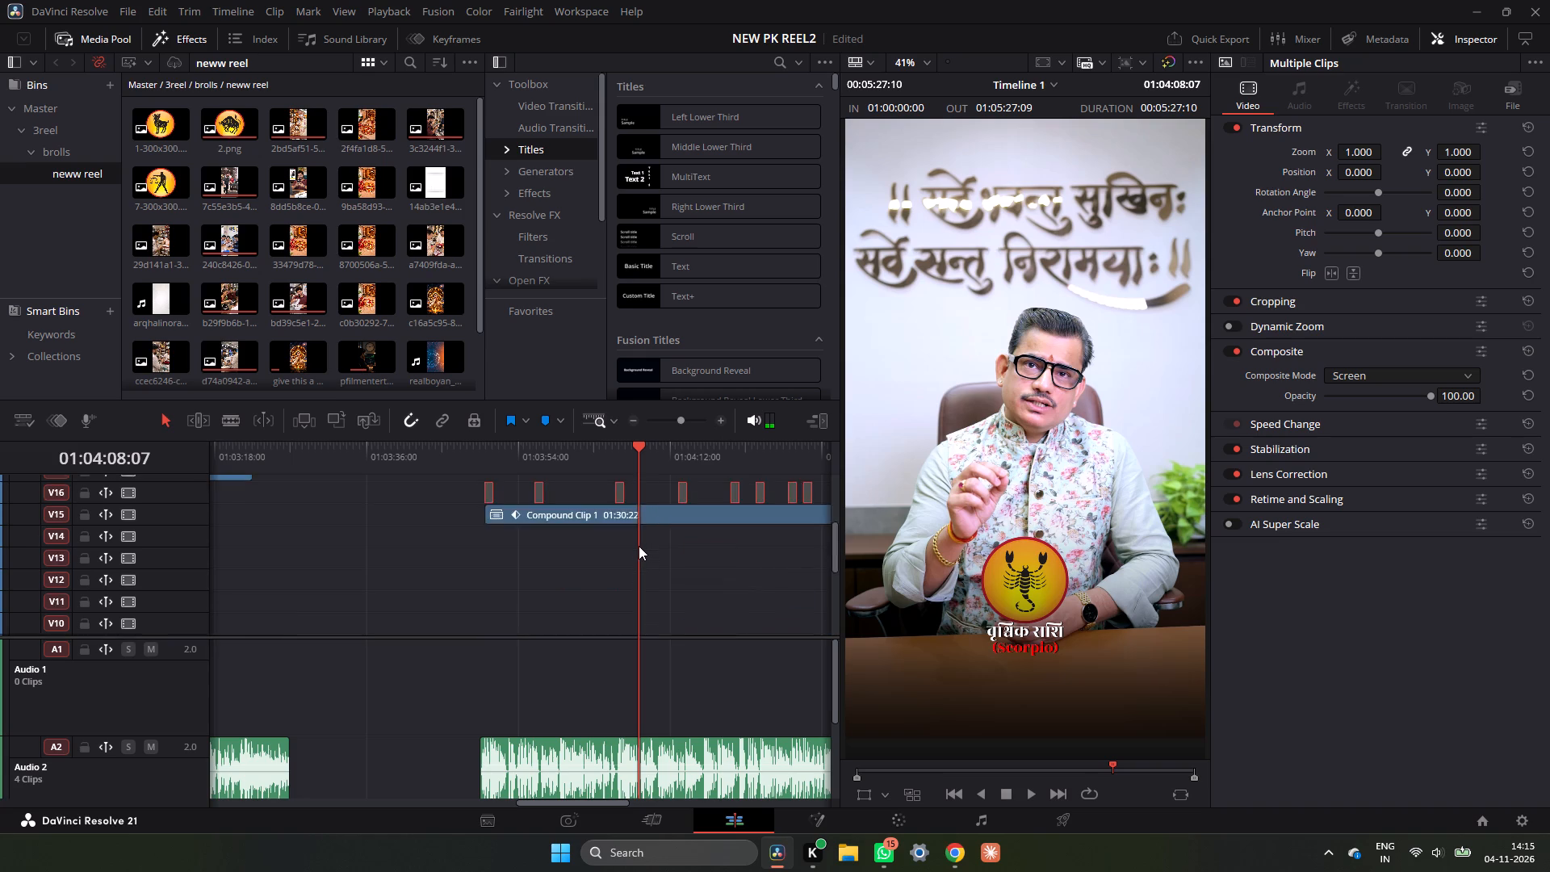
scroll(639, 546, "down", 4)
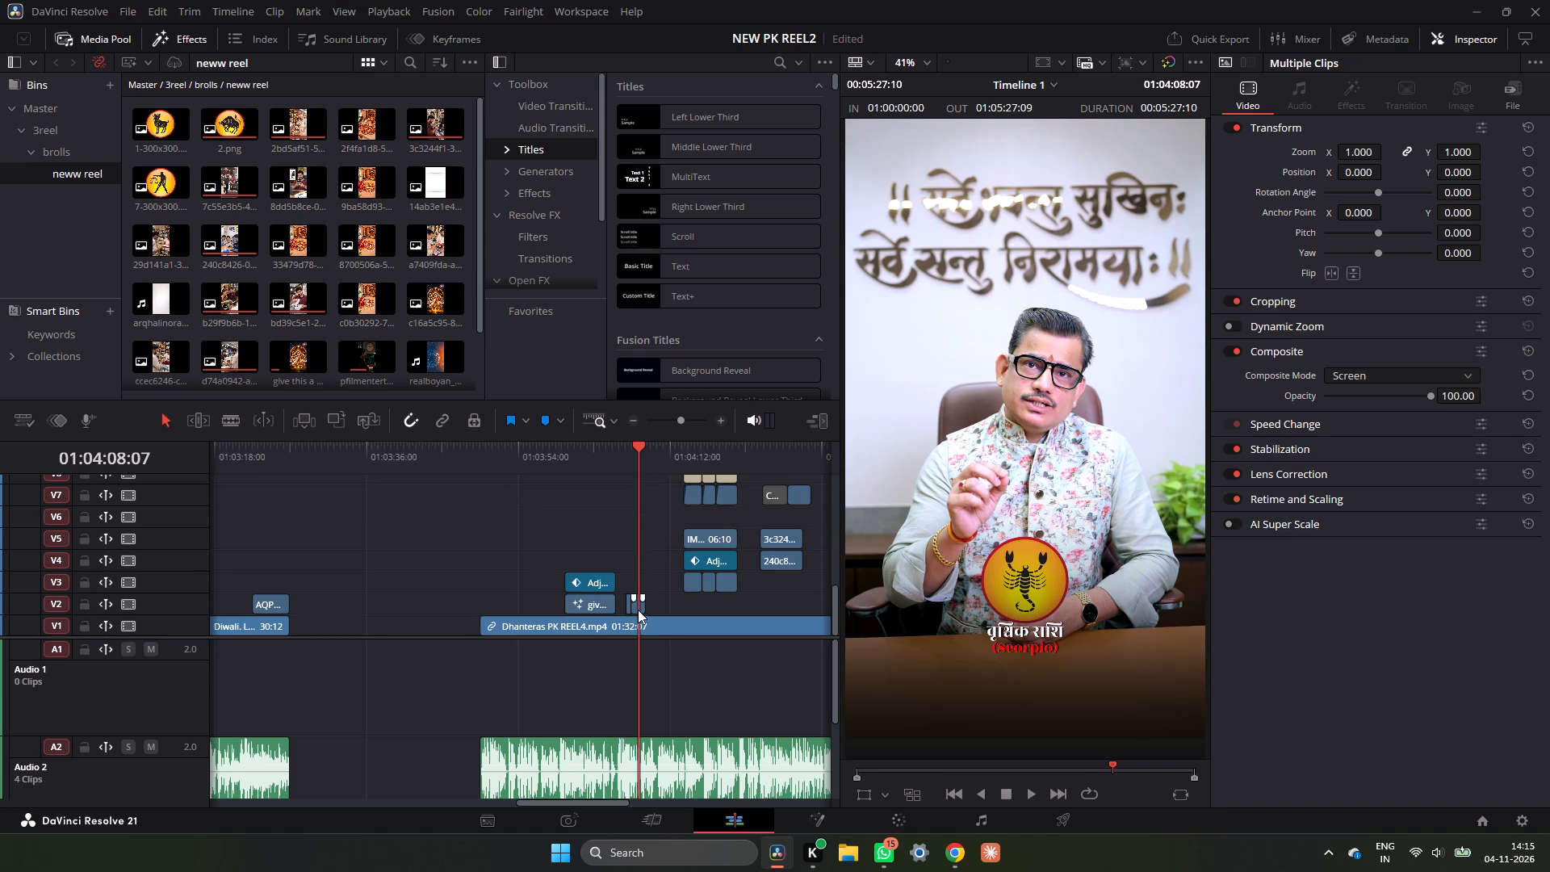
left_click(638, 610)
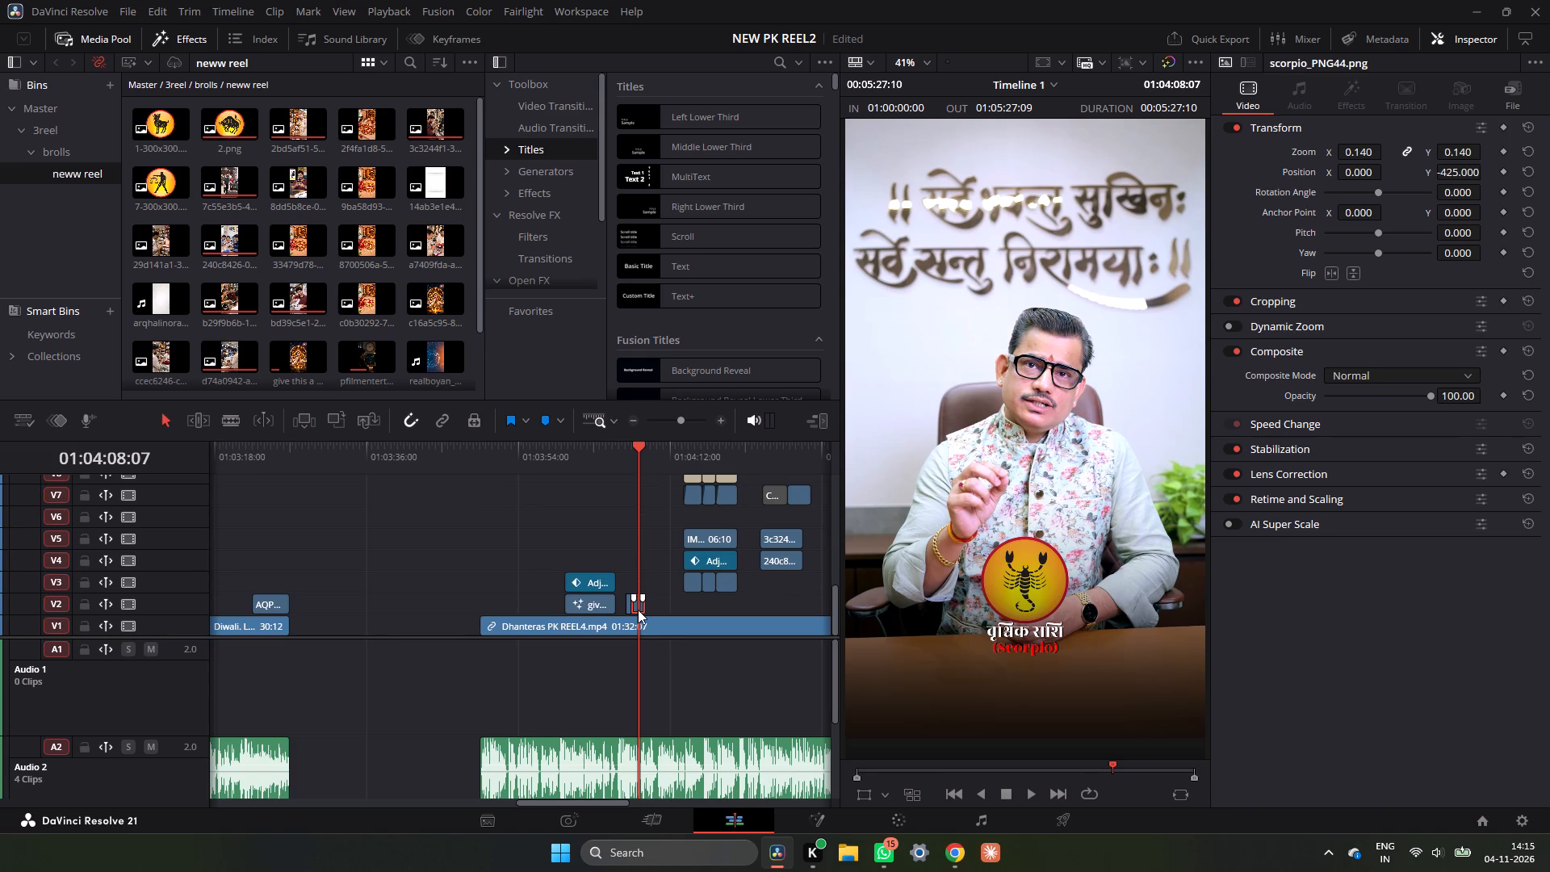
double_click(723, 421)
scroll(601, 591, "up", 7)
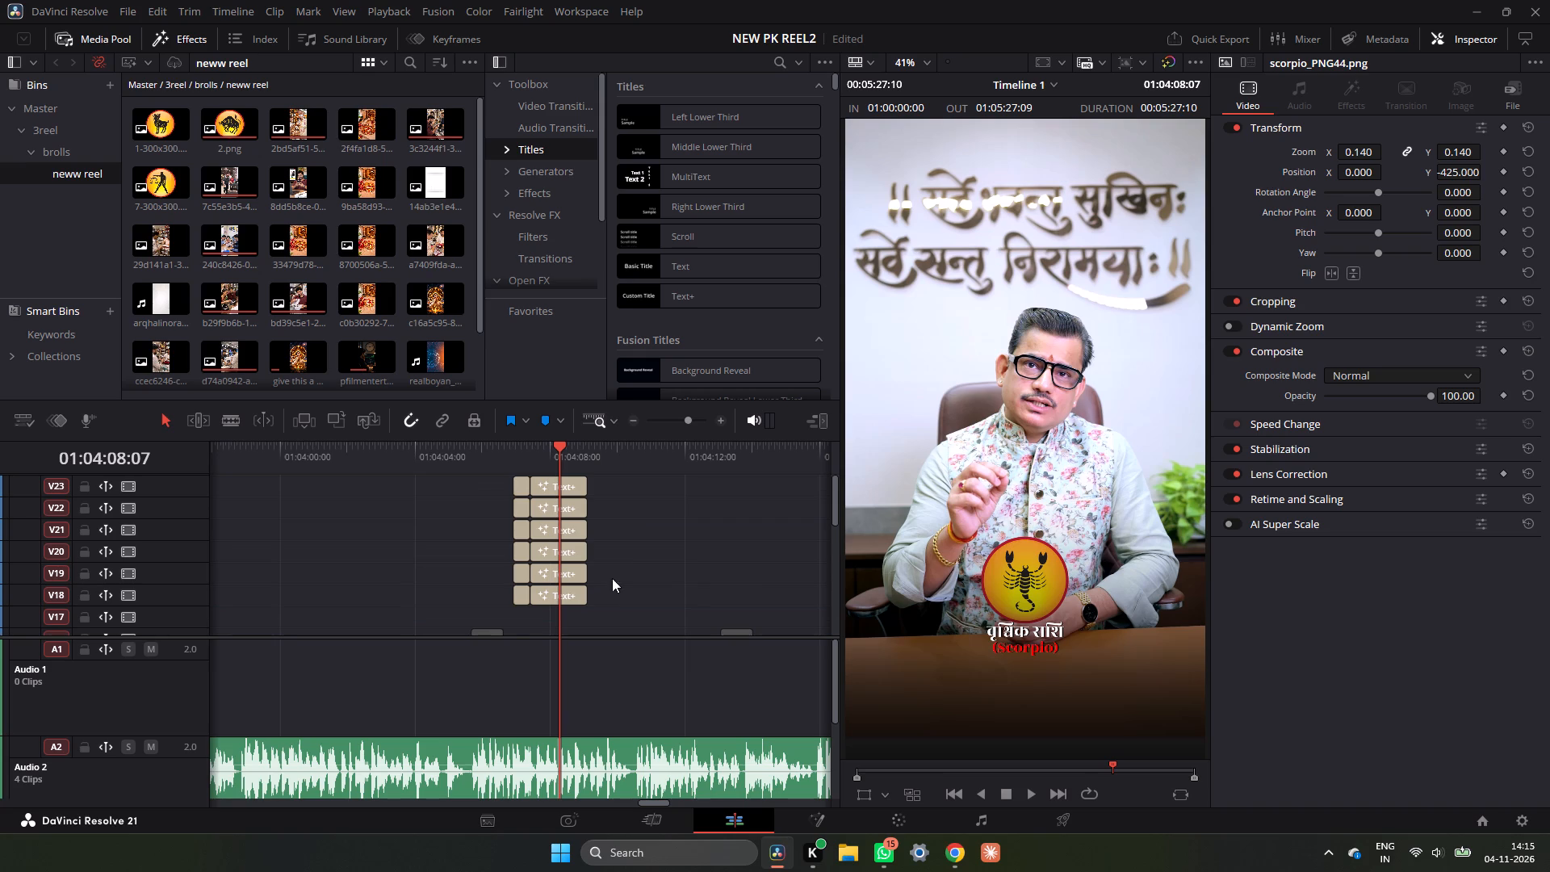
left_click_drag(630, 488, 557, 601)
right_click(557, 601)
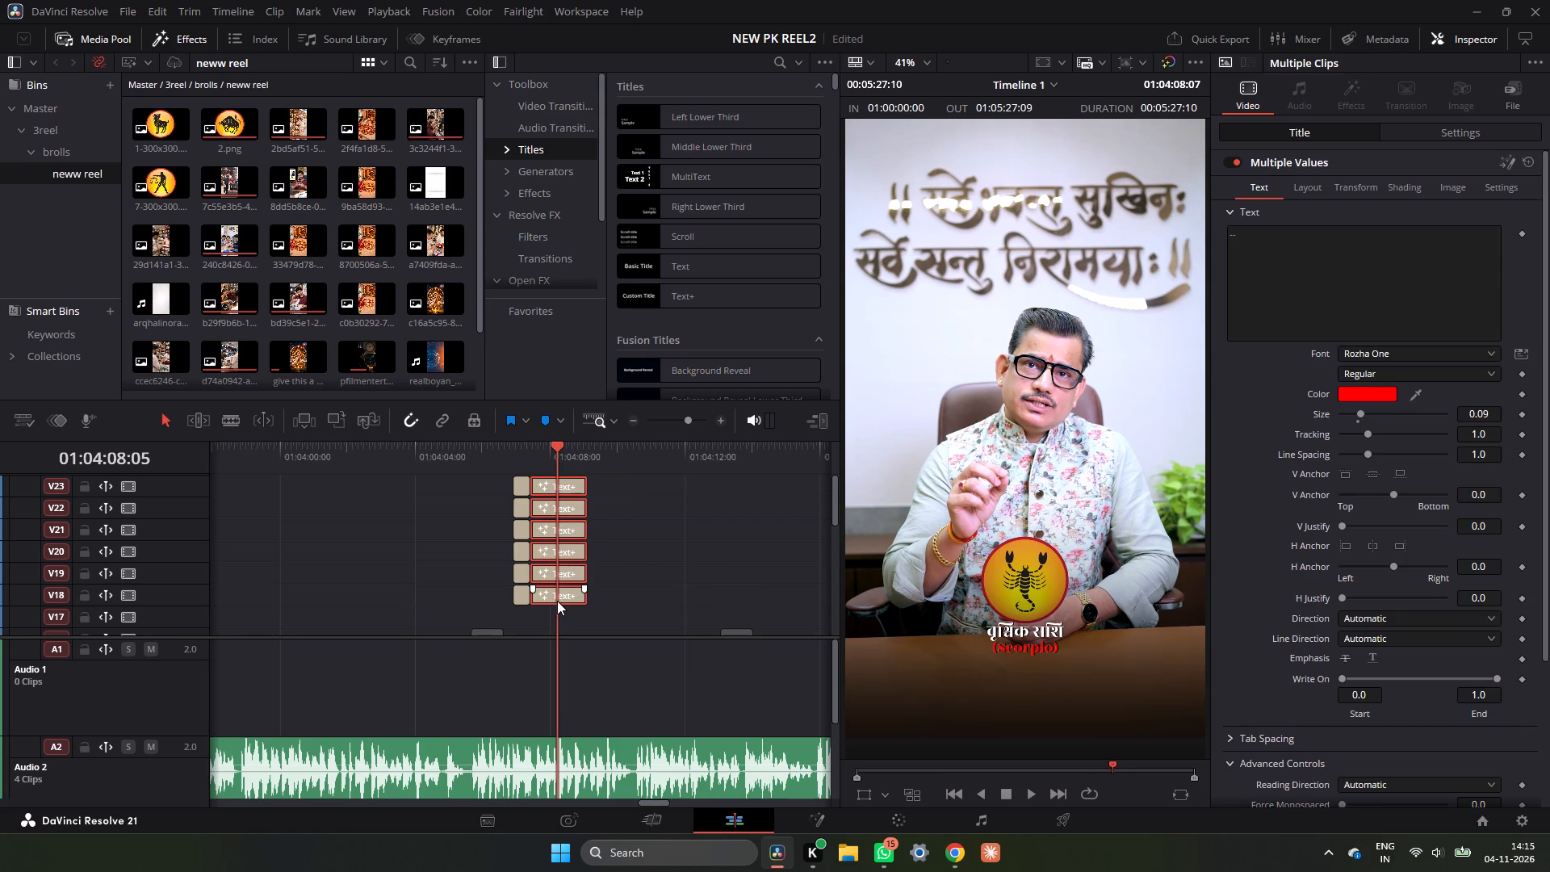
left_click(685, 199)
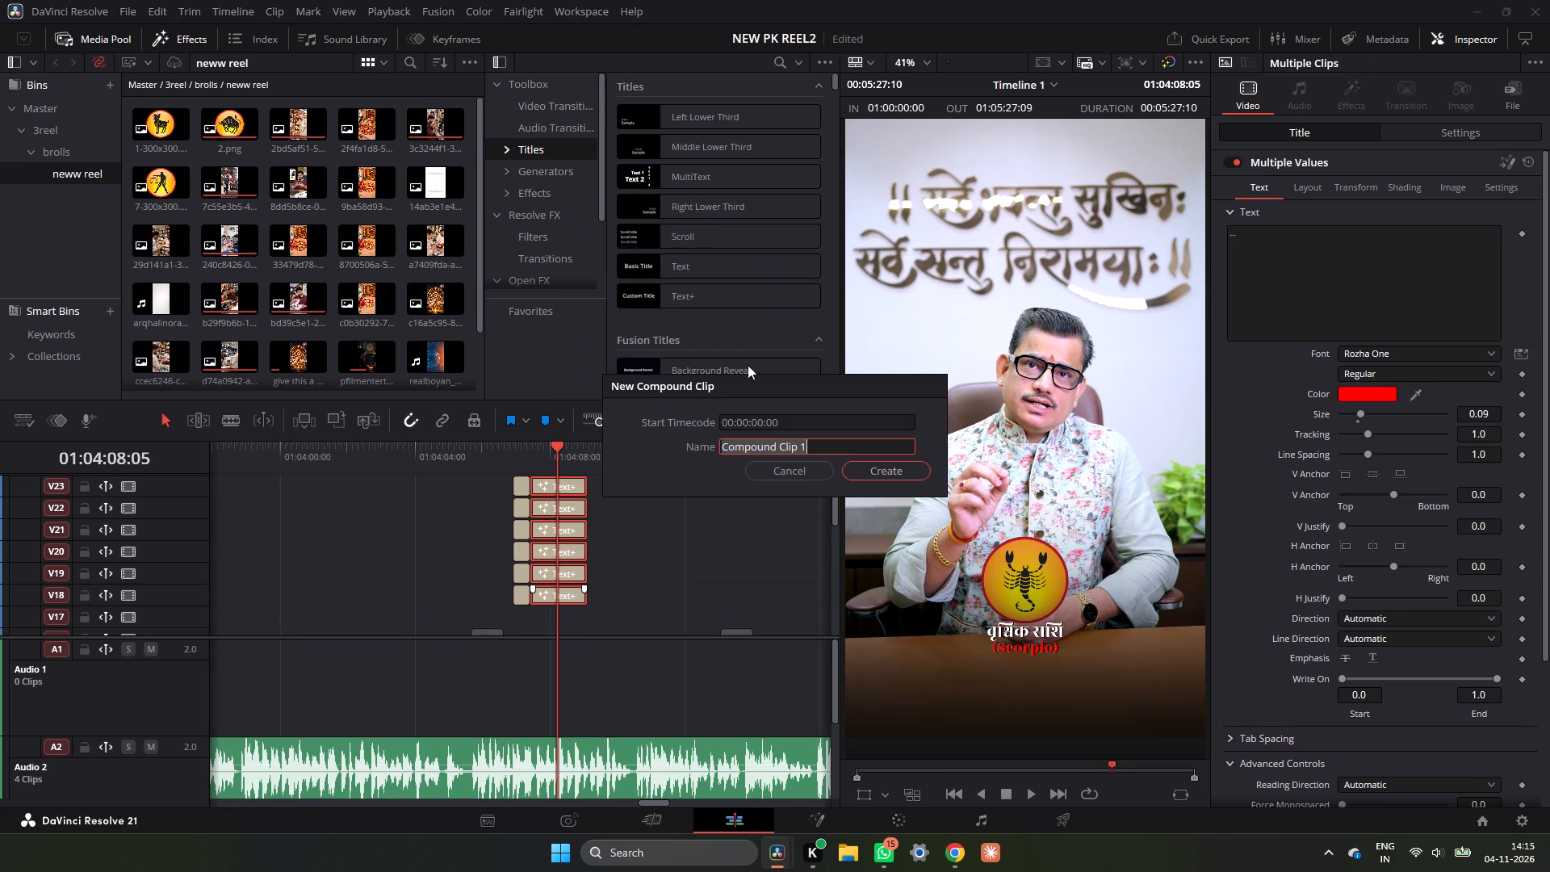
left_click(857, 468)
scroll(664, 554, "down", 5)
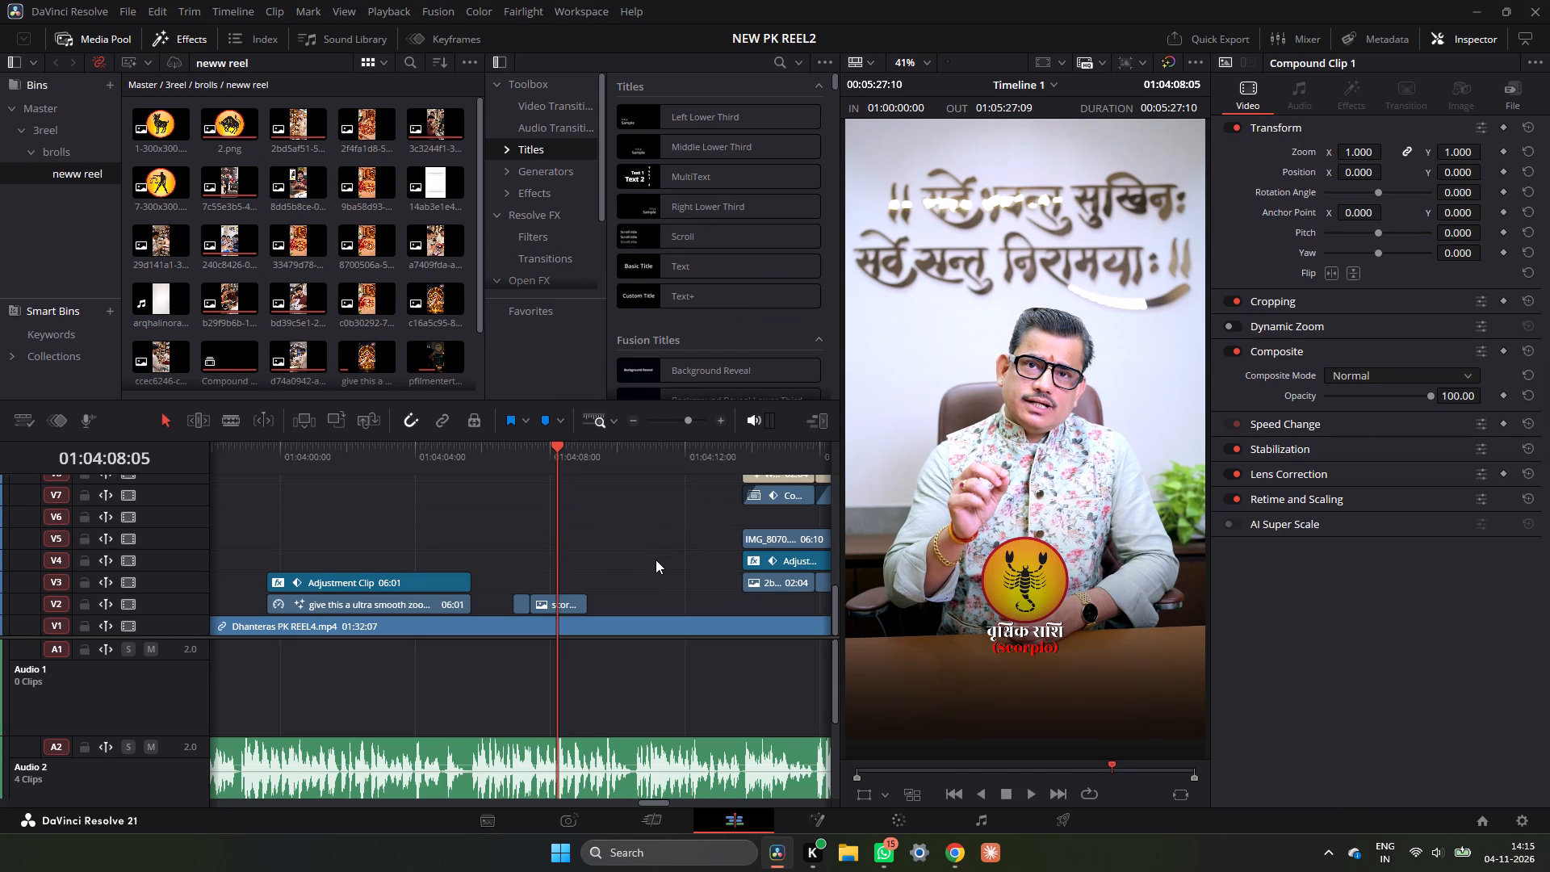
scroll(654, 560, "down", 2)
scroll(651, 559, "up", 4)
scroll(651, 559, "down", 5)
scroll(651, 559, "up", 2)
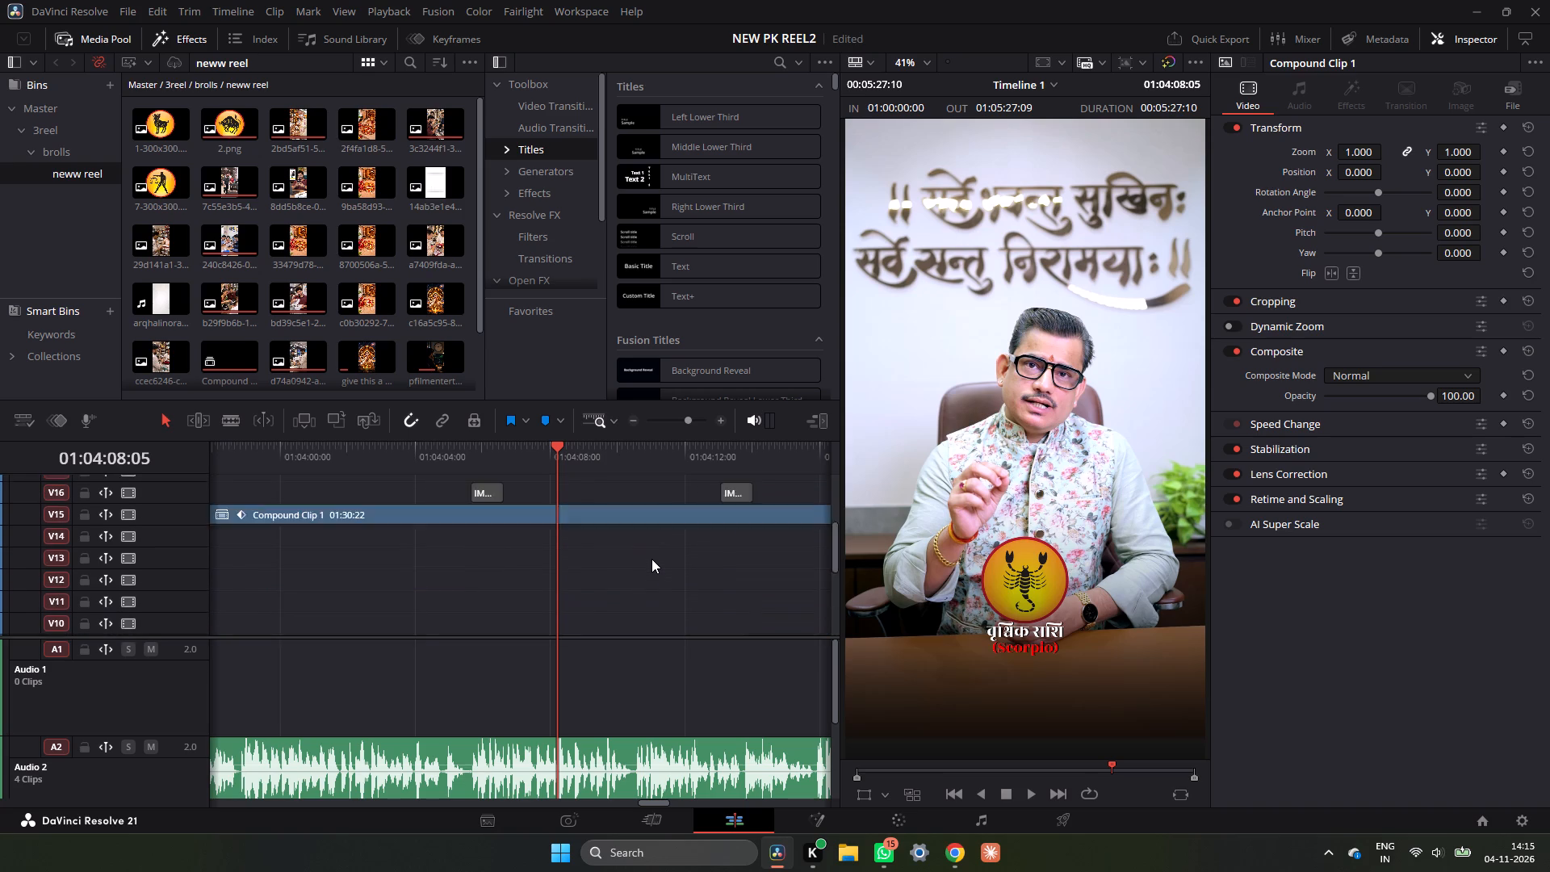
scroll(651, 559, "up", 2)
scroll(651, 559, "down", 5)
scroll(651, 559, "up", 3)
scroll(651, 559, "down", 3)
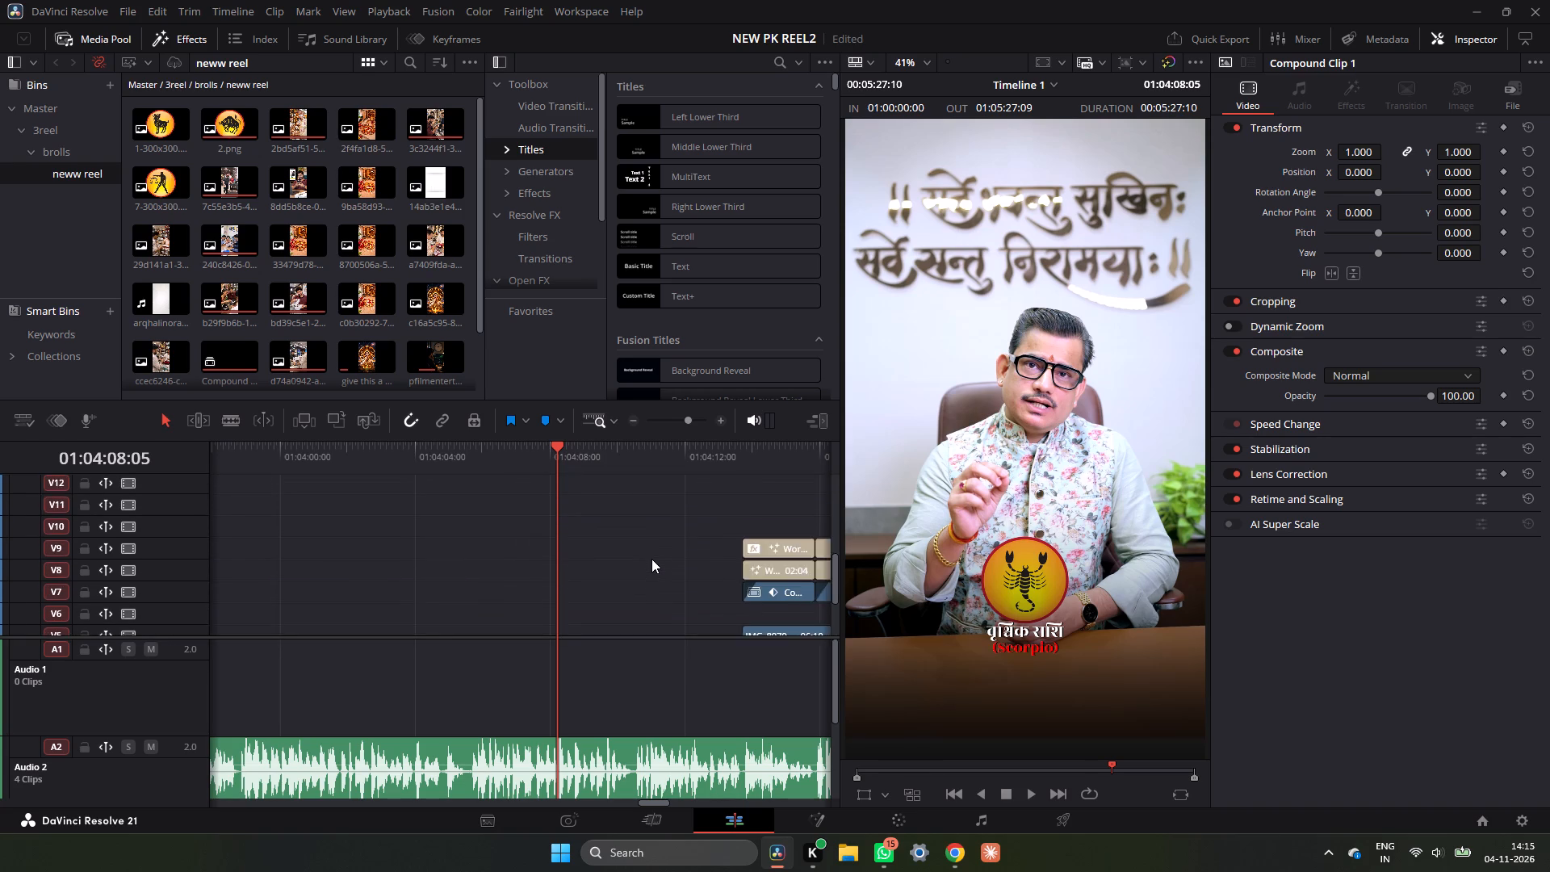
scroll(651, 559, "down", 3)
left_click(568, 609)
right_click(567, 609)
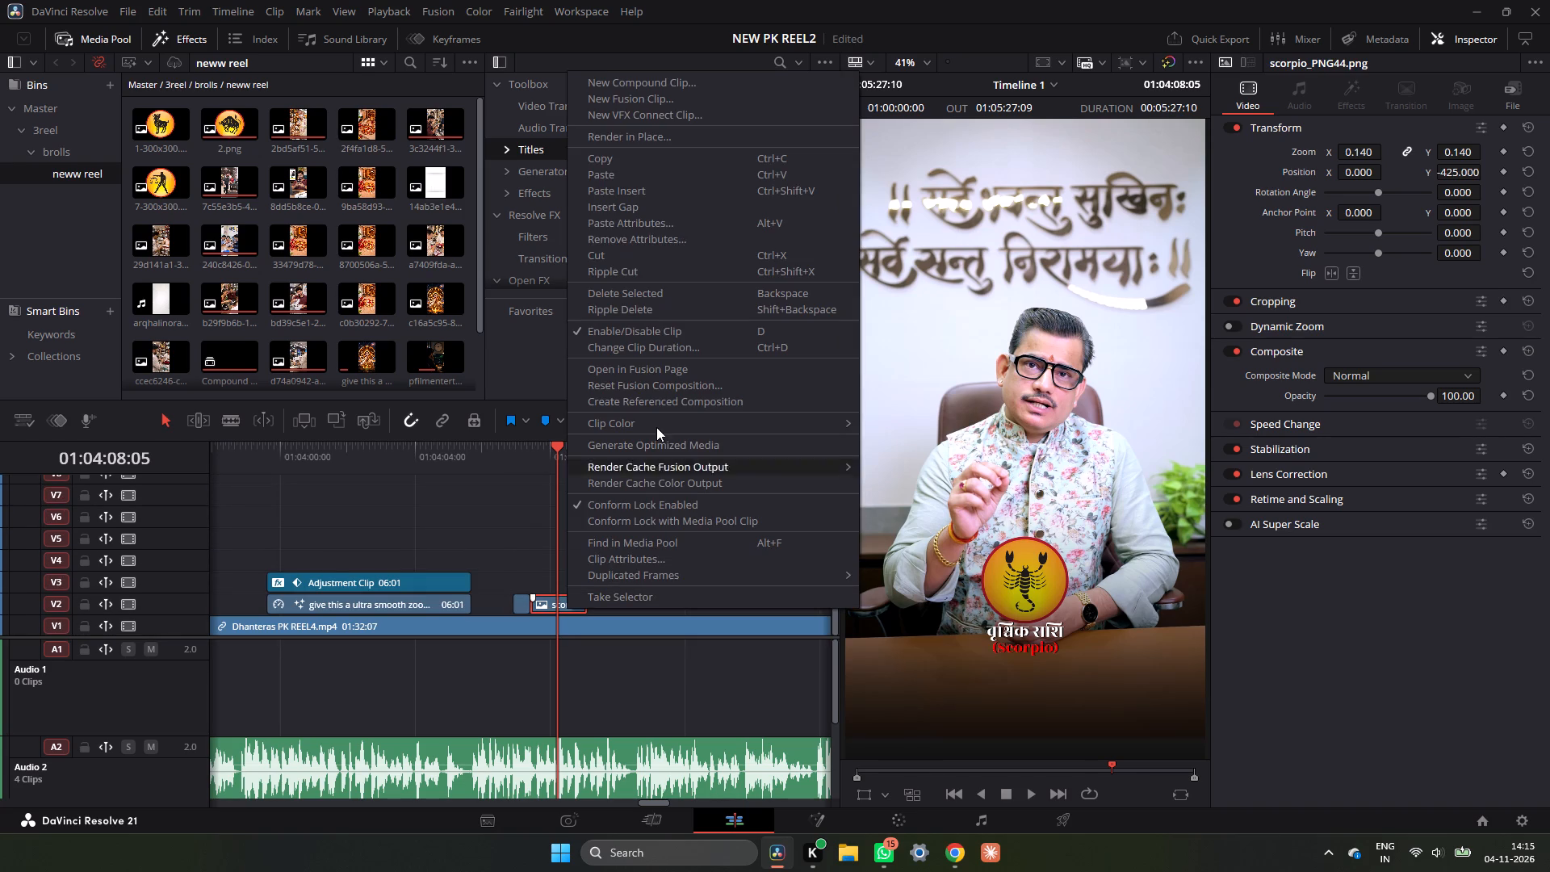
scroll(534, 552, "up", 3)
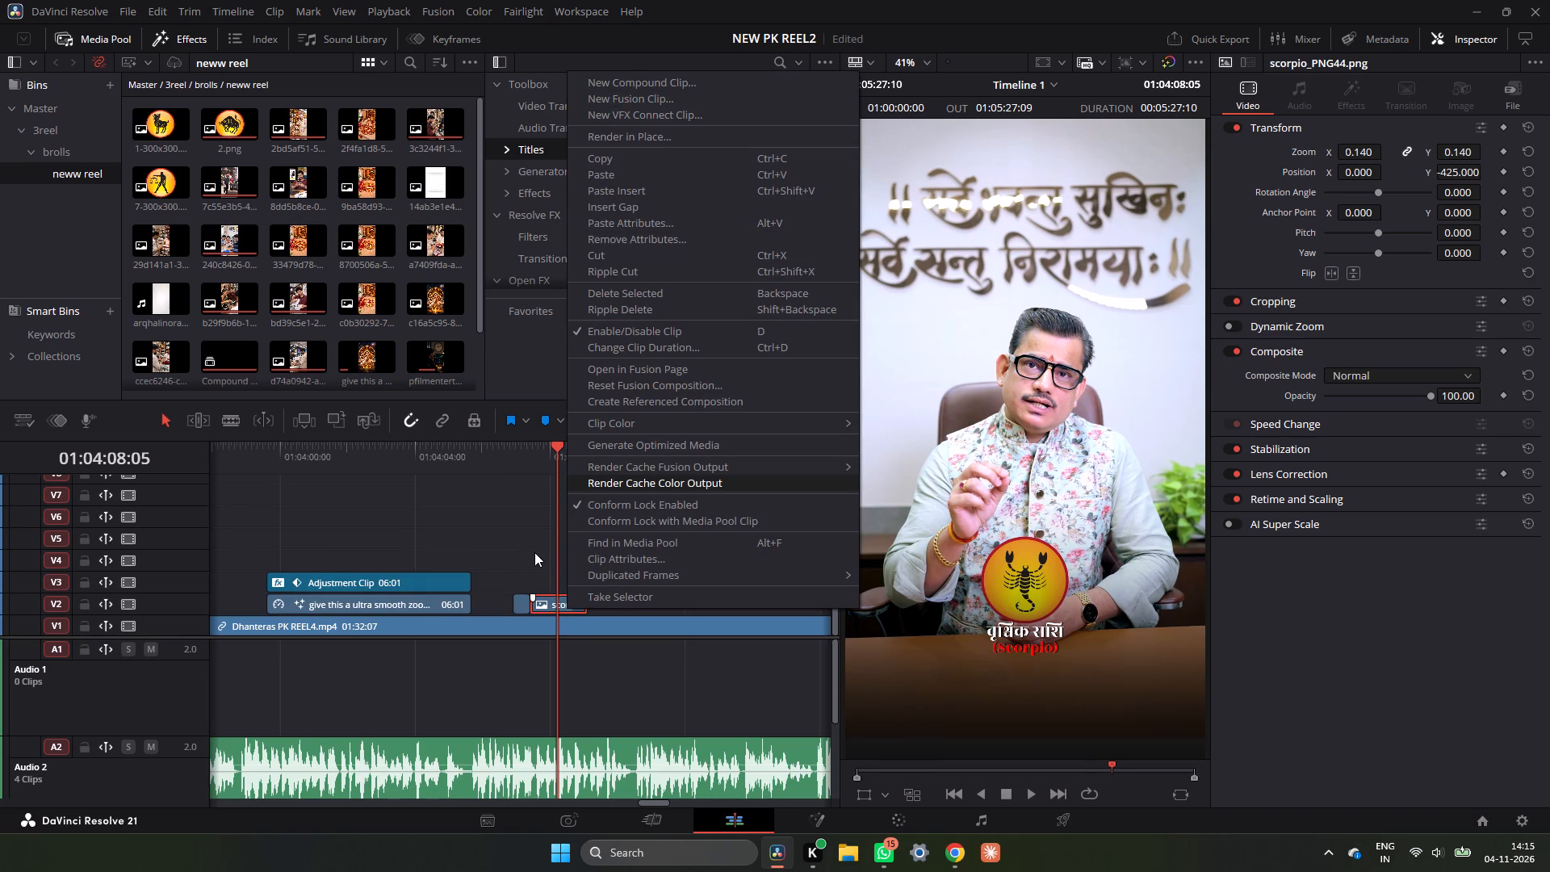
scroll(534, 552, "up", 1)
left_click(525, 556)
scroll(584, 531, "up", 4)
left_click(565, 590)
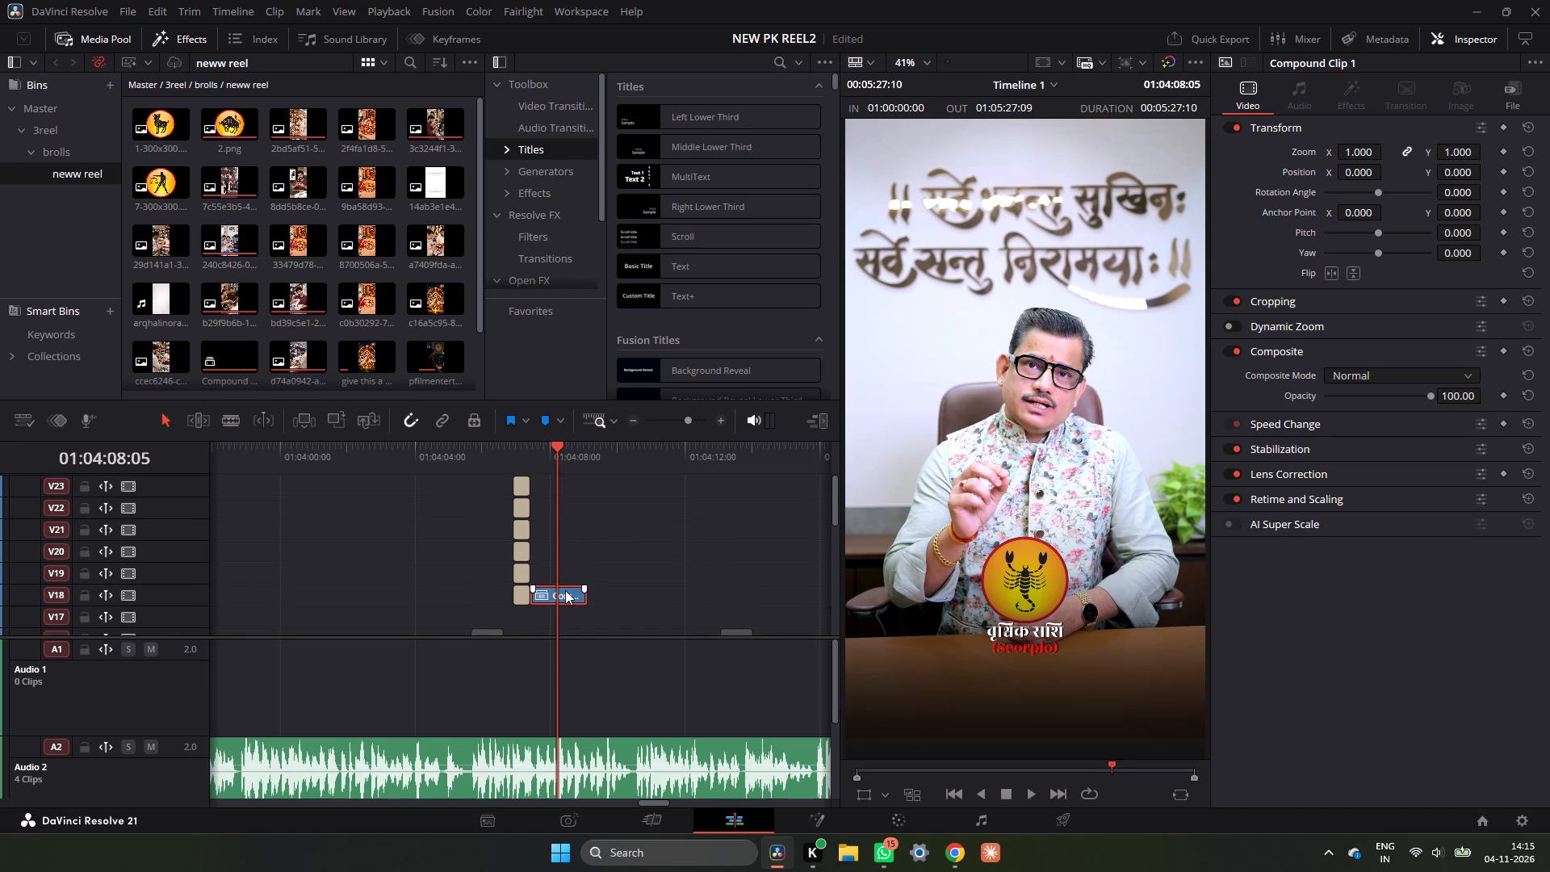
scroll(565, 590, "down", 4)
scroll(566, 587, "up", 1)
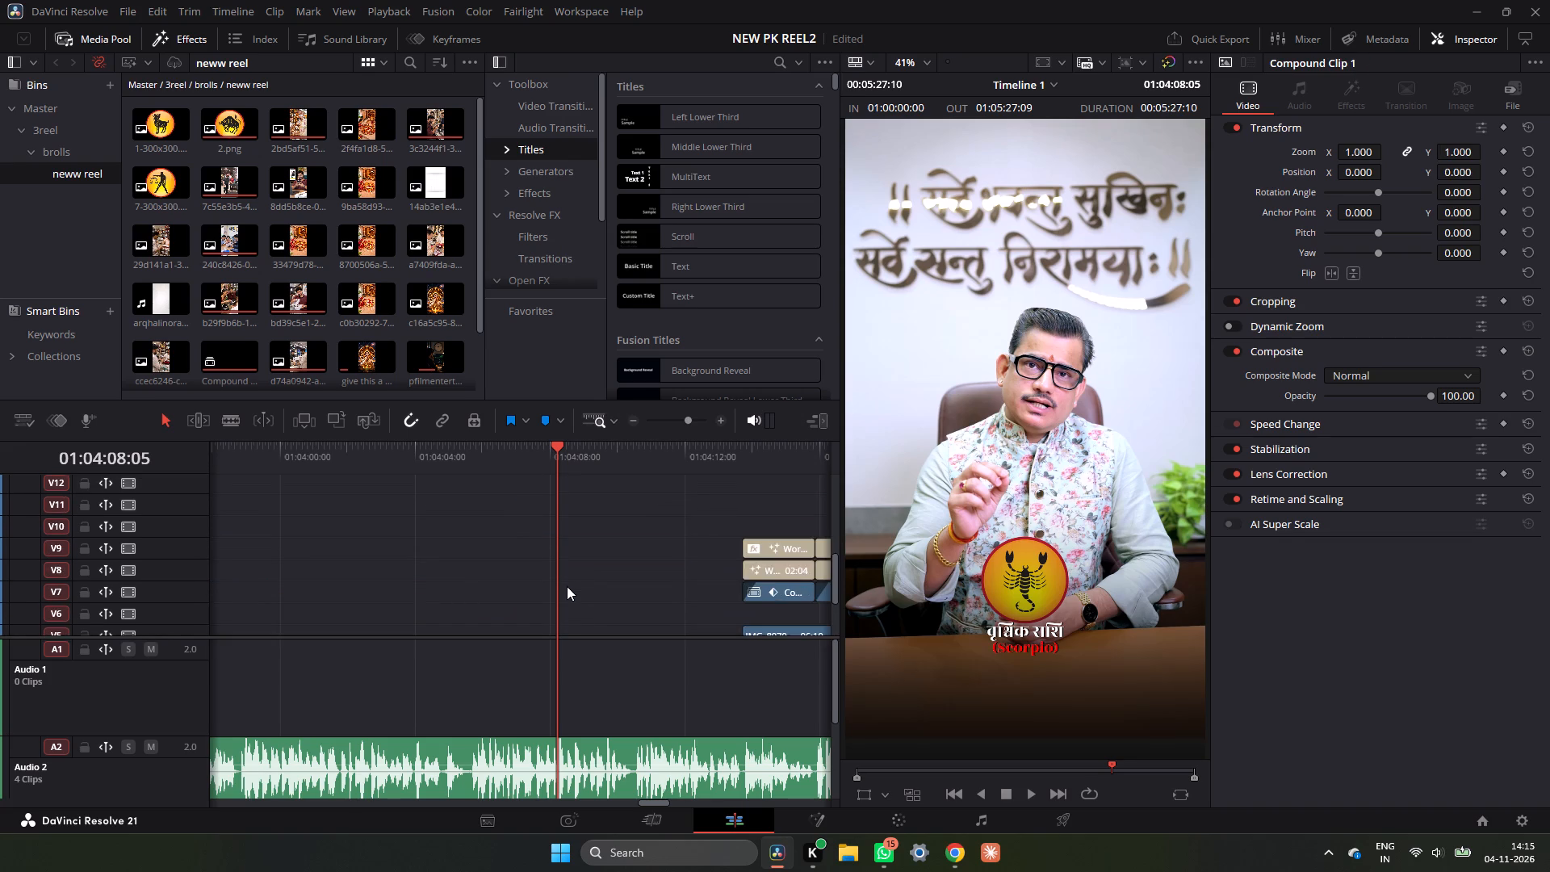
Copy the stacked Aries titles on V18–V23 and paste the copy in the empty timeline area at 01:06:30:13.
scroll(567, 586, "up", 3)
scroll(483, 509, "up", 2)
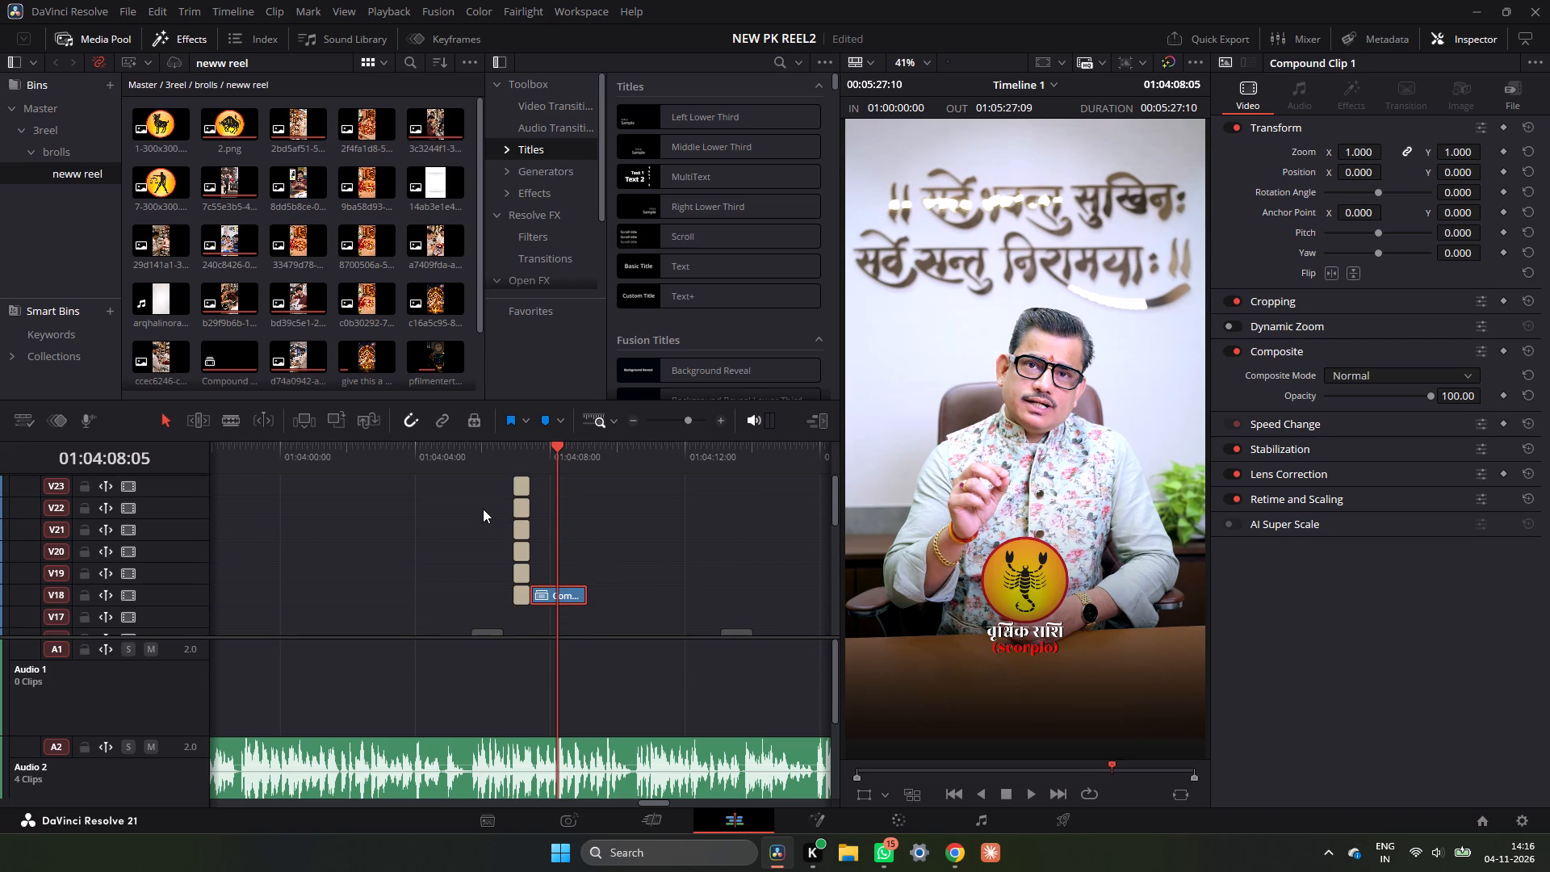
left_click_drag(480, 484, 518, 614)
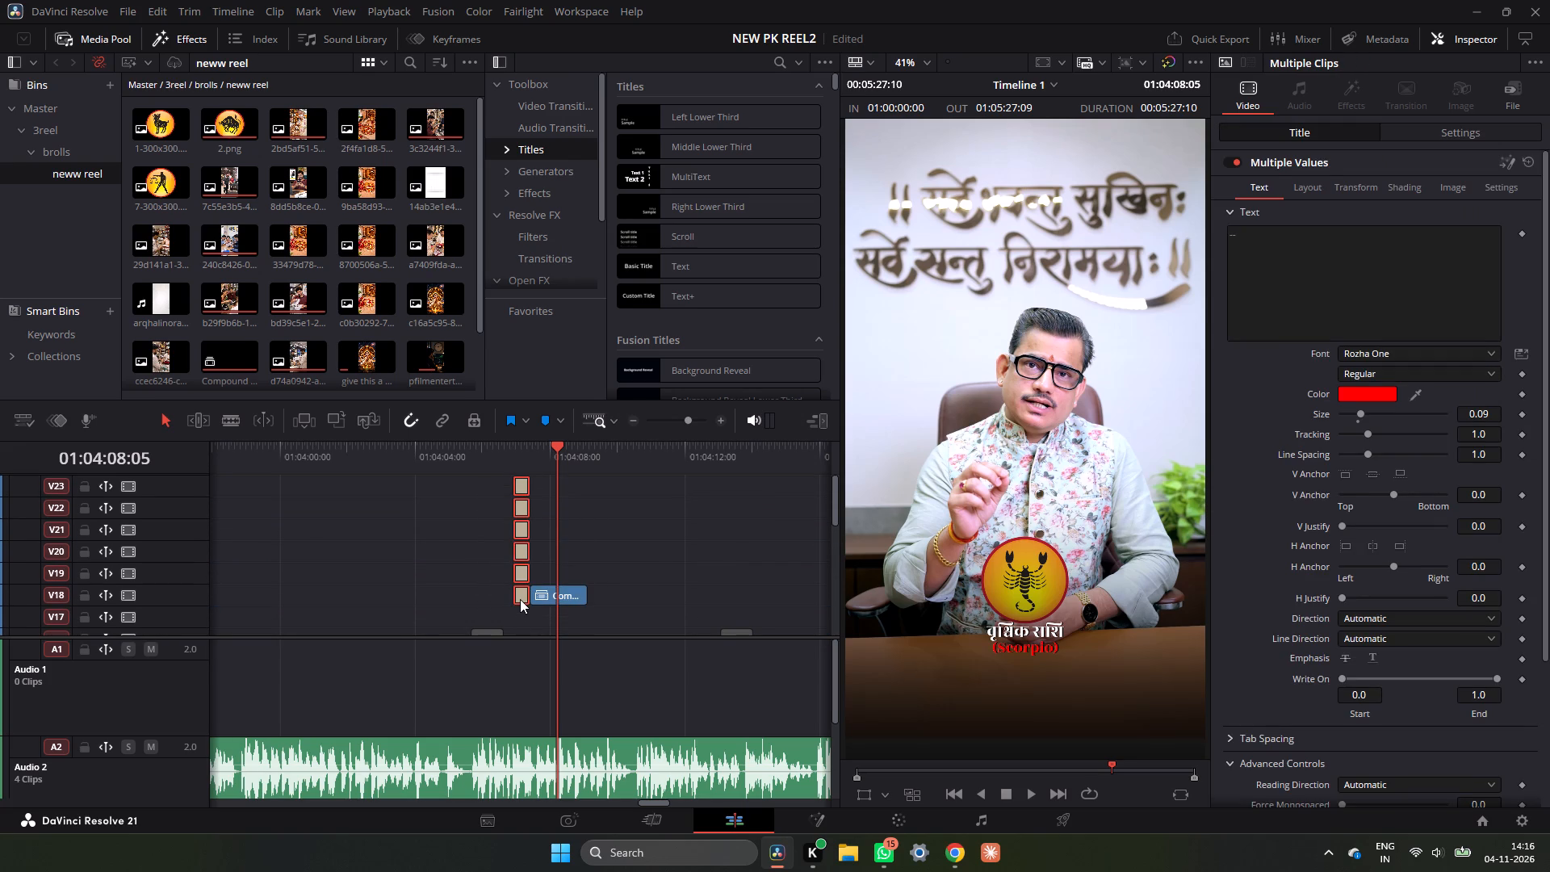
key("ctrl+c")
key("ctrl+c")
key("ctrl+c")
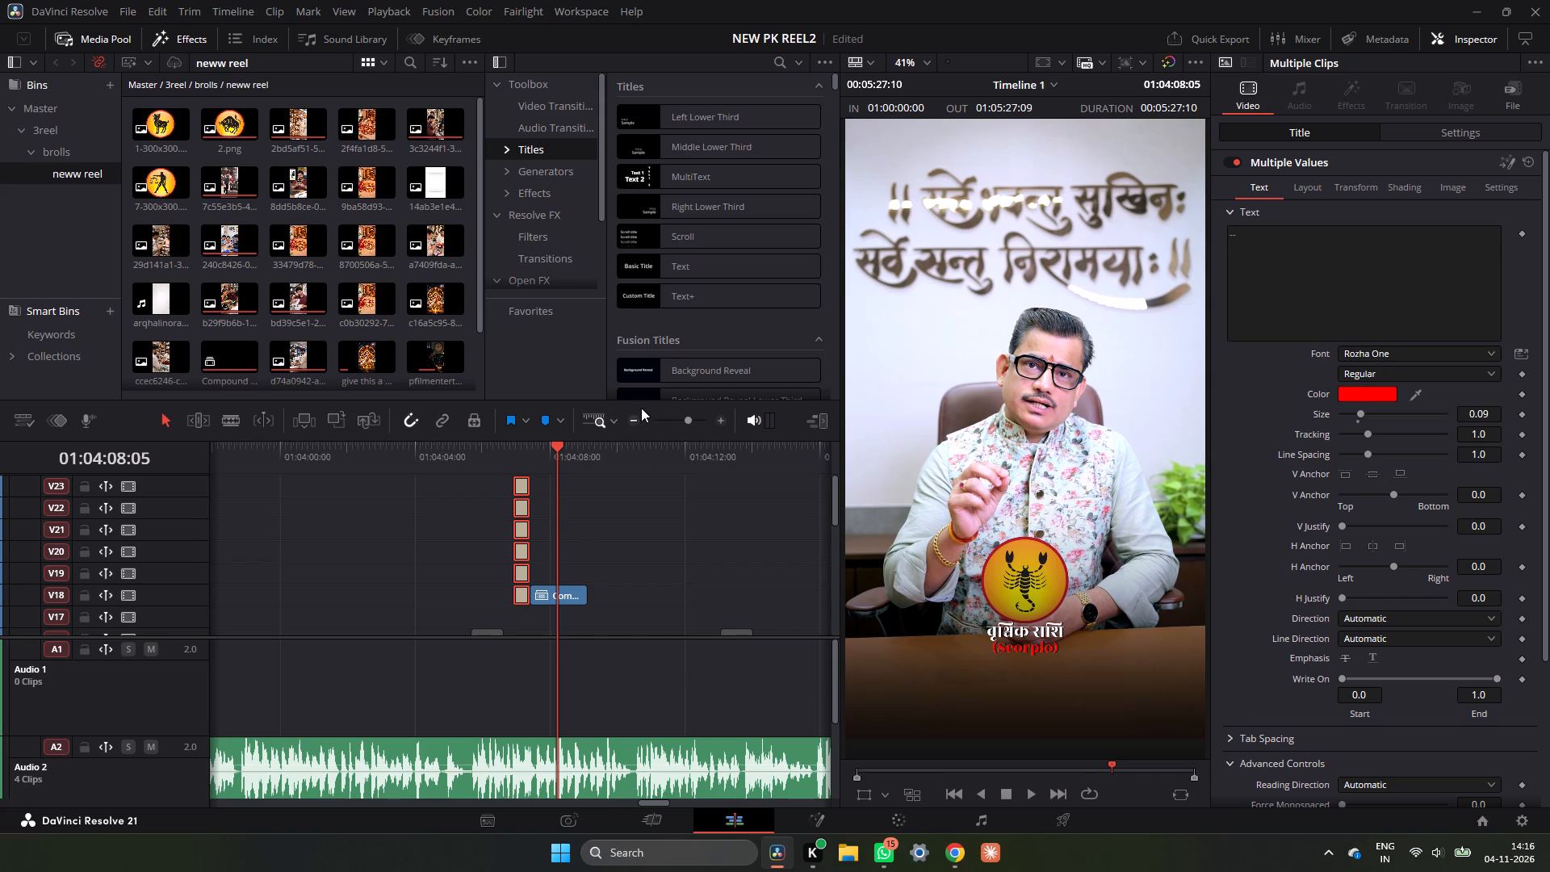
triple_click(637, 419)
double_click(637, 419)
left_click(622, 464)
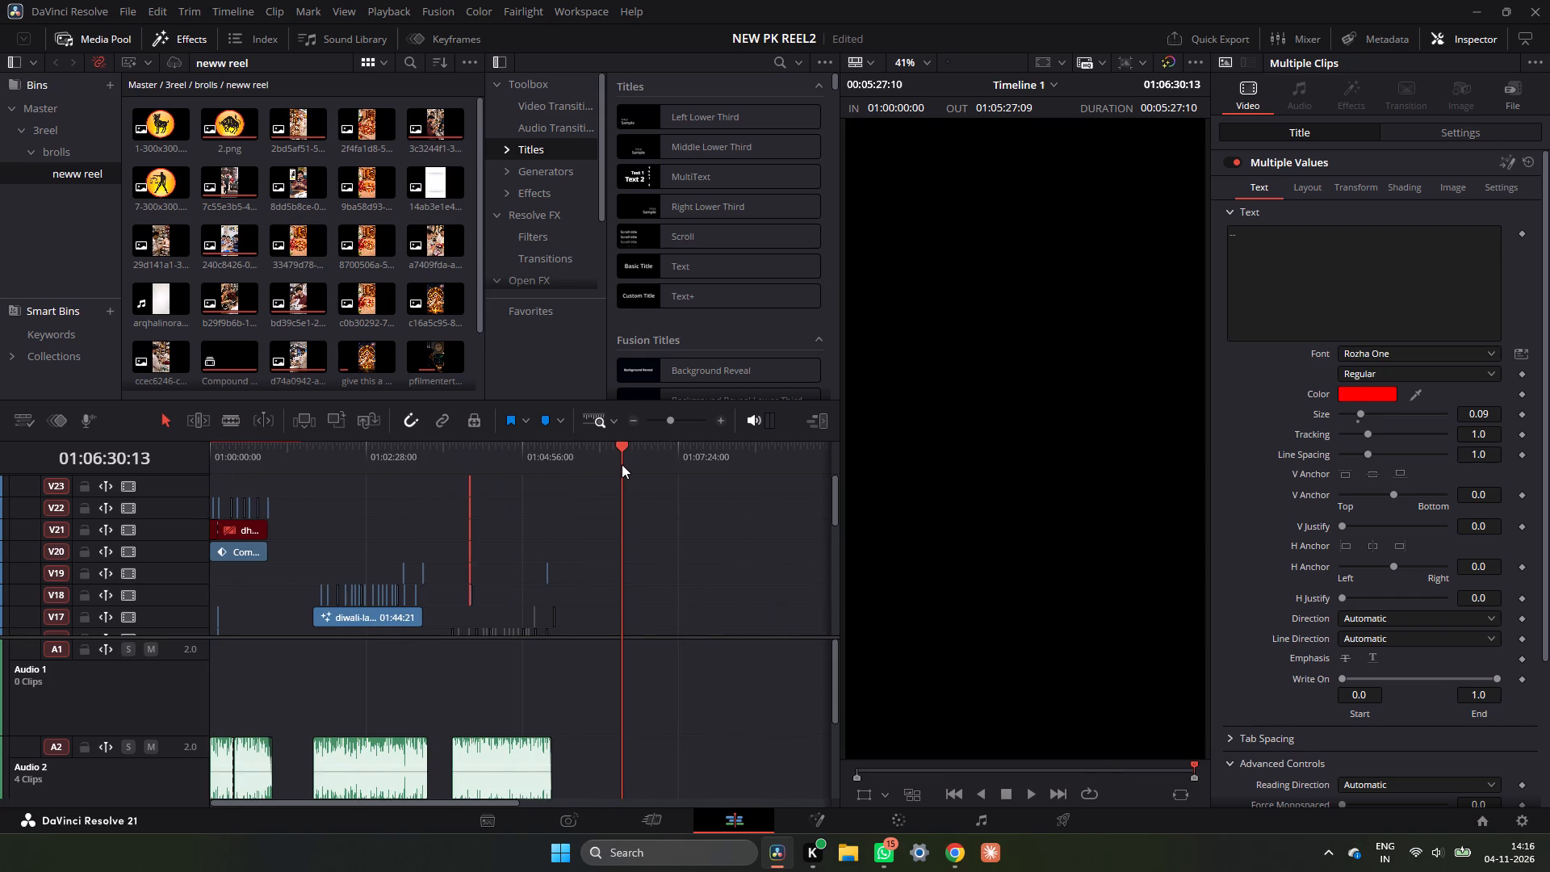
key("ctrl+v")
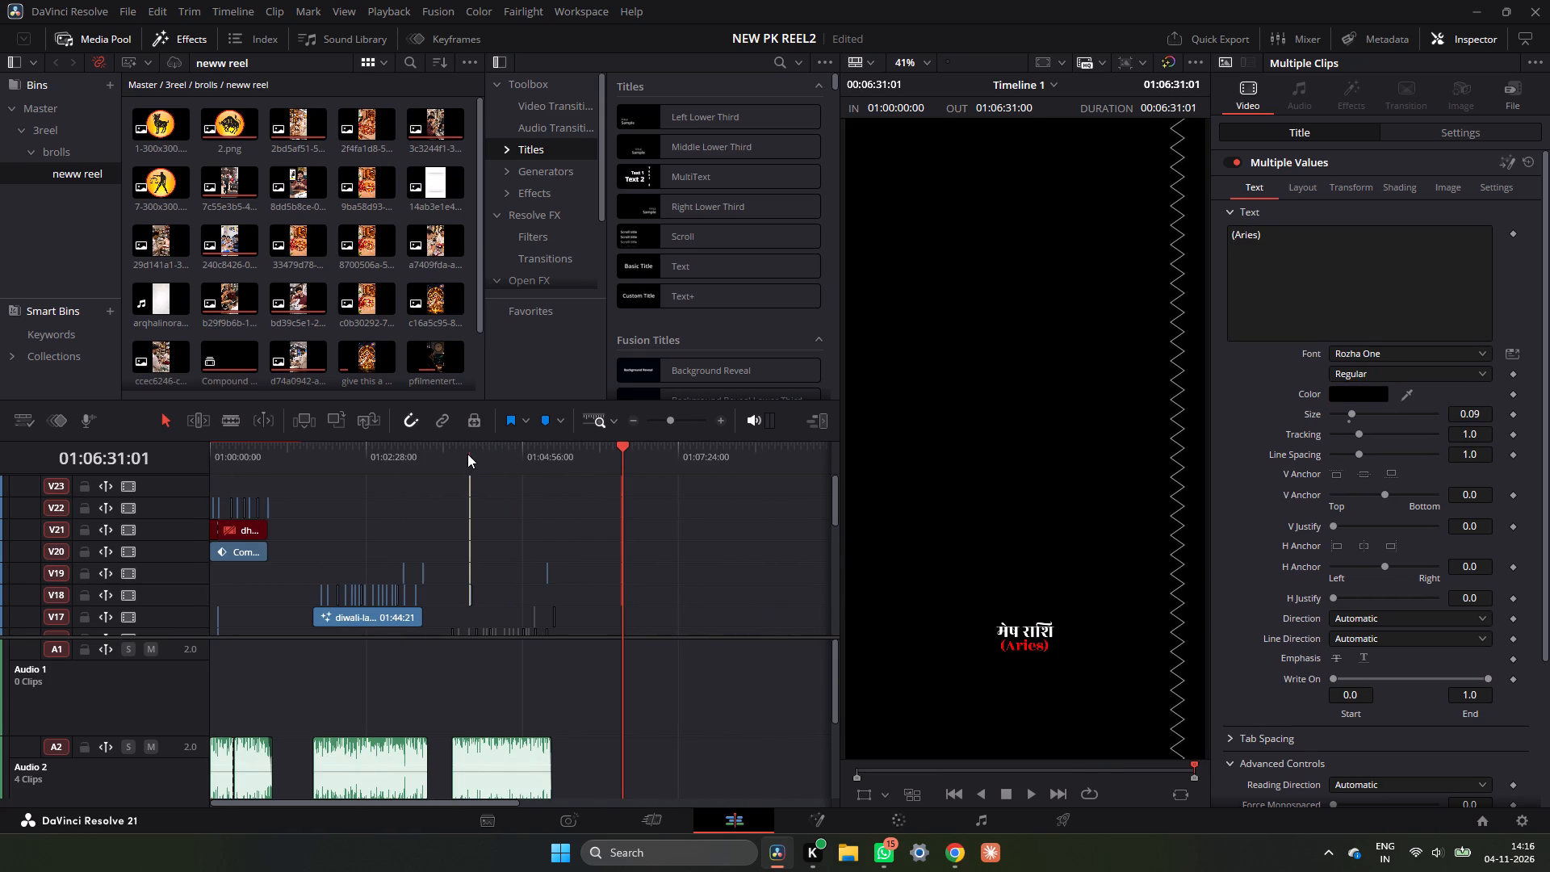
Combine the Scorpio title compound clip on V18 and the scorpio_PNG44.png icon on V2 into one new compound clip.
left_click(467, 454)
triple_click(720, 418)
triple_click(719, 418)
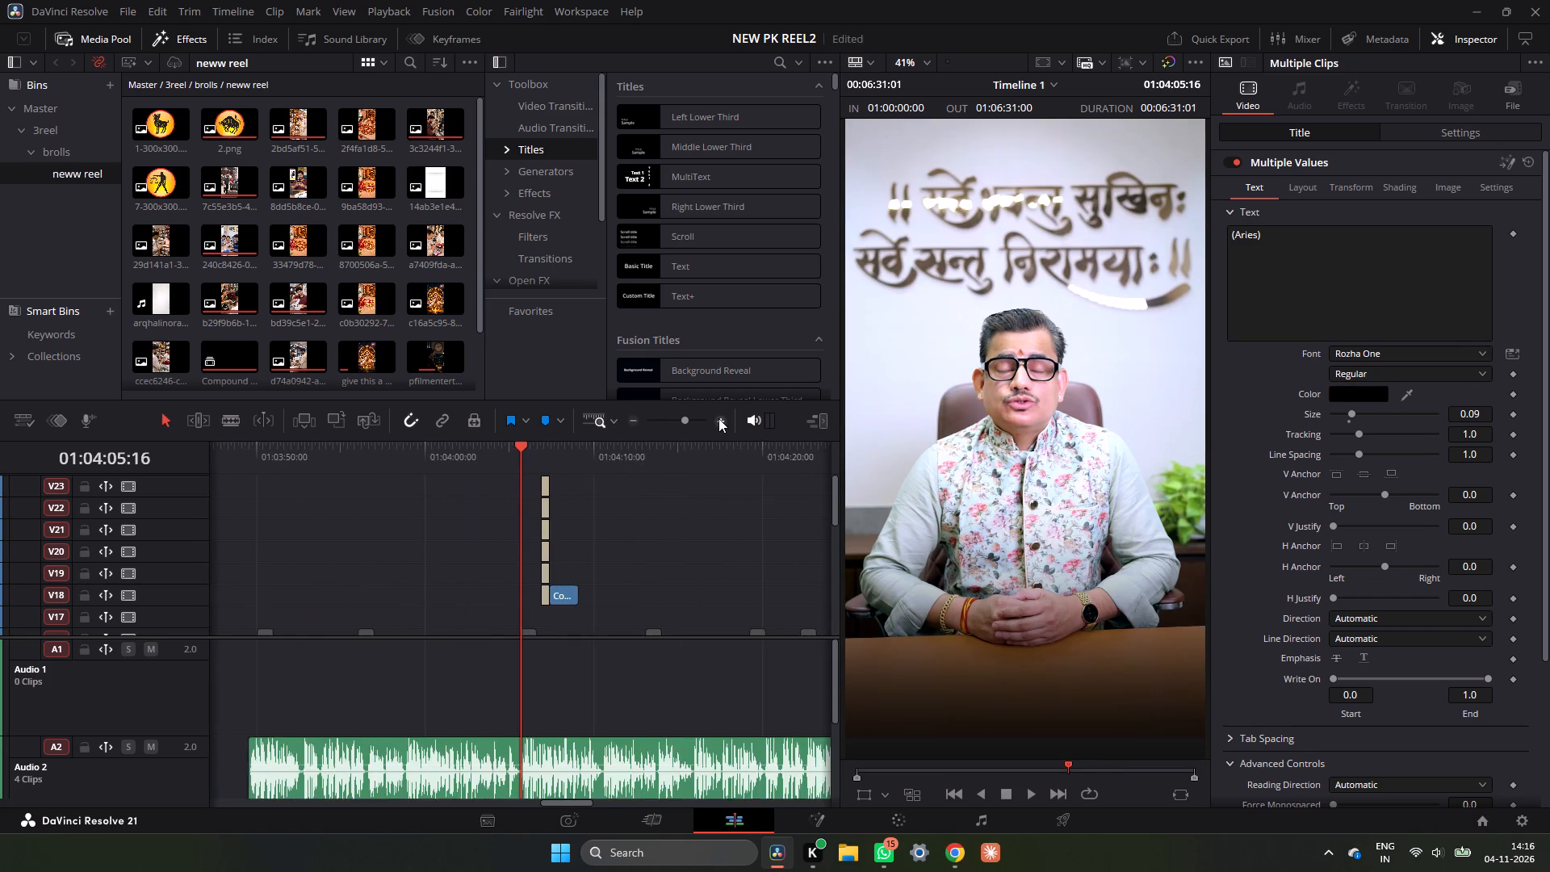
left_click(672, 595)
scroll(708, 547, "down", 6)
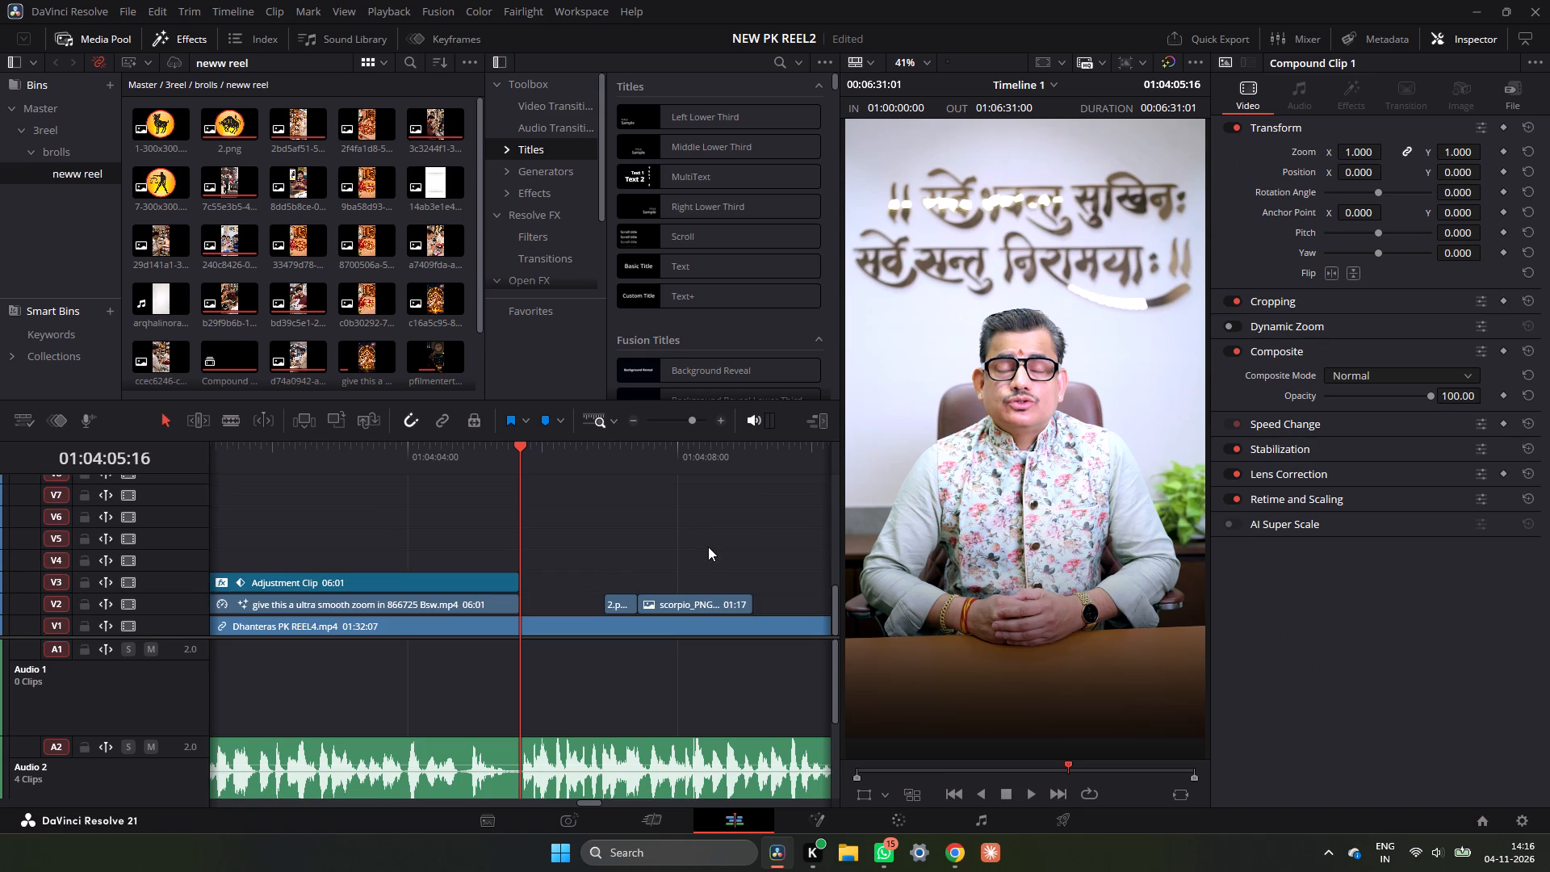
left_click(686, 595, "ctrl")
right_click(686, 597)
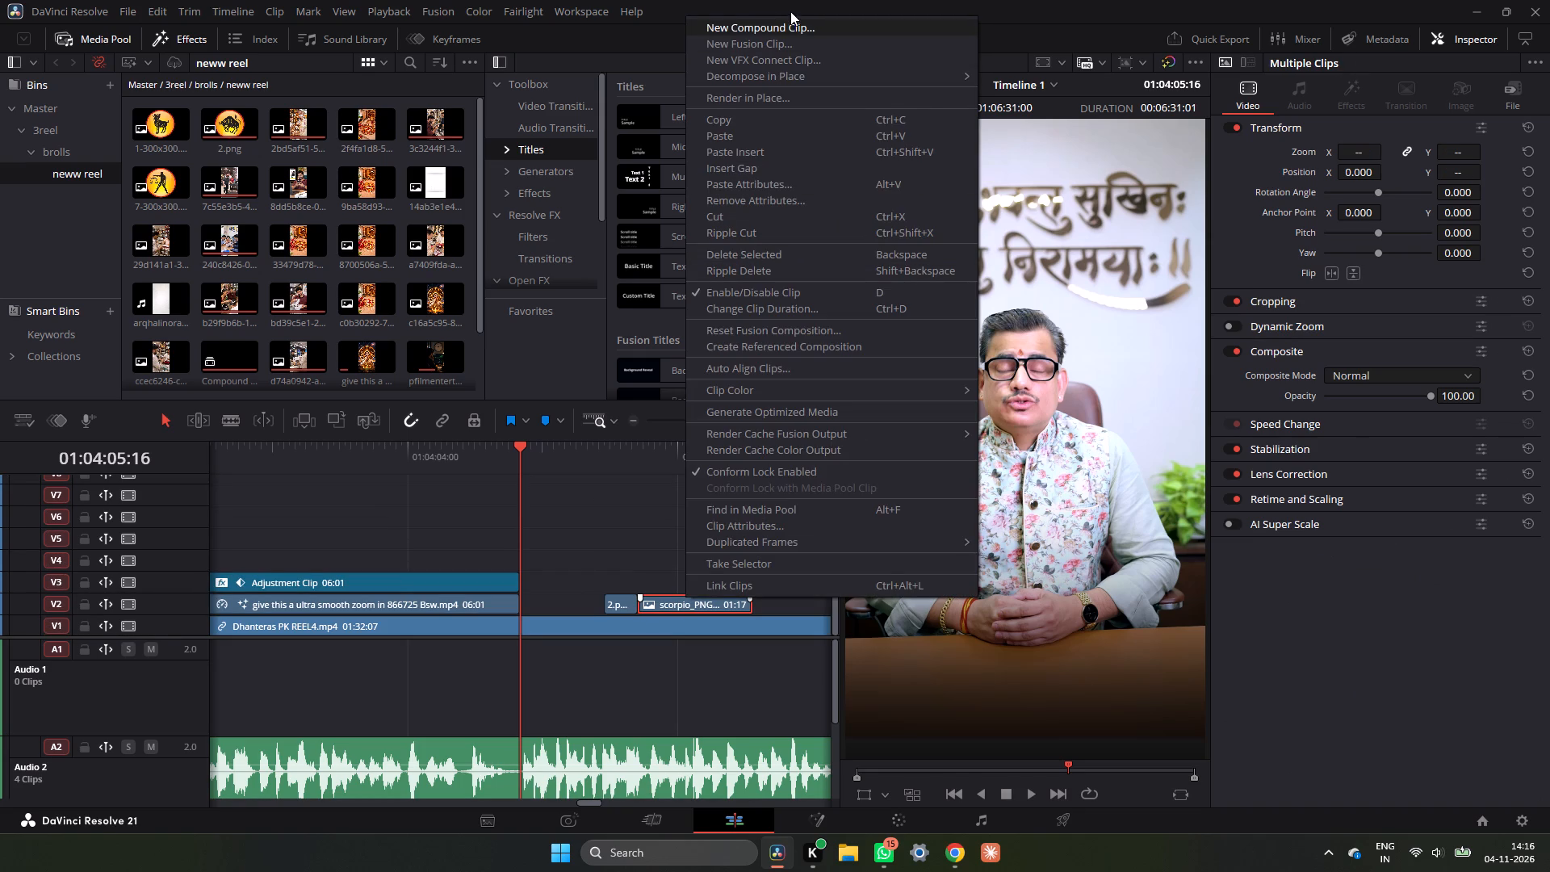
left_click(790, 20)
left_click(903, 467)
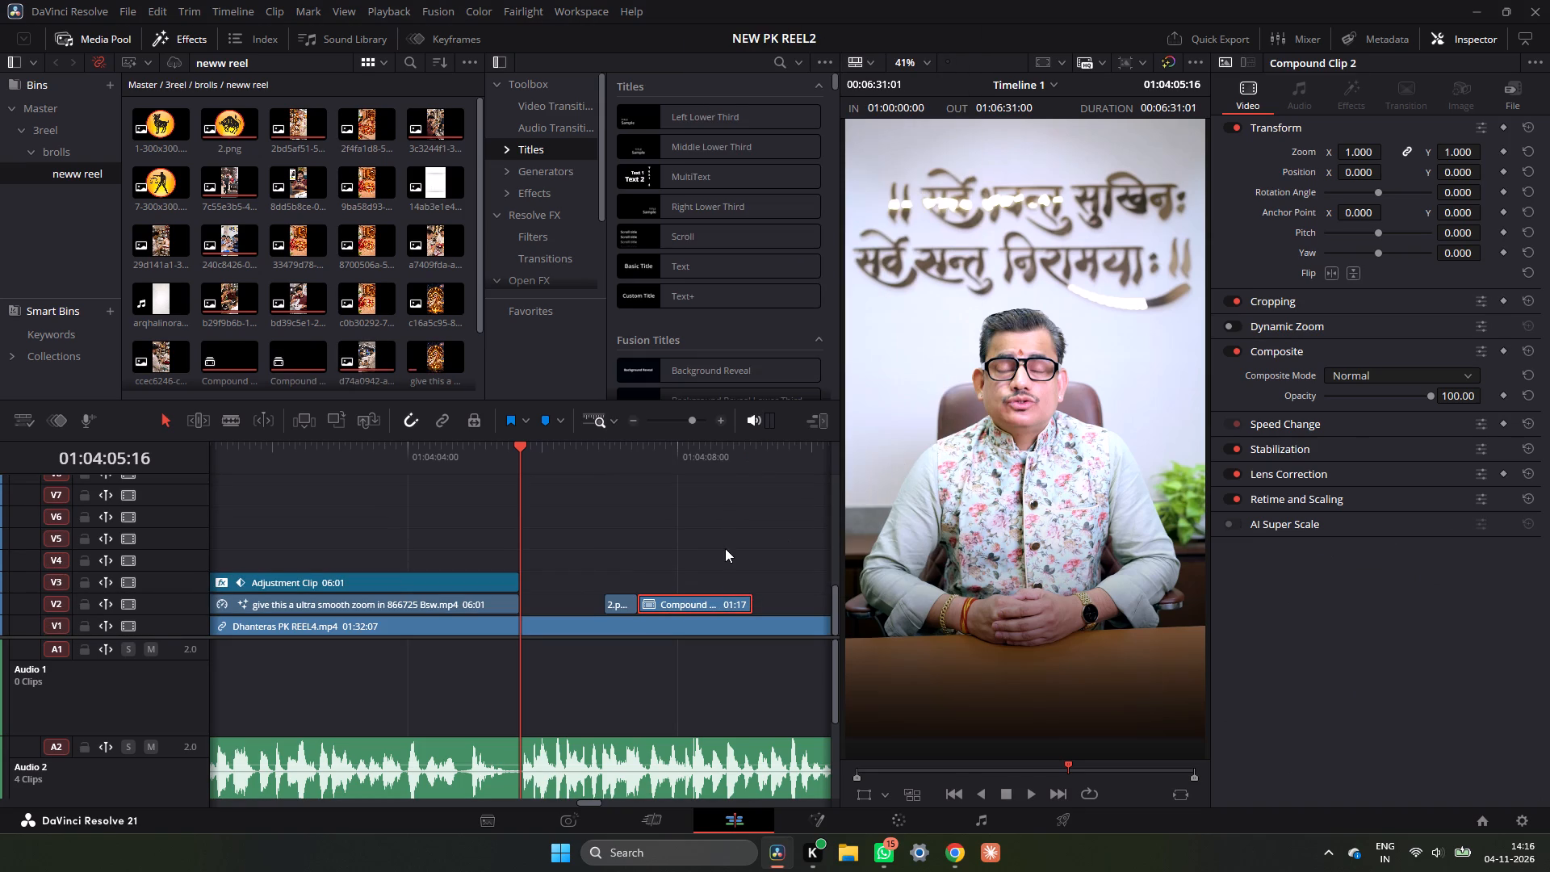
Scrub through the combined Scorpio clip and move it from V2 to V16, above the long Dhanteras compound clip, at the same time position.
left_click_drag(637, 447, 661, 446)
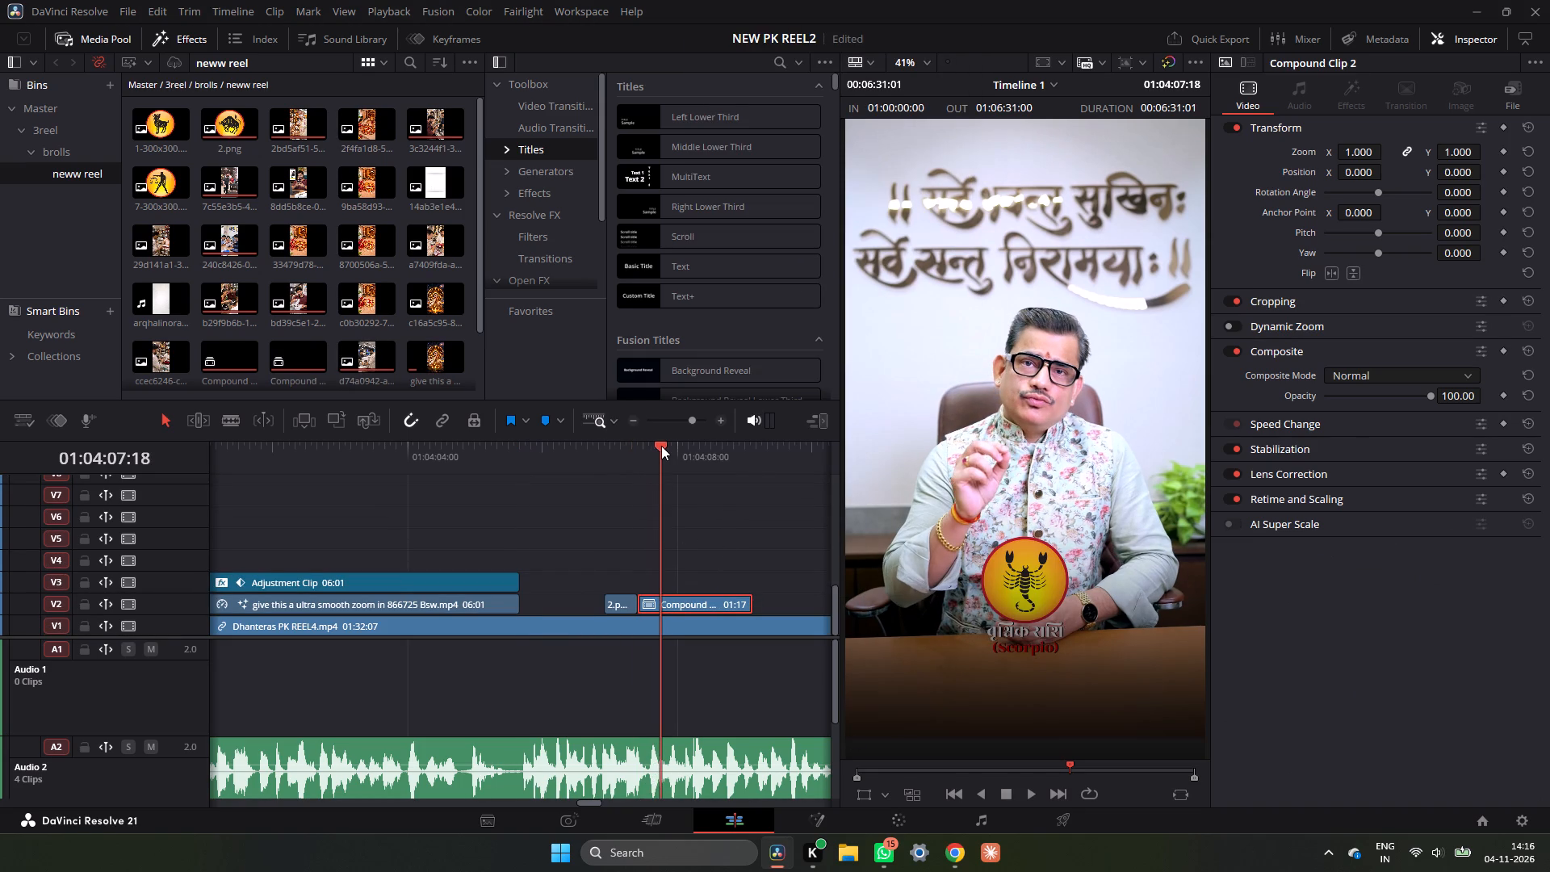
left_click_drag(661, 446, 675, 464)
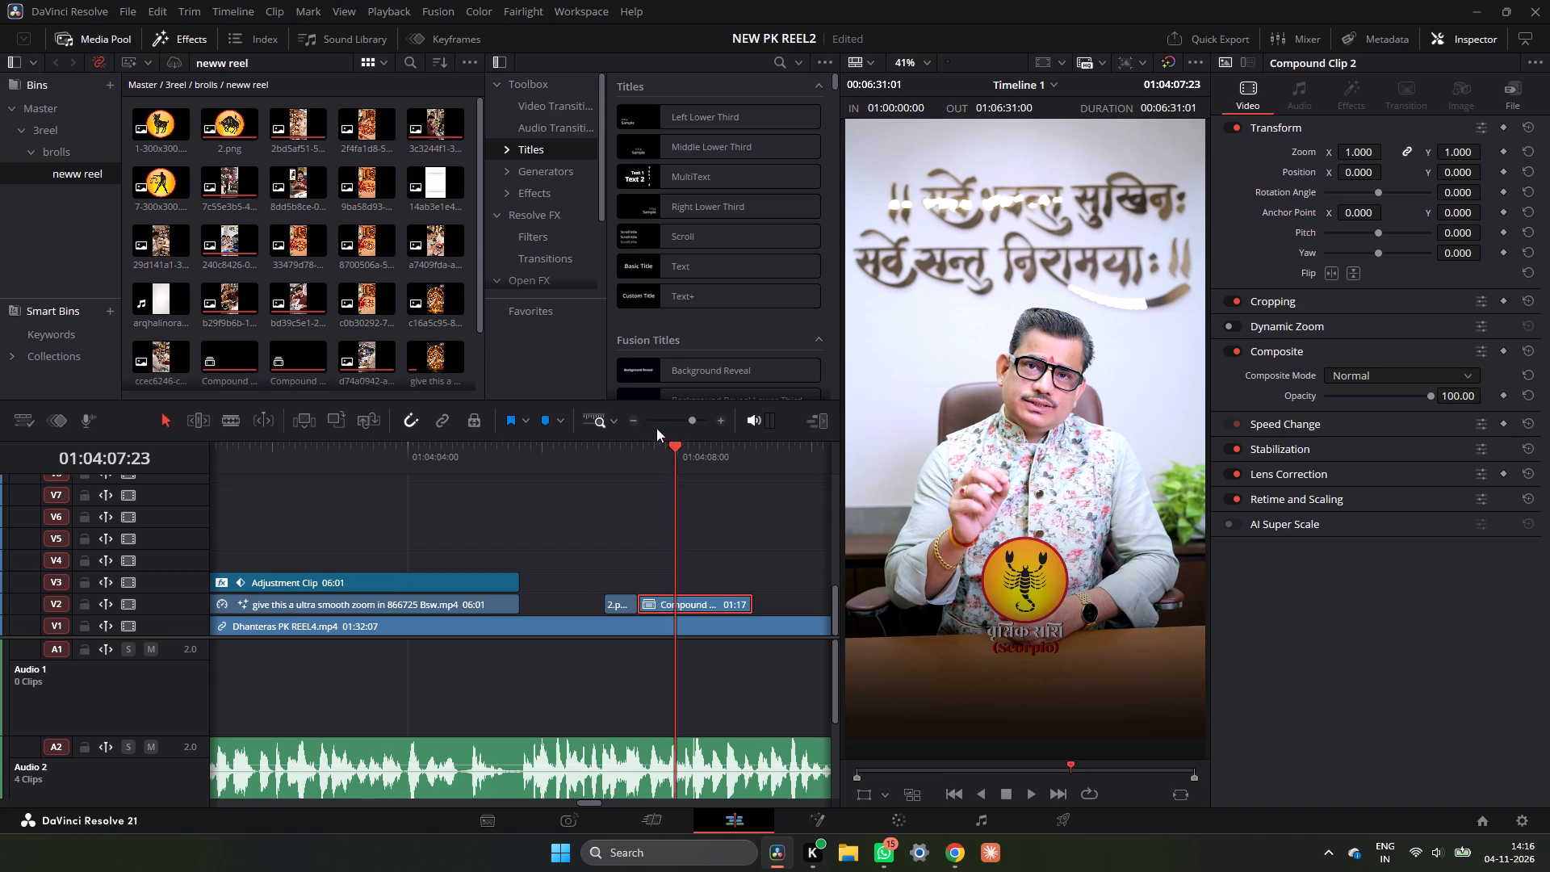
double_click(634, 417)
scroll(621, 567, "up", 3)
scroll(621, 567, "down", 5)
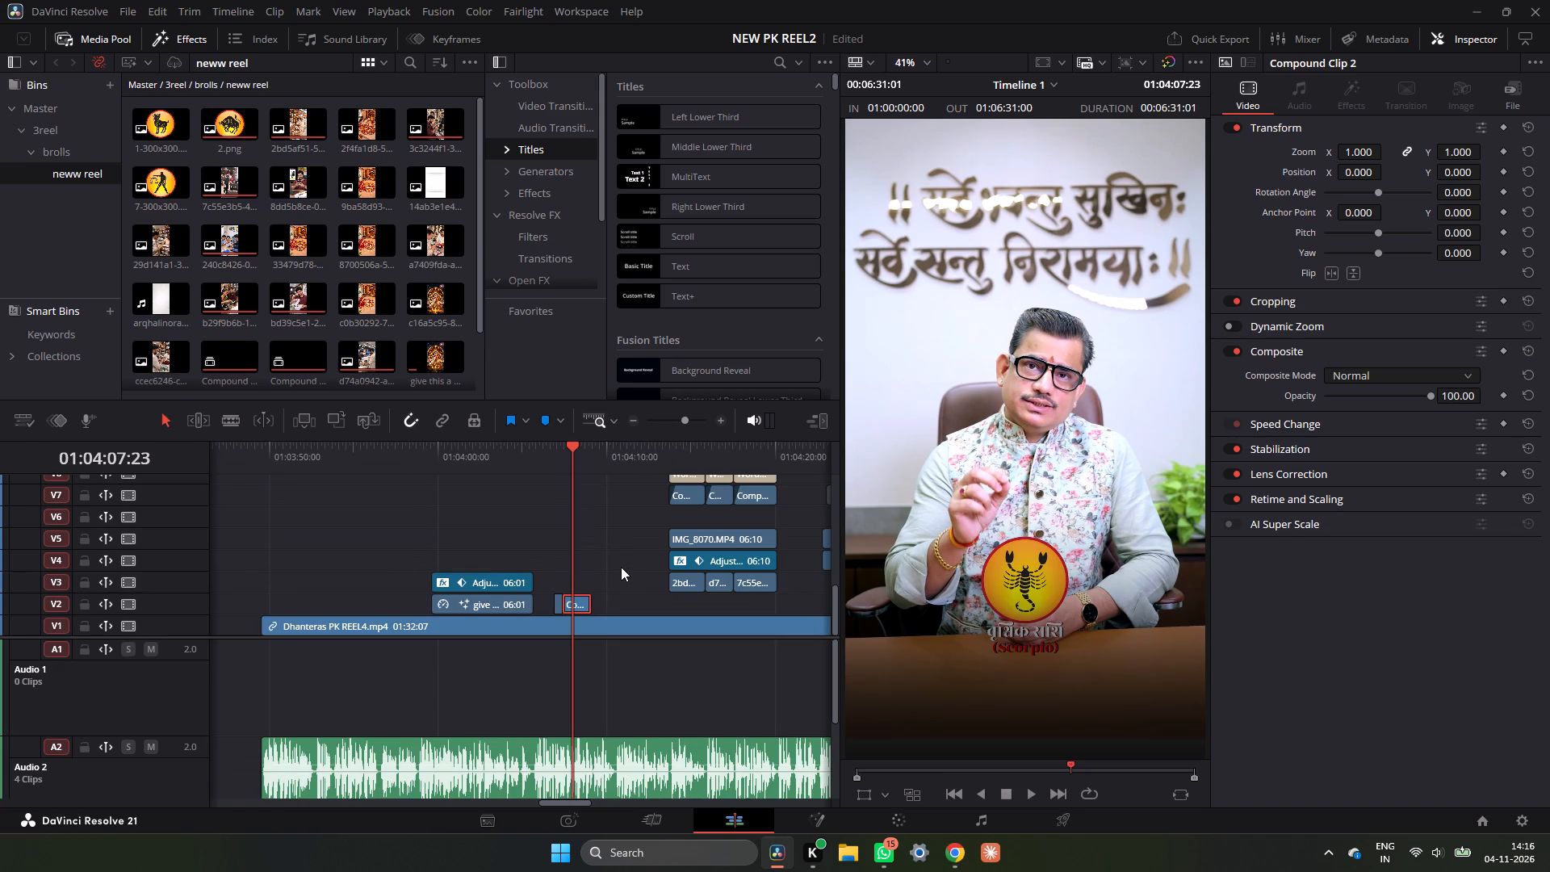
left_click(563, 445)
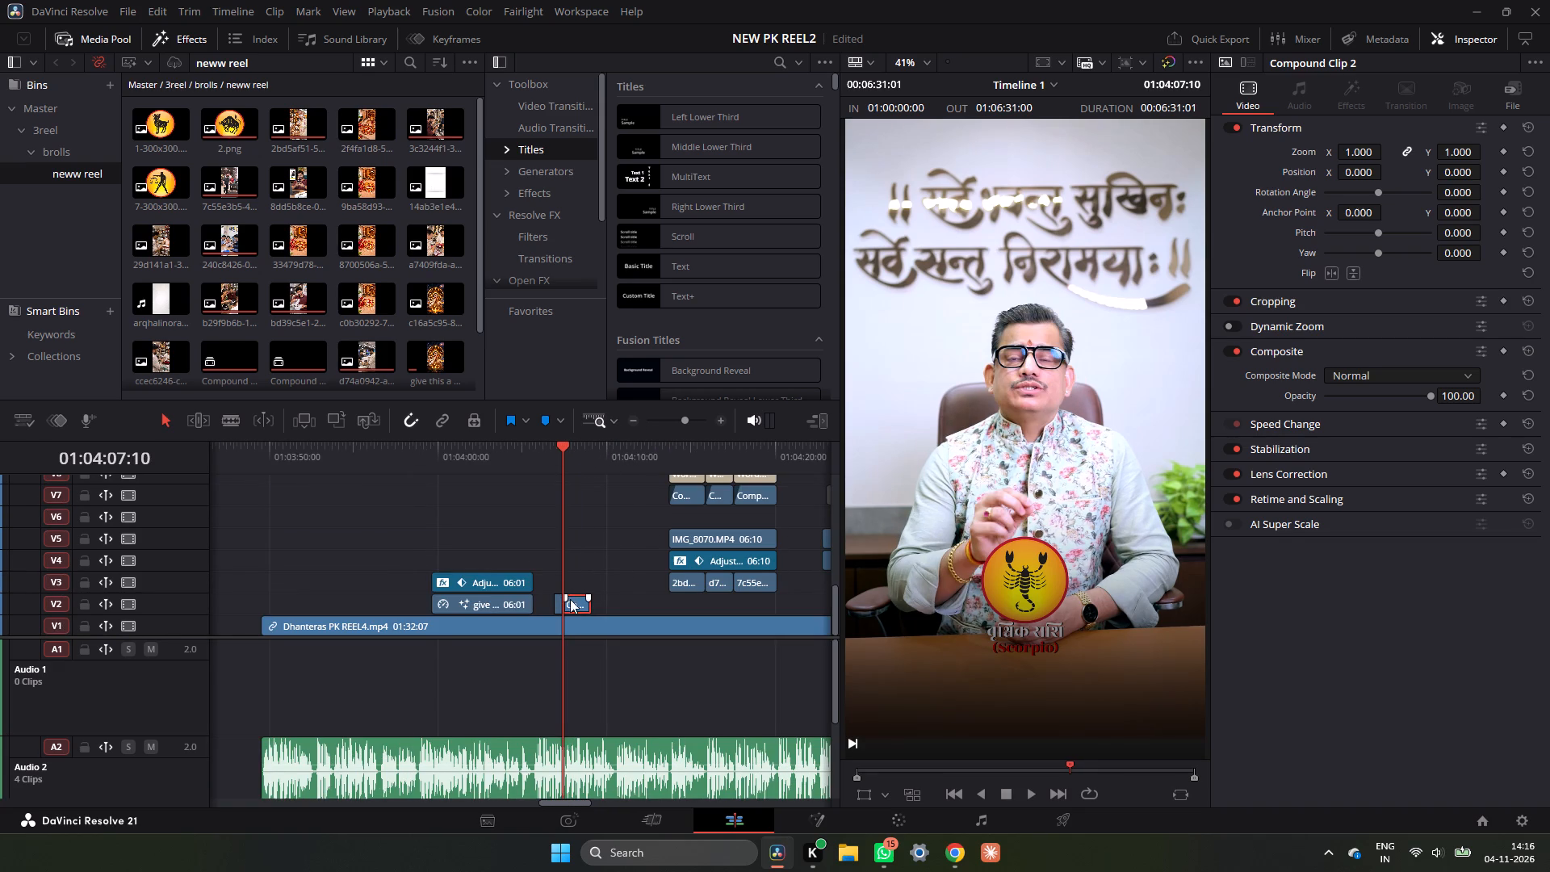
scroll(582, 592, "up", 3)
scroll(582, 592, "down", 4)
left_click_drag(575, 603, 580, 503)
left_click_drag(580, 503, 579, 468)
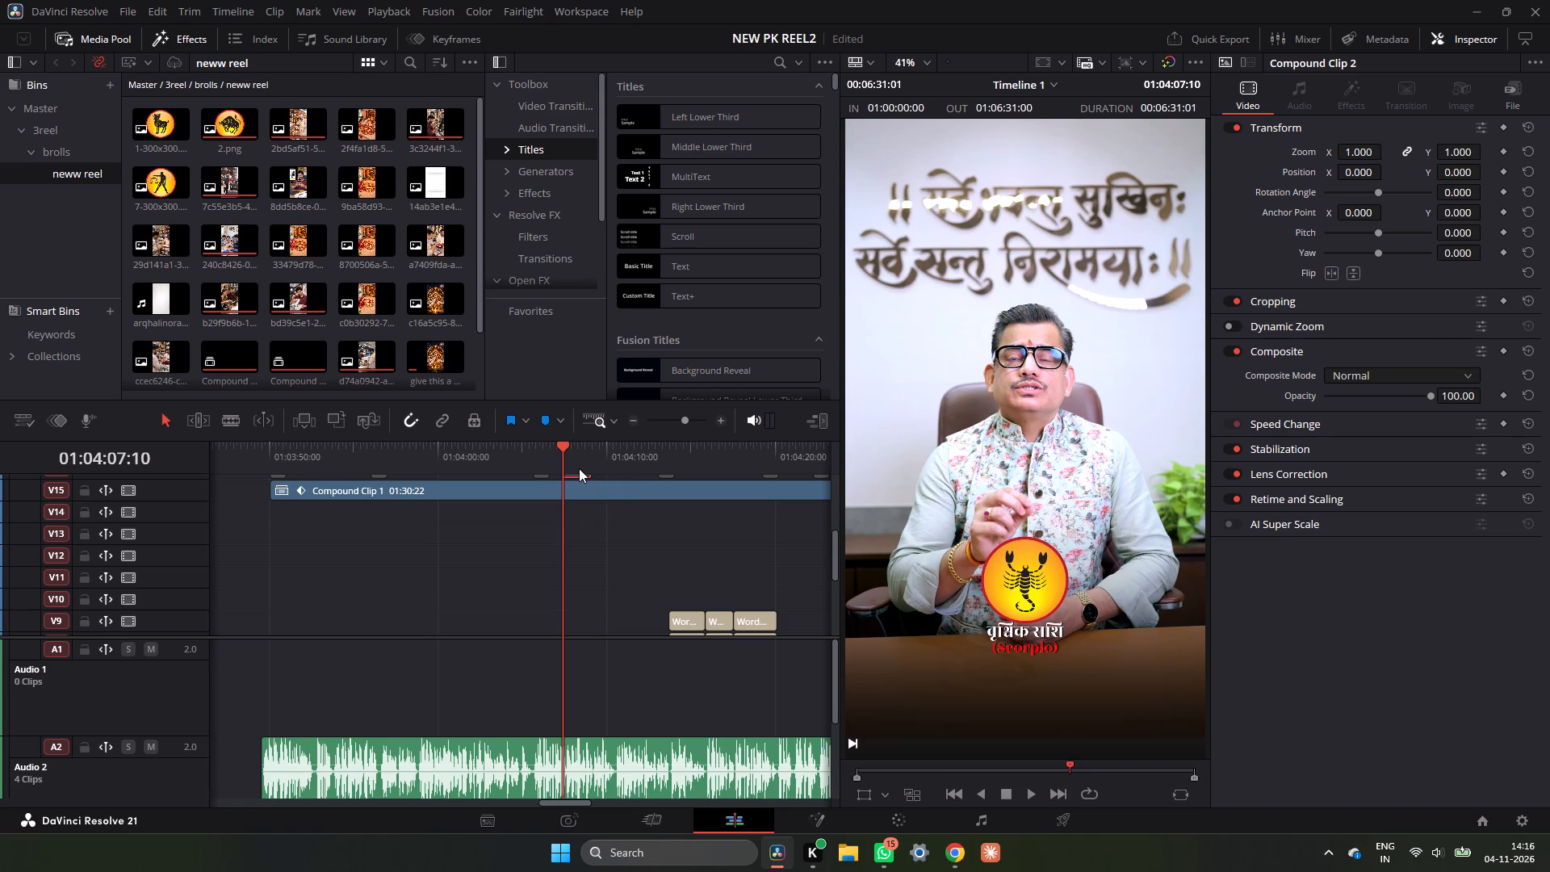
Extend the ends of the six stacked Aries titles on V18–V23 to about 01:04:10.
scroll(585, 555, "up", 2)
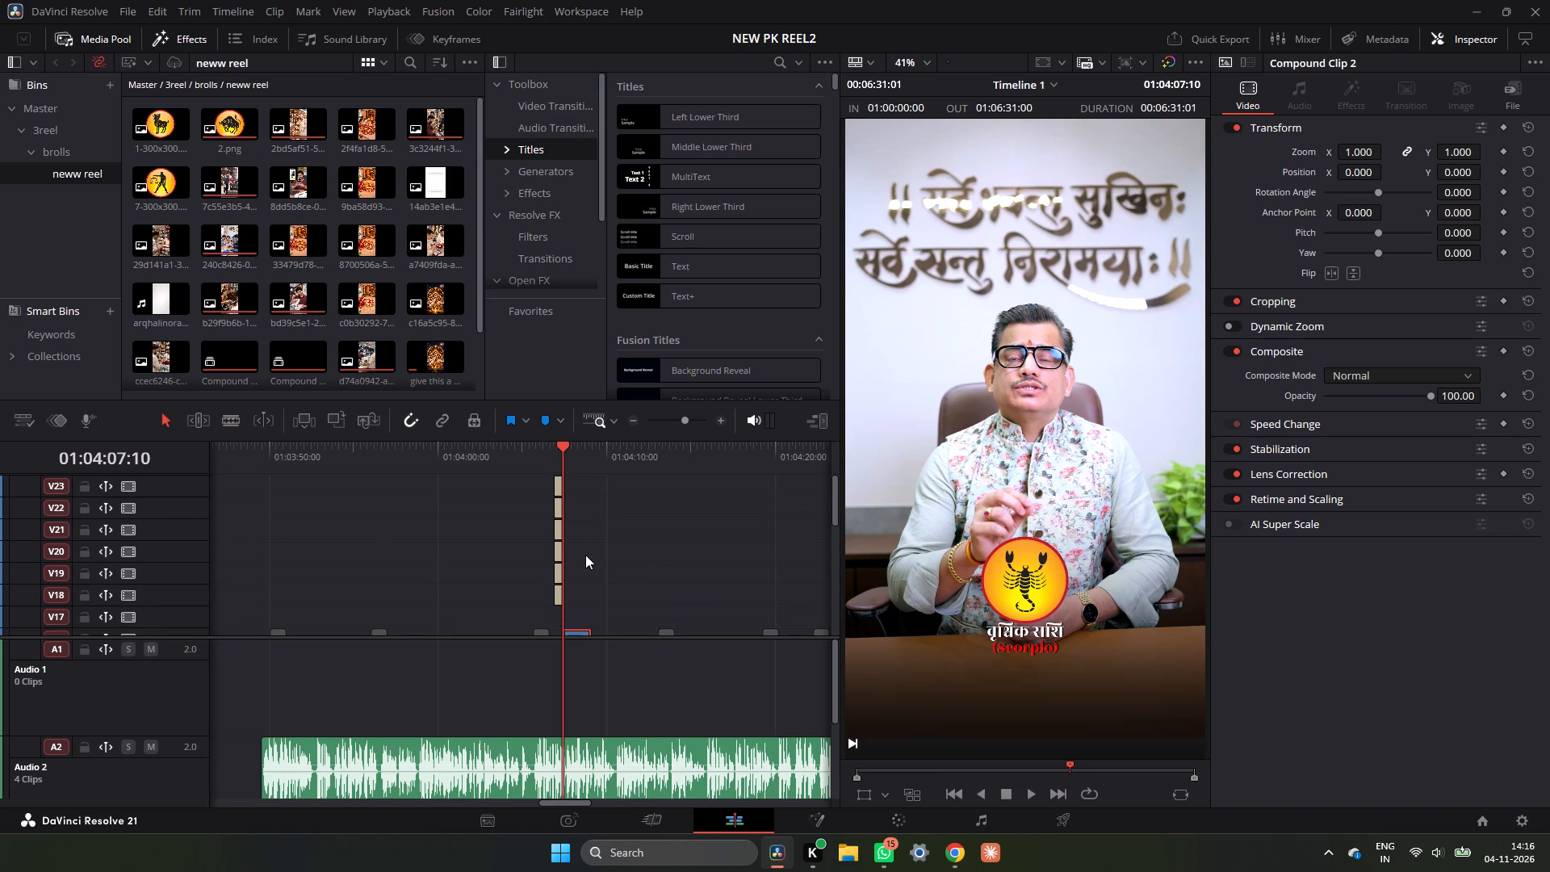
scroll(585, 555, "up", 2)
left_click_drag(538, 472, 592, 544)
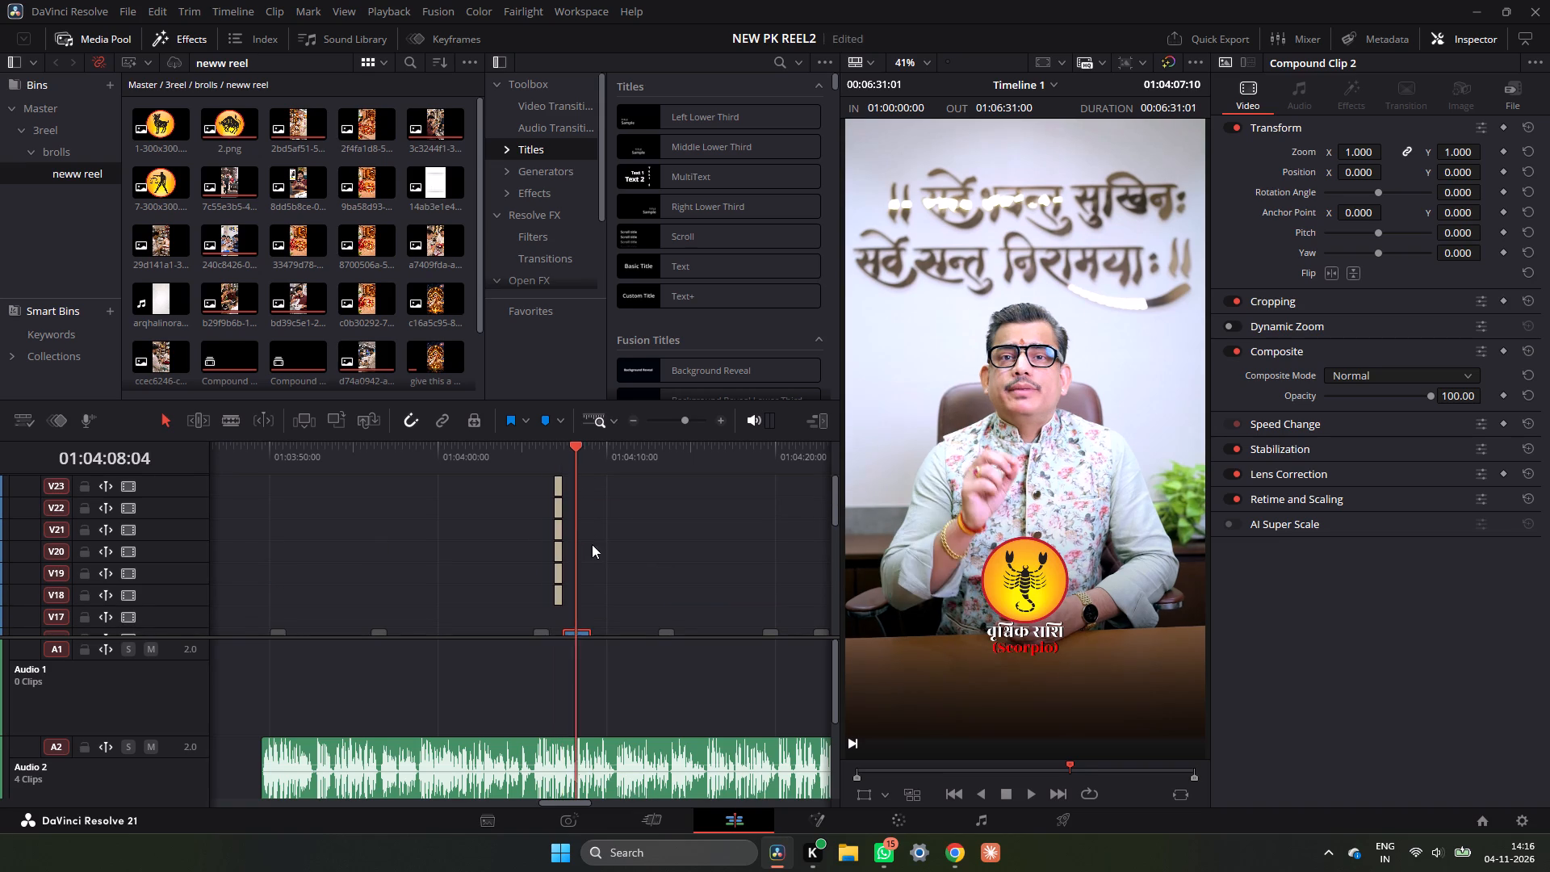
left_click_drag(592, 544, 593, 543)
left_click_drag(572, 478, 551, 521)
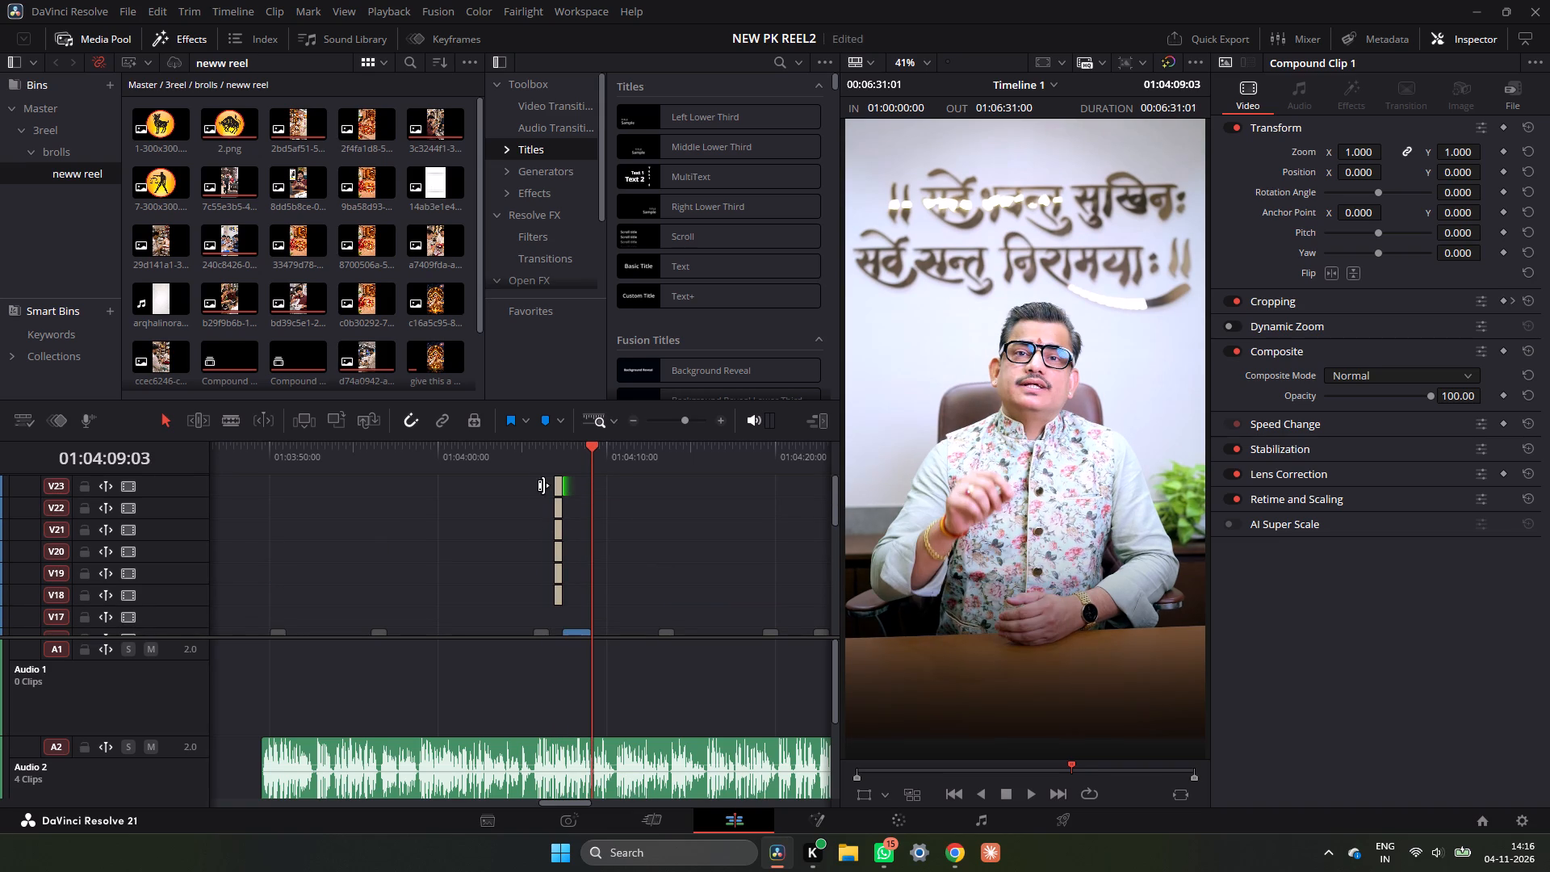
left_click_drag(543, 485, 559, 511)
left_click_drag(557, 450, 517, 460)
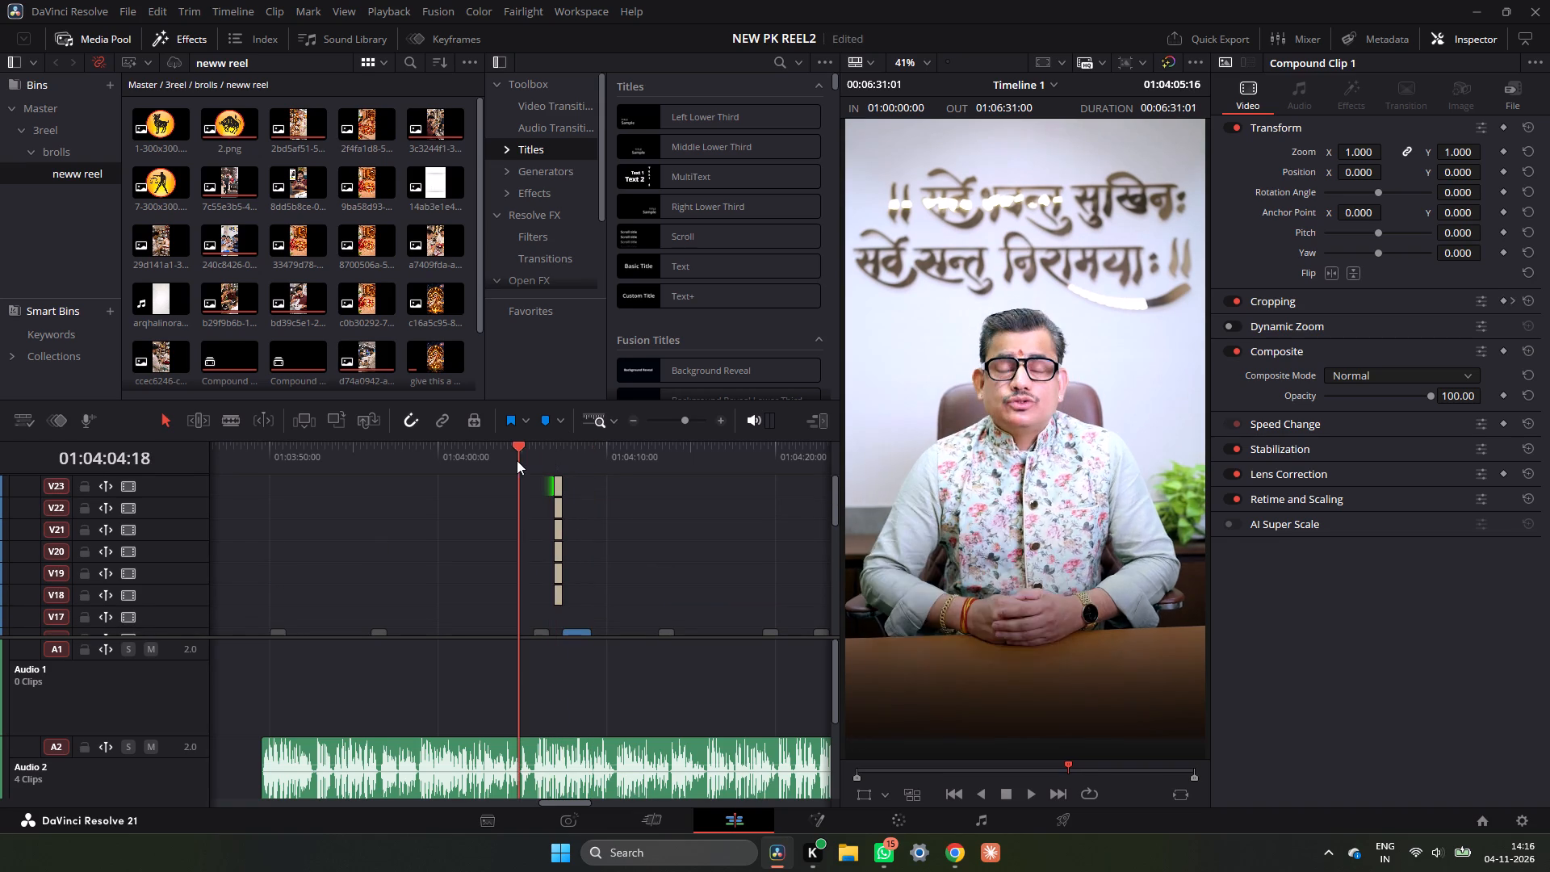
left_click_drag(517, 460, 516, 460)
left_click_drag(603, 483, 550, 596)
left_click_drag(565, 565, 605, 570)
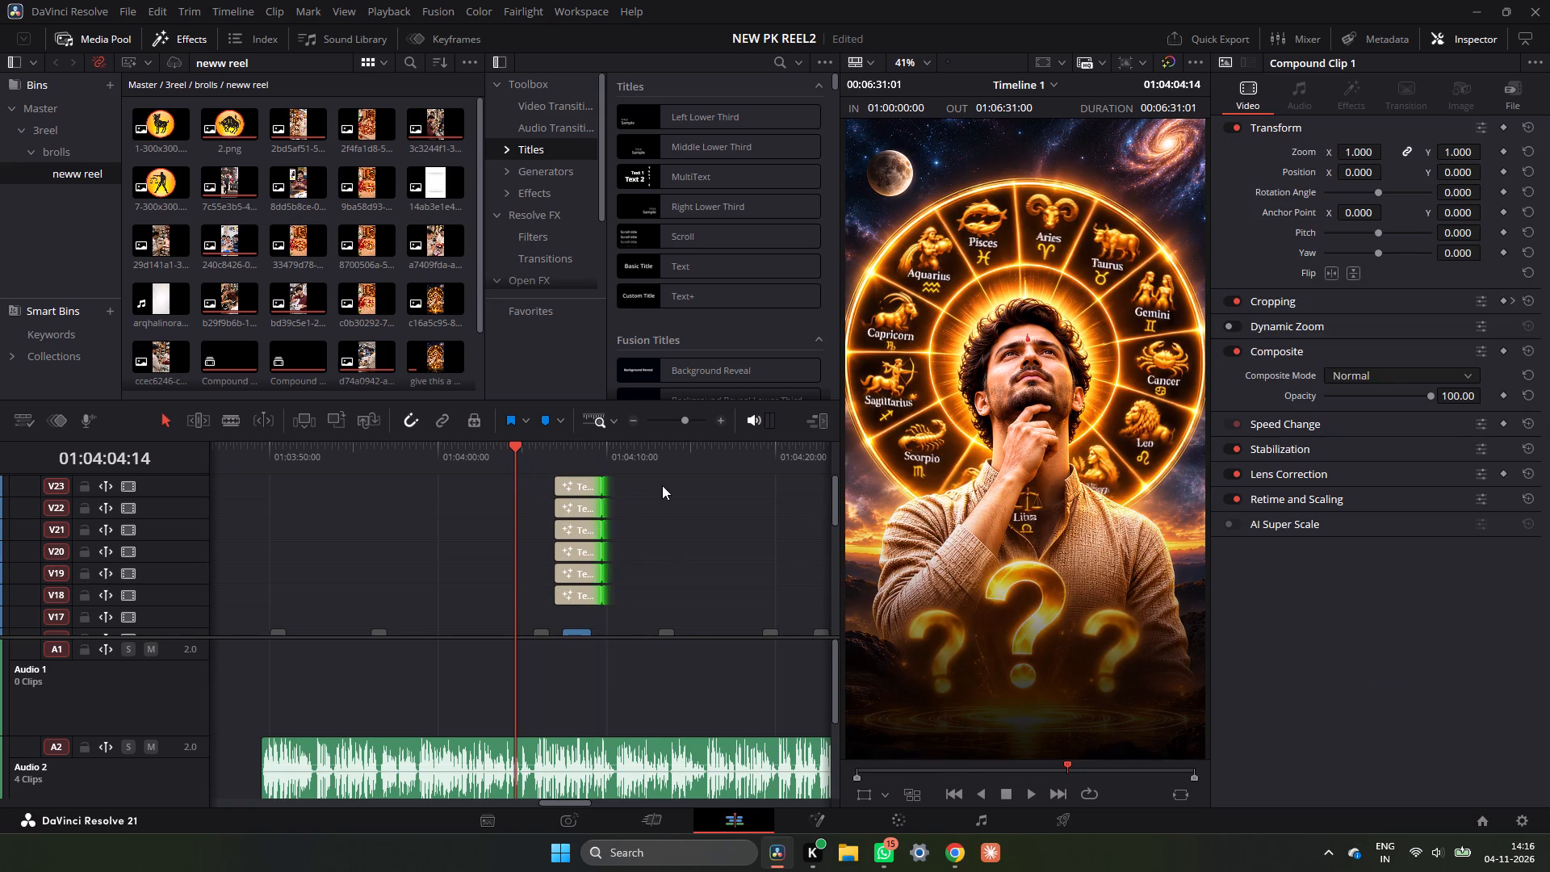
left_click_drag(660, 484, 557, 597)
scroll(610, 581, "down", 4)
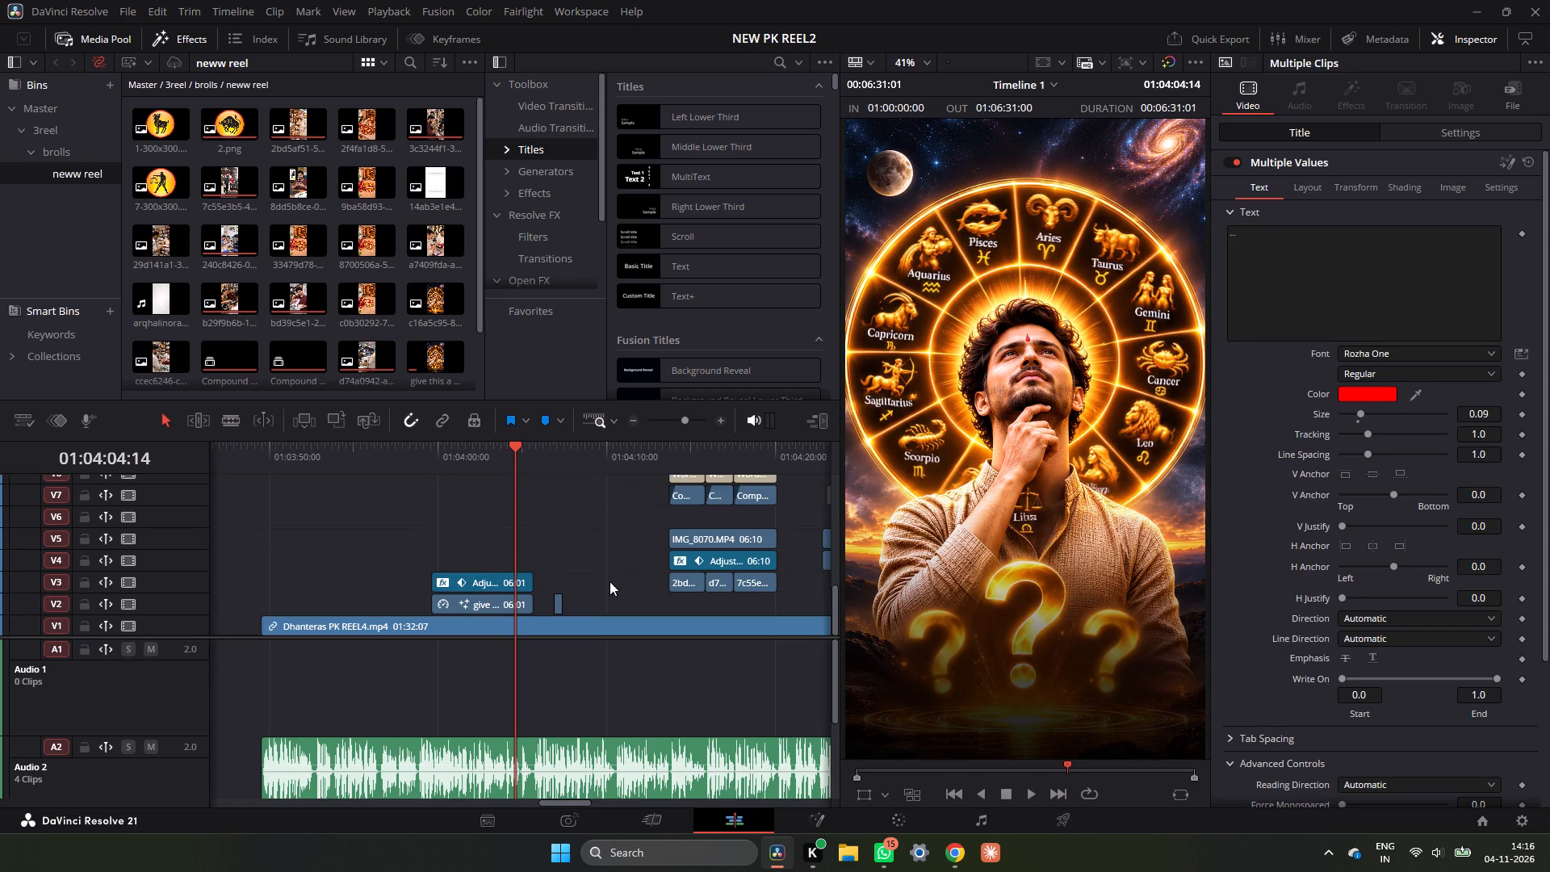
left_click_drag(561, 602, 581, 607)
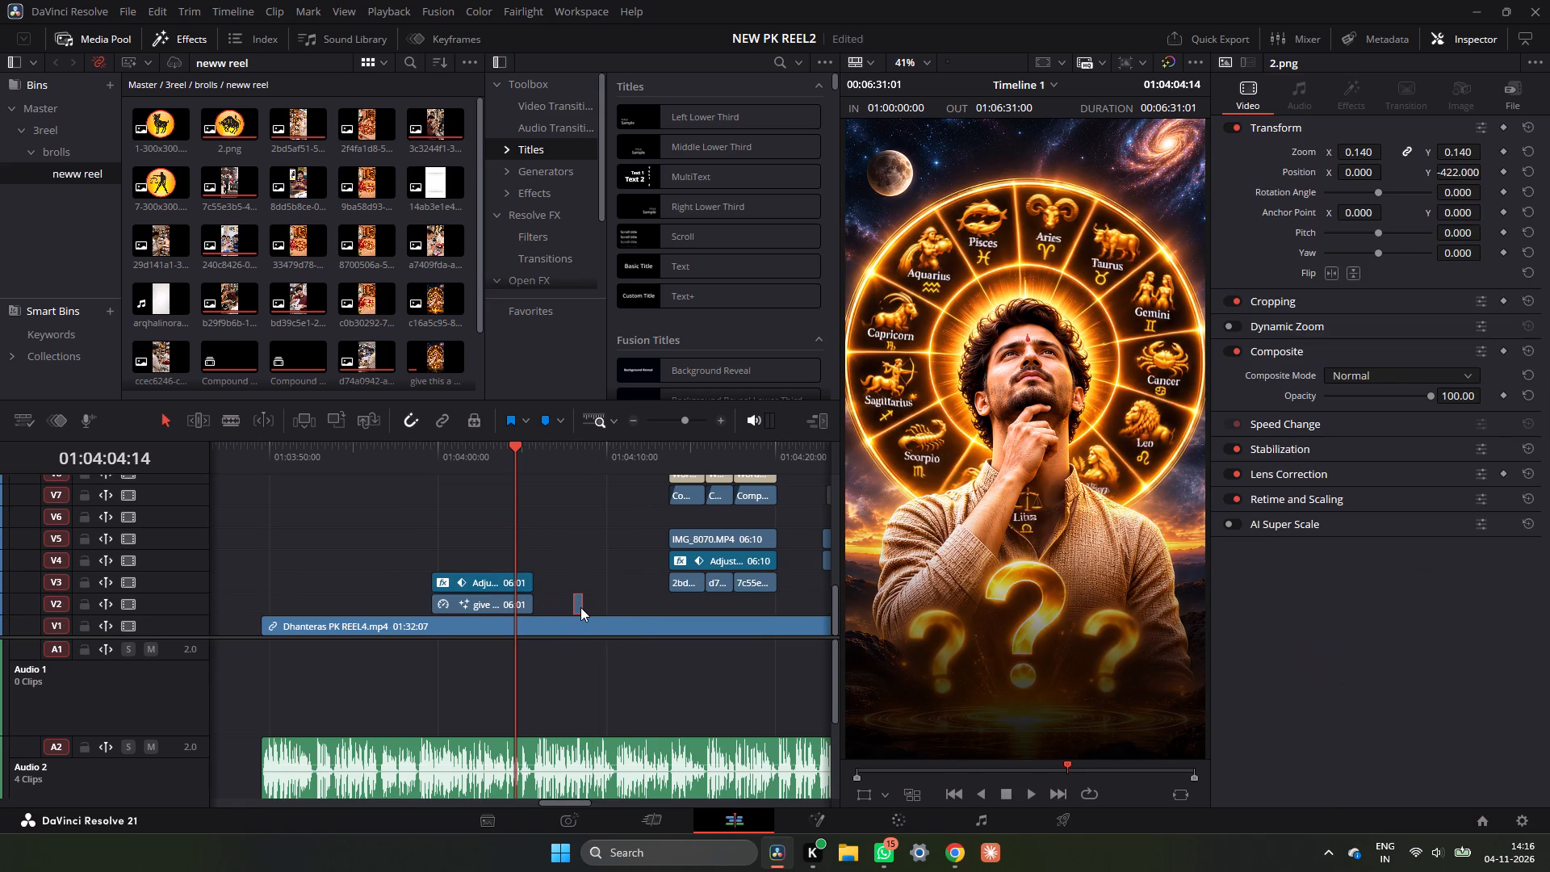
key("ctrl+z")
Extend the end of the 2.png icon on V2 to line up with the end of the stacked Aries titles, near 01:04:09:18.
scroll(594, 546, "up", 4)
scroll(593, 547, "down", 5)
left_click_drag(566, 606, 594, 605)
scroll(611, 567, "up", 4)
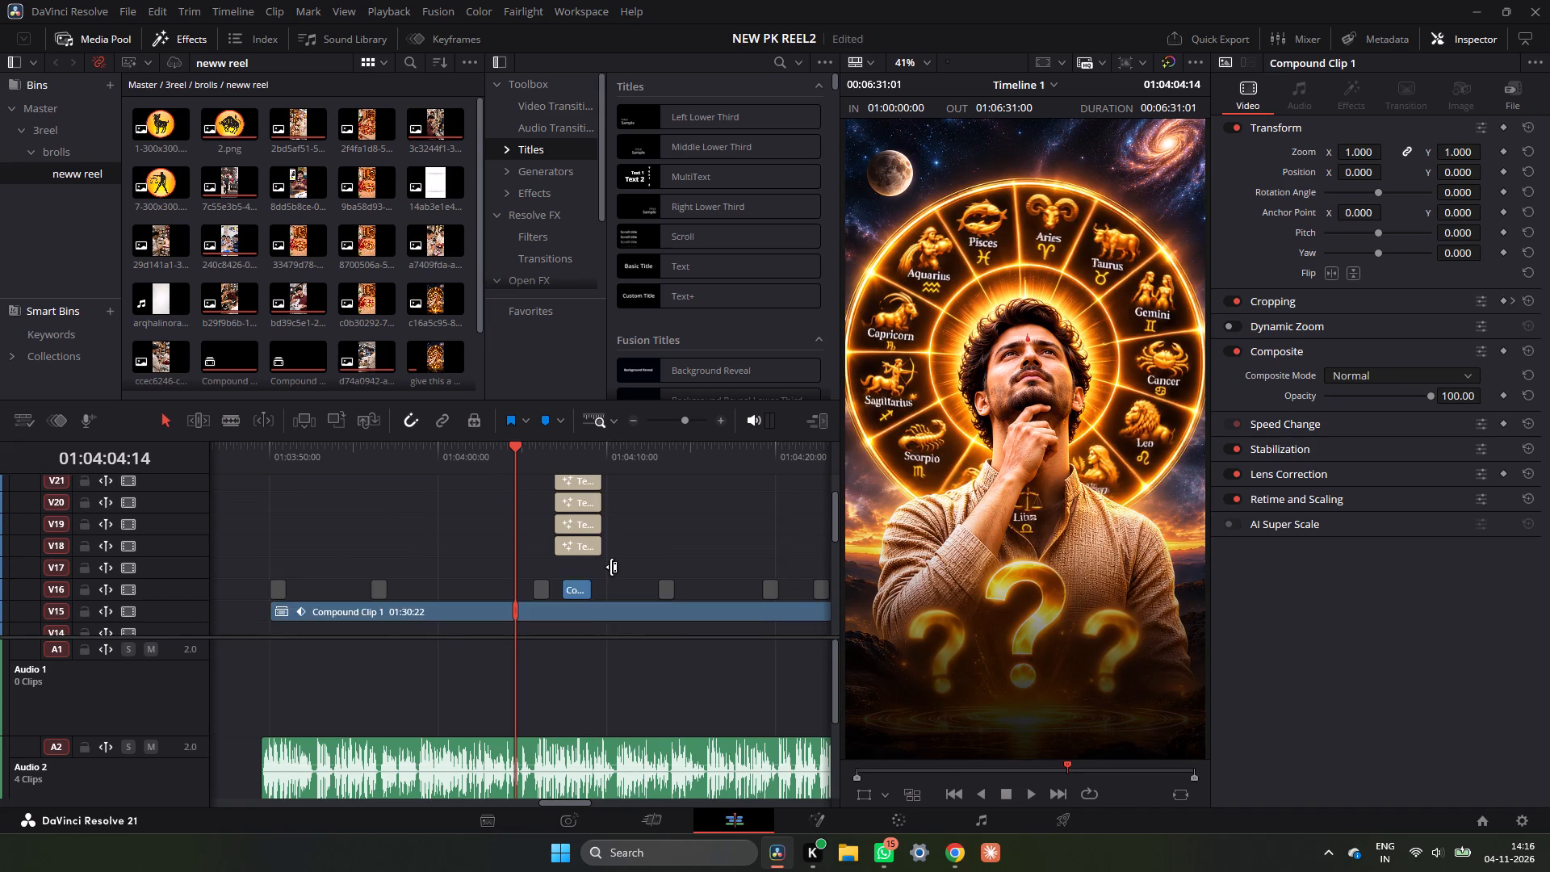
left_click_drag(616, 448, 602, 456)
scroll(609, 505, "down", 6)
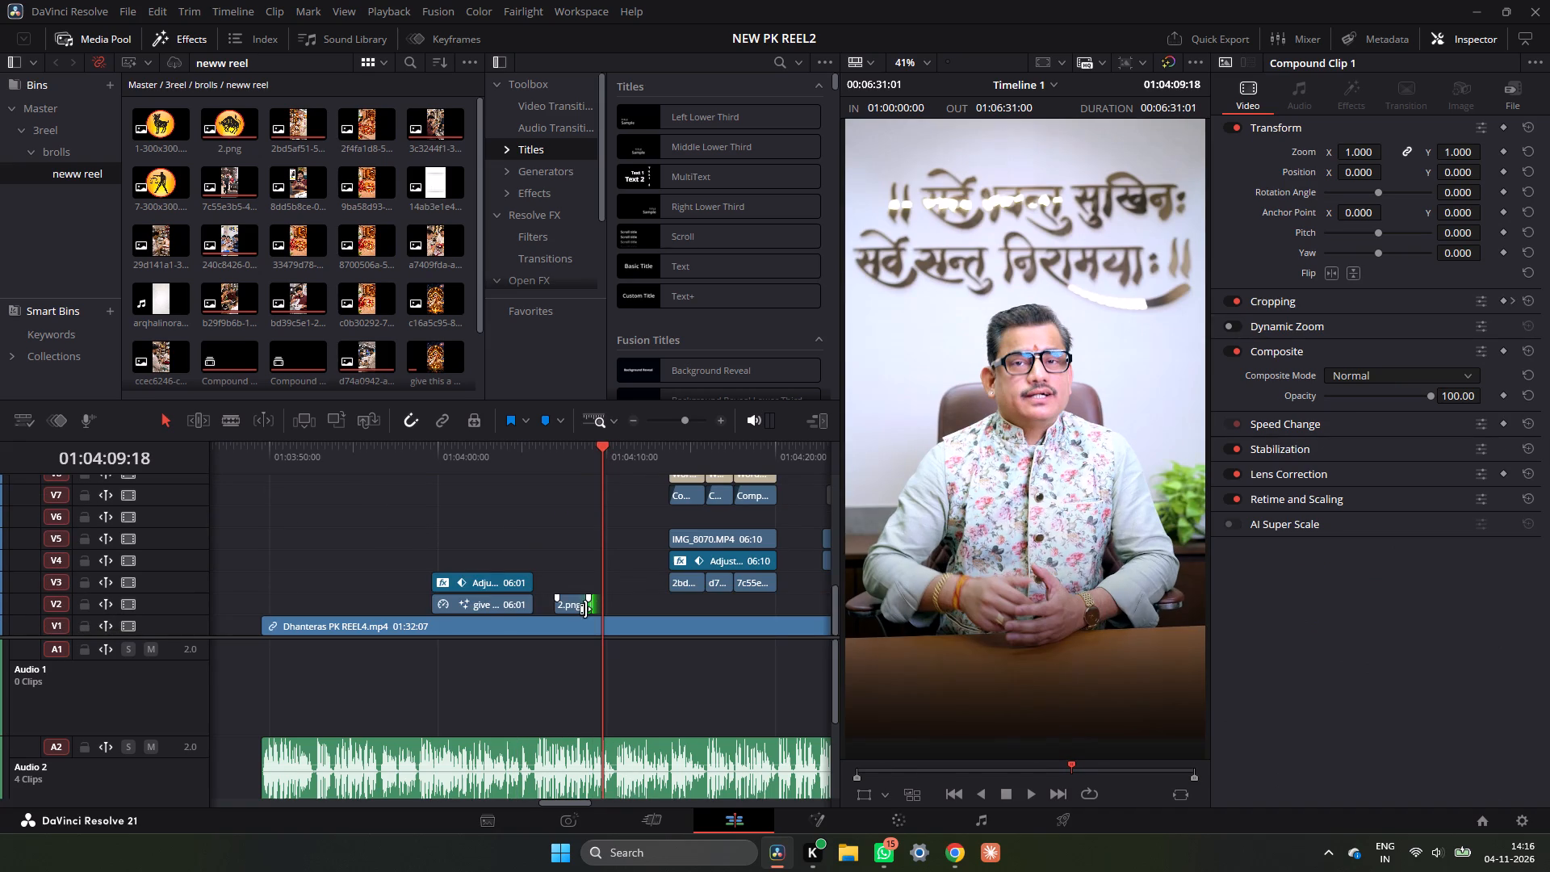
left_click_drag(585, 608, 594, 608)
Combine the six stacked Aries titles on V18–V23 and the 2.png icon on V2 into one new compound clip.
scroll(601, 503, "up", 4)
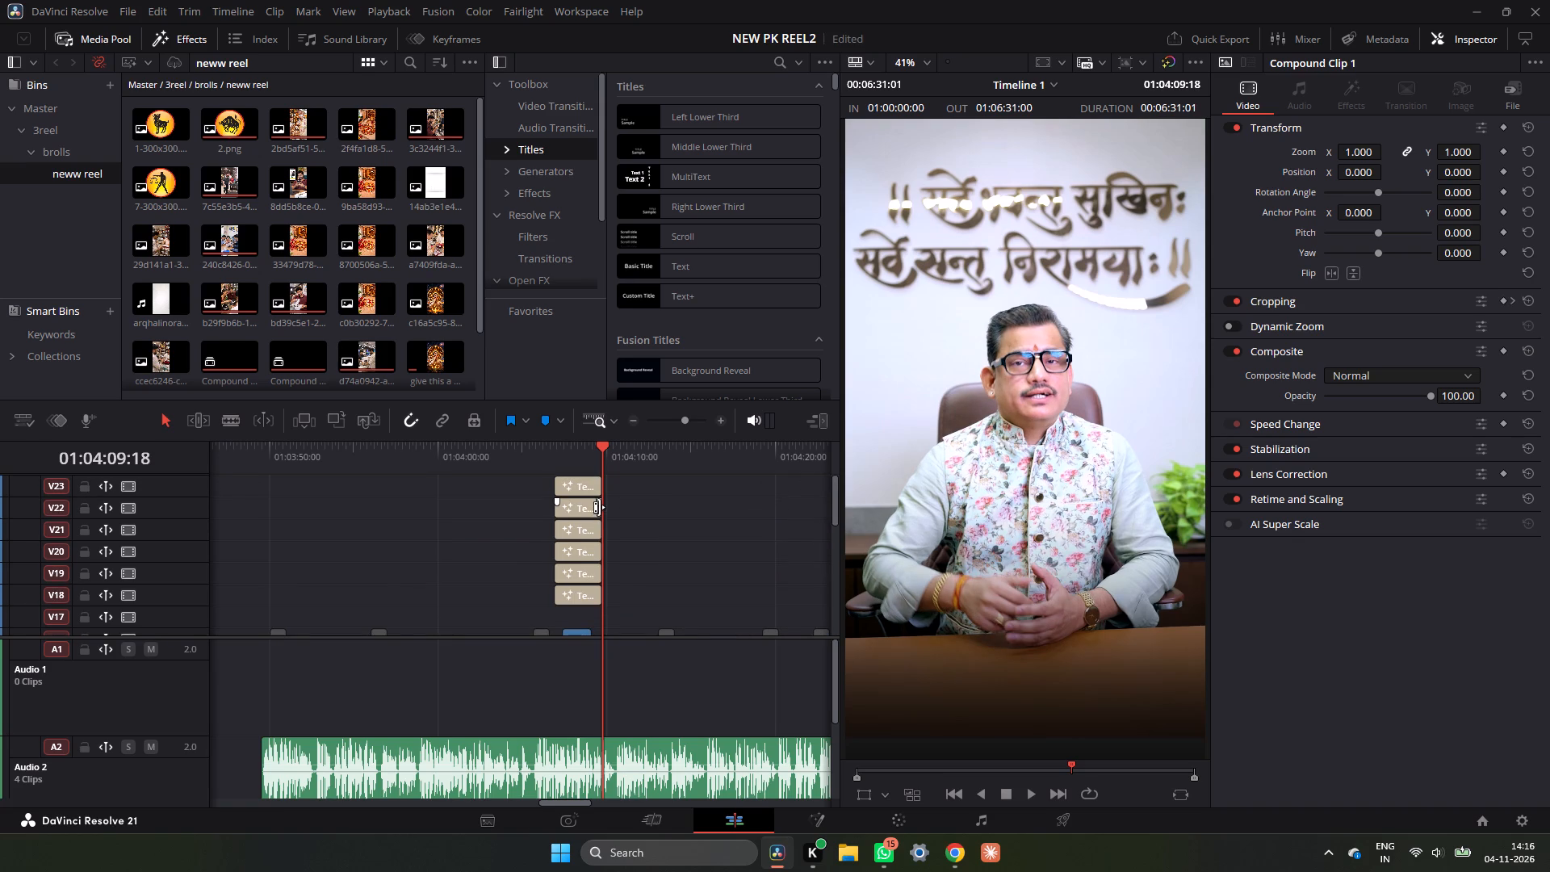
scroll(599, 507, "up", 2)
left_click_drag(643, 484, 563, 594)
scroll(603, 585, "down", 4)
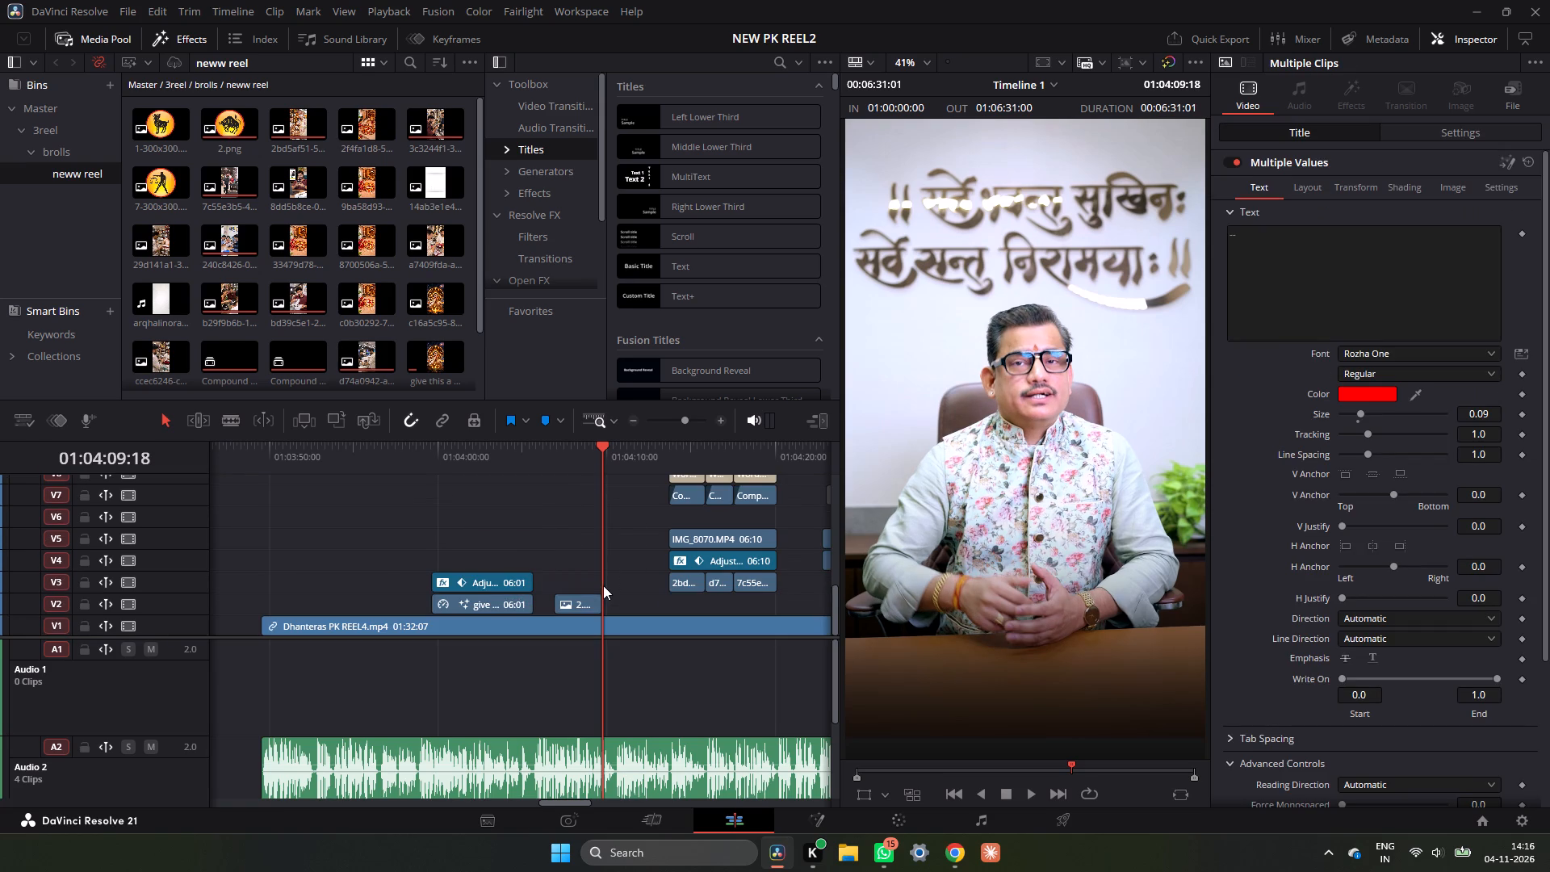
left_click(588, 601, "ctrl")
scroll(588, 600, "up", 5)
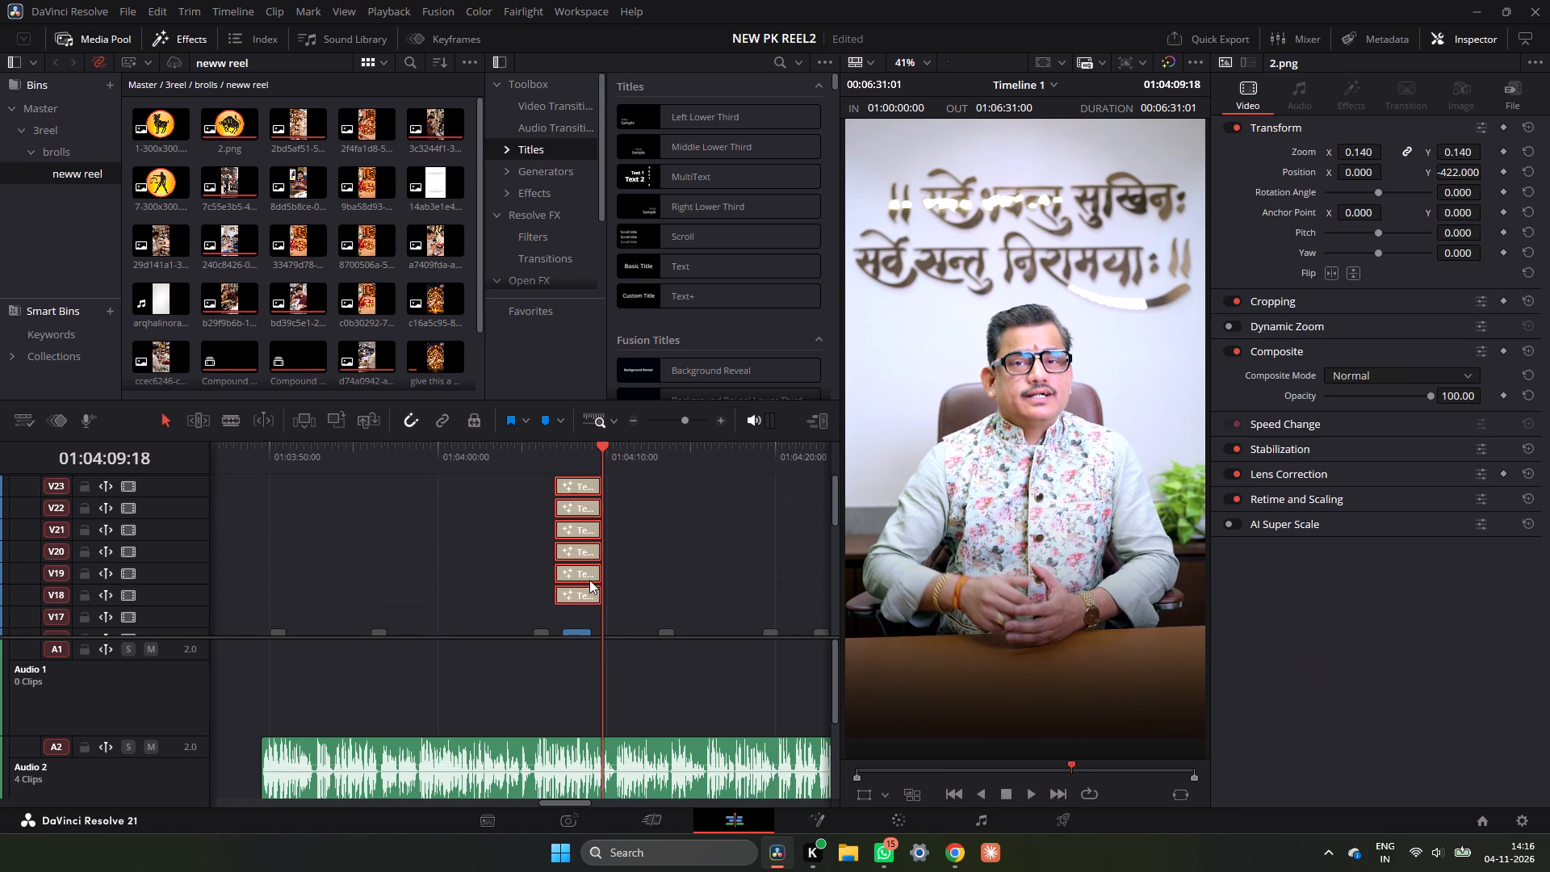
right_click(589, 580)
left_click(706, 173)
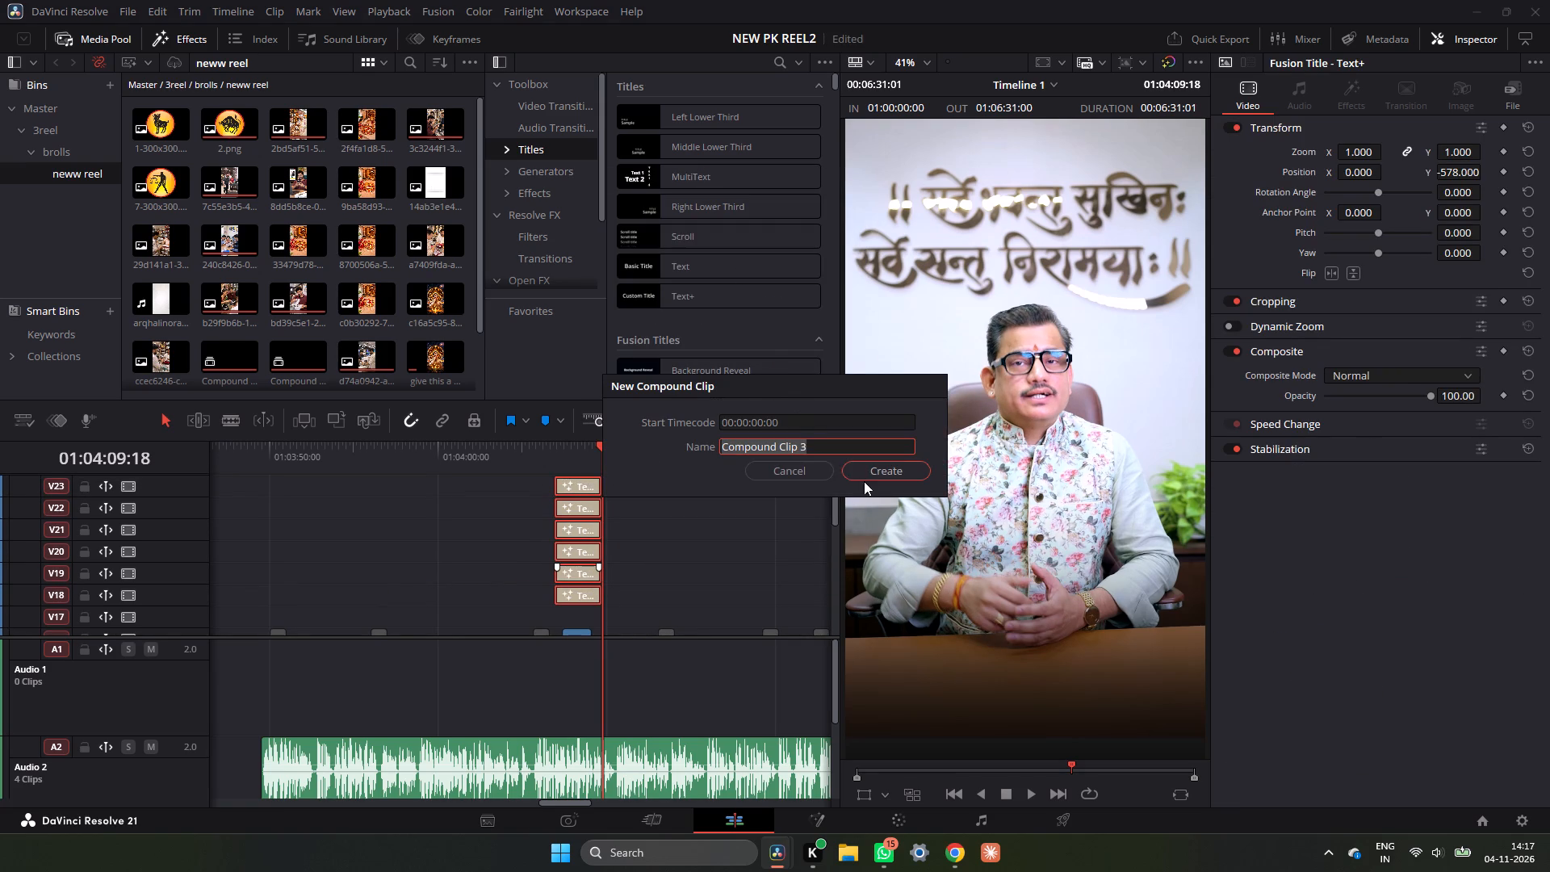
left_click(868, 469)
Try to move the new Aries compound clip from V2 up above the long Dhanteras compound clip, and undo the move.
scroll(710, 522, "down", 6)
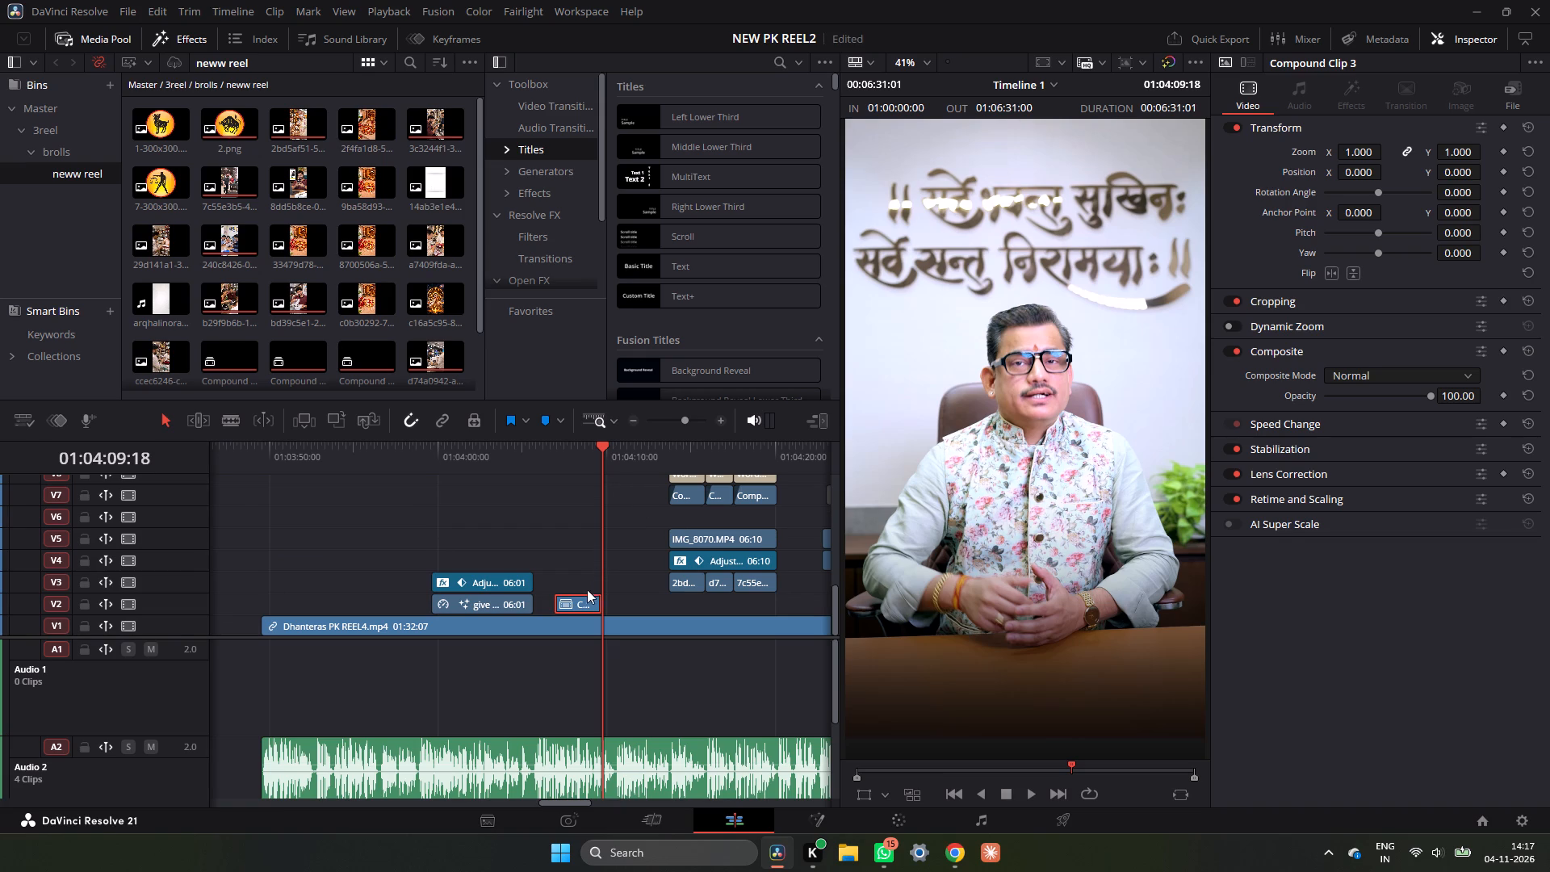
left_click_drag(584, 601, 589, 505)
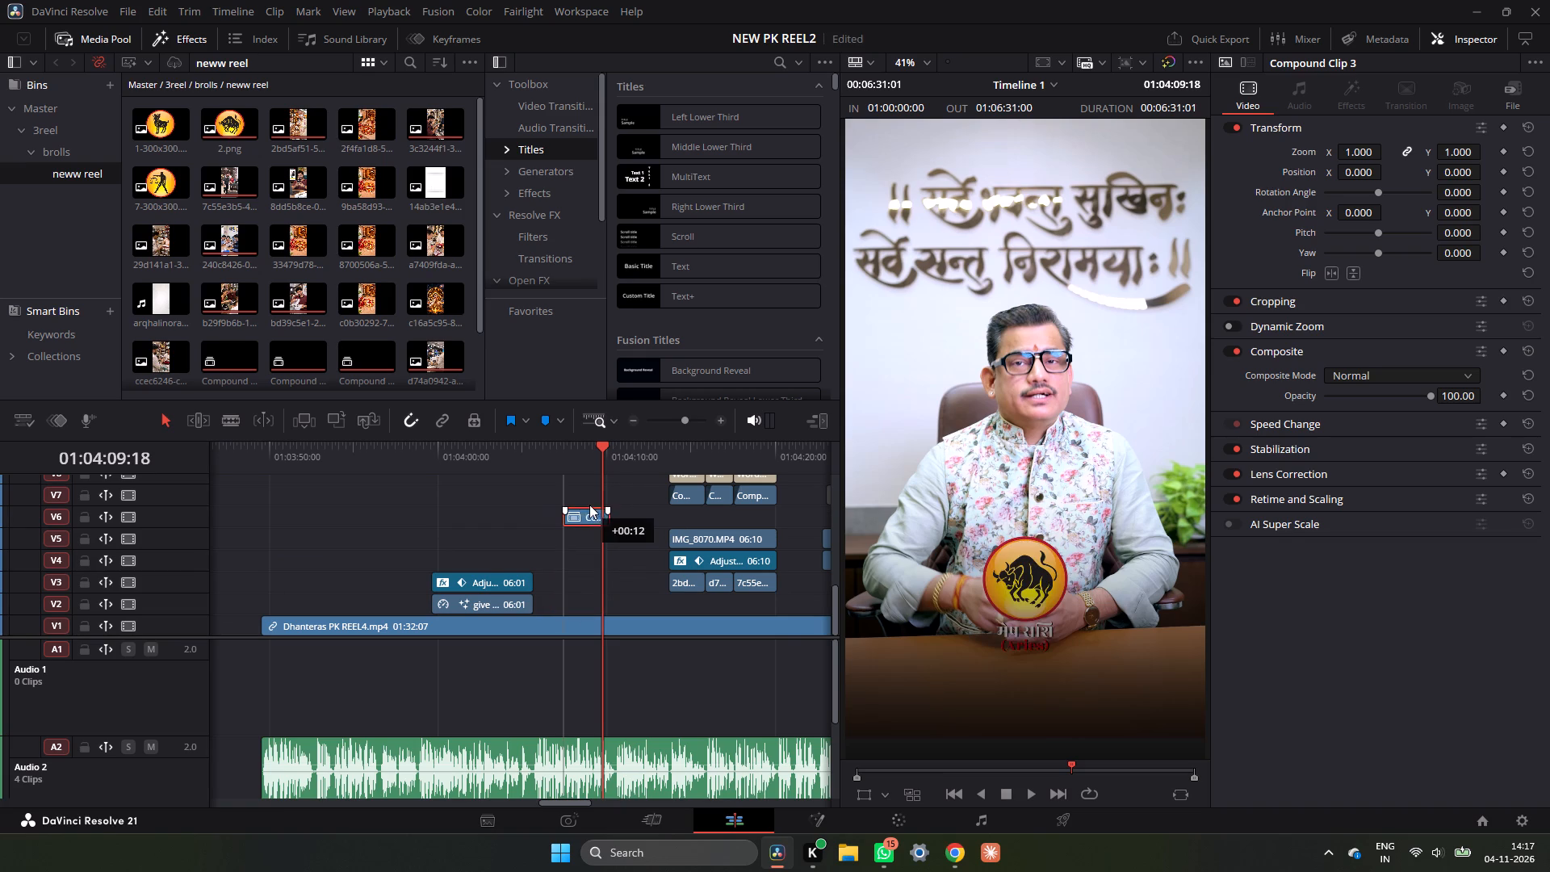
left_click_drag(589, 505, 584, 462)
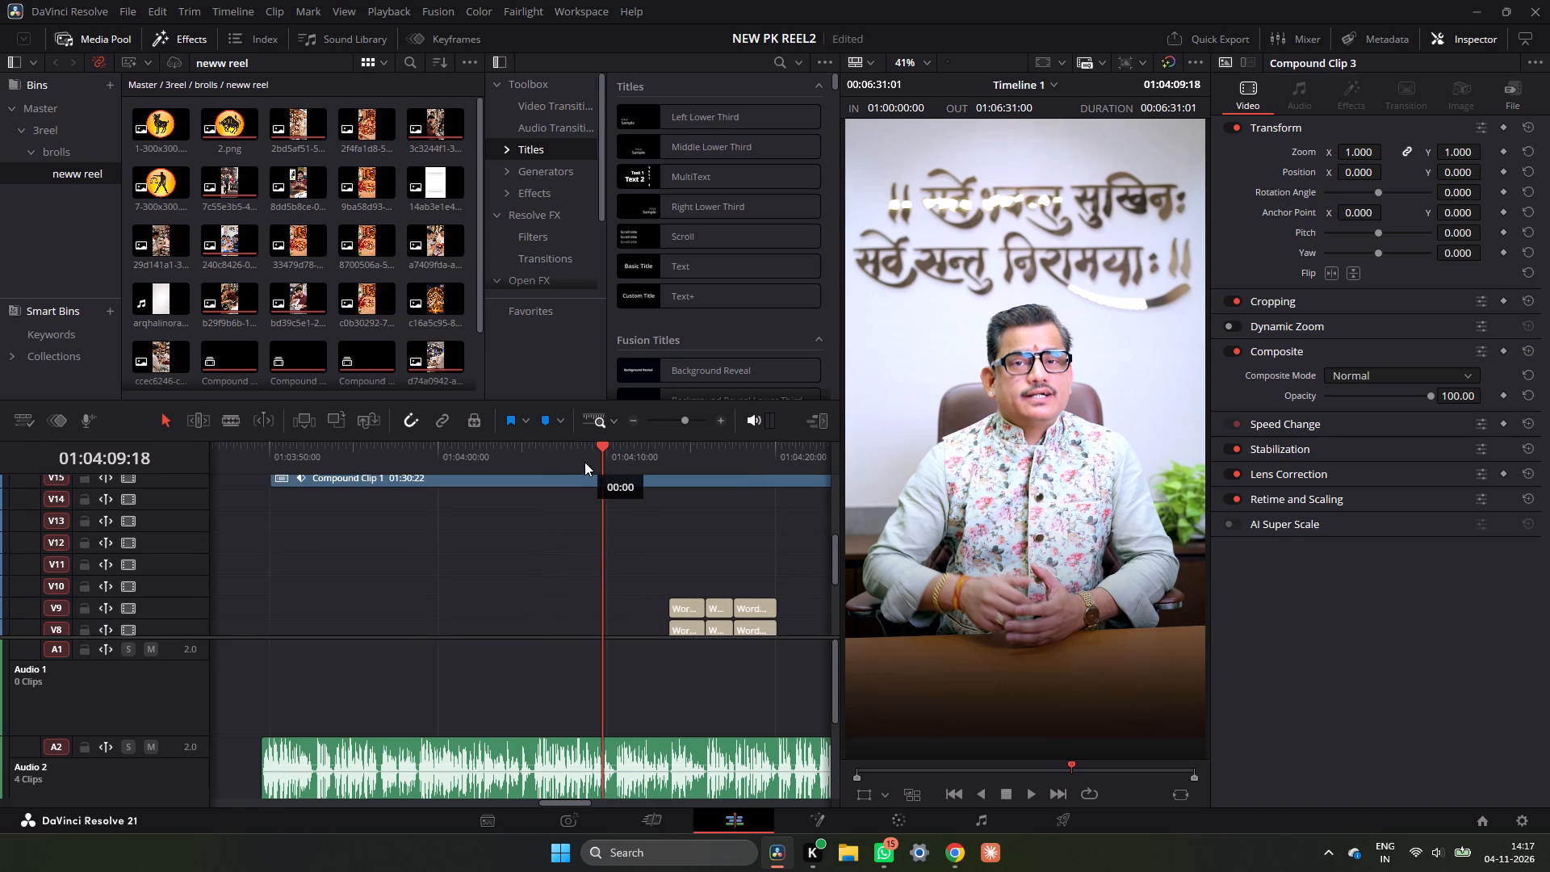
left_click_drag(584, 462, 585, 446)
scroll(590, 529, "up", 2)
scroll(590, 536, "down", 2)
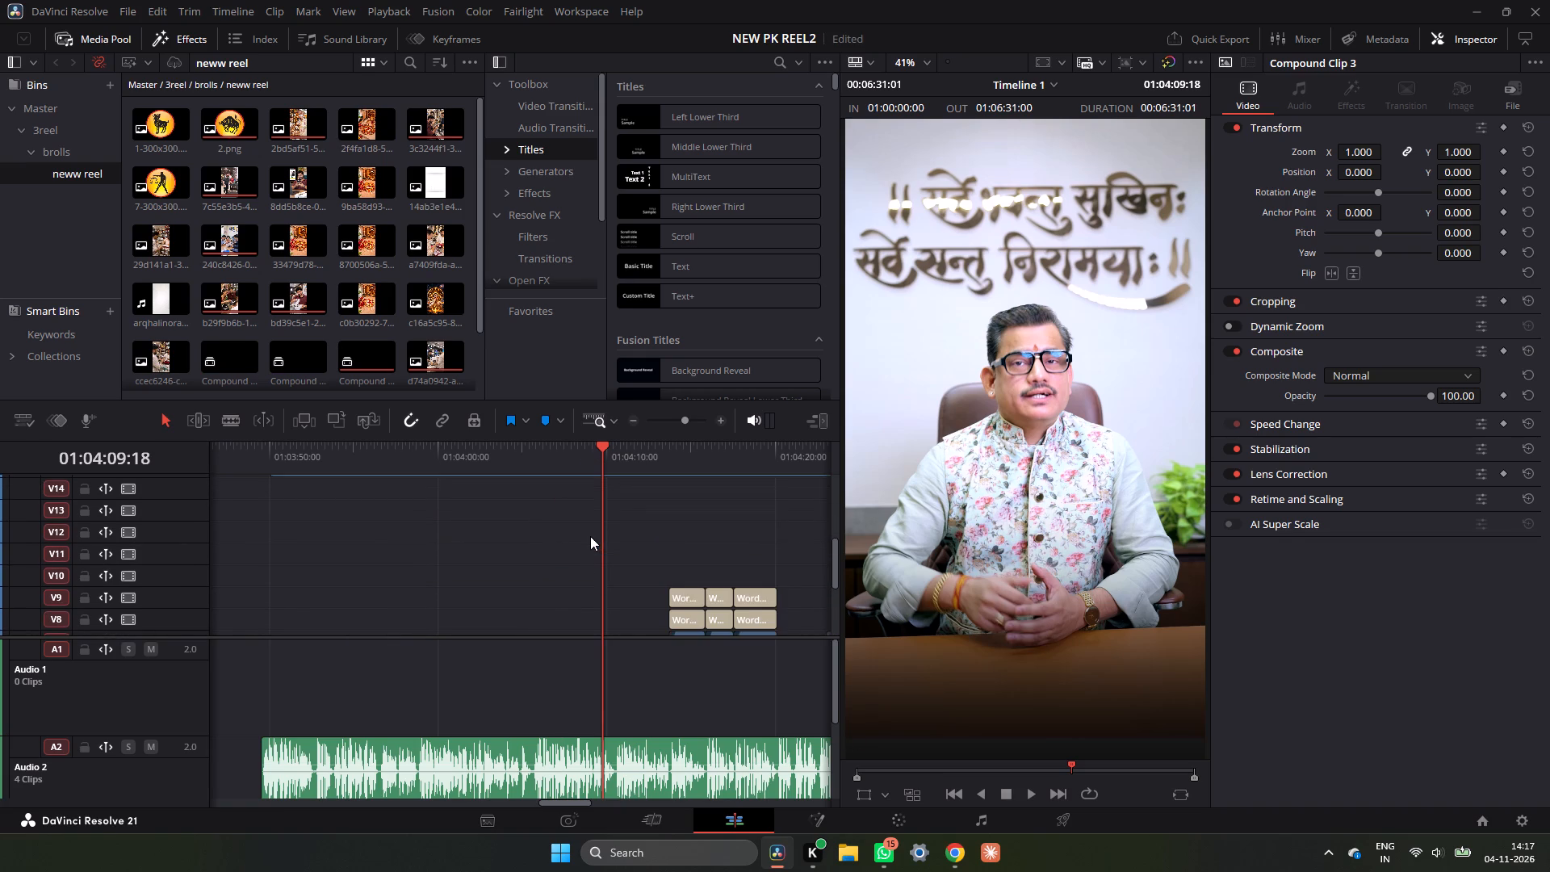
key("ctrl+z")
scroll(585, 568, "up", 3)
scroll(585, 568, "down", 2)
Enlarge the video track area and move the Aries compound clip from V2 to V17, above the Scorpio compound clip.
left_click_drag(593, 637, 597, 764)
left_click(630, 417)
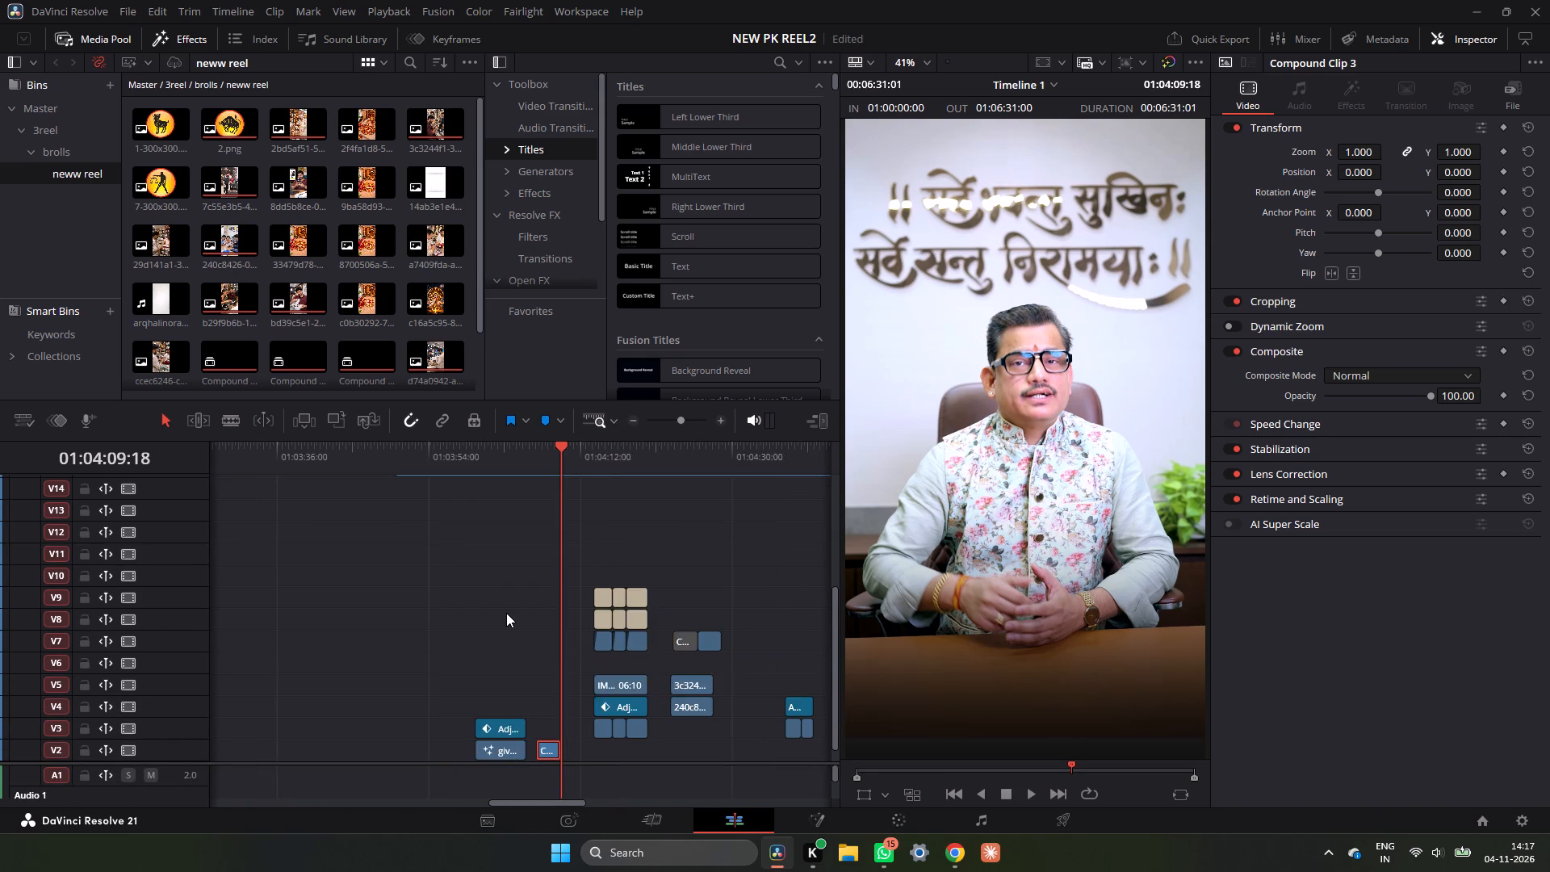
scroll(506, 613, "up", 4)
scroll(506, 613, "down", 3)
left_click_drag(544, 727, 549, 648)
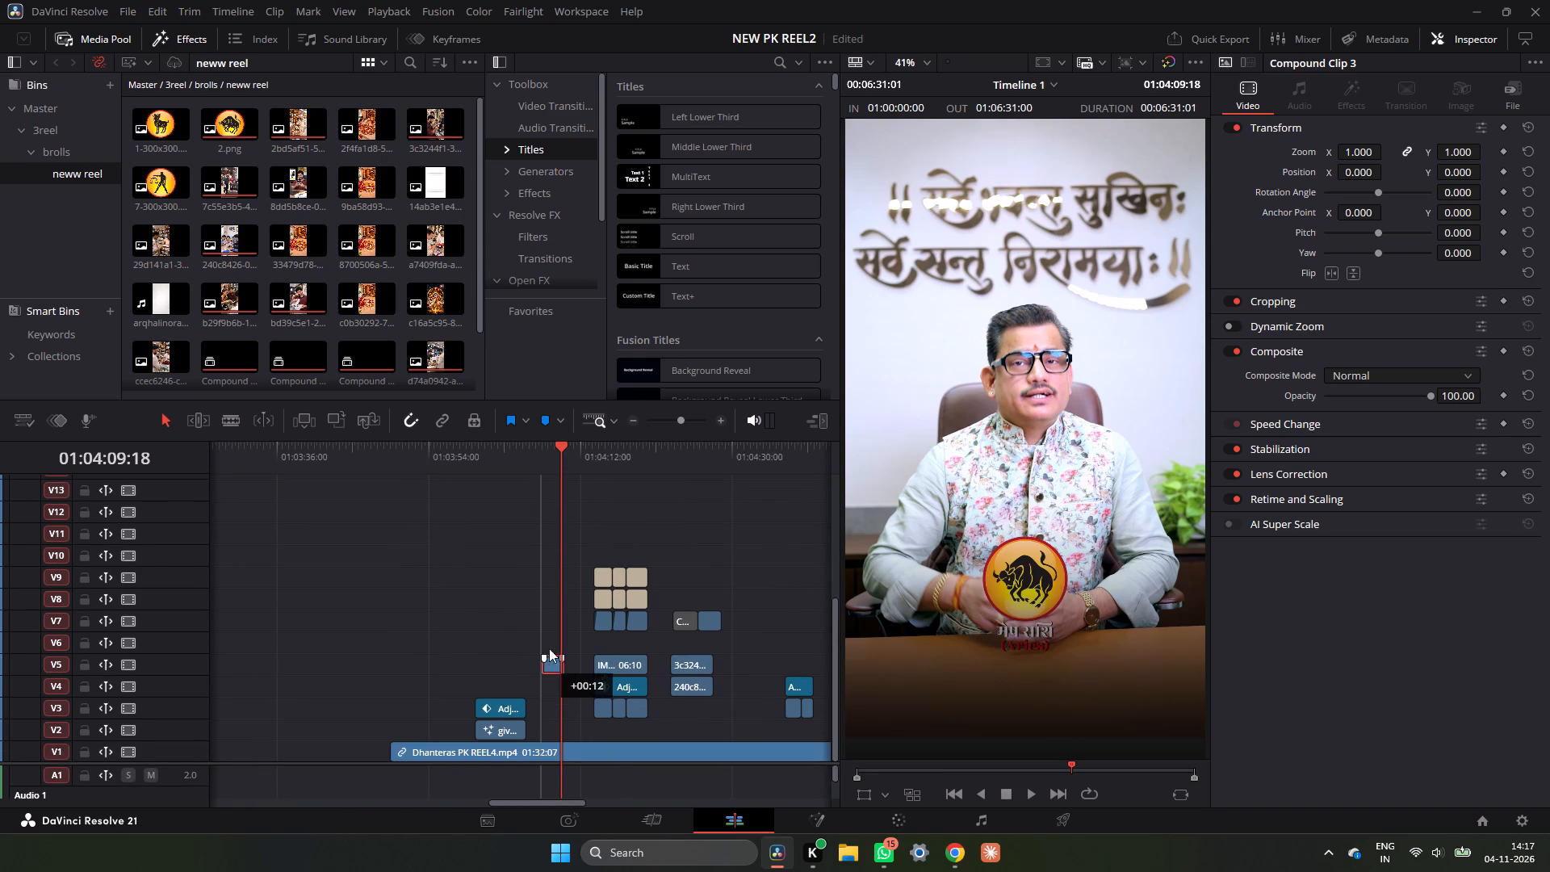
left_click_drag(549, 648, 555, 491)
scroll(556, 526, "up", 1)
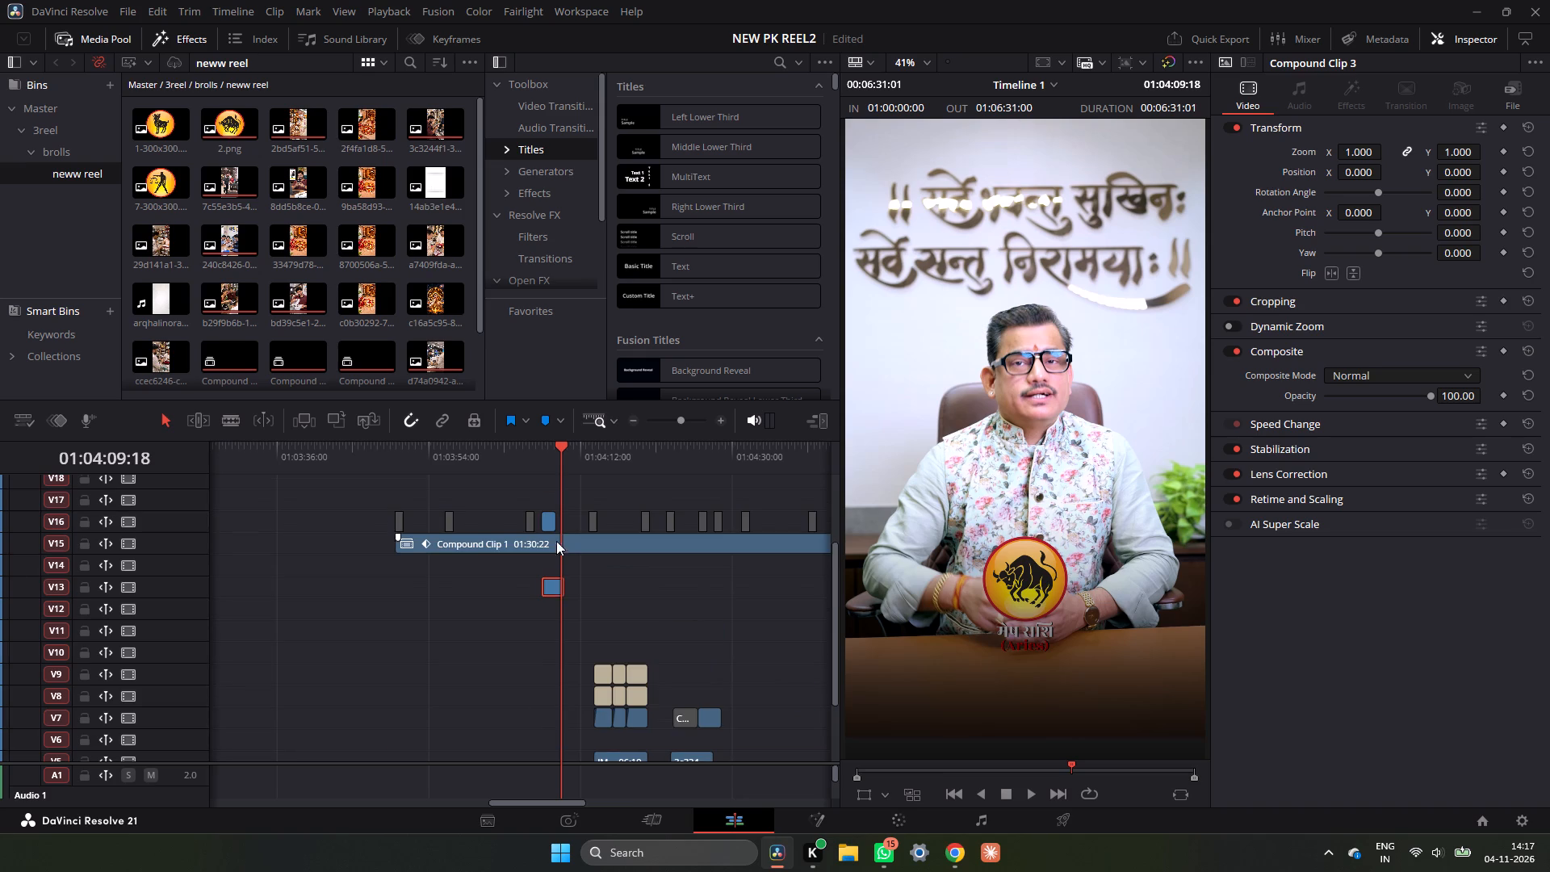
left_click_drag(555, 590, 552, 504)
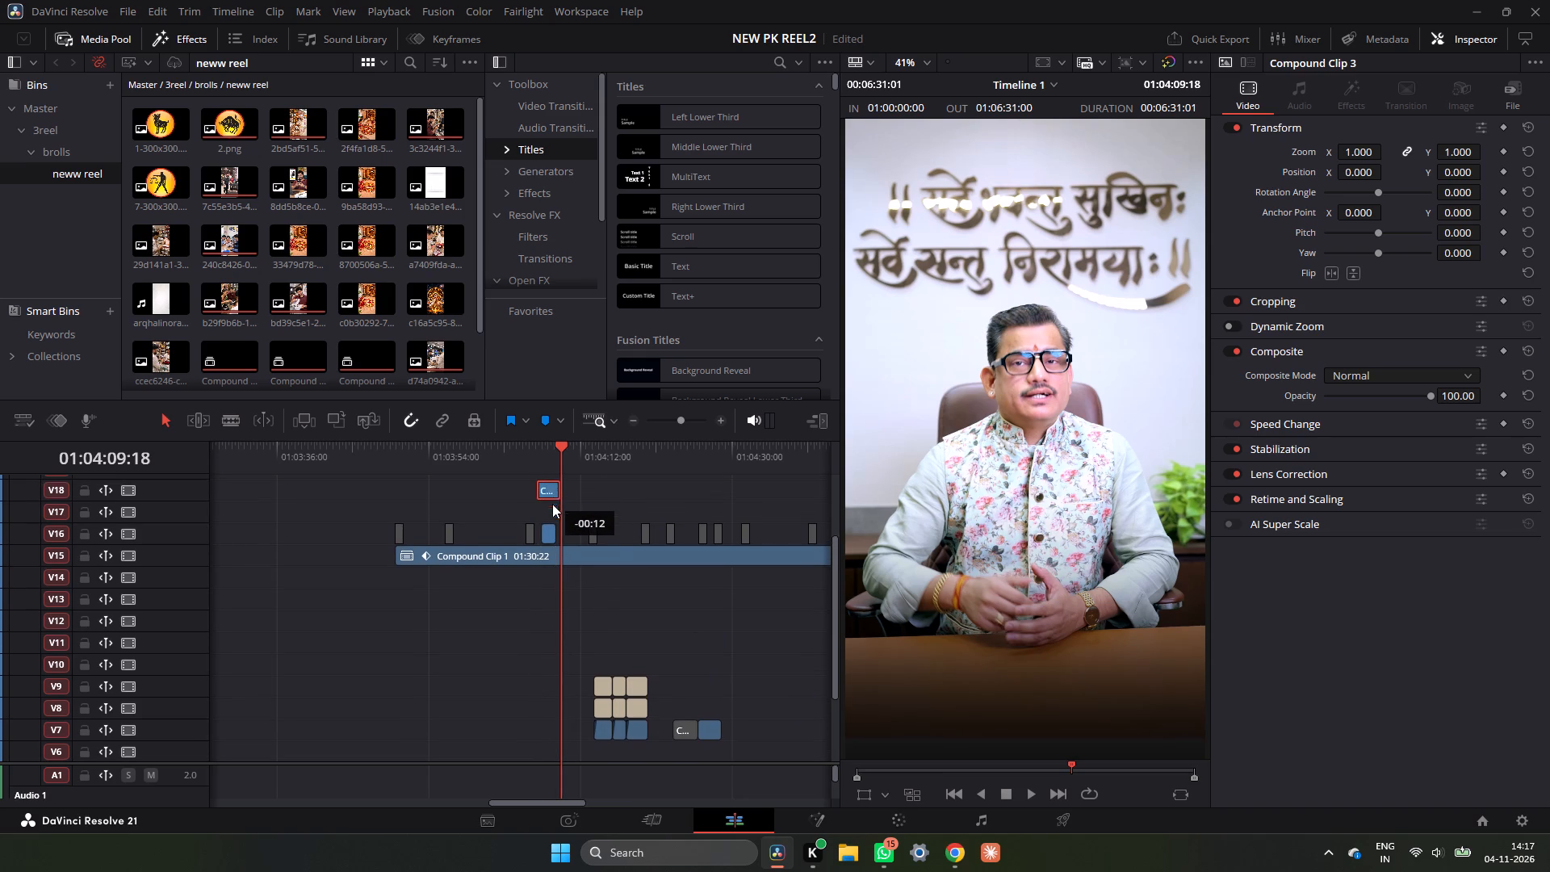
left_click_drag(552, 504, 554, 511)
Shift the Aries compound clip on V17 earlier so it ends with the Scorpio clip at 01:04:09:03.
left_click(537, 451)
triple_click(719, 421)
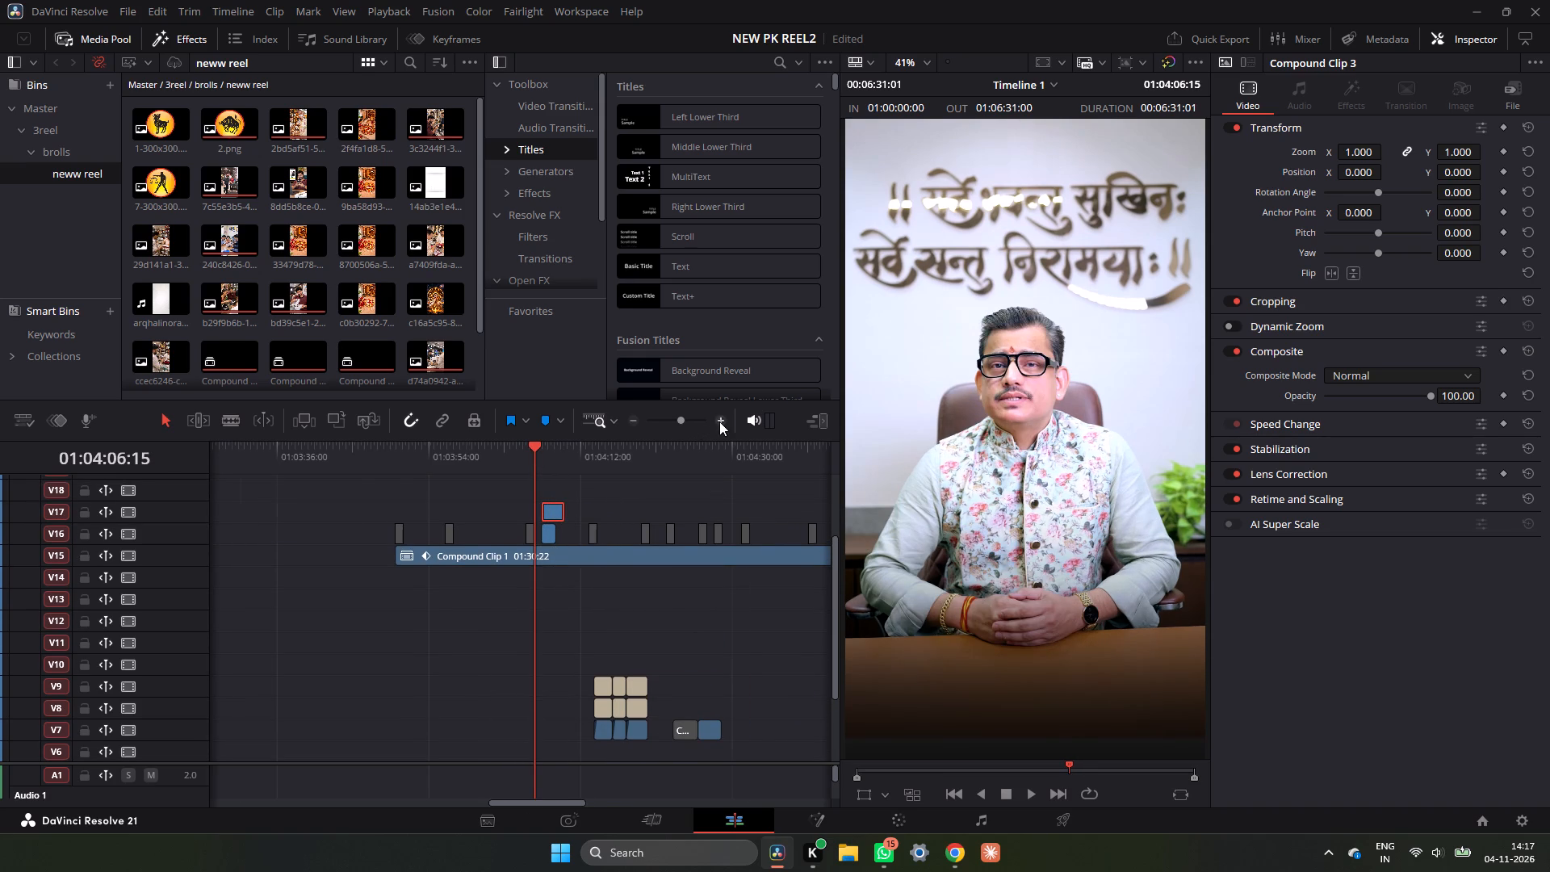
left_click_drag(758, 454, 751, 459)
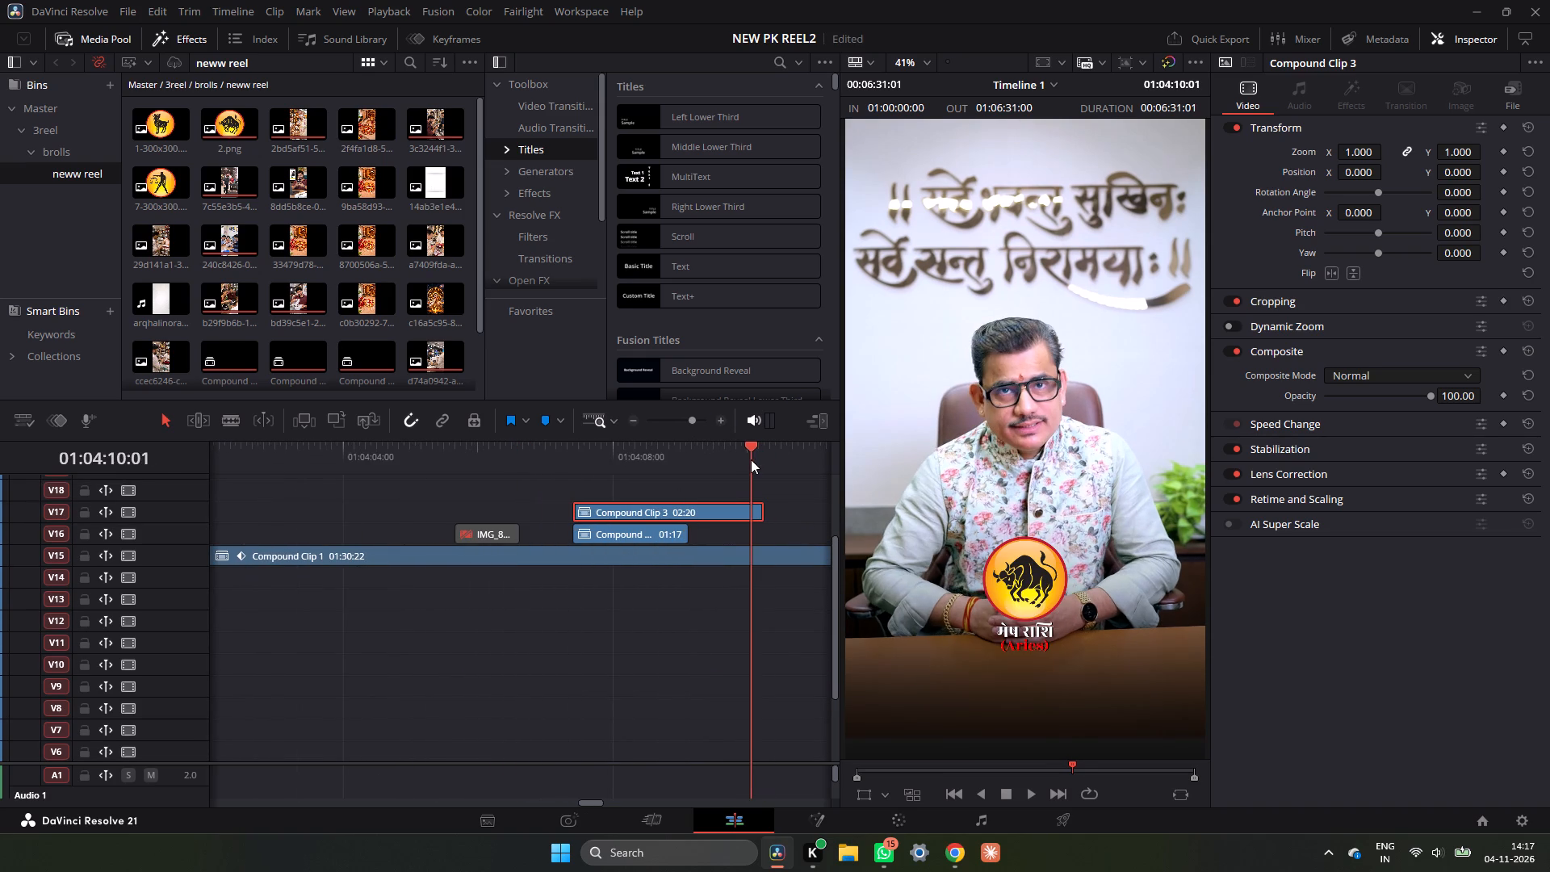
left_click_drag(751, 459, 689, 479)
left_click_drag(710, 511, 710, 510)
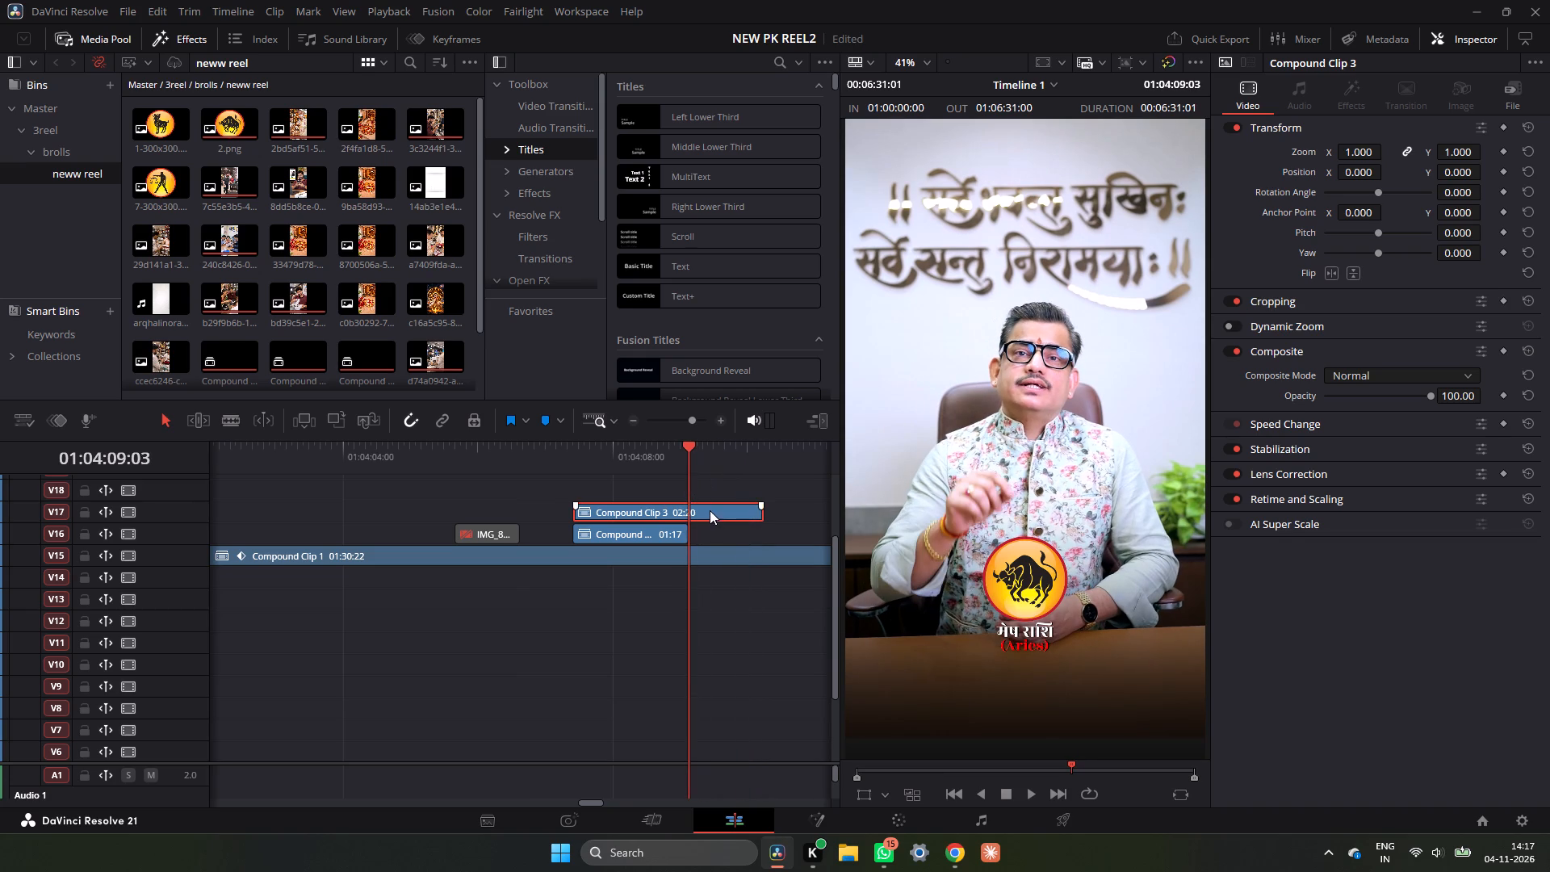
left_click_drag(710, 510, 635, 505)
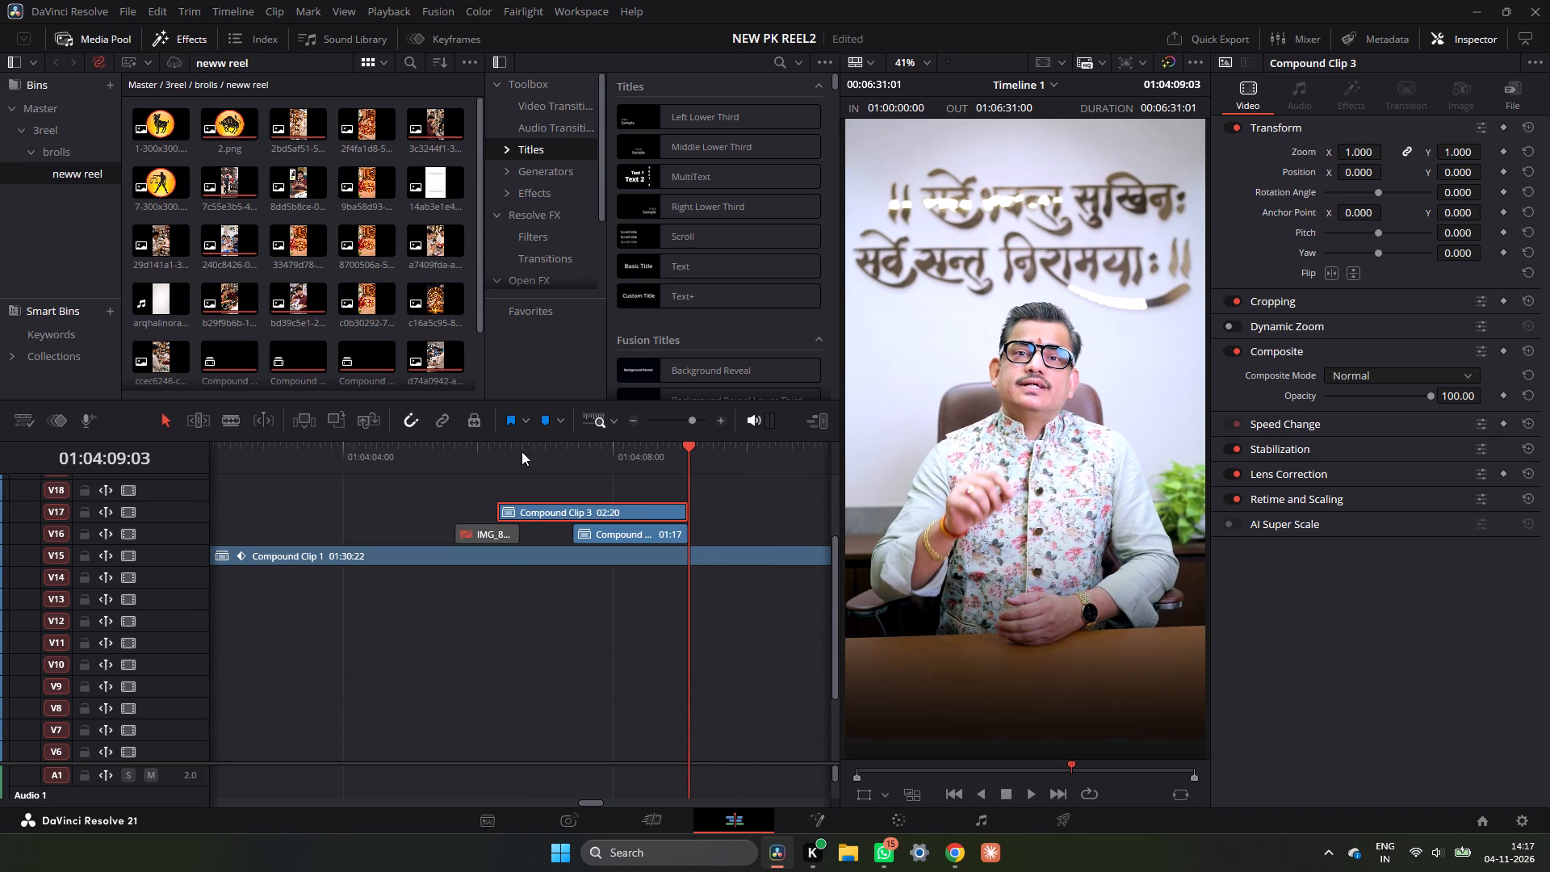
Play the start of the repositioned Aries compound clip to check its timing against the speech.
left_click_drag(512, 449, 502, 449)
key("space")
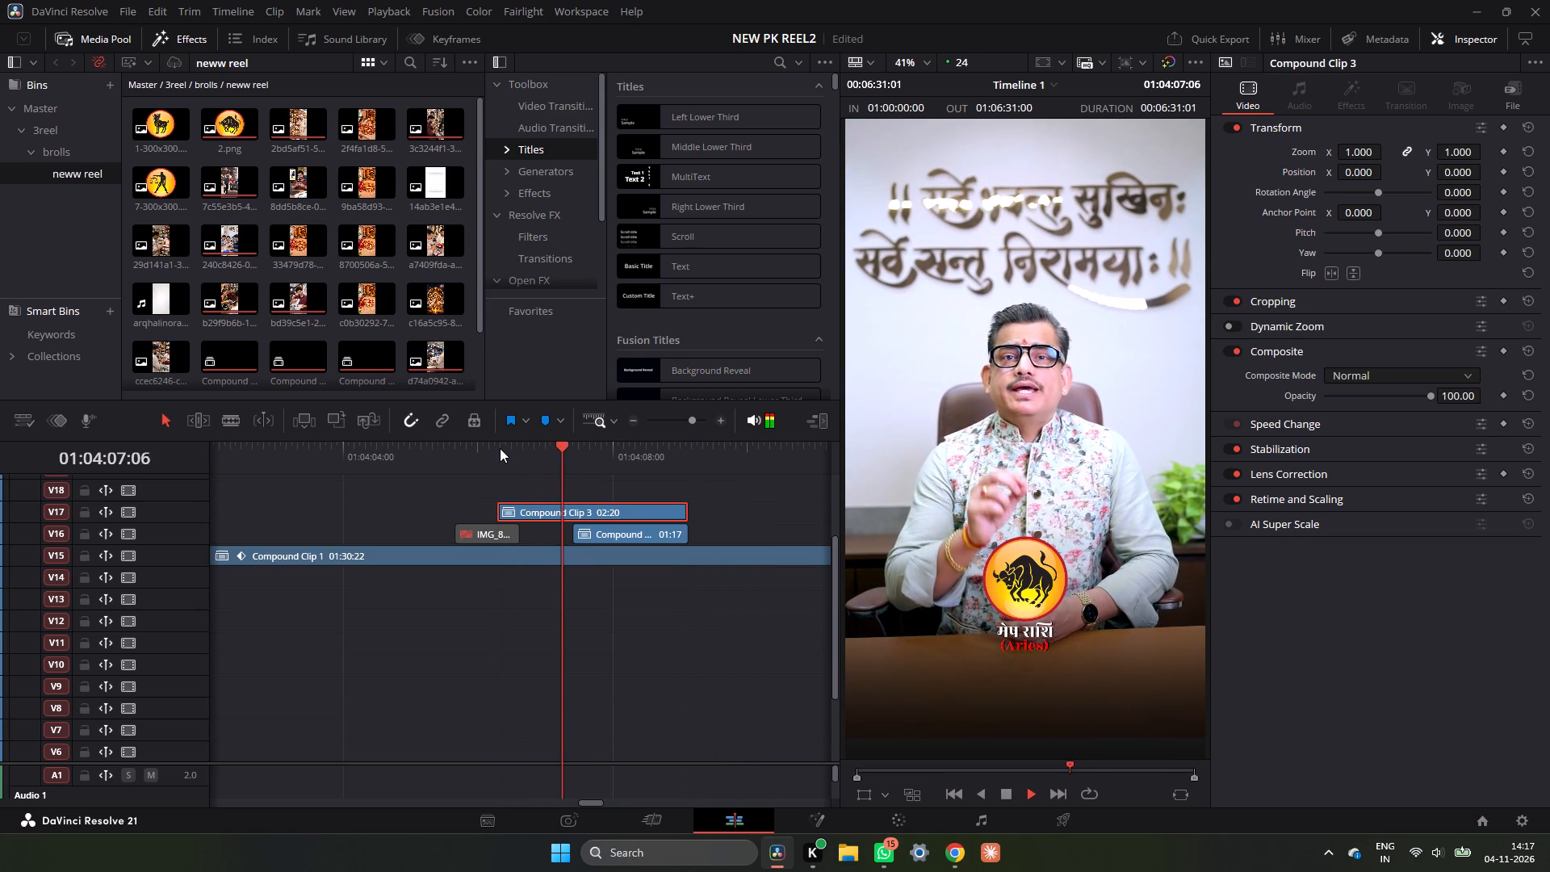
key("space")
left_click(513, 449)
left_click(504, 448)
key("space")
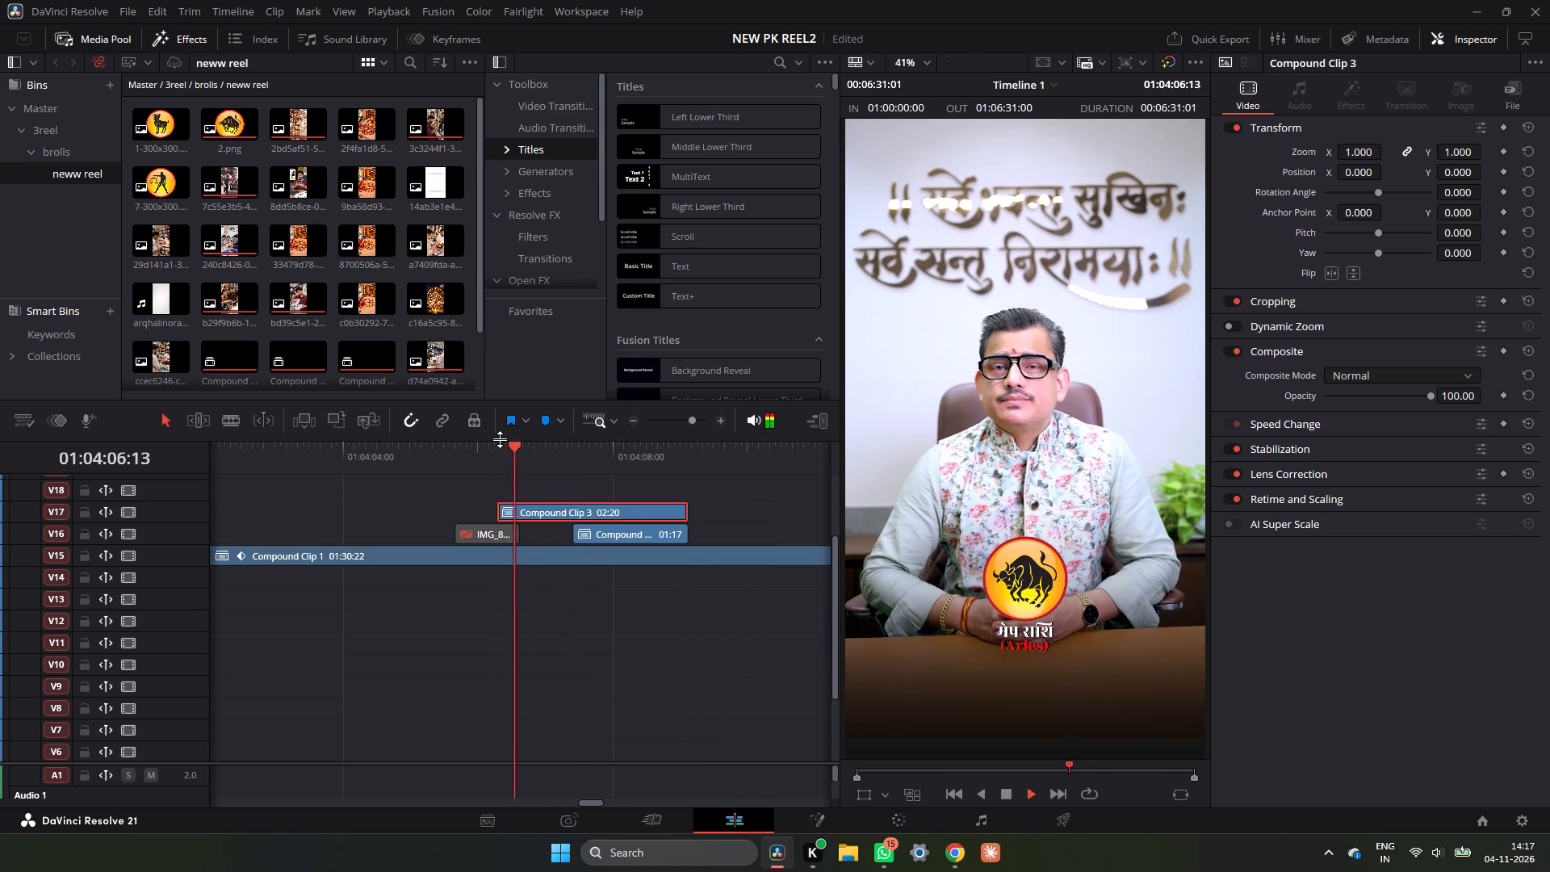
key("space")
Move the Aries and Scorpio compound clips together up two tracks, to V19 and V18, shifting them slightly earlier.
left_click_drag(733, 514, 672, 531)
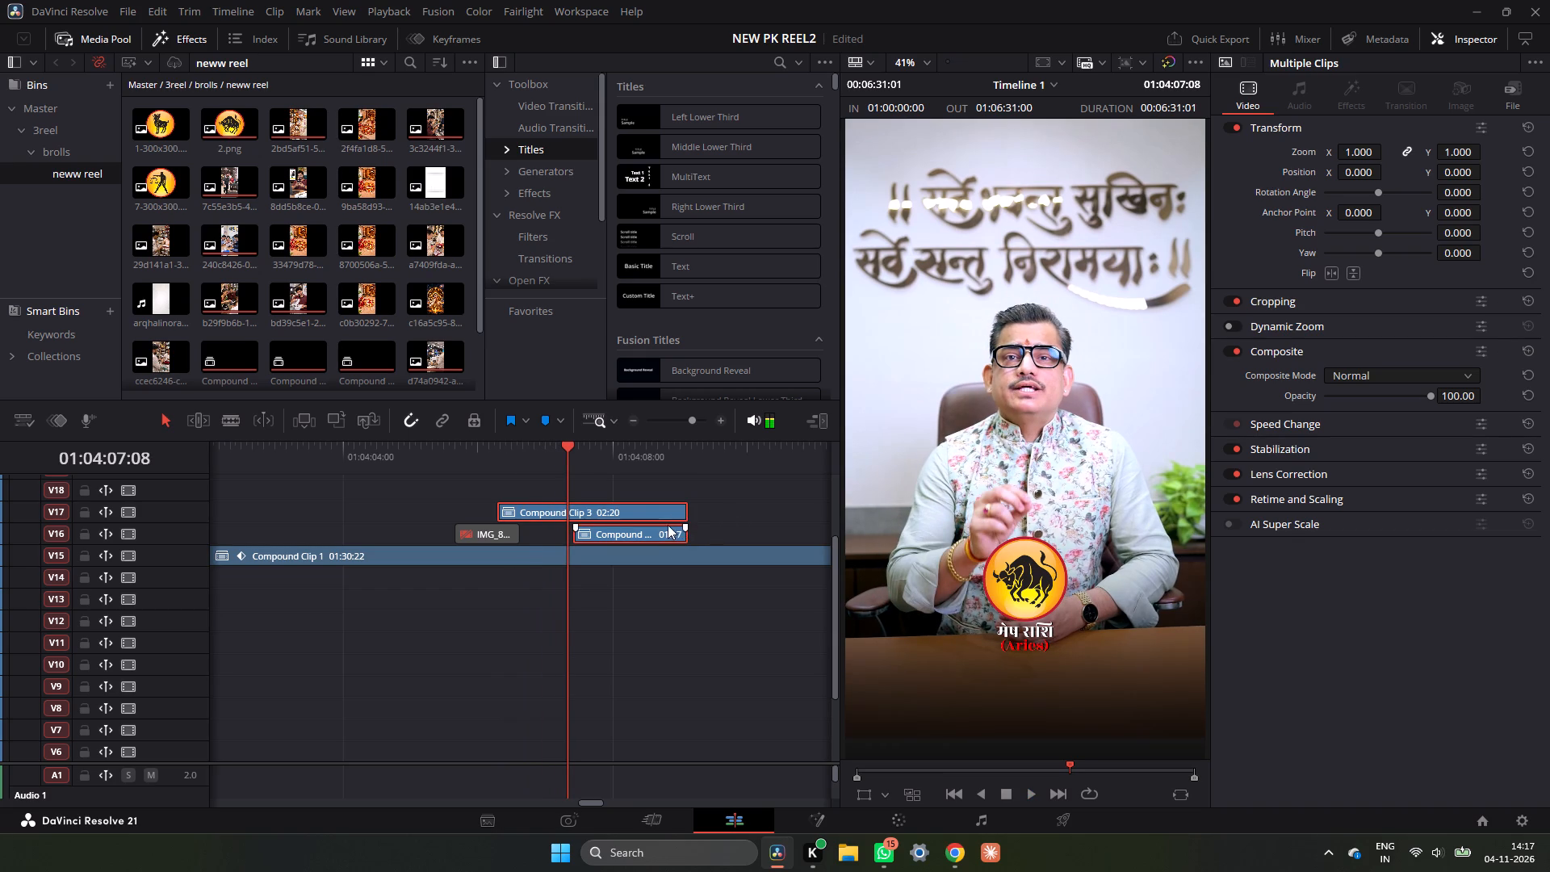
left_click_drag(668, 525, 670, 498)
scroll(673, 543, "up", 2)
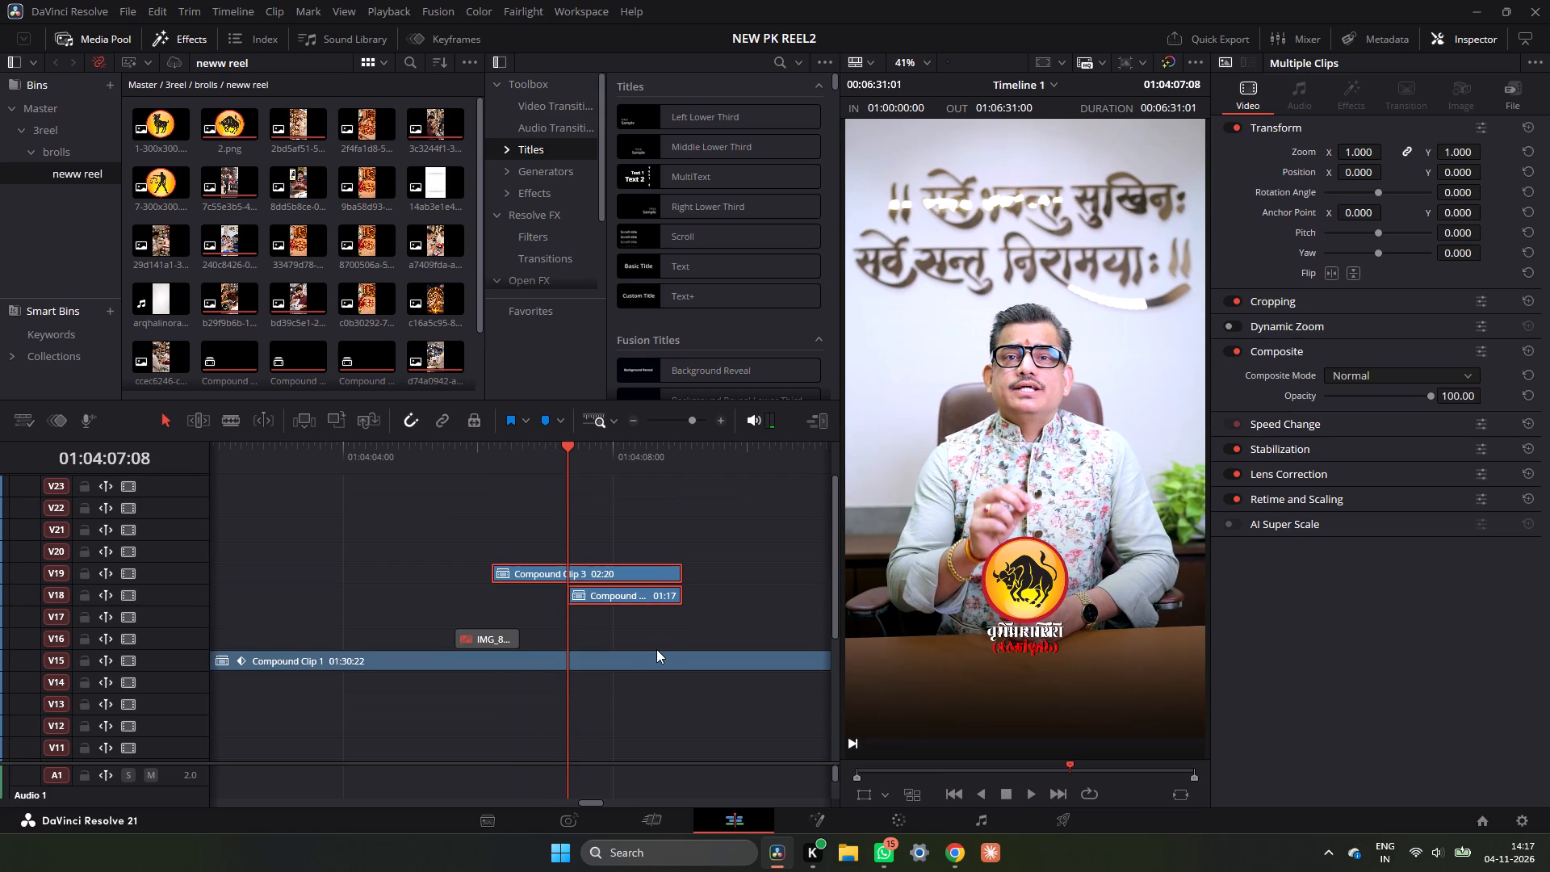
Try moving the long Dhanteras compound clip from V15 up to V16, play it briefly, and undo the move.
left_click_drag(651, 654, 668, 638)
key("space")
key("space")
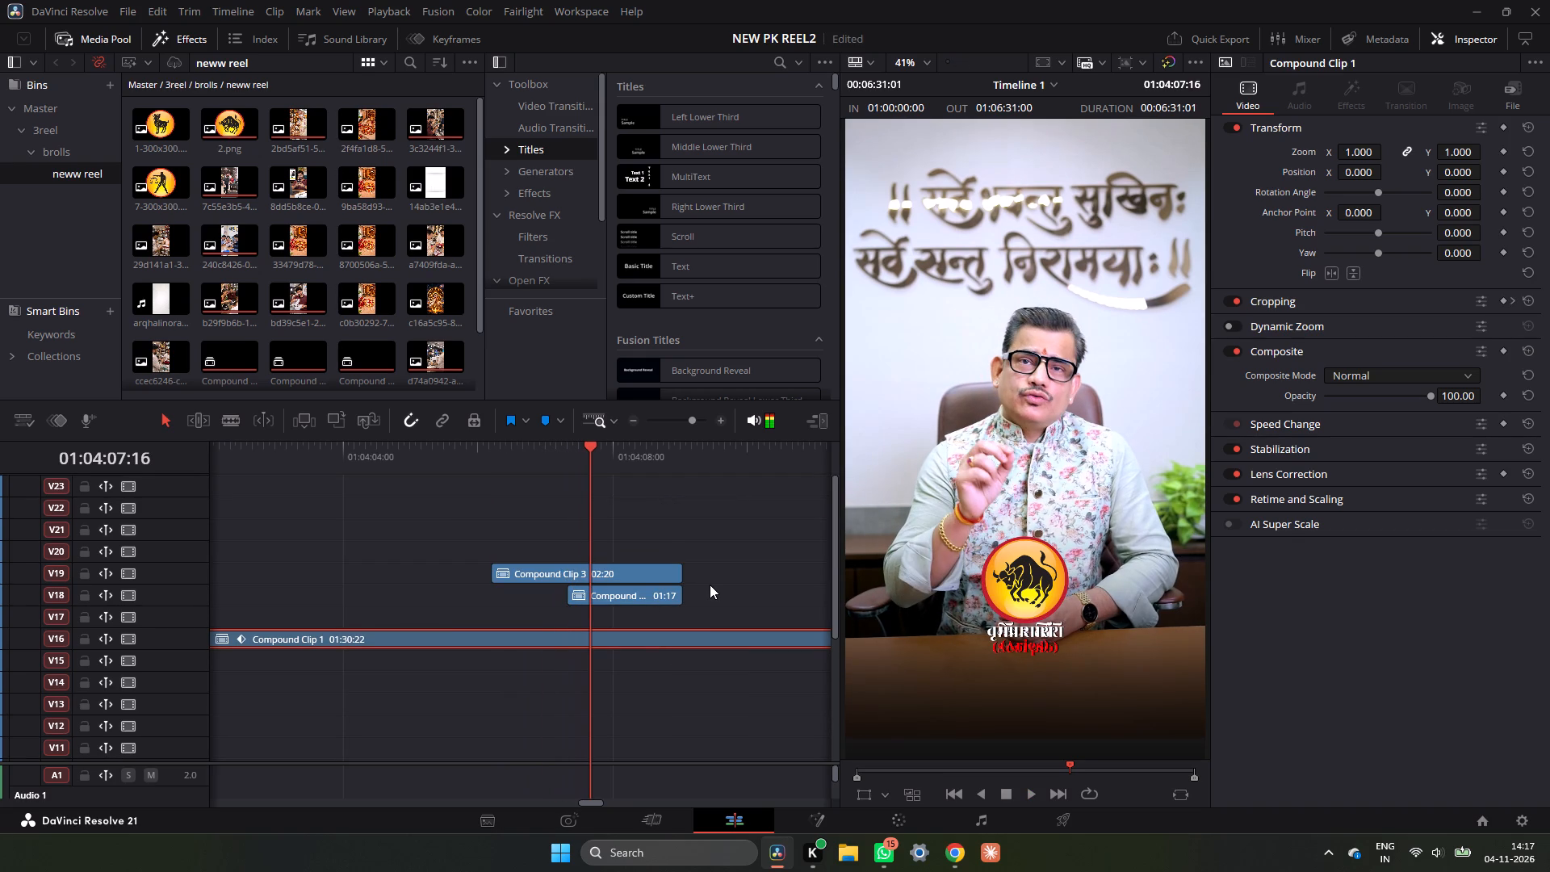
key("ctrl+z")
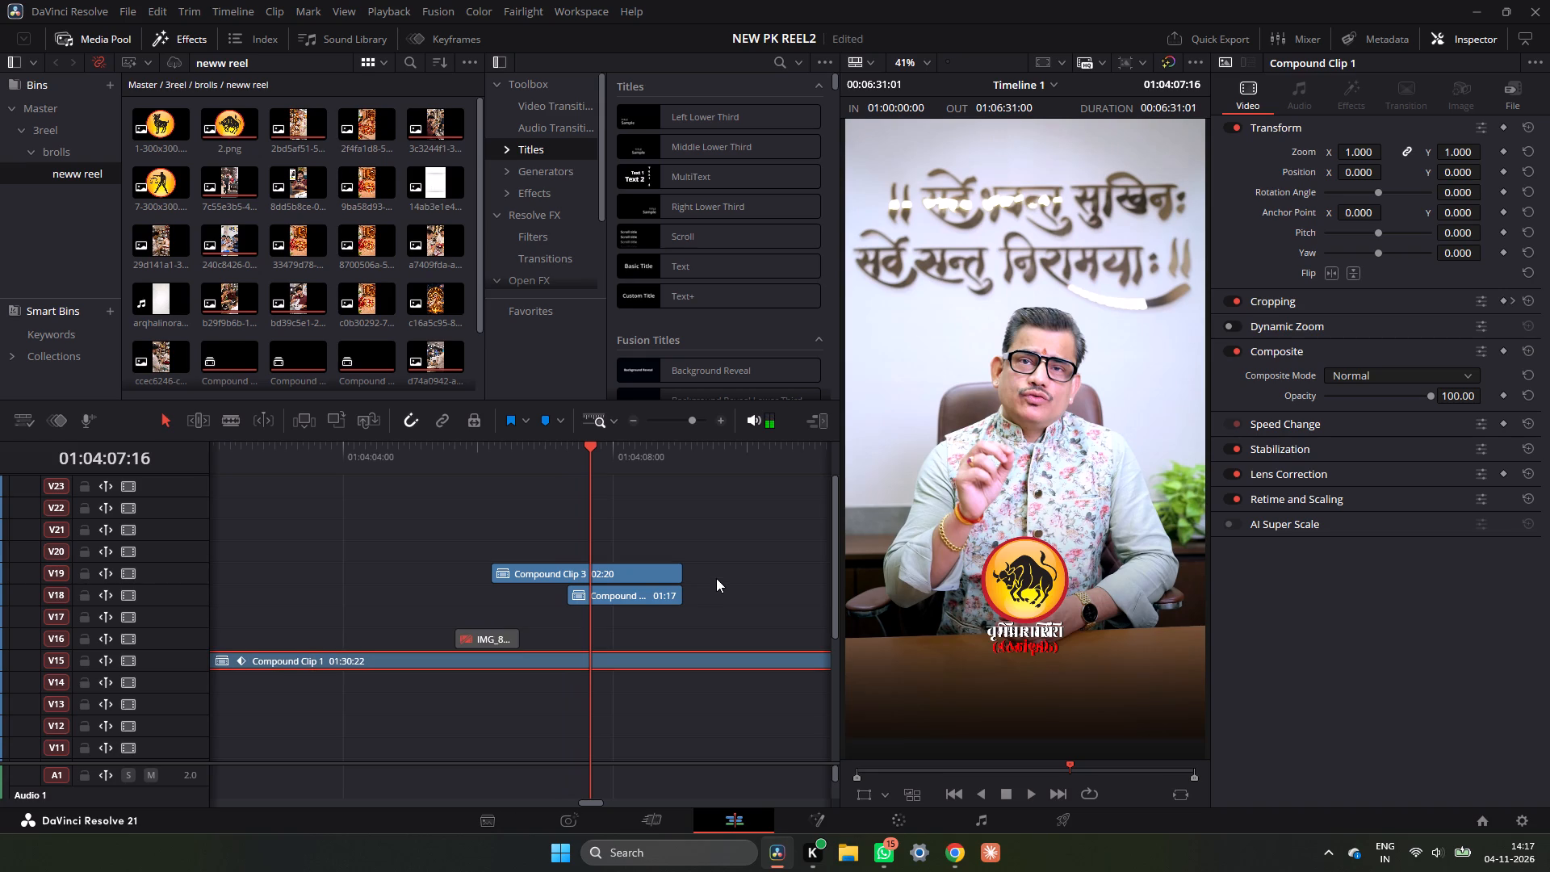
Trim the Aries compound clip's end to a 01:03 duration, meeting the Scorpio clip's start, and move it down beside it on V18.
left_click_drag(681, 578, 586, 577)
left_click_drag(589, 451, 569, 456)
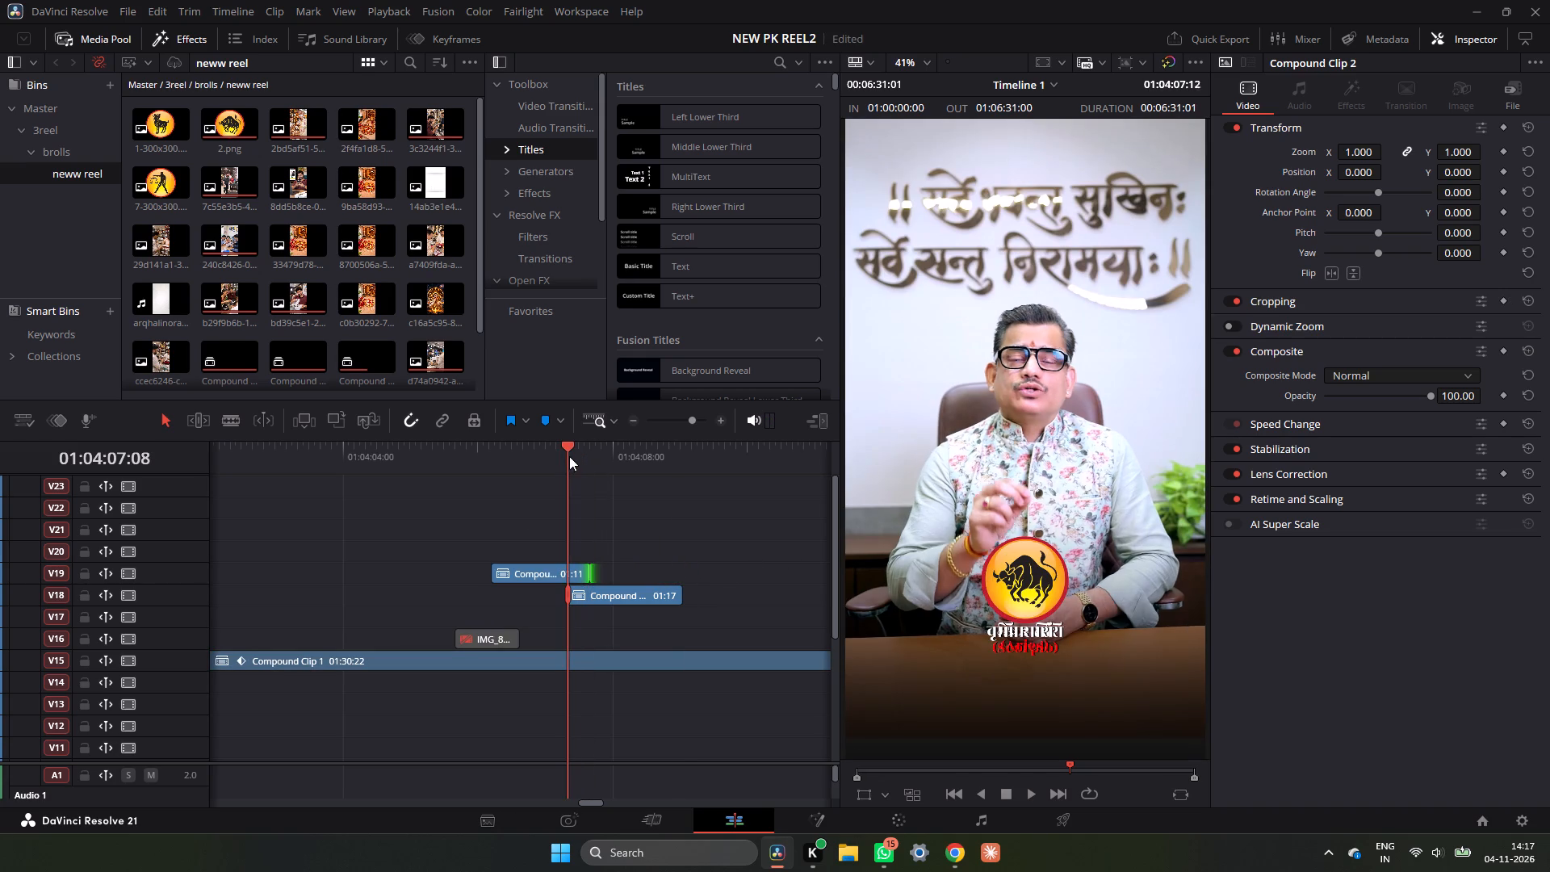
left_click_drag(569, 456, 568, 457)
key("space")
key("space")
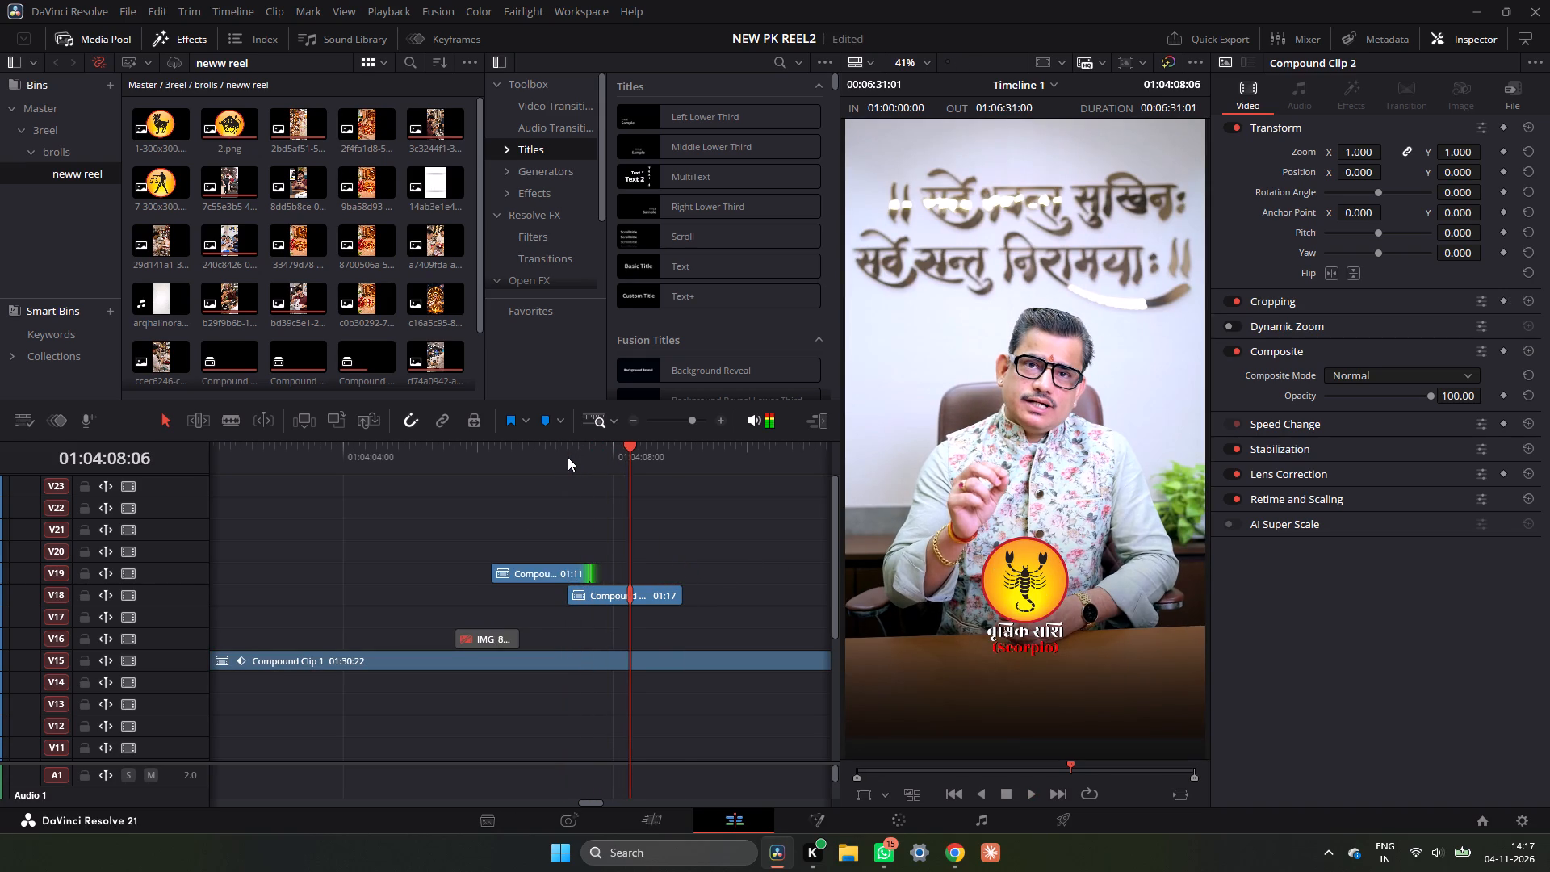
left_click_drag(591, 578, 568, 579)
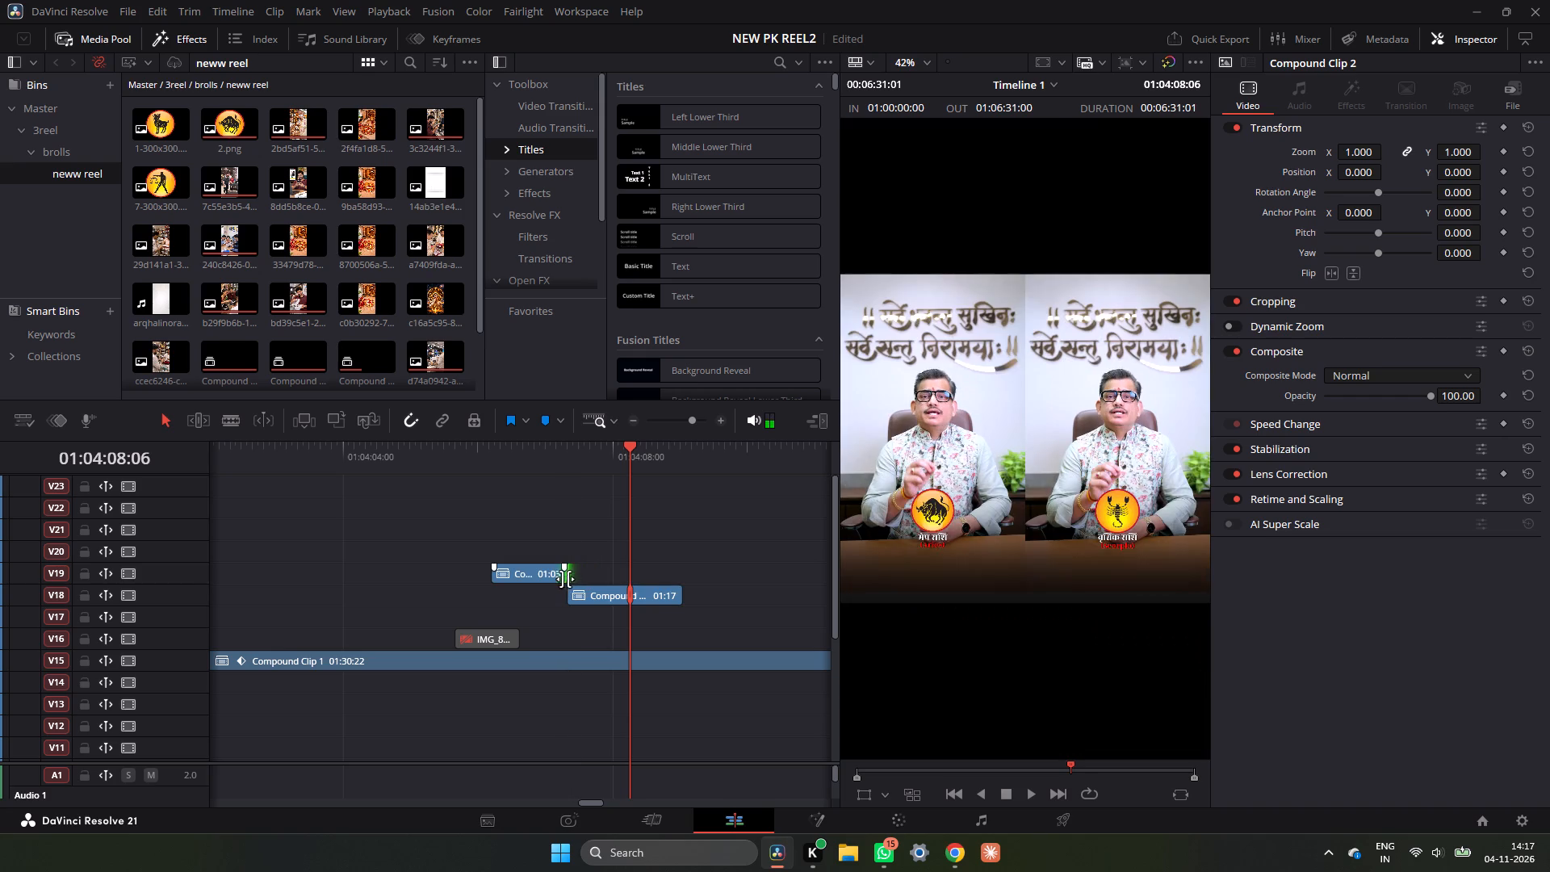
left_click_drag(553, 578, 552, 592)
Play from the start of the Aries clip through the Scorpio clip to check the changeover and end timing.
left_click(496, 445)
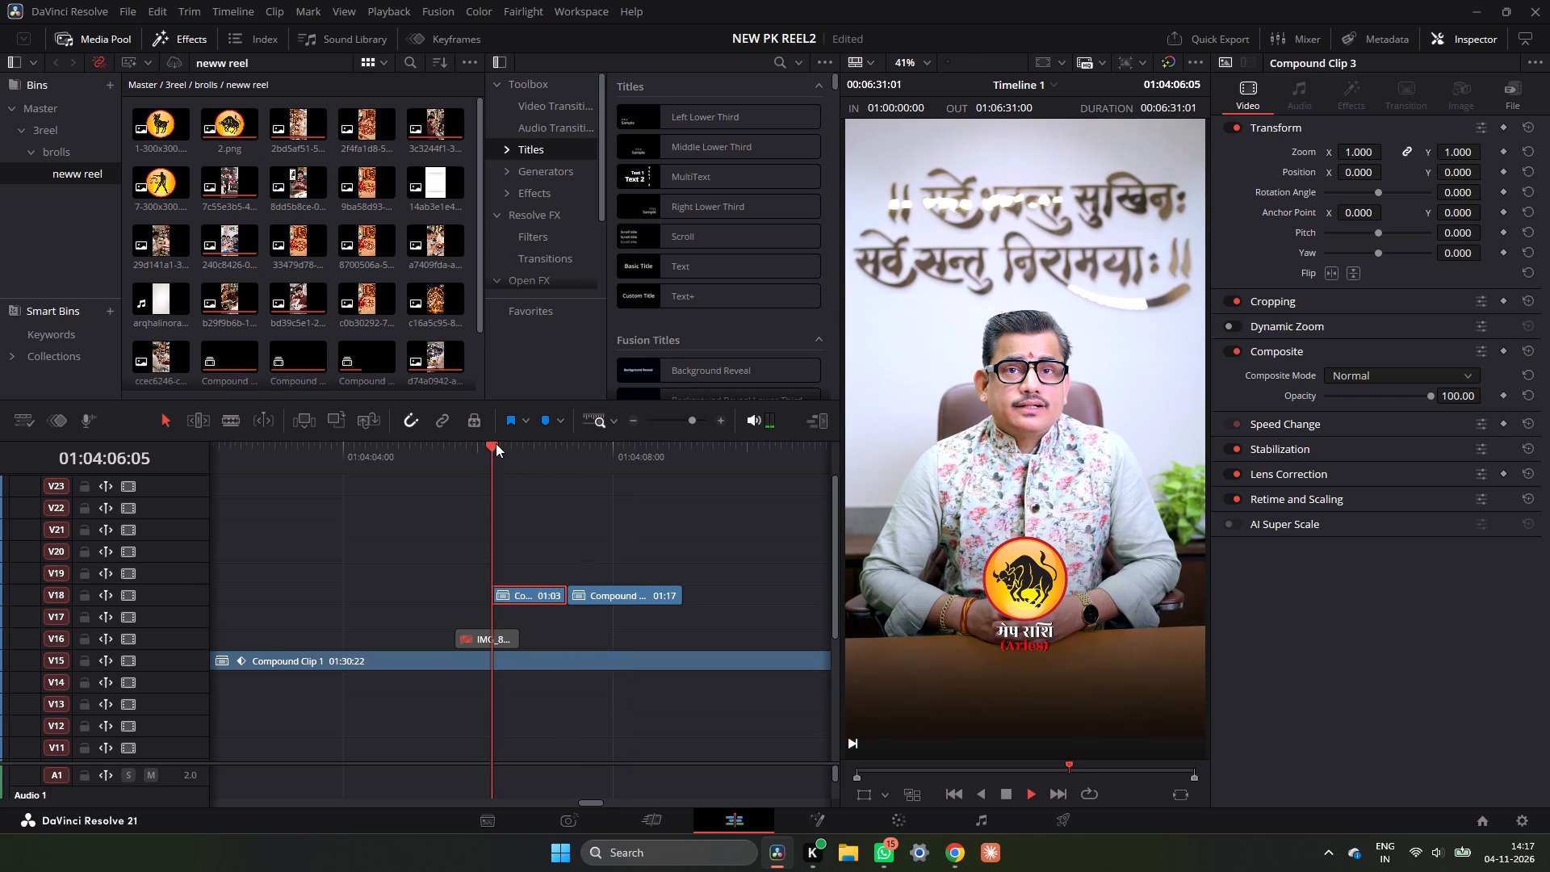
key("space")
key("space")
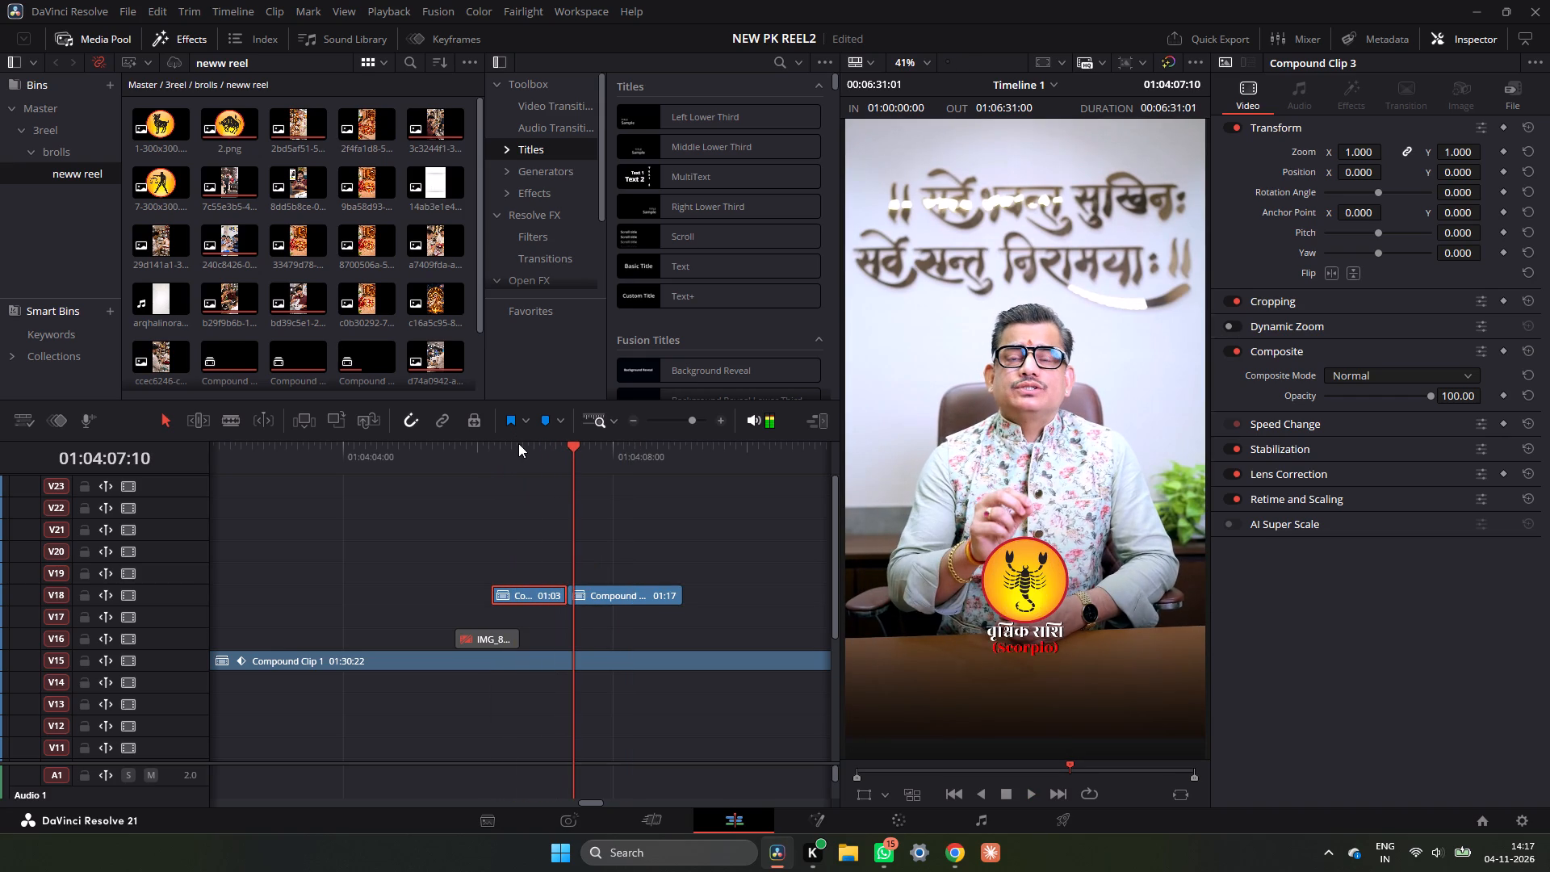
key("space")
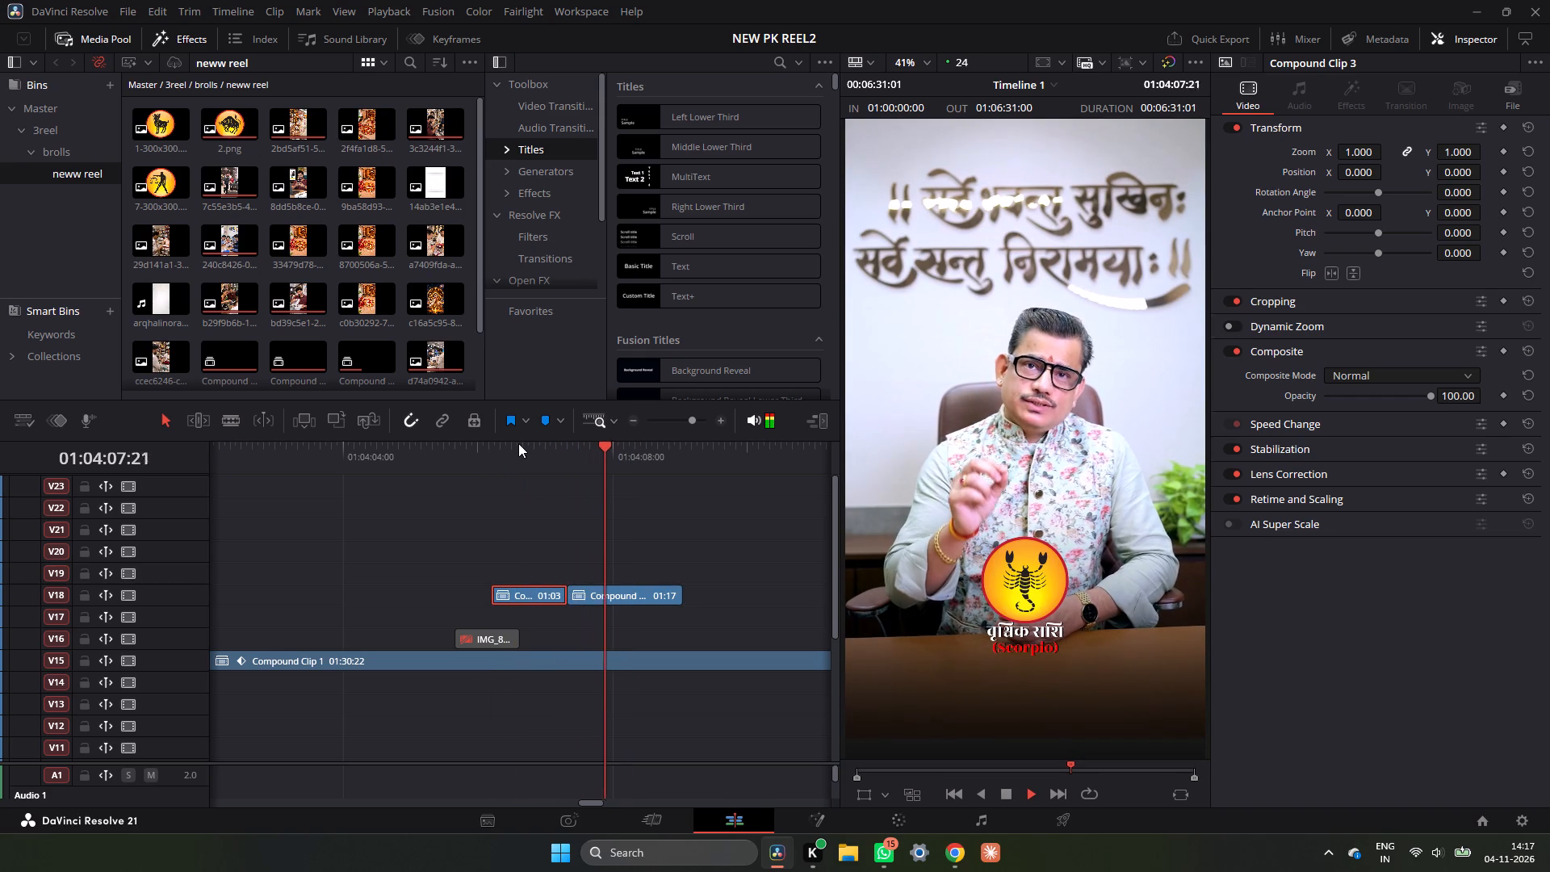
key("space")
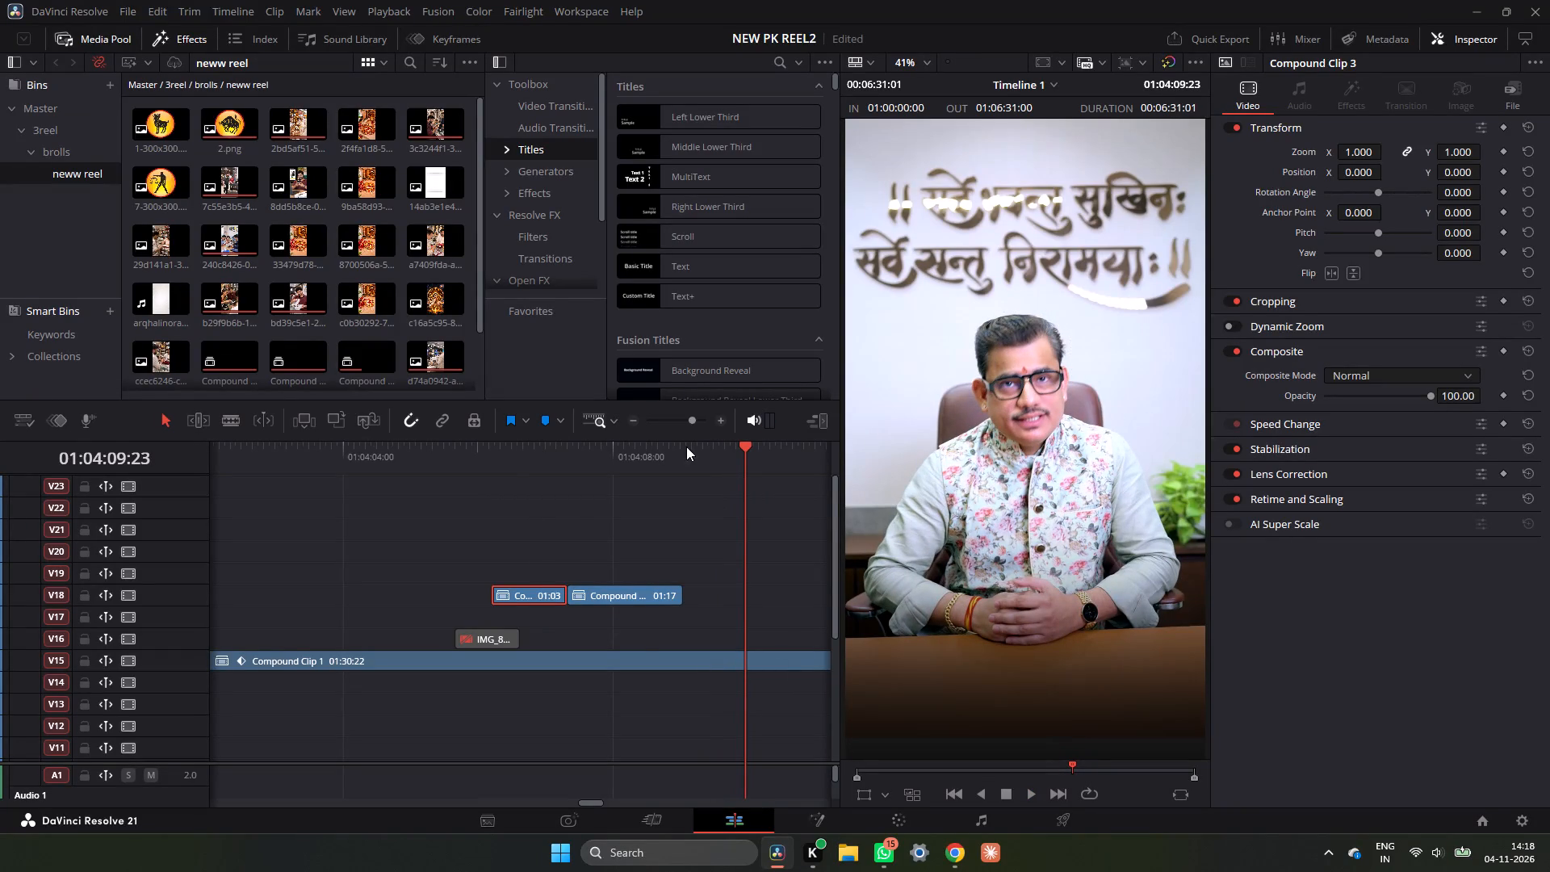
Play the Dhanteras timeline from the title inserts around 01:04:13 to about 01:04:22 to check them against the speech.
double_click(639, 421)
scroll(666, 533, "down", 6)
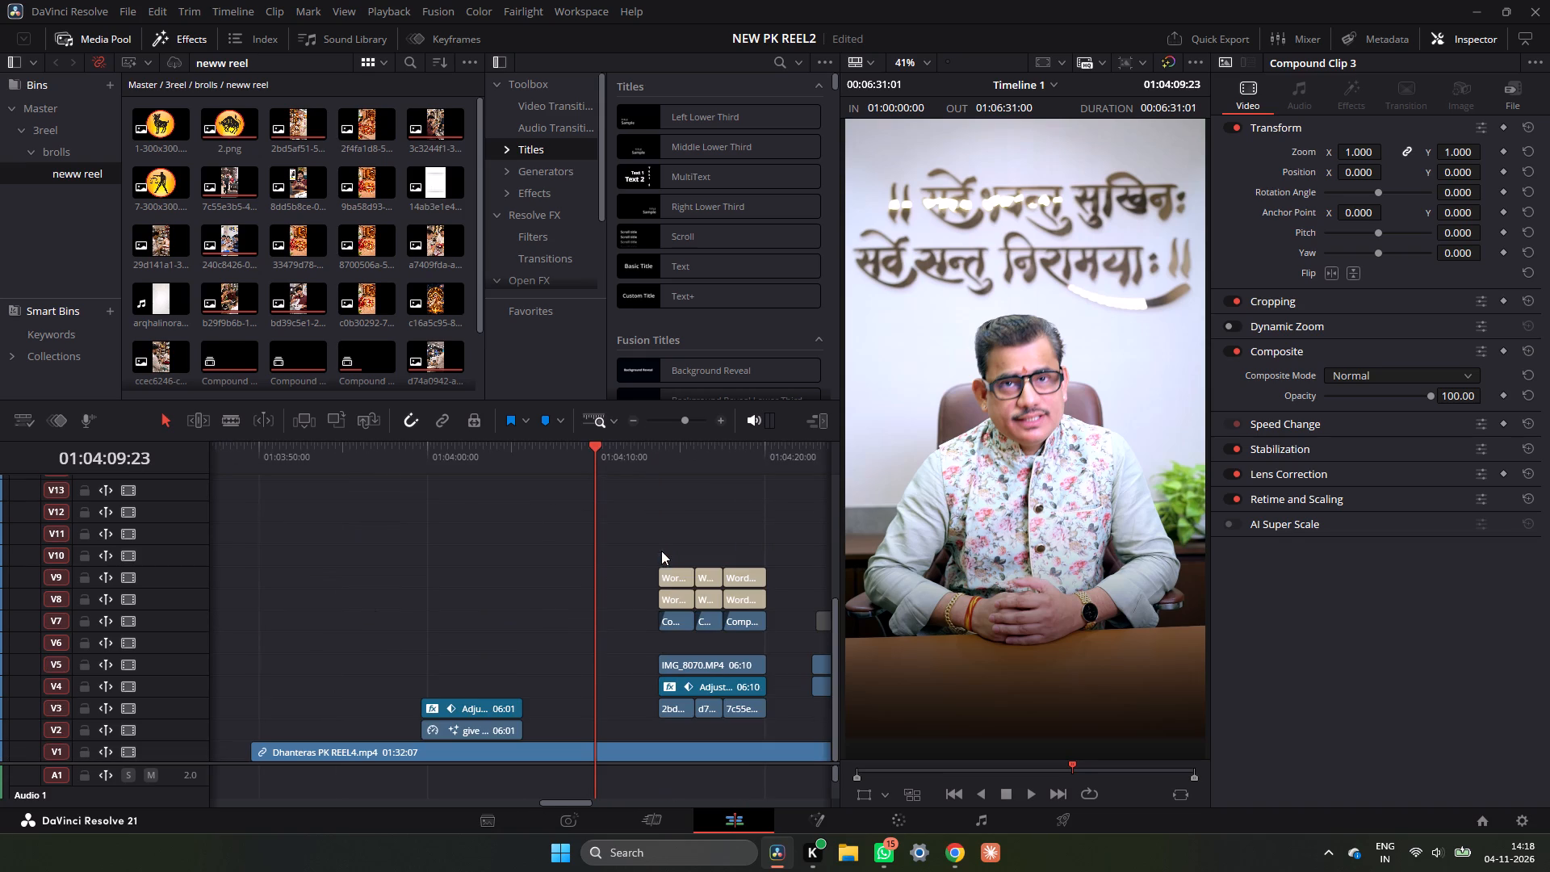
left_click(670, 467)
key("space")
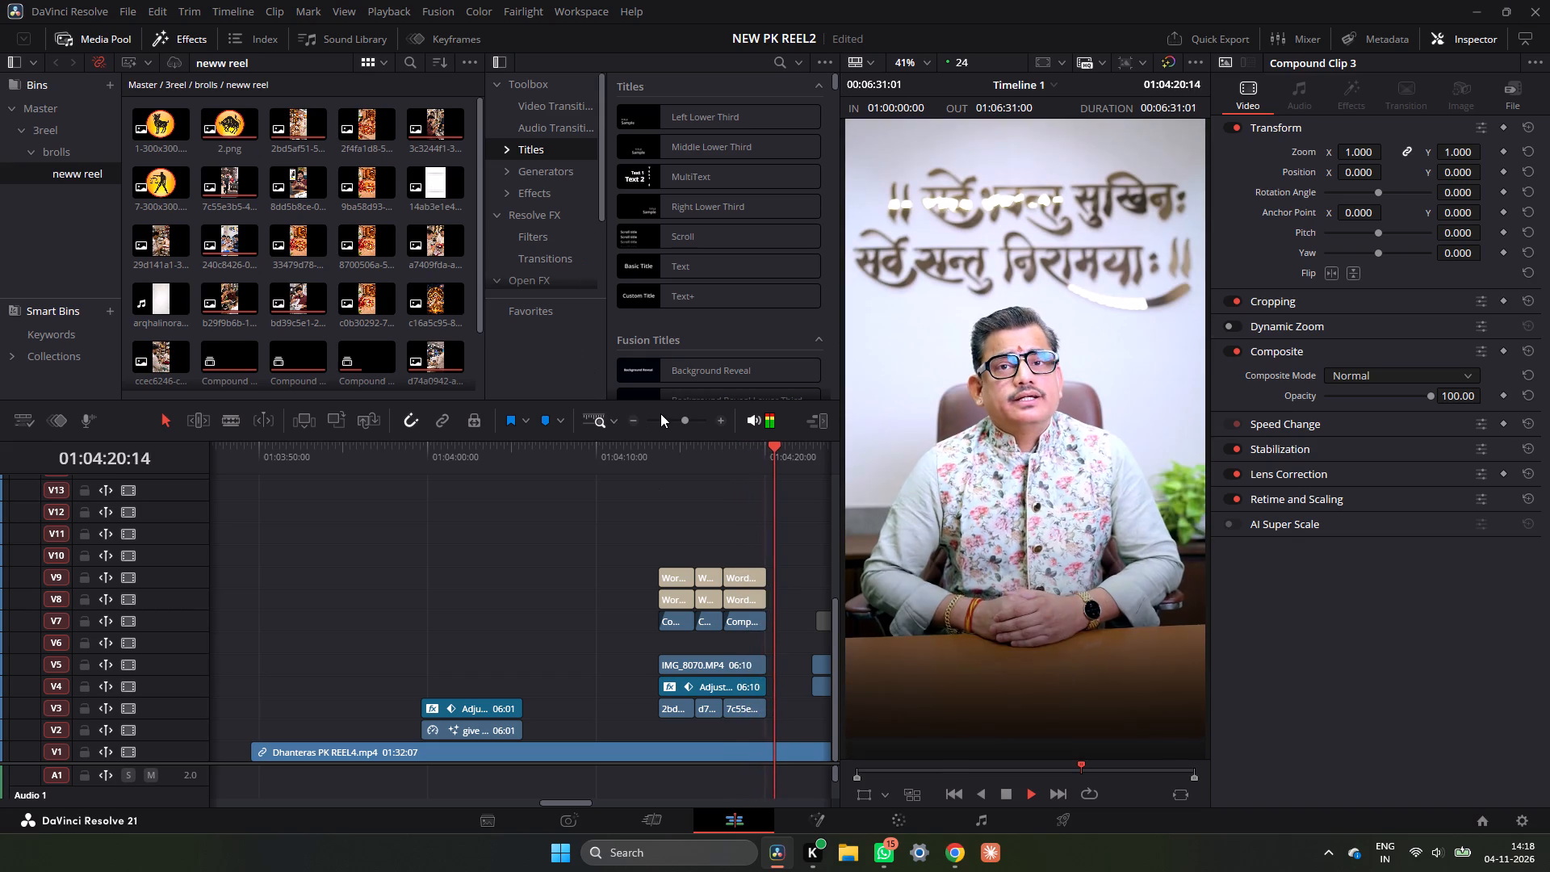
key("space")
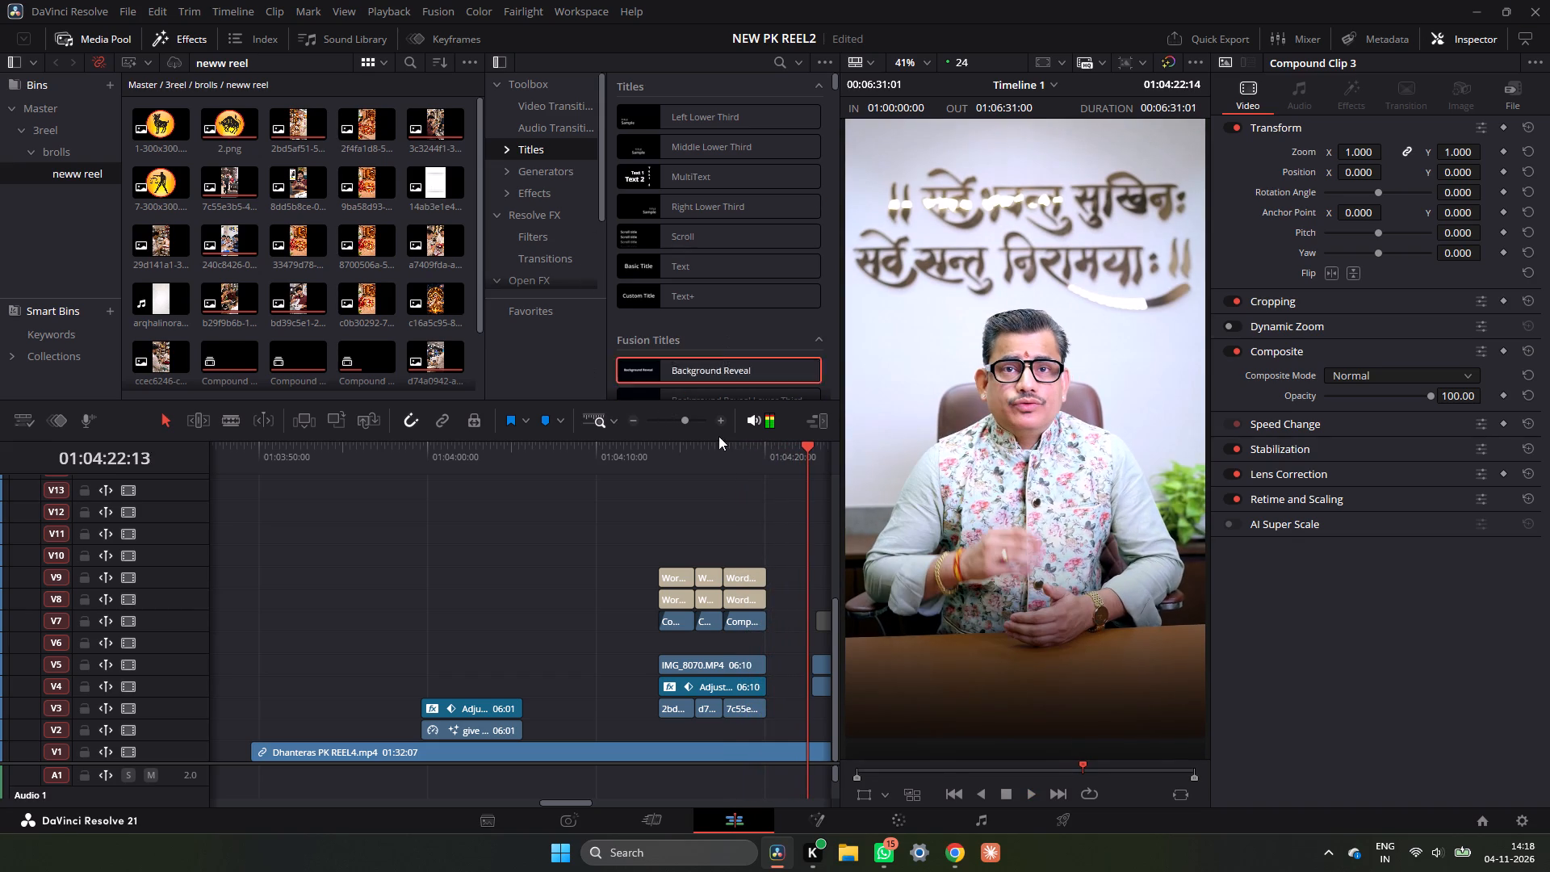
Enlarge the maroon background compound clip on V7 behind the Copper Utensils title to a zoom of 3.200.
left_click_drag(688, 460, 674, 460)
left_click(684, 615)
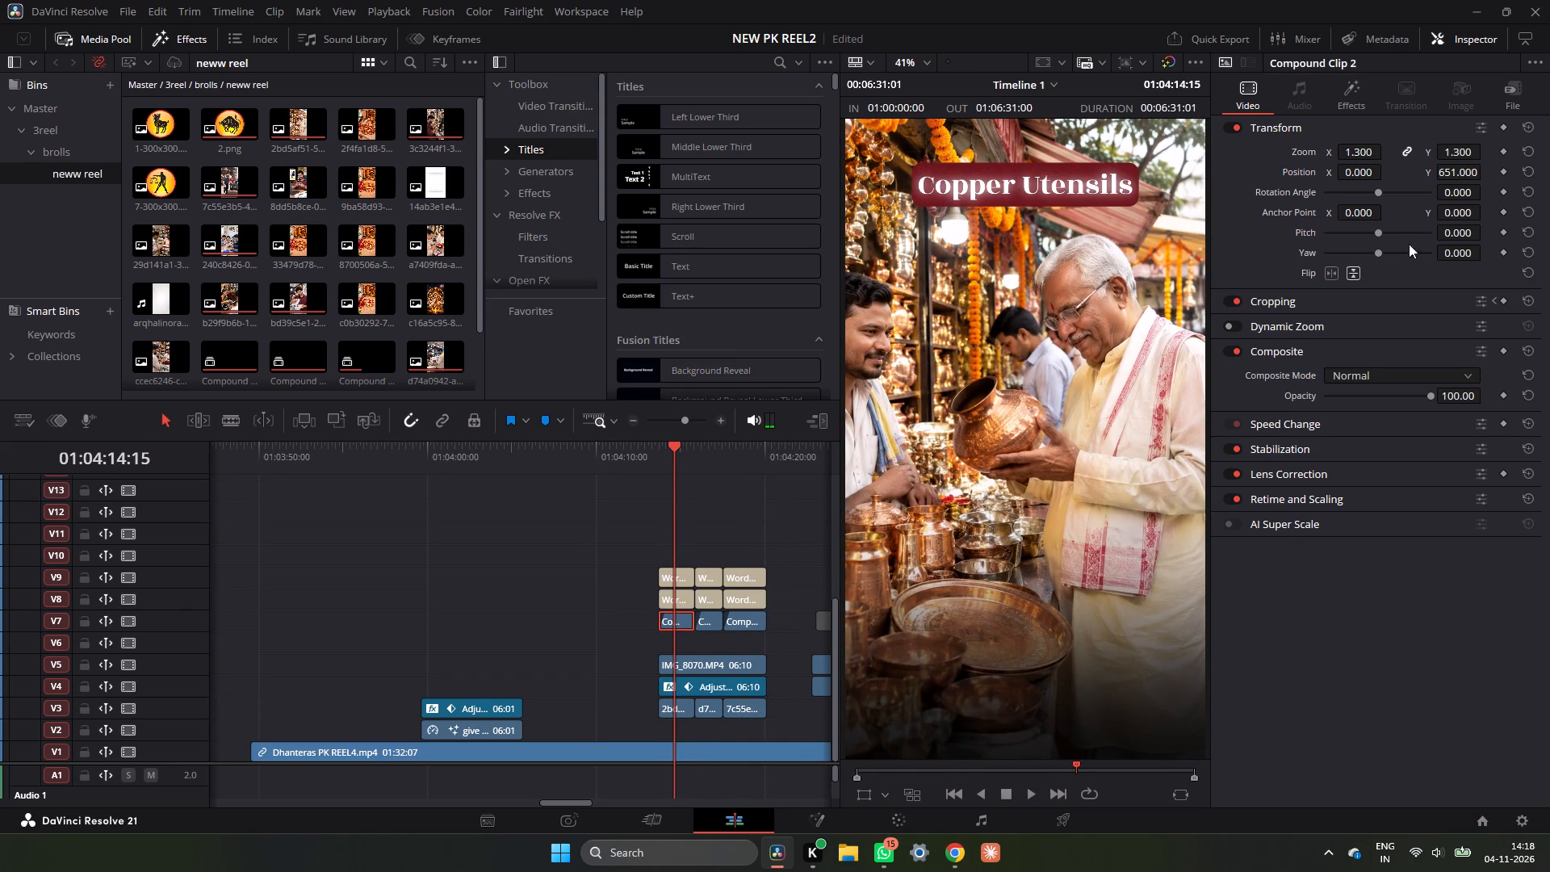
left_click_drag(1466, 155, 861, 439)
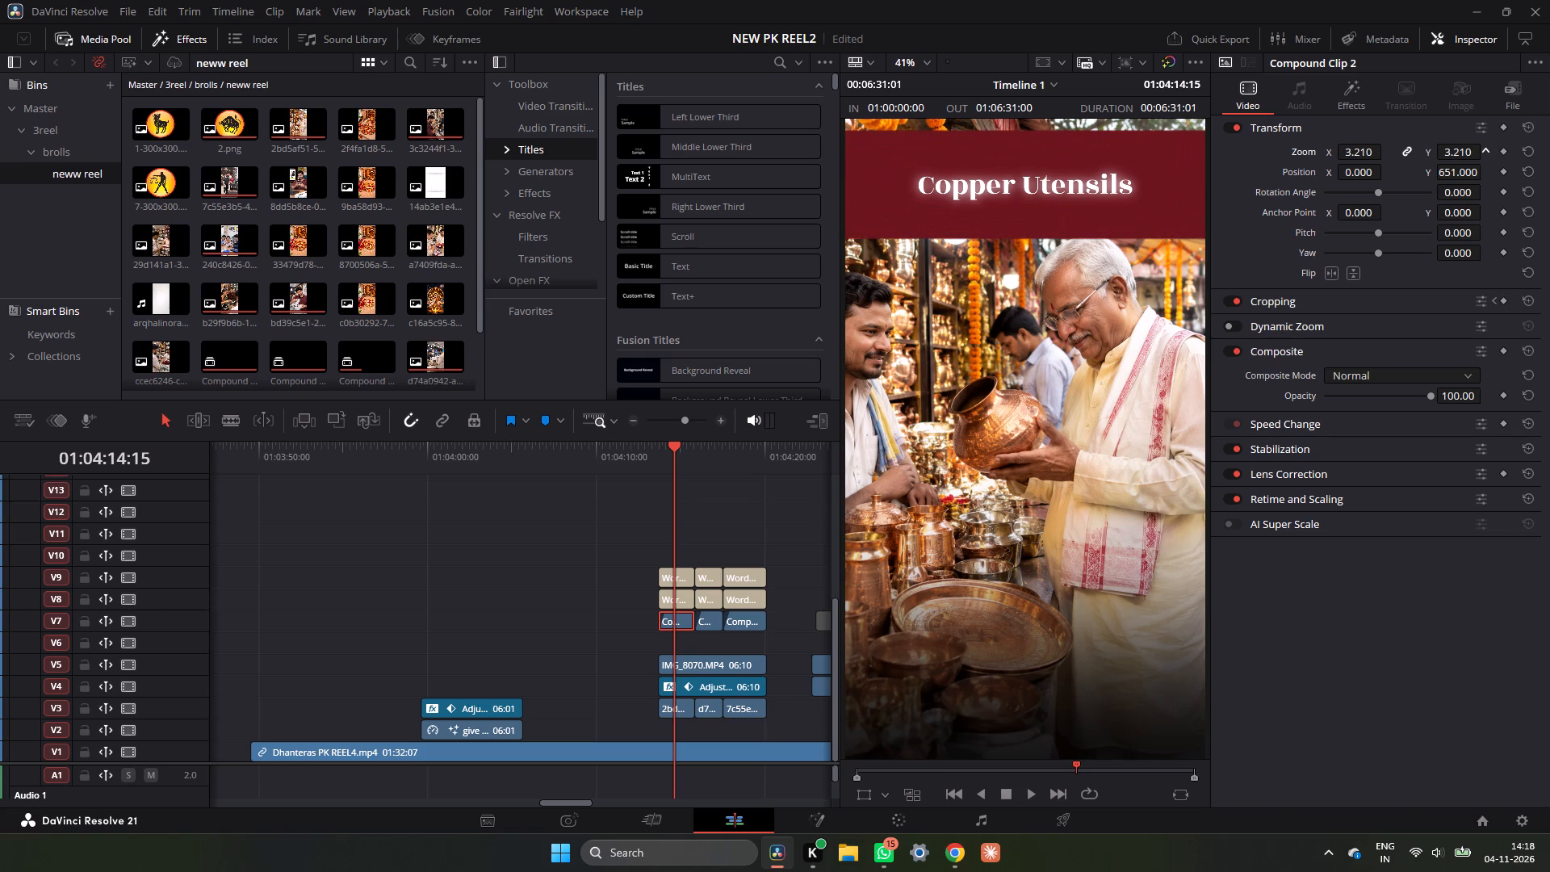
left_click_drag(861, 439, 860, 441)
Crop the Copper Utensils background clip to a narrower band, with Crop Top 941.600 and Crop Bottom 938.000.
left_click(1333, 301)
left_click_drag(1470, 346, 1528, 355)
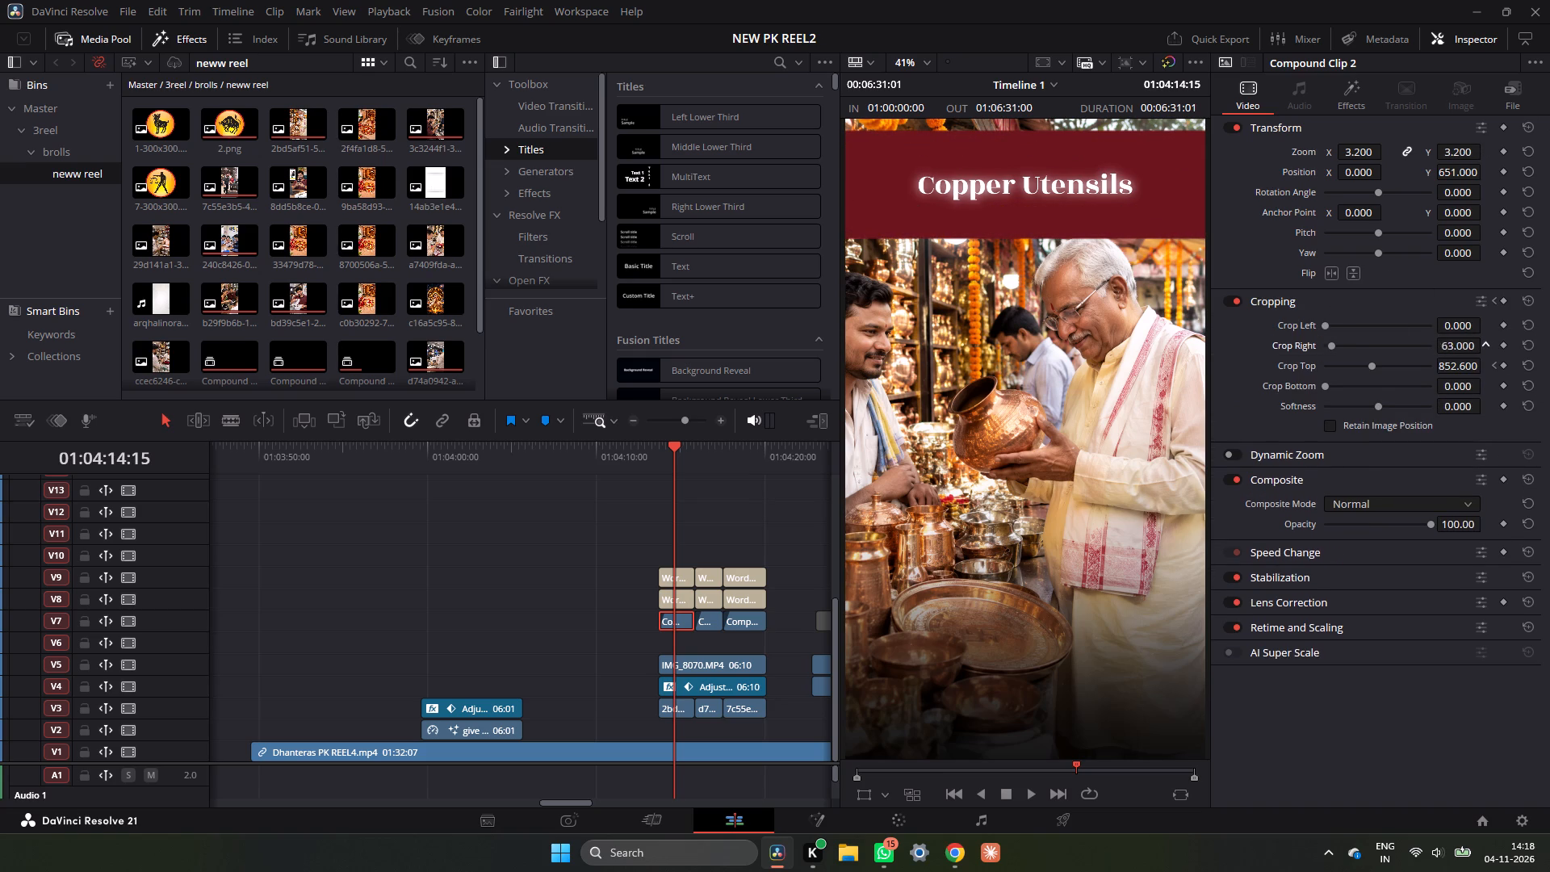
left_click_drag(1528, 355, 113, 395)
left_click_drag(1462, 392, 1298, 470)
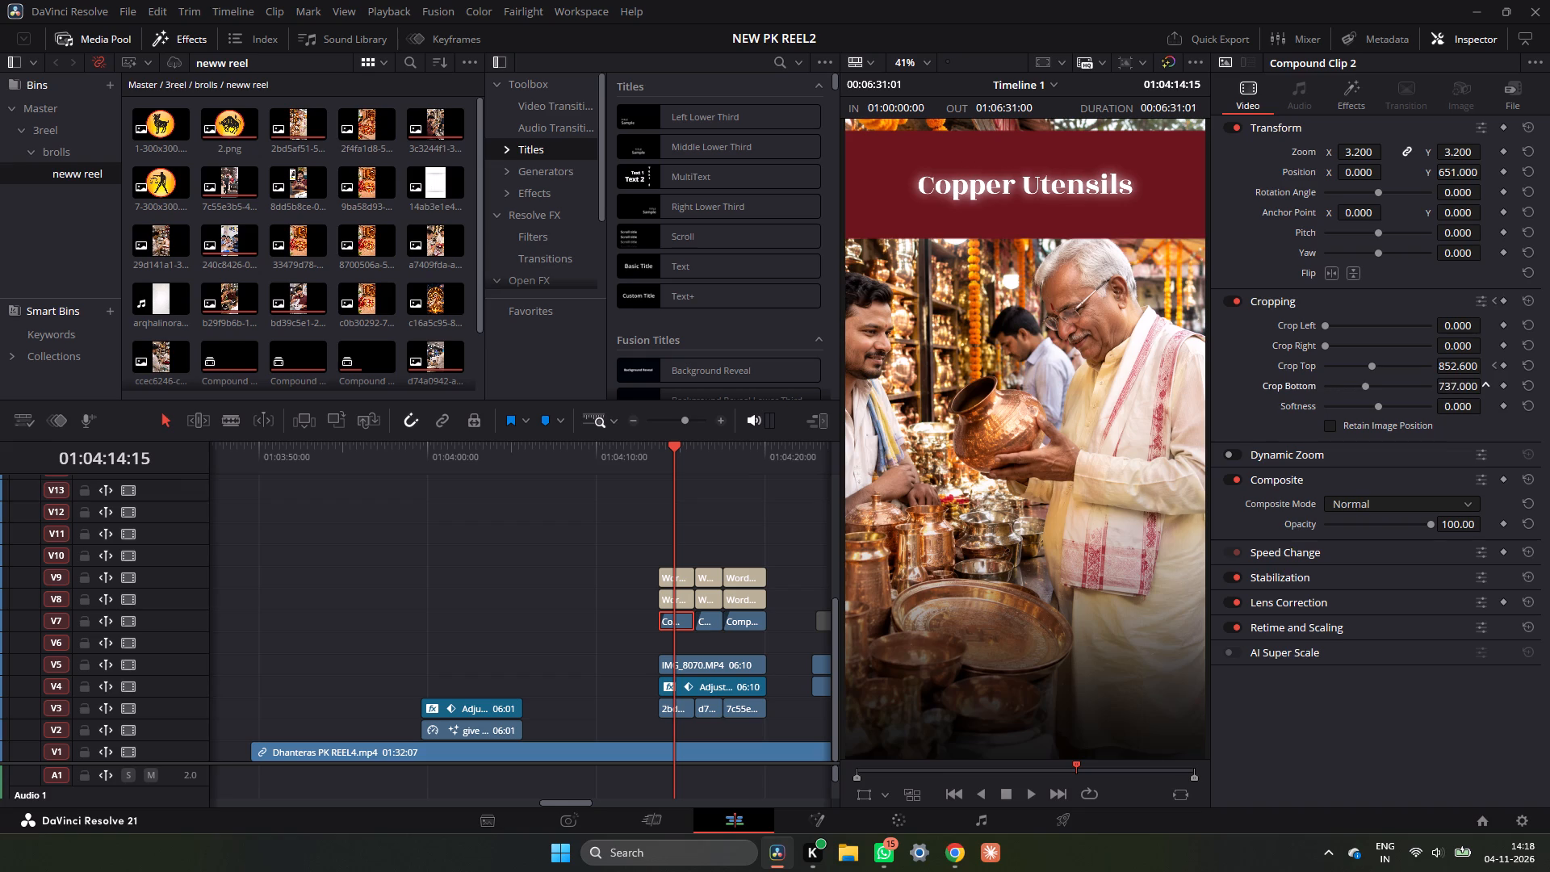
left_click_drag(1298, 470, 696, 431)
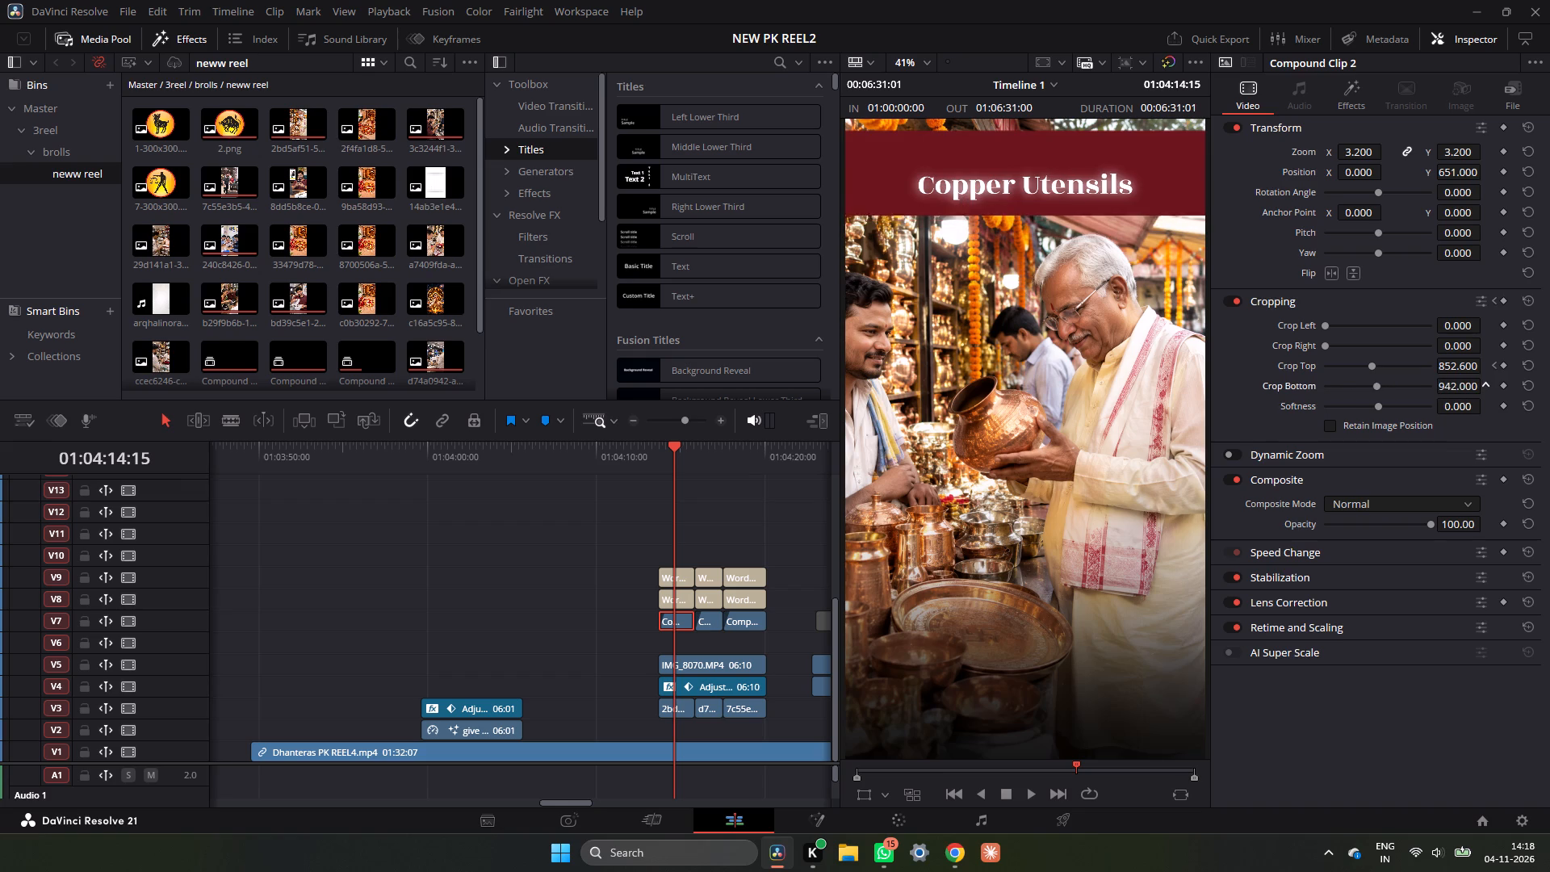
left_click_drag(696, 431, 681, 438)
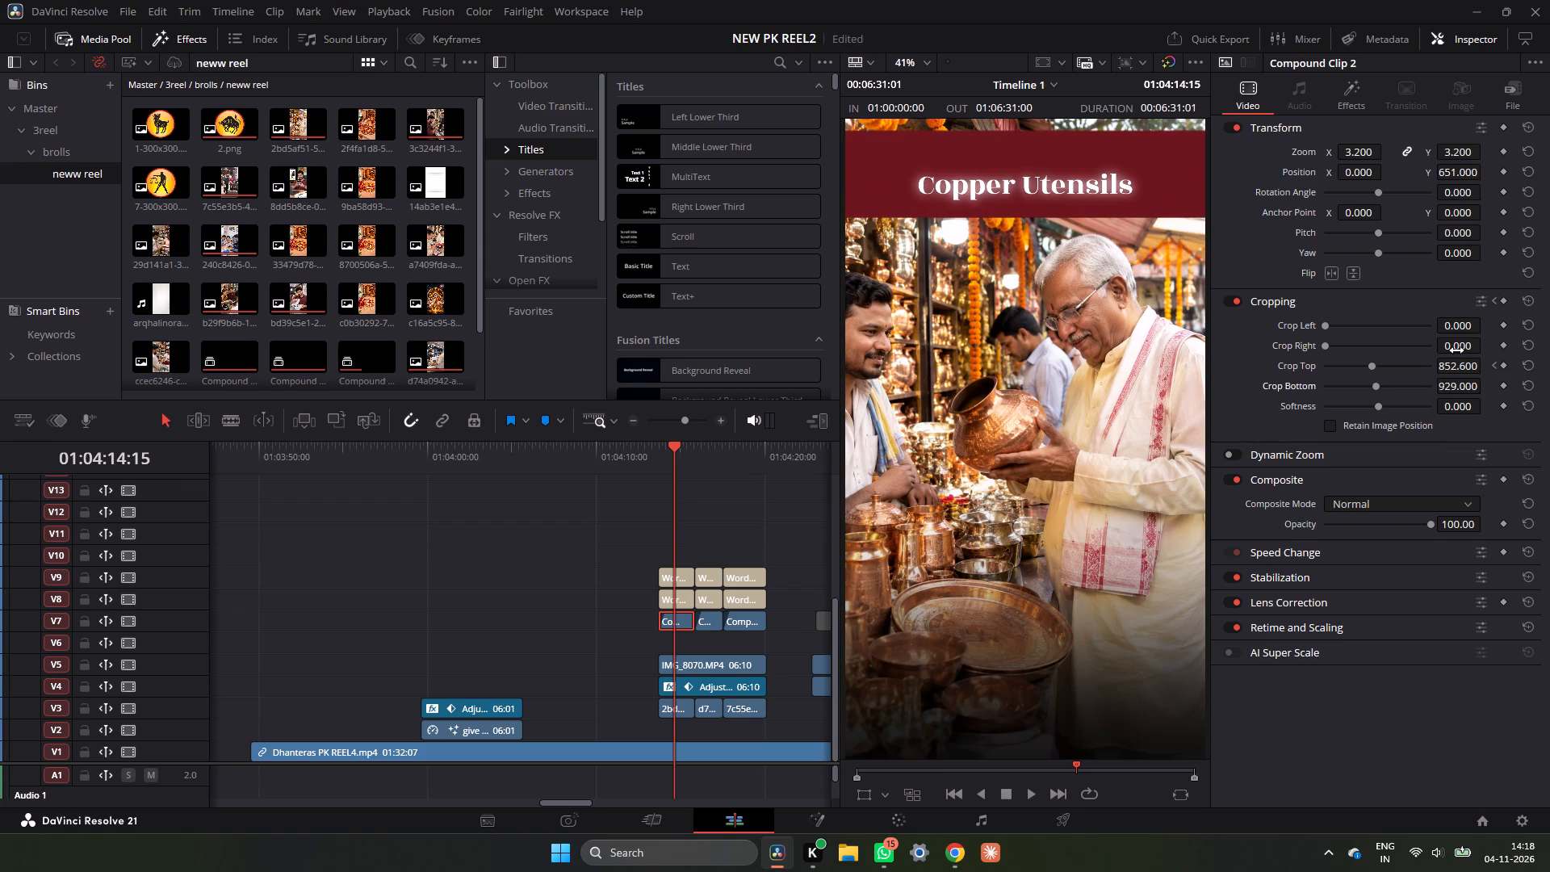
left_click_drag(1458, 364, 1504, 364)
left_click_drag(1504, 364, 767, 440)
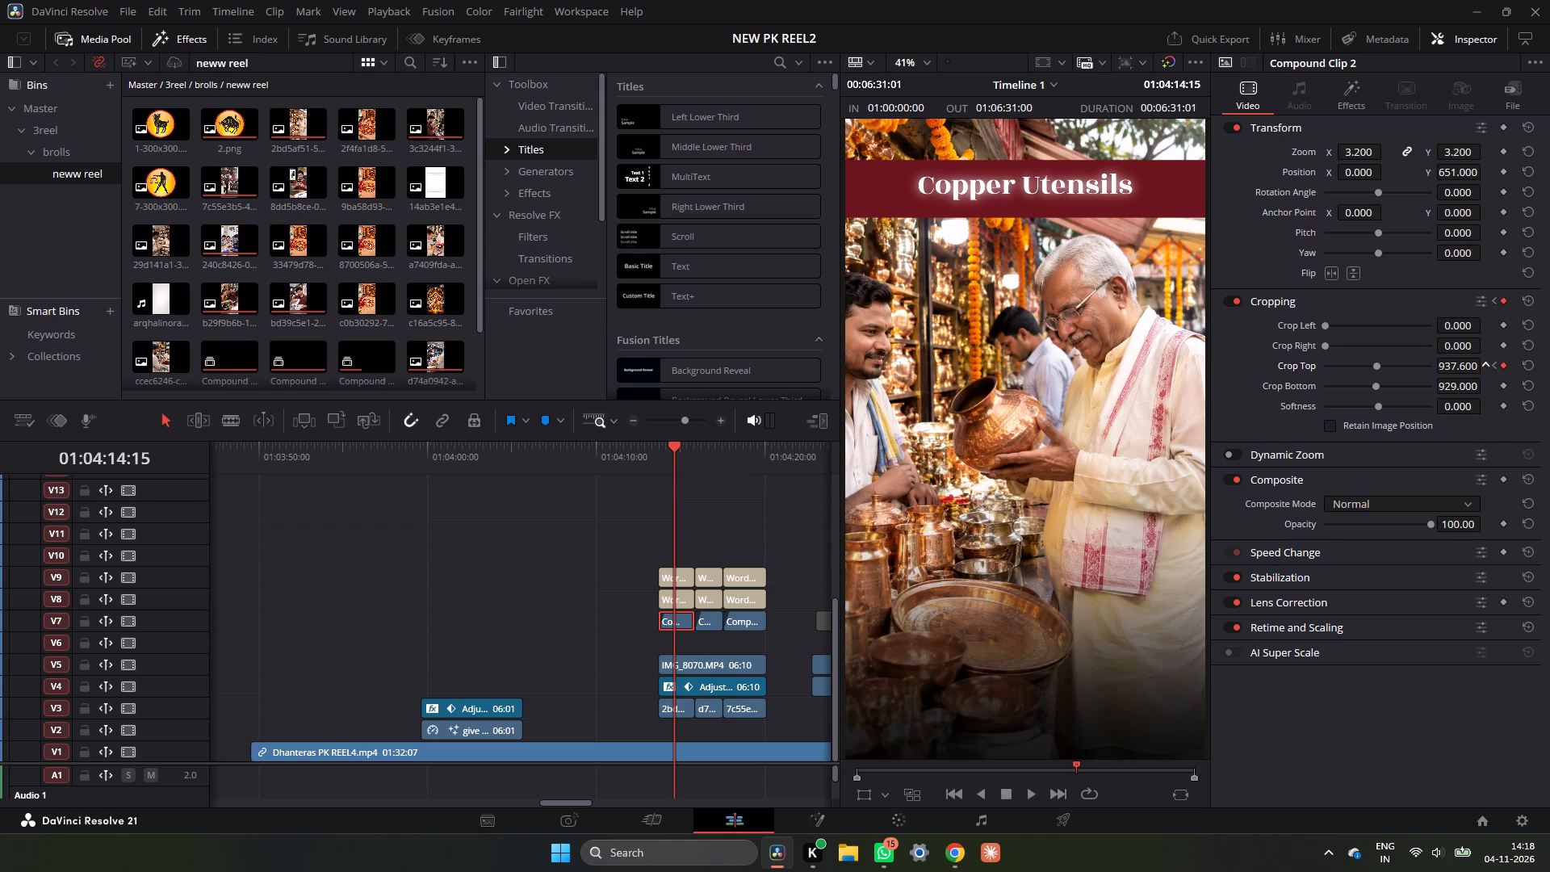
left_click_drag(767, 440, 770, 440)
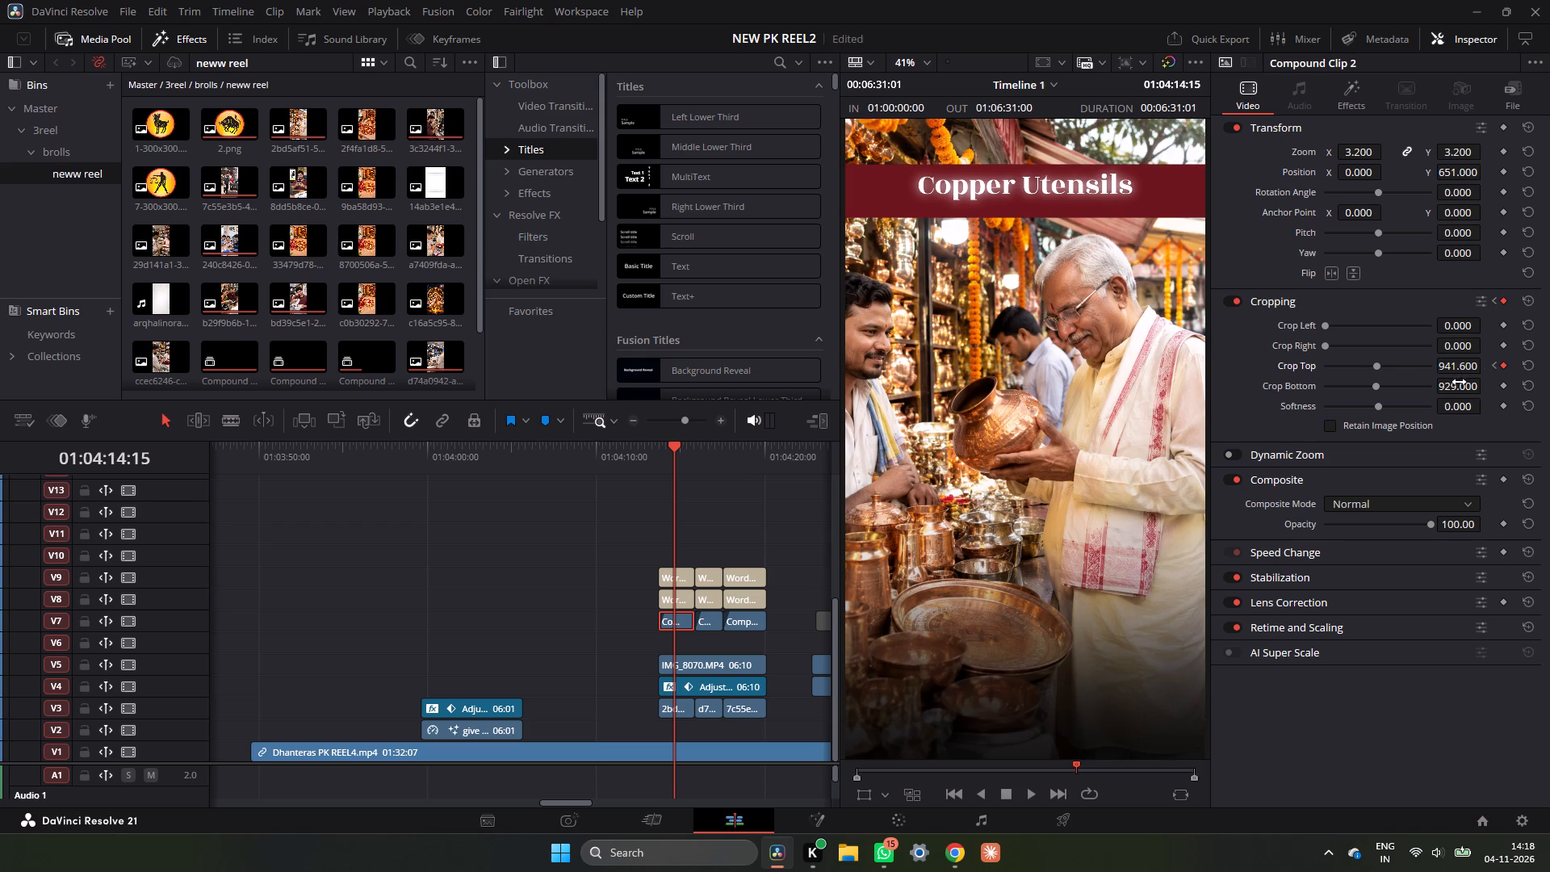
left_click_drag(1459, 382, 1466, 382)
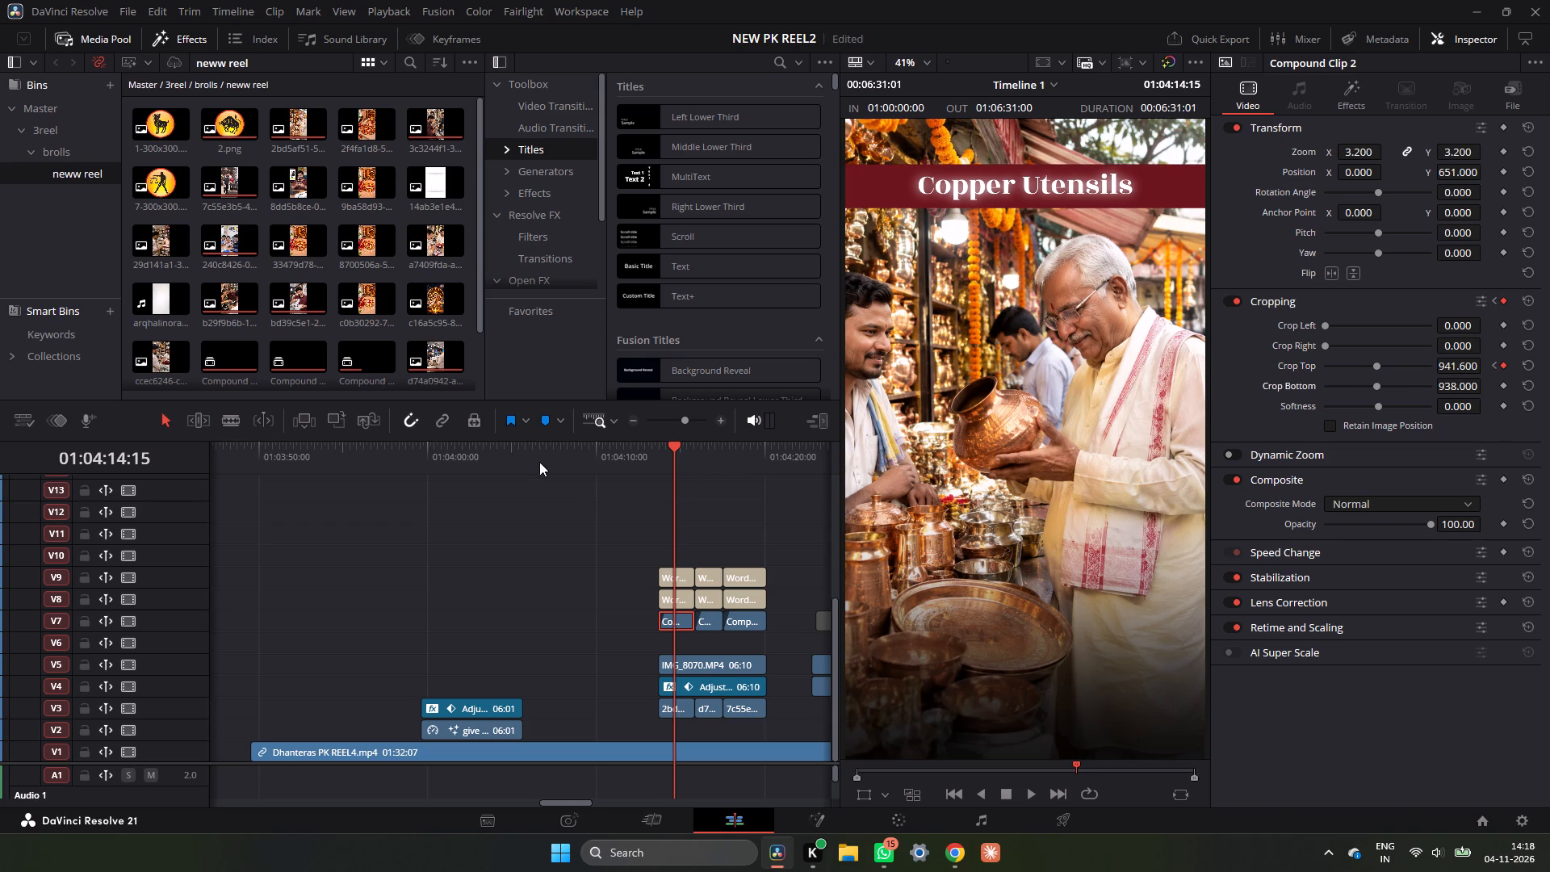
Play the Copper Utensils title's entrance several times to check how the cropped background band animates.
left_click(656, 446)
key("space")
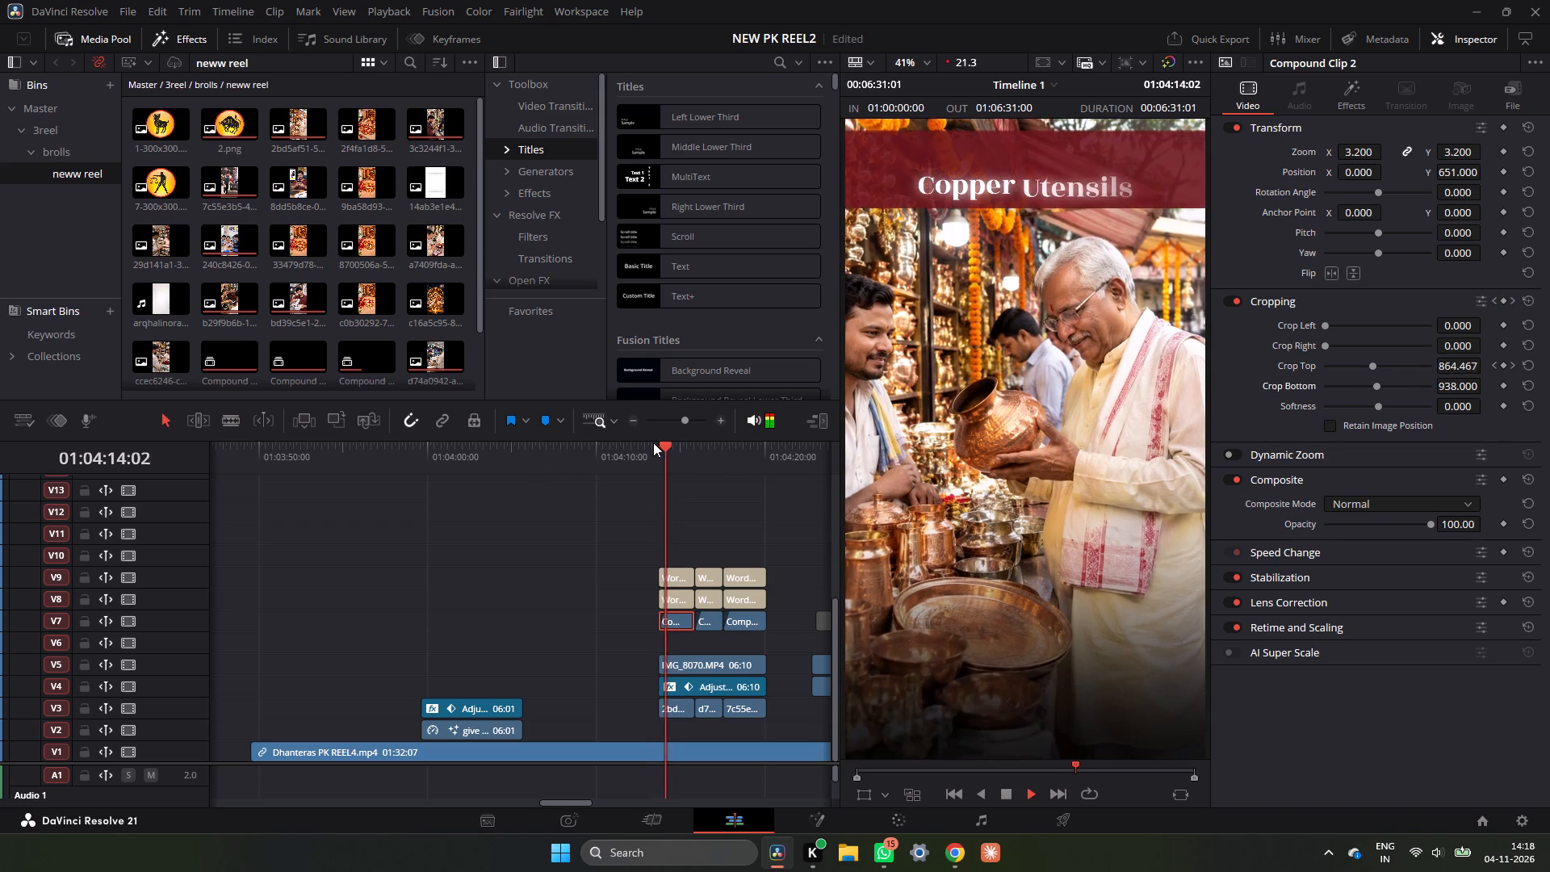
left_click(653, 442)
key("space")
key("space")
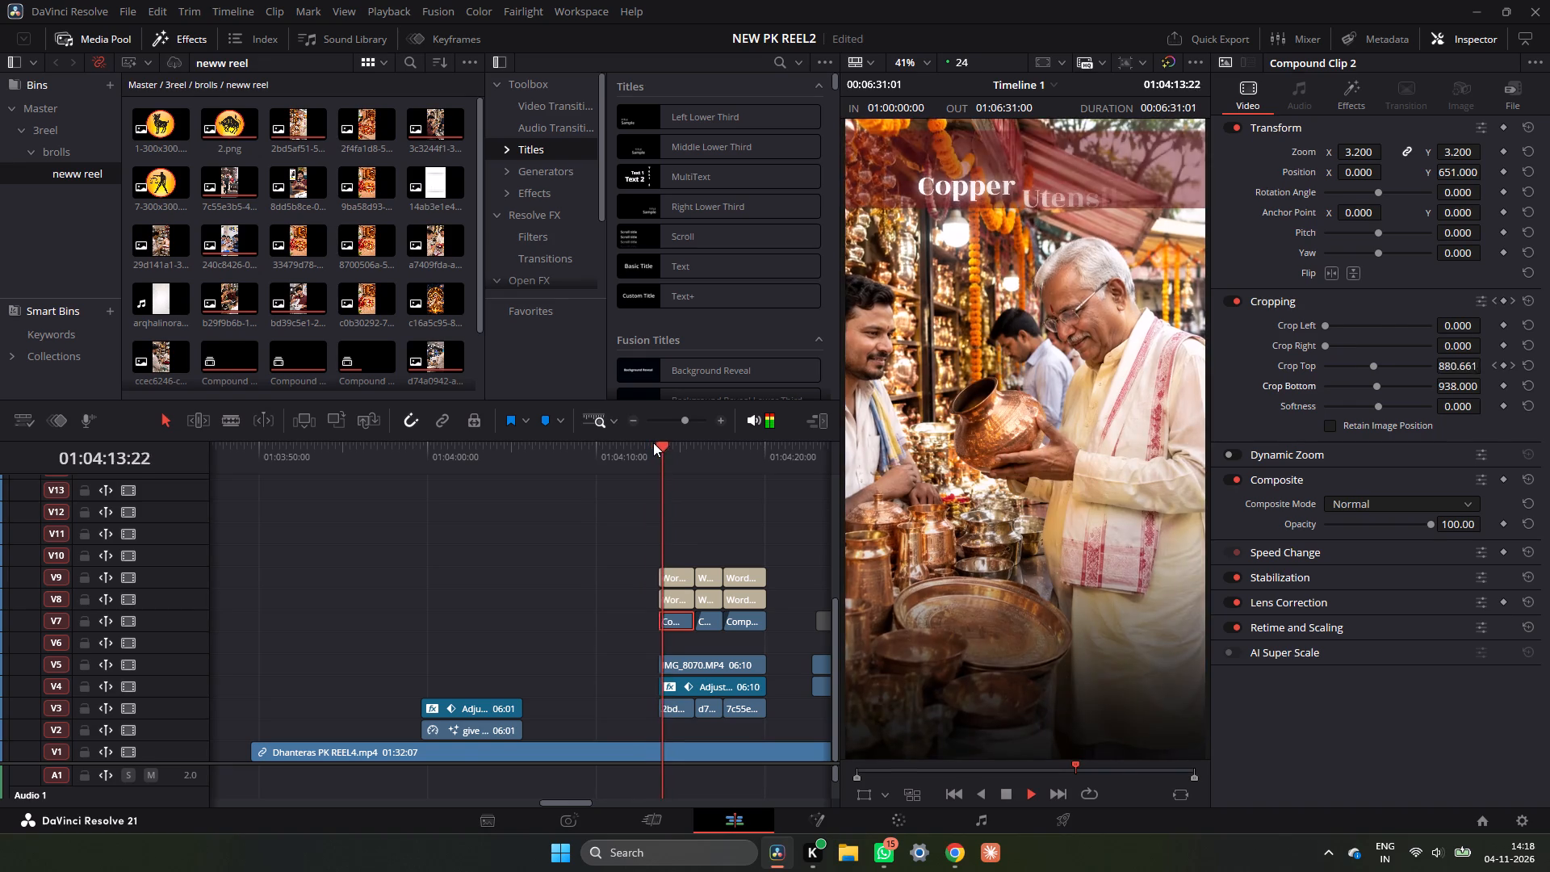
key("space")
key("space")
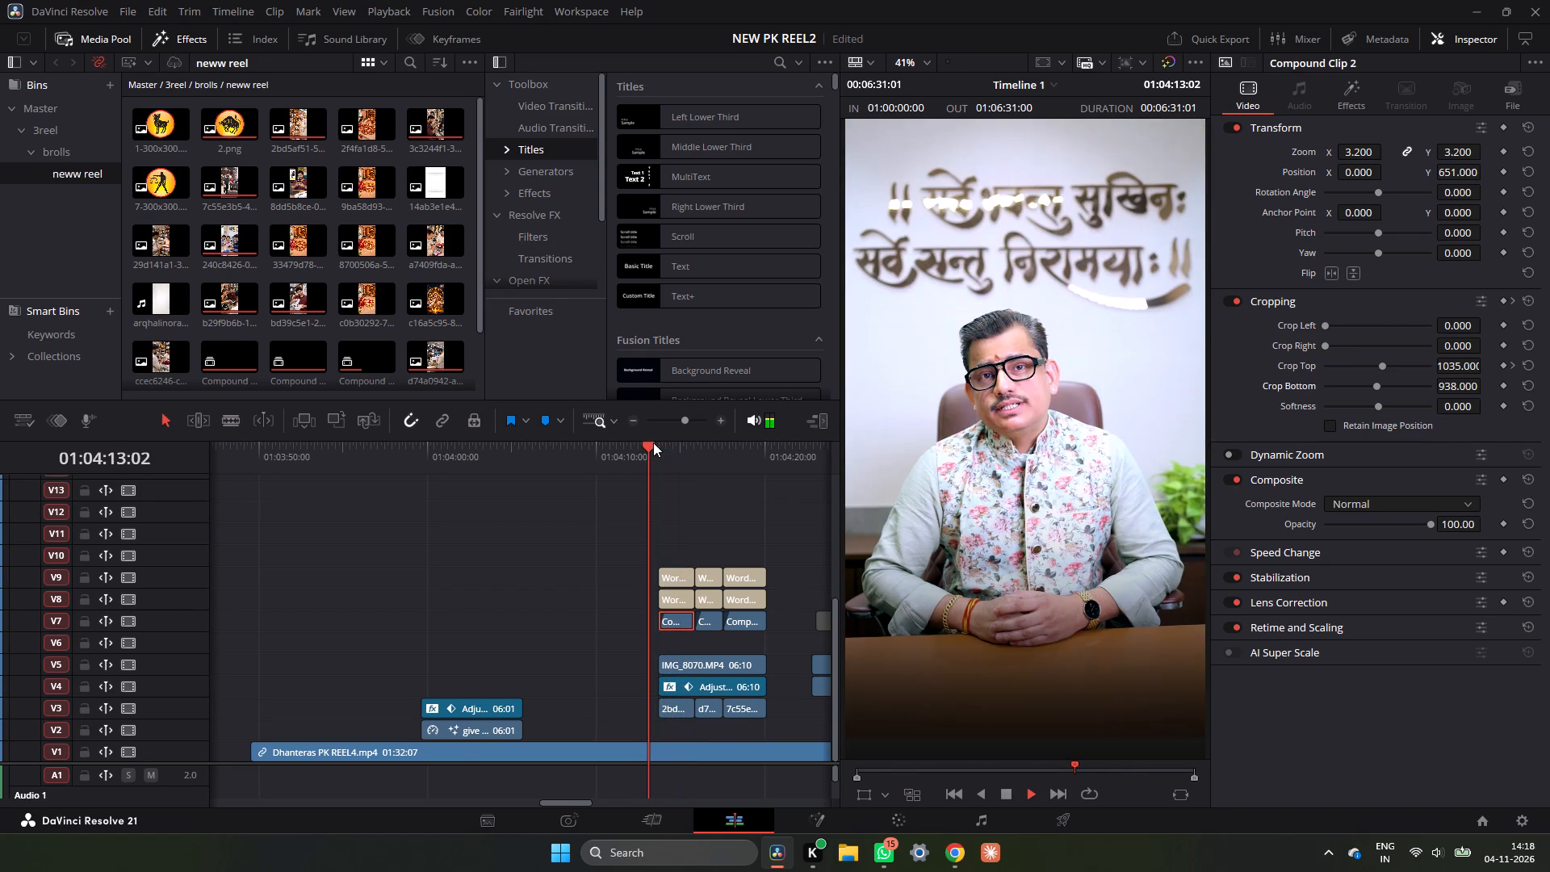
key("space")
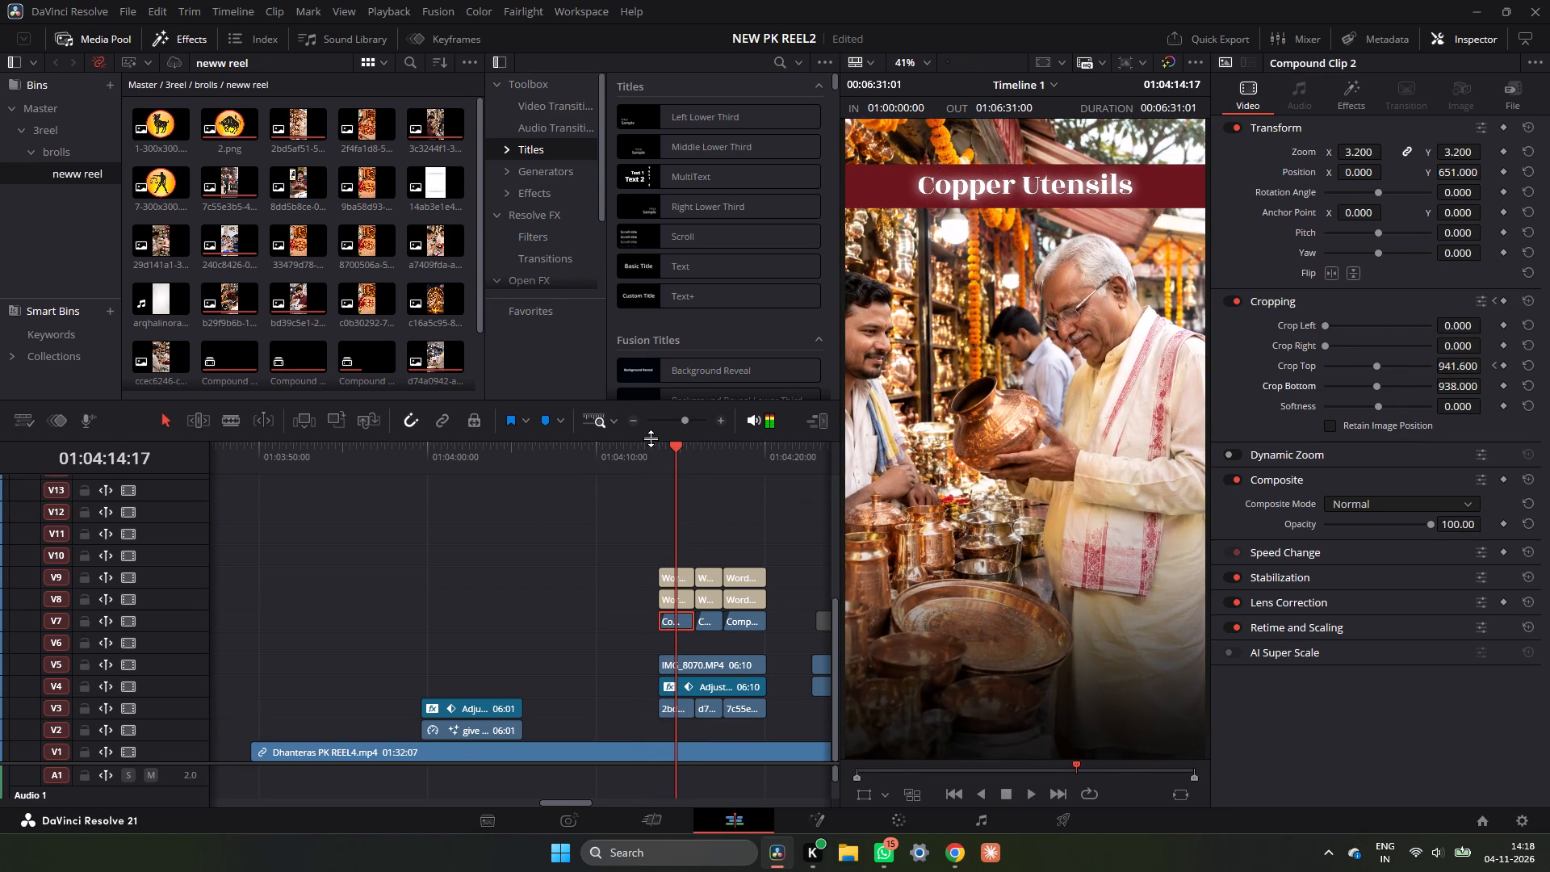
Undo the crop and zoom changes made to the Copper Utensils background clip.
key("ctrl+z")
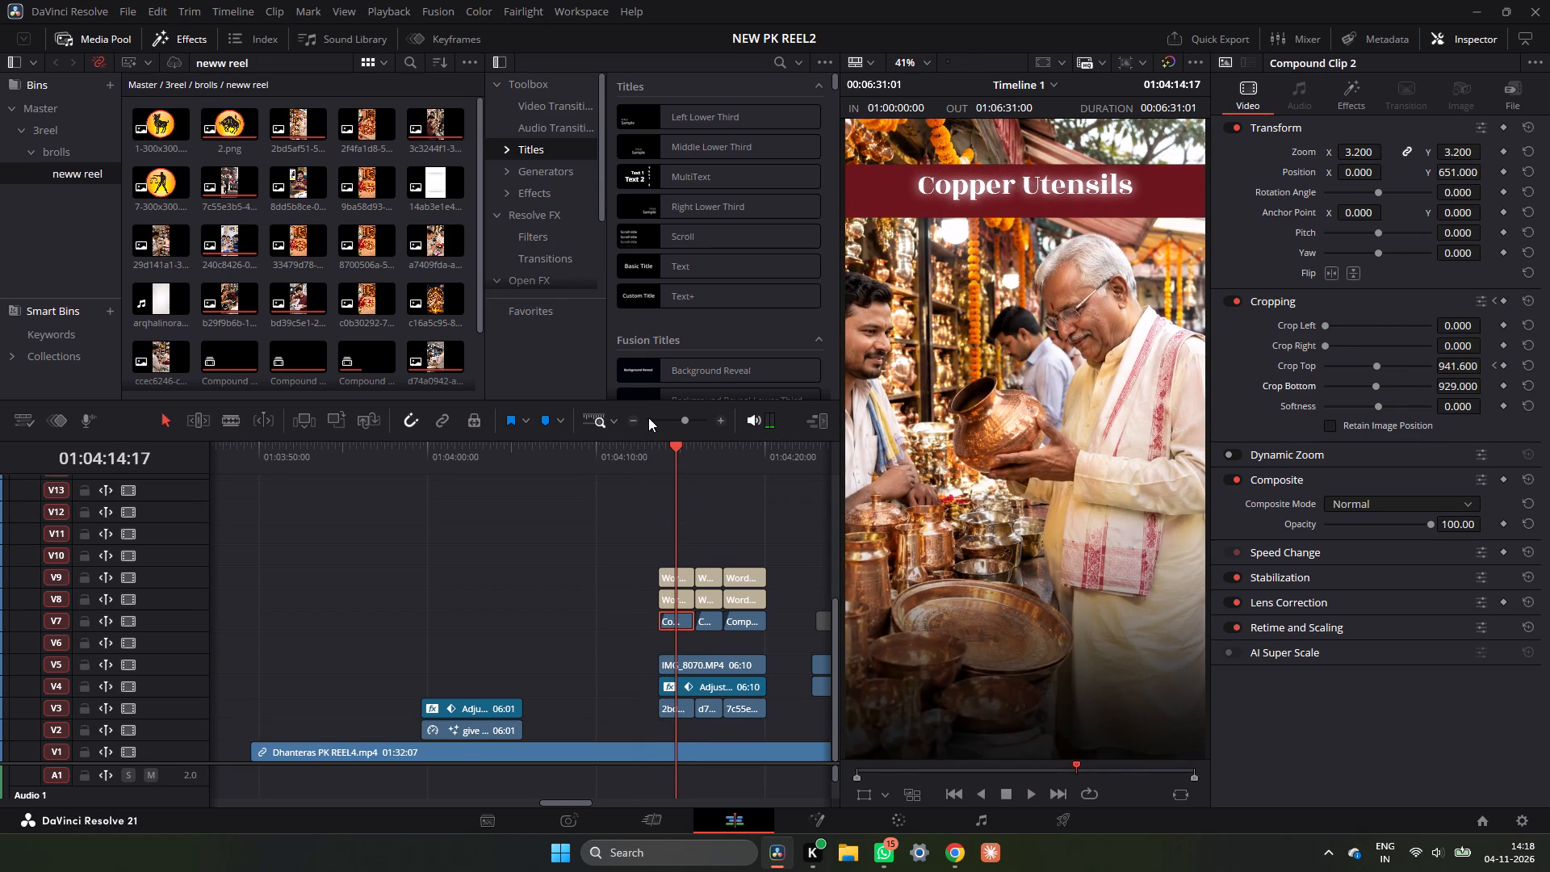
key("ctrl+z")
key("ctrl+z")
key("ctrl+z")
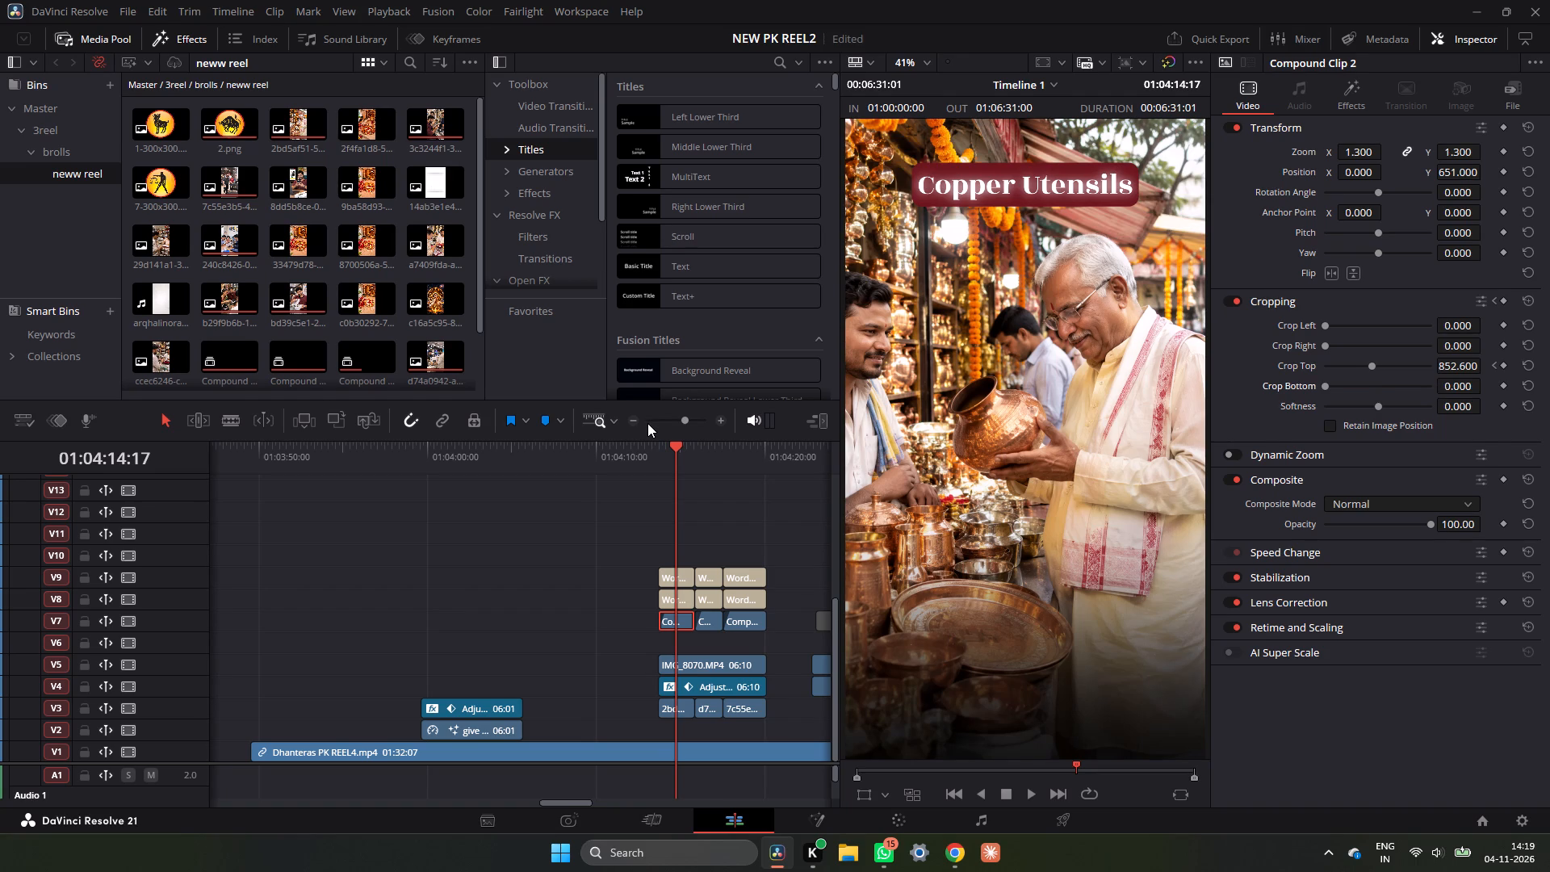
Set the Copper Utensils background clip's zoom to 2.350 so the maroon band spans the frame width.
left_click_drag(1458, 150, 781, 438)
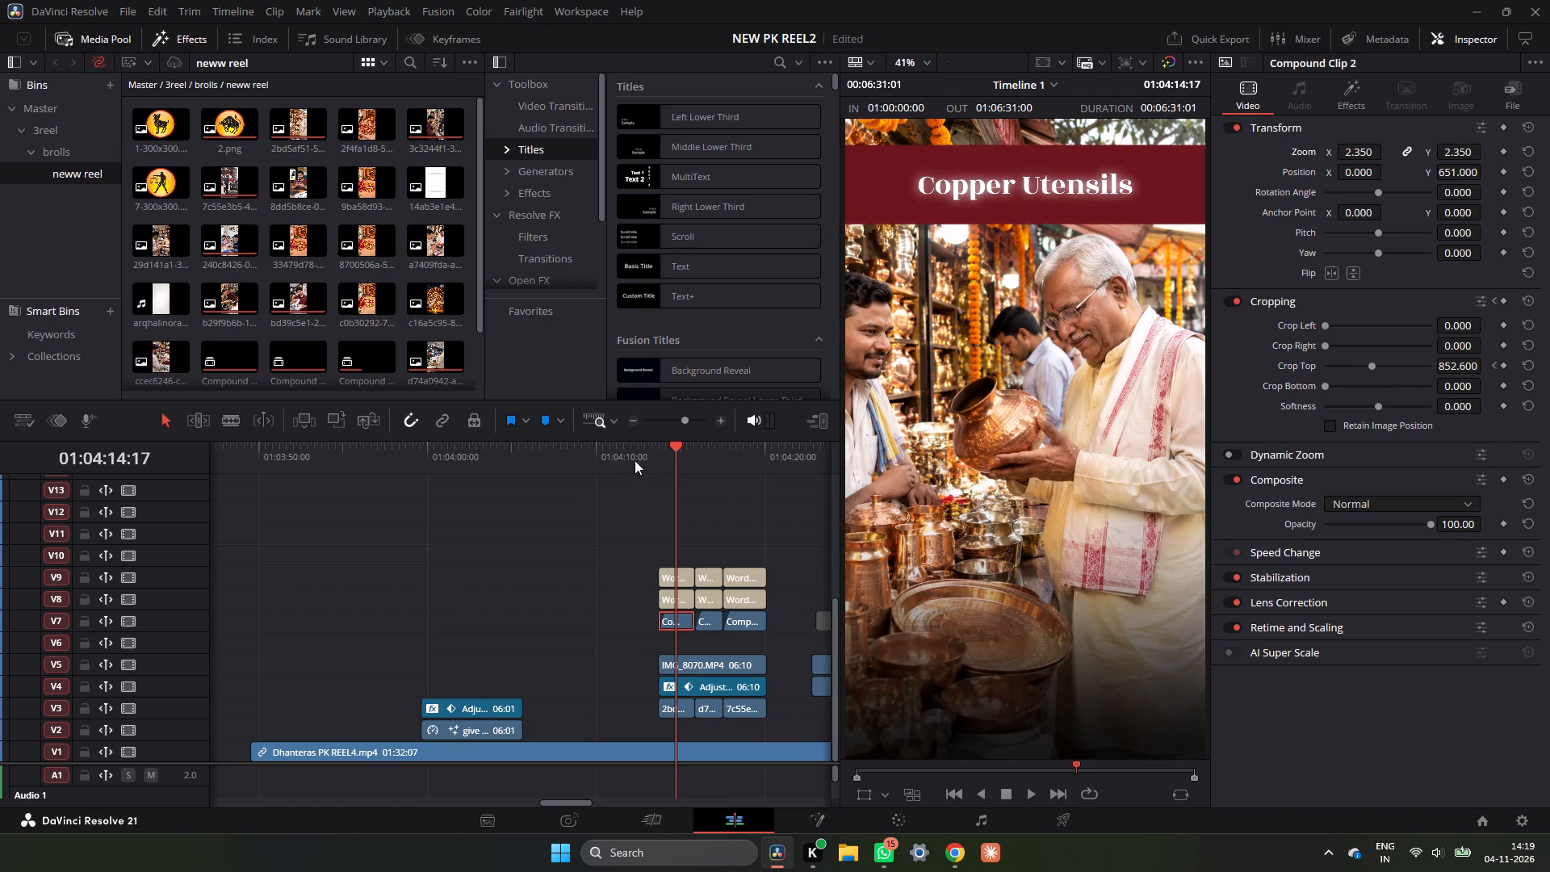
Play the Copper Utensils title with its widened band, and compare it with the zodiac insert and the Electronic Appliances title.
left_click(661, 442)
key("space")
left_click(658, 442)
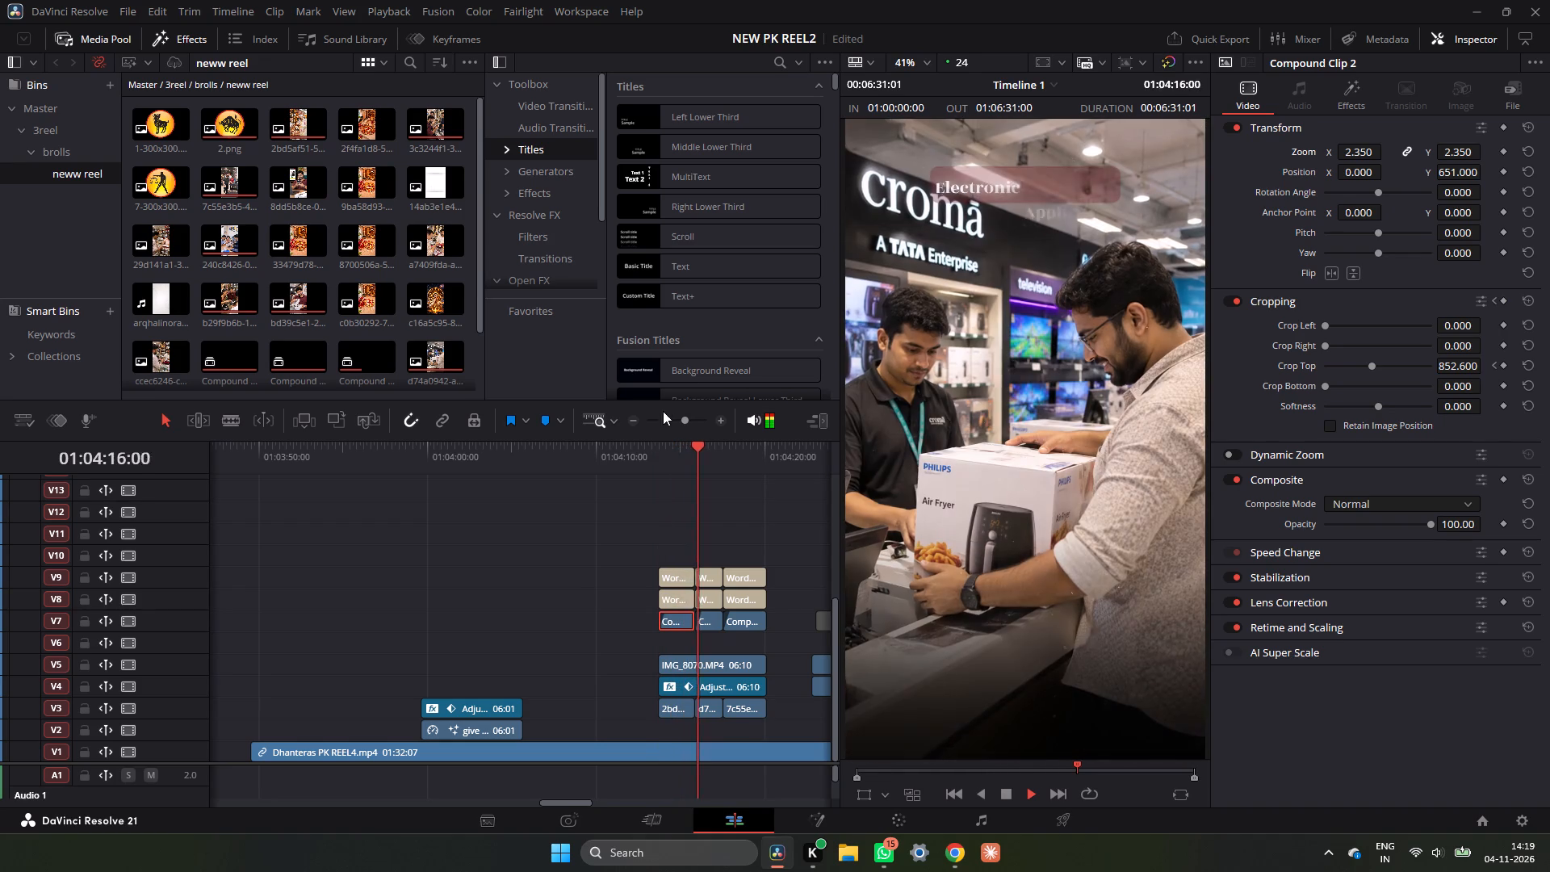
left_click(658, 448)
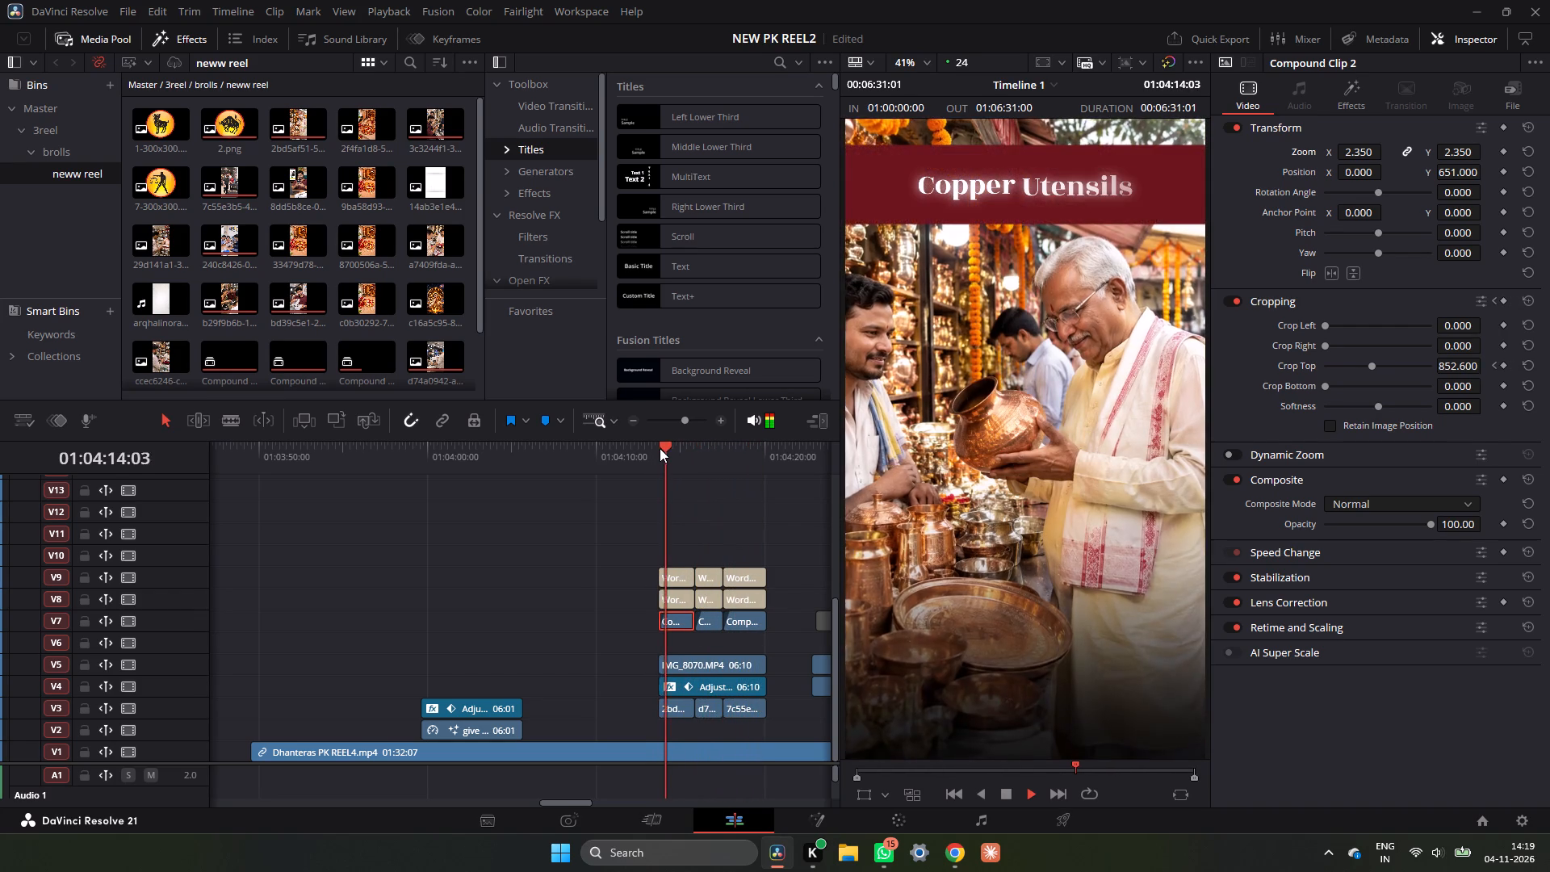
key("space")
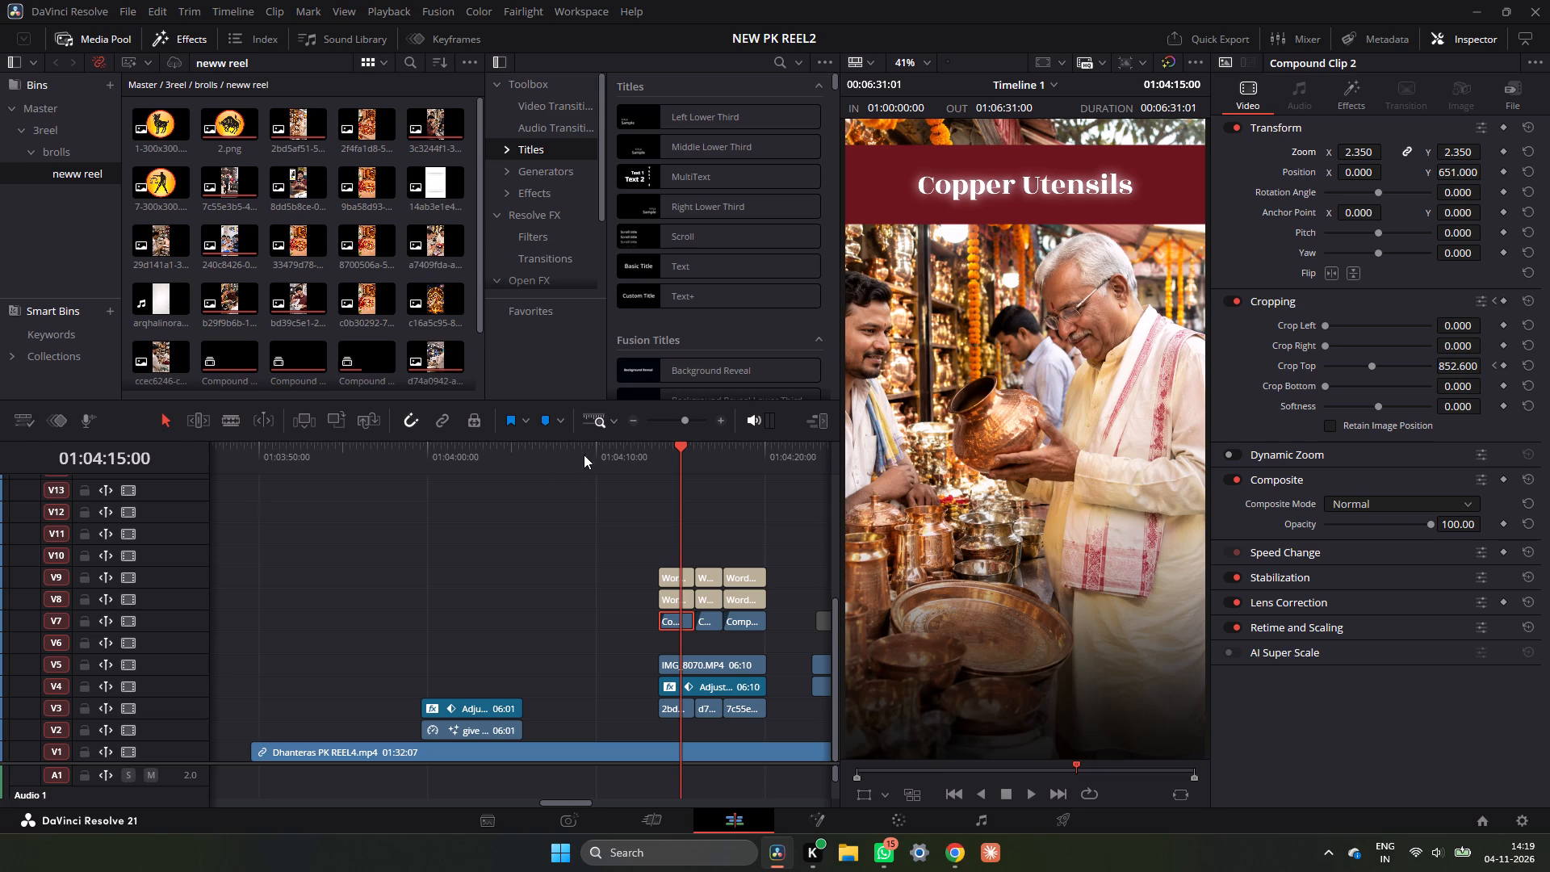
left_click(422, 457)
key("space")
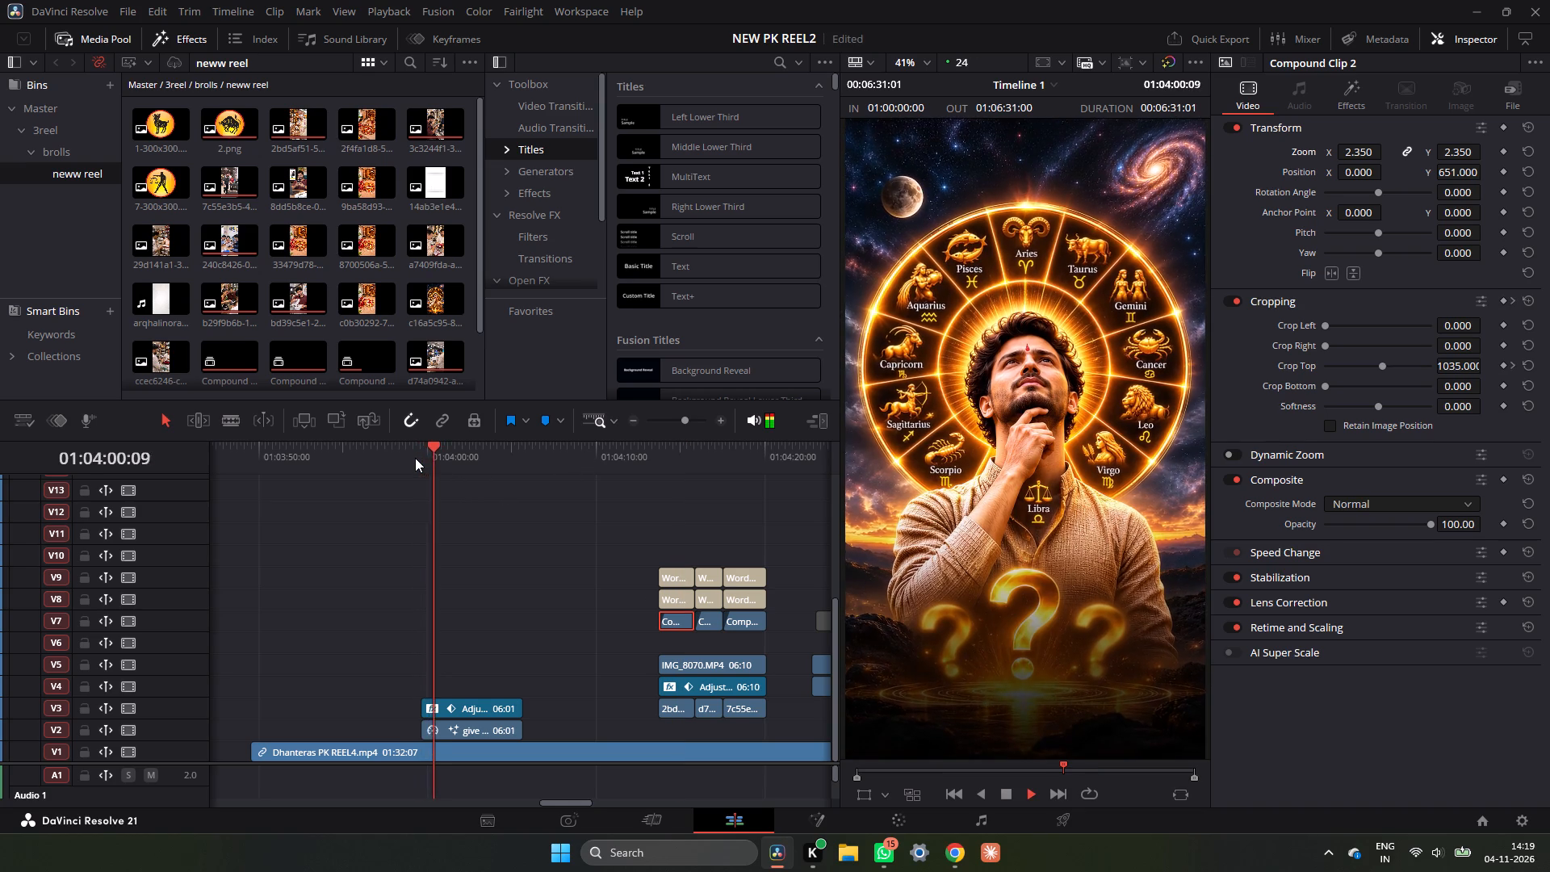
left_click(664, 452)
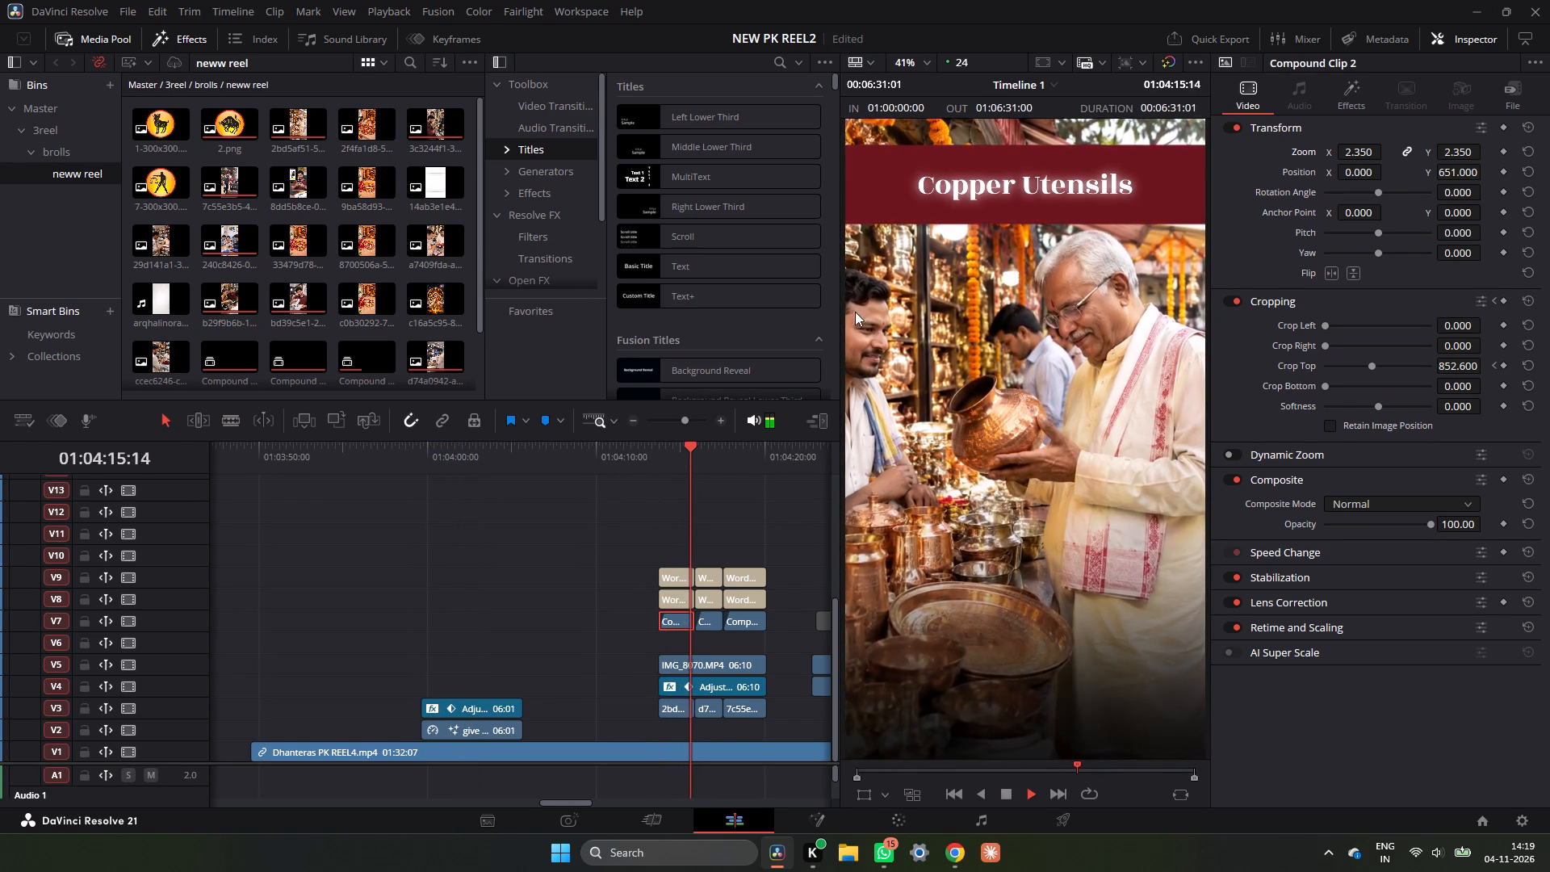
key("space")
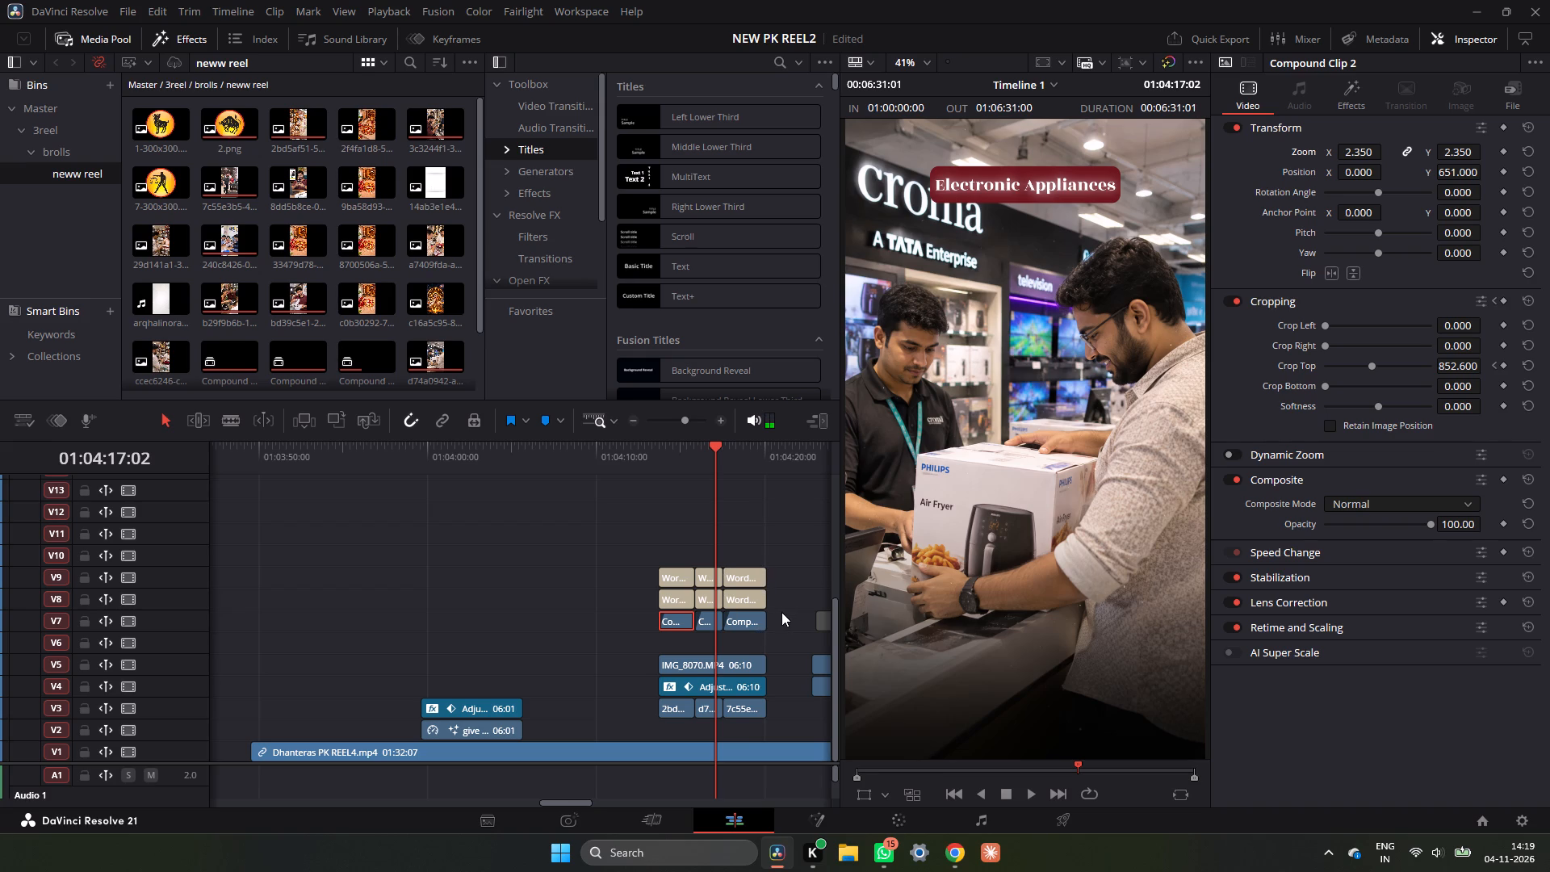
left_click_drag(678, 451, 668, 455)
key("space")
key("space")
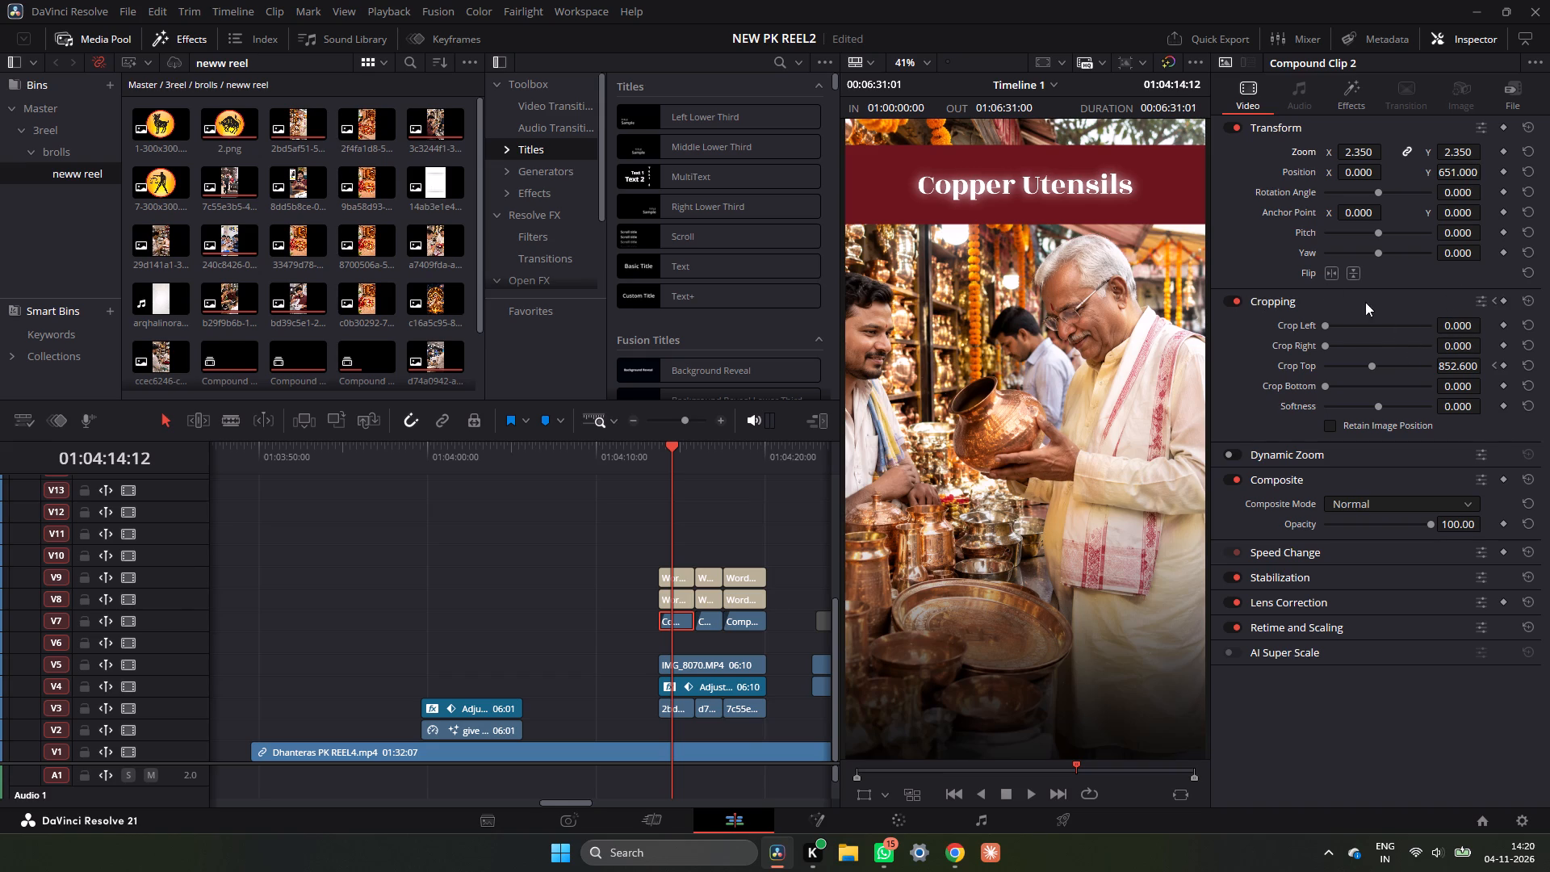
Enable Crop / Uncrop in the Transform effect's Image Adjustment settings for the Copper Utensils background clip.
left_click(1334, 86)
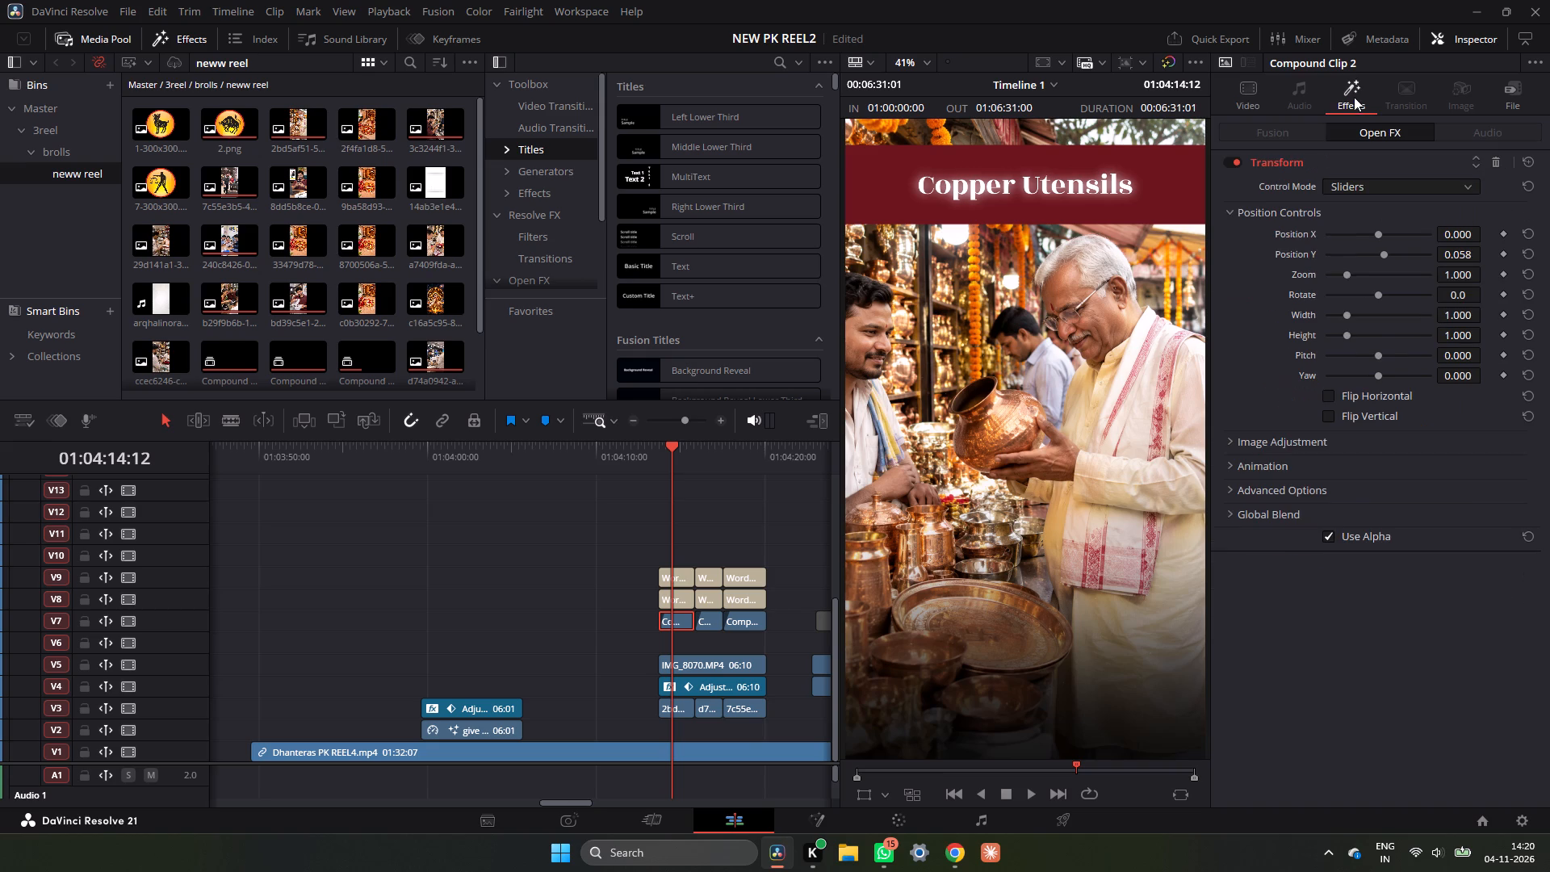
left_click(1299, 443)
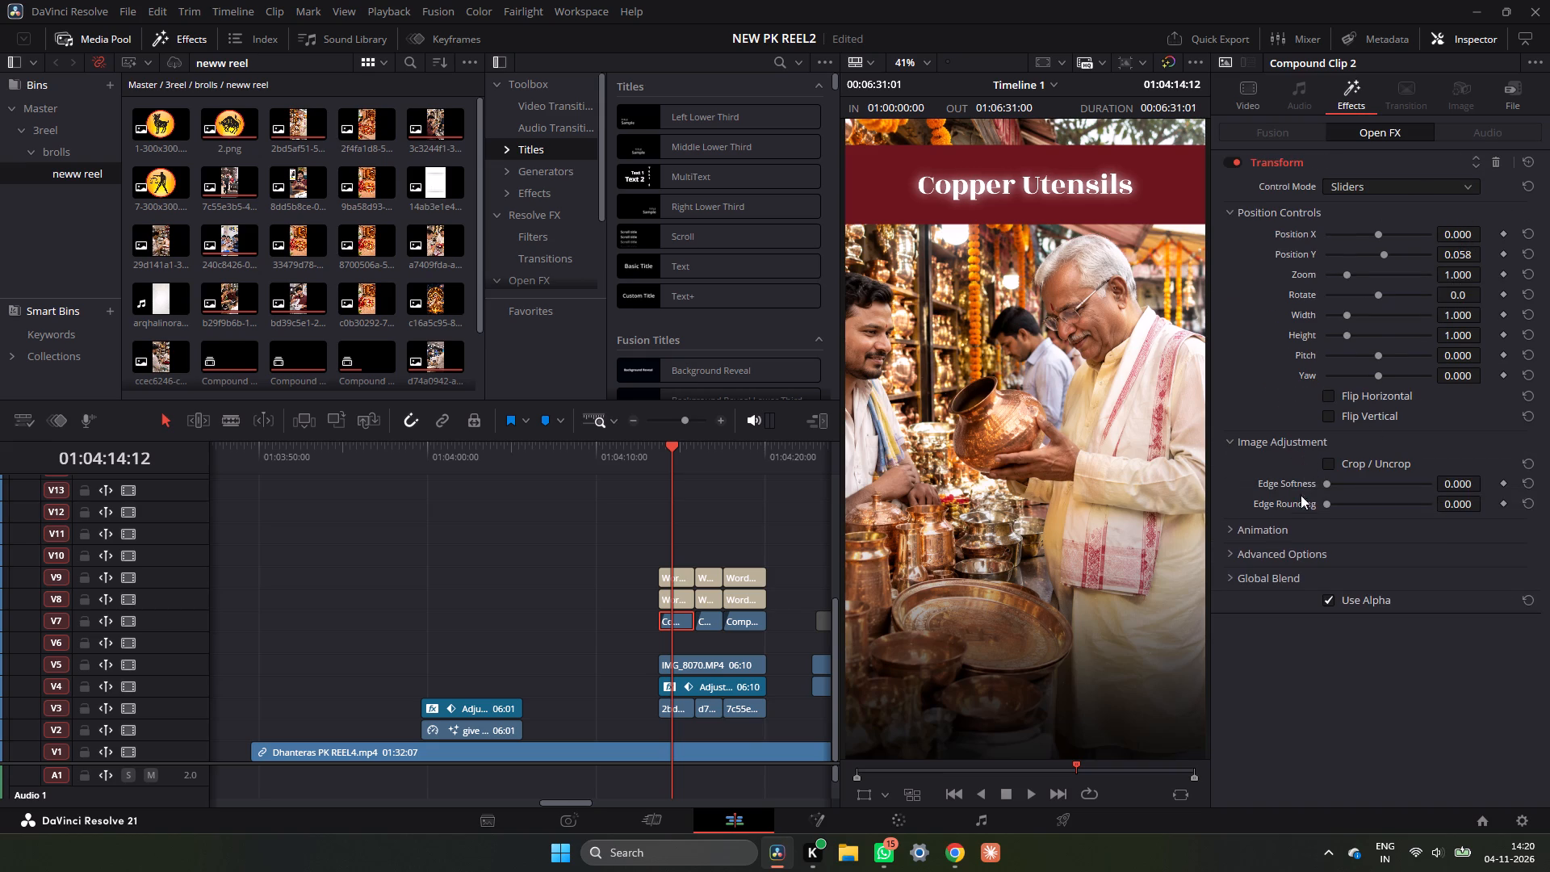
left_click(1292, 521)
left_click(1294, 579)
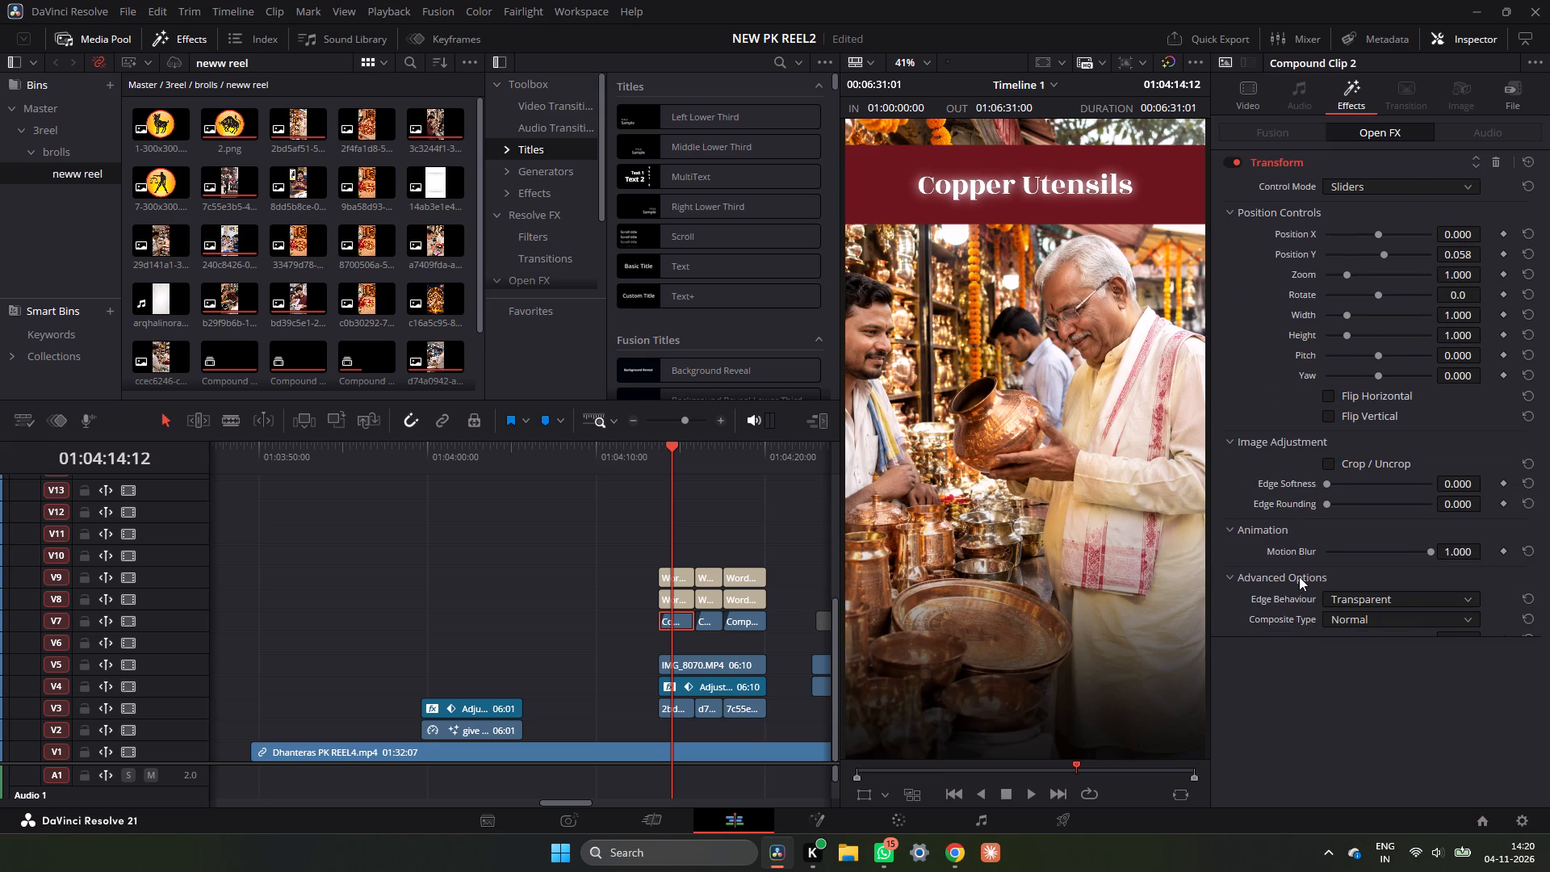
left_click(1322, 459)
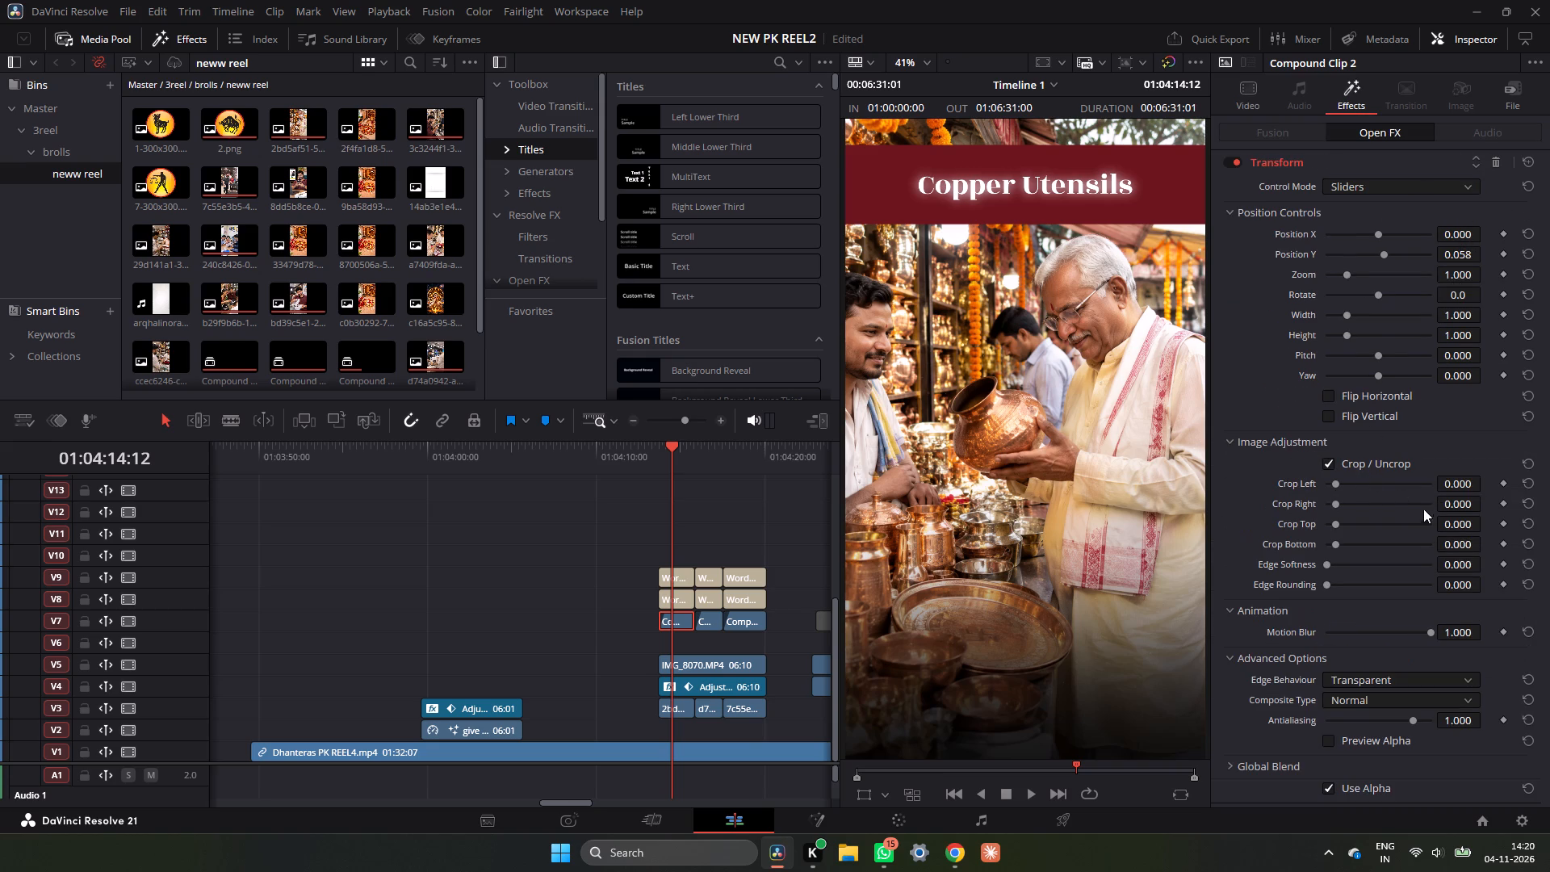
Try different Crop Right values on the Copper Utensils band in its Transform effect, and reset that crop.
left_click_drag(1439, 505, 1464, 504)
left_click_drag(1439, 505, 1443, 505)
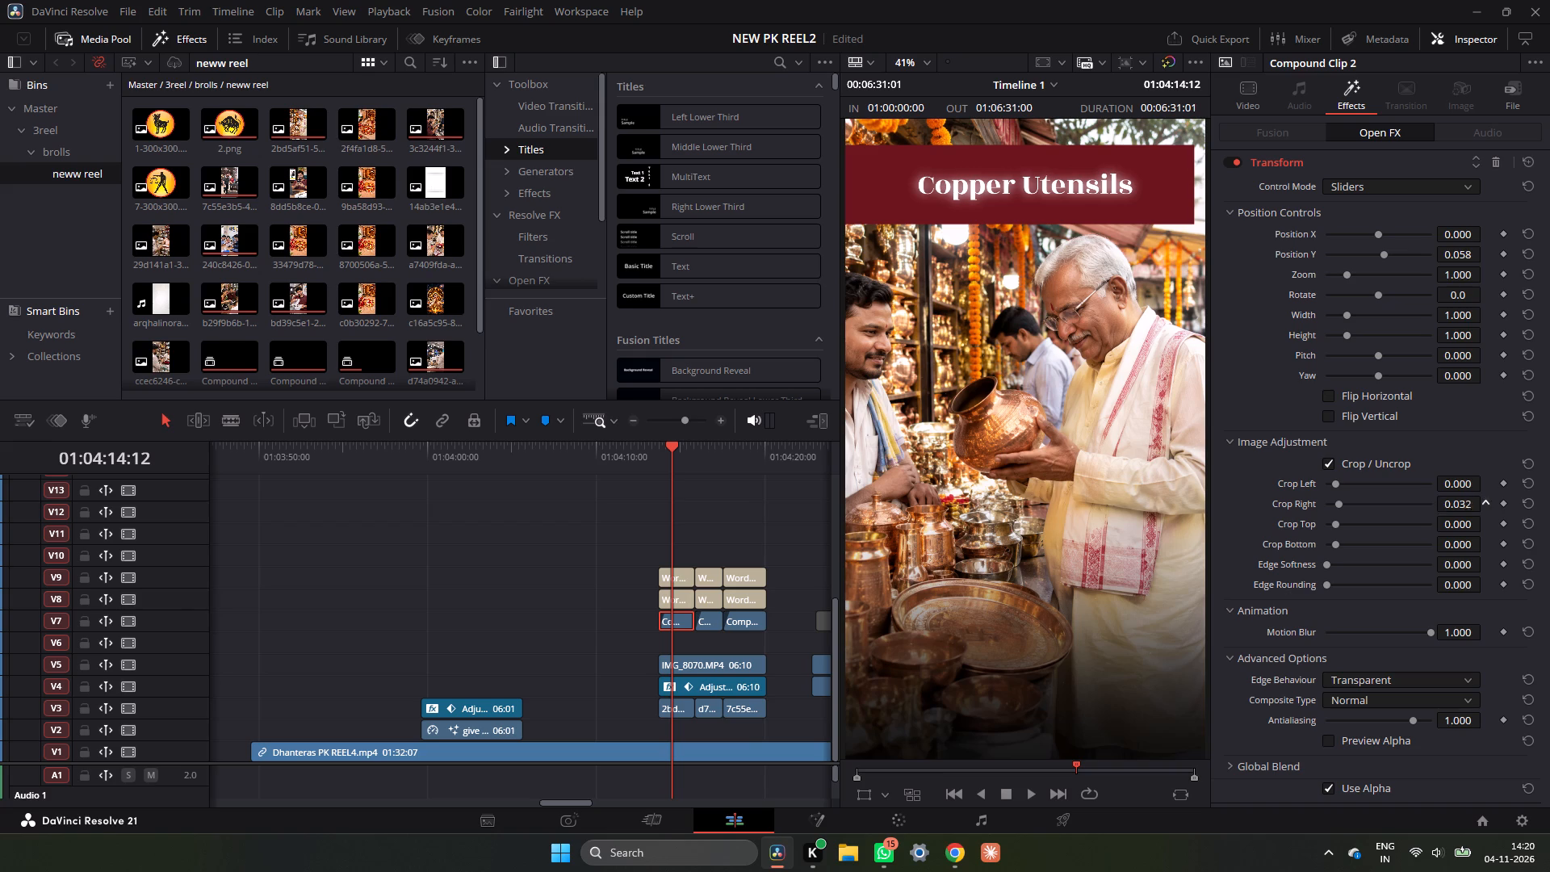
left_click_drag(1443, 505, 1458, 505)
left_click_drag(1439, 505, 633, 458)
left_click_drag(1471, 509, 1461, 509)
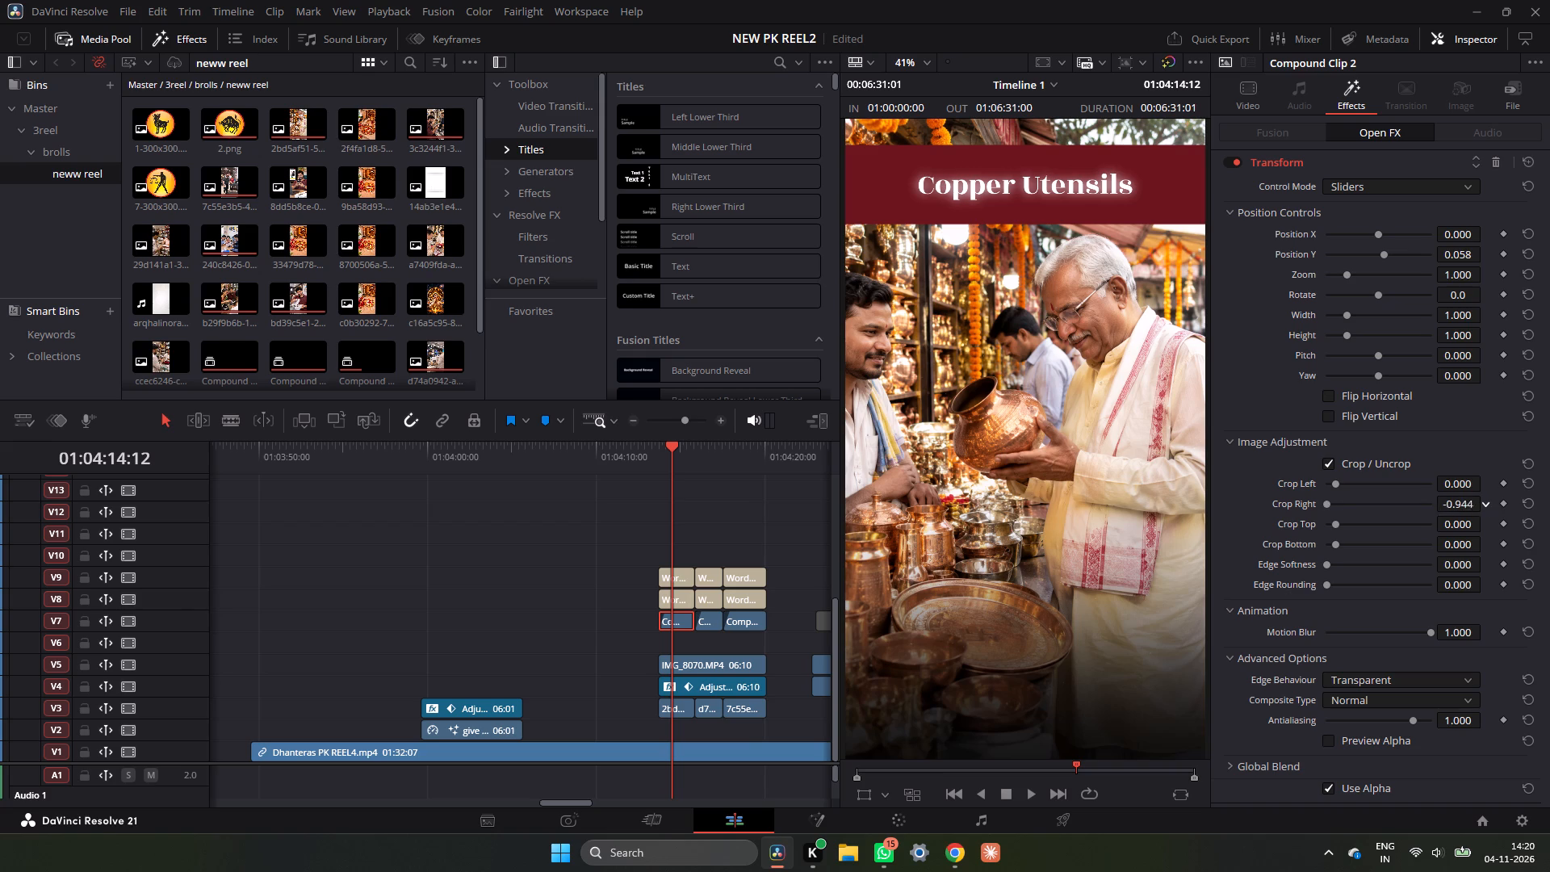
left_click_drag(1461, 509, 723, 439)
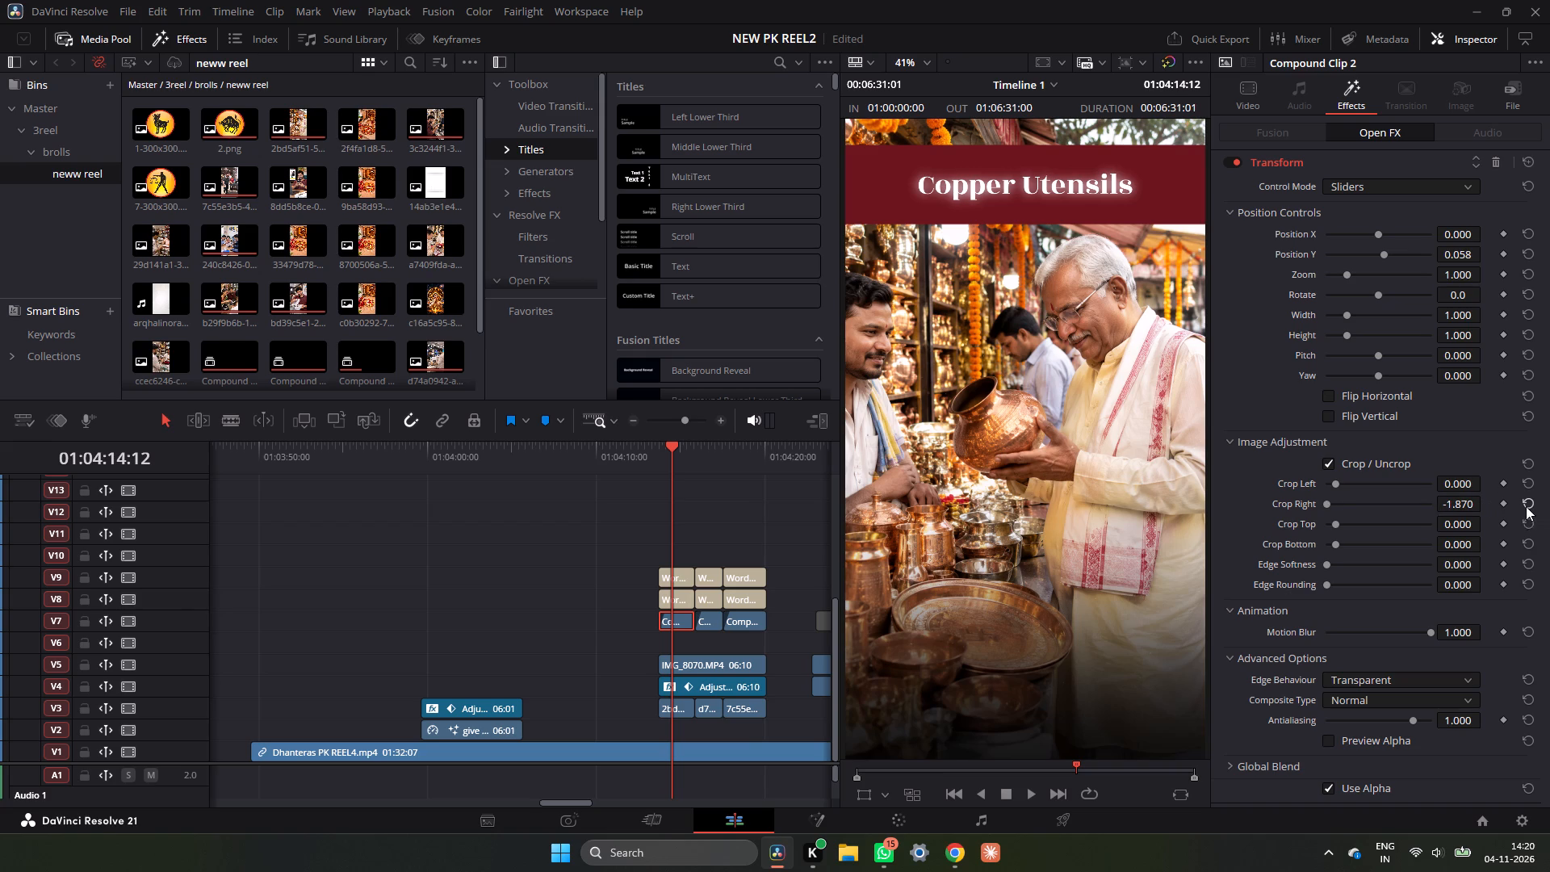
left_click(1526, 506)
In the Copper Utensils band's Transform effect, set Crop Bottom to 0.793, Crop Top to 0.135 and Position Y to 0.066.
left_click_drag(1460, 544, 981, 444)
left_click_drag(981, 444, 1318, 448)
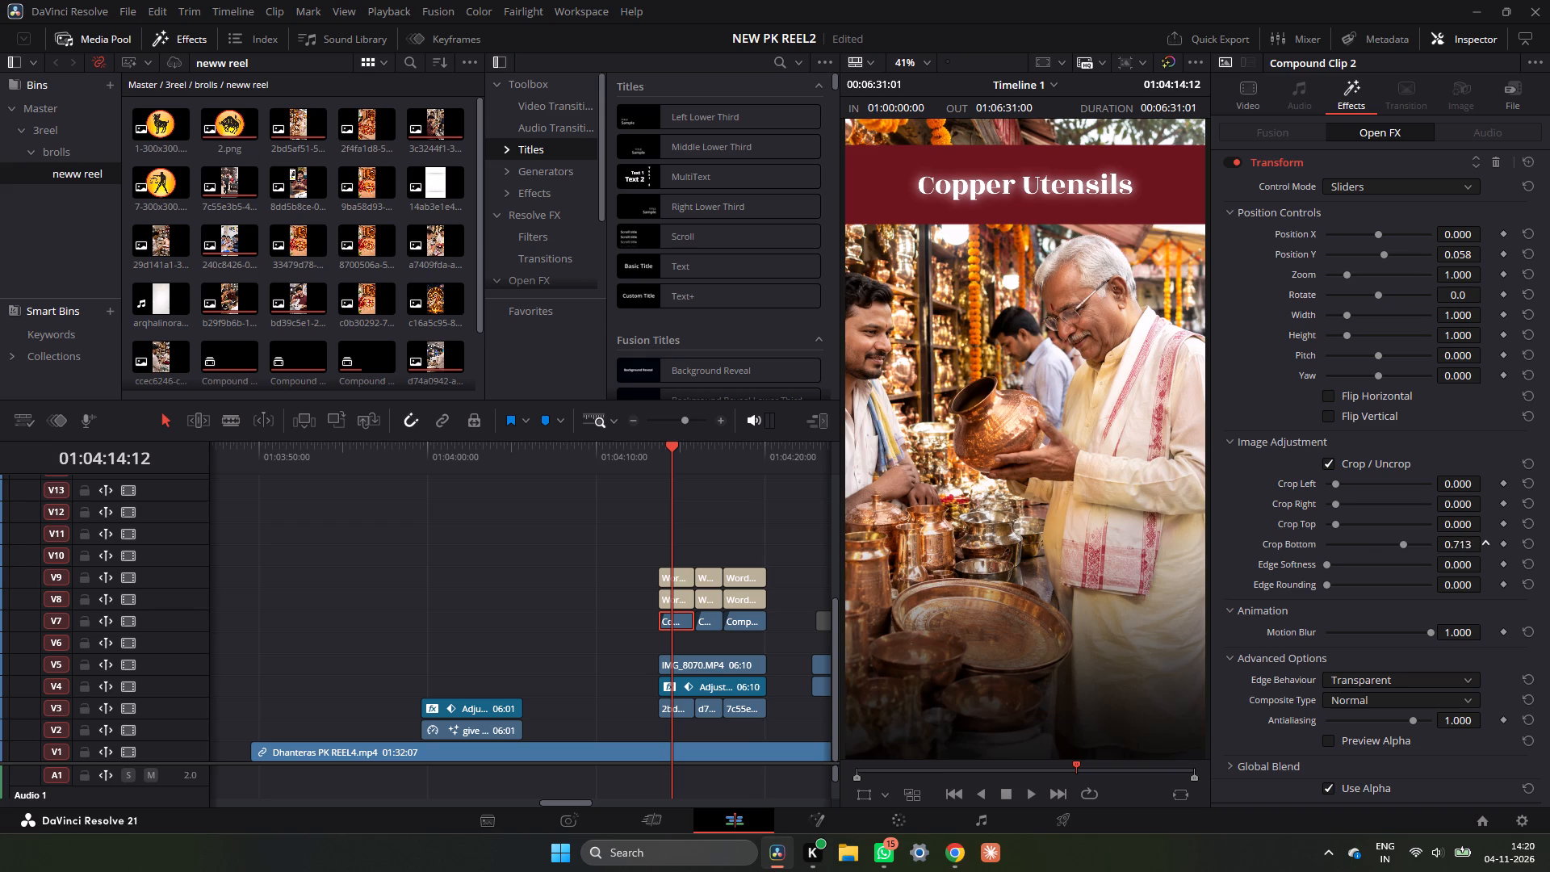
left_click_drag(1318, 448, 1359, 478)
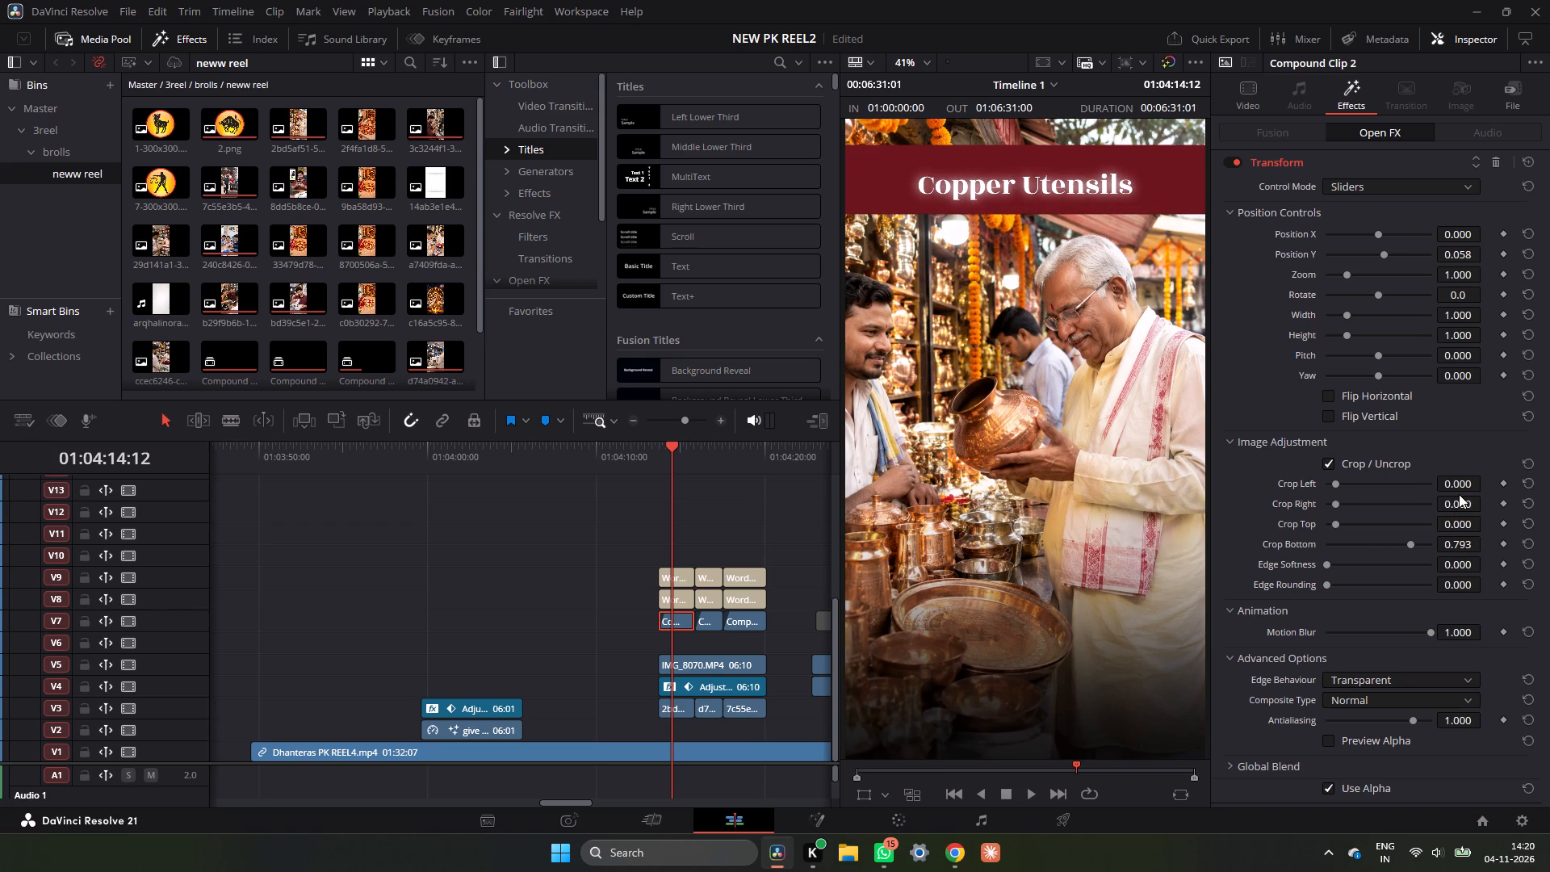
left_click_drag(1456, 525, 872, 444)
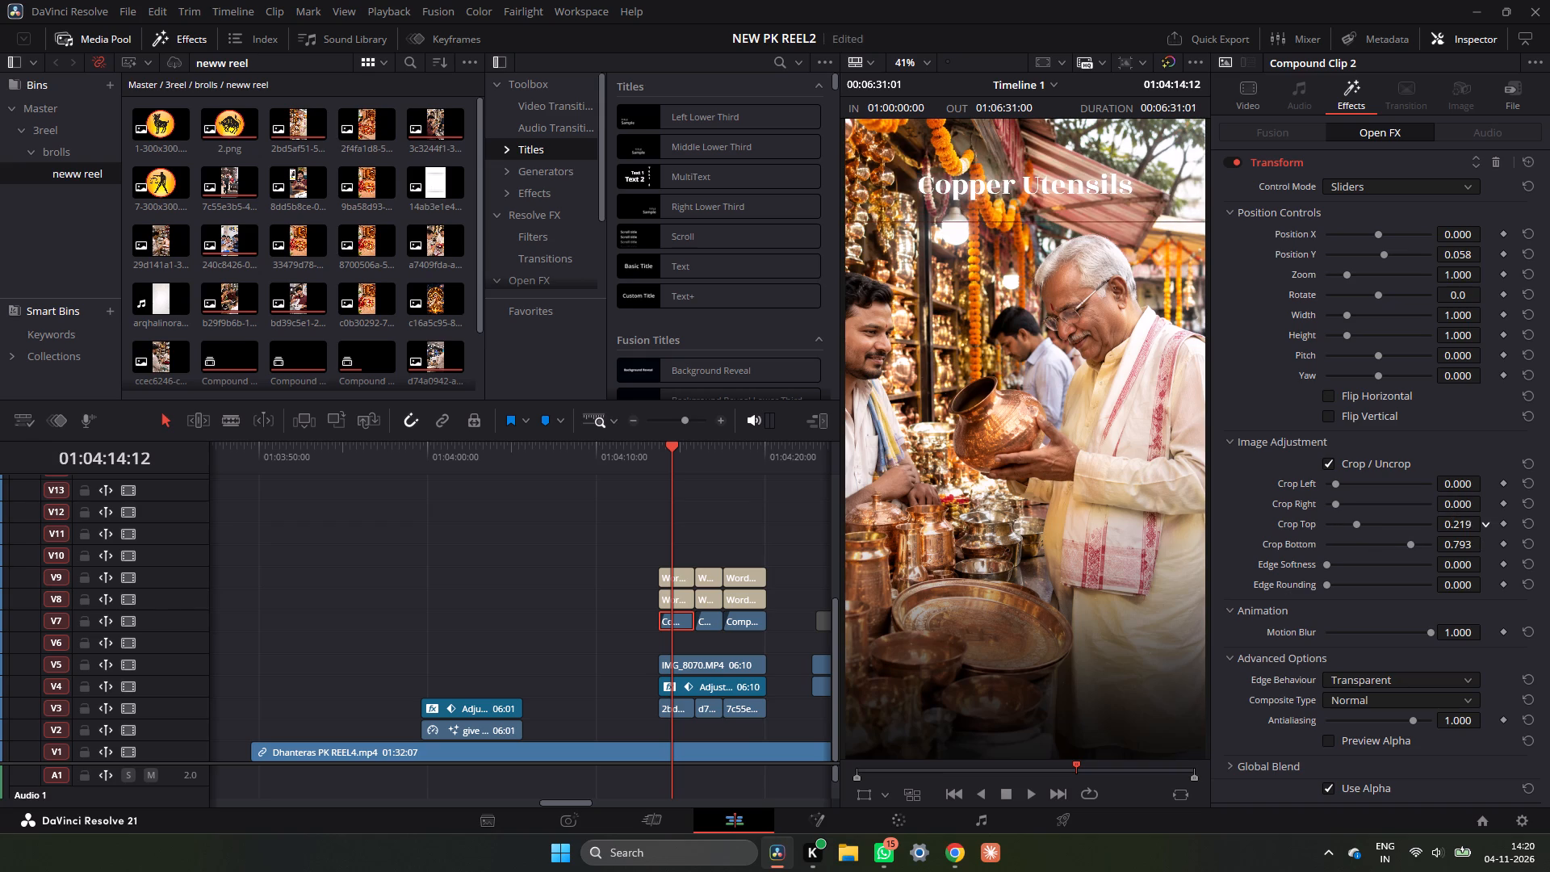
left_click_drag(872, 444, 804, 458)
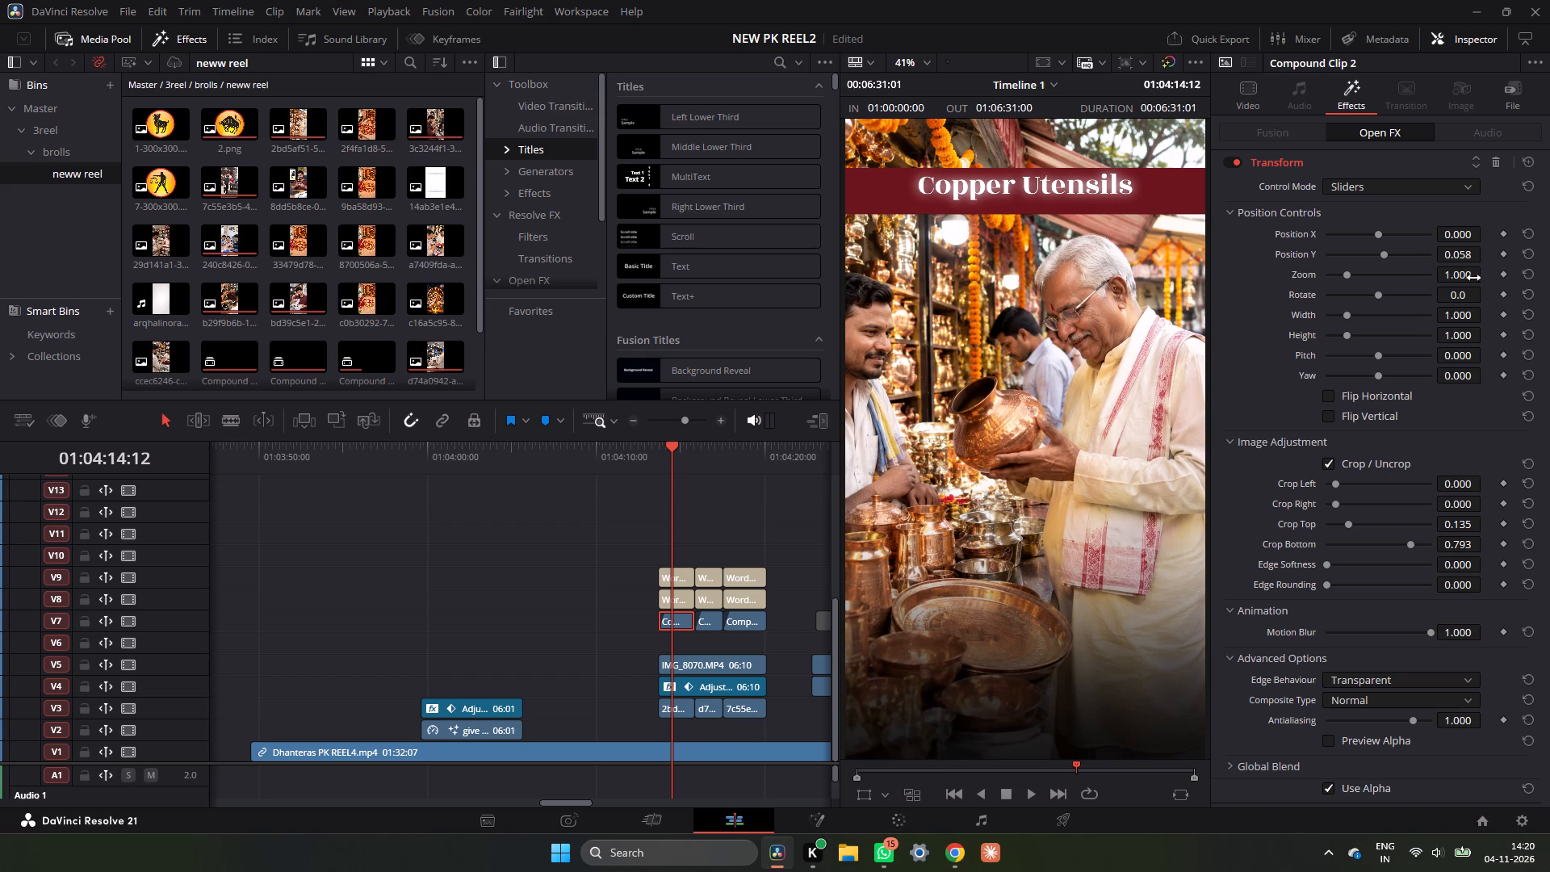
left_click_drag(1465, 258, 1476, 270)
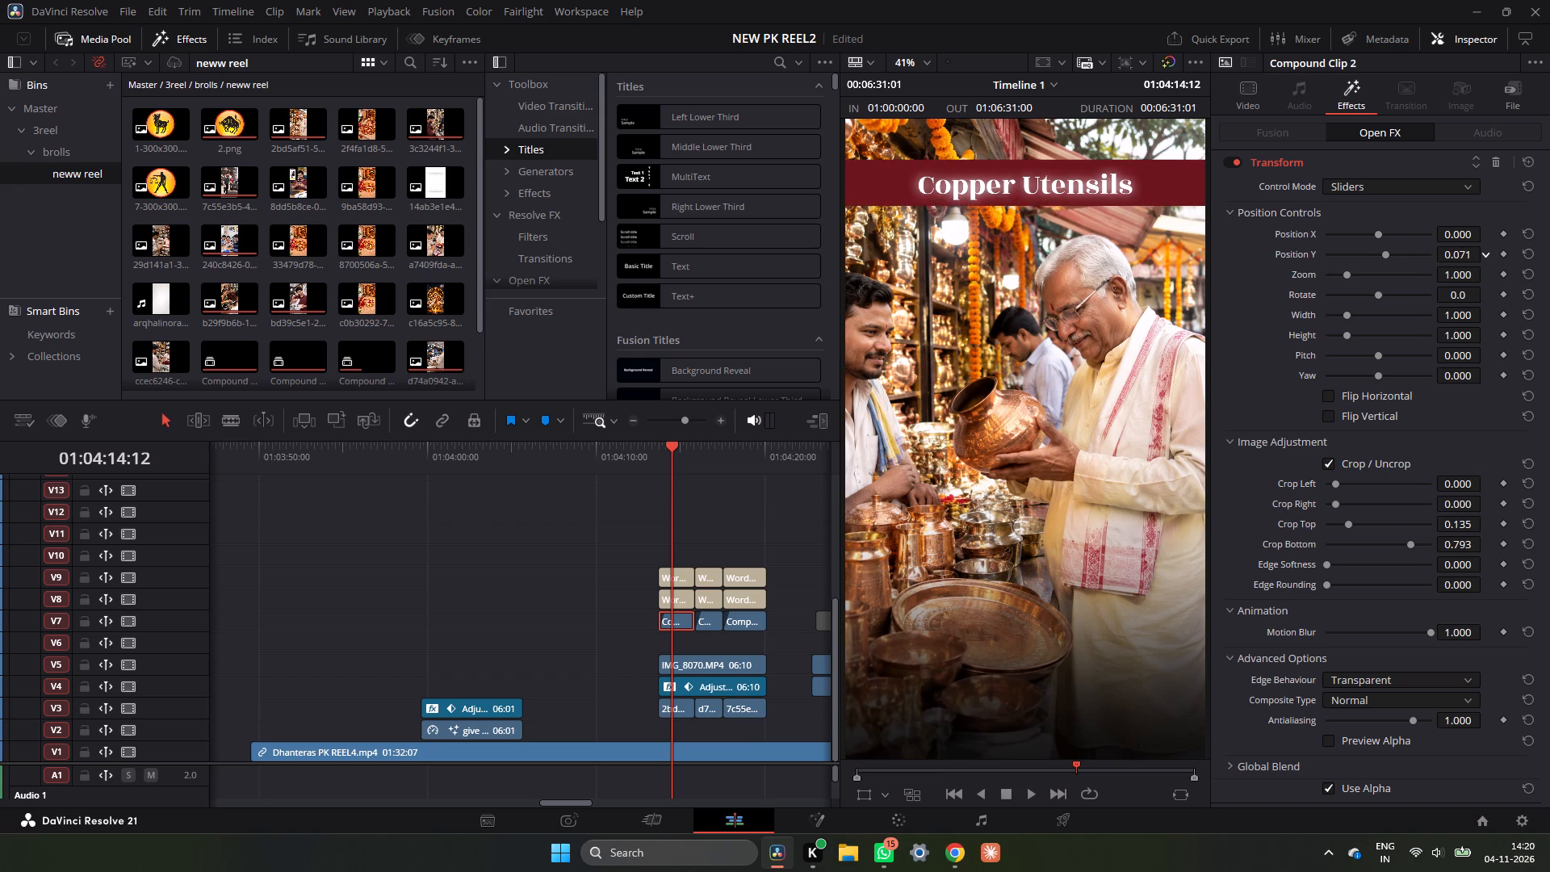
left_click_drag(1476, 270, 1472, 275)
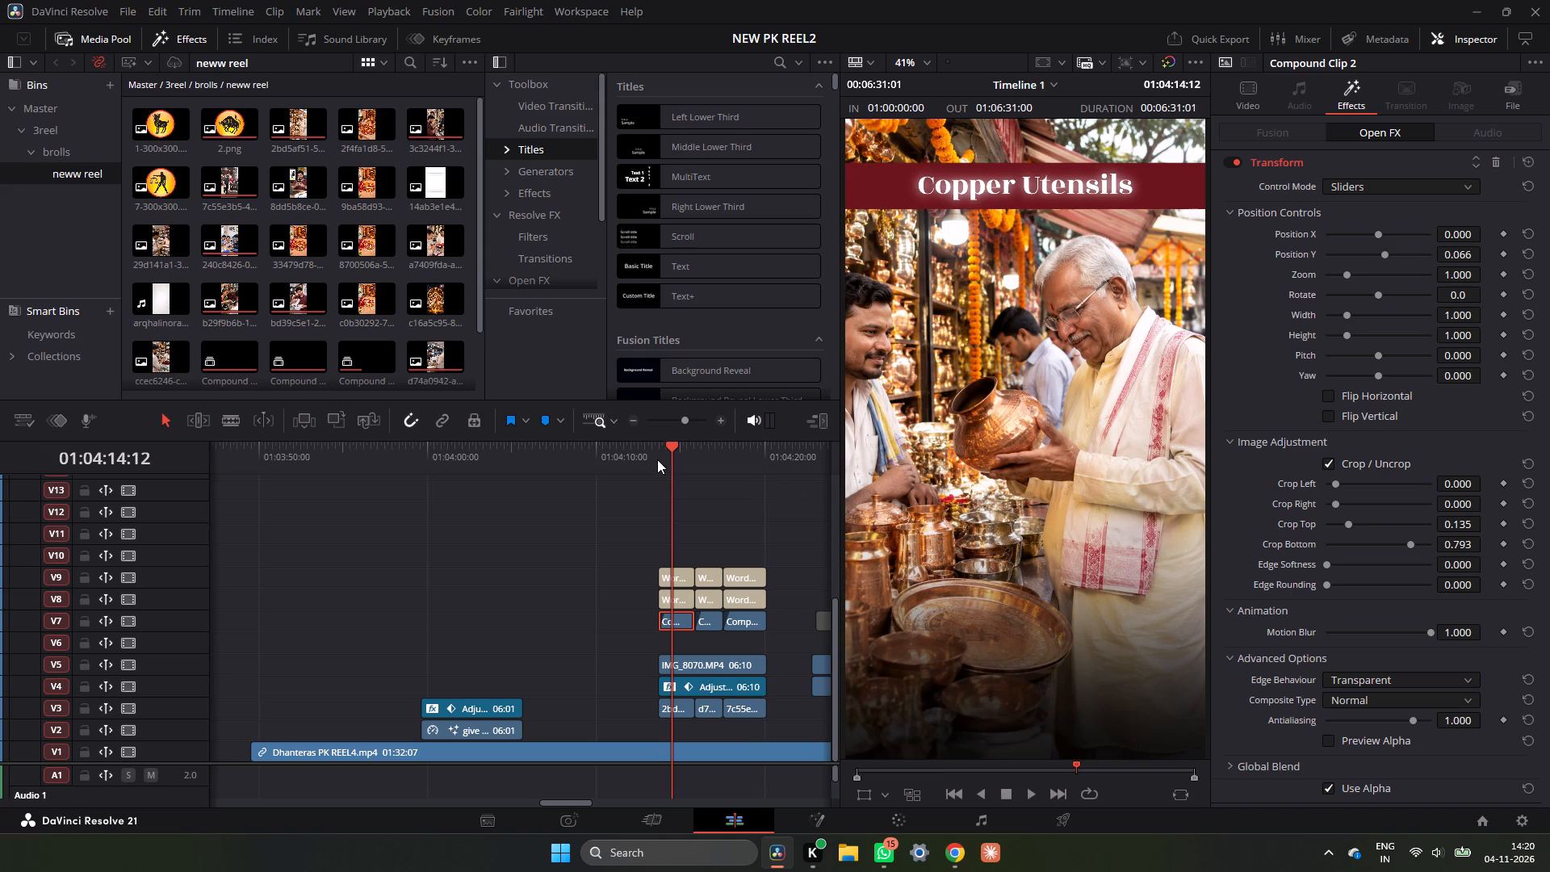
Play the Copper Utensils title's entrance to check the narrower maroon band.
left_click(639, 450)
key("space")
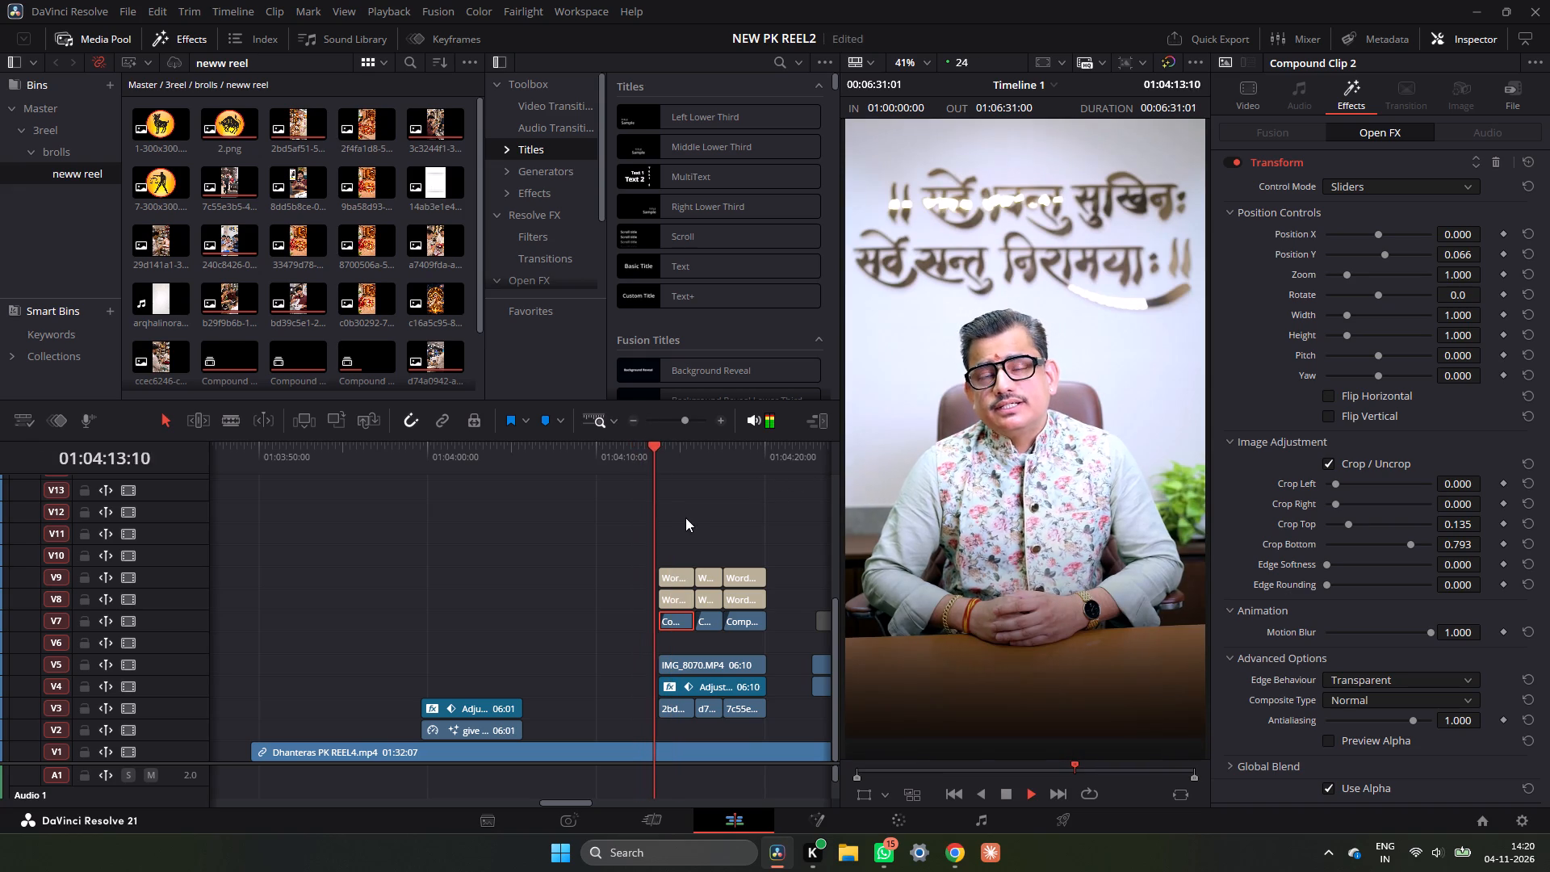
key("space")
left_click(660, 459)
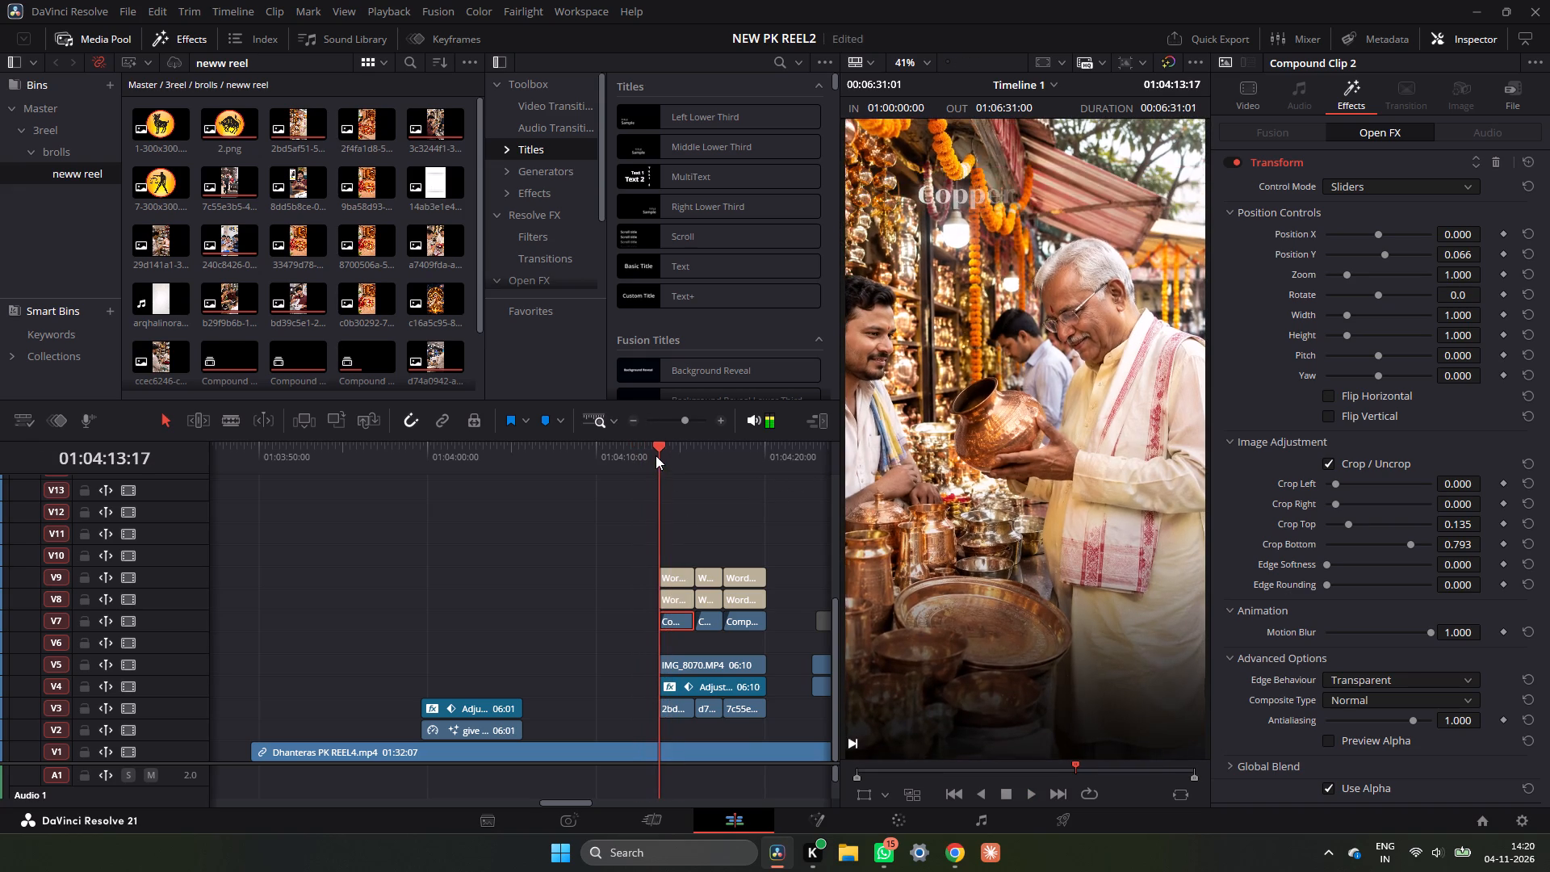
key("space")
key("space")
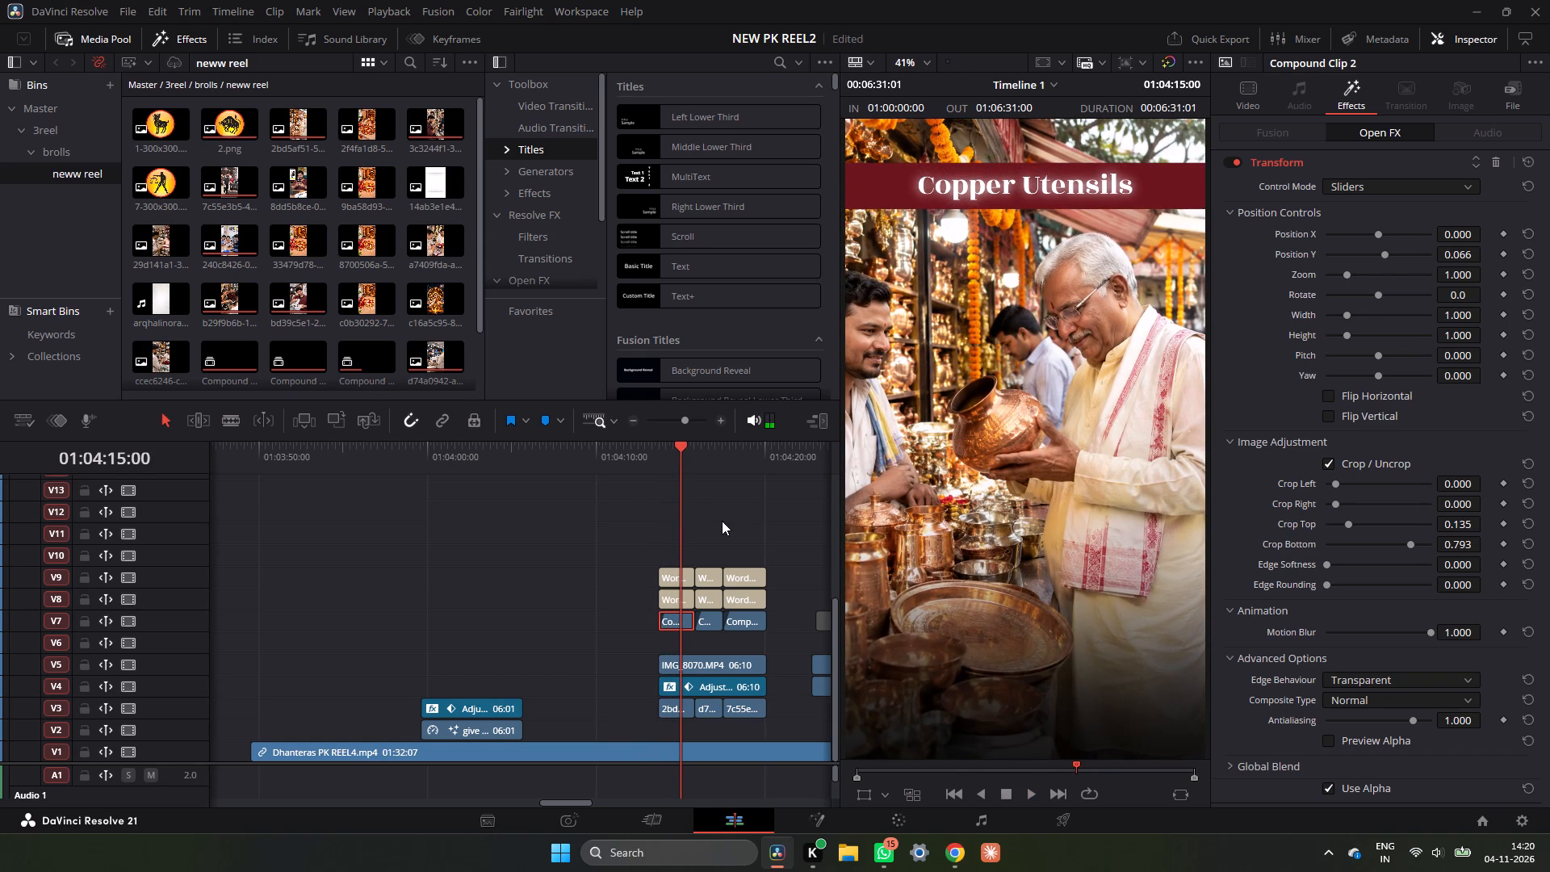
Delete the V7 background clips under the Electronic Appliances and Fitness equipment titles.
left_click_drag(783, 614, 714, 632)
key("BackSpace")
Copy the Copper Utensils background clip under the Electronic Appliances title on V7, and trim its end to the title's end.
left_click_drag(717, 614, 689, 623)
left_click_drag(681, 621, 724, 624, "alt")
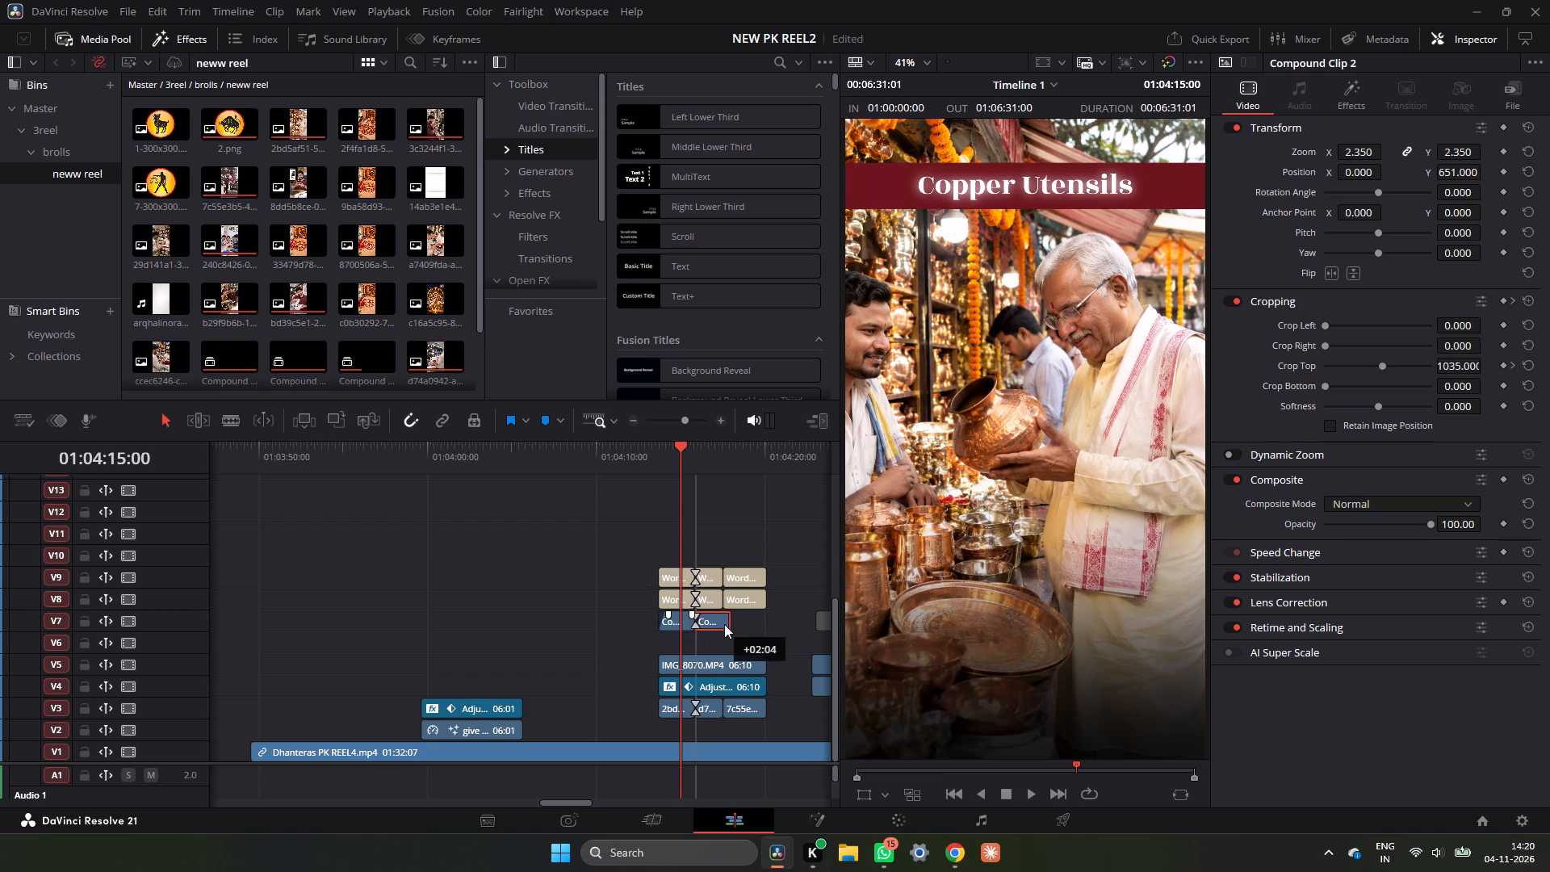
left_click_drag(724, 624, 725, 626, "alt")
left_click(728, 625)
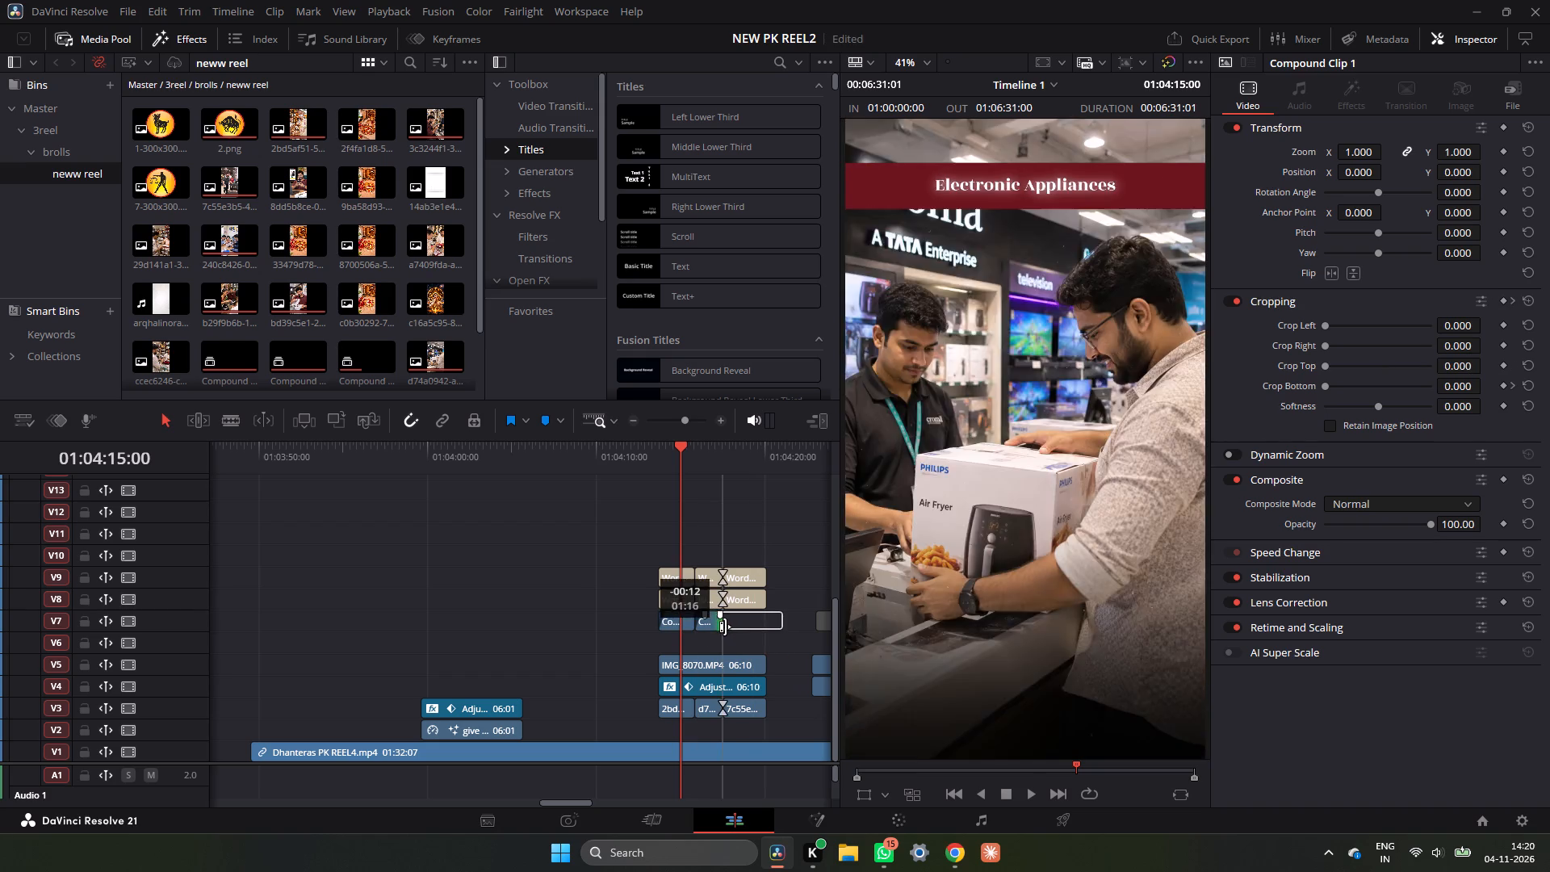
Copy the restyled background clip under the Fitness equipment title on V7, and extend its end to match the title.
left_click(709, 627)
left_click_drag(708, 627, 742, 624, "alt")
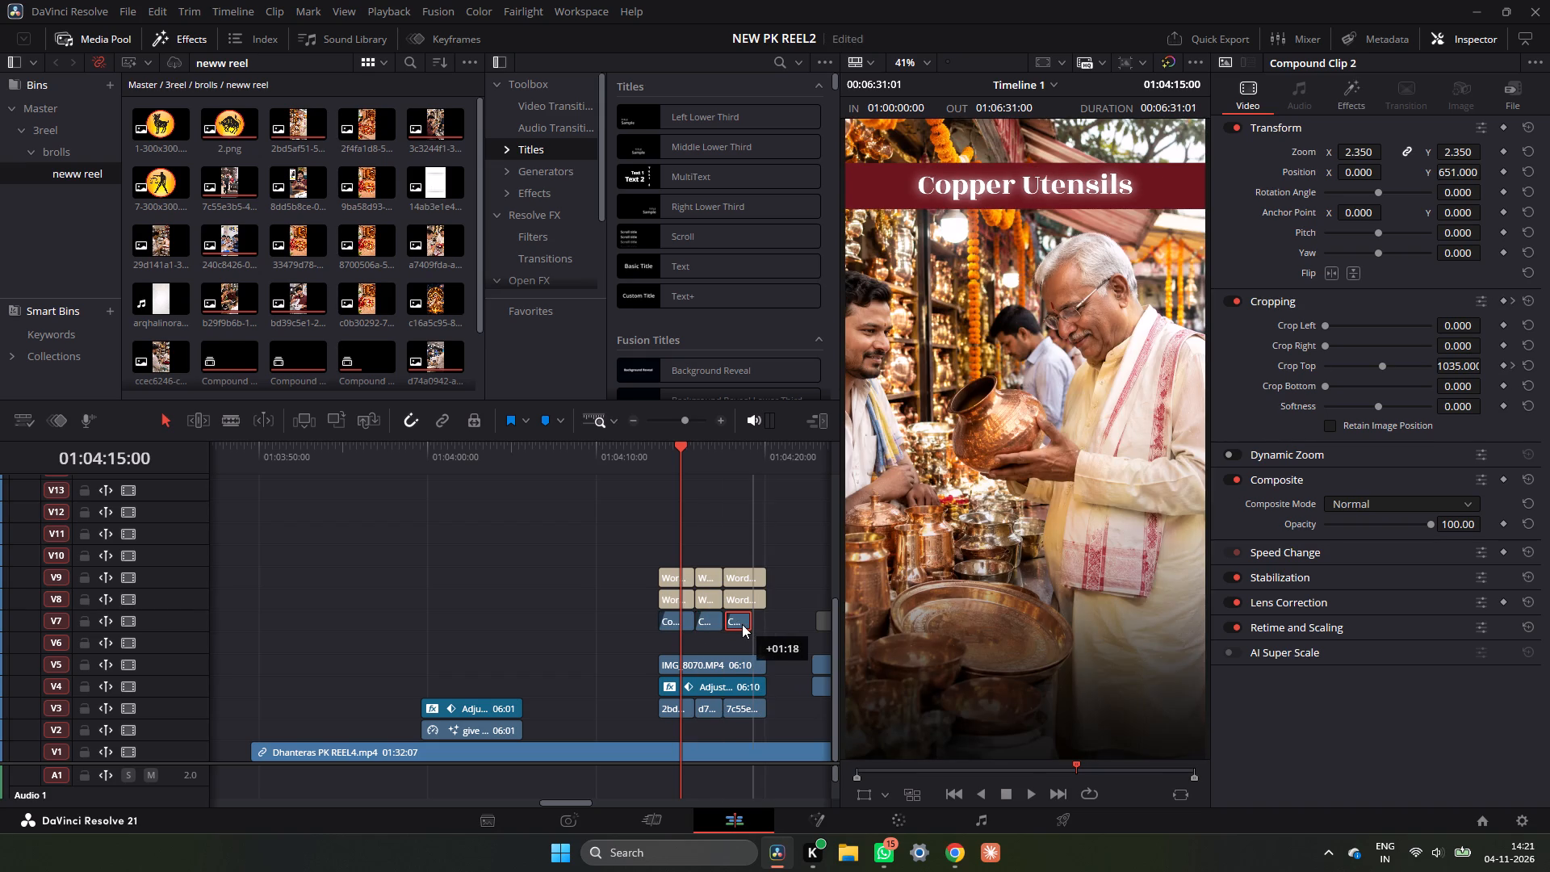
left_click_drag(742, 624, 735, 627, "alt")
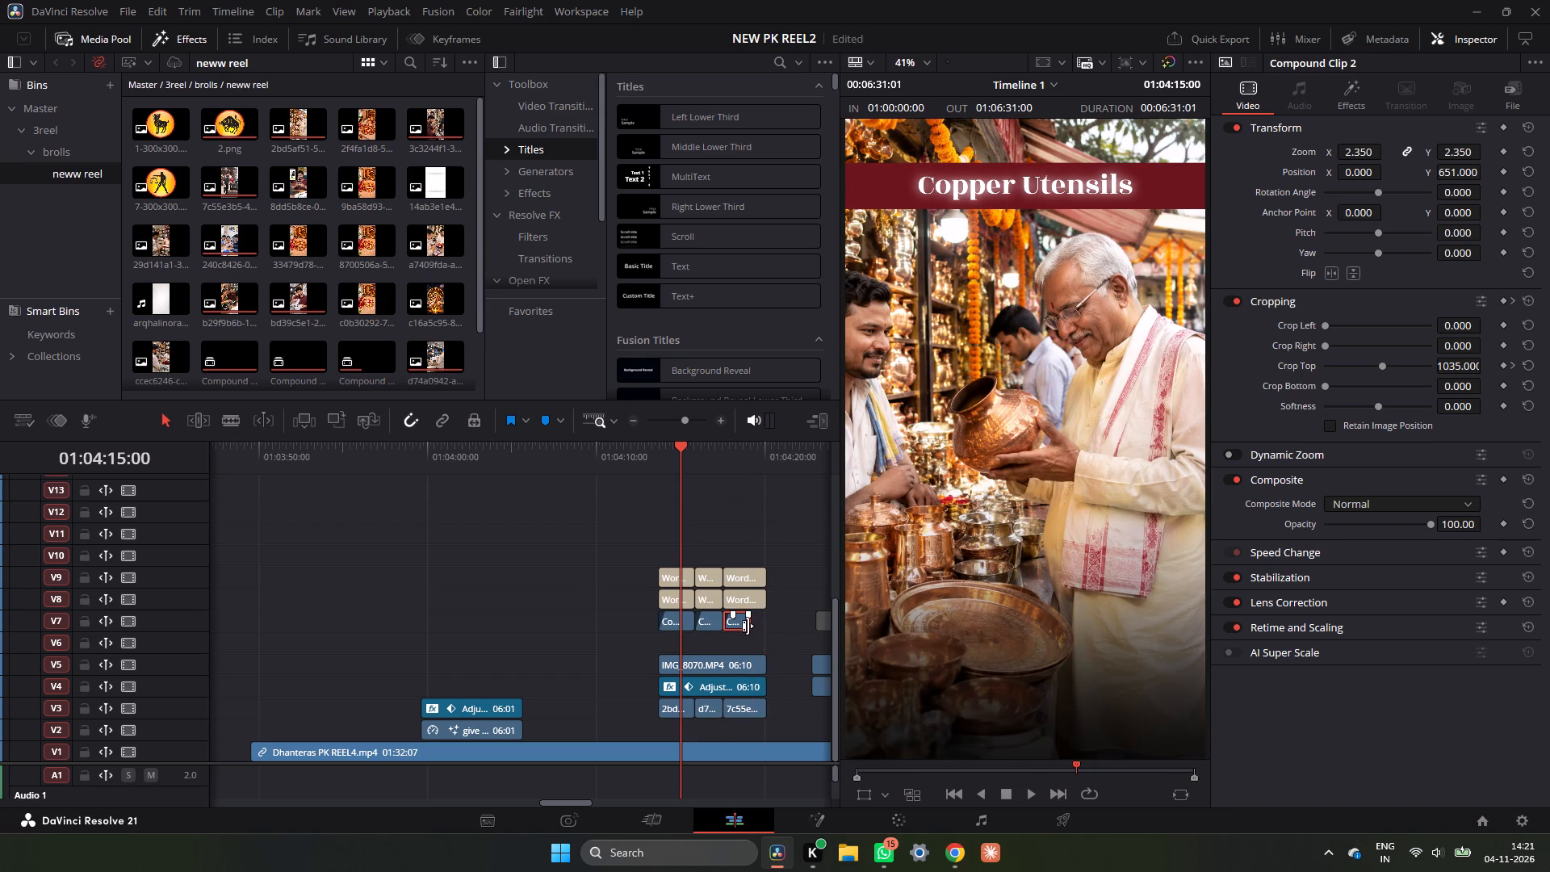
left_click(727, 464)
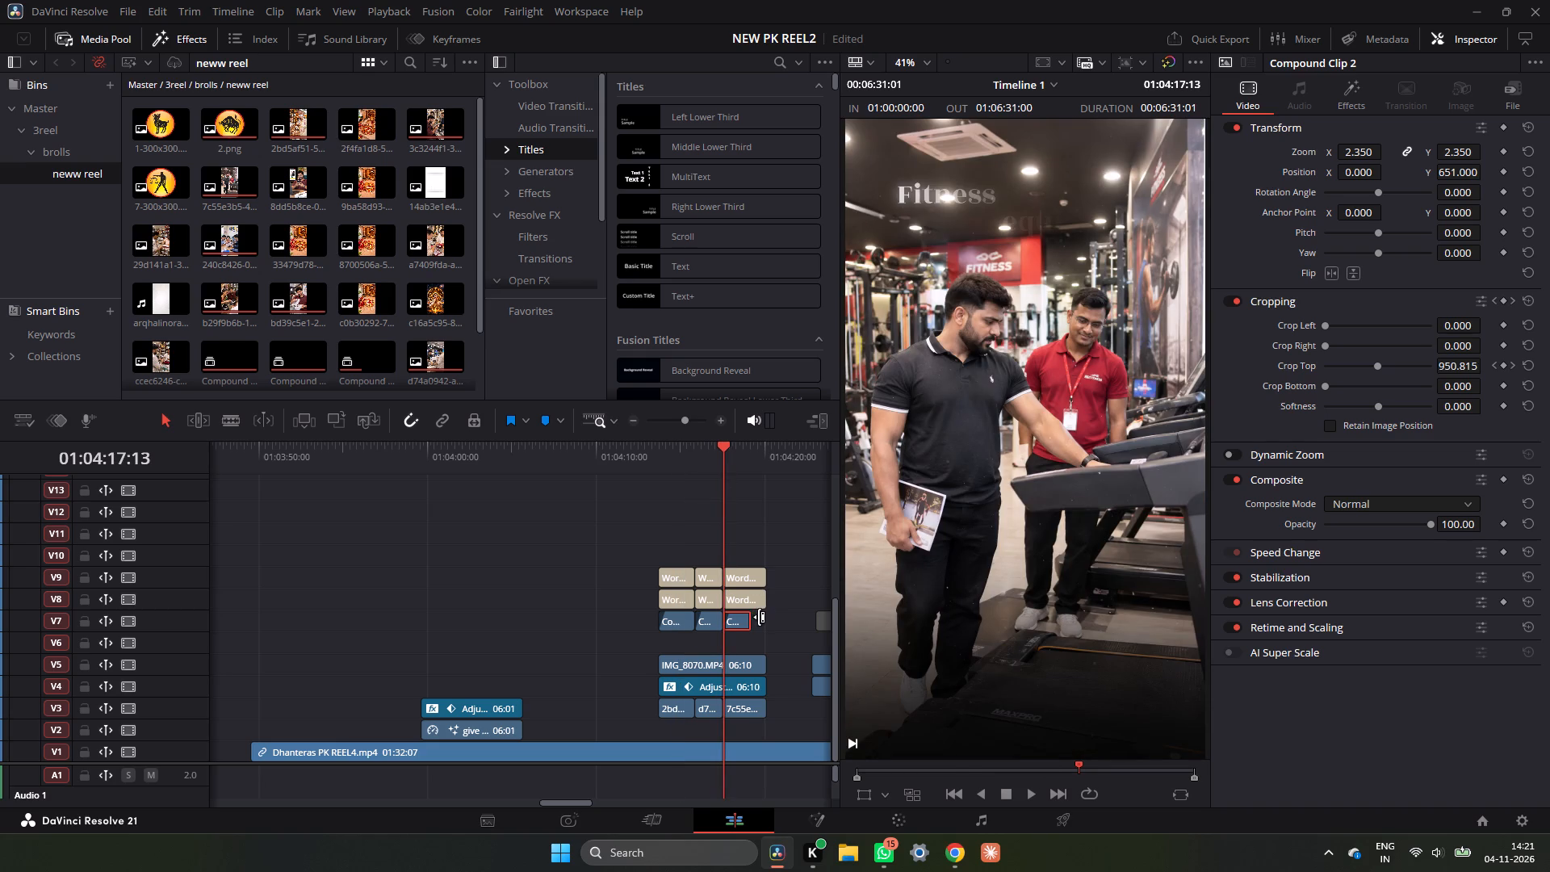
left_click_drag(748, 627, 763, 628)
Play through the Copper Utensils, Electronic Appliances and Fitness equipment titles to check the bands, and recheck the Copper Utensils entrance.
left_click(653, 447)
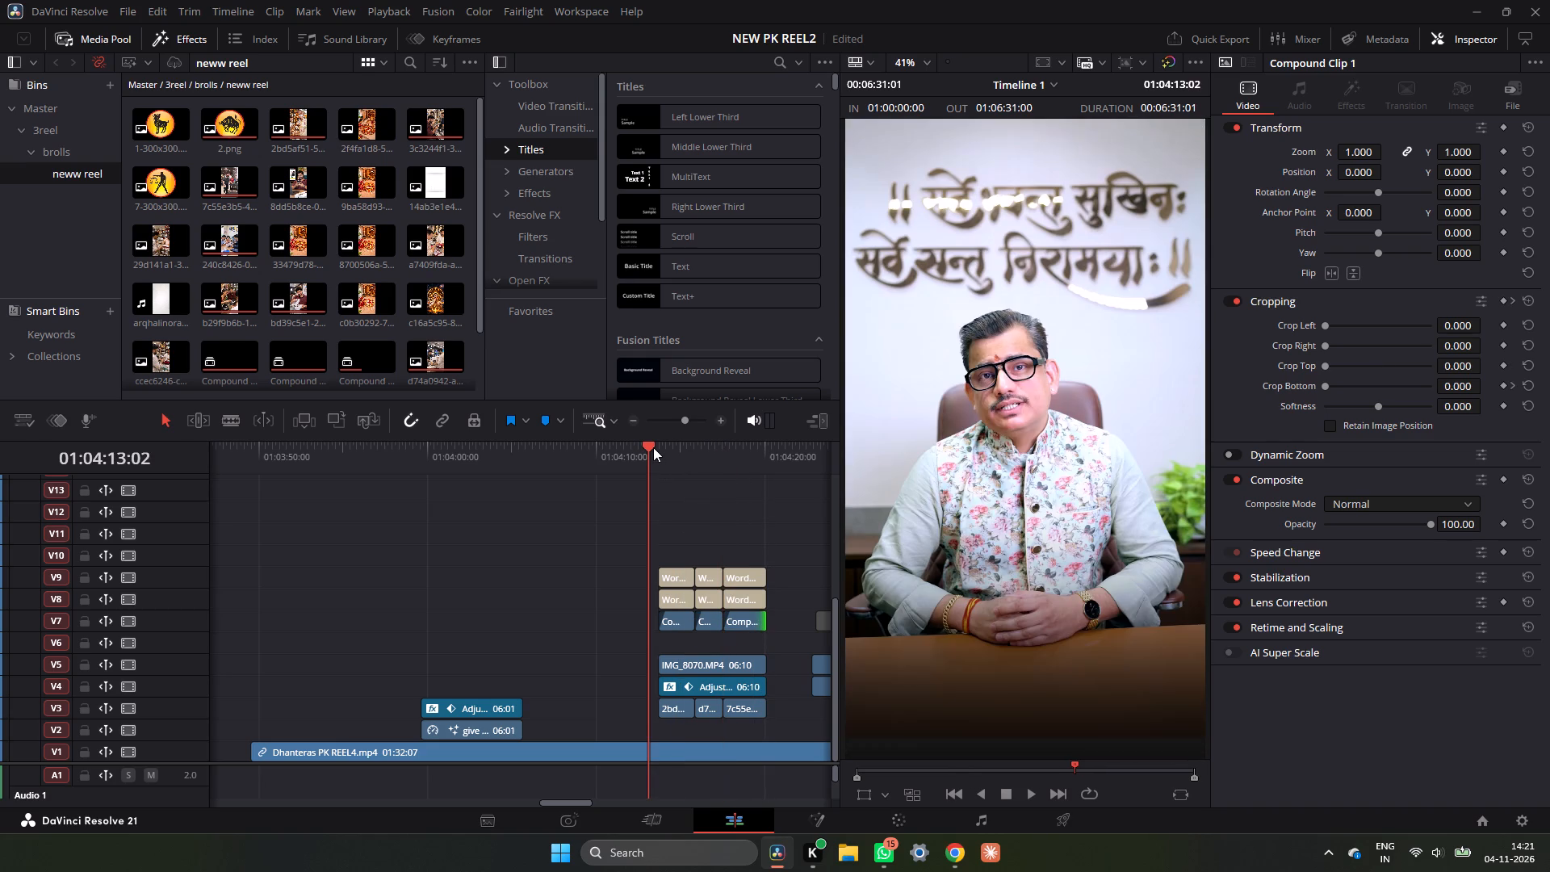
key("space")
key("space")
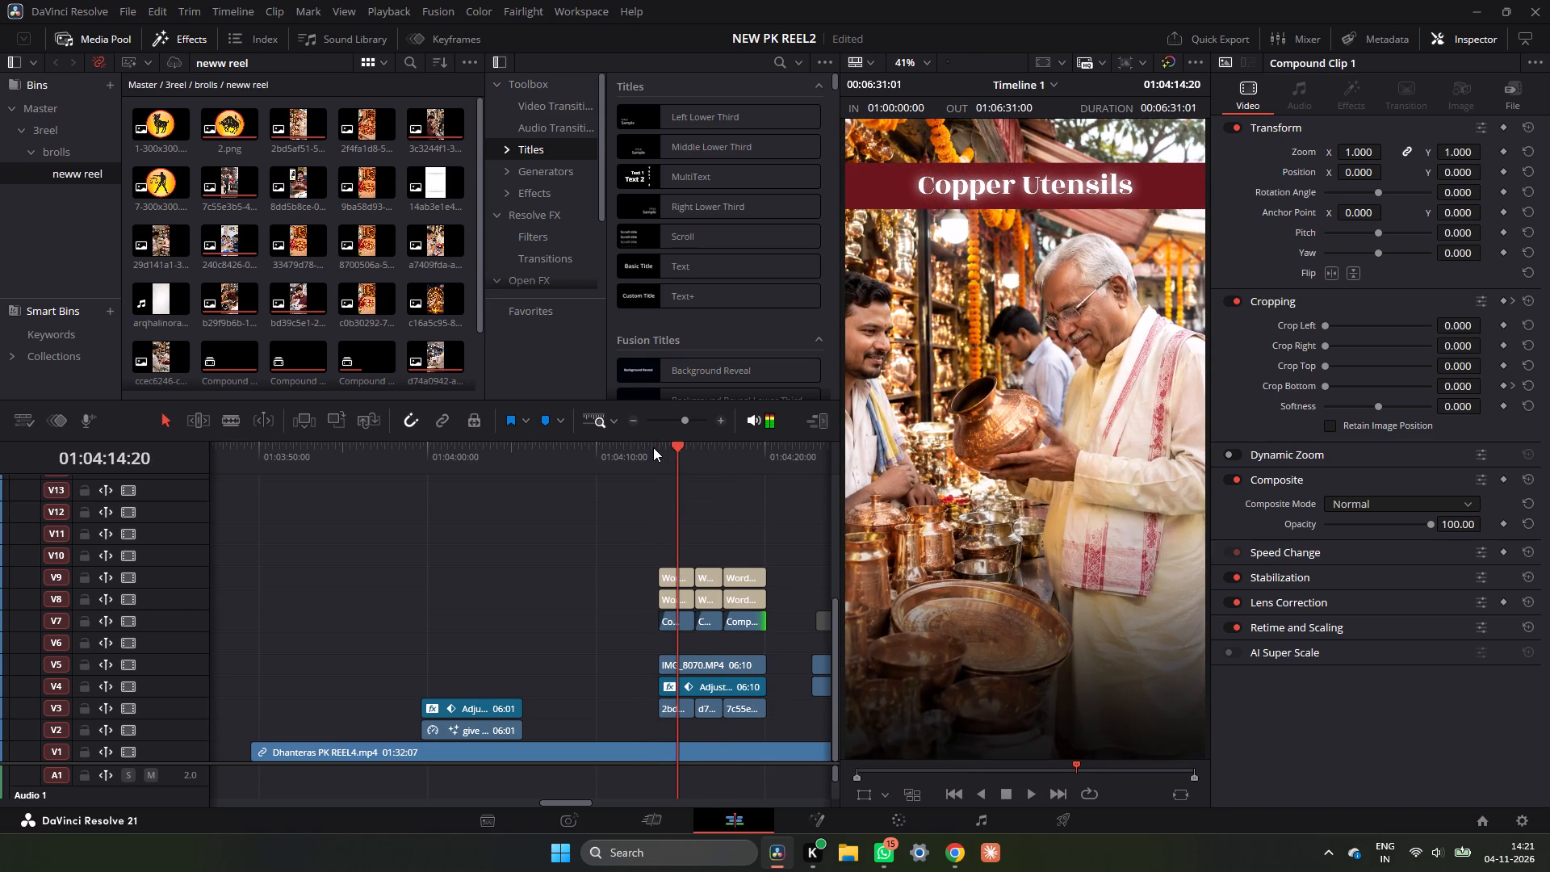
key("space")
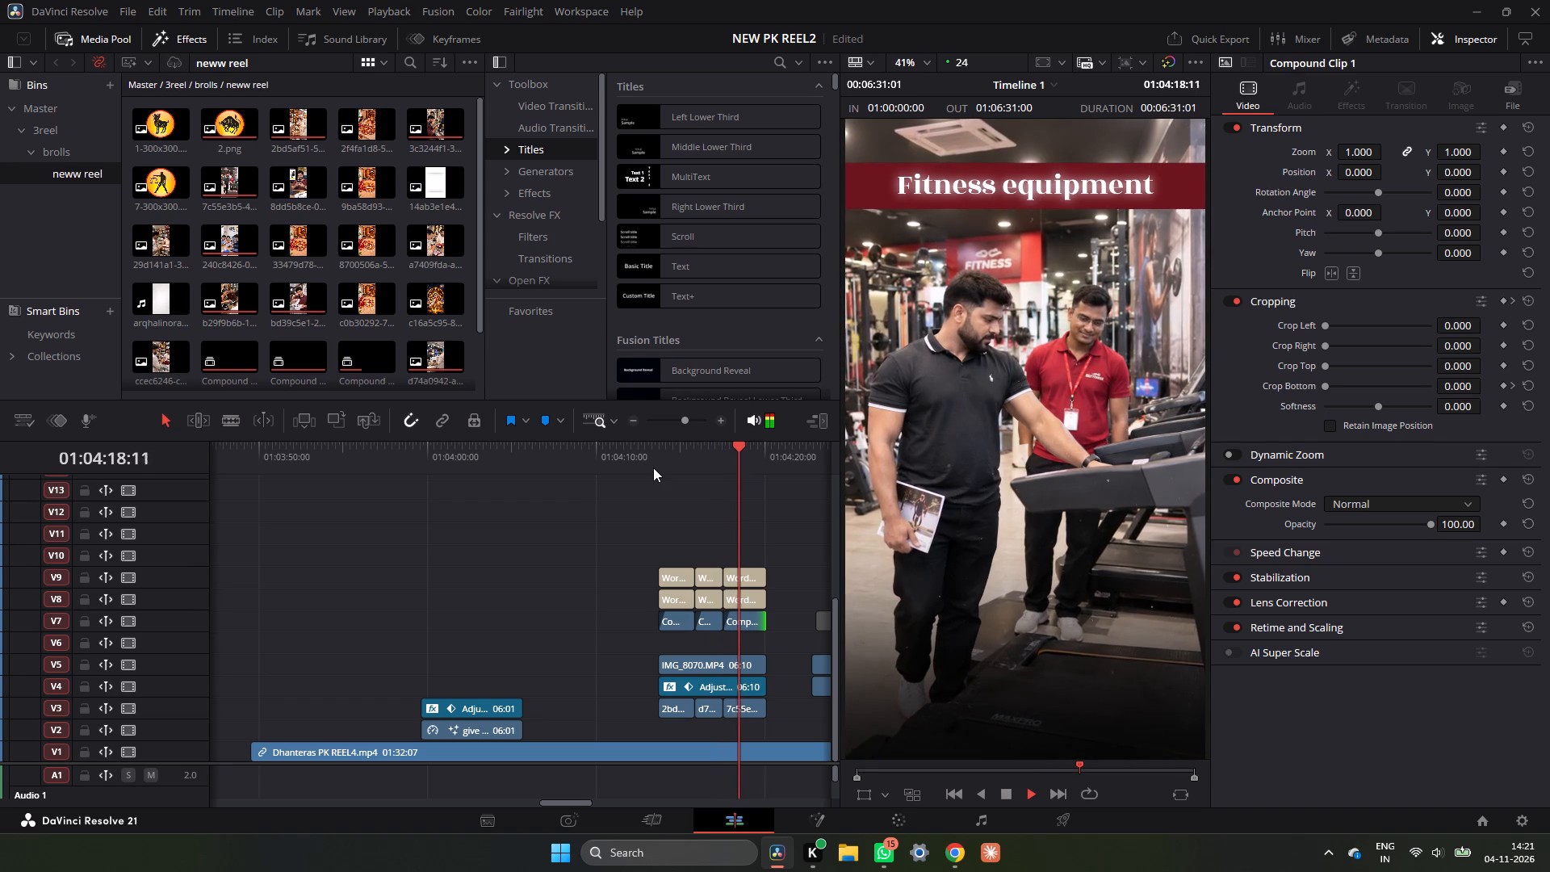
key("space")
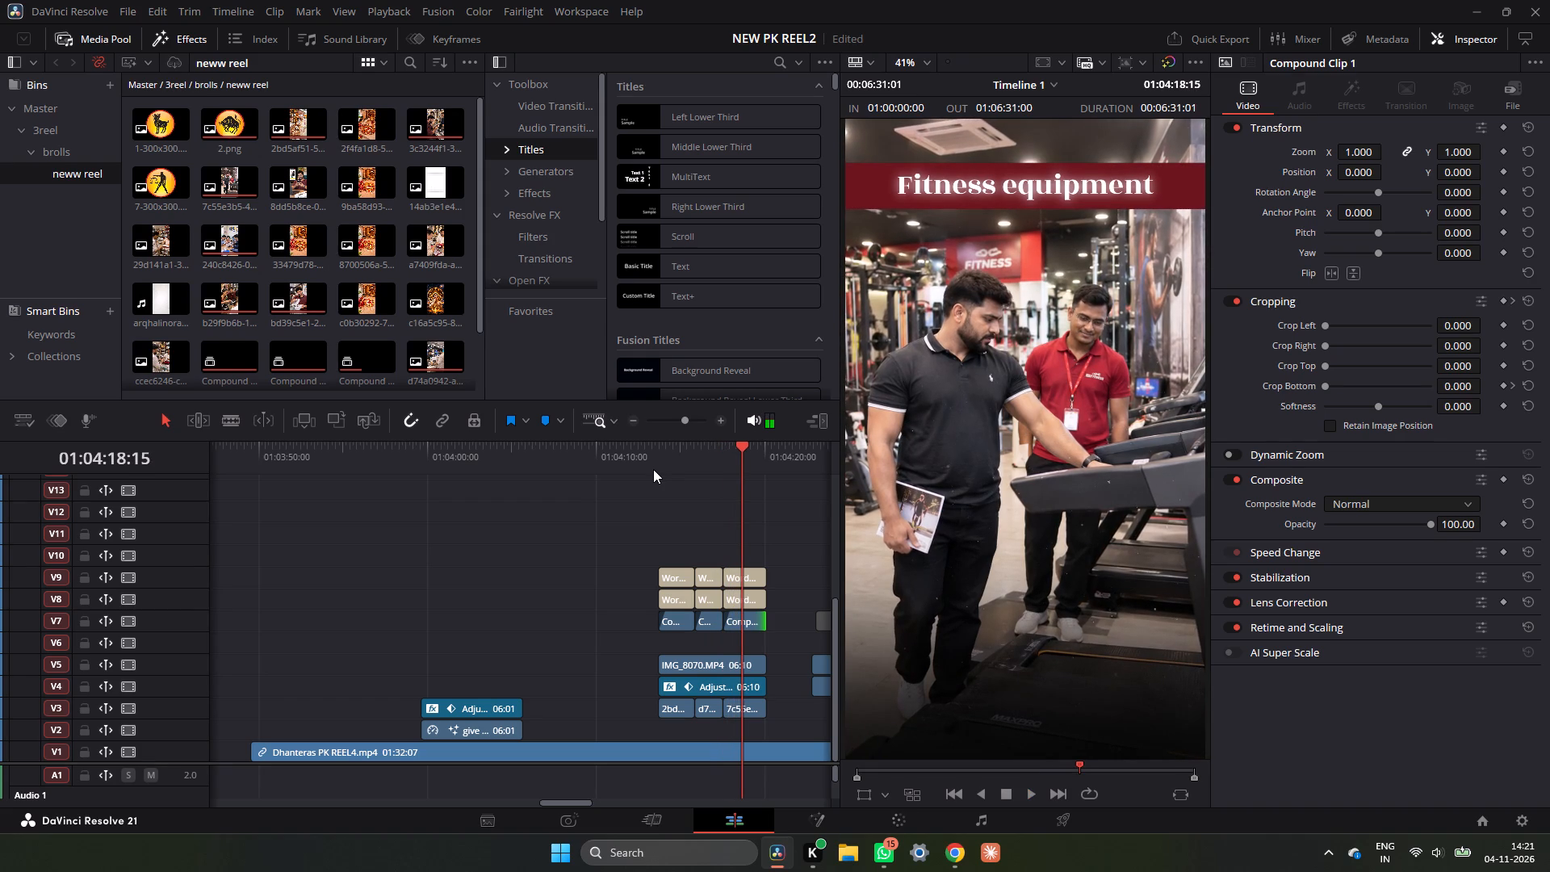
left_click(664, 467)
key("space")
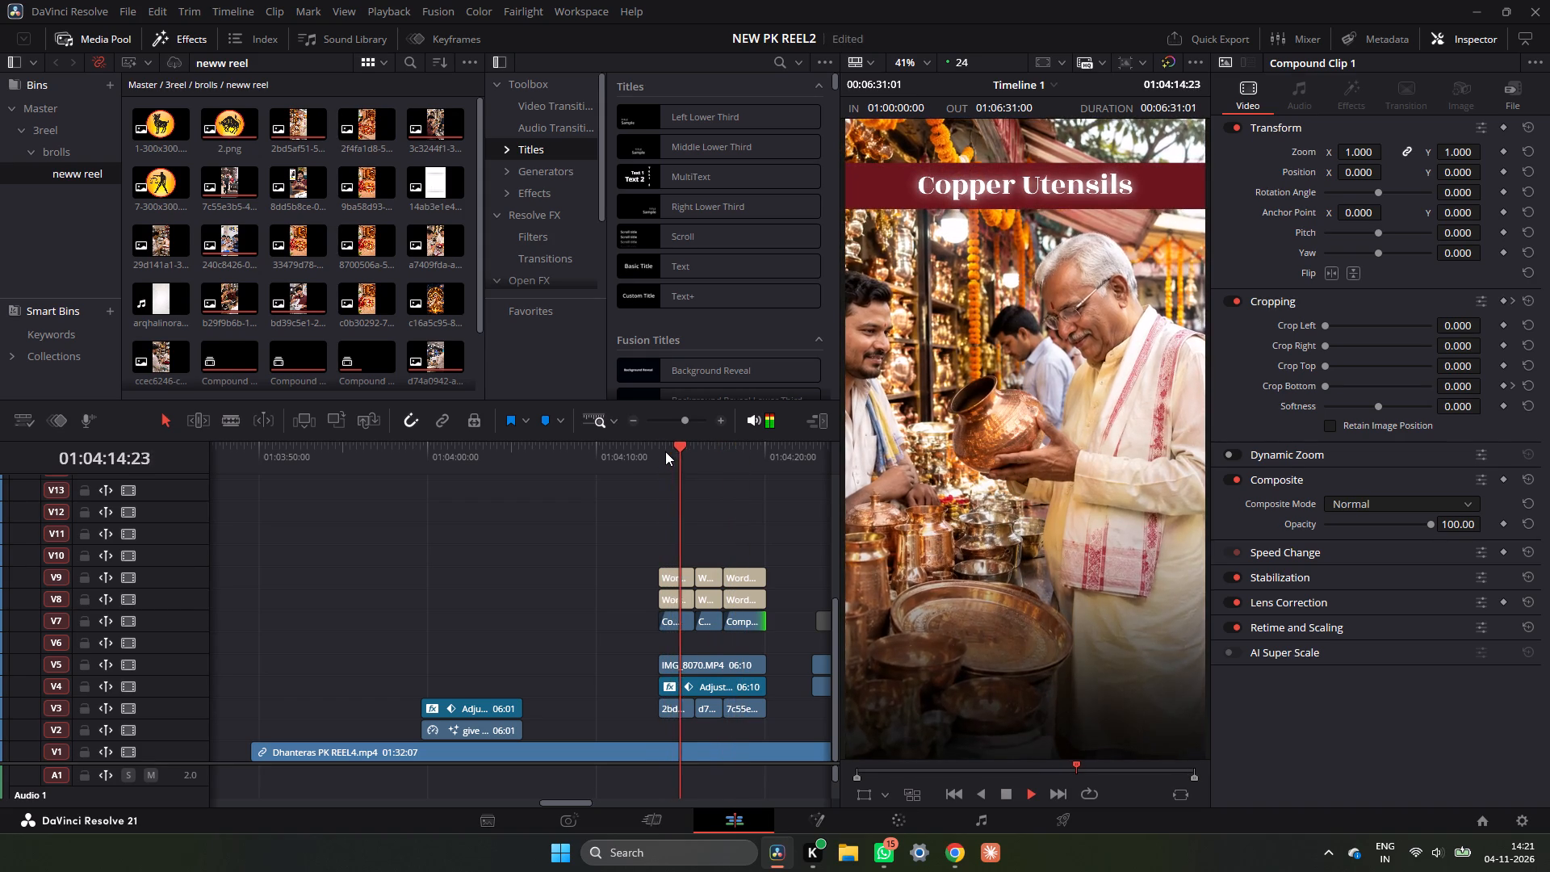
key("space")
key("space")
key("space")
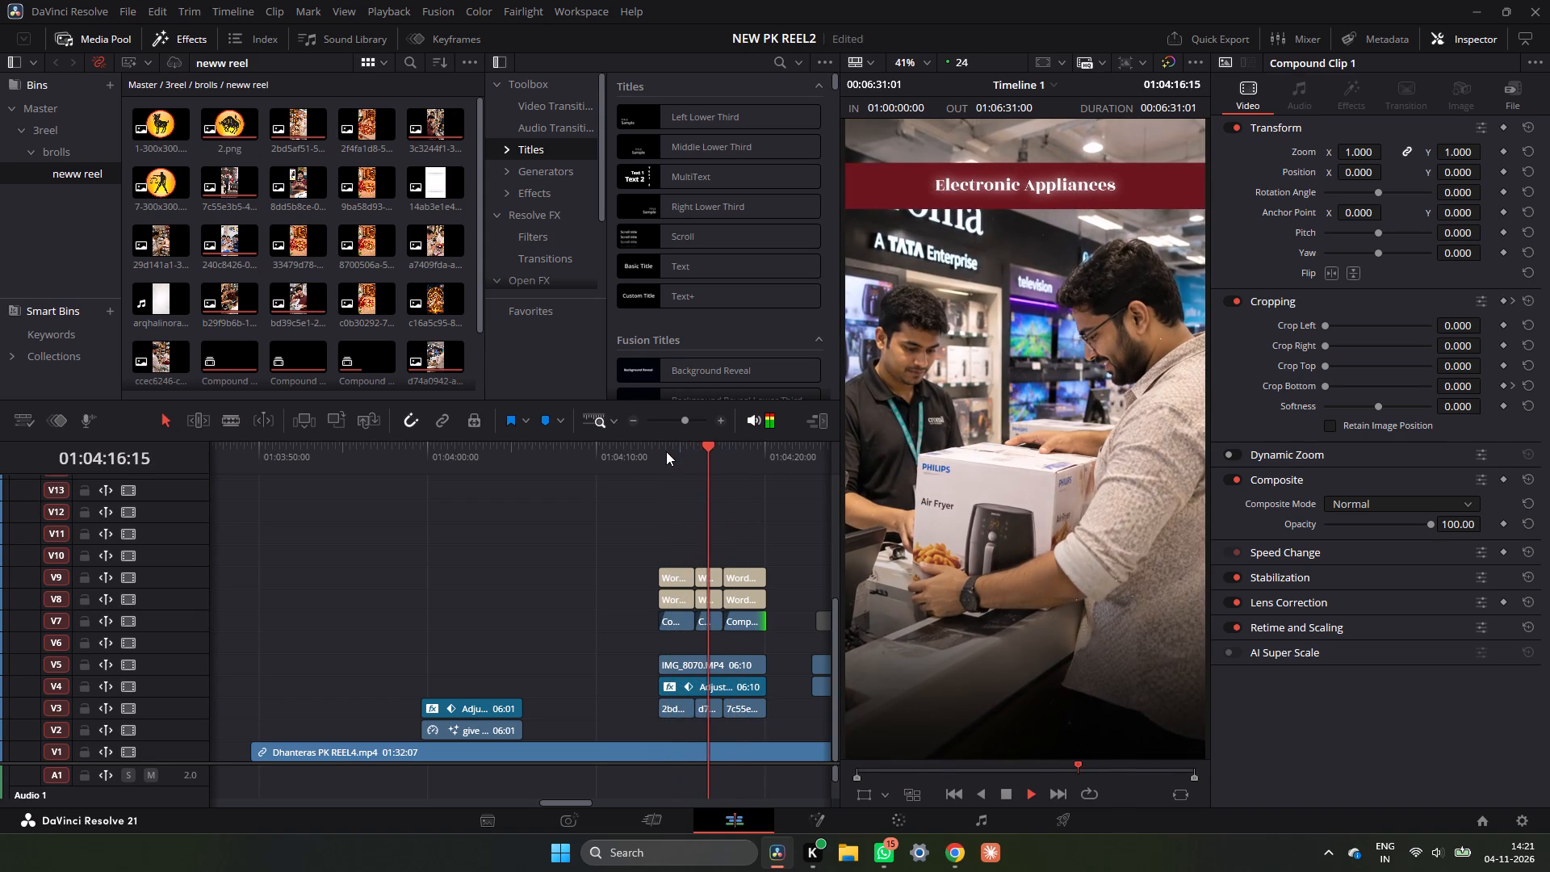
left_click_drag(666, 449, 678, 450)
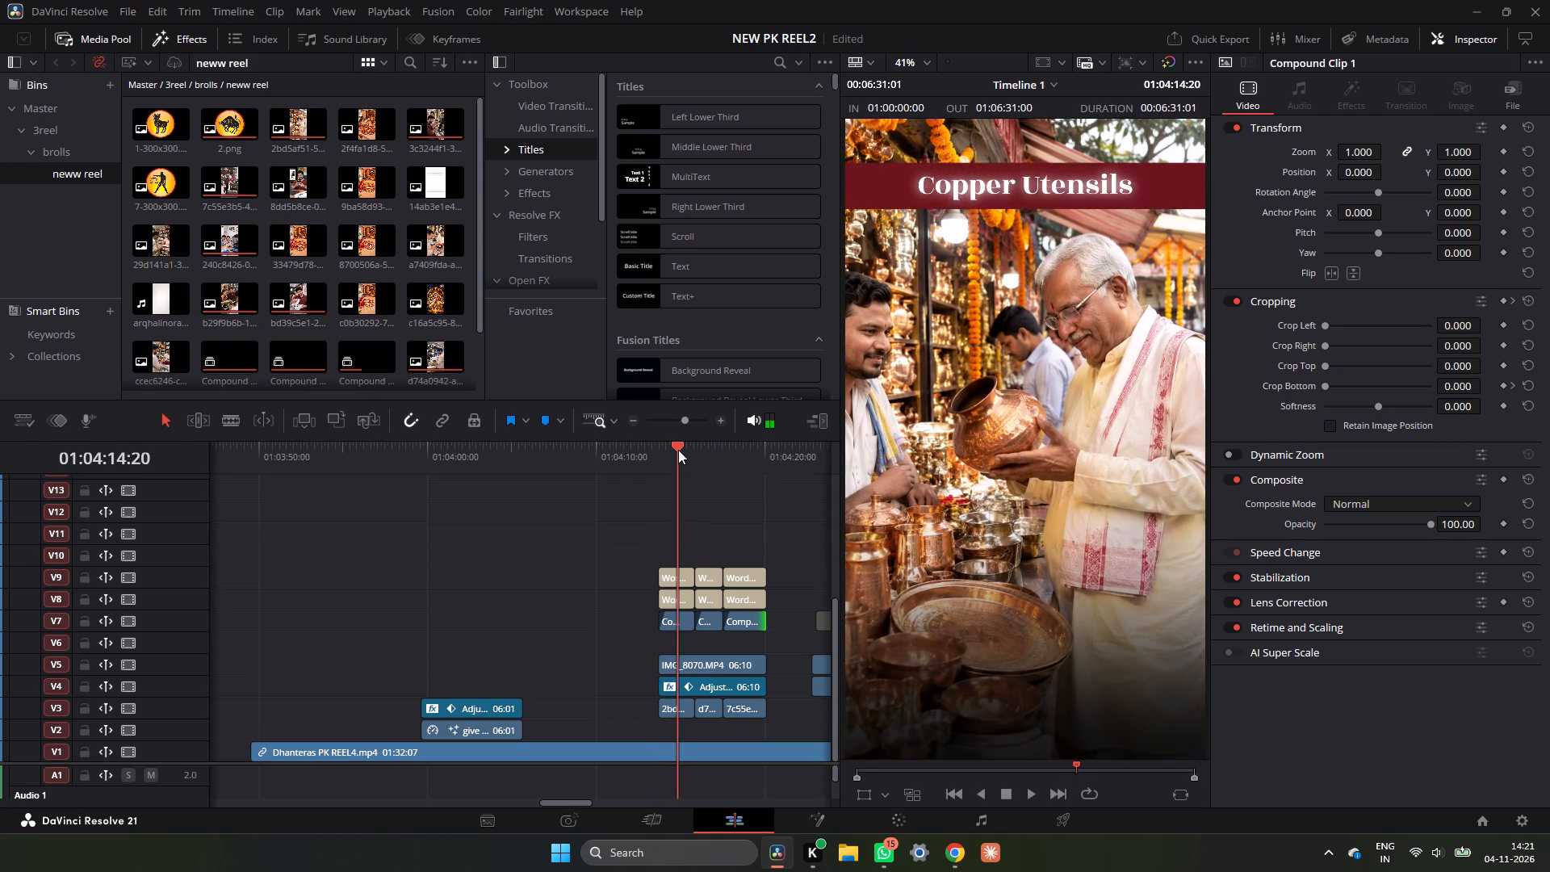
left_click_drag(678, 450, 666, 467)
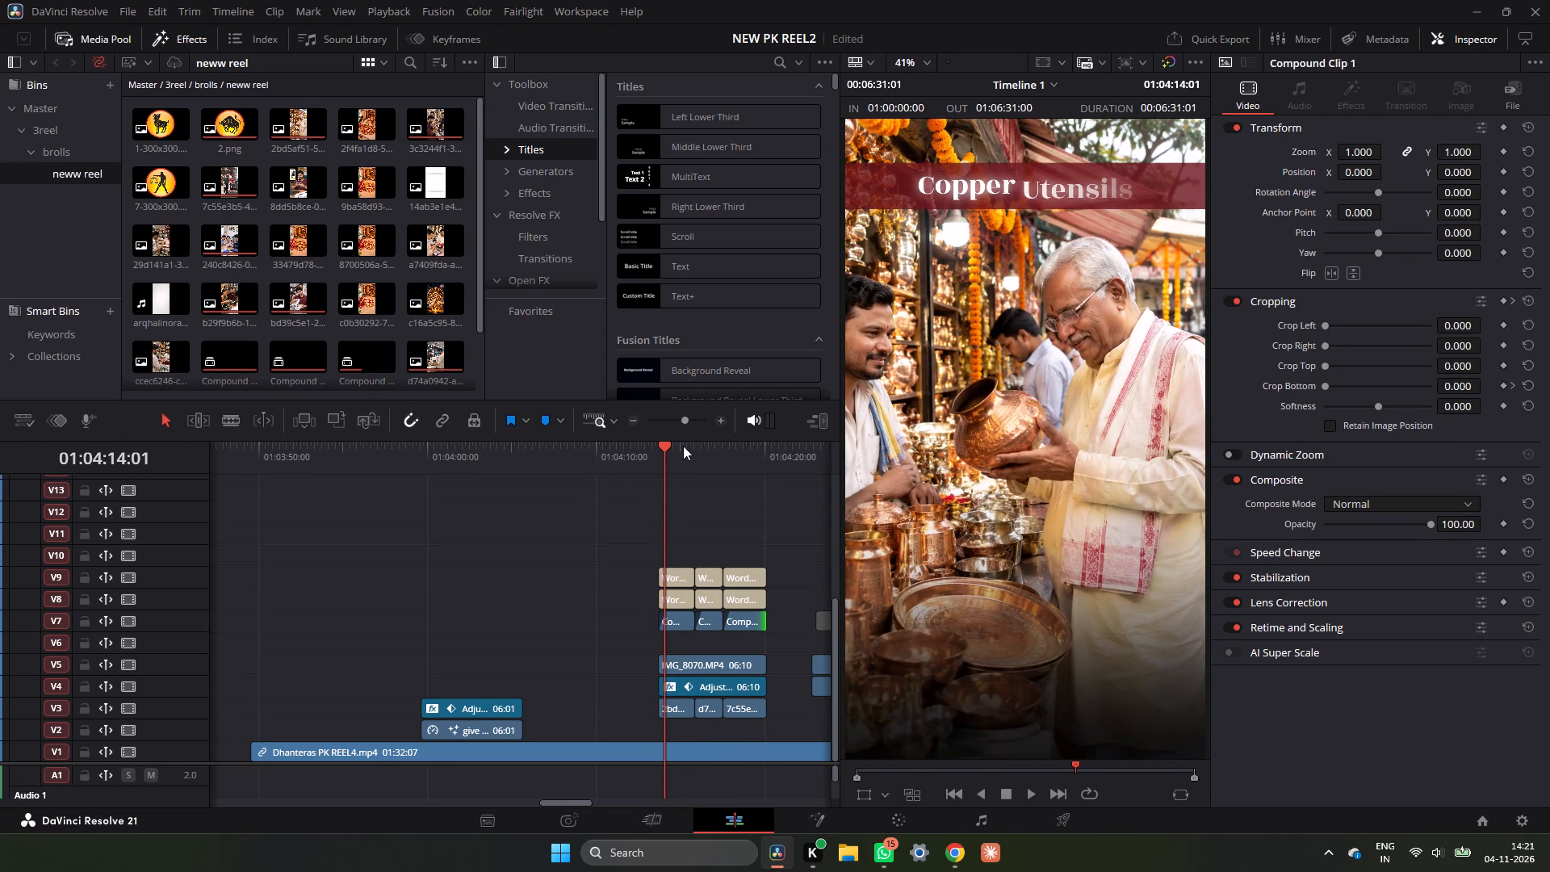
key("space")
key("space")
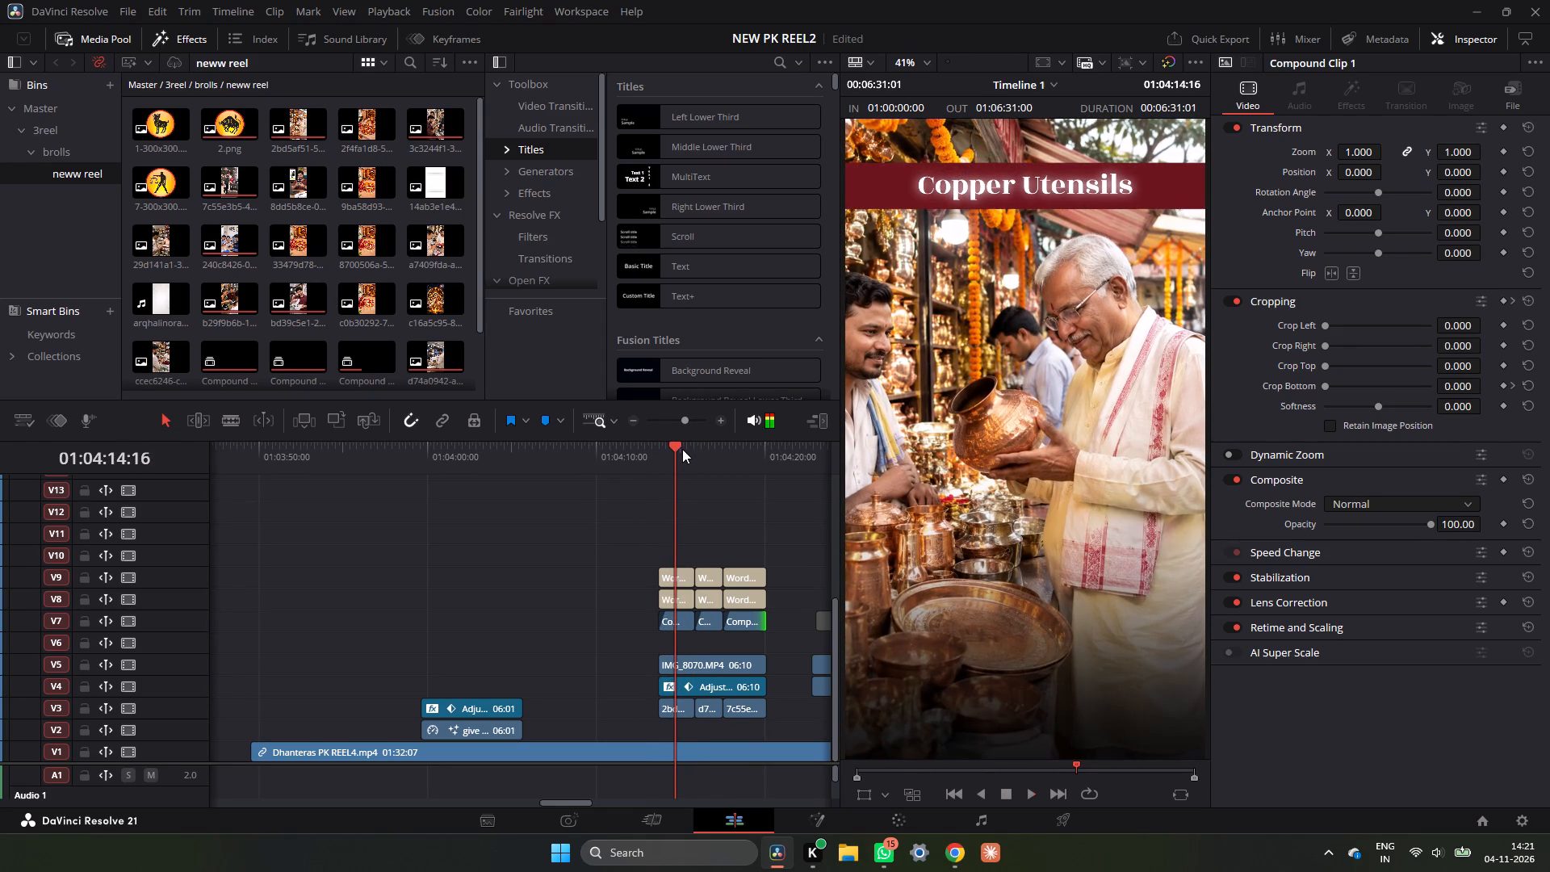
Adjust the opacity of the Copper Utensils background band.
left_click(674, 628)
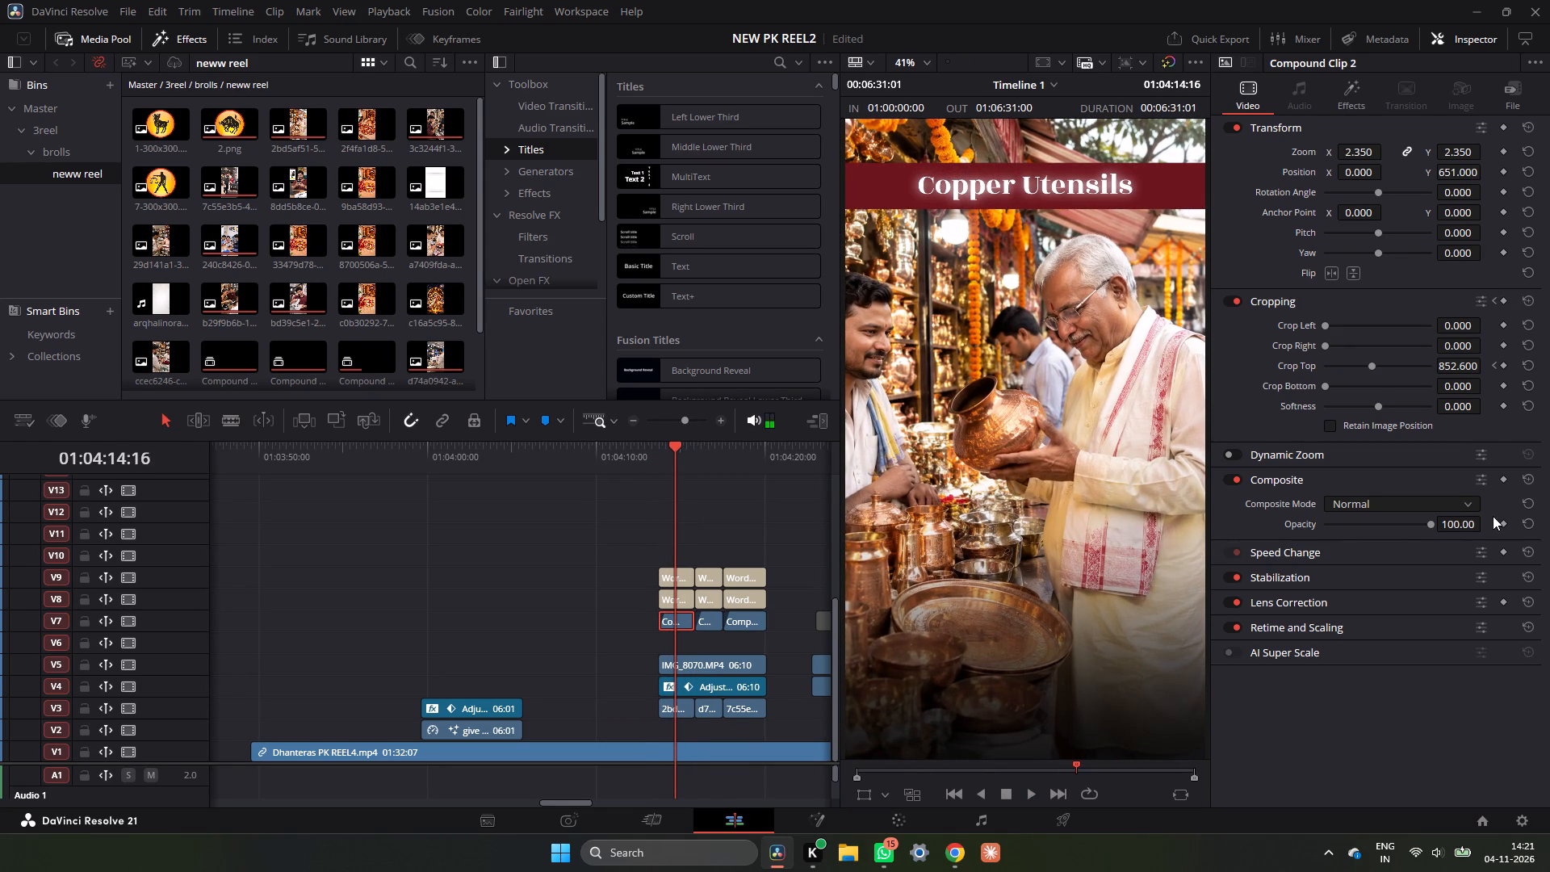
left_click_drag(1468, 529, 1359, 526)
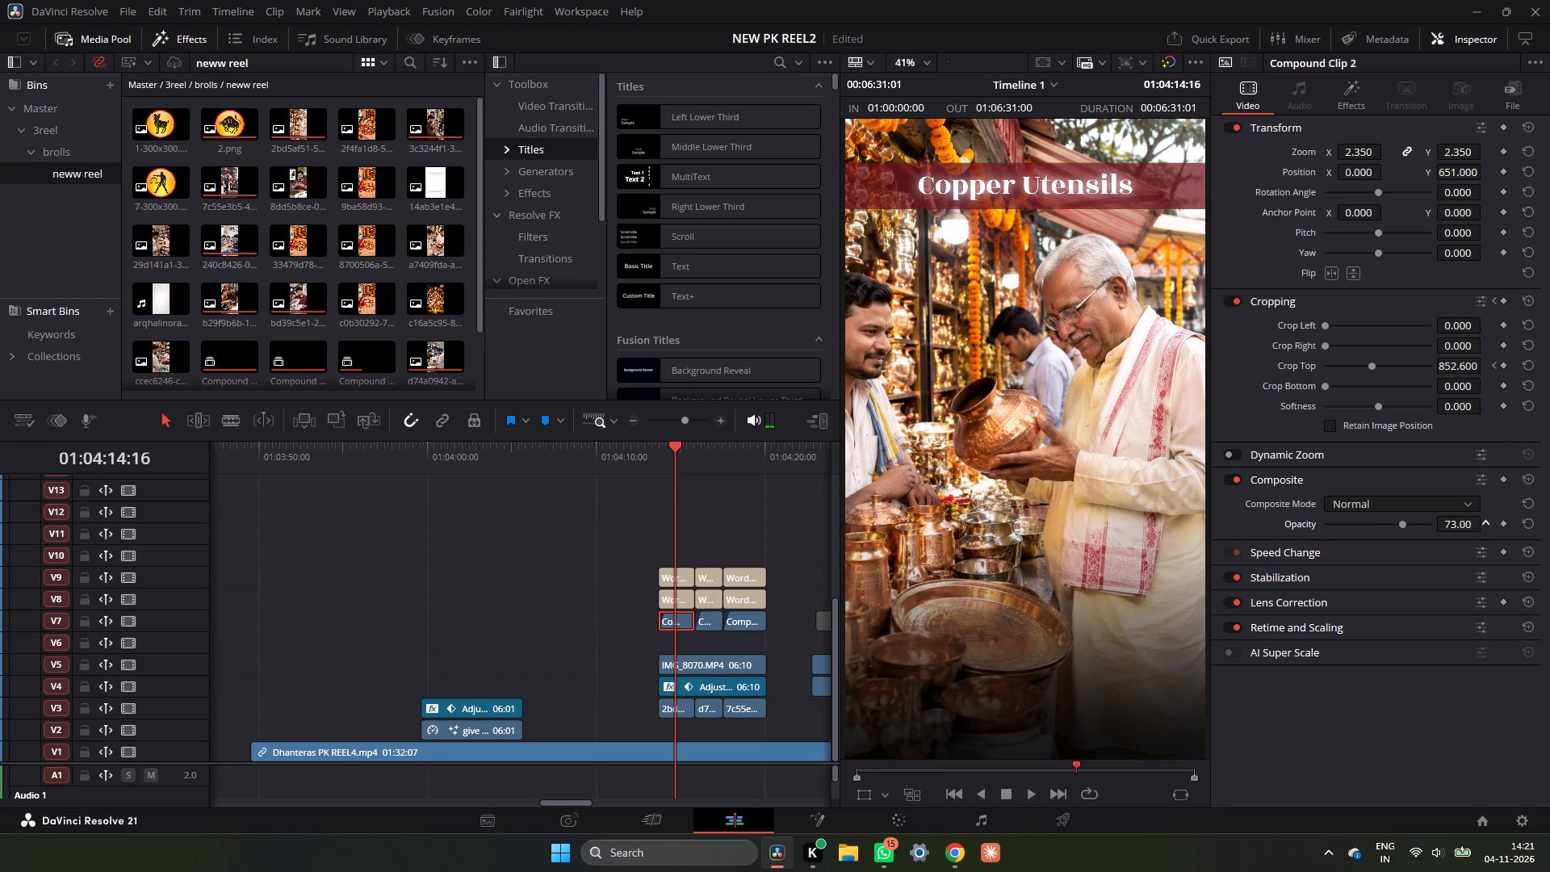
left_click_drag(1359, 526, 961, 442)
Preview alternative composite modes on the Copper Utensils background band, keeping it on Normal.
left_click(1461, 508)
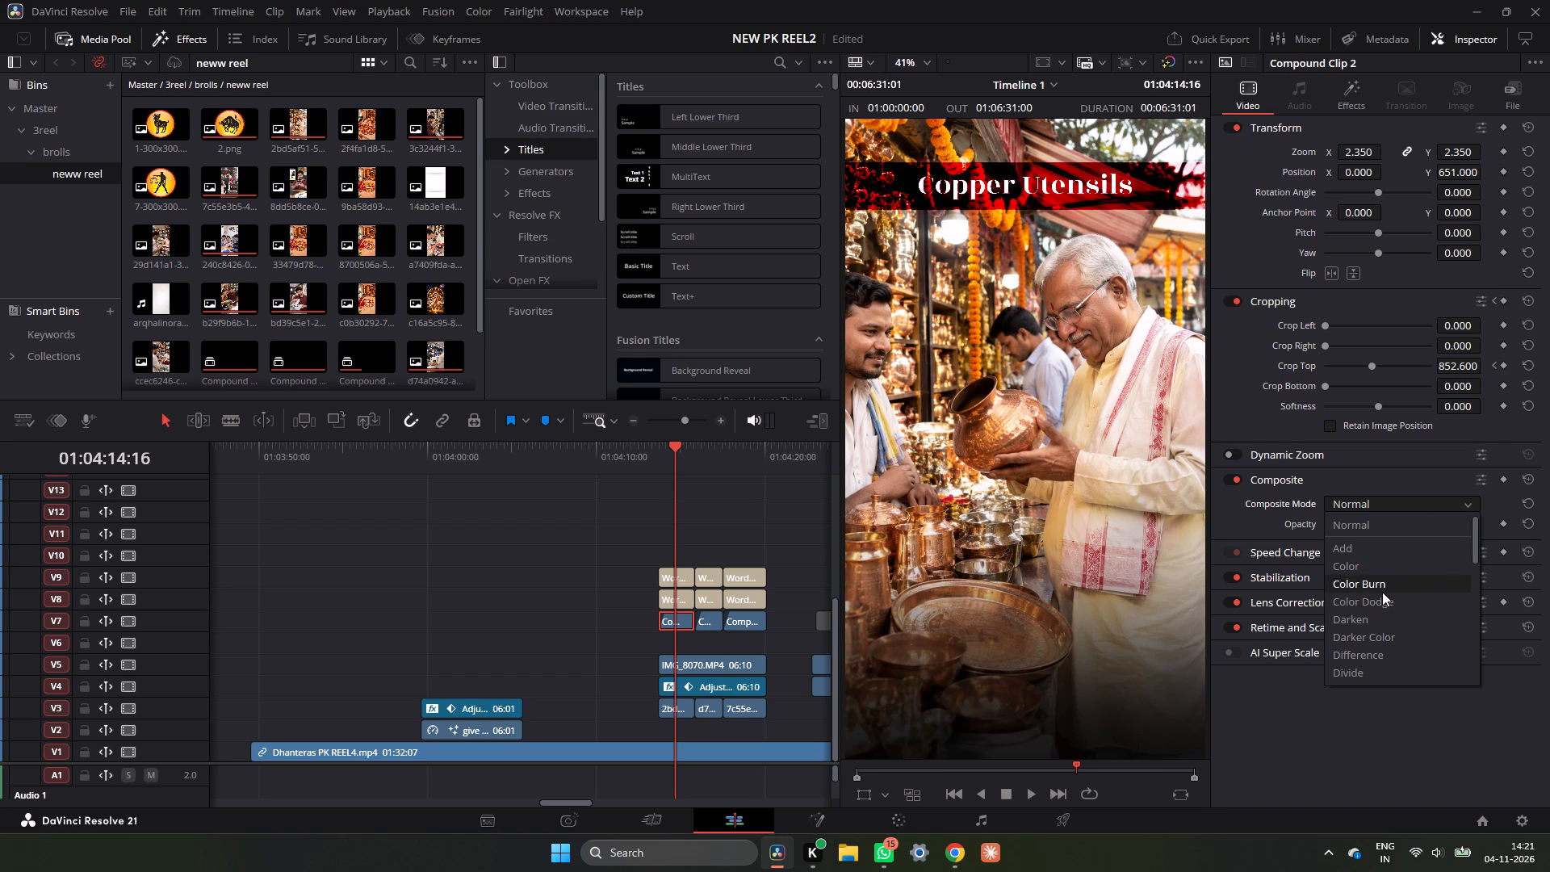
scroll(1382, 589, "down", 4)
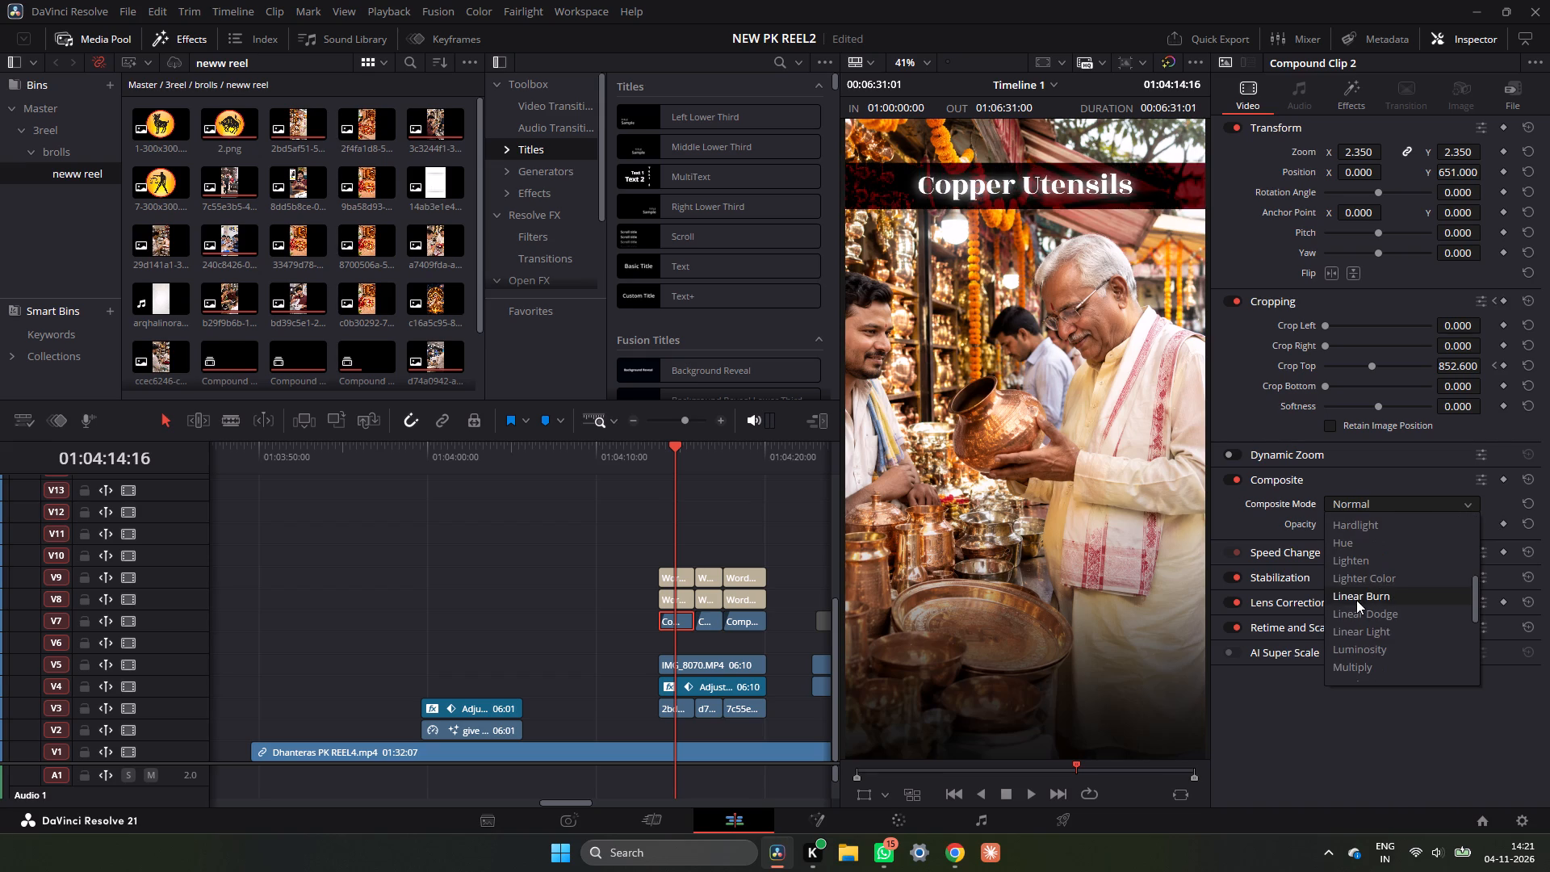
scroll(1357, 579, "down", 4)
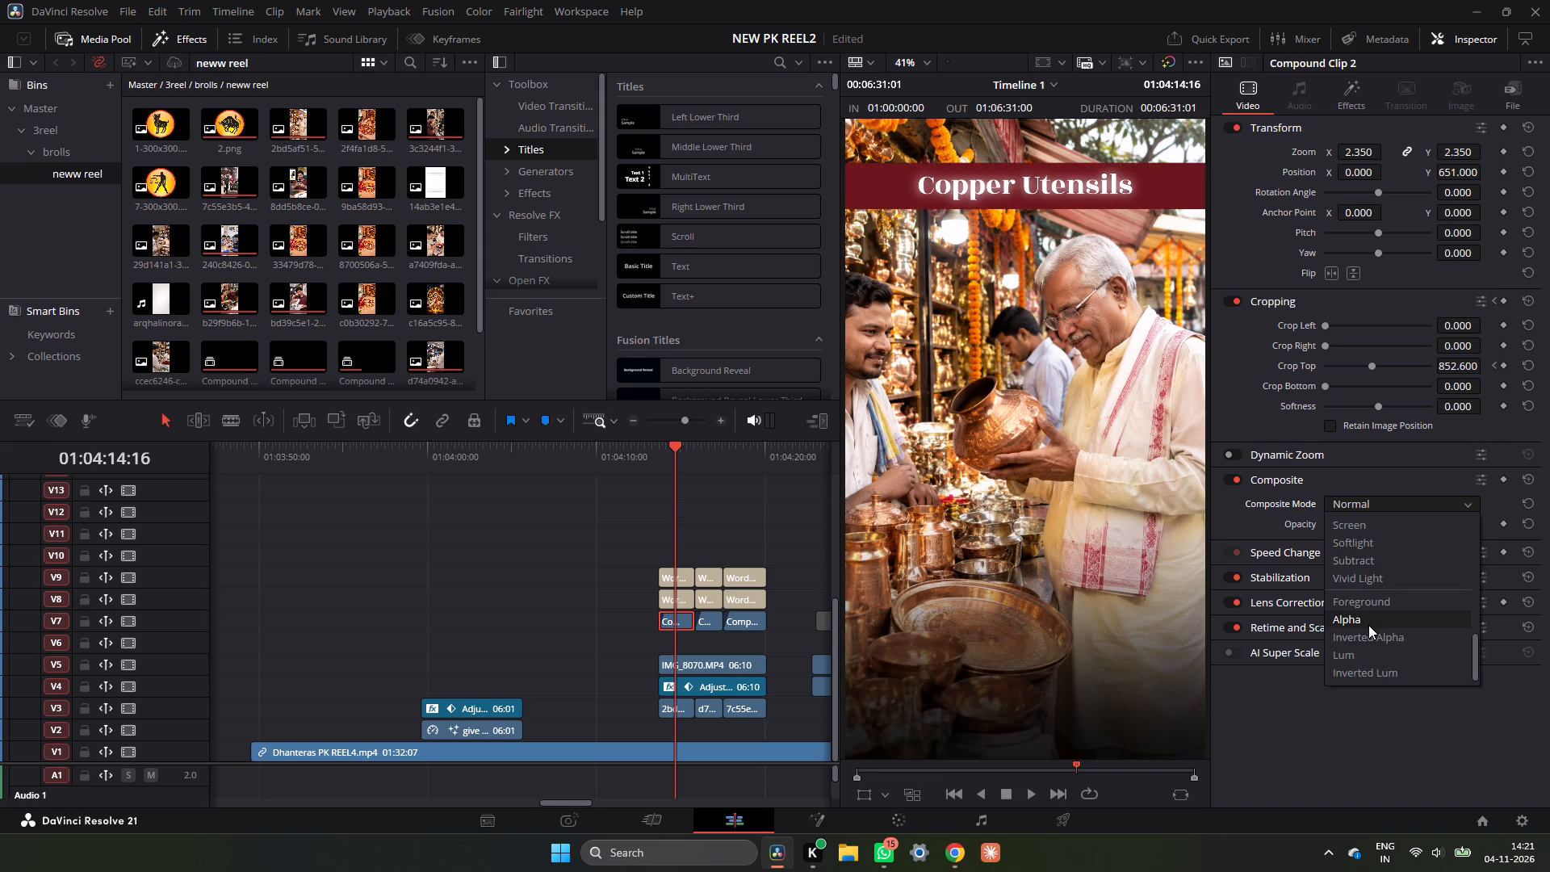
left_click(567, 556)
Play from the Copper Utensils title into the Fitness equipment title to check the bands in motion.
key("space")
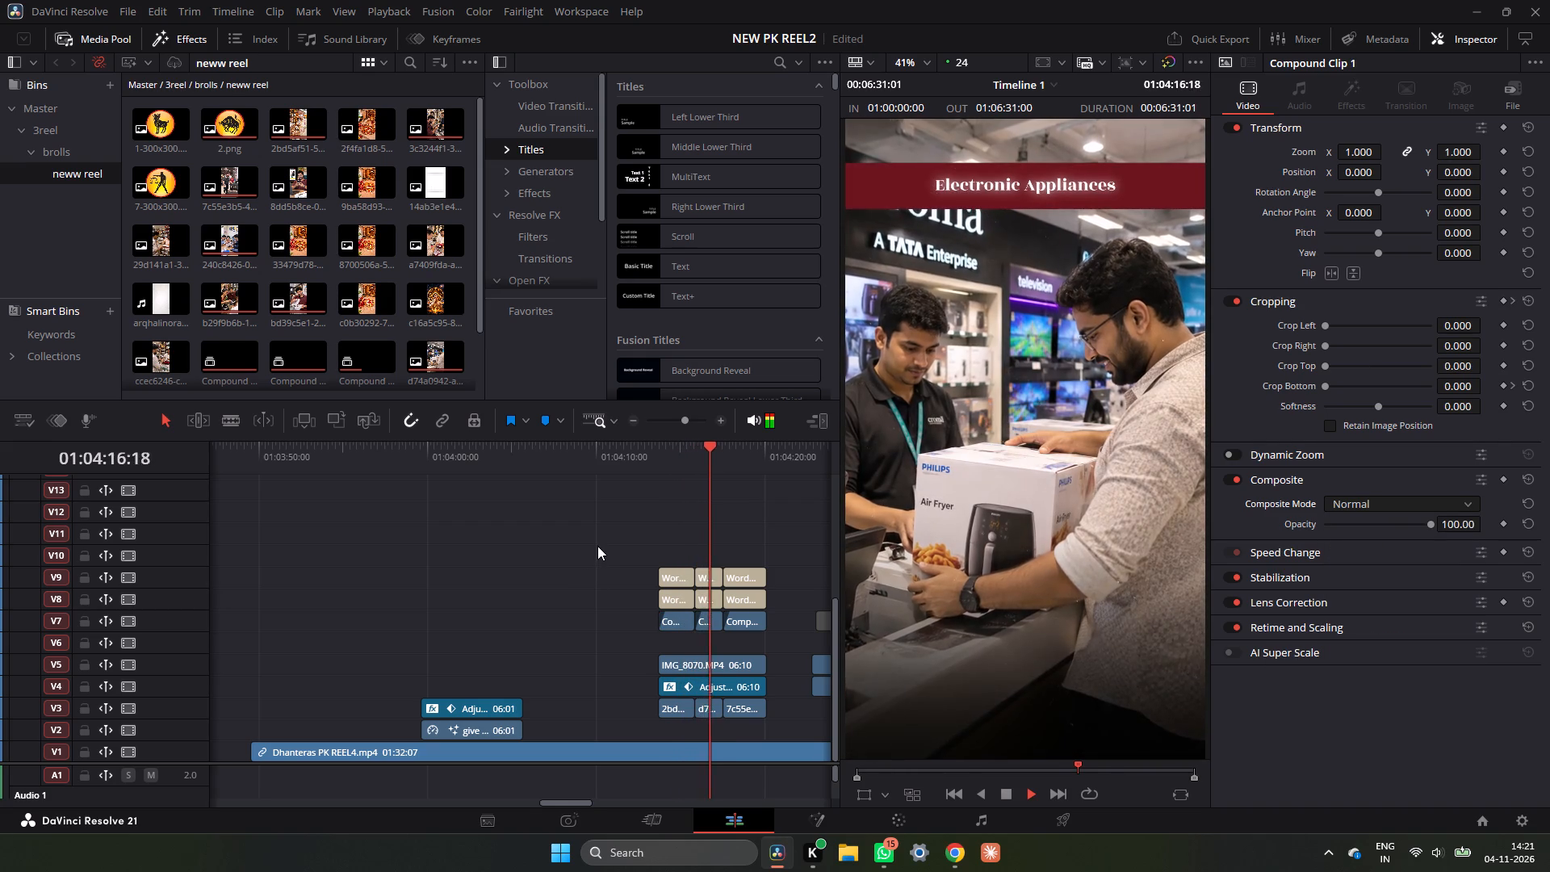
key("space")
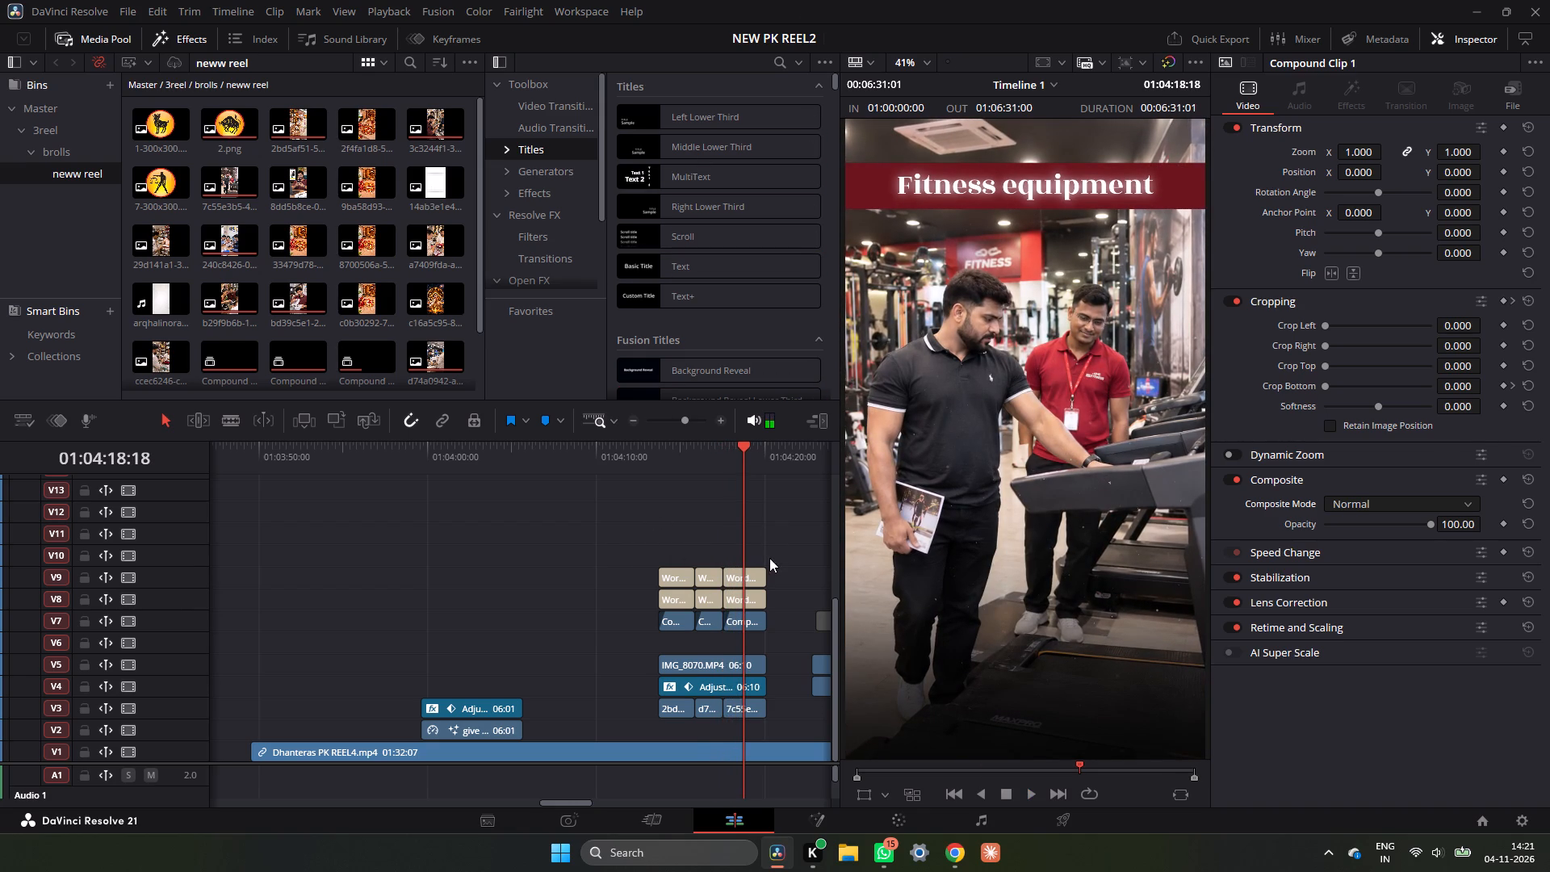
Copy the text "Fitness equipment" from the last title pair on V8 and V9.
left_click_drag(702, 526, 711, 597)
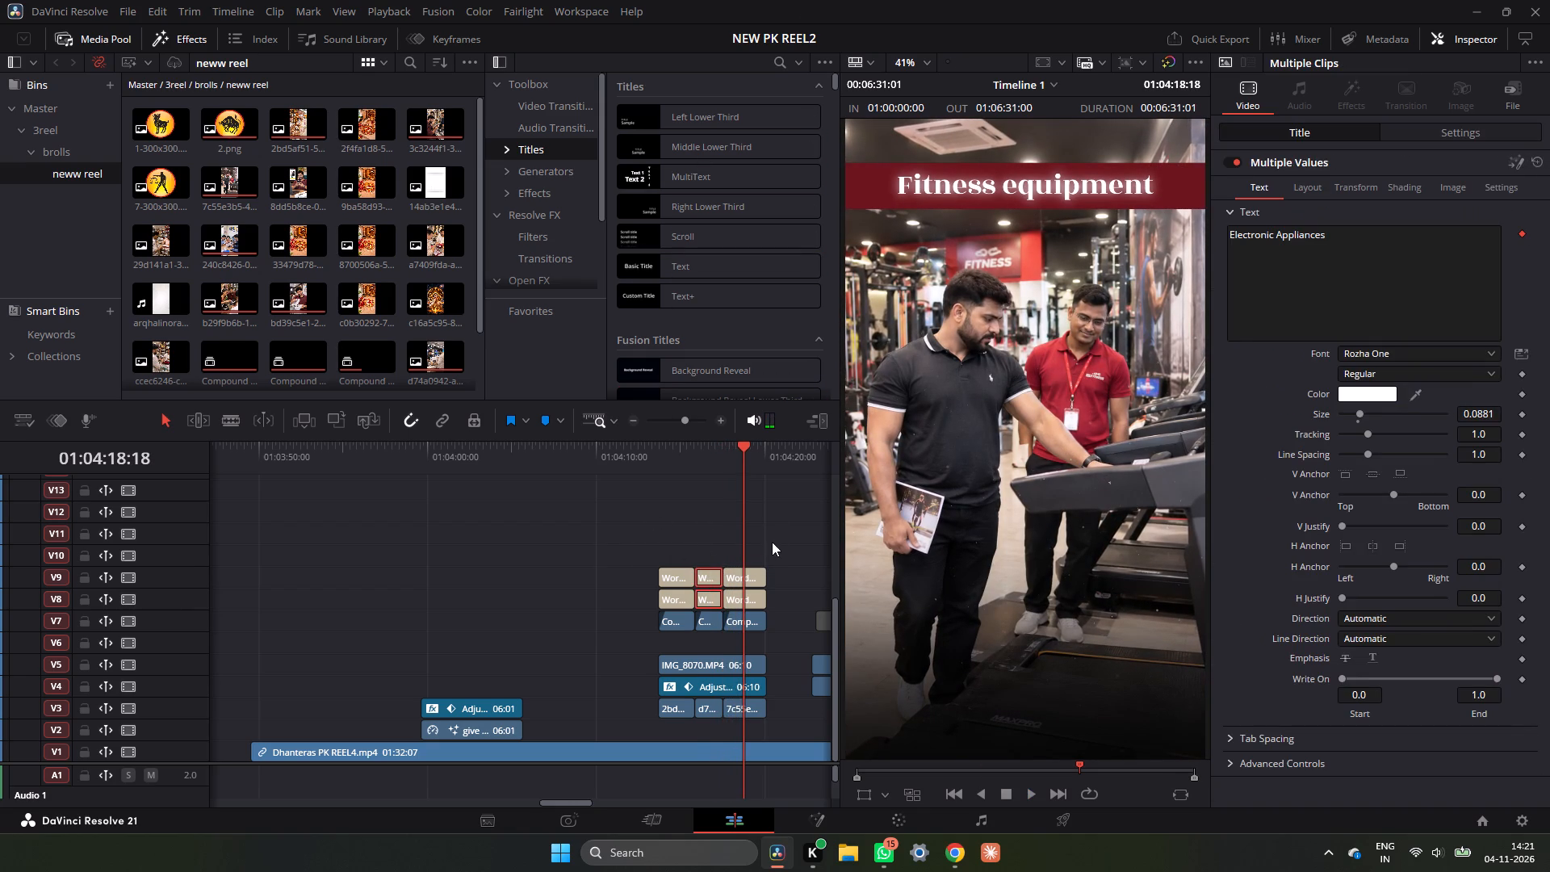
left_click_drag(773, 537, 760, 598)
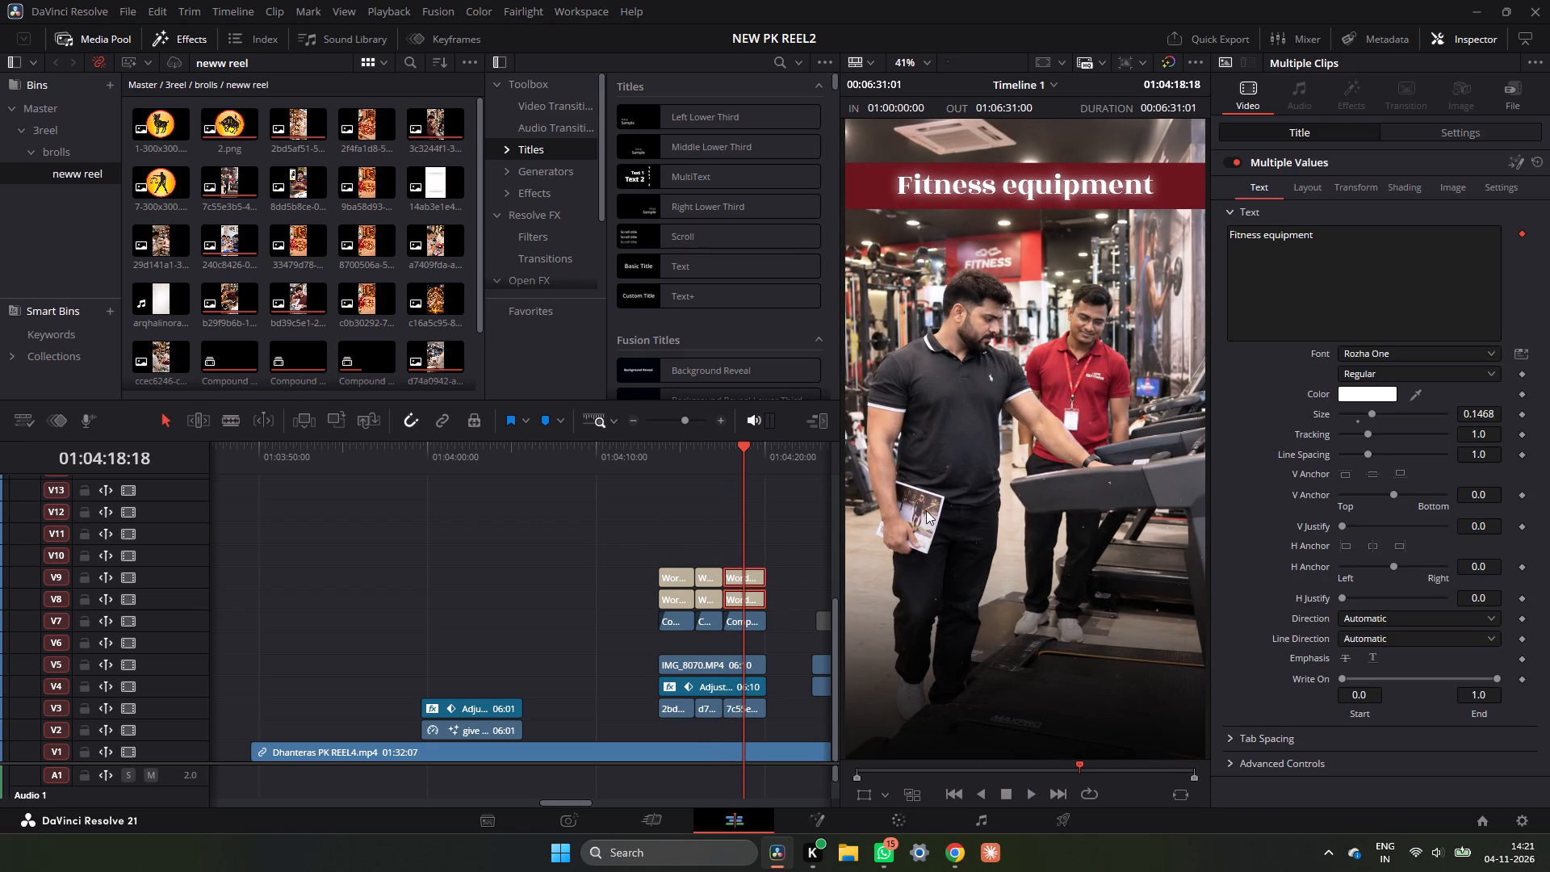
left_click(1322, 241)
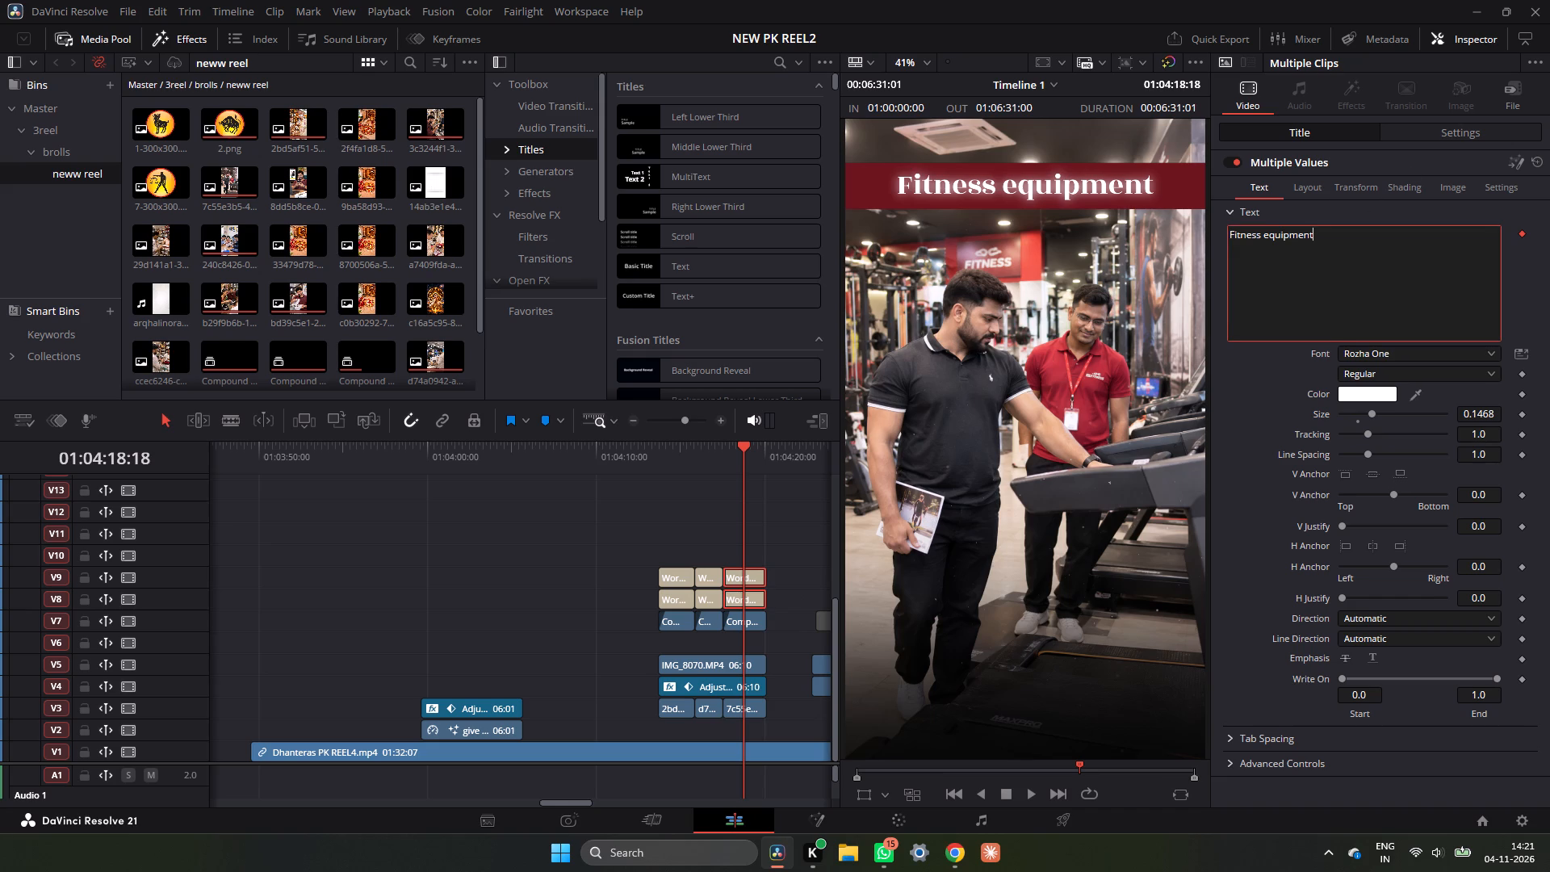
left_click_drag(1329, 238, 1210, 234)
key("ctrl+c")
key("c")
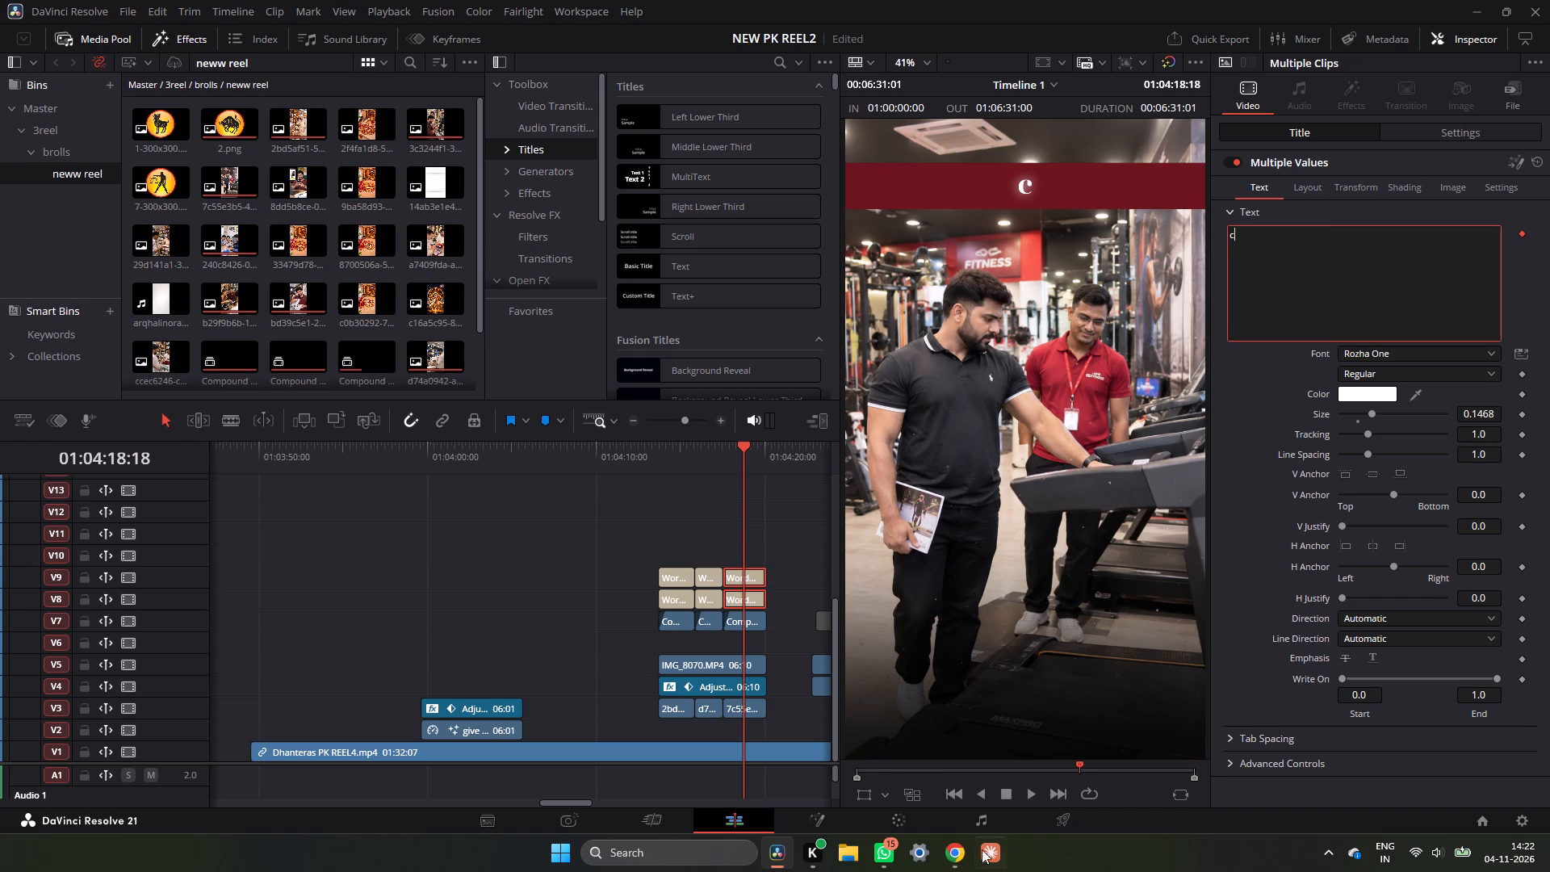
left_click(964, 843)
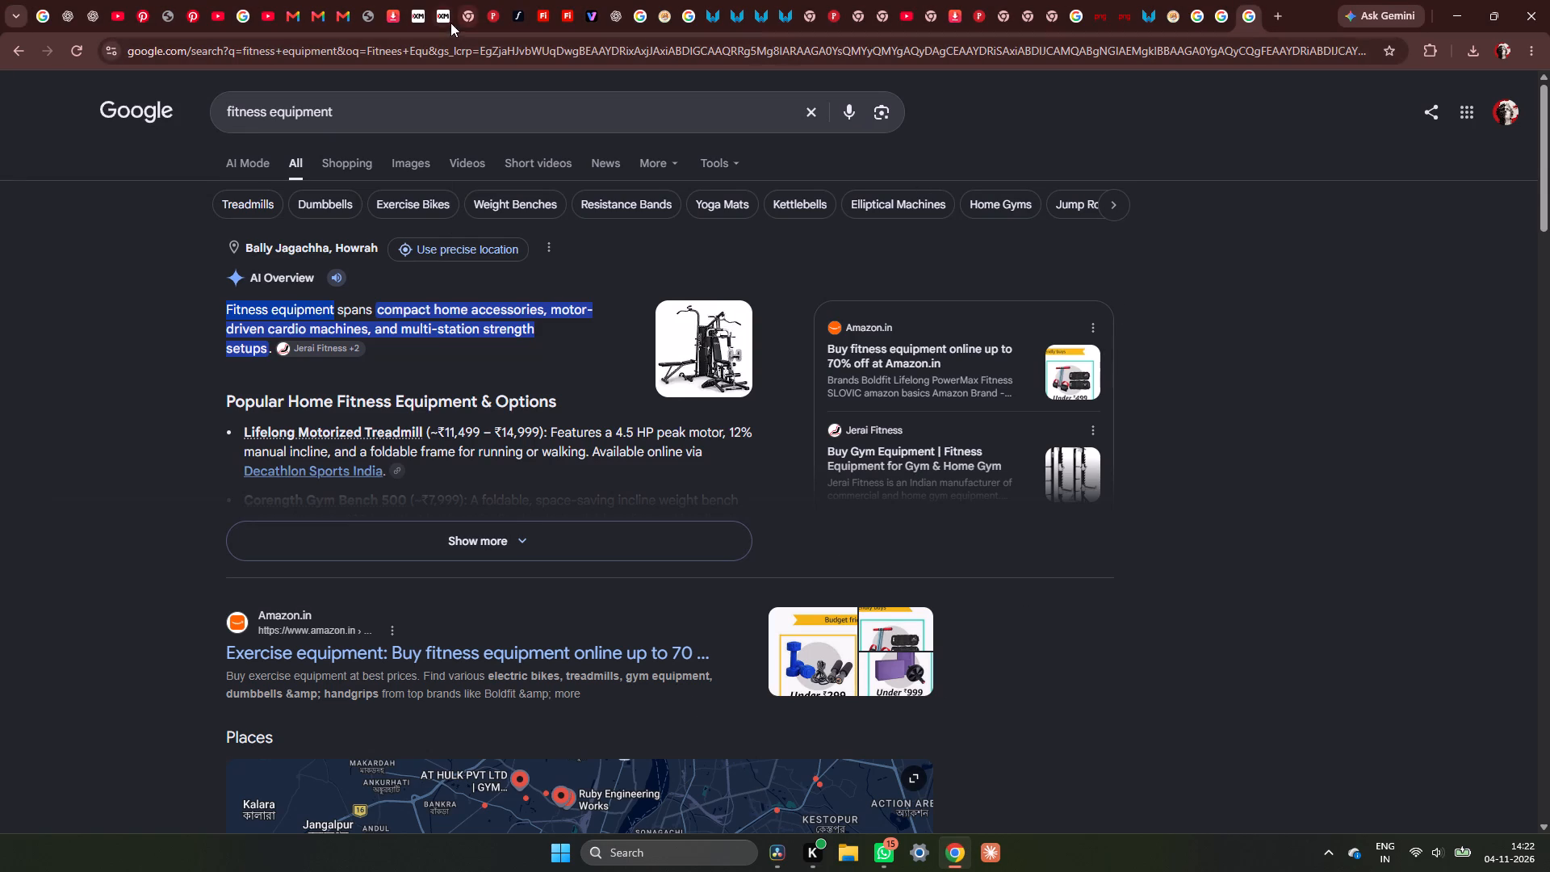
left_click(90, 5)
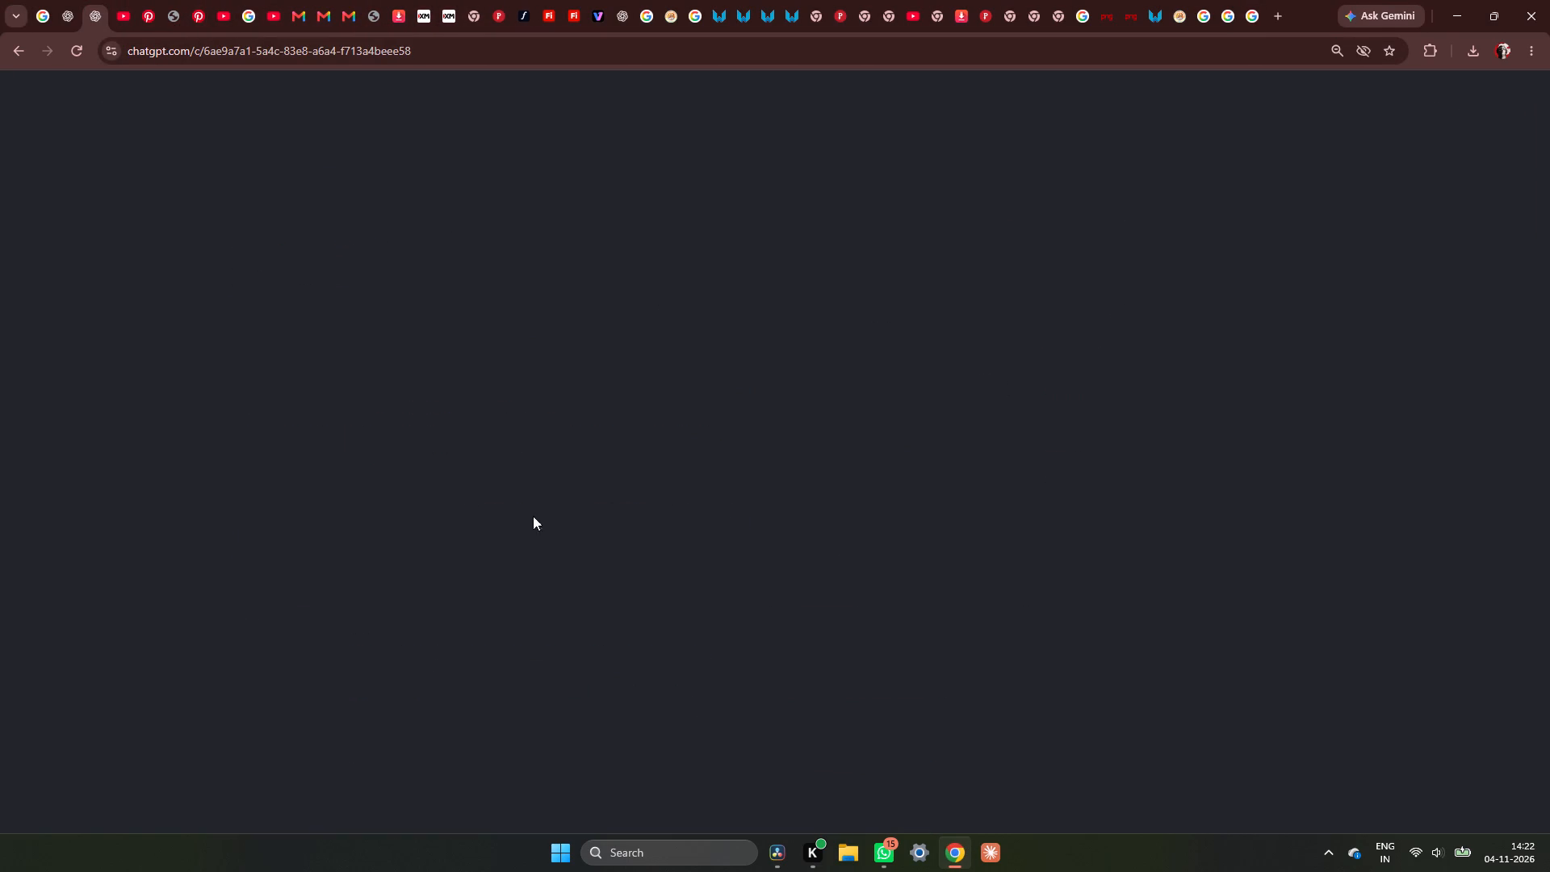
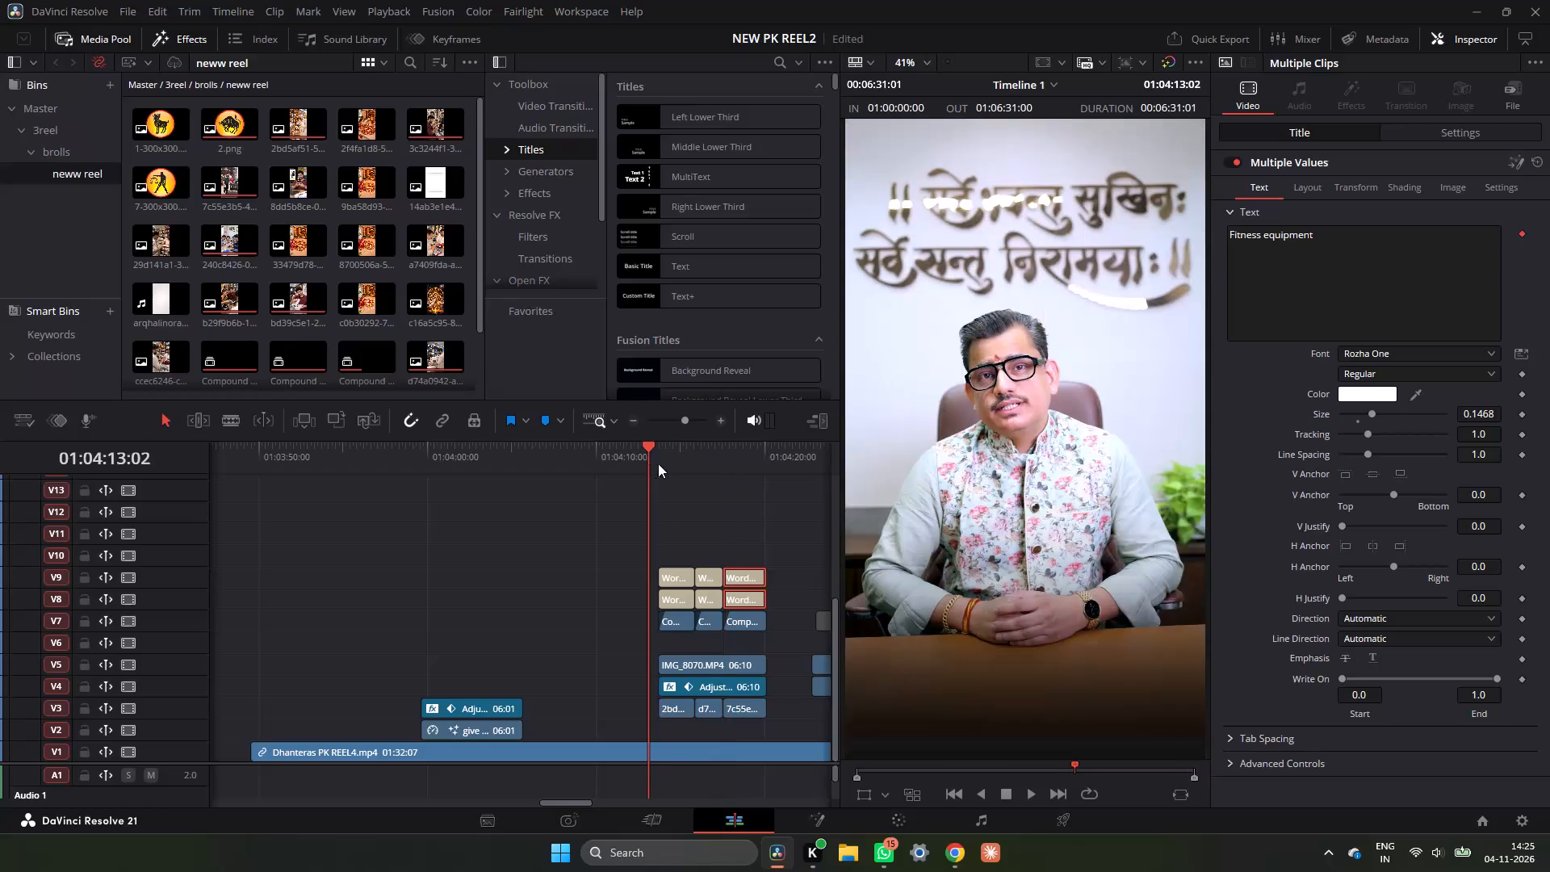
Play the timeline from just before the three titles through the Electronic Appliances title into the Fitness equipment title.
left_click(664, 463)
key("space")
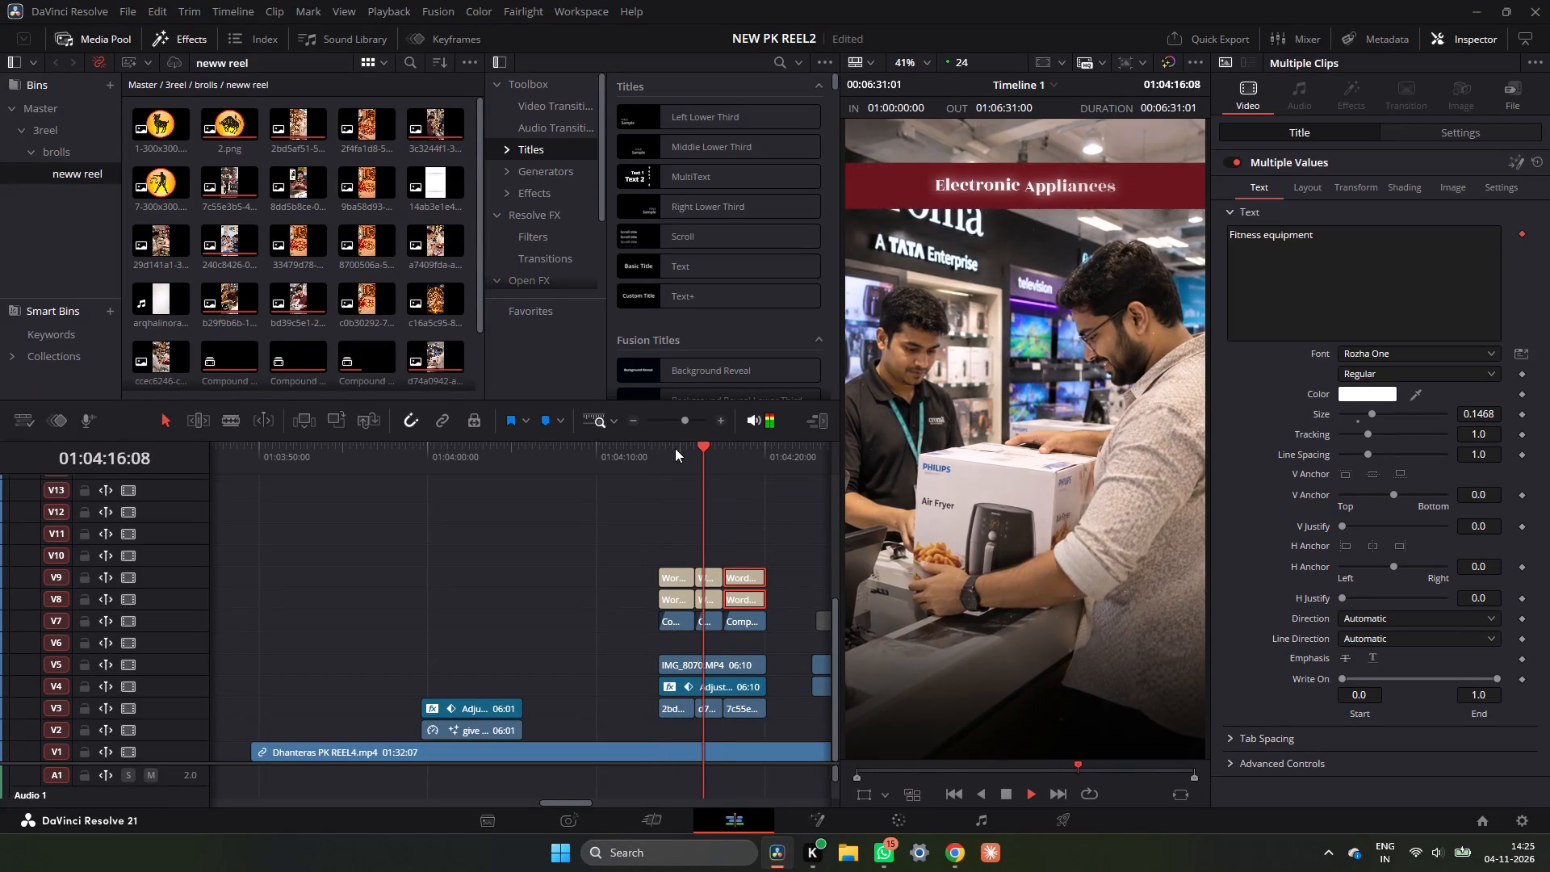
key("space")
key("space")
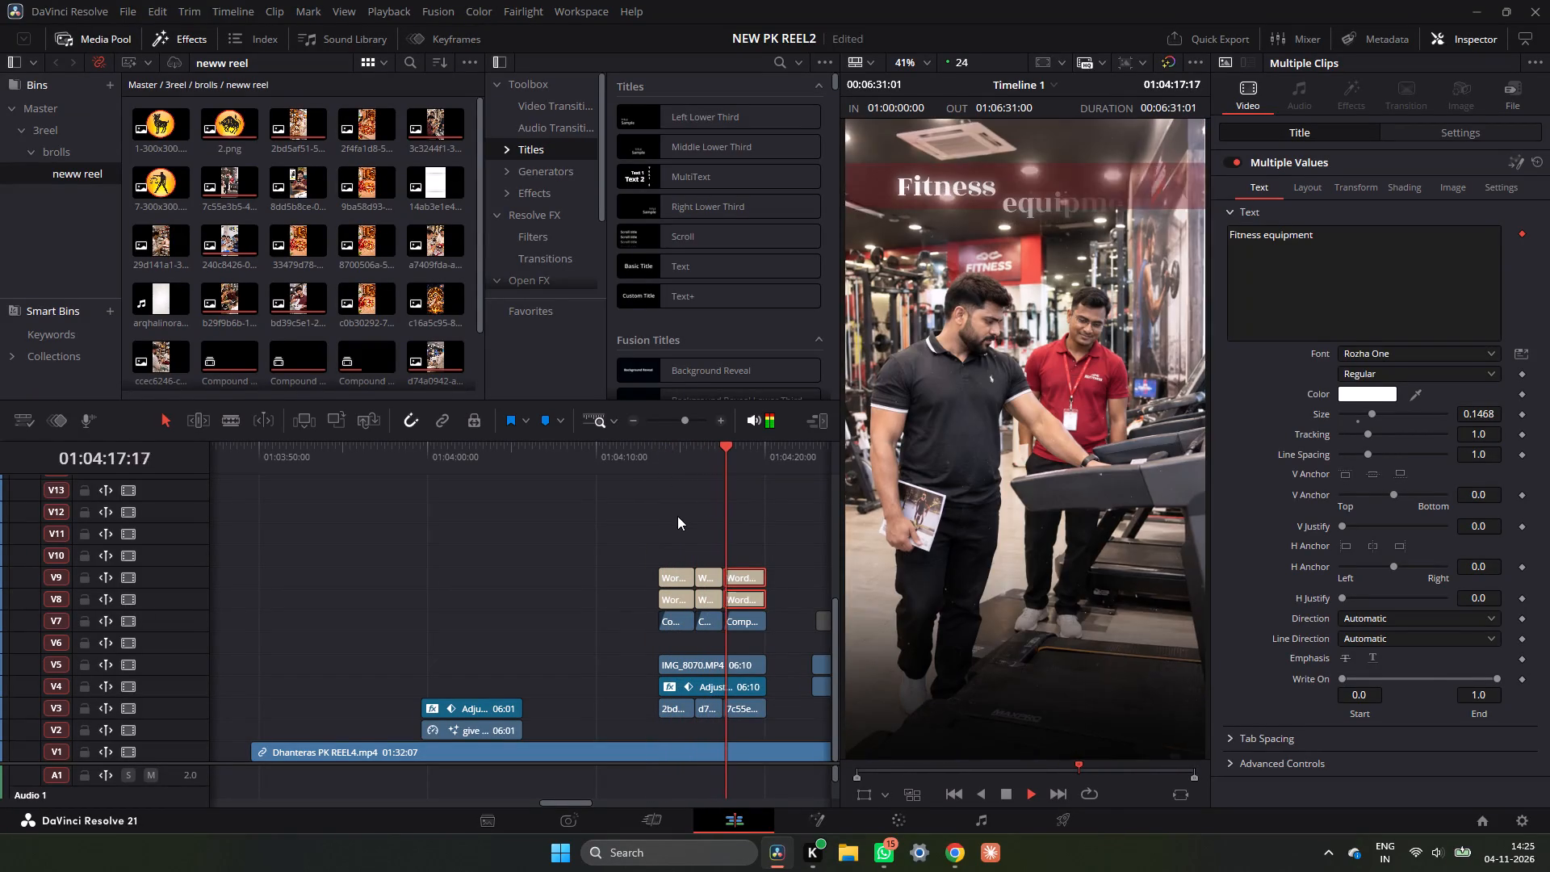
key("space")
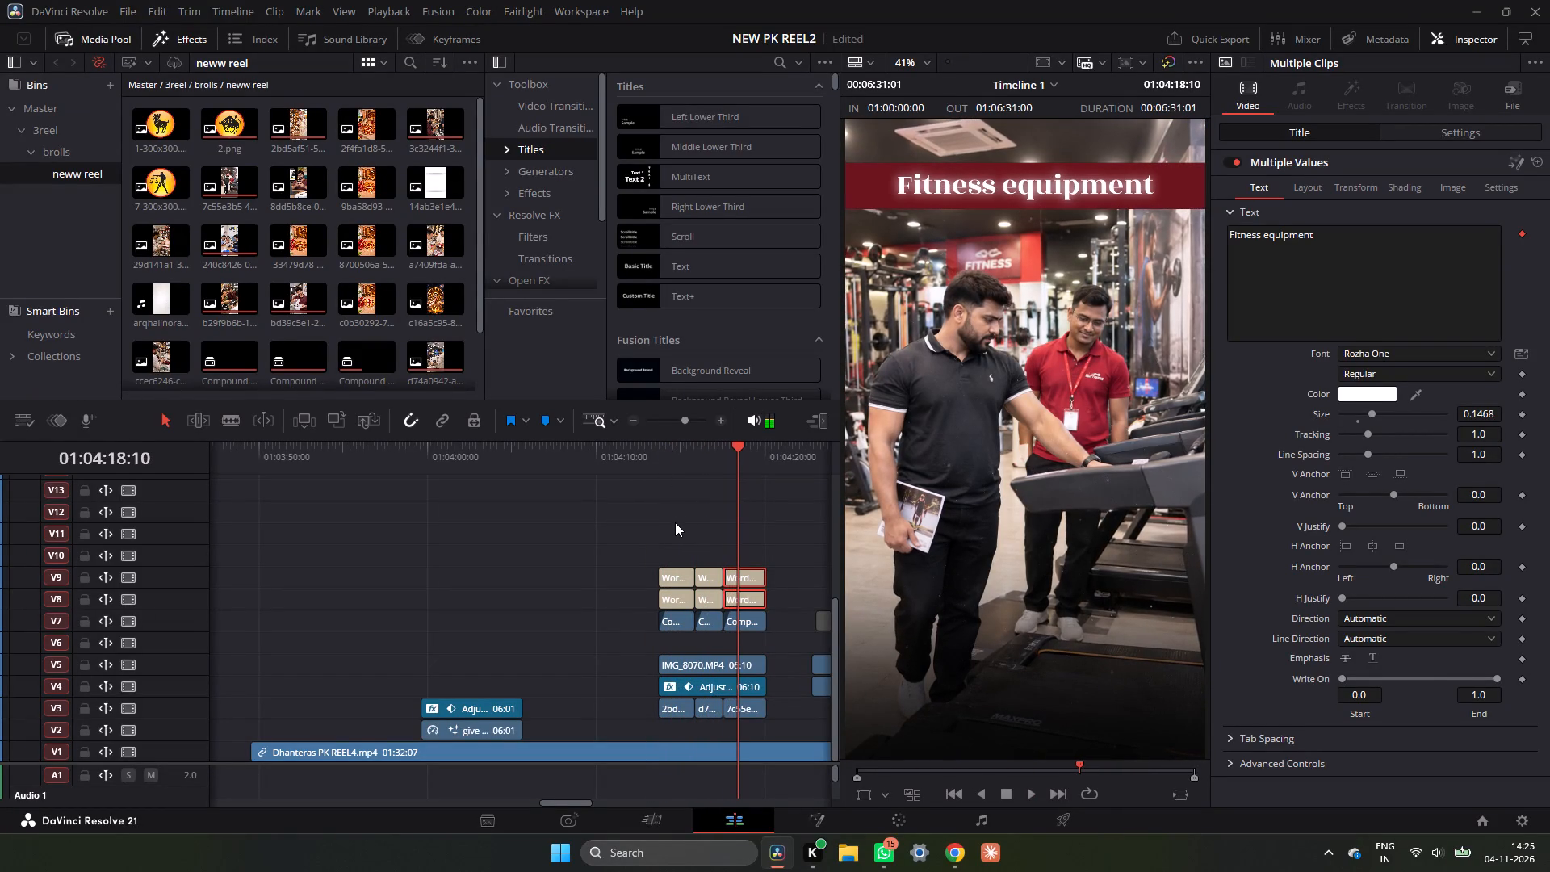
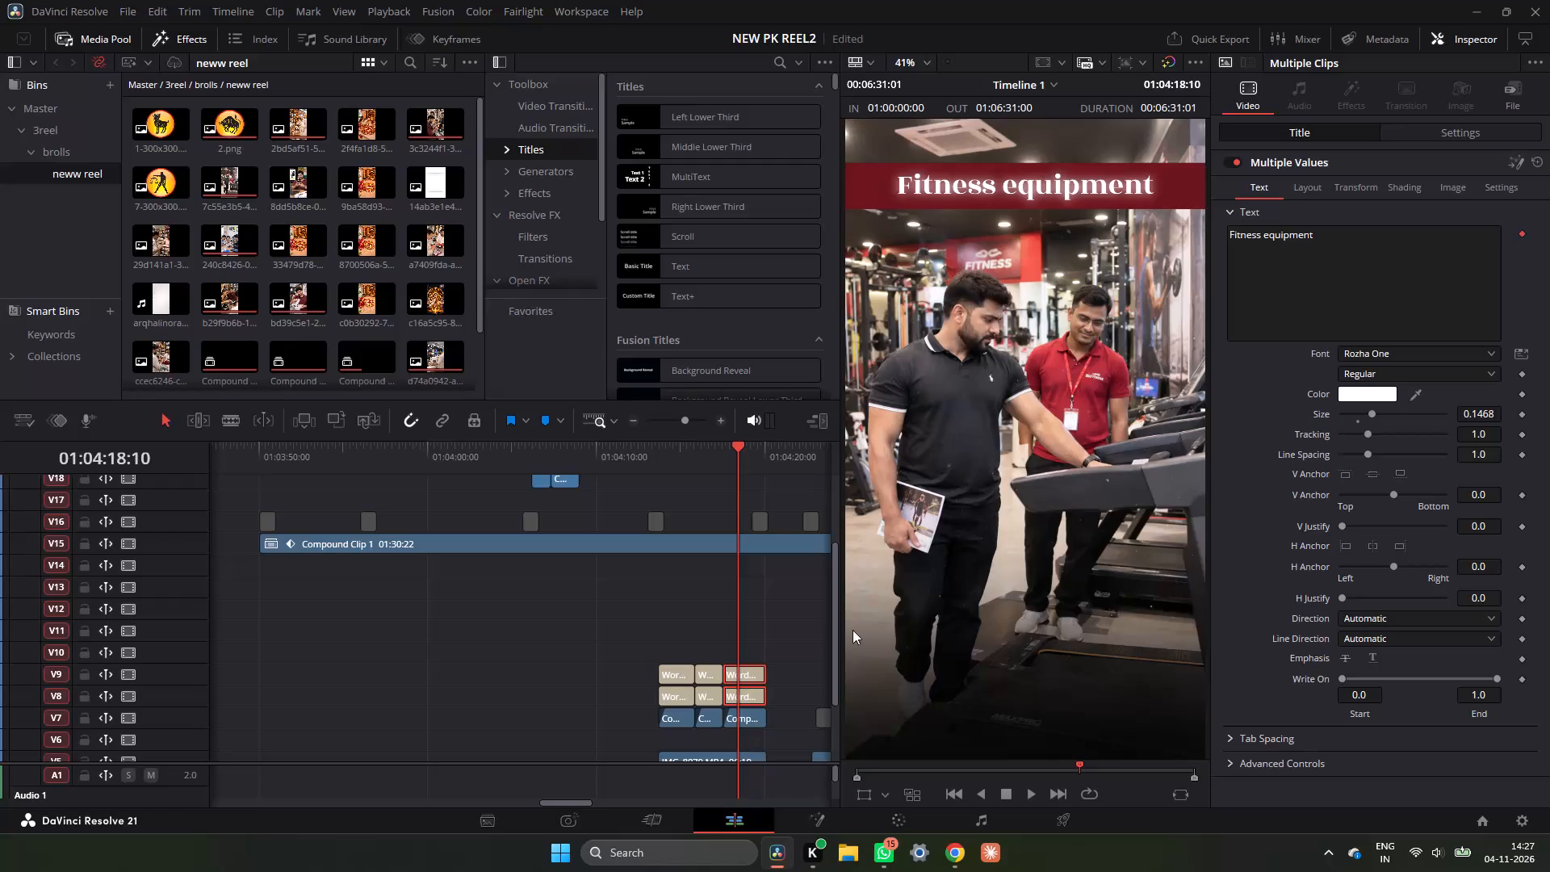
Change the text of both stacked title clips over the gym image, on V8 and V9, to "Fitness Equipment".
left_click(790, 656)
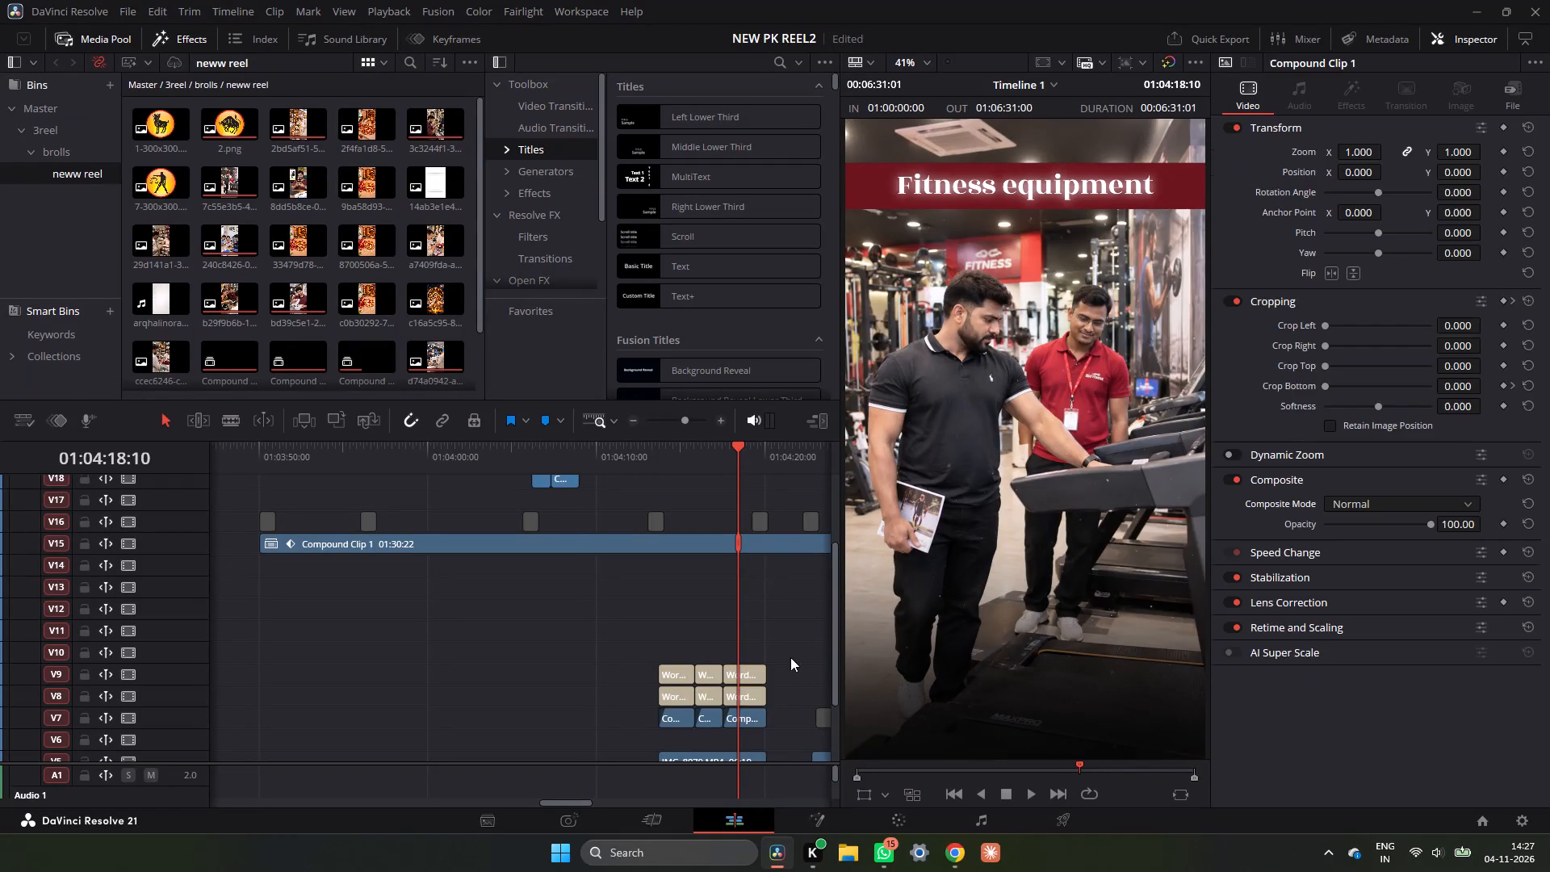
left_click(734, 694)
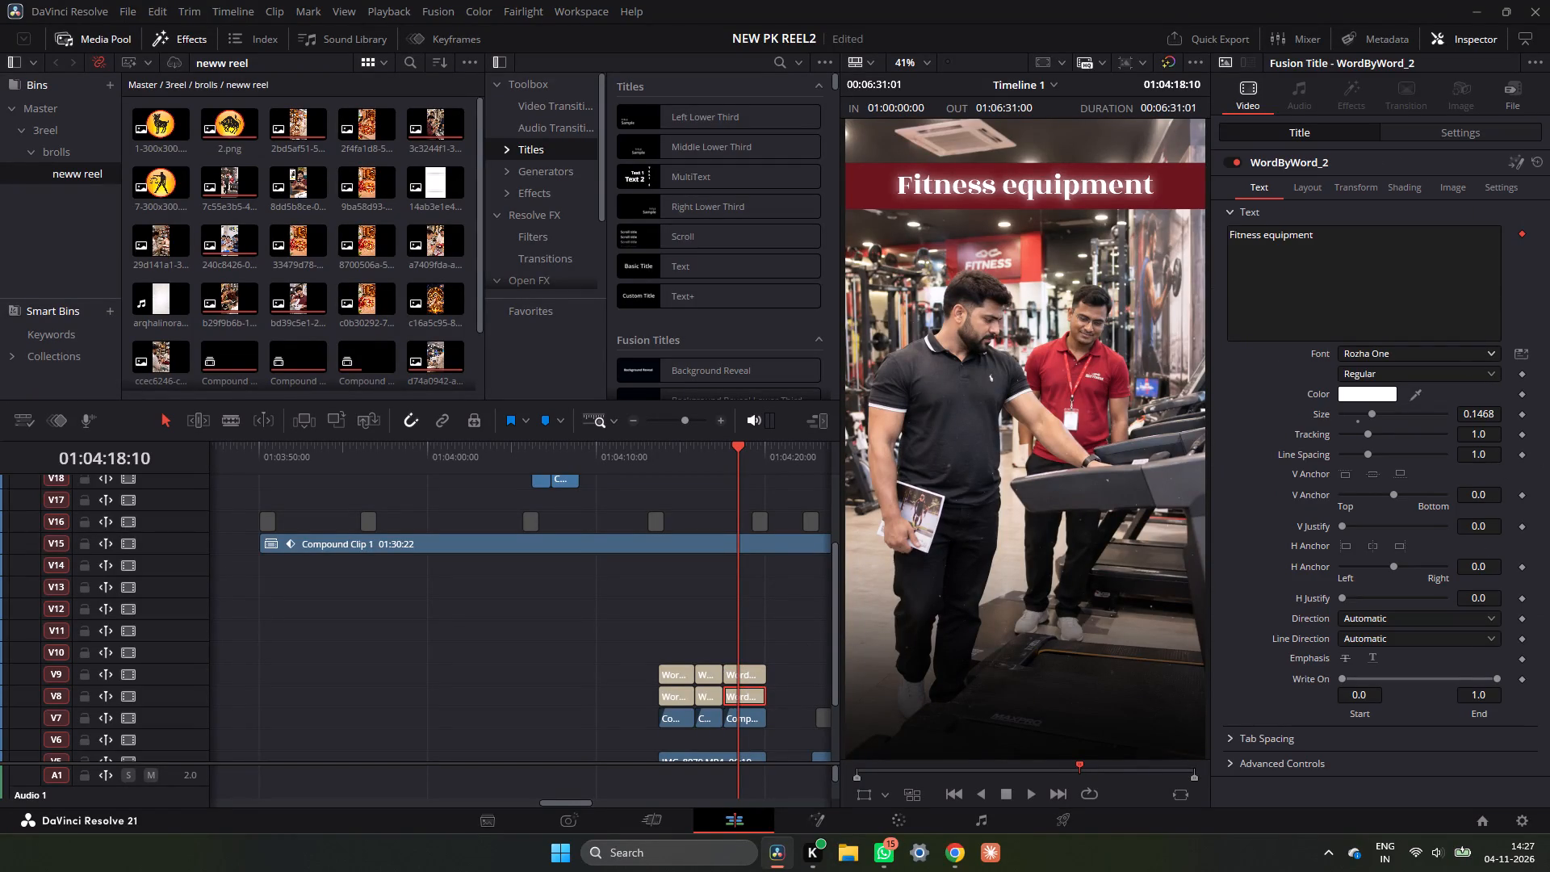
left_click(1270, 236)
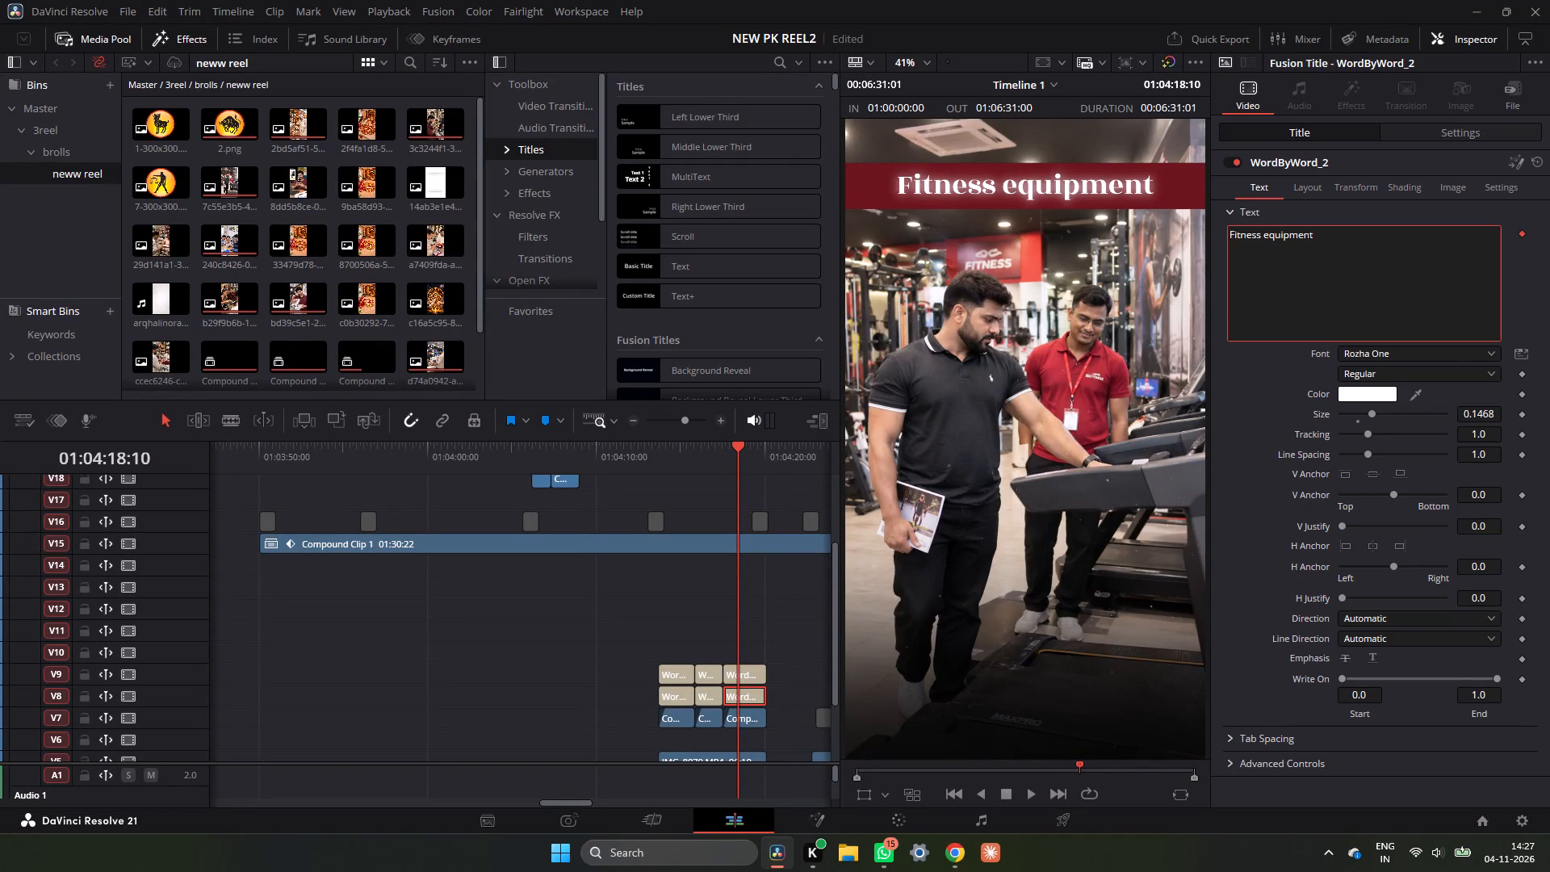
key("BackSpace")
key("shift+e")
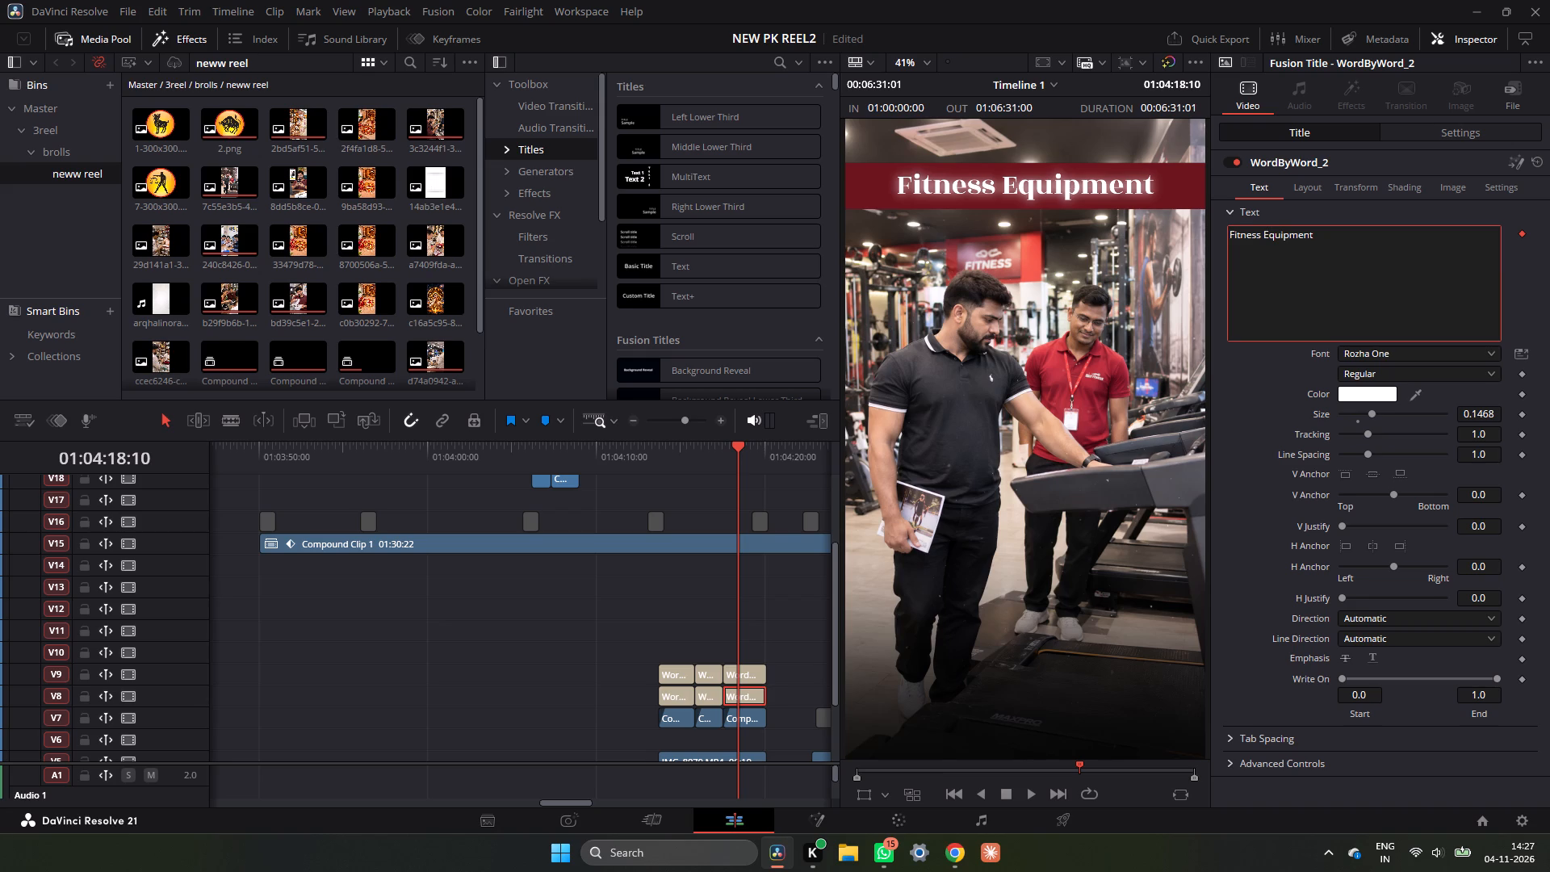
double_click(1327, 240)
key("ctrl+a")
key("ctrl+c")
key("ctrl+c")
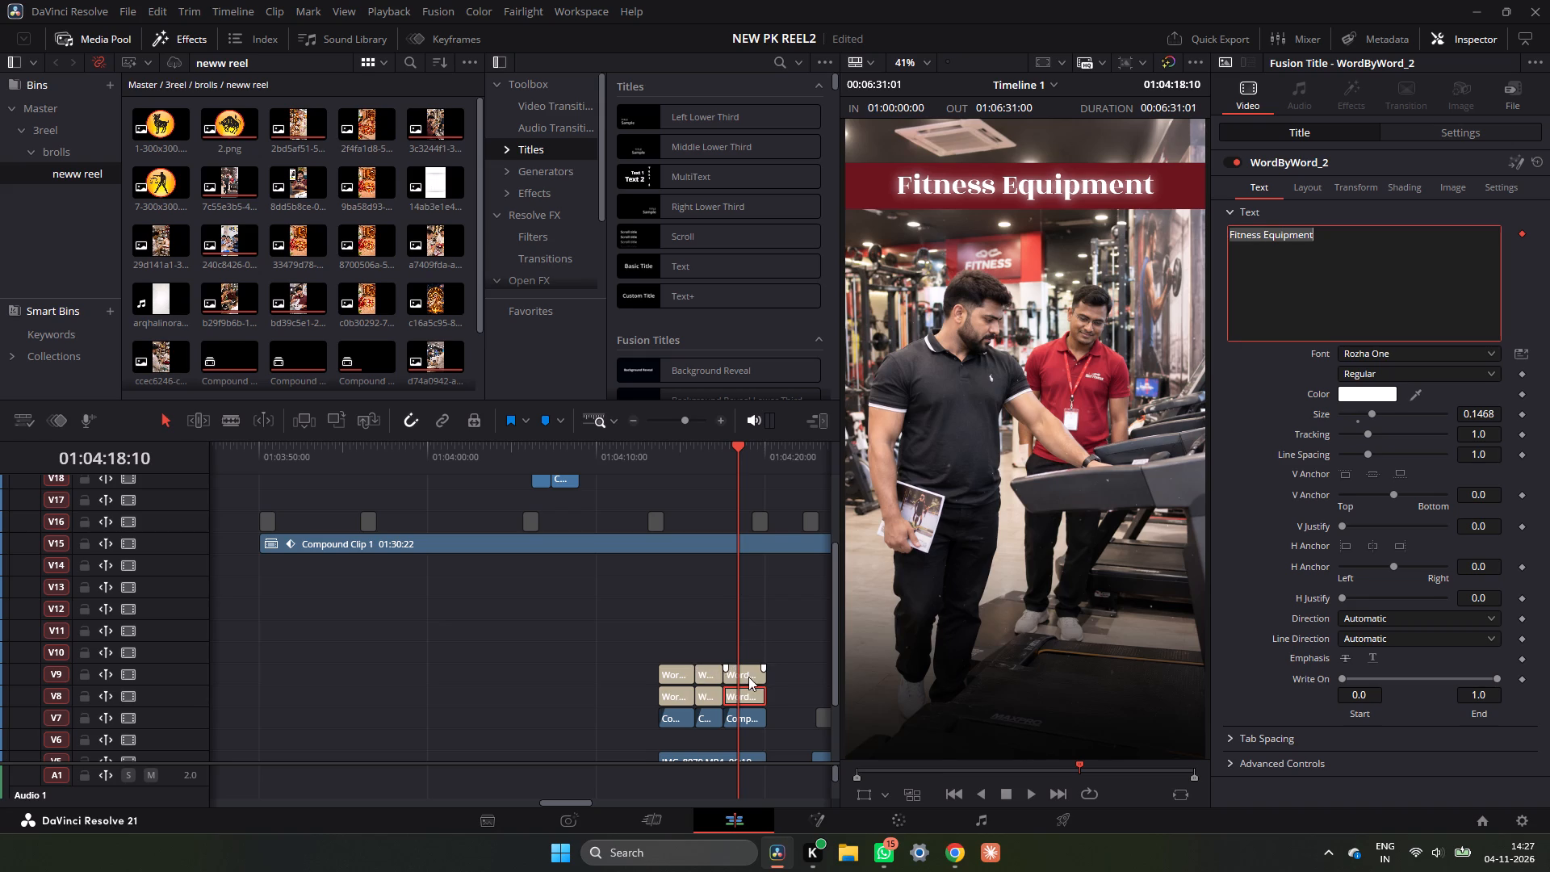
left_click(748, 677)
left_click(1284, 279)
key("ctrl+a")
key("ctrl+v")
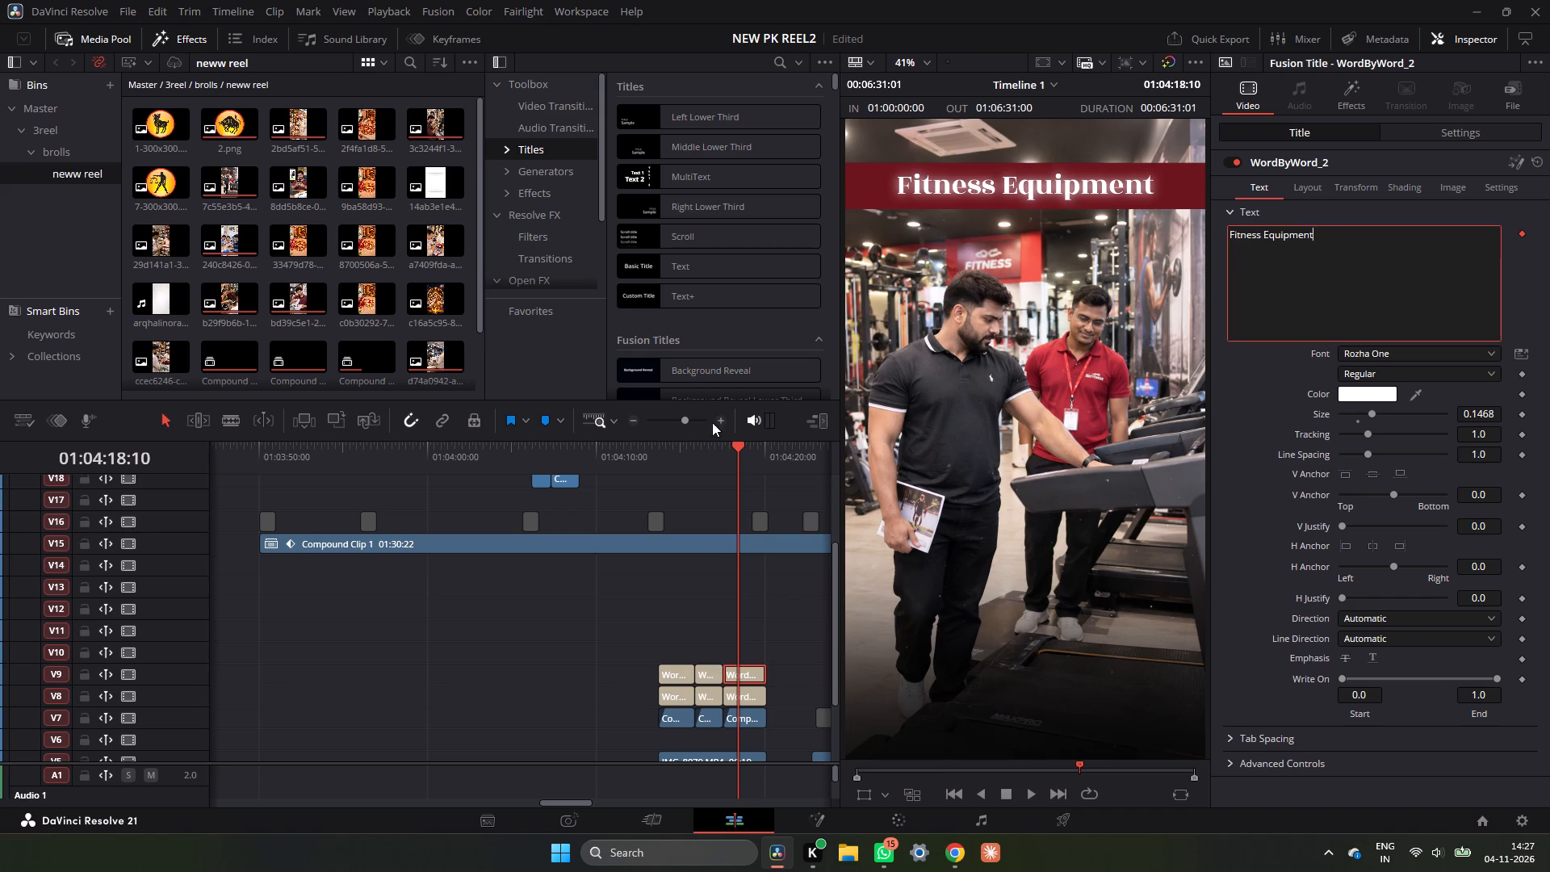
Match both Electronic Appliances titles on V8 and V9 to the Fitness Equipment title by setting their text size to 0.1468.
left_click_drag(723, 449, 708, 468)
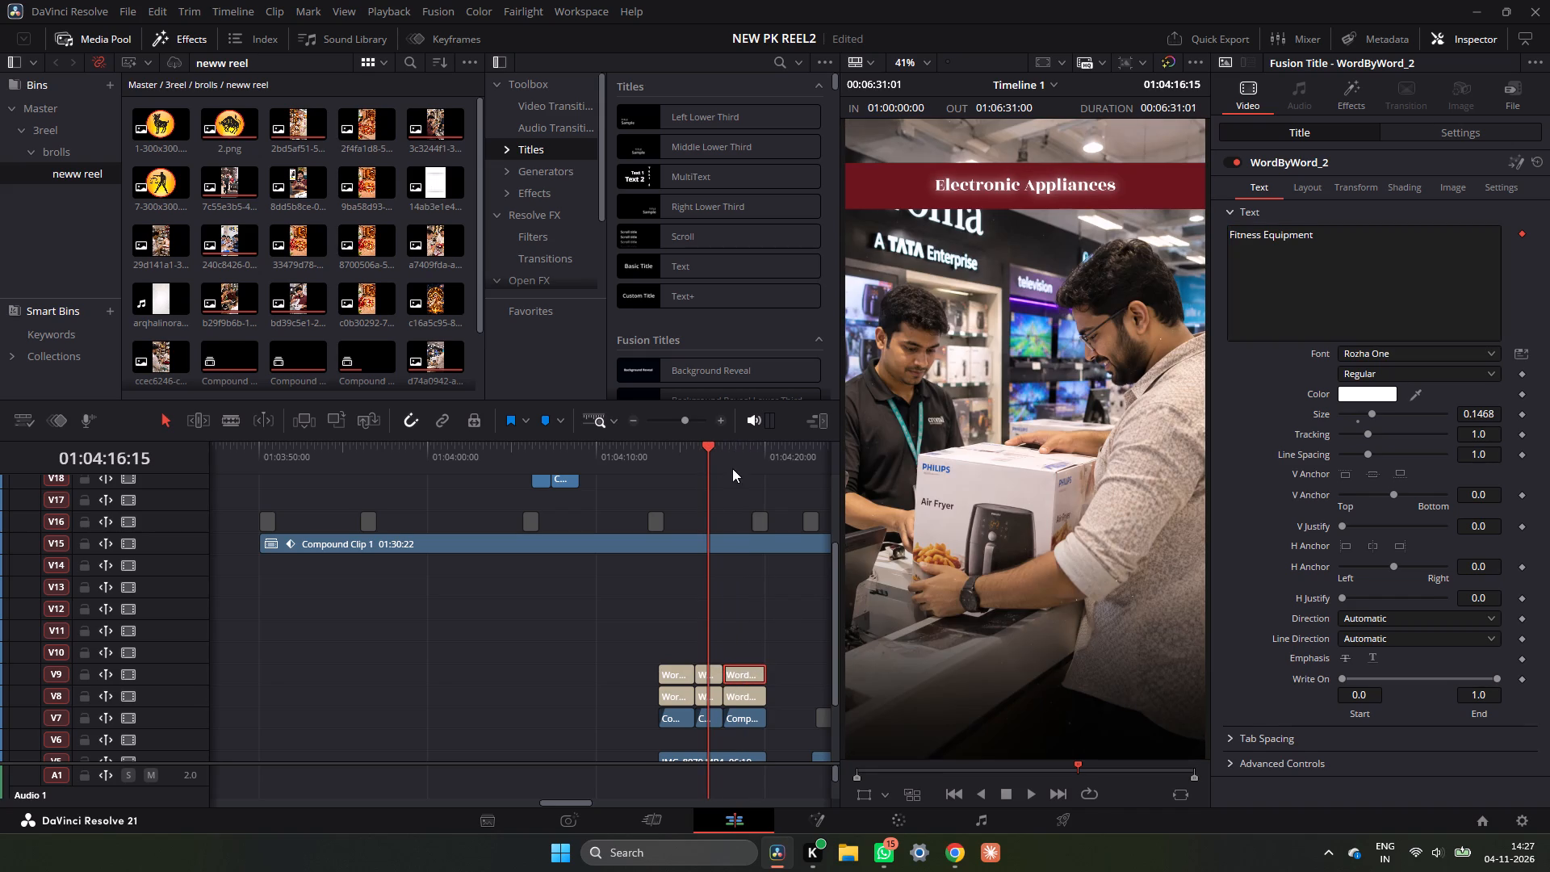
left_click_drag(735, 455, 744, 459)
left_click(1498, 414)
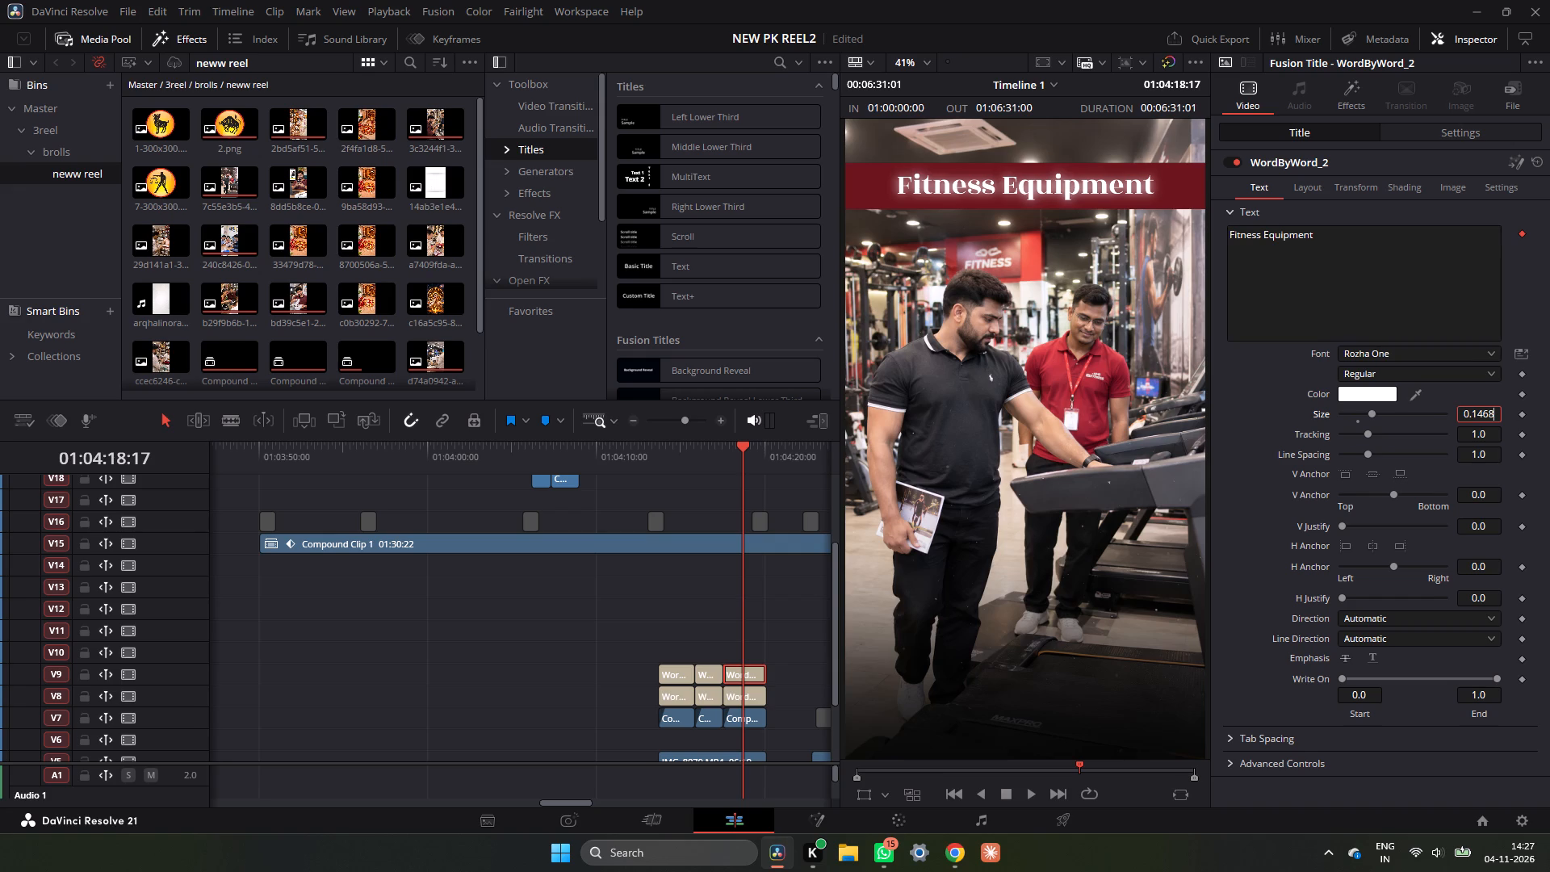
key("ctrl+a")
key("ctrl+c")
key("ctrl+c")
key("ctrl+c")
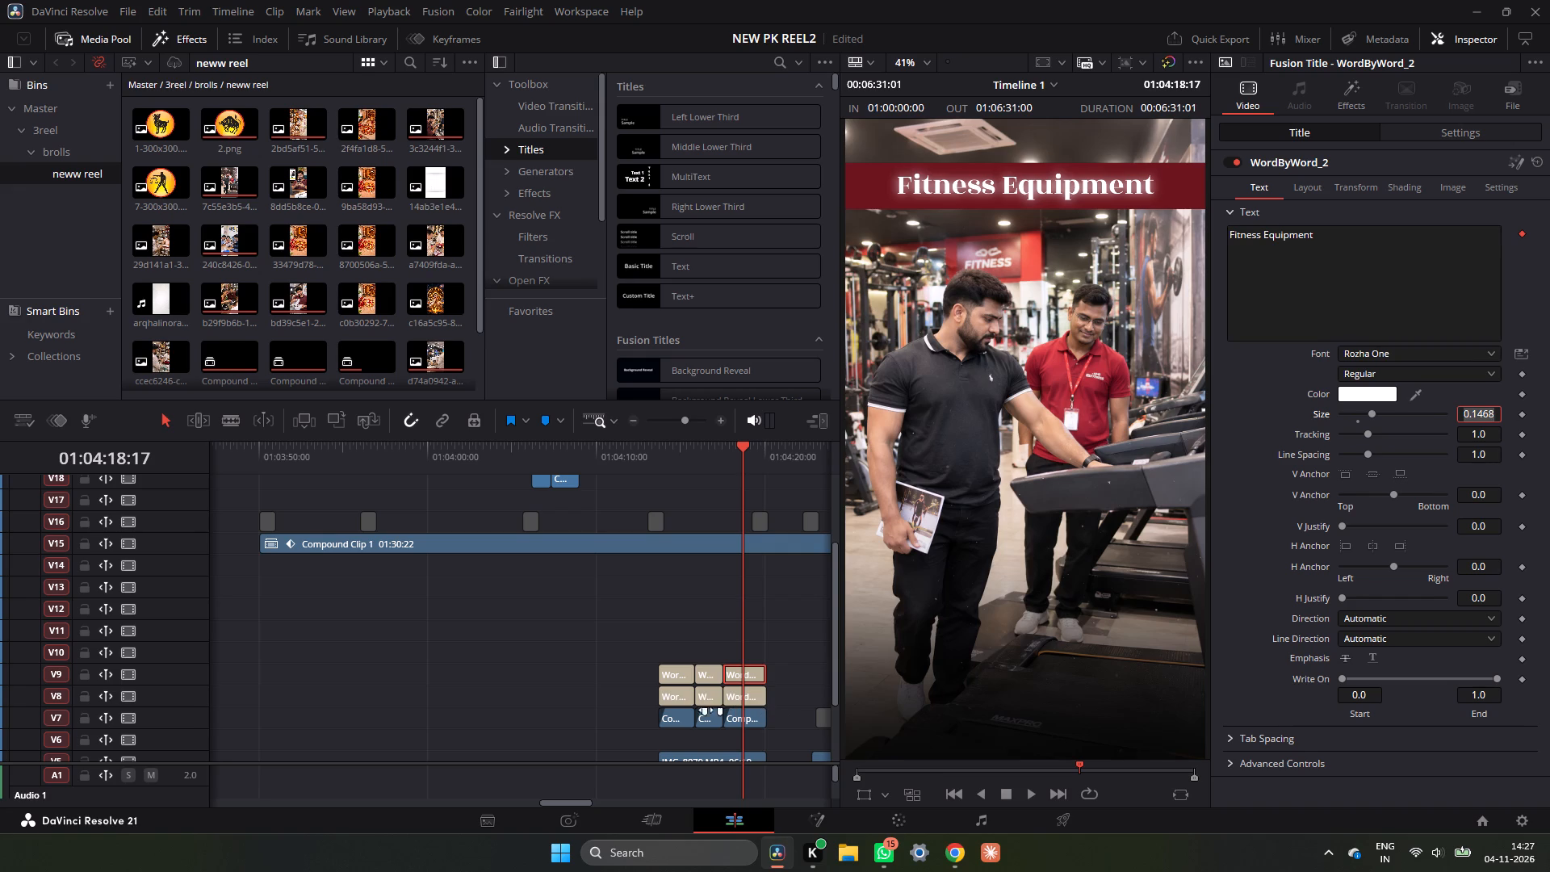
left_click(711, 704)
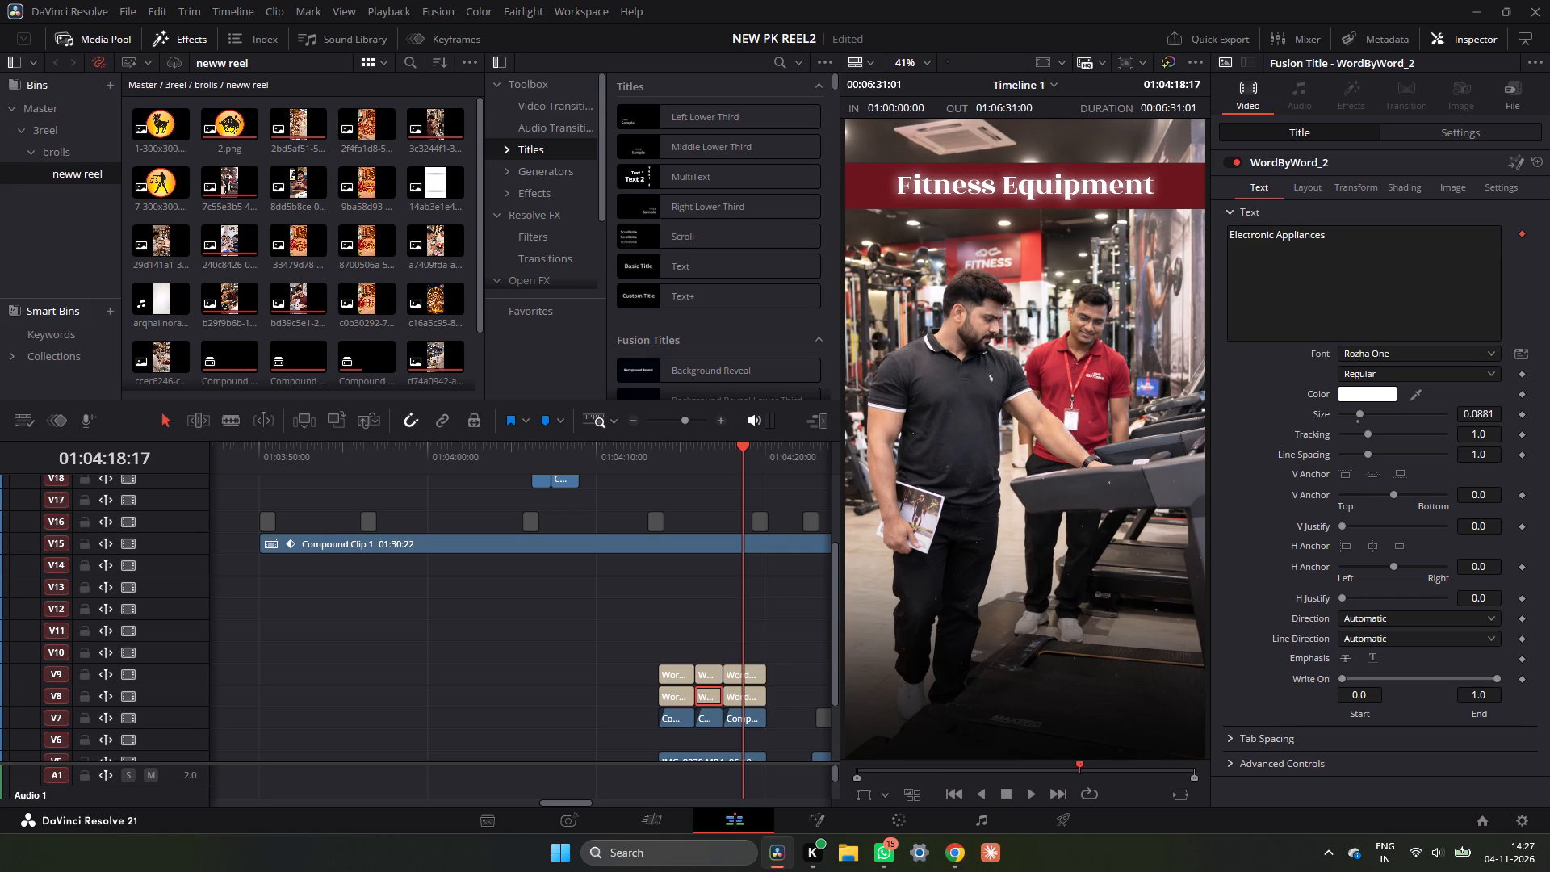
left_click(1501, 415)
key("ctrl+a")
key("ctrl+a")
key("ctrl+v")
key("ctrl+v")
key("ctrl+a")
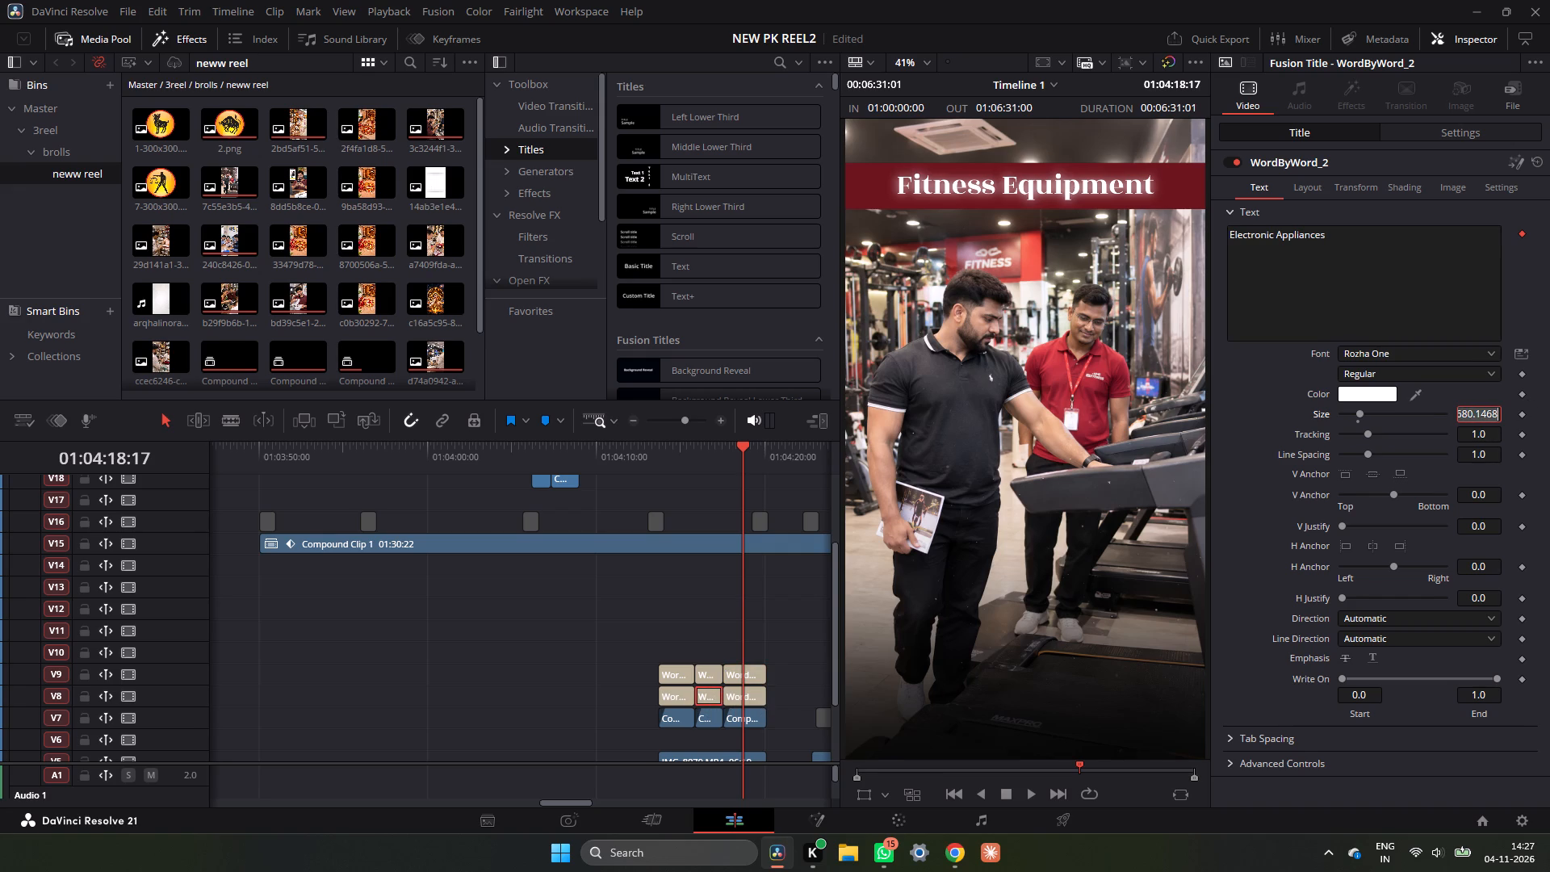
key("ctrl+v")
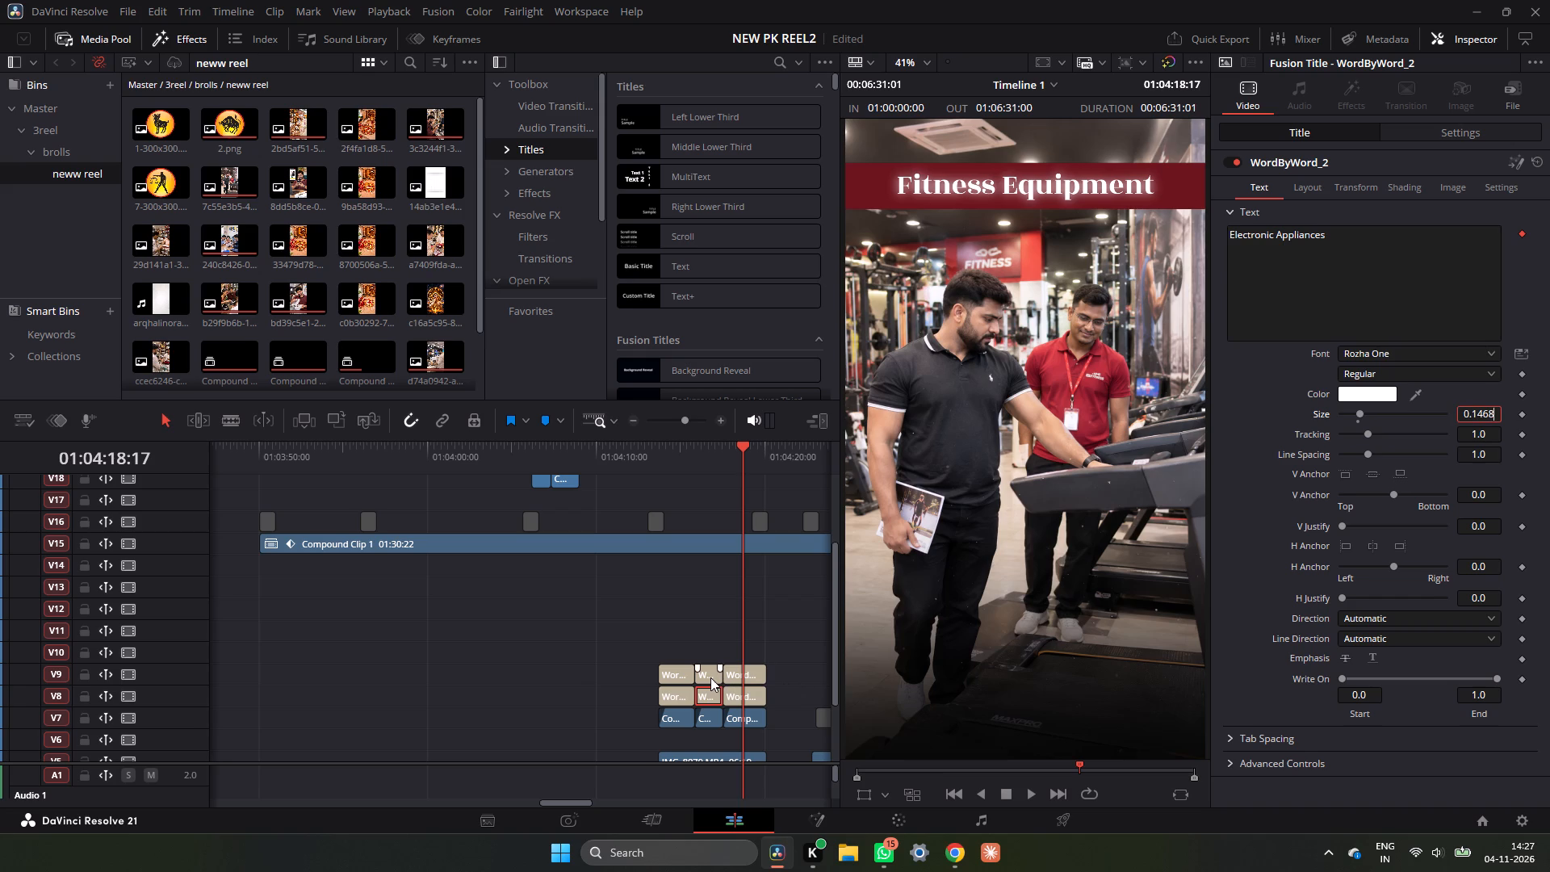
left_click(710, 677)
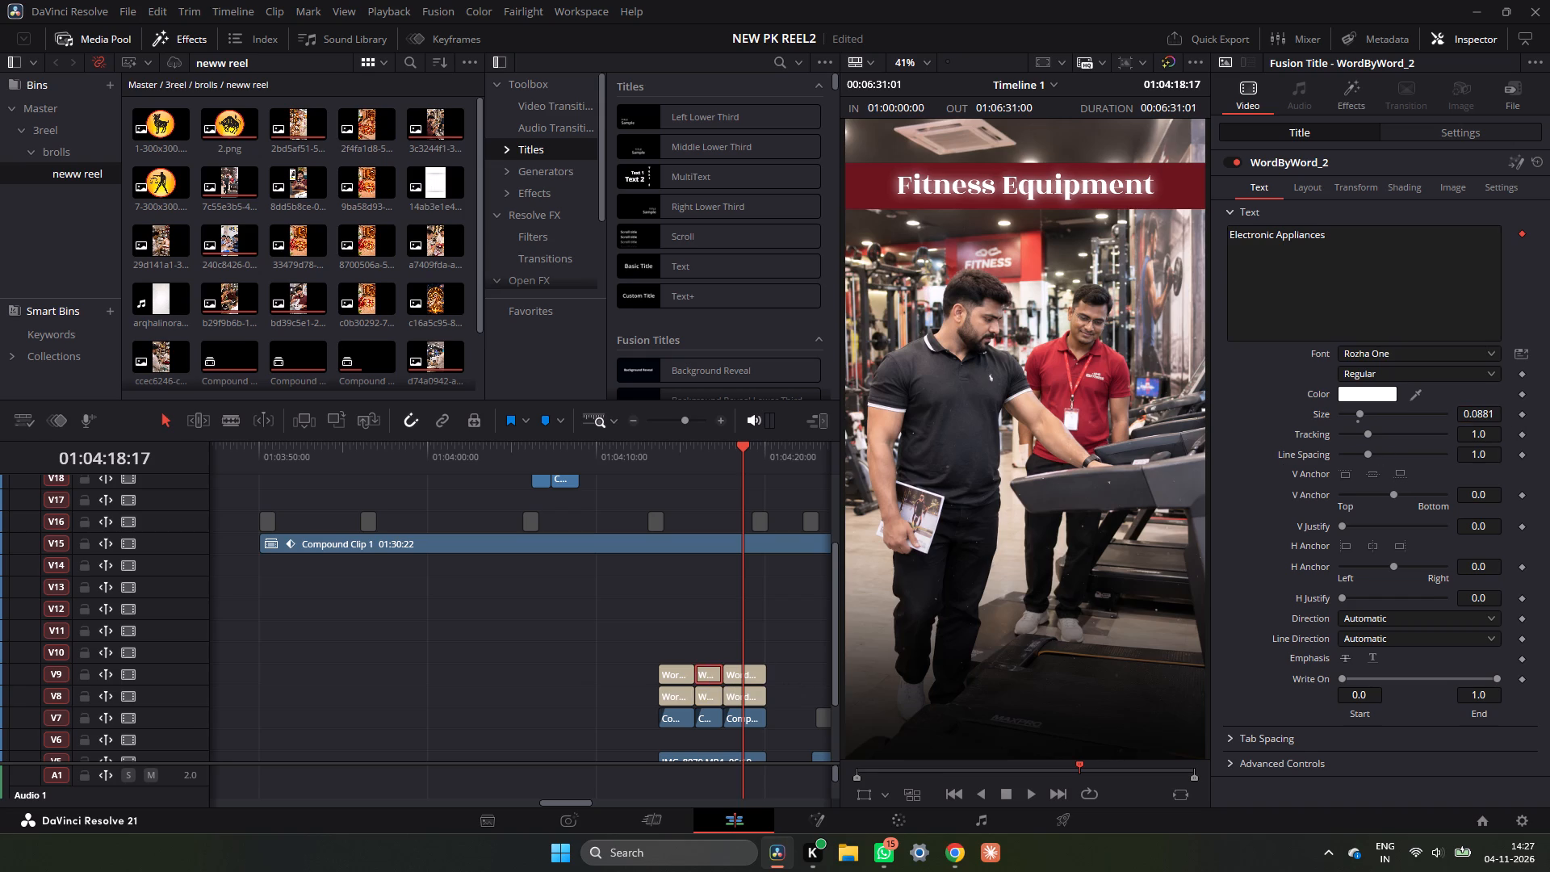
left_click(1493, 415)
key("ctrl+a")
key("ctrl+v")
left_click(707, 469)
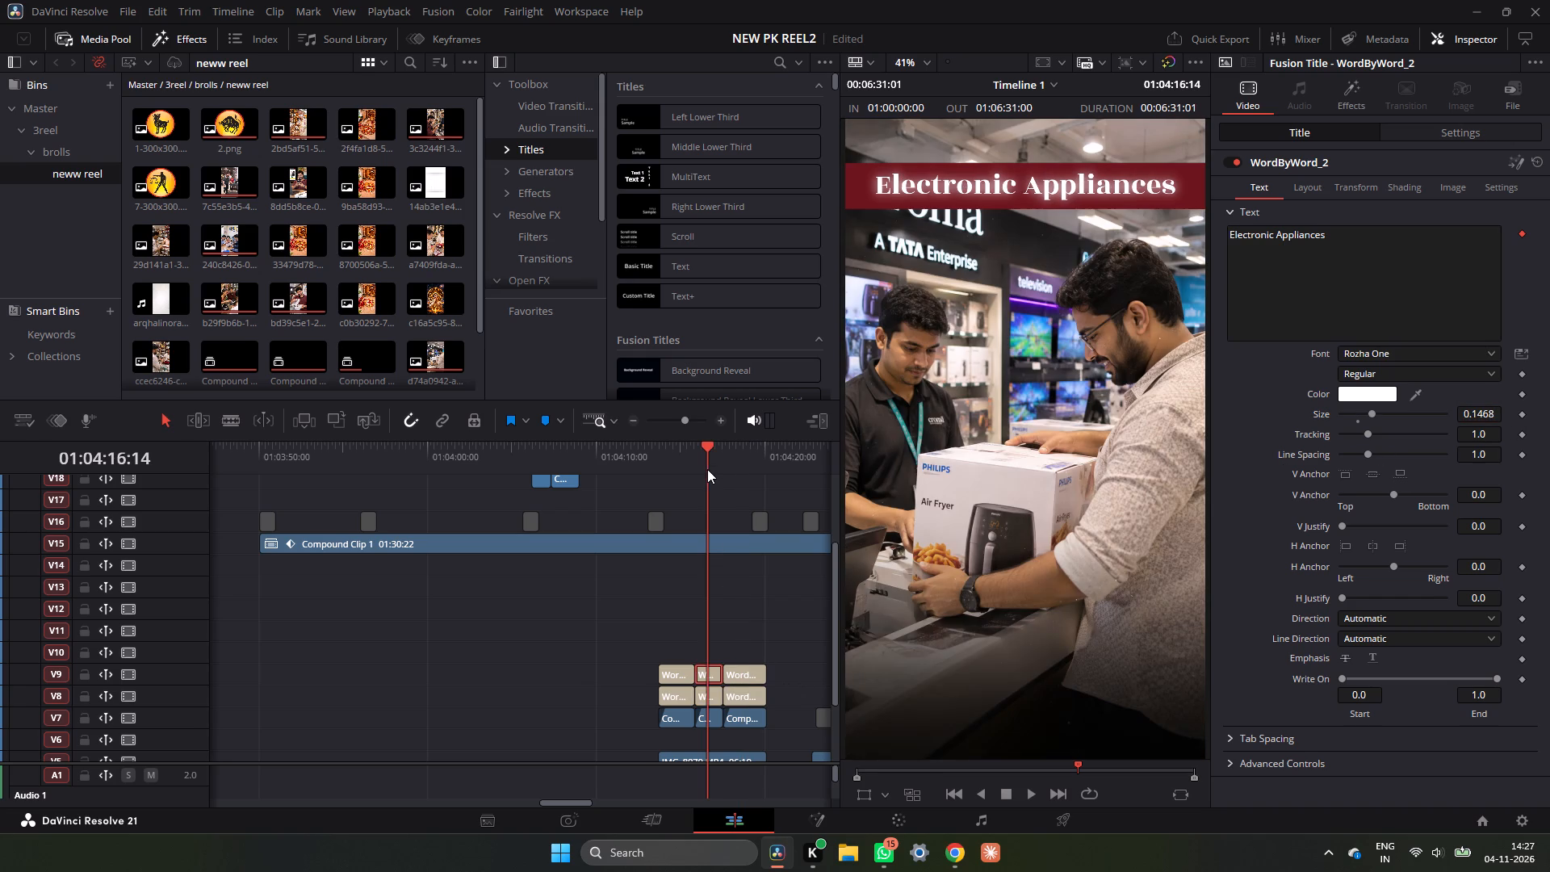
Check the Copper Utensils title and play the timeline from it through the Fitness Equipment title.
left_click(674, 458)
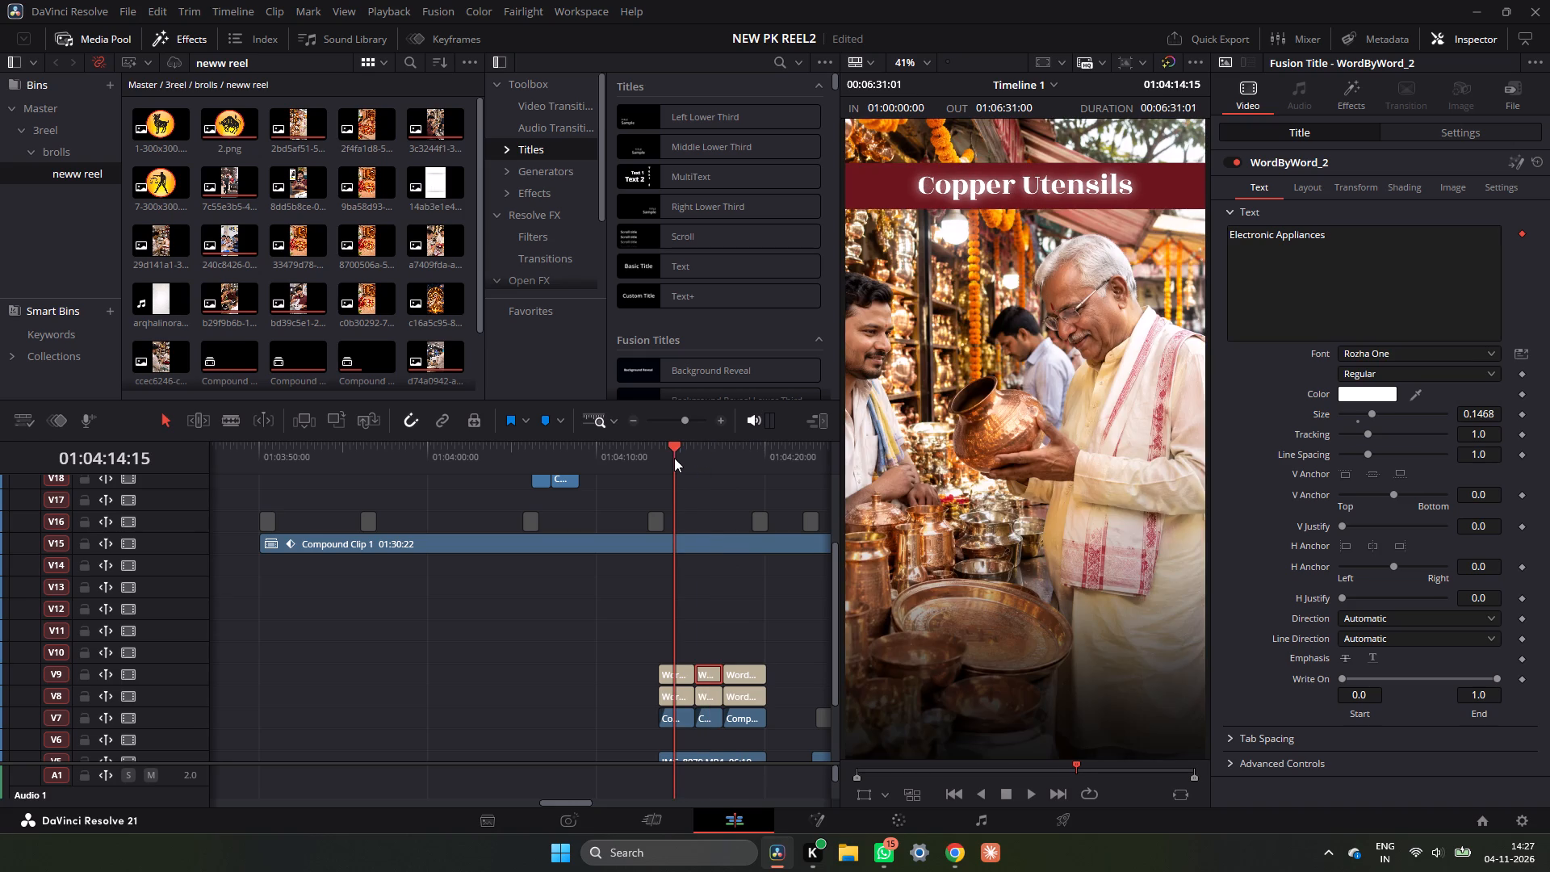
left_click(672, 677)
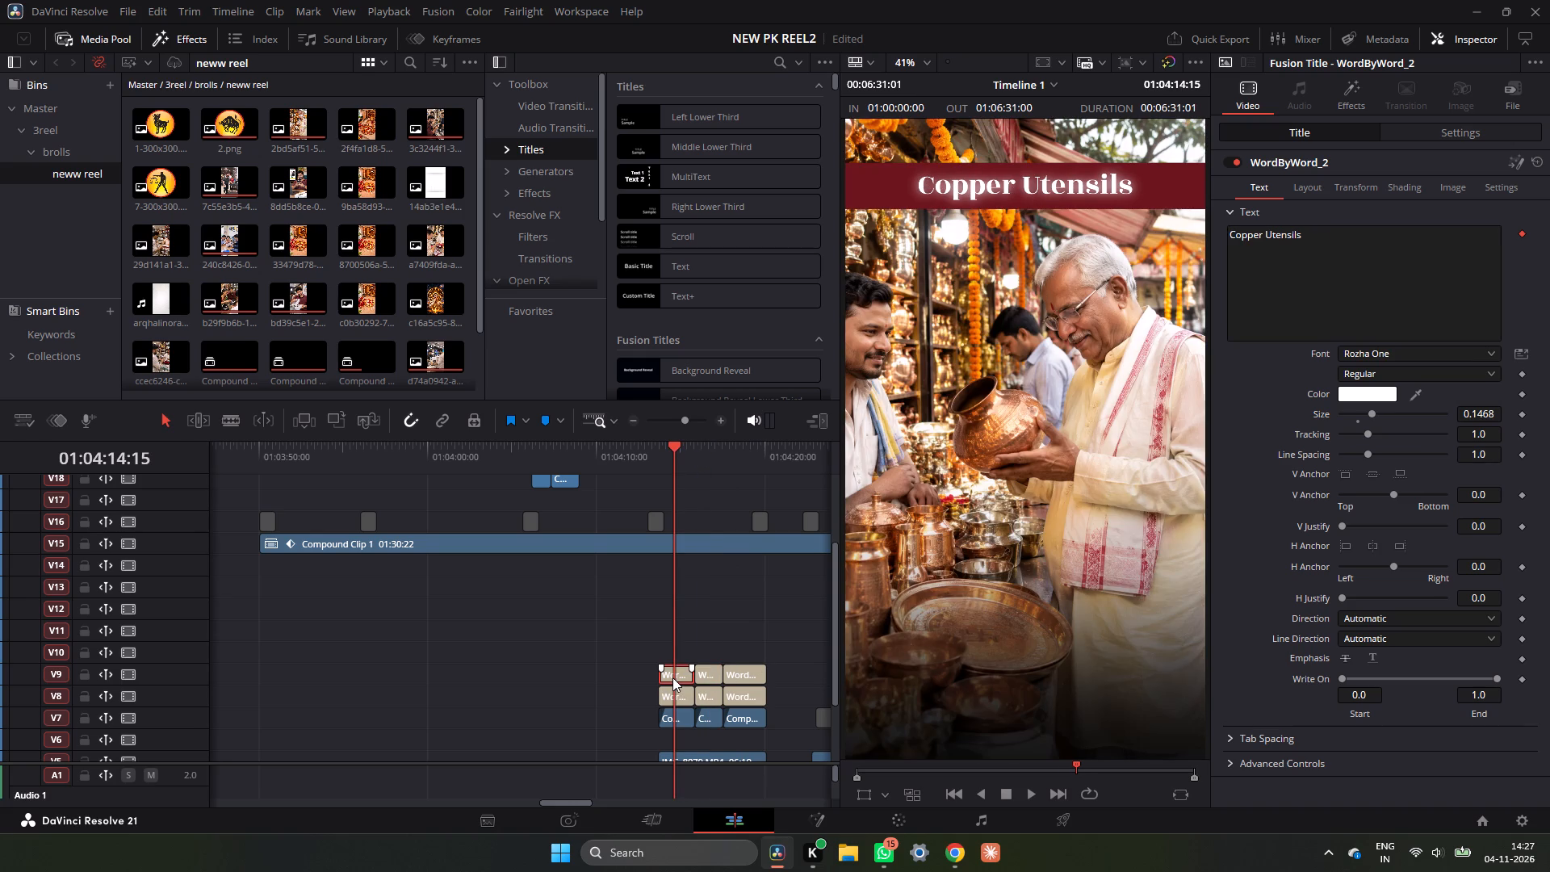
key("space")
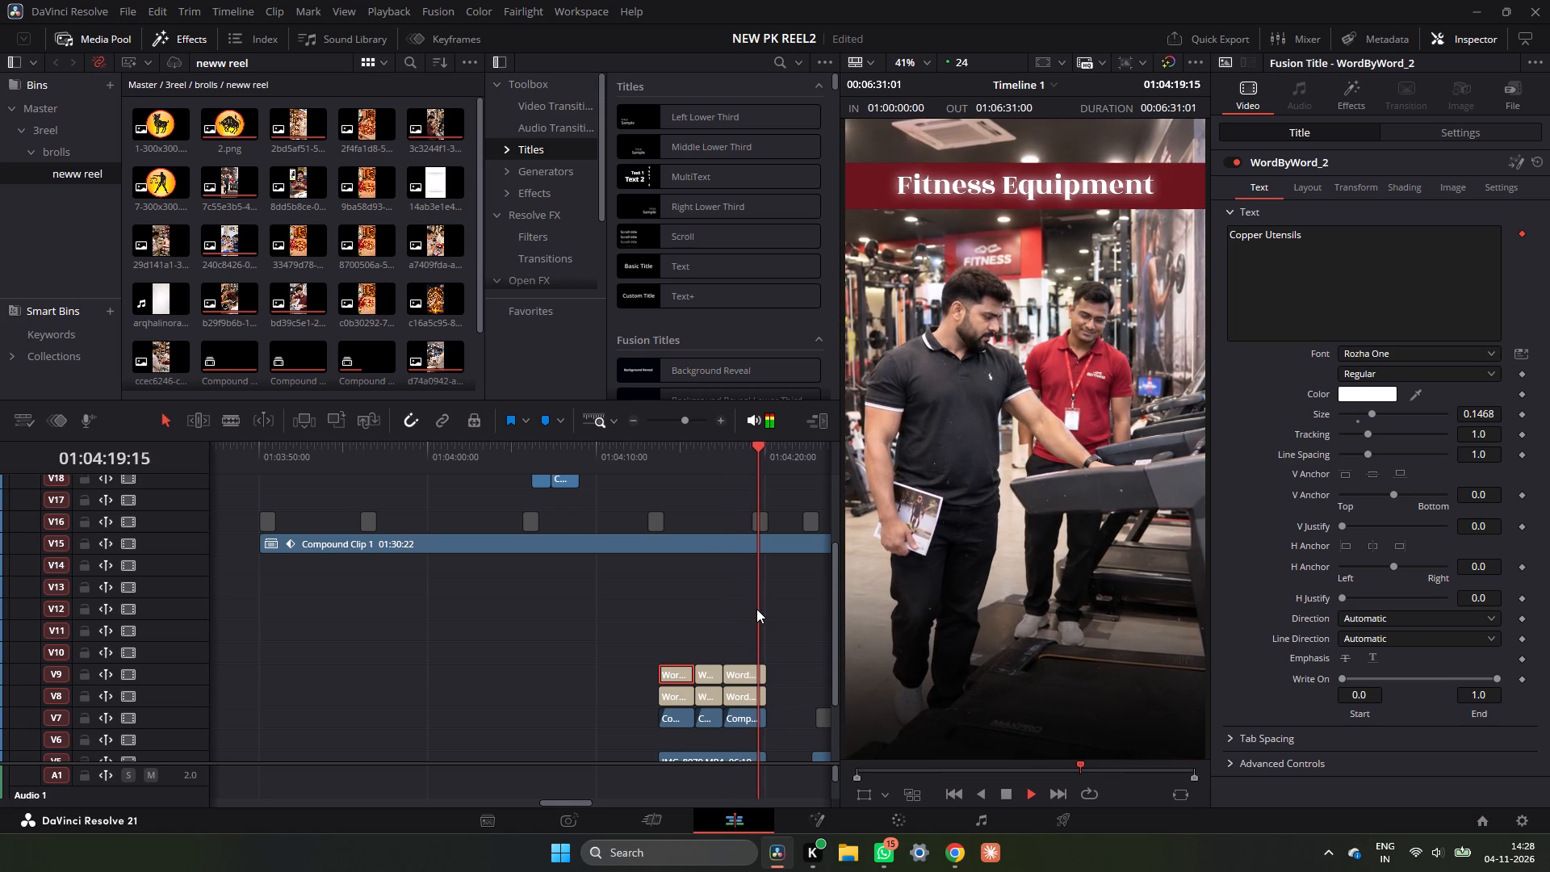
key("space")
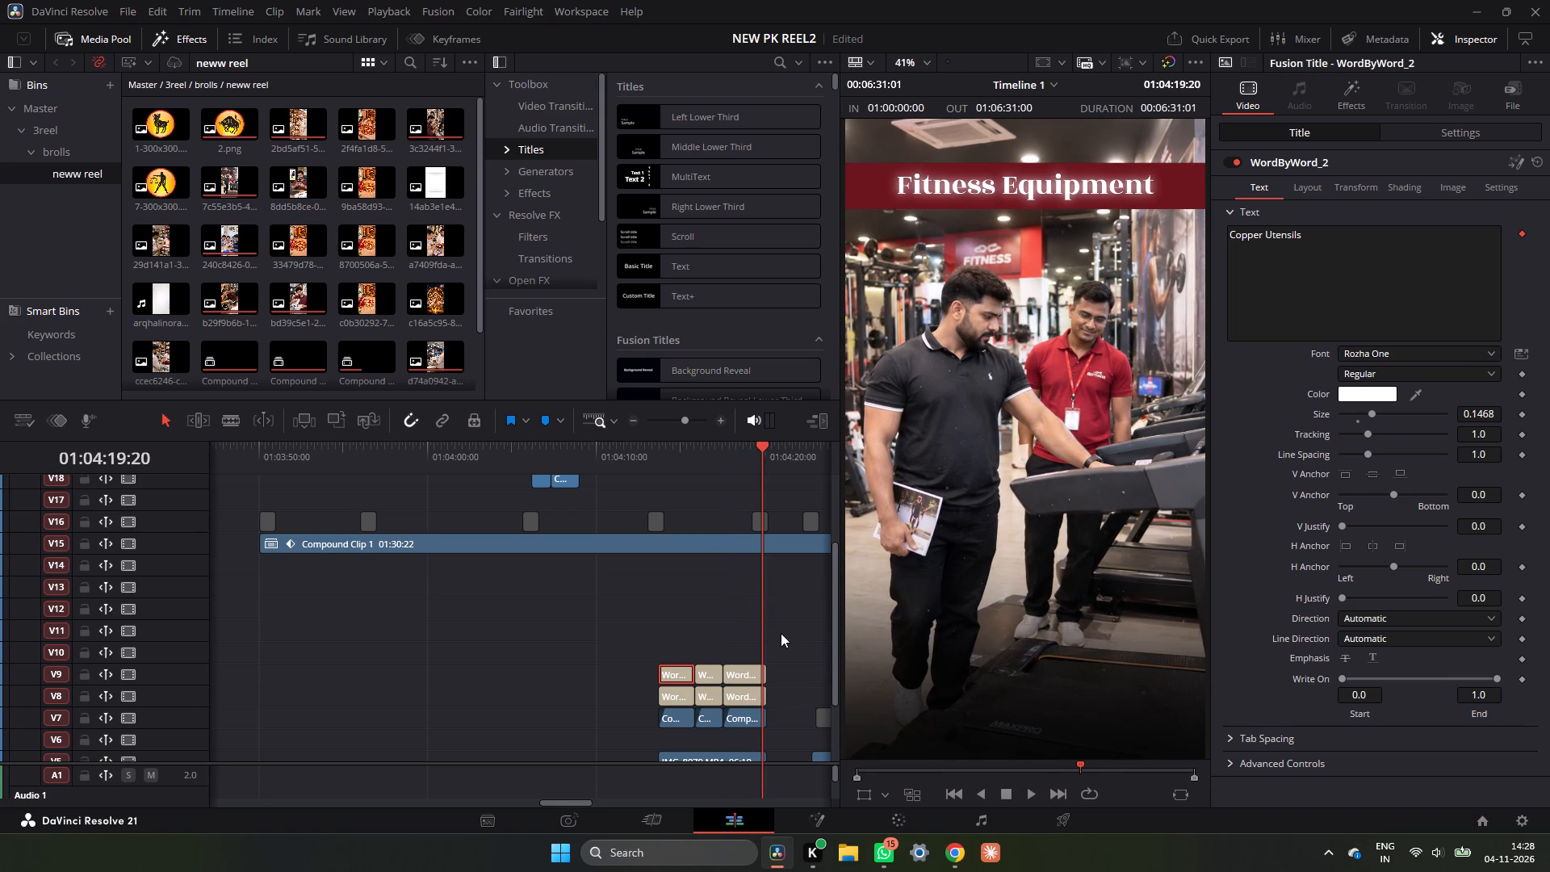
Select all six title clips on V8 and V9 and reduce their shared text size to about 0.1406.
left_click_drag(777, 638, 655, 691)
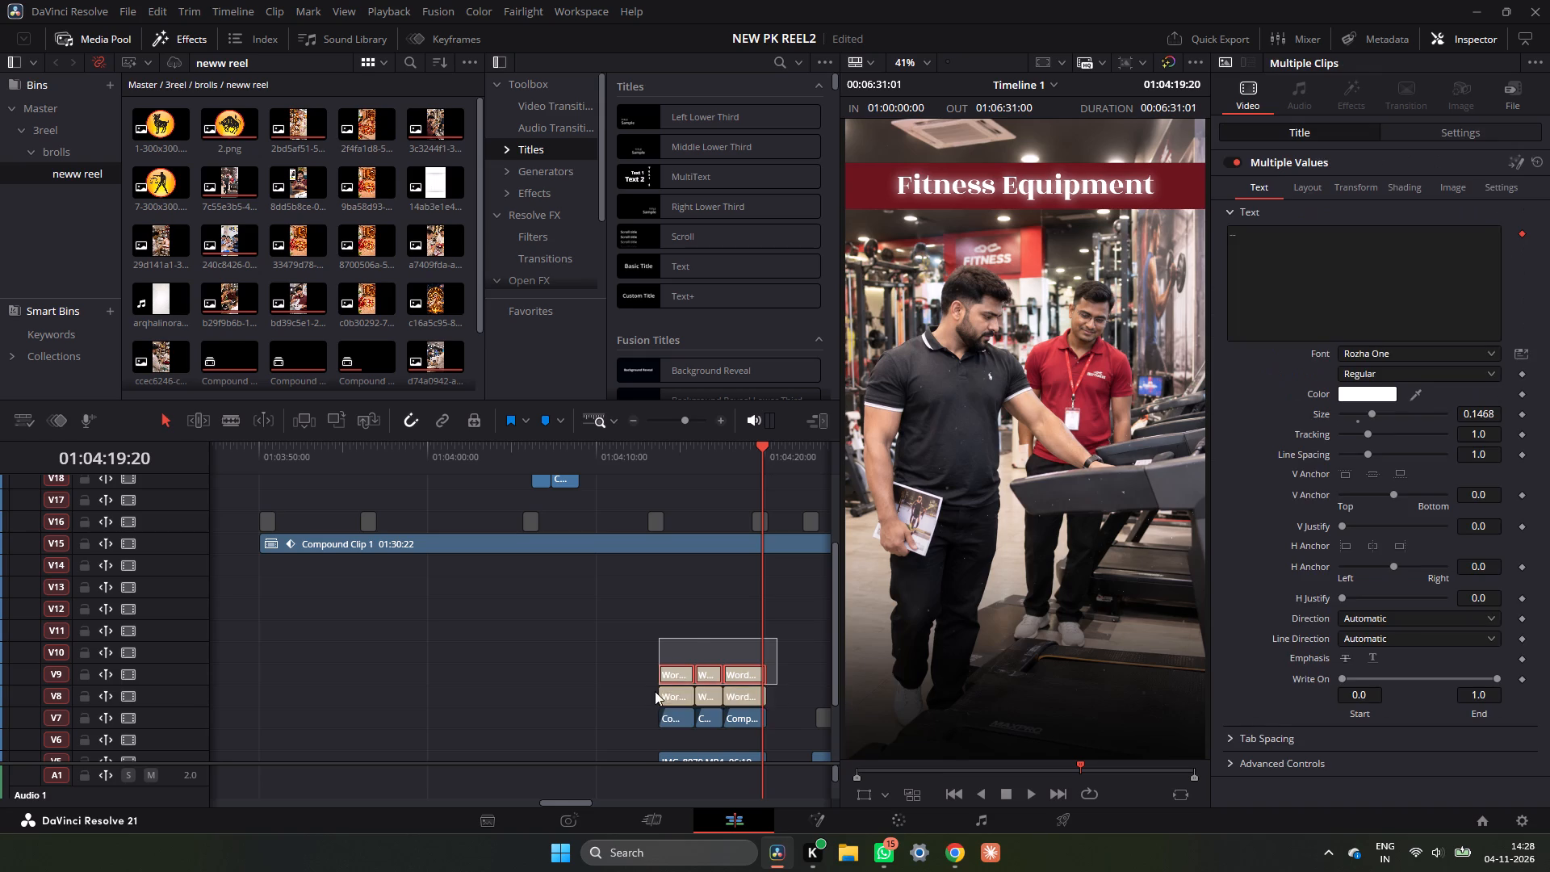
left_click_drag(655, 691, 655, 690)
left_click_drag(1492, 412, 1491, 412)
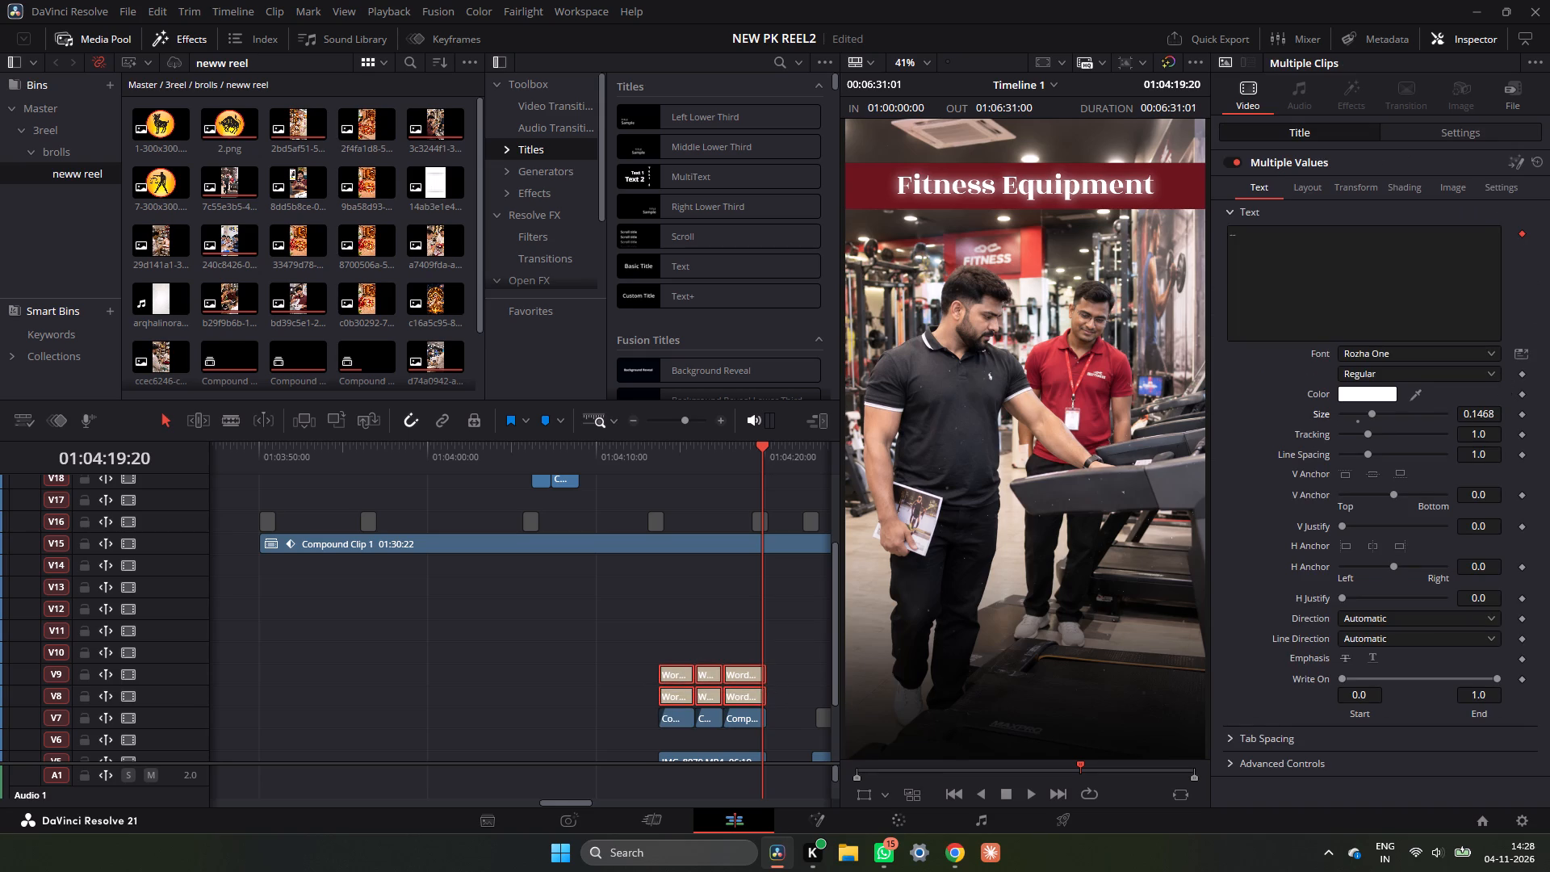
left_click_drag(1491, 412, 1451, 422)
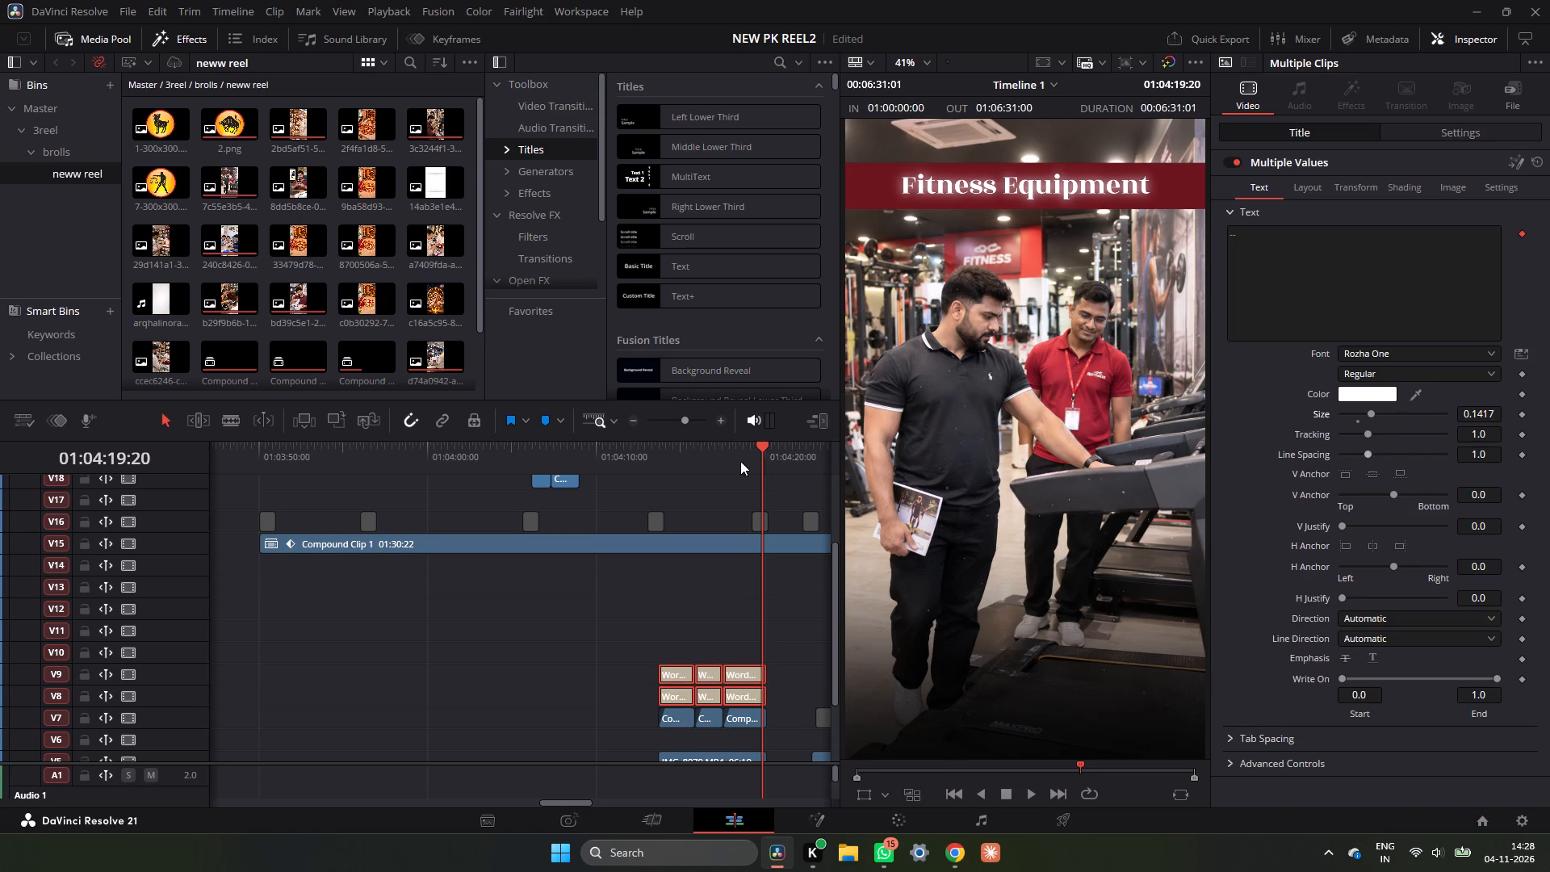
left_click_drag(756, 451, 711, 468)
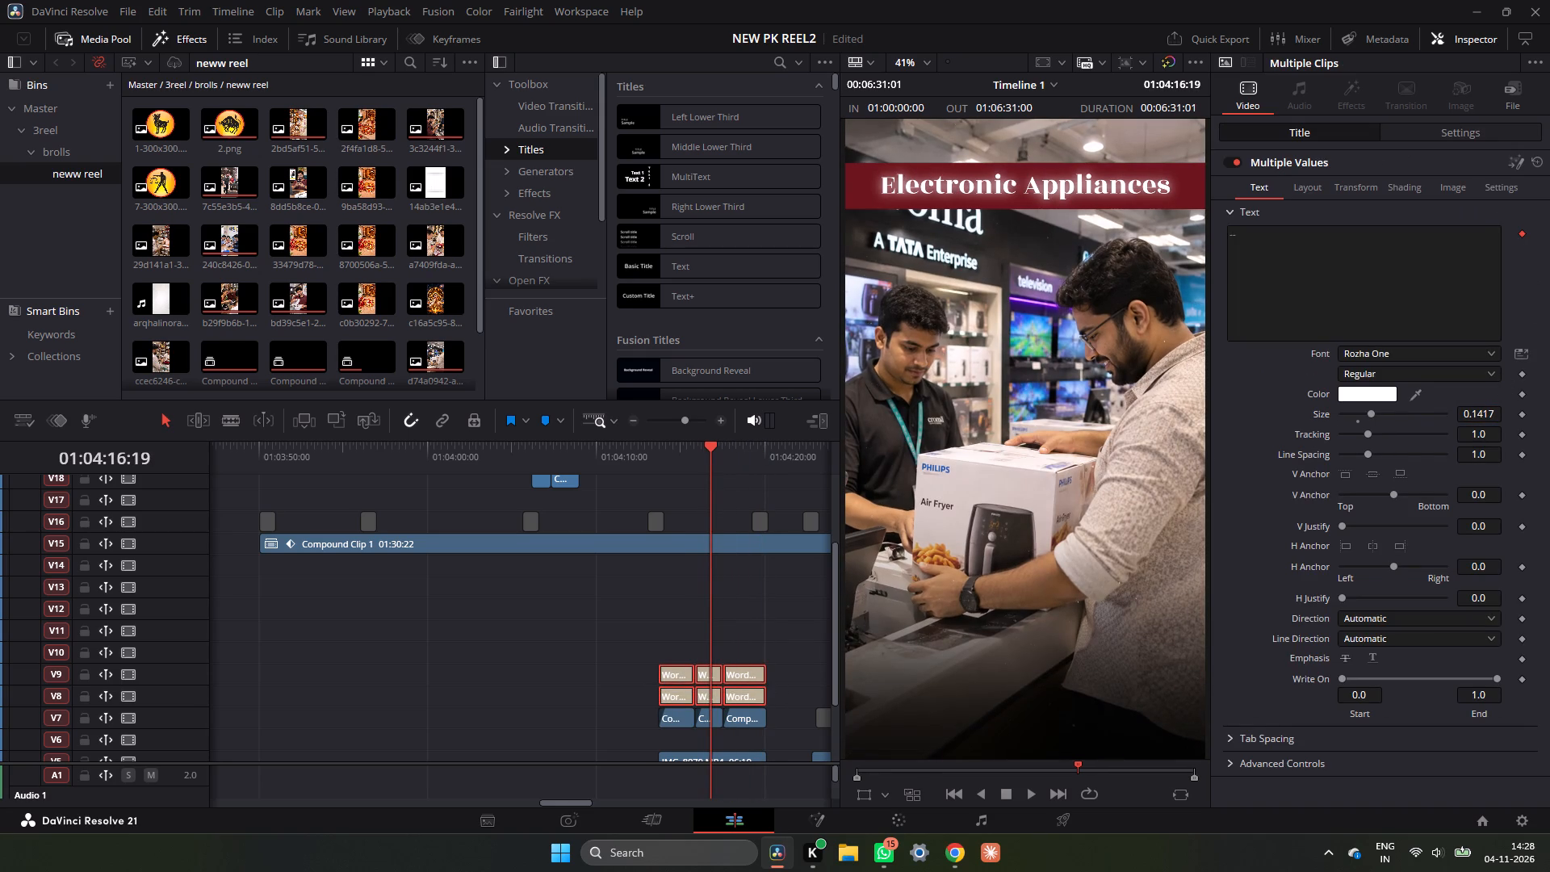
left_click_drag(1489, 414, 1481, 422)
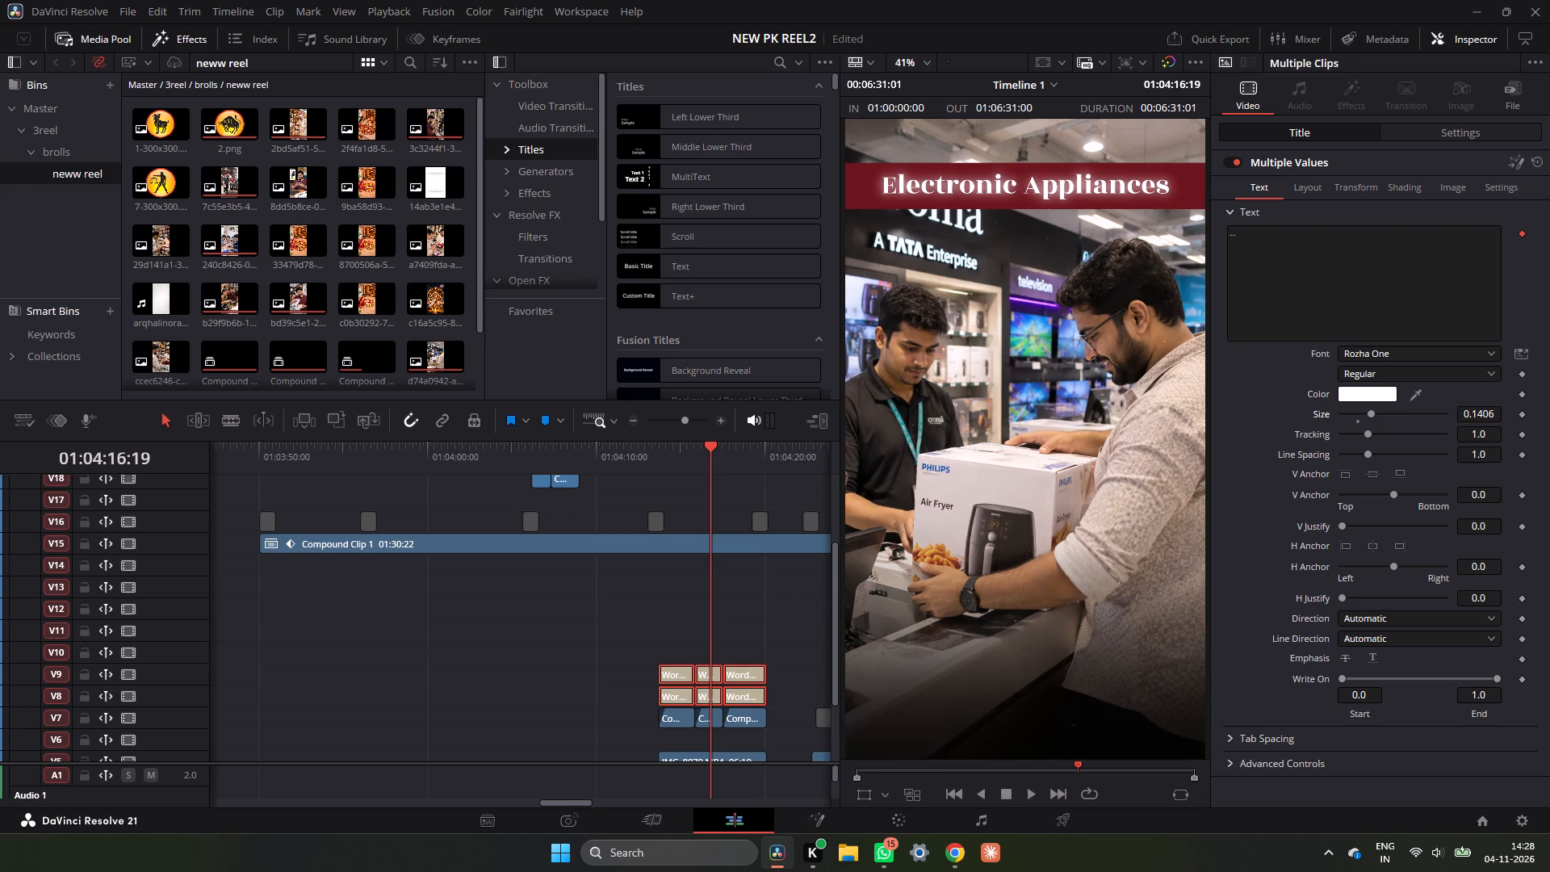
Play the three titles from Copper Utensils and continue into the watch shop image that follows.
left_click_drag(691, 449, 678, 456)
key("space")
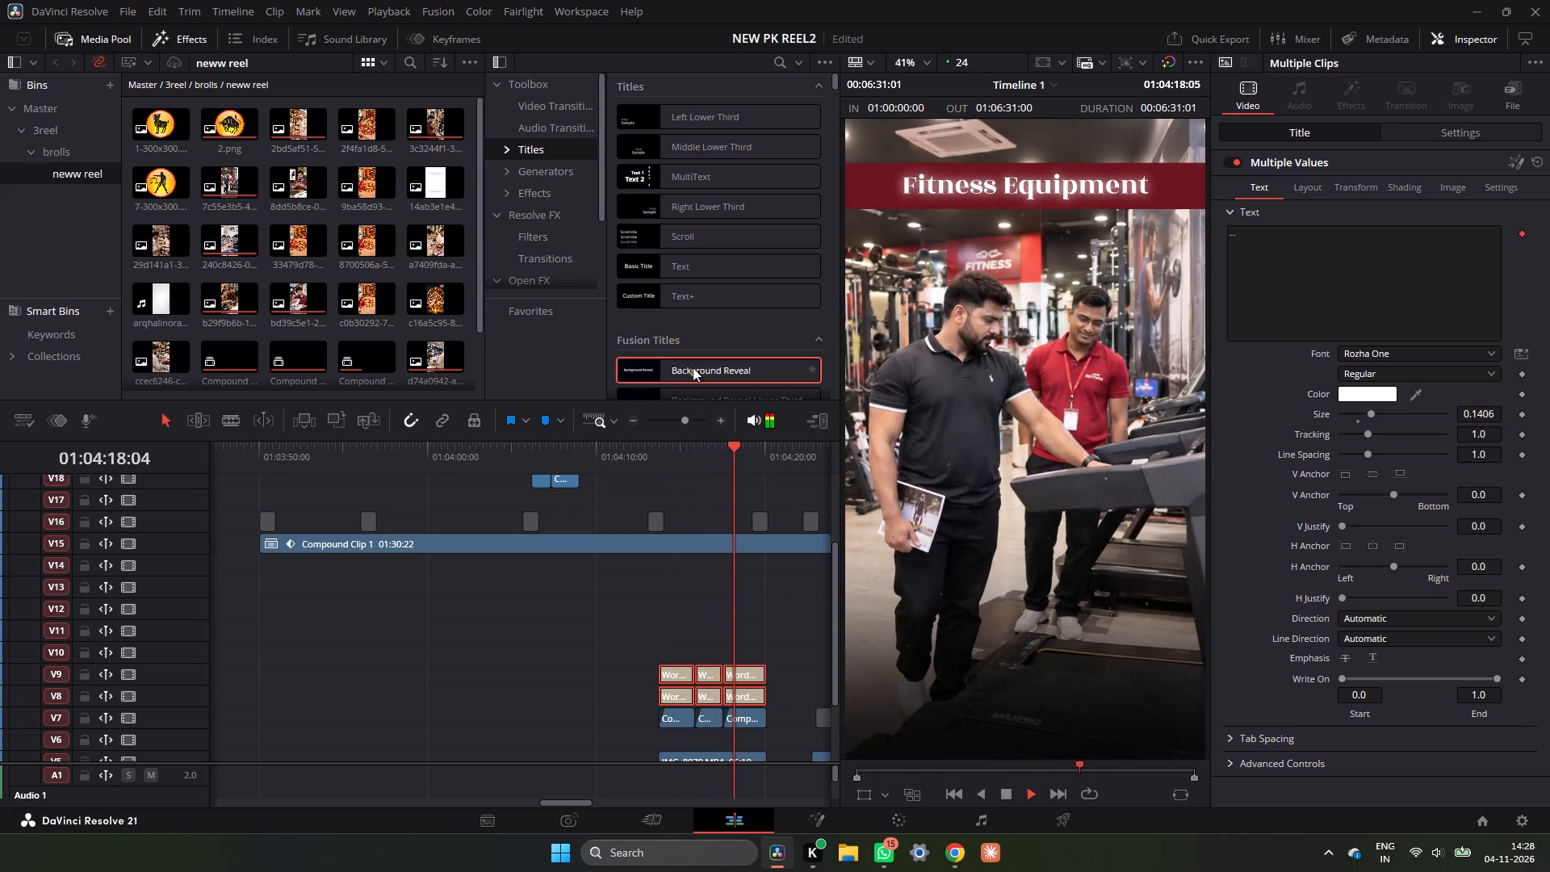
key("space")
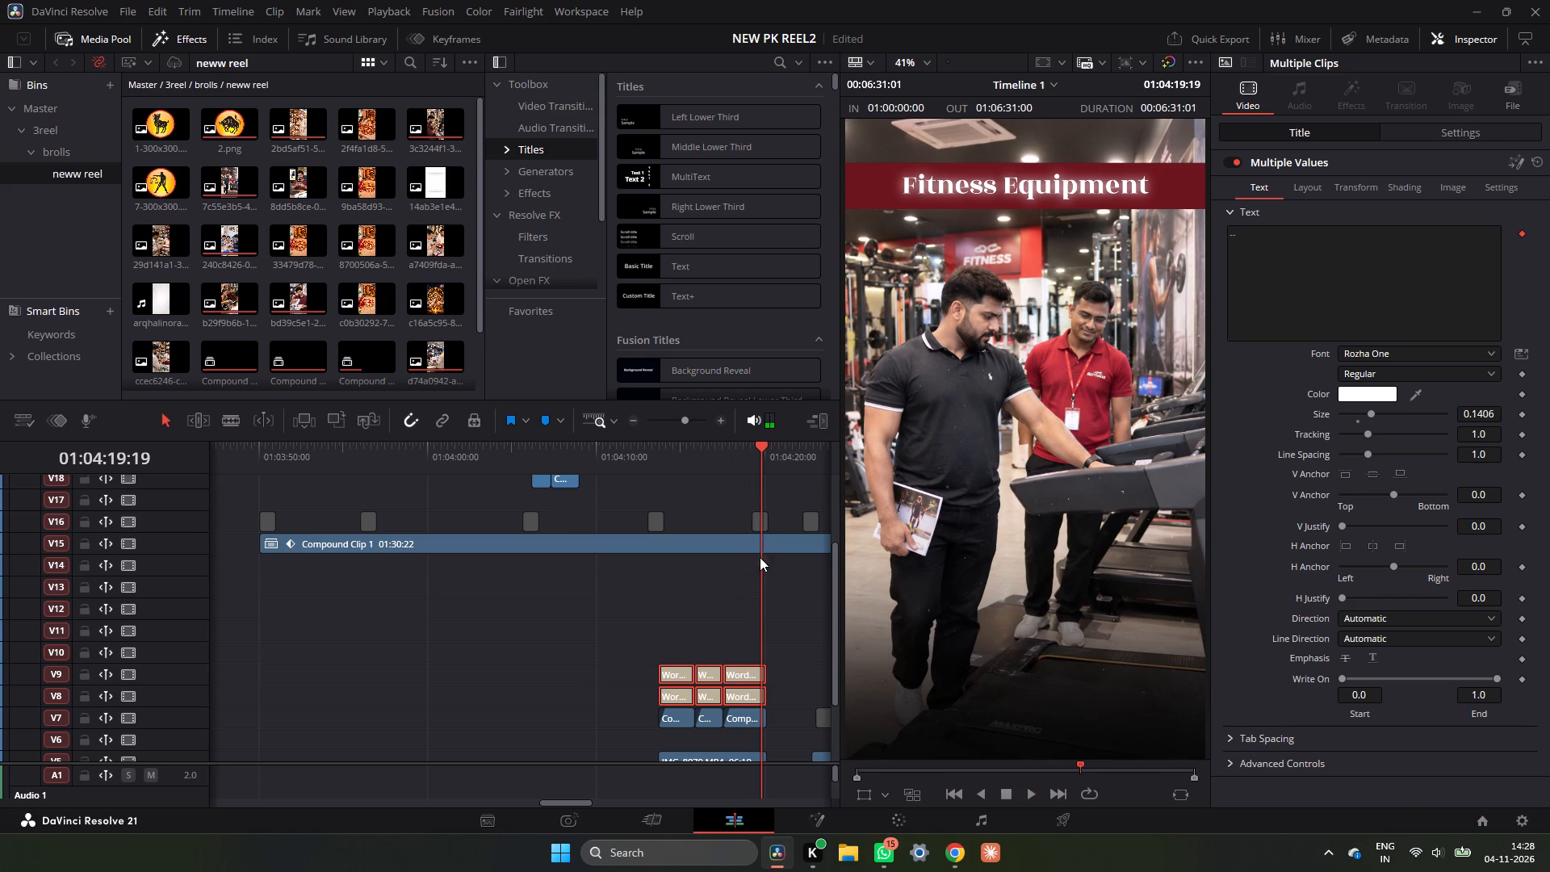
key("space")
key("space")
key("space")
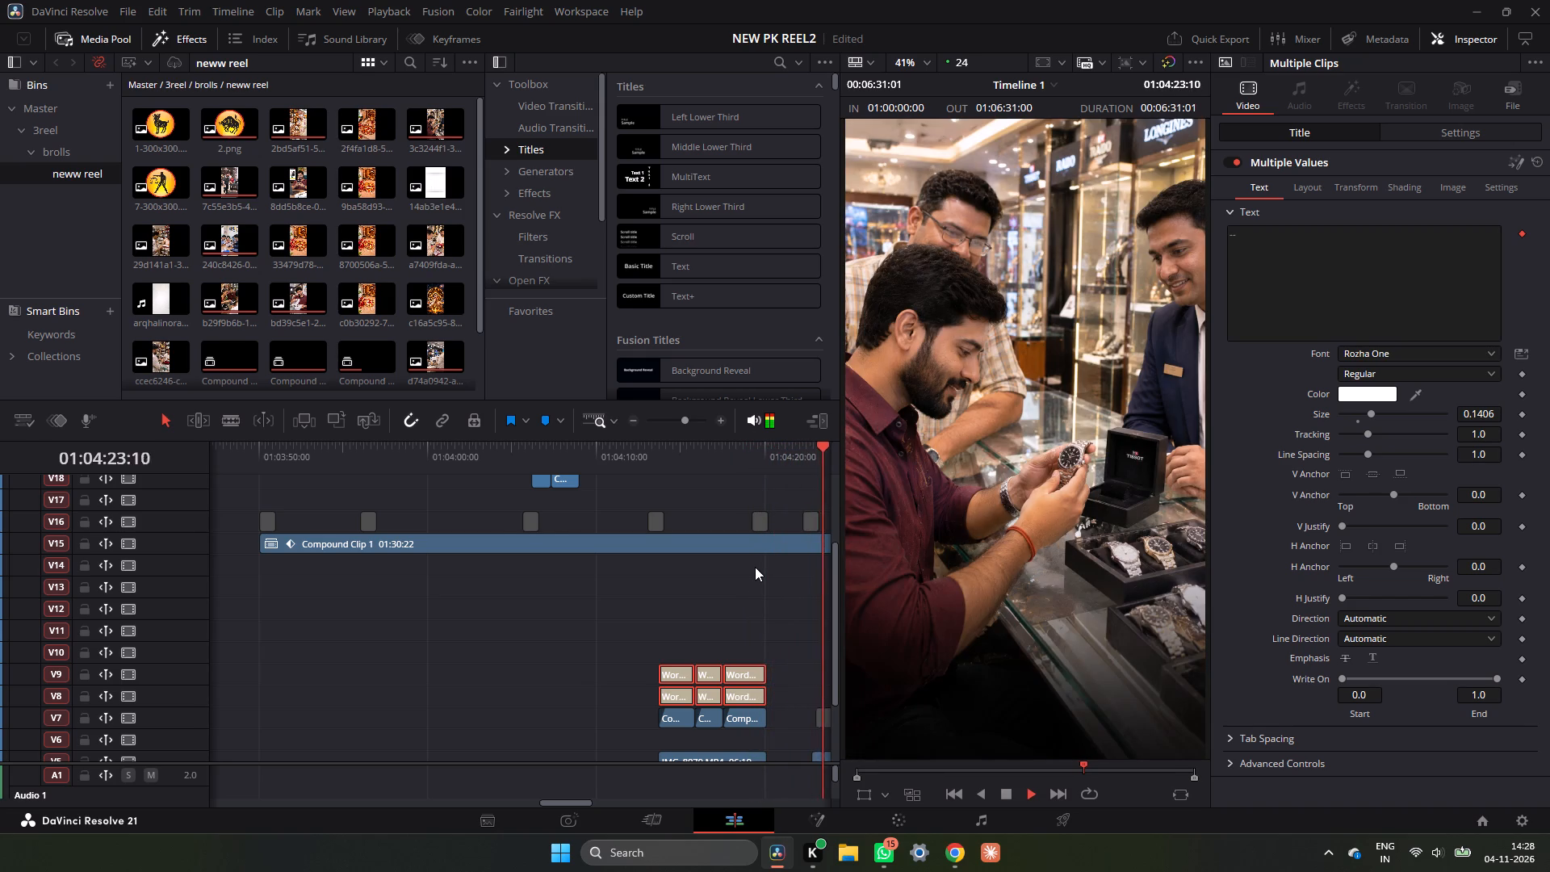
key("space")
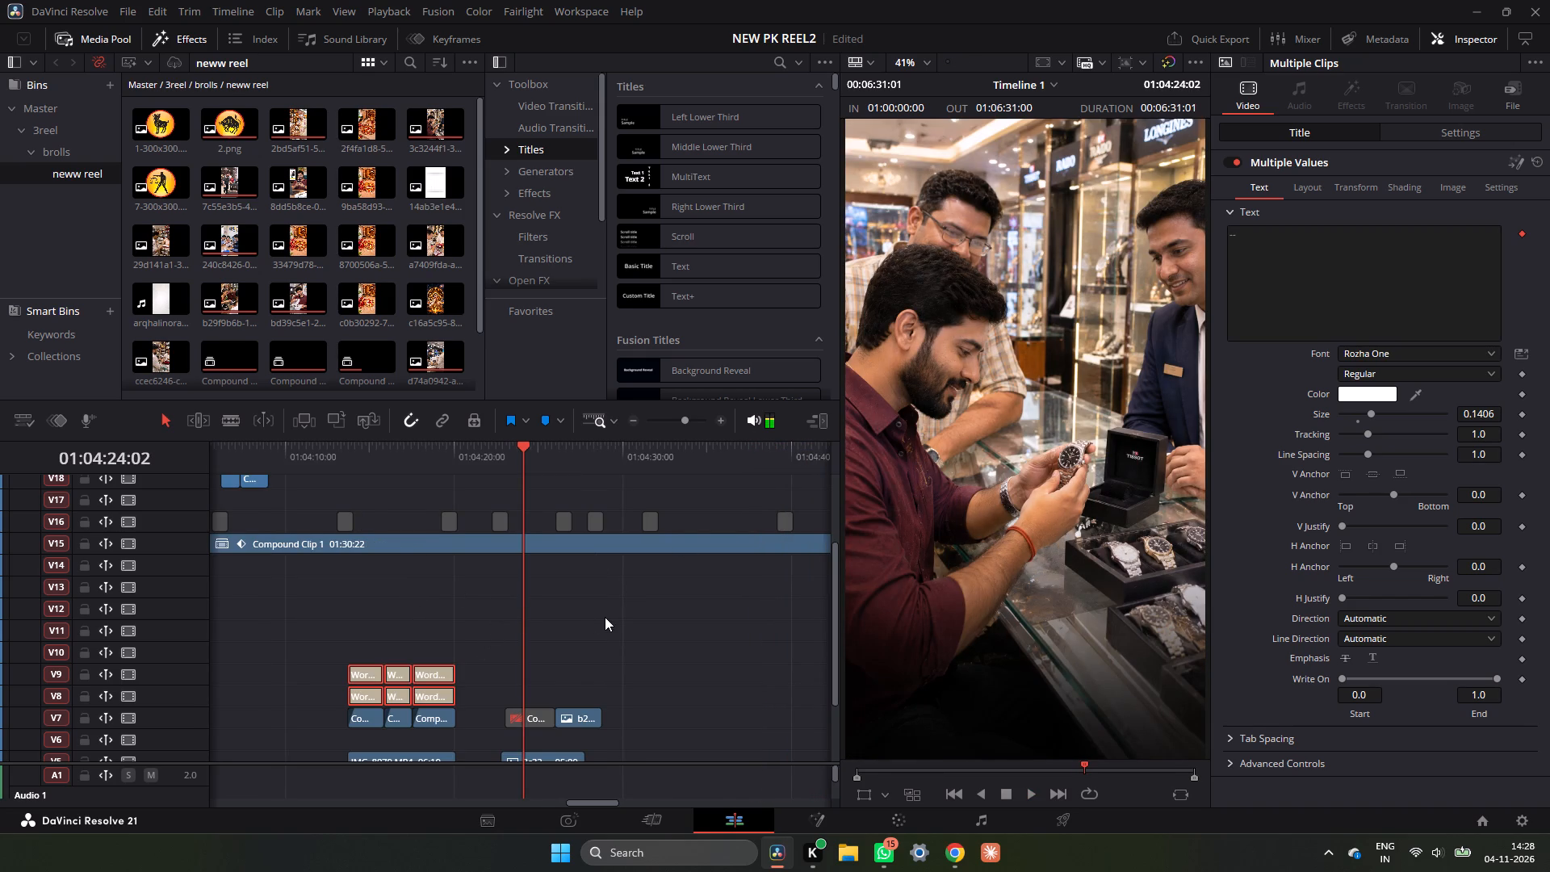
Go back to the Aries badge at 01:04:06:05 and play from it into the Scorpio badge.
scroll(605, 617, "up", 3, "ctrl")
left_click_drag(526, 455, 511, 456)
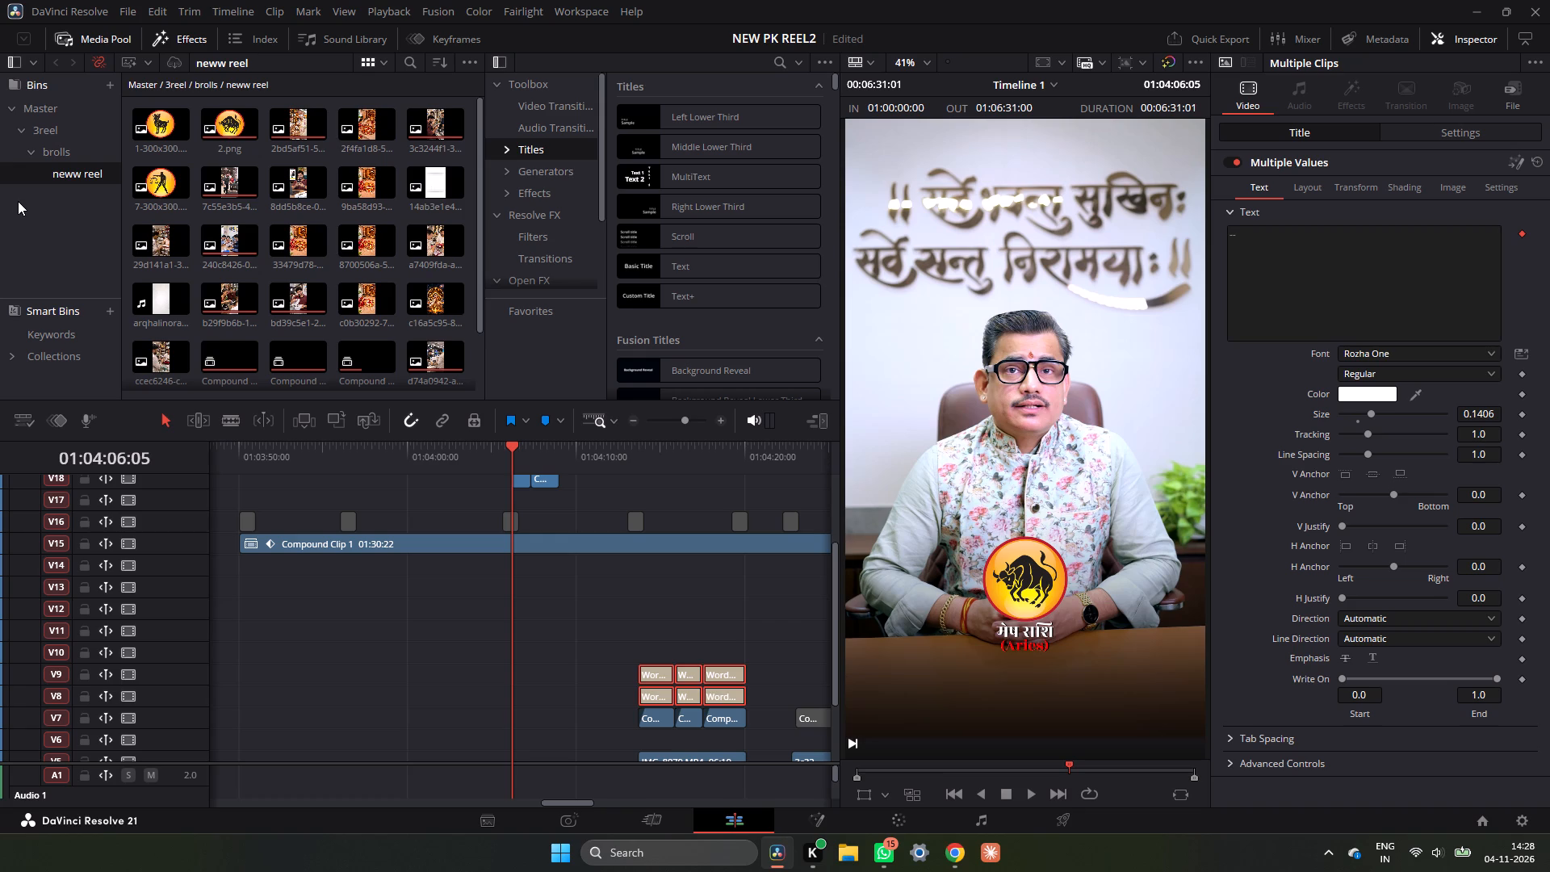
scroll(95, 263, "up", 1)
scroll(539, 551, "up", 2)
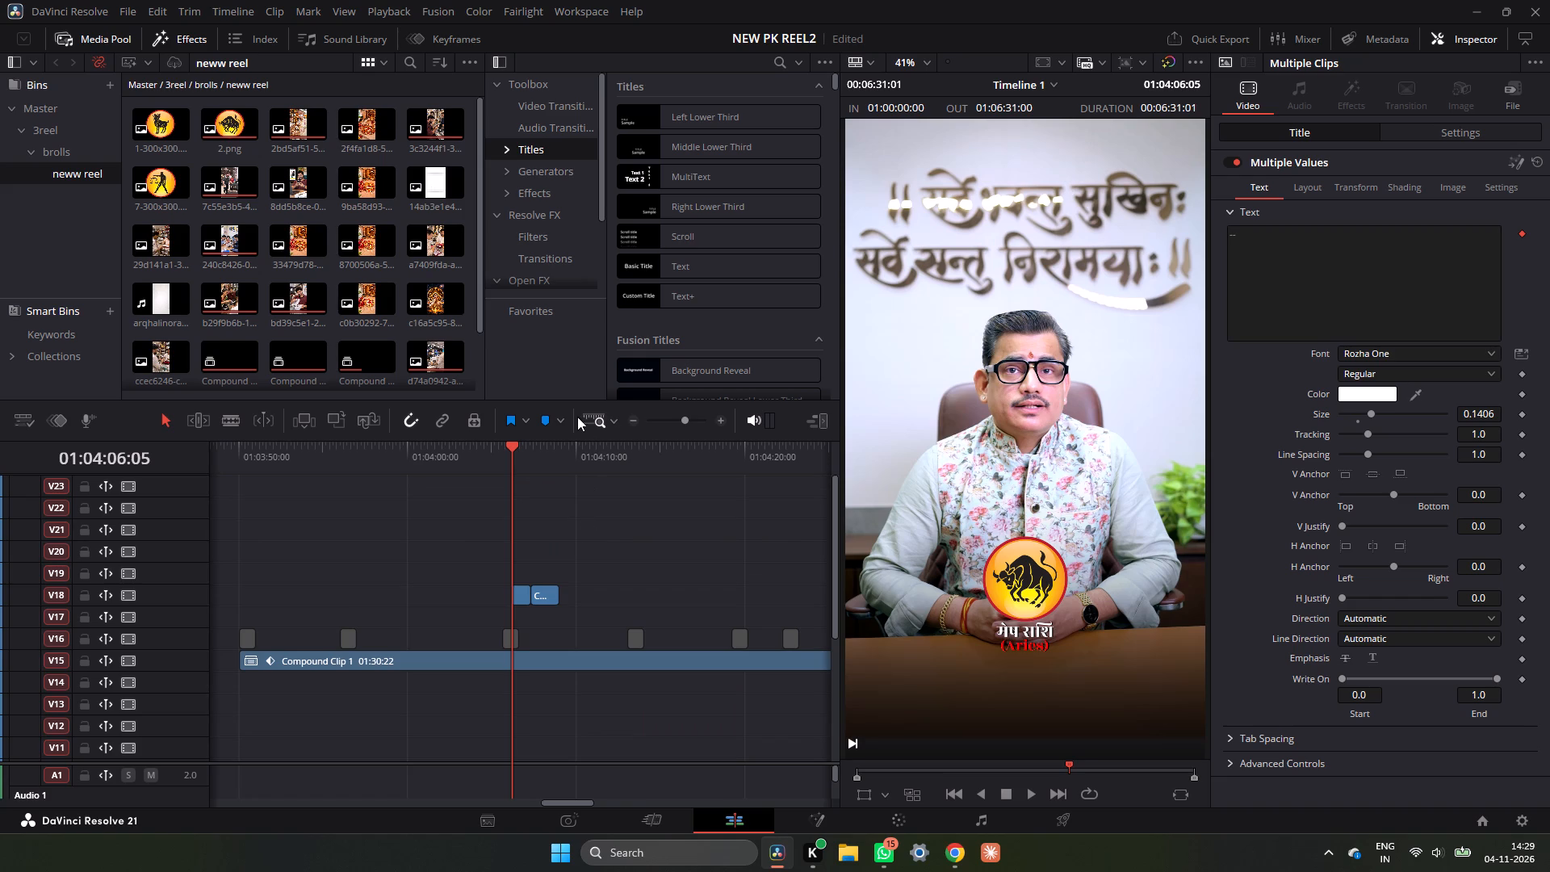
triple_click(717, 421)
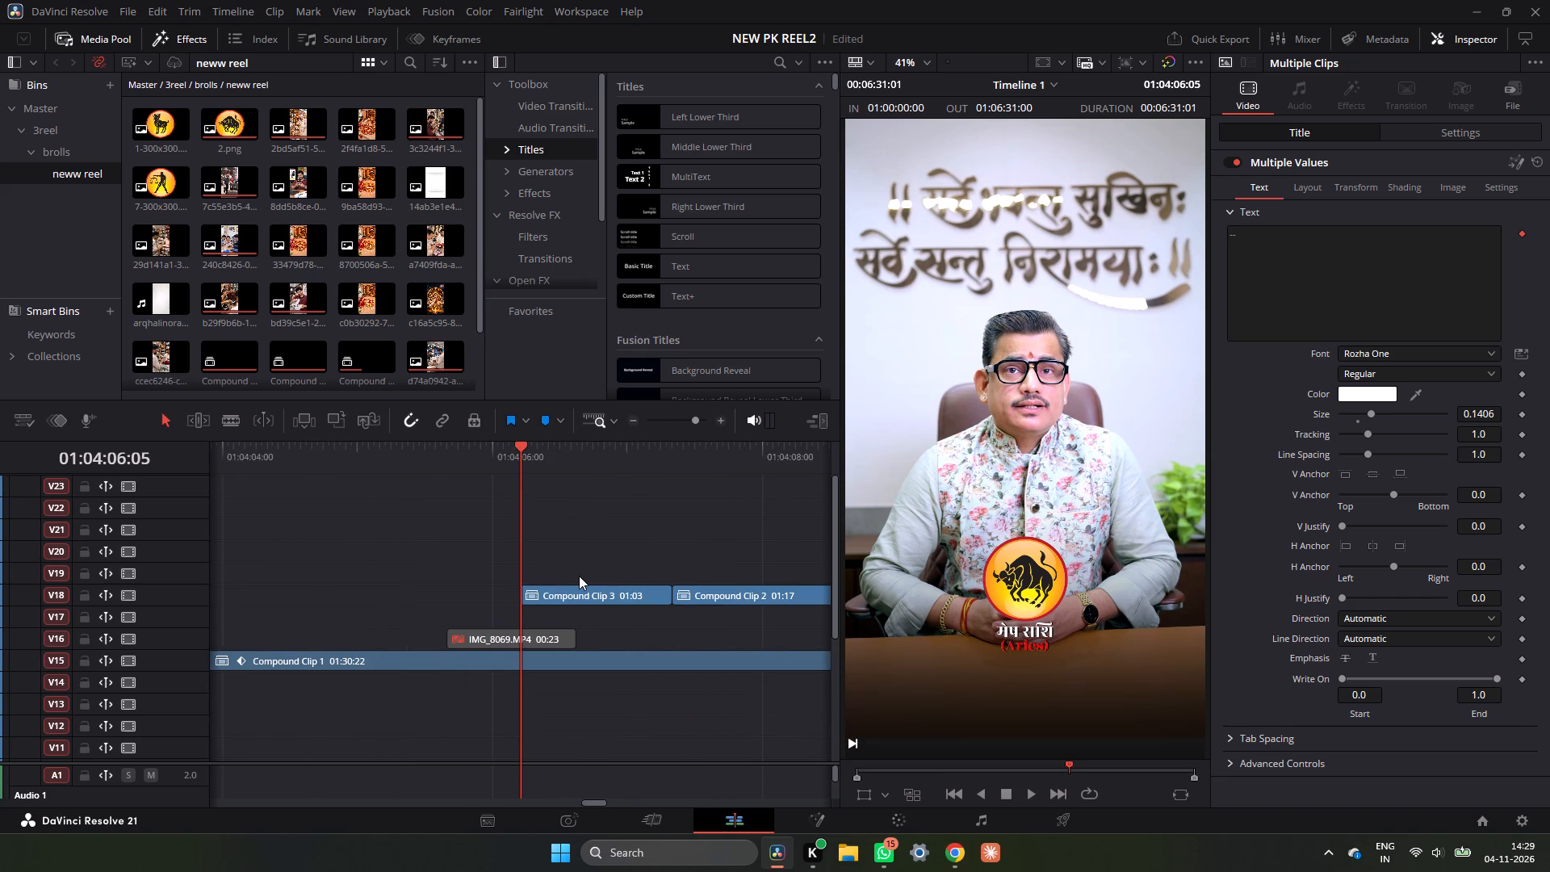
left_click_drag(520, 457, 530, 465)
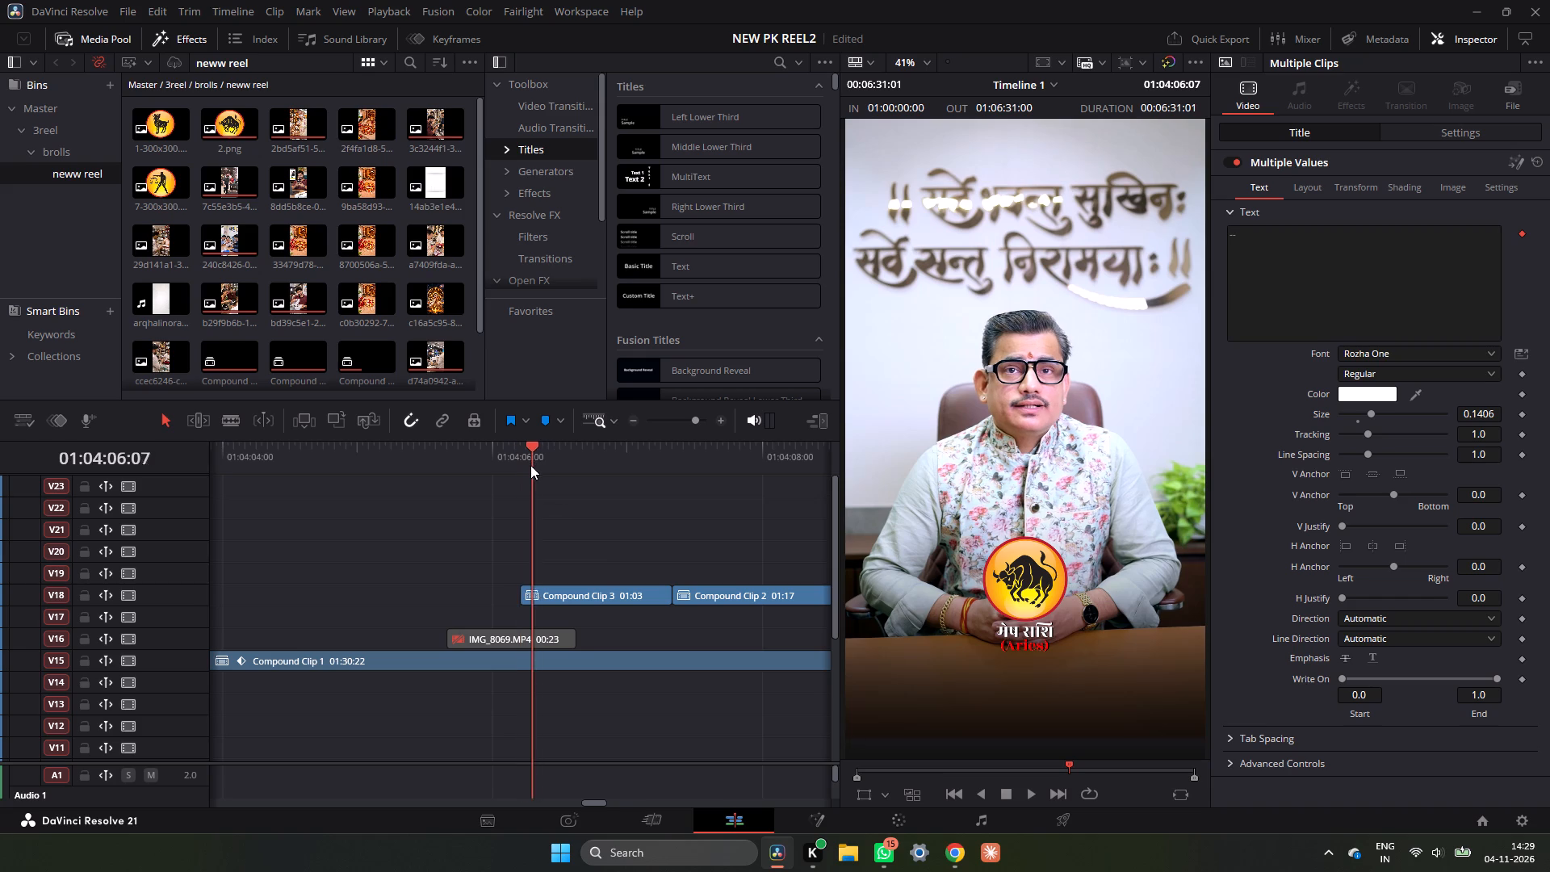
left_click_drag(530, 465, 521, 467)
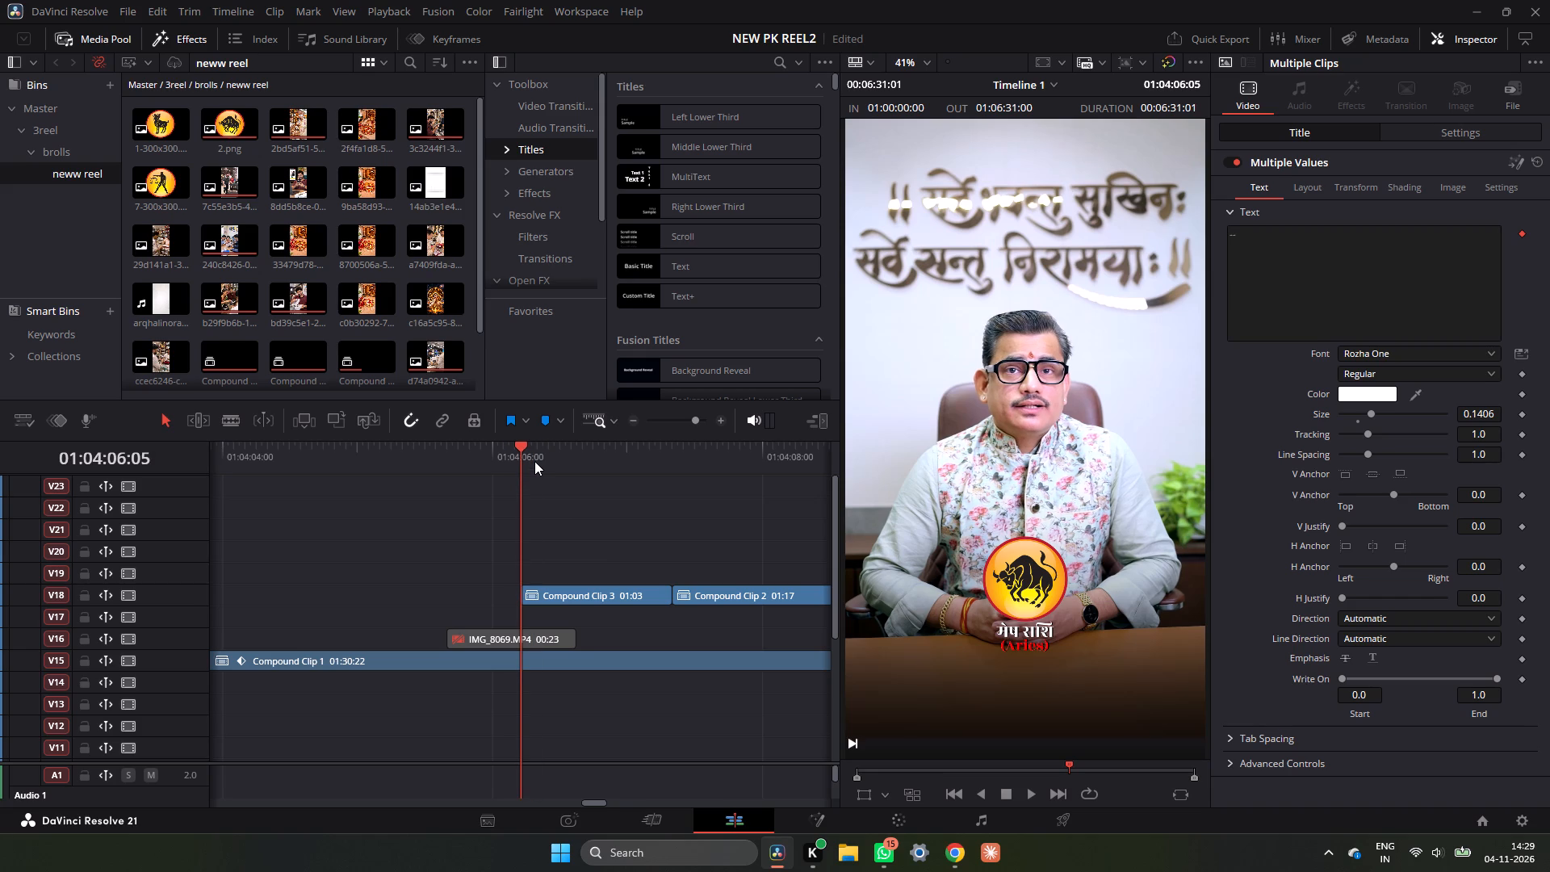
key("space")
key("space")
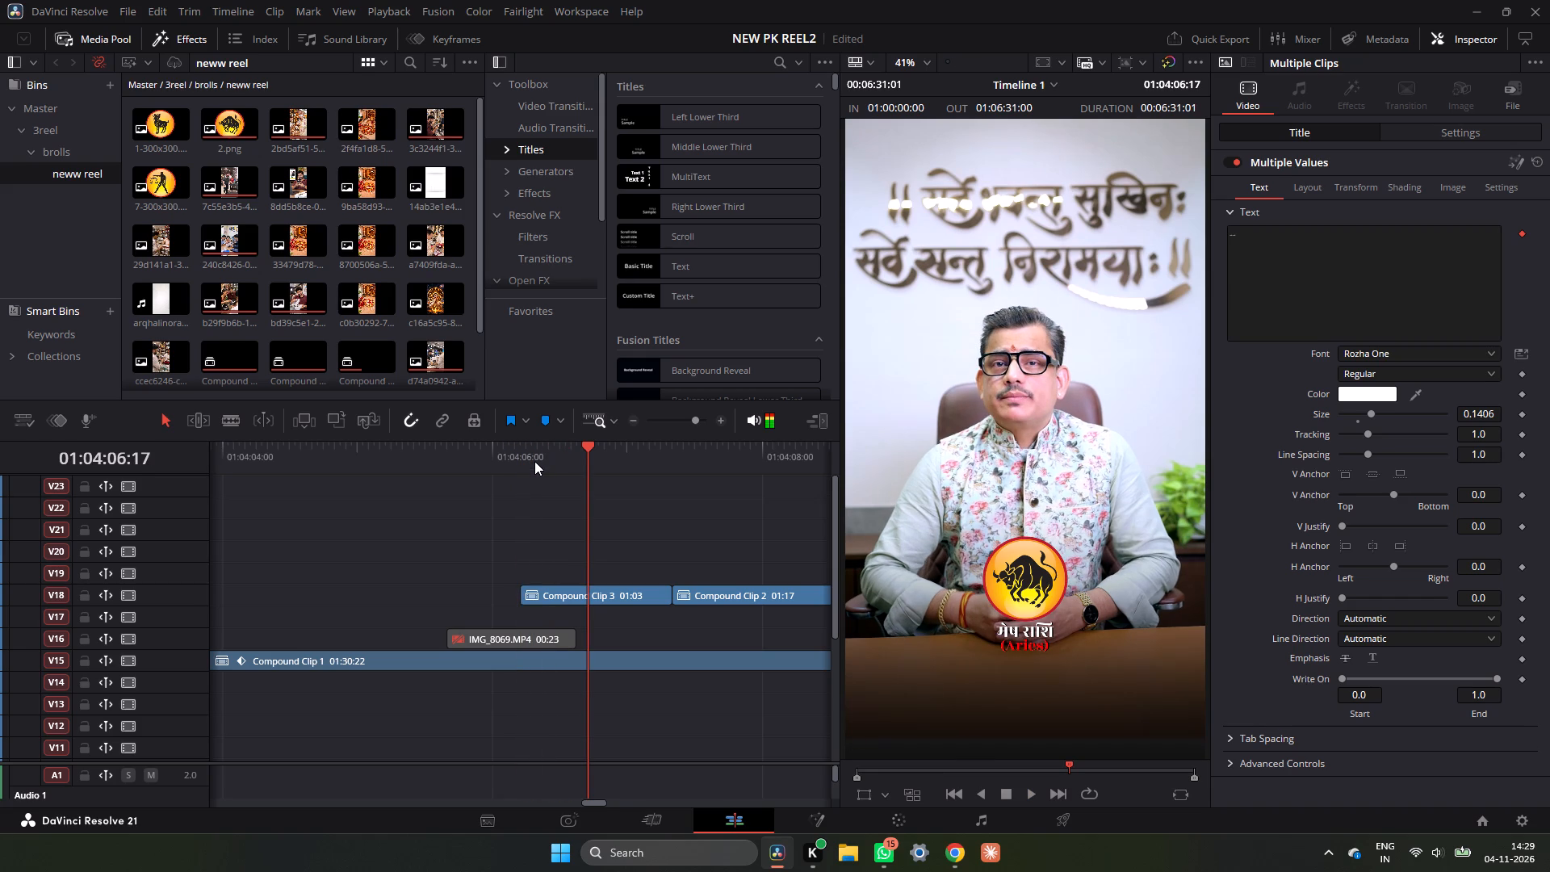
key("space")
key("space")
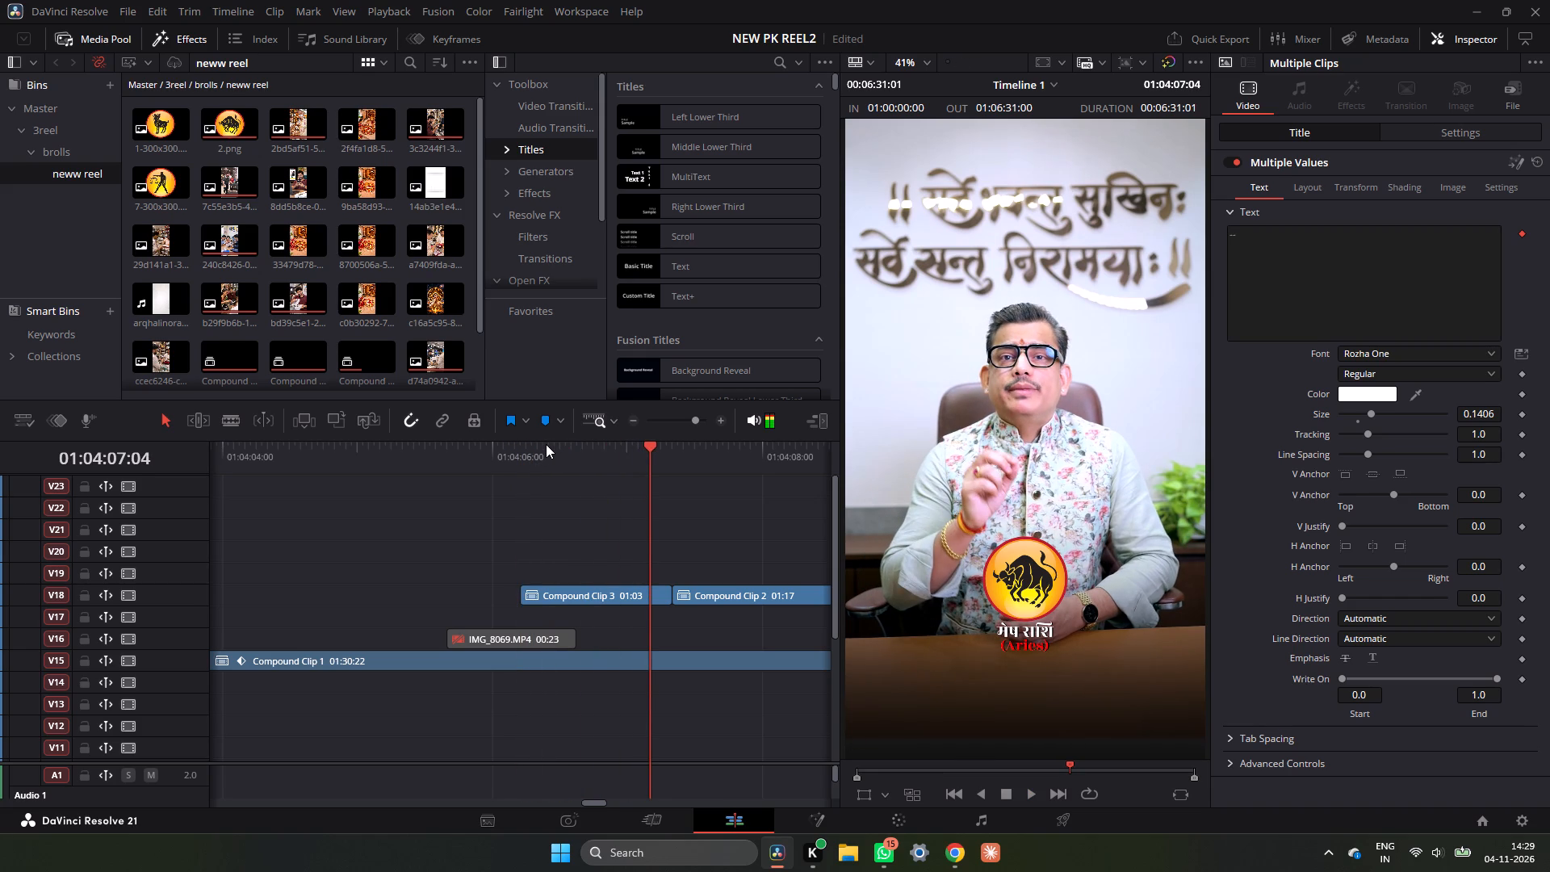
key("space")
key("space")
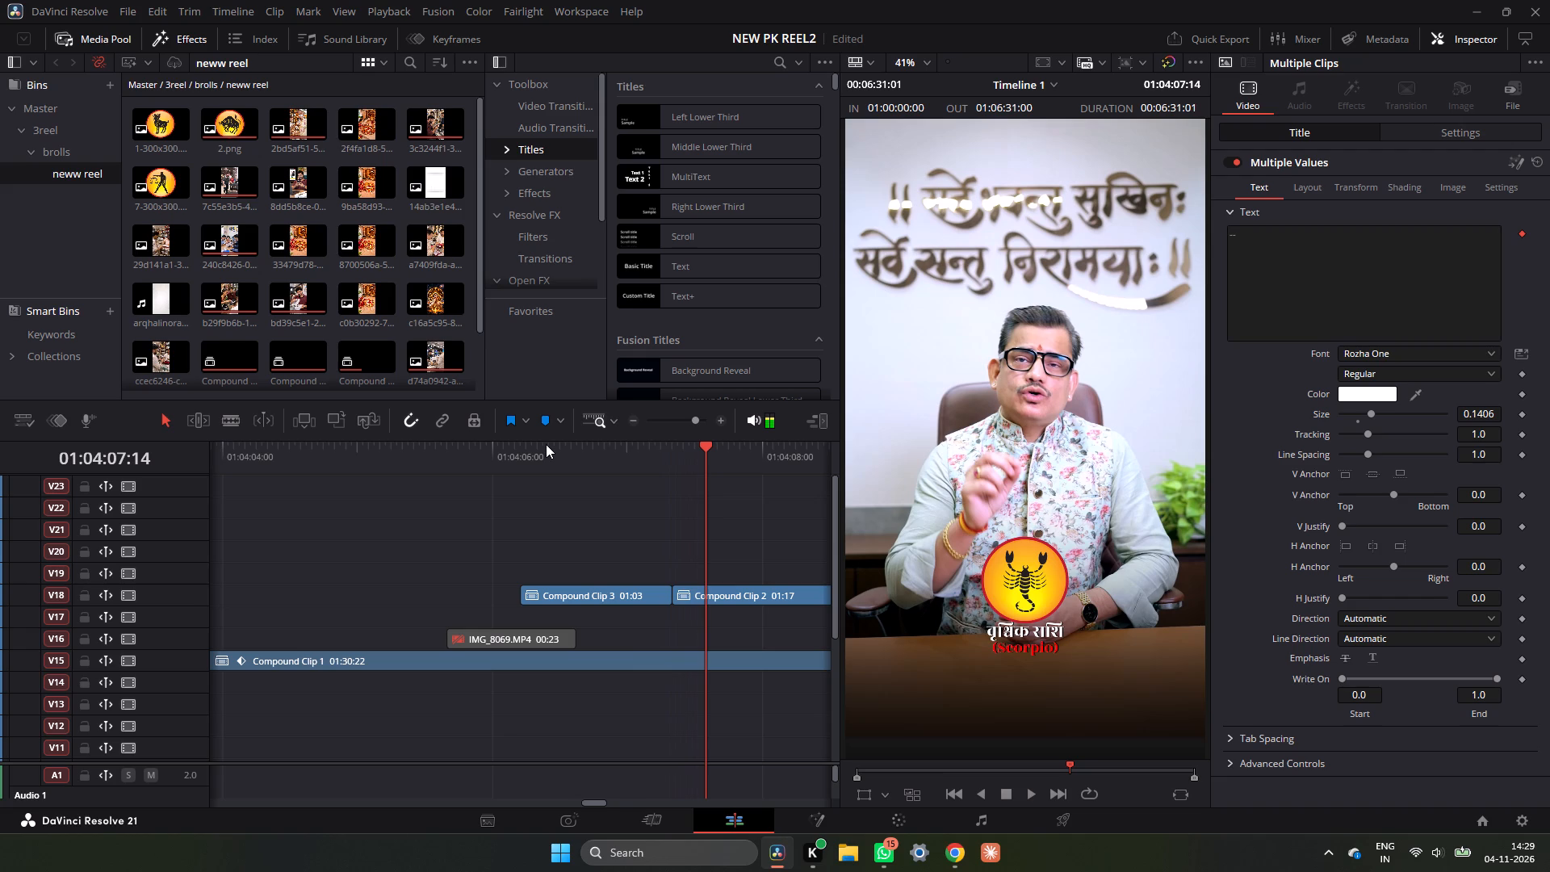
Replay from the zodiac wheel image into the Aries and Scorpio badges, checking their timing against the speech.
left_click_drag(546, 444, 519, 453)
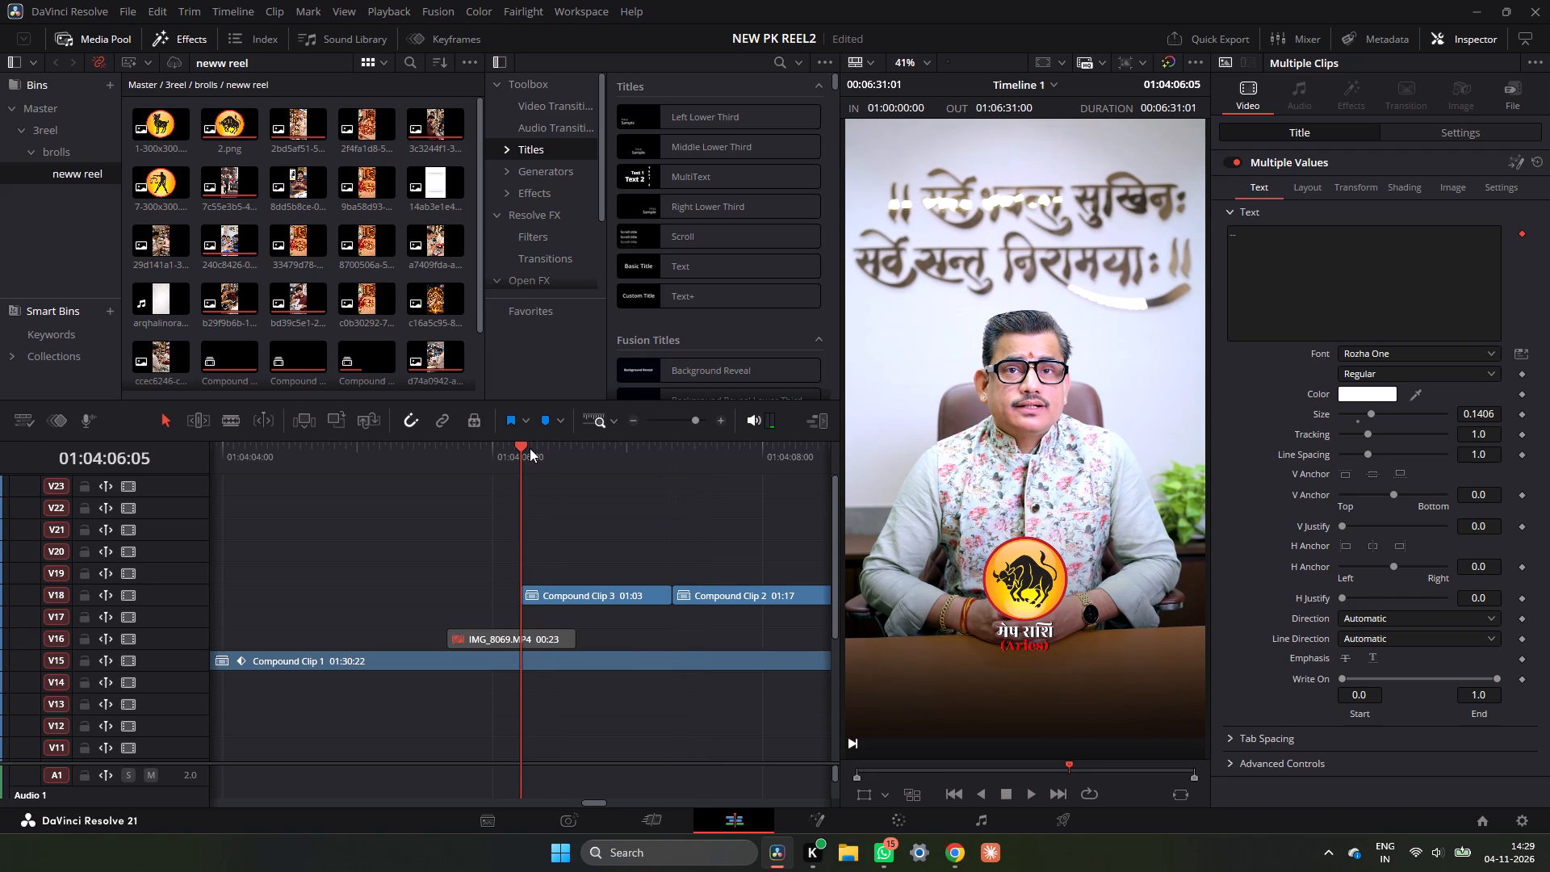
left_click(273, 456)
key("space")
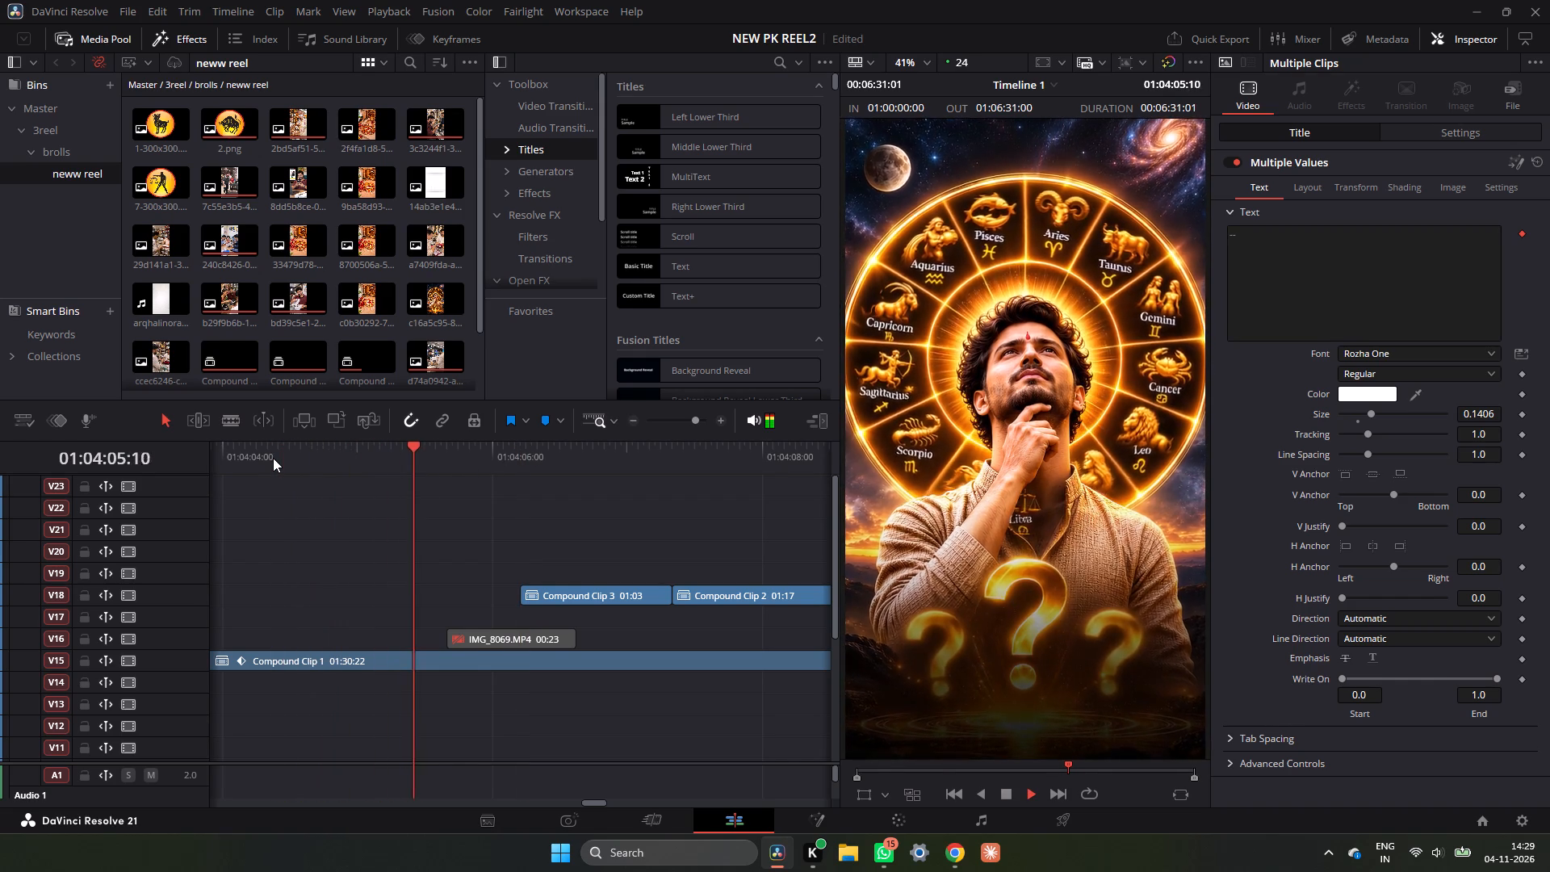
key("space")
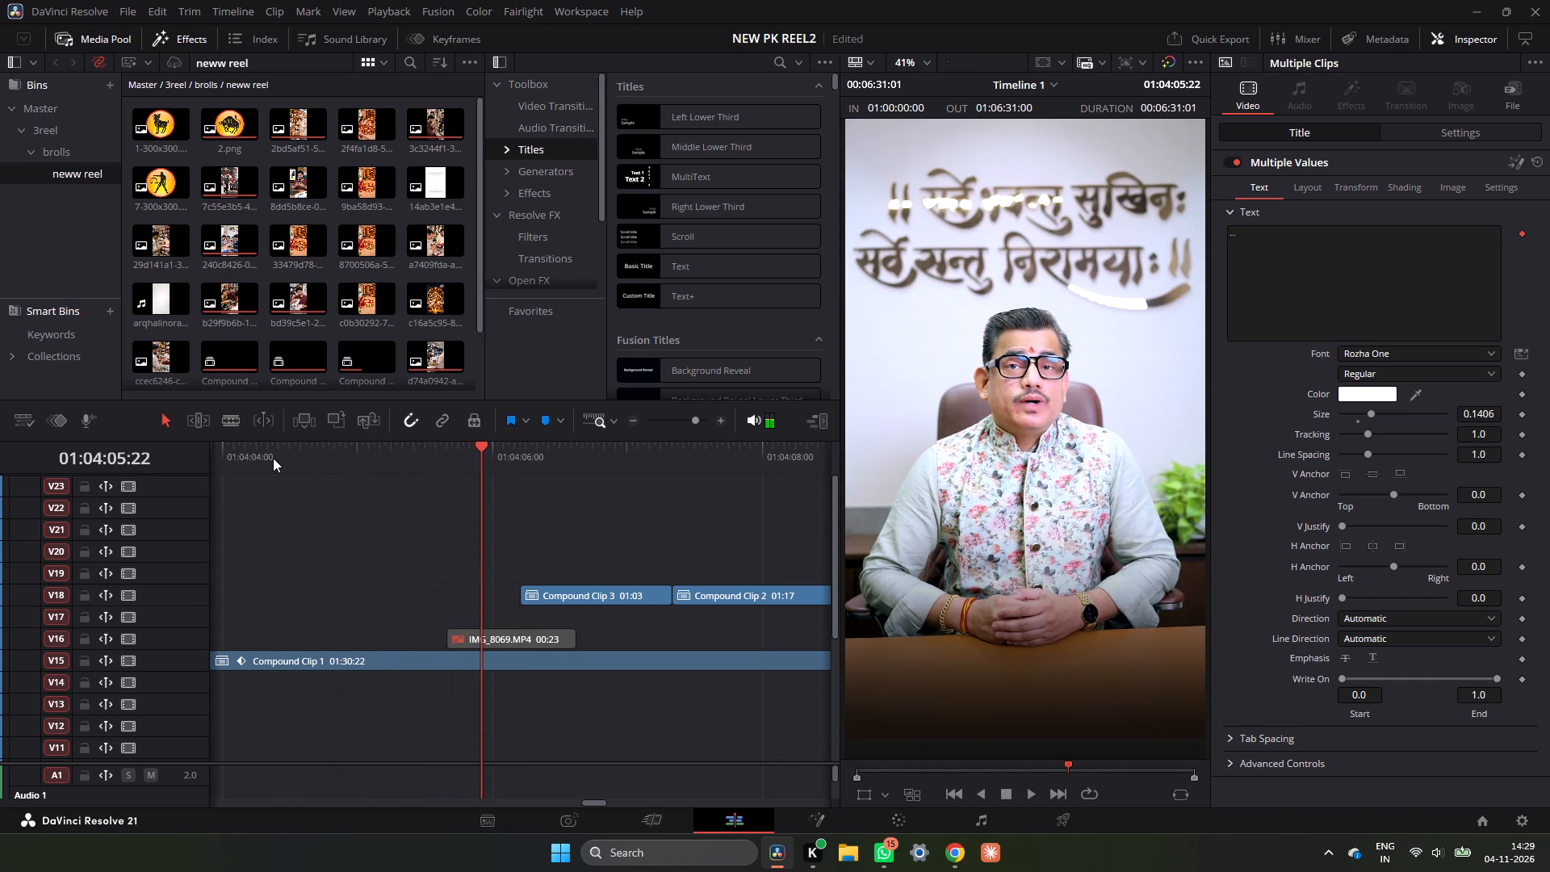
left_click(273, 458)
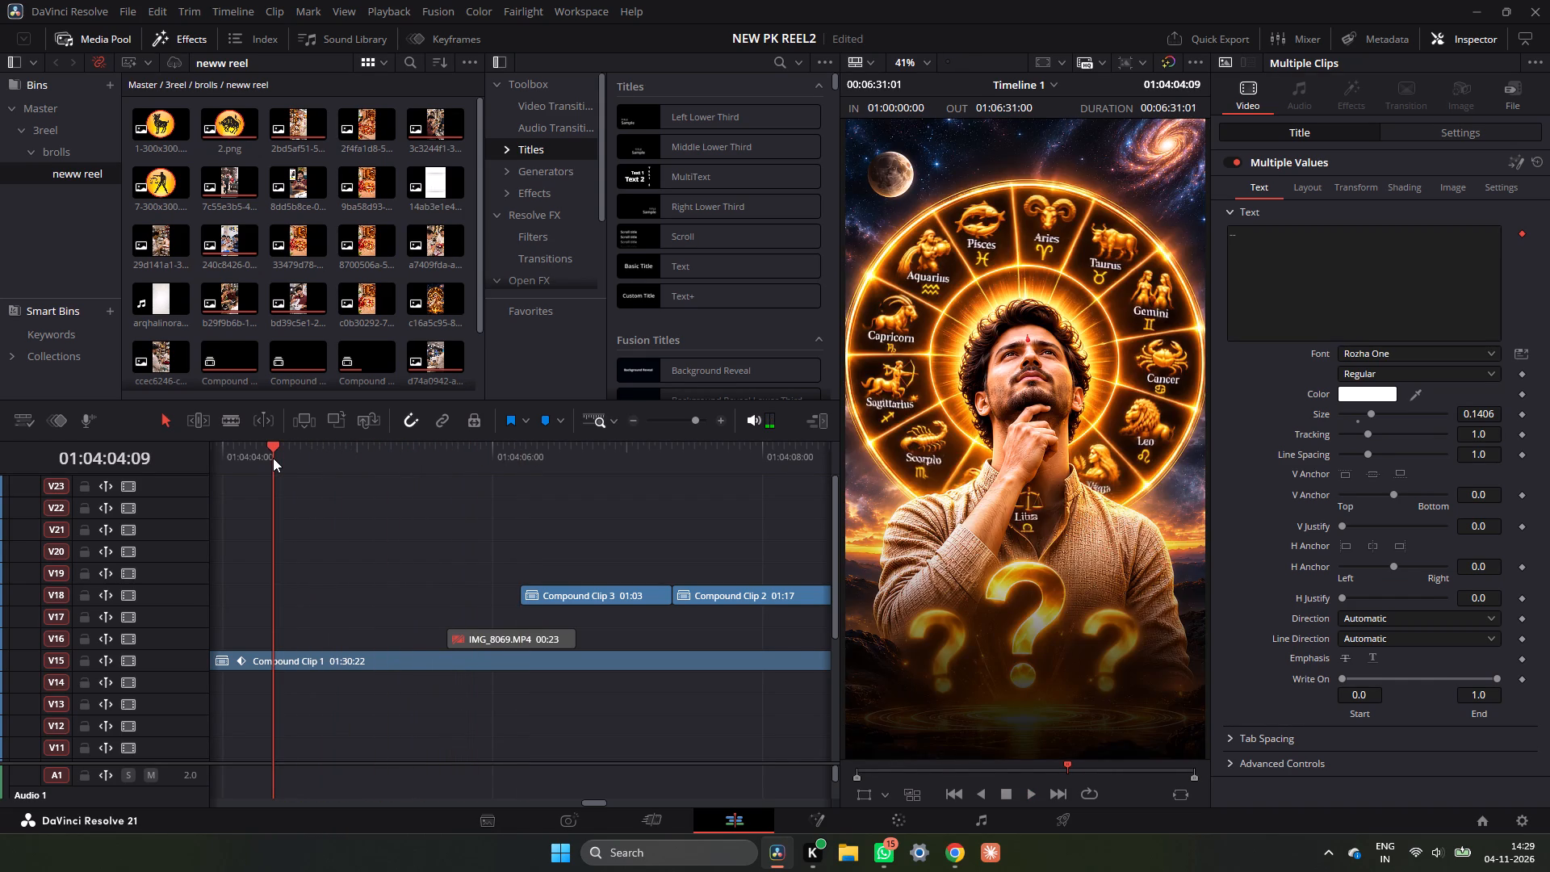
key("space")
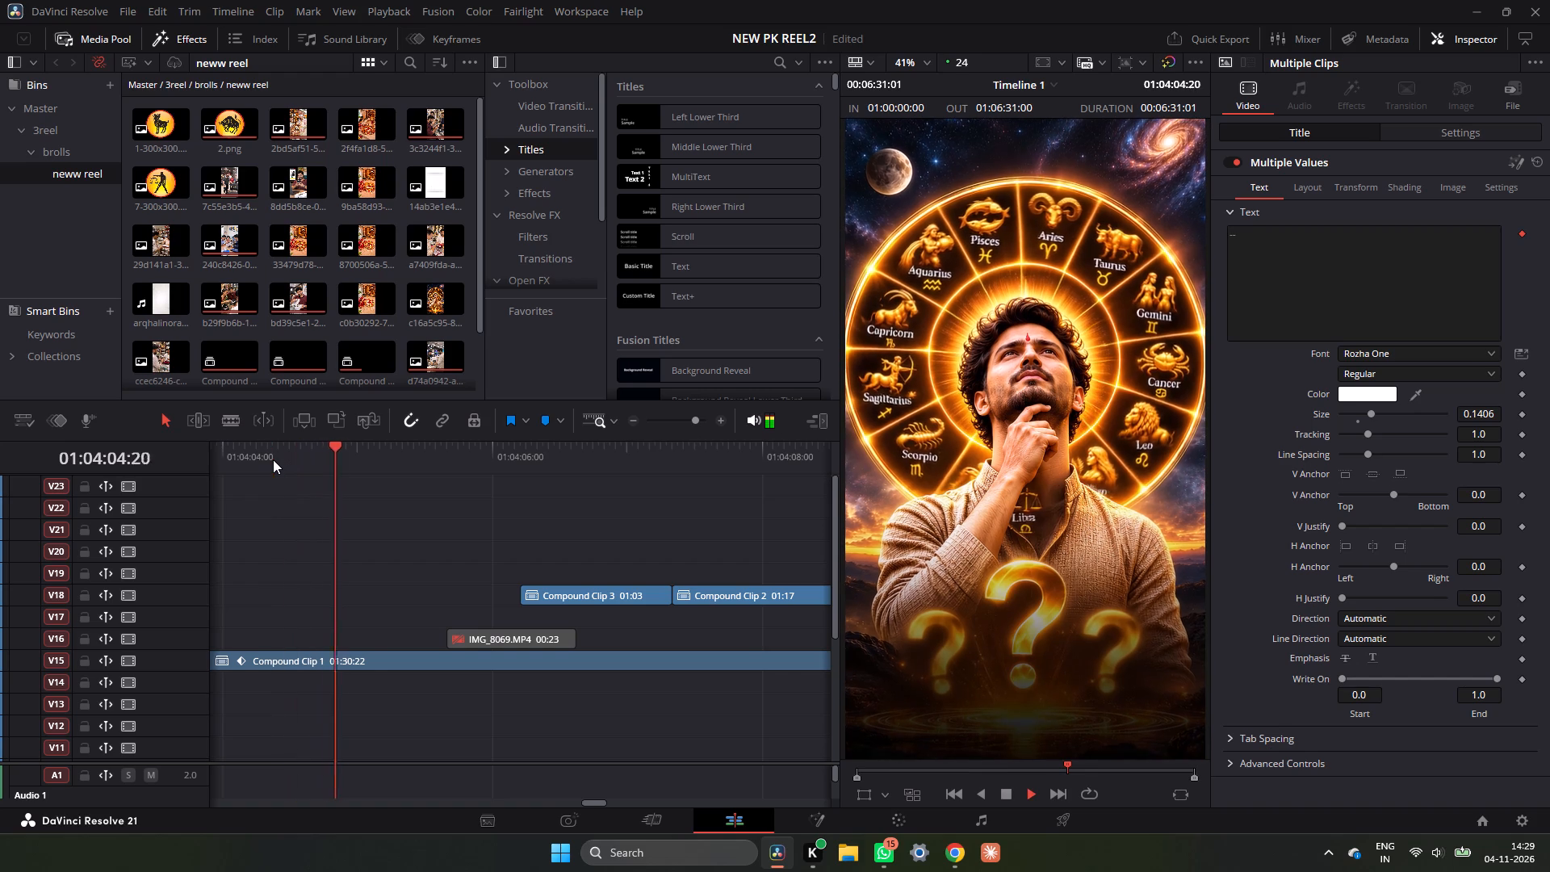
key("space")
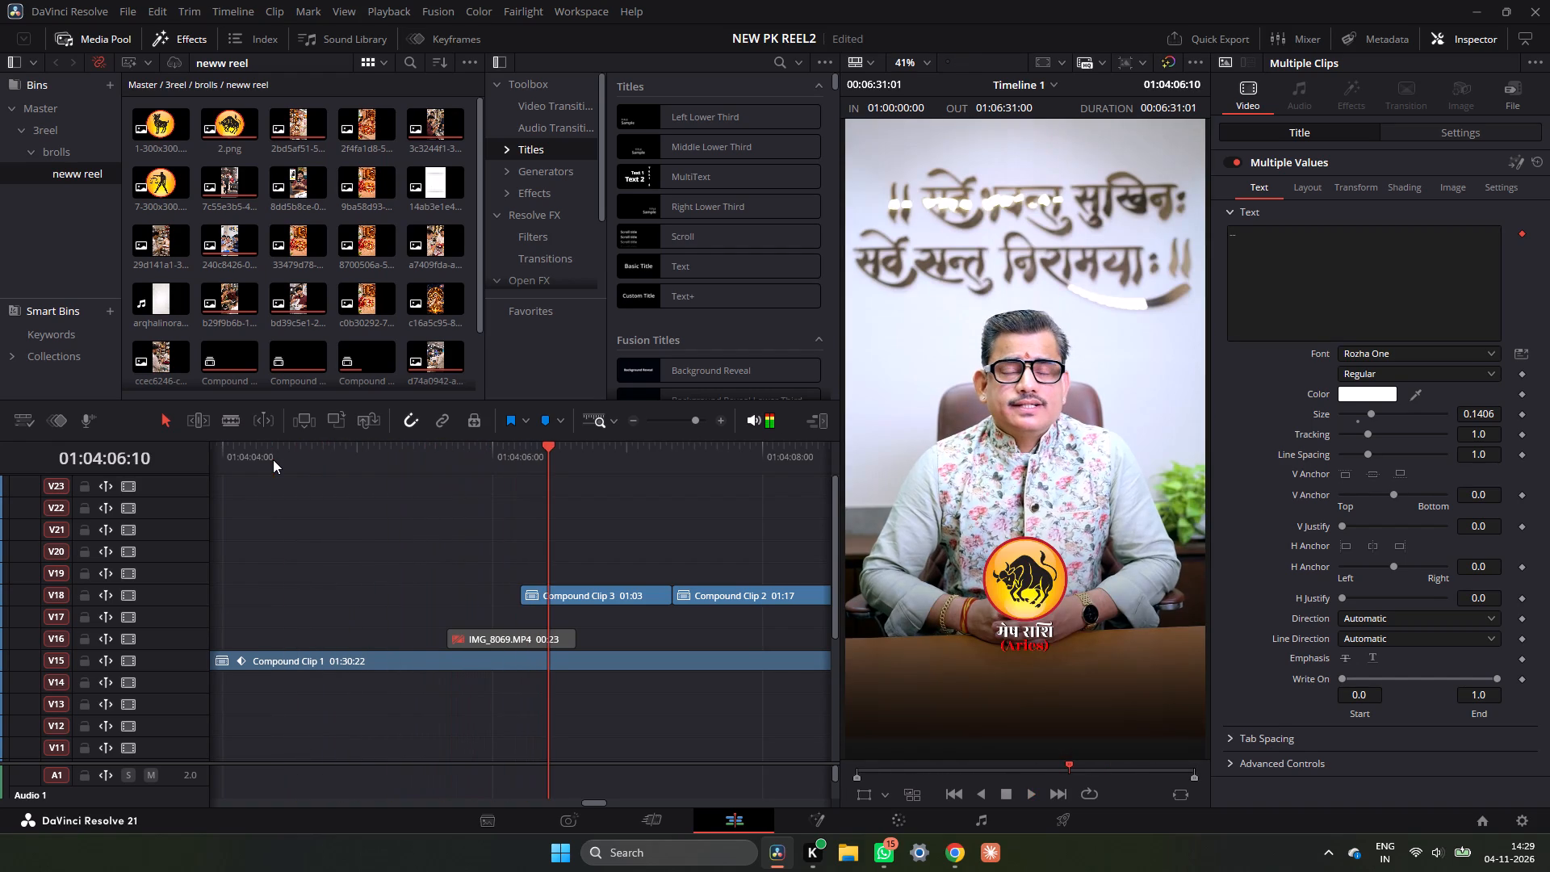
key("space")
key("space")
key("space")
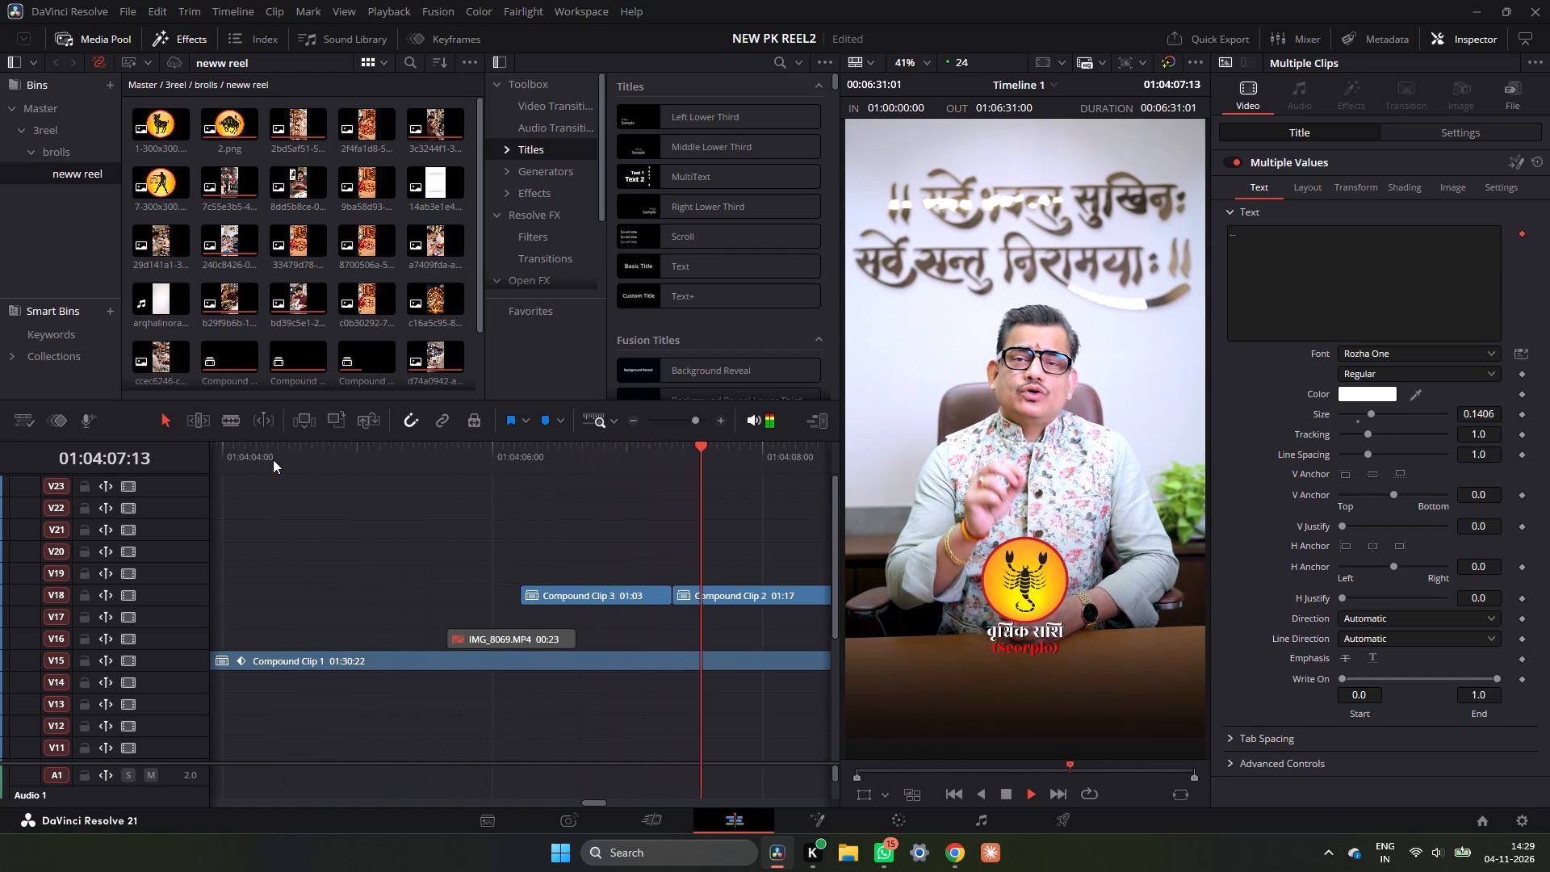
key("space")
left_click(606, 459)
key("space")
key("space")
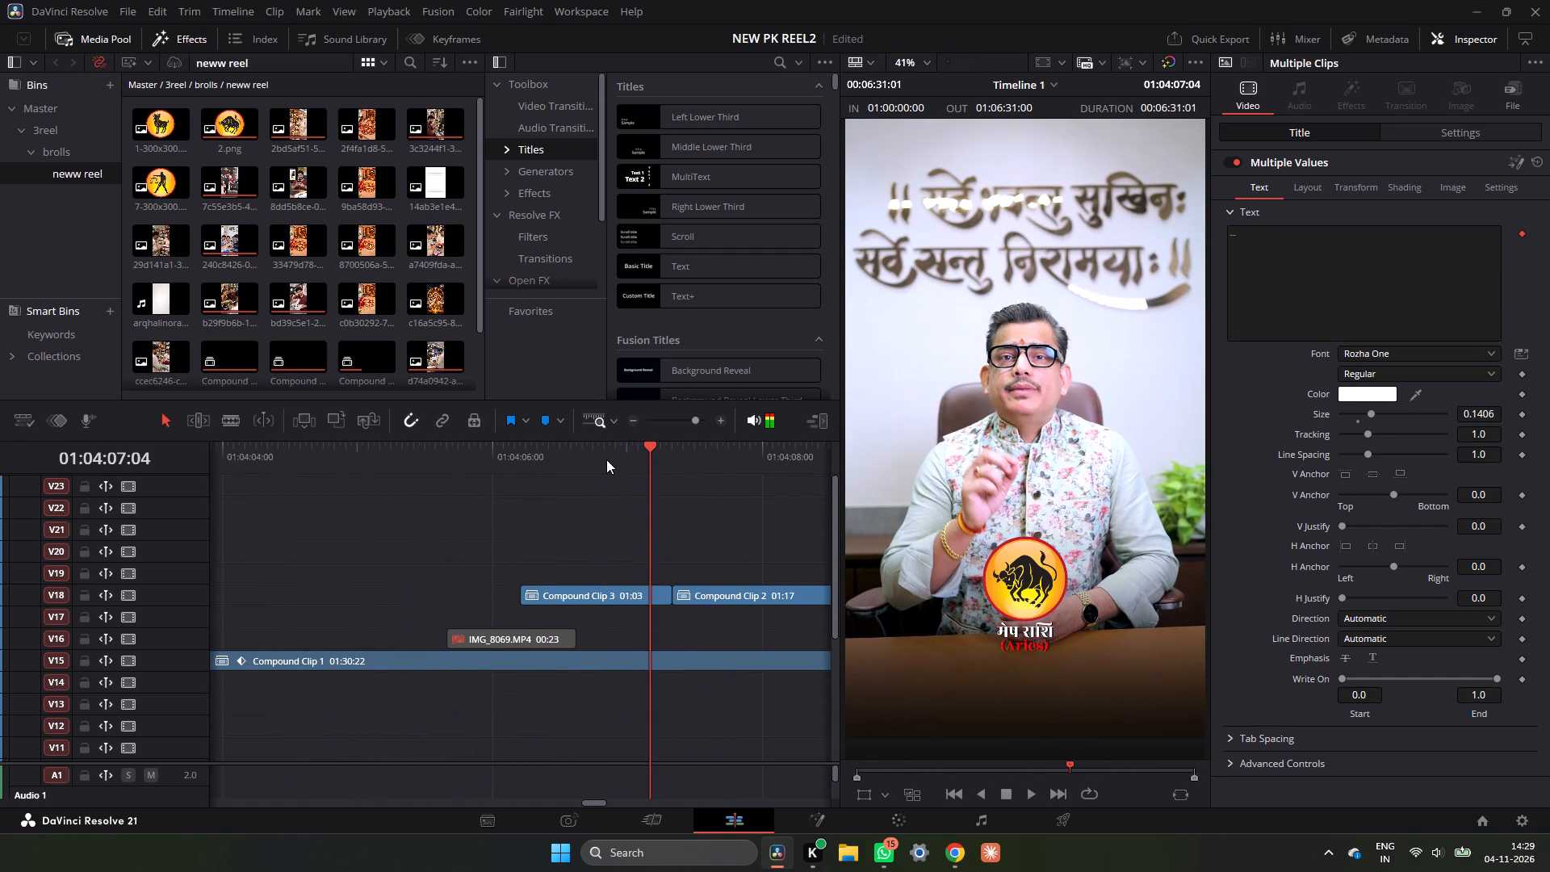
key("space")
key("space")
Enlarge the timeline's audio track area to bring the Audio 2 waveform into view.
scroll(740, 590, "down", 7)
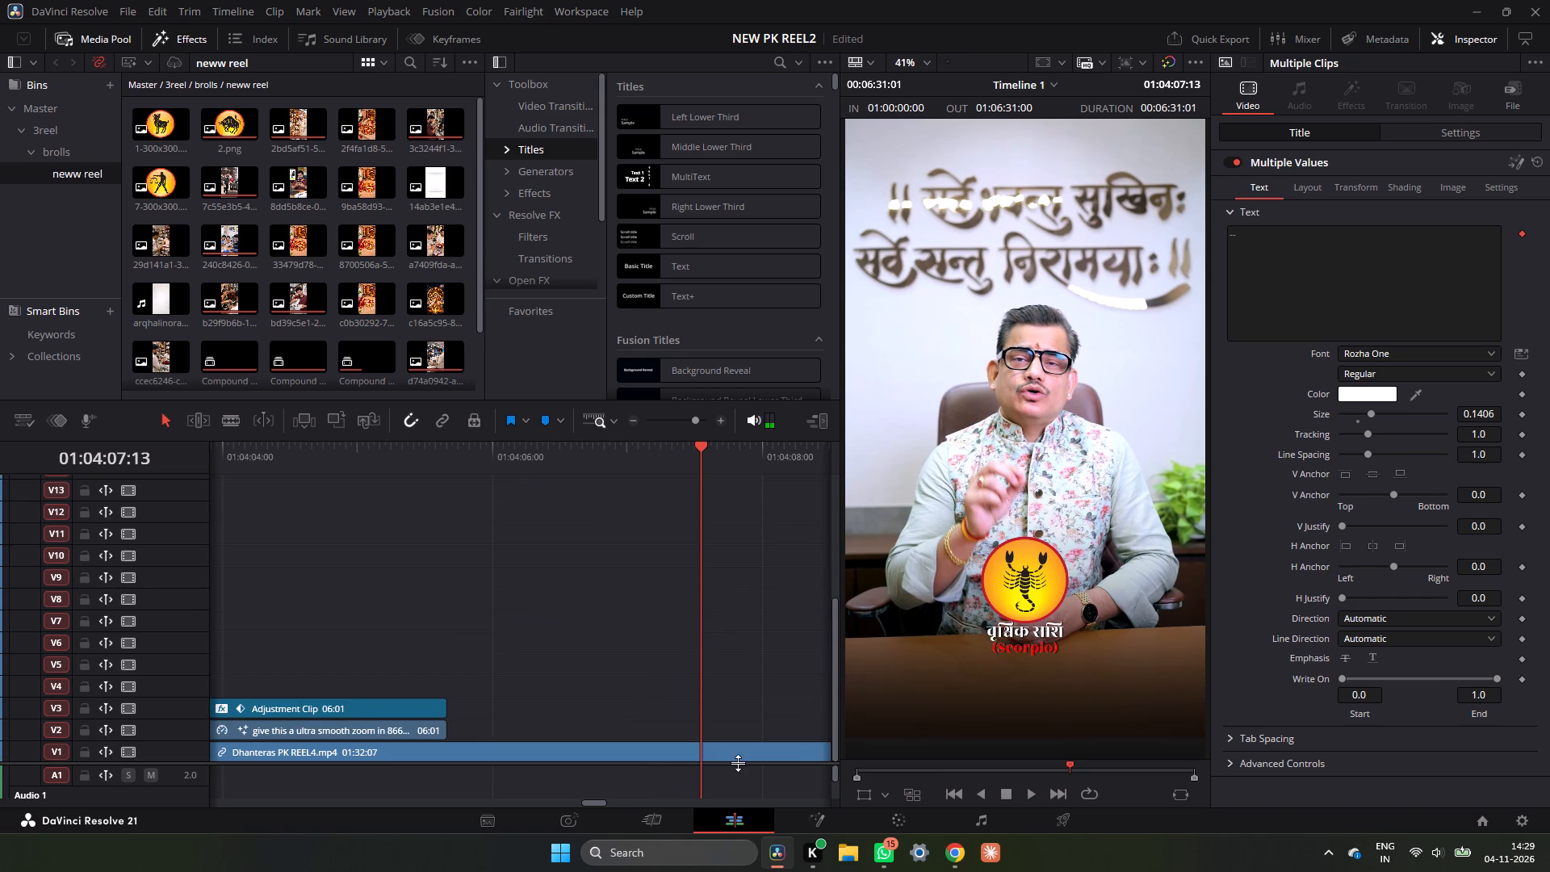
left_click_drag(738, 763, 724, 593)
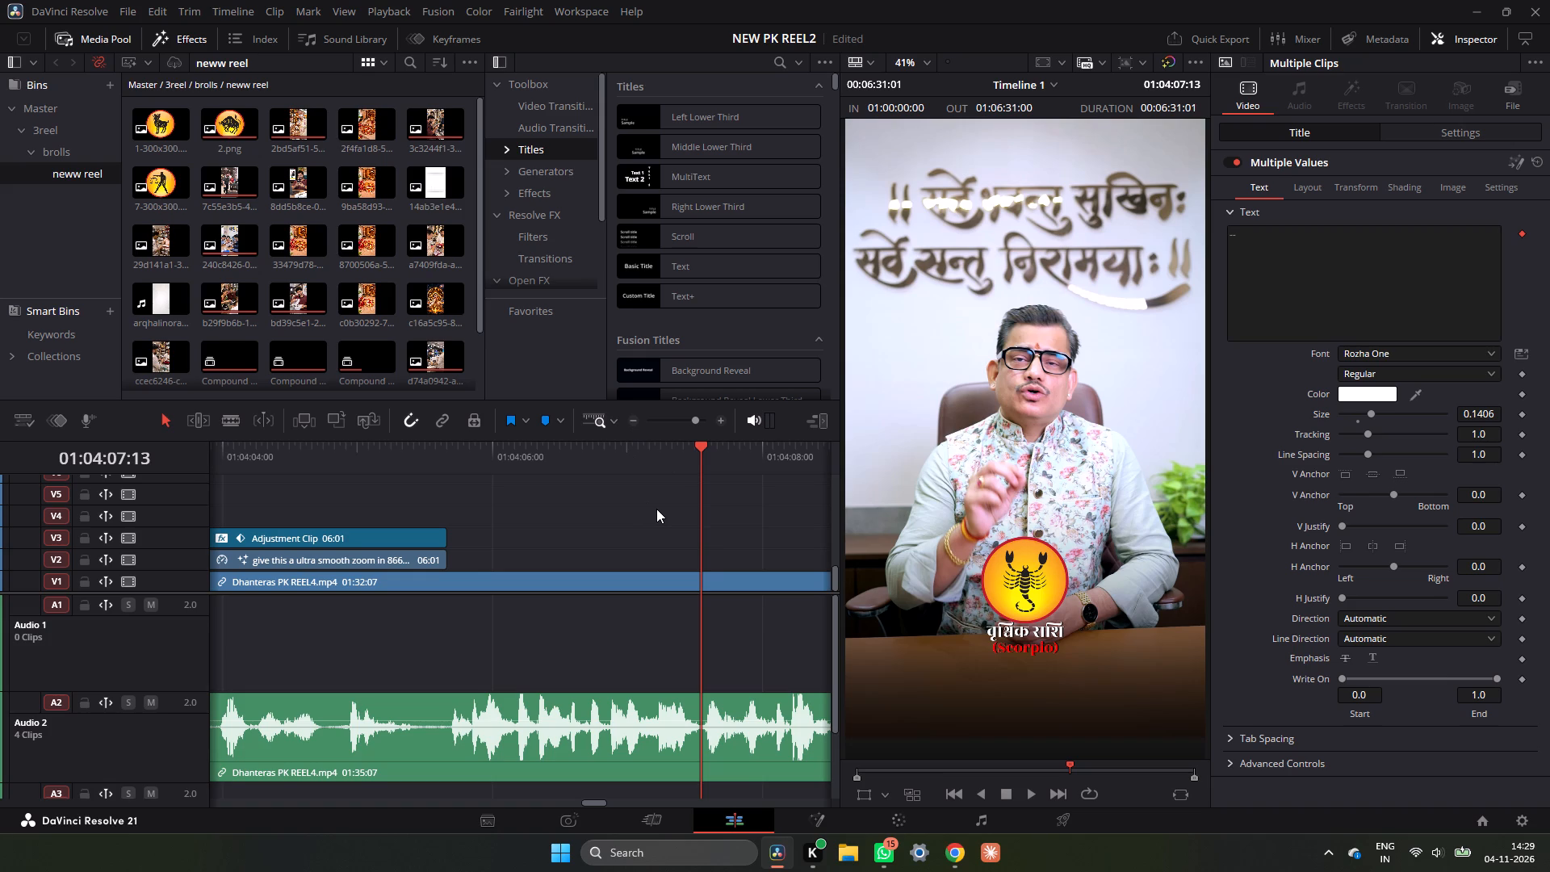
Find the Aries cue in the speech and move Compound Clip 3 to V17, starting at 01:04:07:03.
left_click(590, 459)
key("space")
key("space")
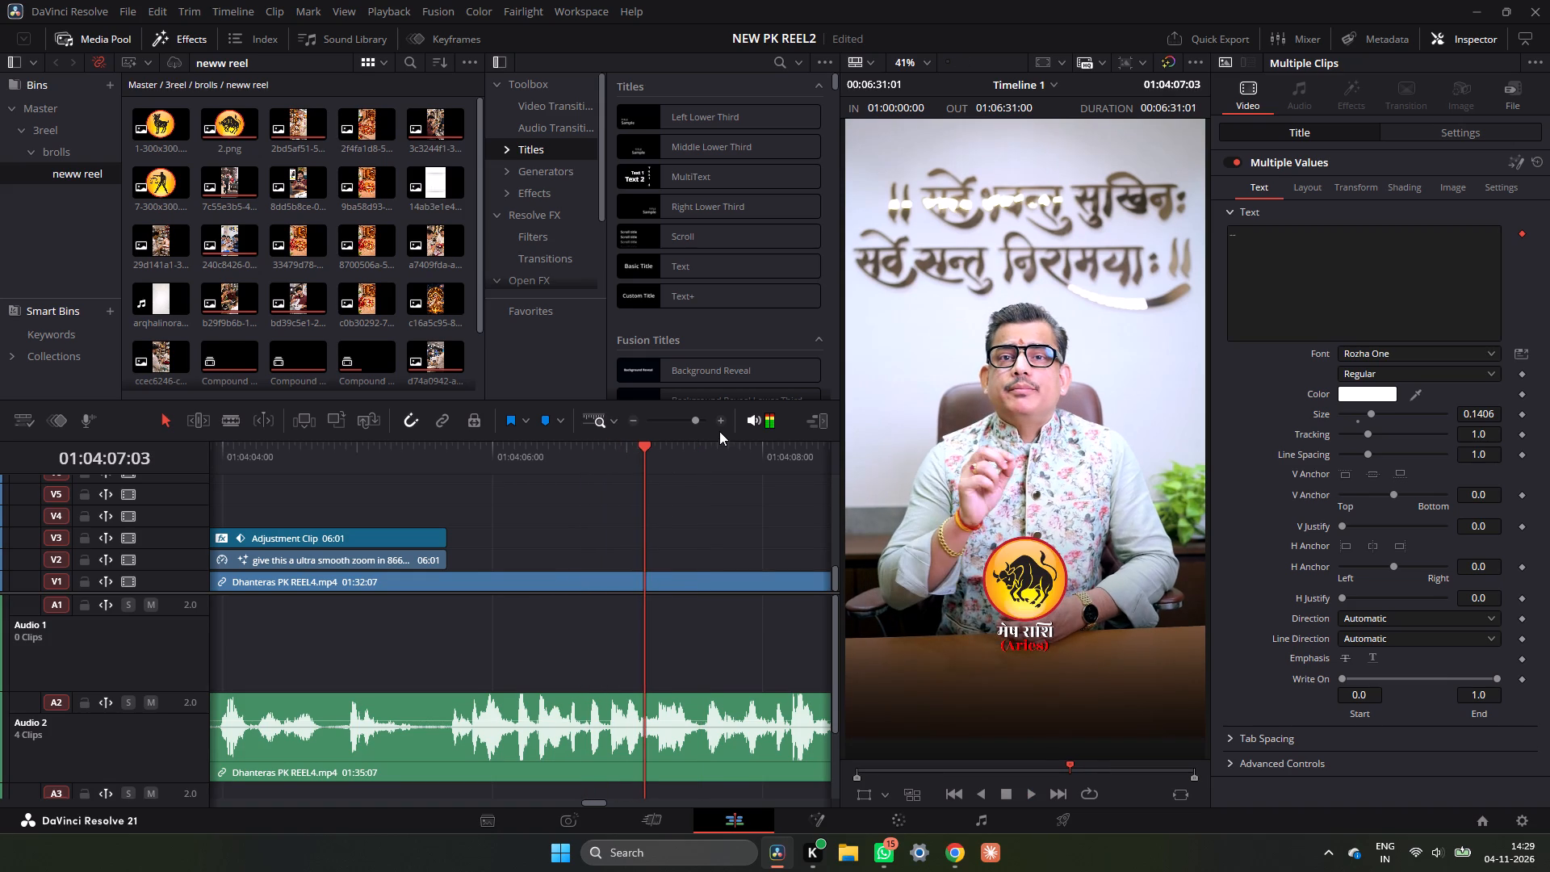
key("space")
key("space")
left_click(652, 448)
left_click_drag(652, 451, 635, 461)
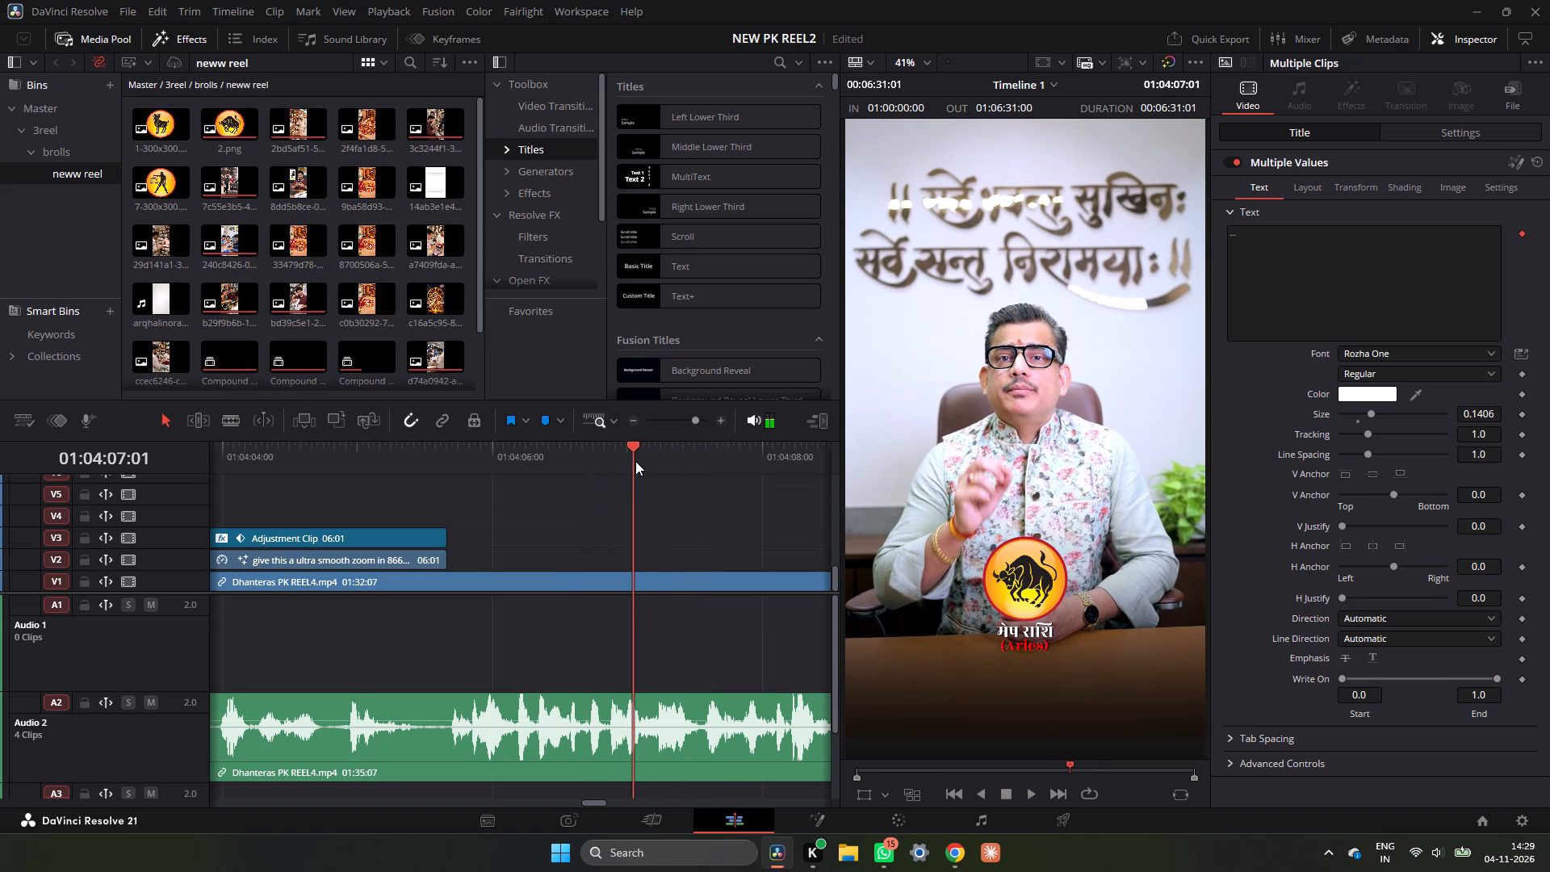
left_click_drag(635, 461, 646, 463)
scroll(676, 494, "up", 4)
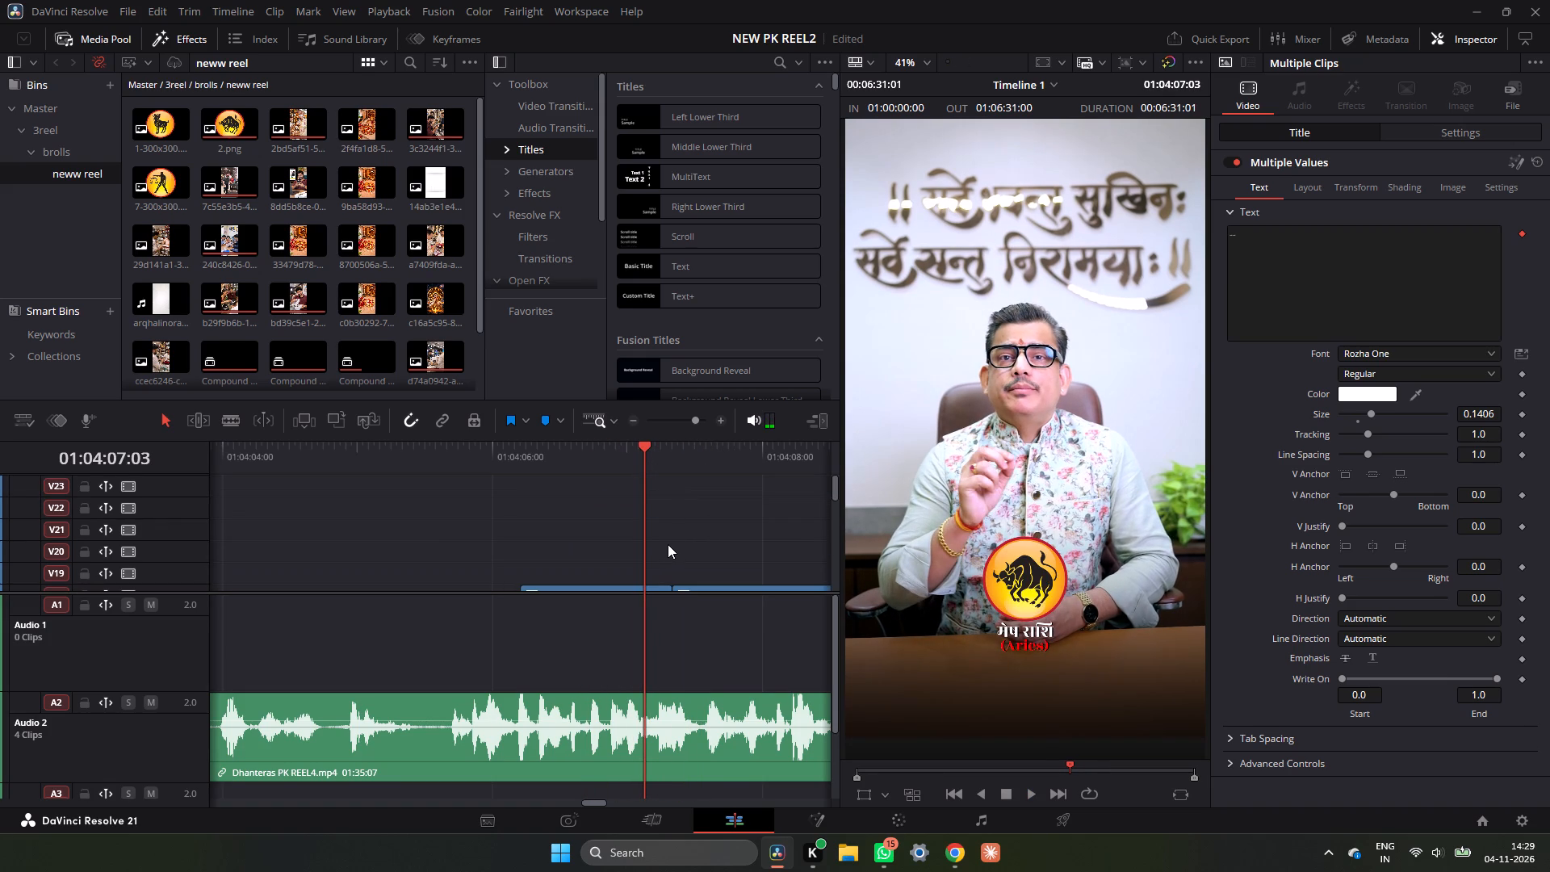
scroll(668, 542, "down", 1)
left_click_drag(642, 501, 748, 520)
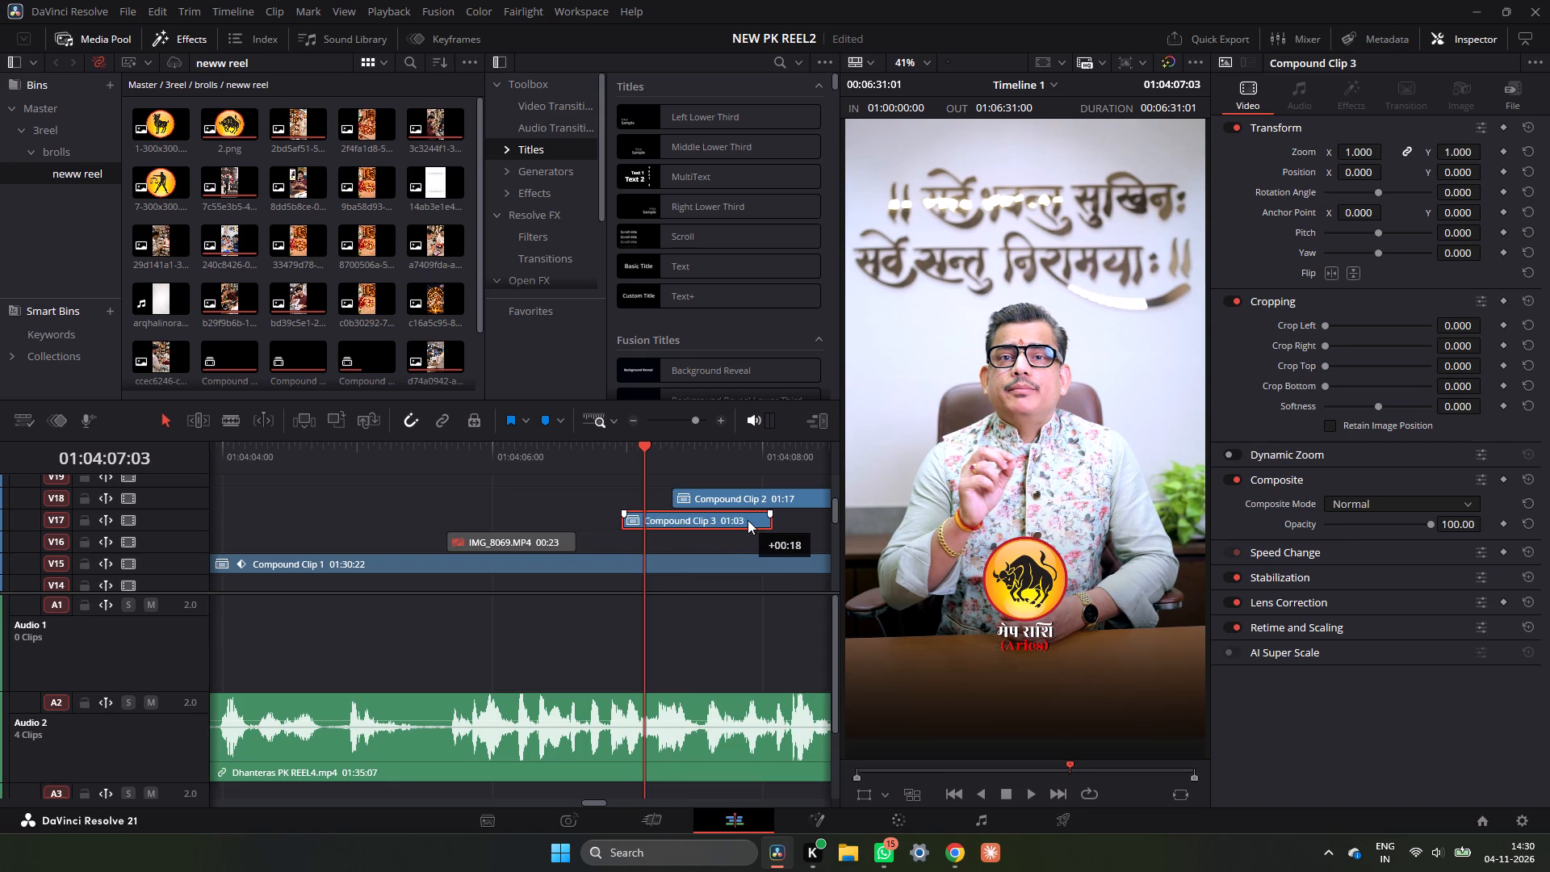
left_click_drag(748, 520, 767, 521)
Find the Scorpio cue and move Compound Clip 2 along V18 so it starts at 01:04:07:21.
key("space")
key("space")
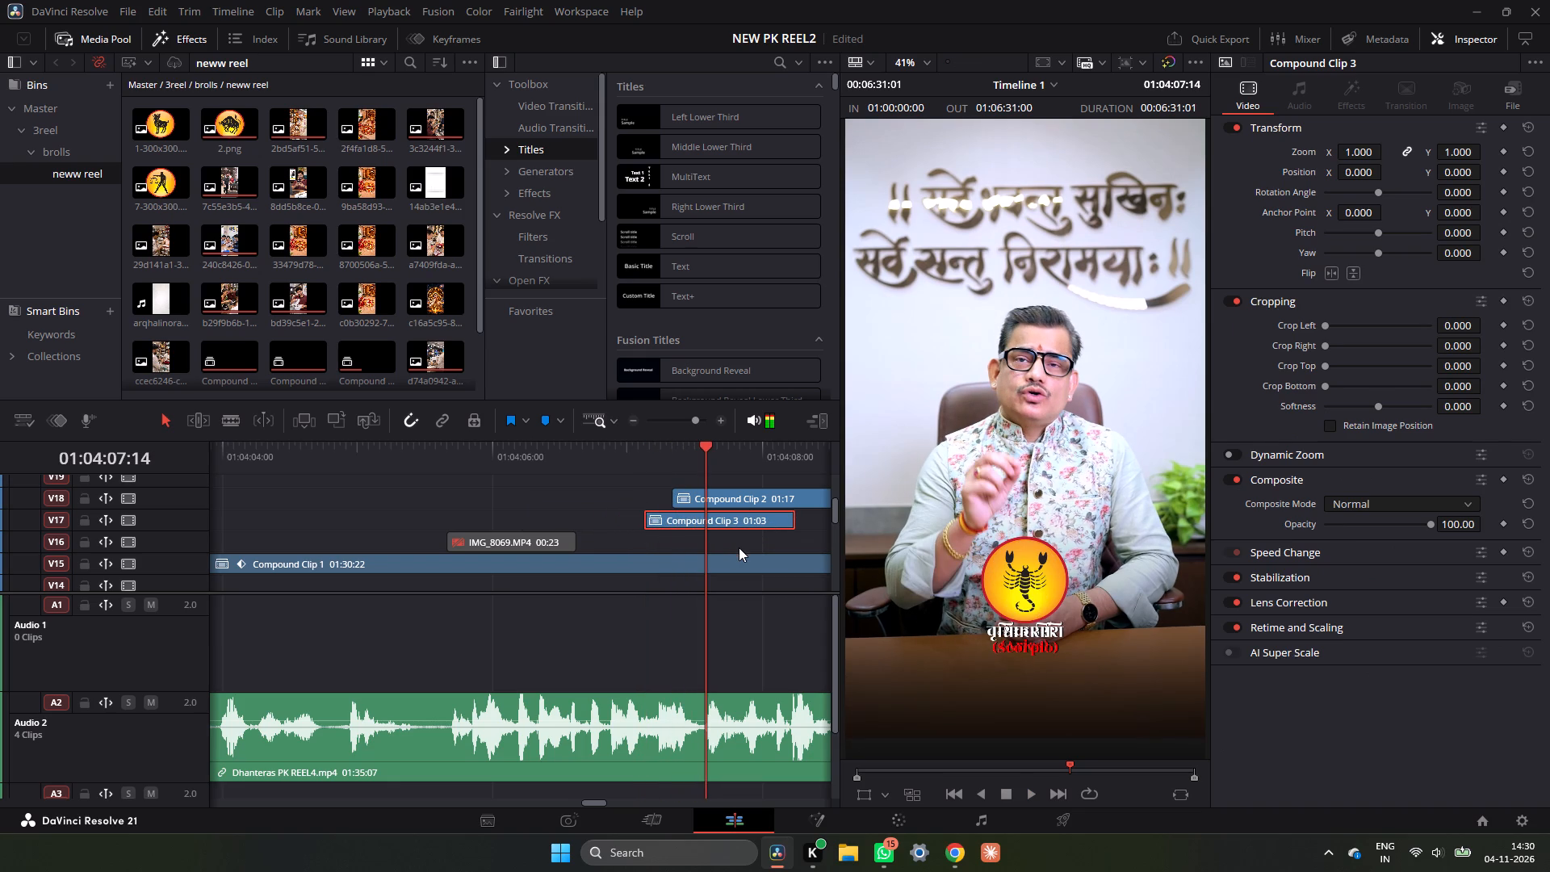
key("space")
key("space")
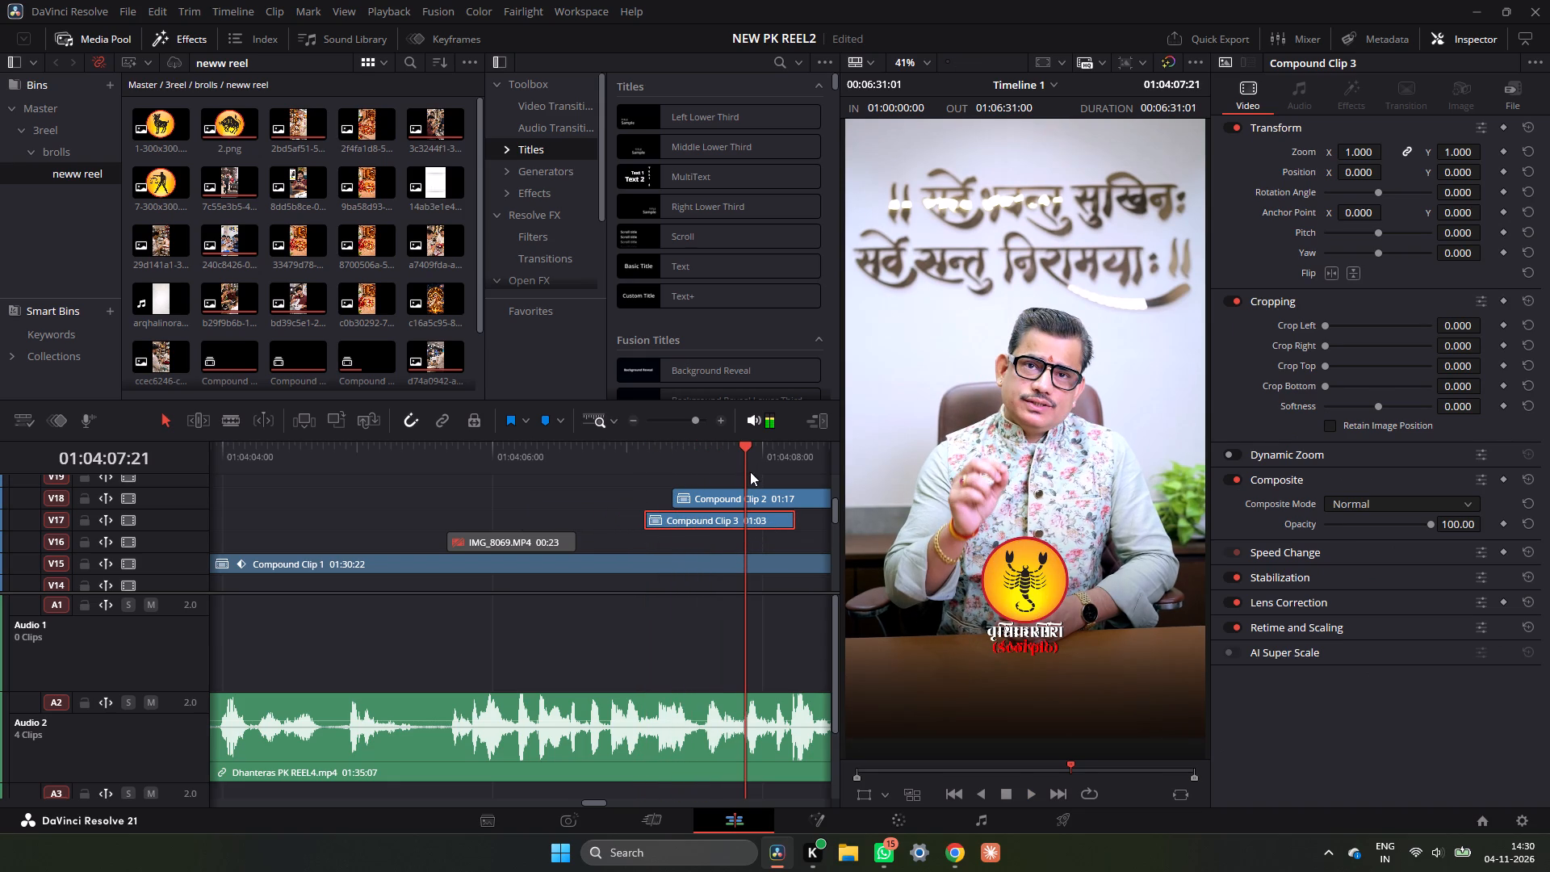
left_click_drag(753, 492, 738, 502)
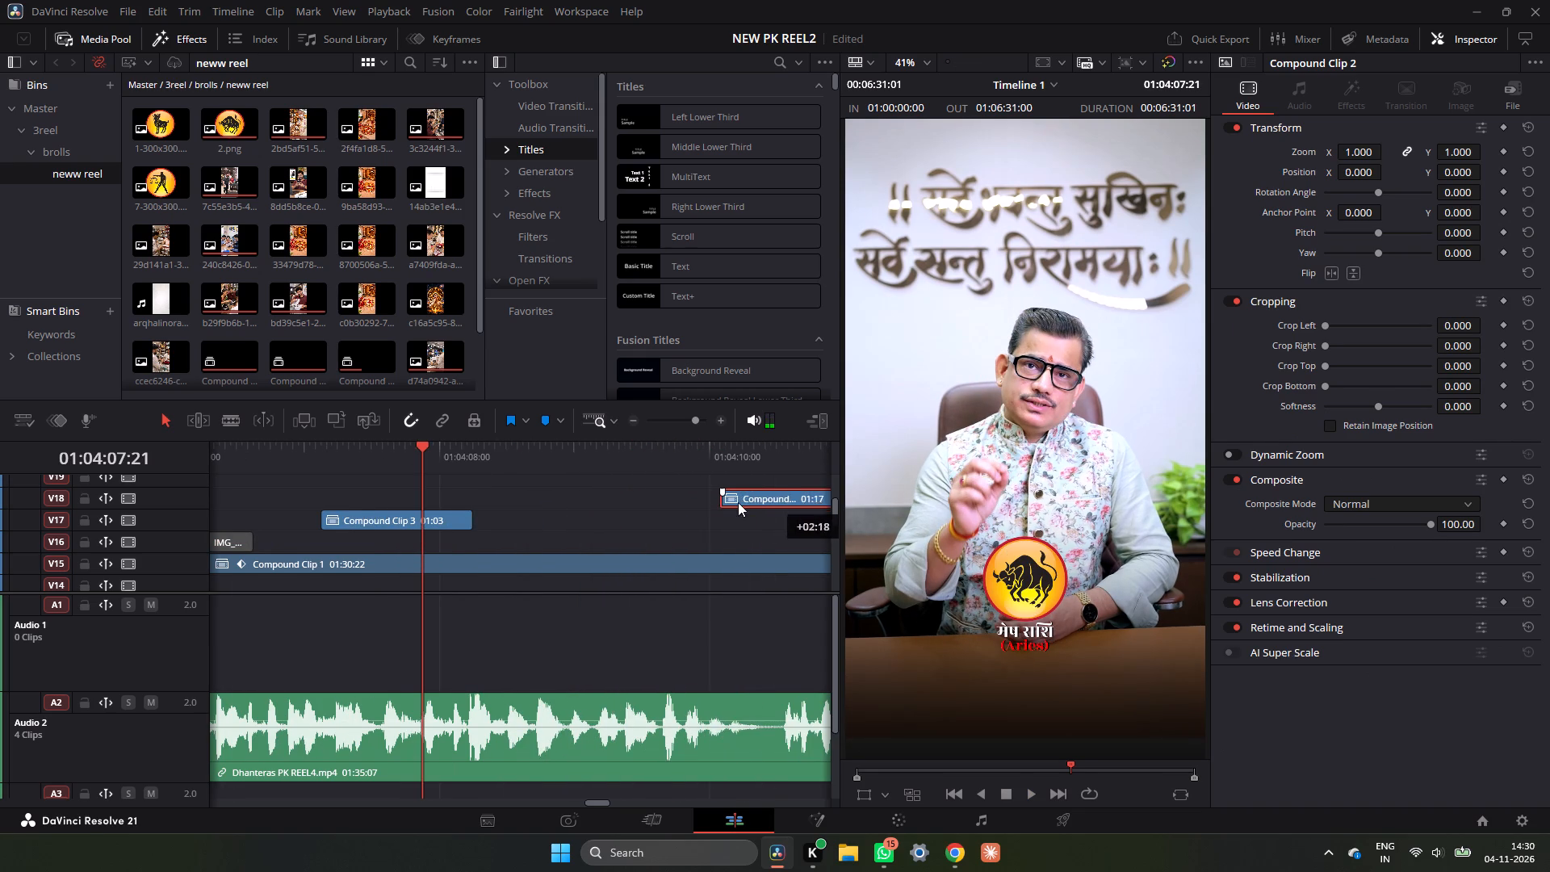
left_click_drag(738, 502, 512, 509)
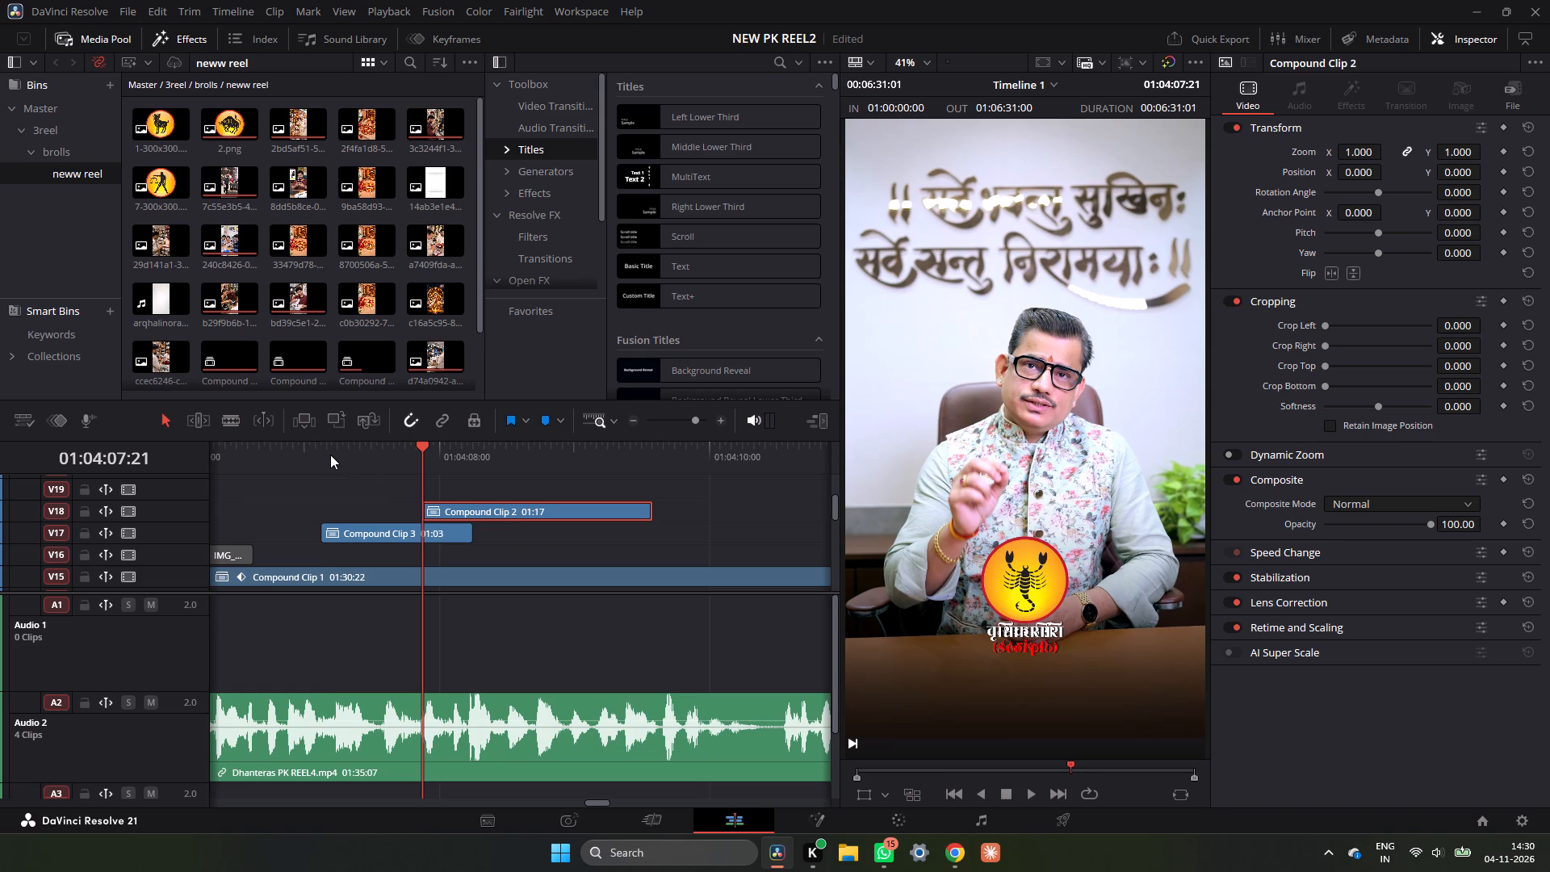
Play the retimed Aries badge repeatedly from its start and check the frames just before it appears.
left_click(317, 452)
key("space")
key("space")
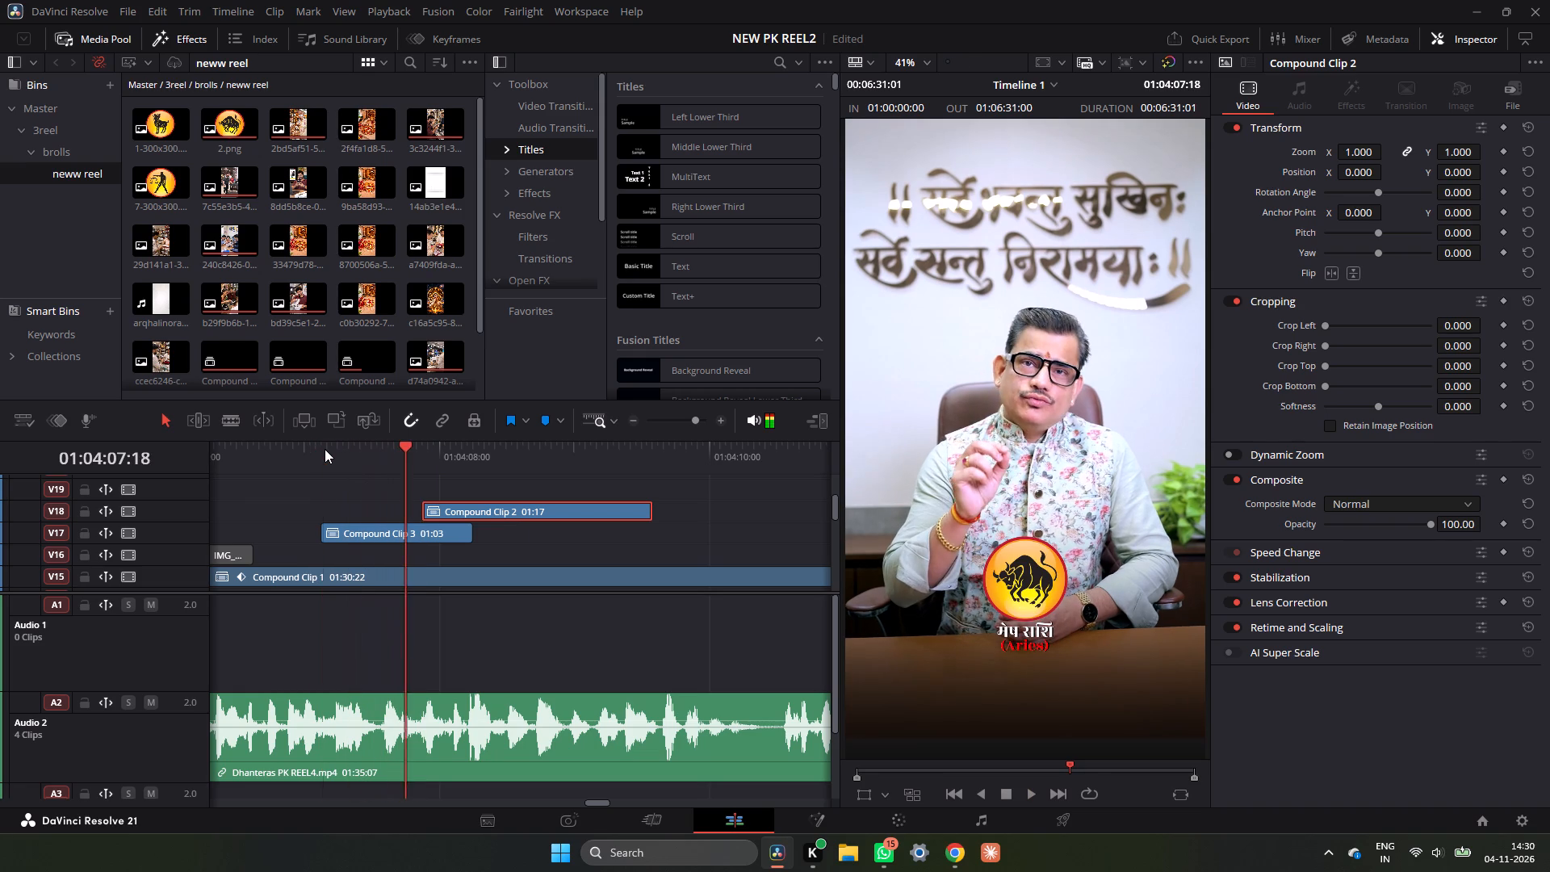
left_click(325, 449)
key("space")
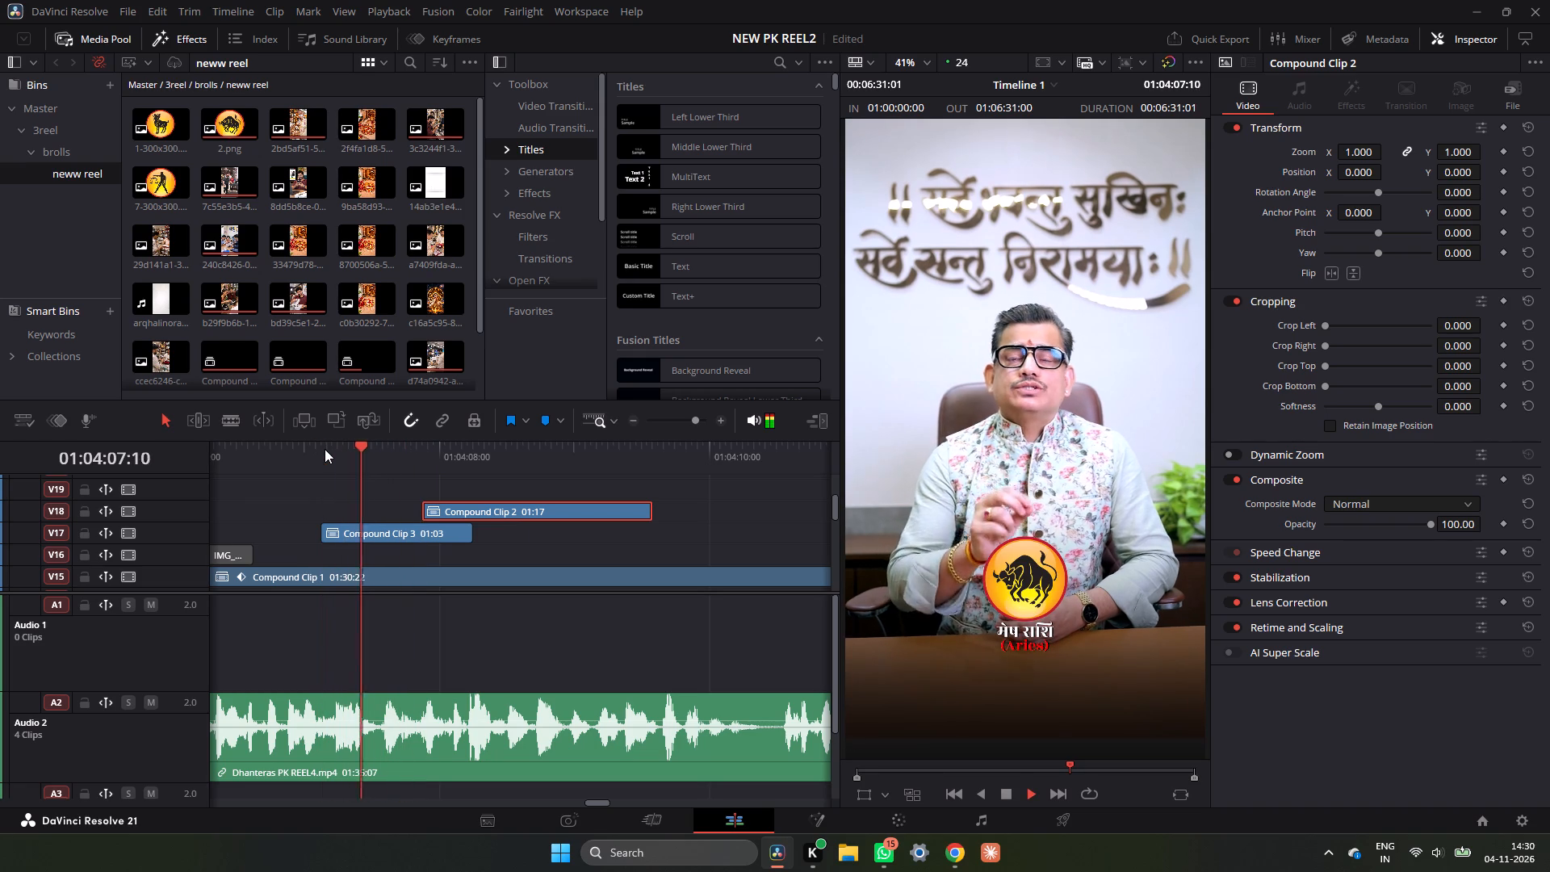
key("space")
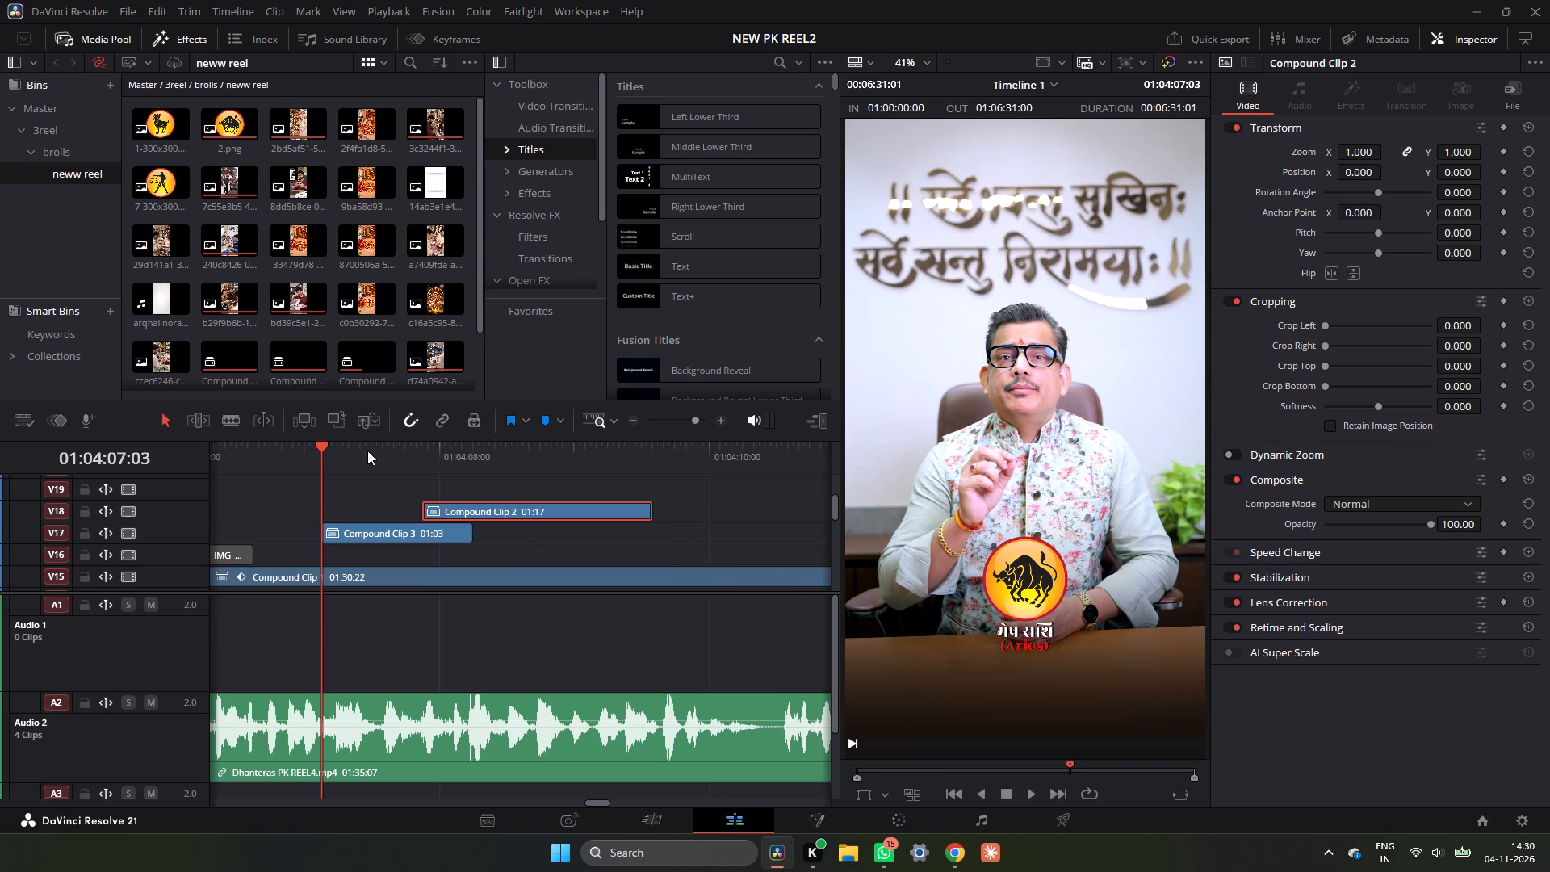
left_click_drag(336, 446, 290, 477)
key("space")
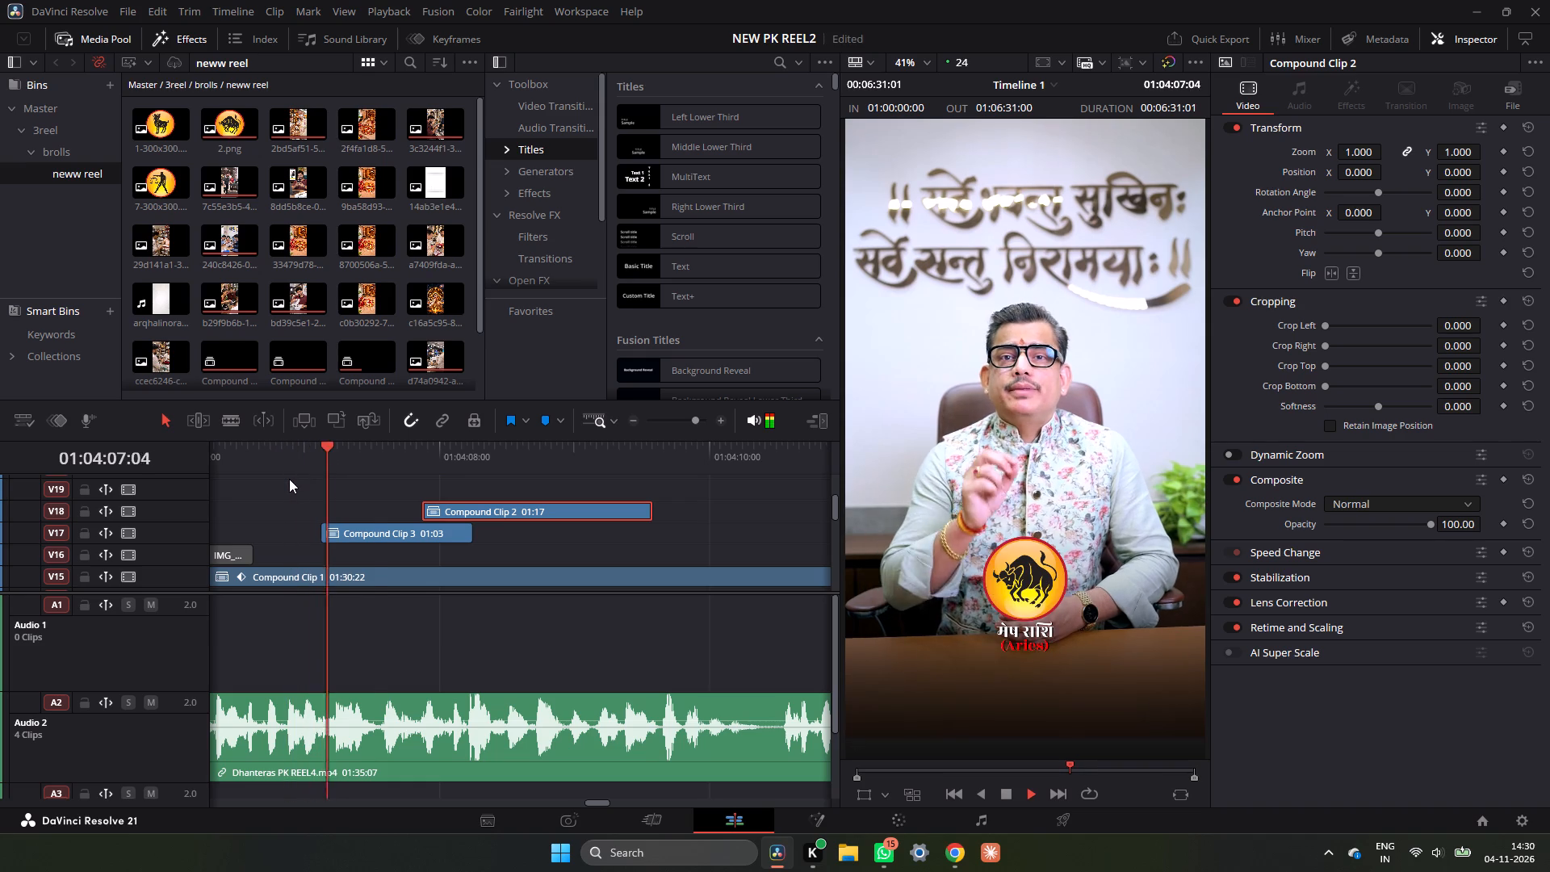
key("space")
left_click(315, 463)
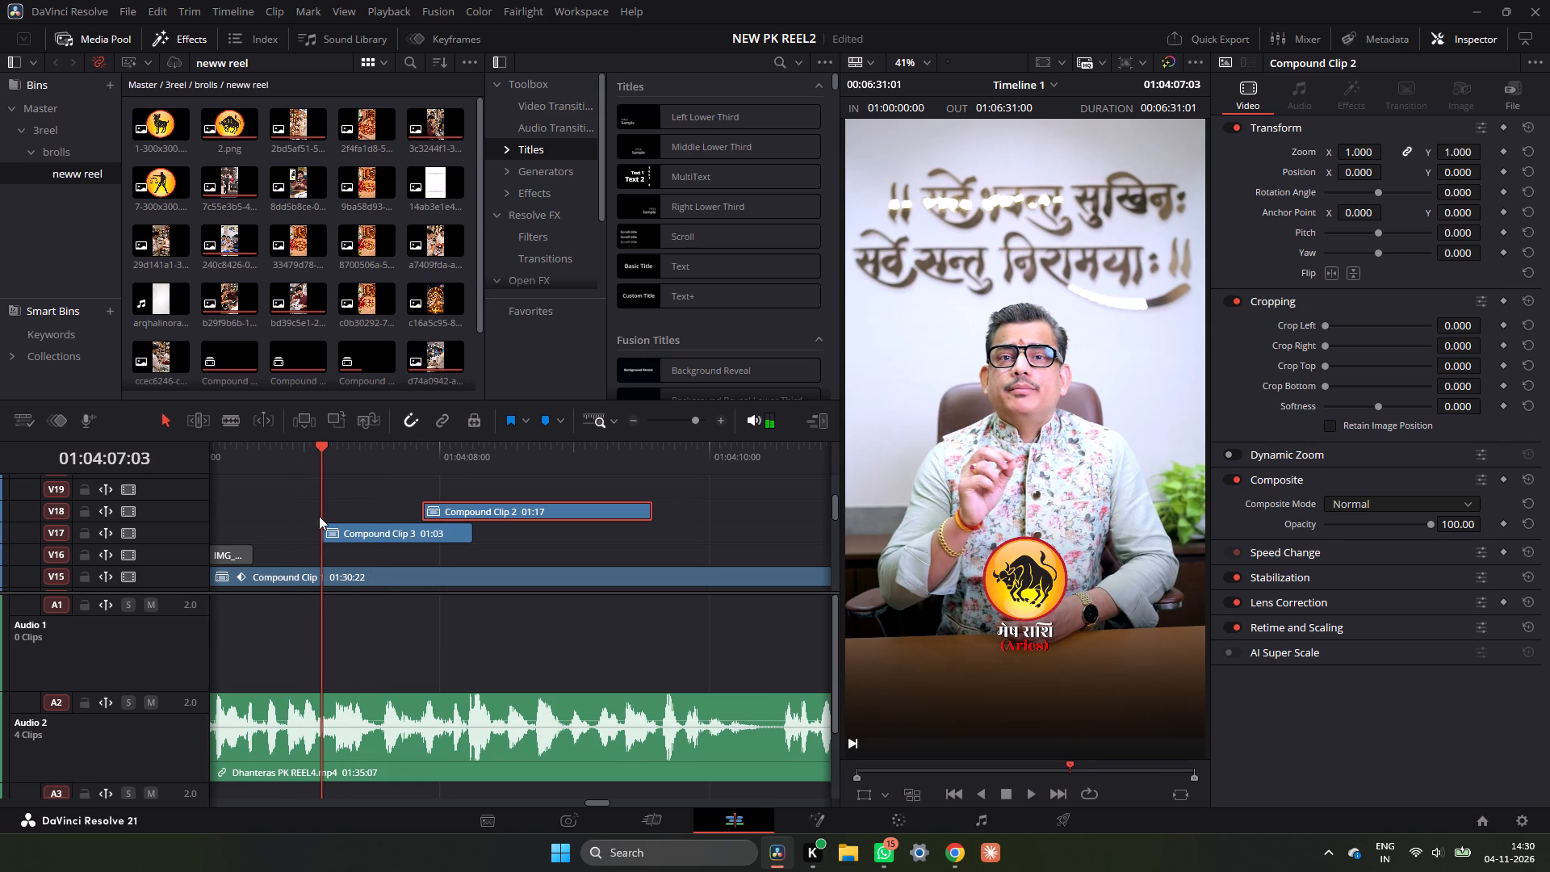
left_click_drag(325, 475, 308, 480)
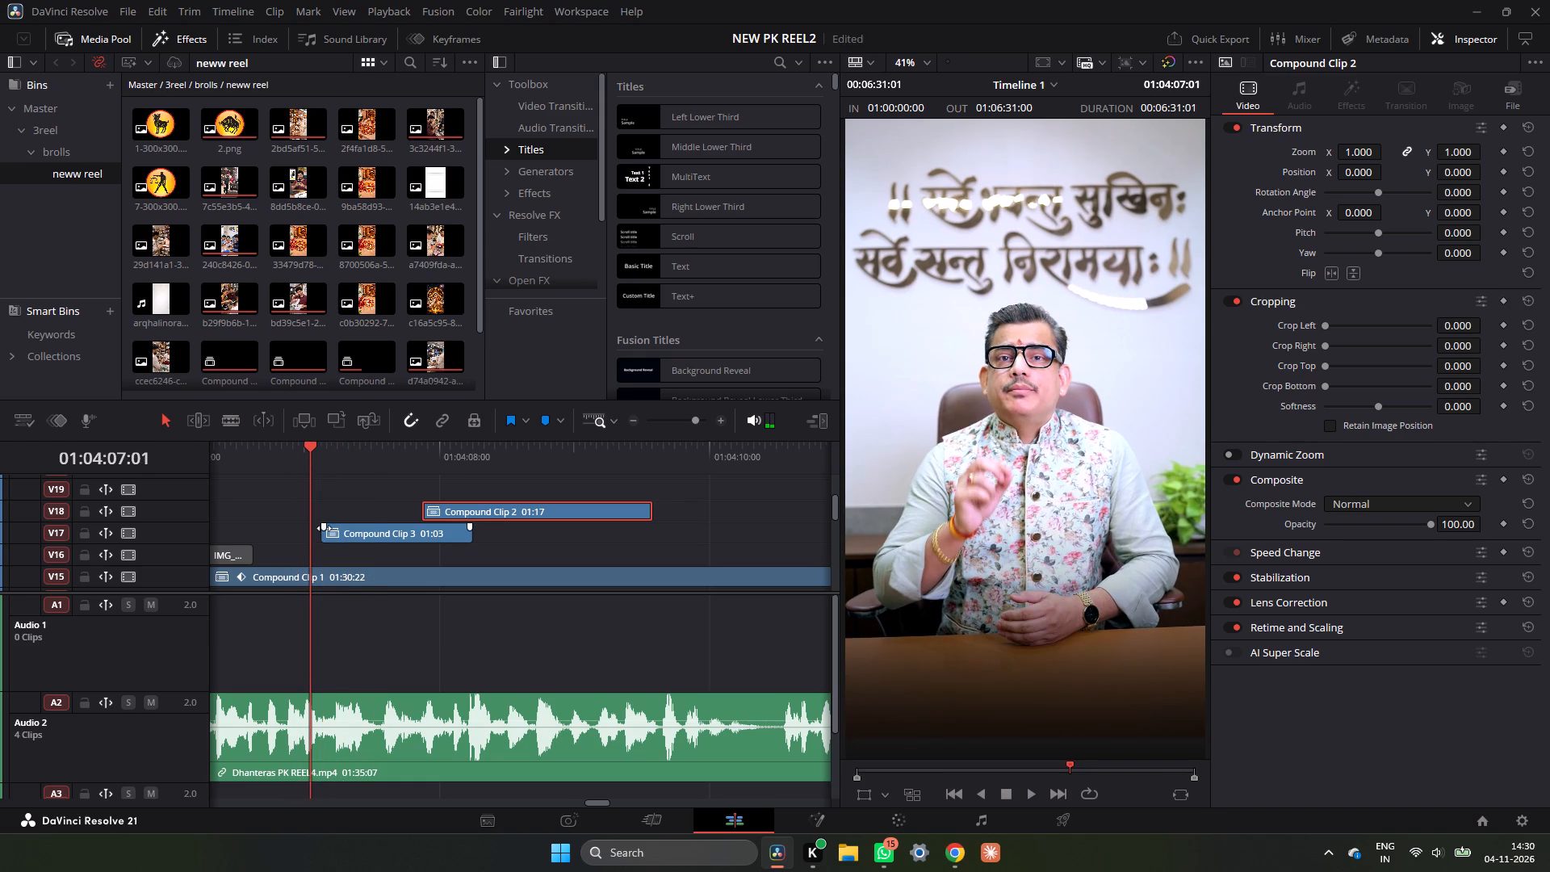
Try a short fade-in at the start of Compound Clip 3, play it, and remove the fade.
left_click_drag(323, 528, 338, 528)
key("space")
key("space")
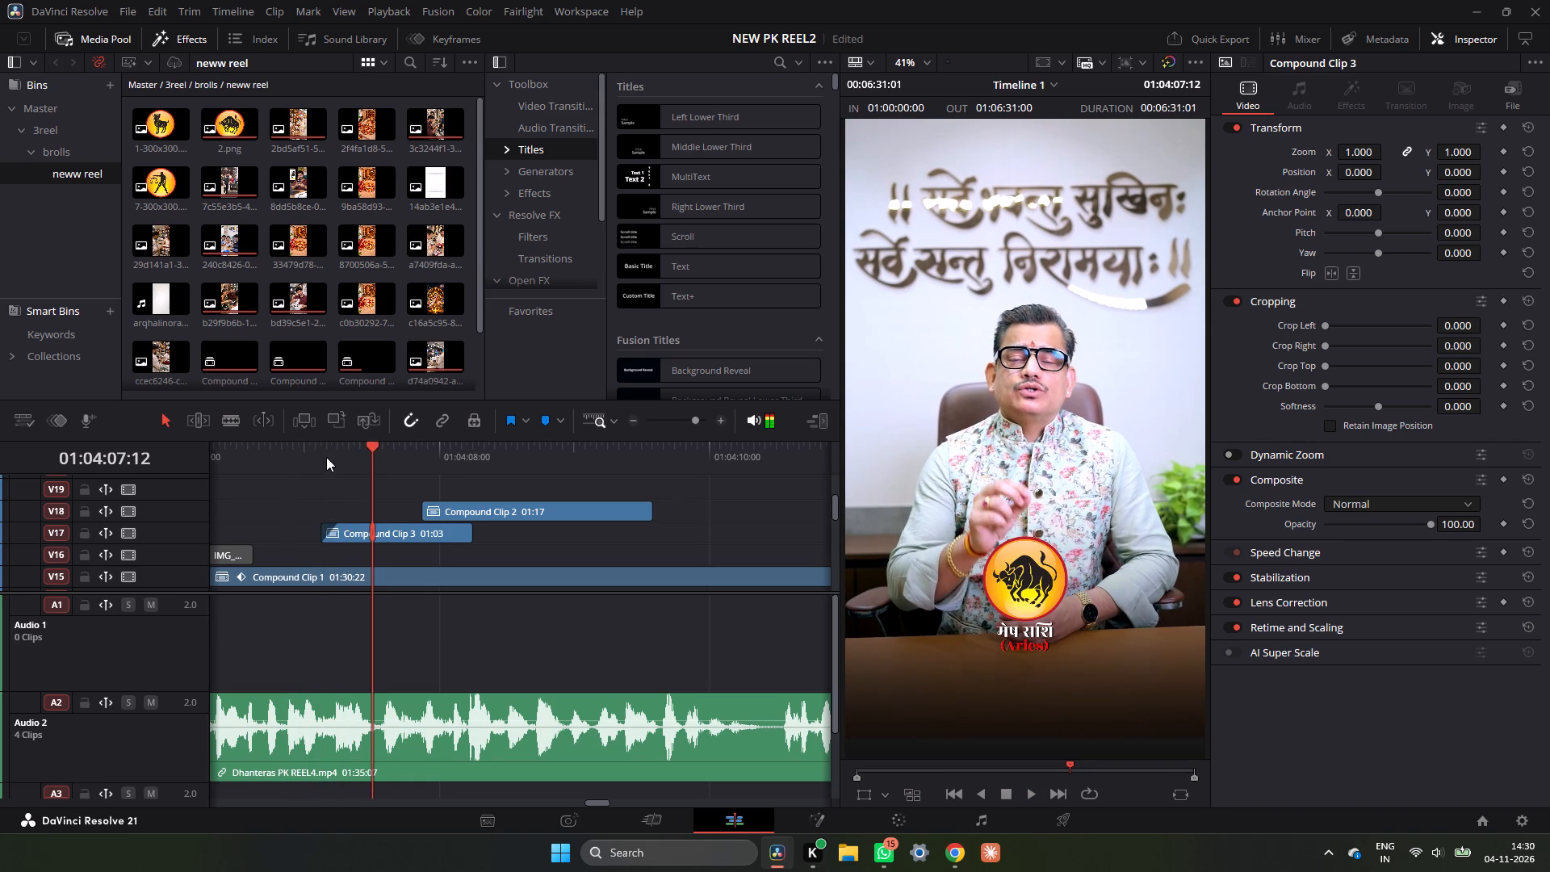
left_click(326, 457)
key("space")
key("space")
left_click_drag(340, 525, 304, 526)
Play from the start of the Aries badge on V17 into the Scorpio badge on V18.
left_click(321, 455)
key("space")
key("space")
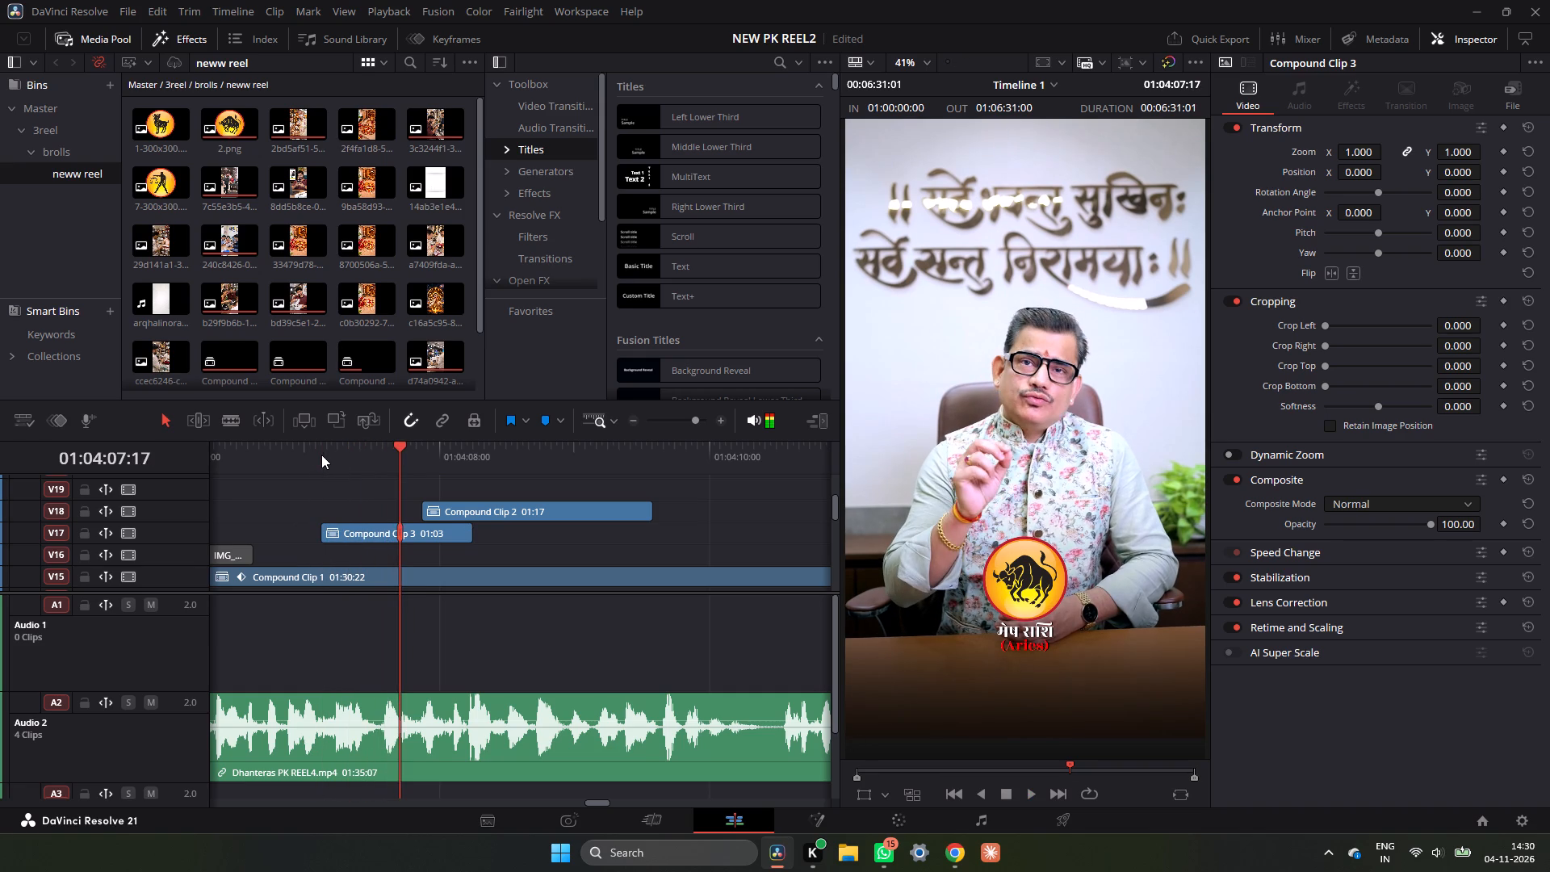
key("space")
key("space")
left_click(429, 438)
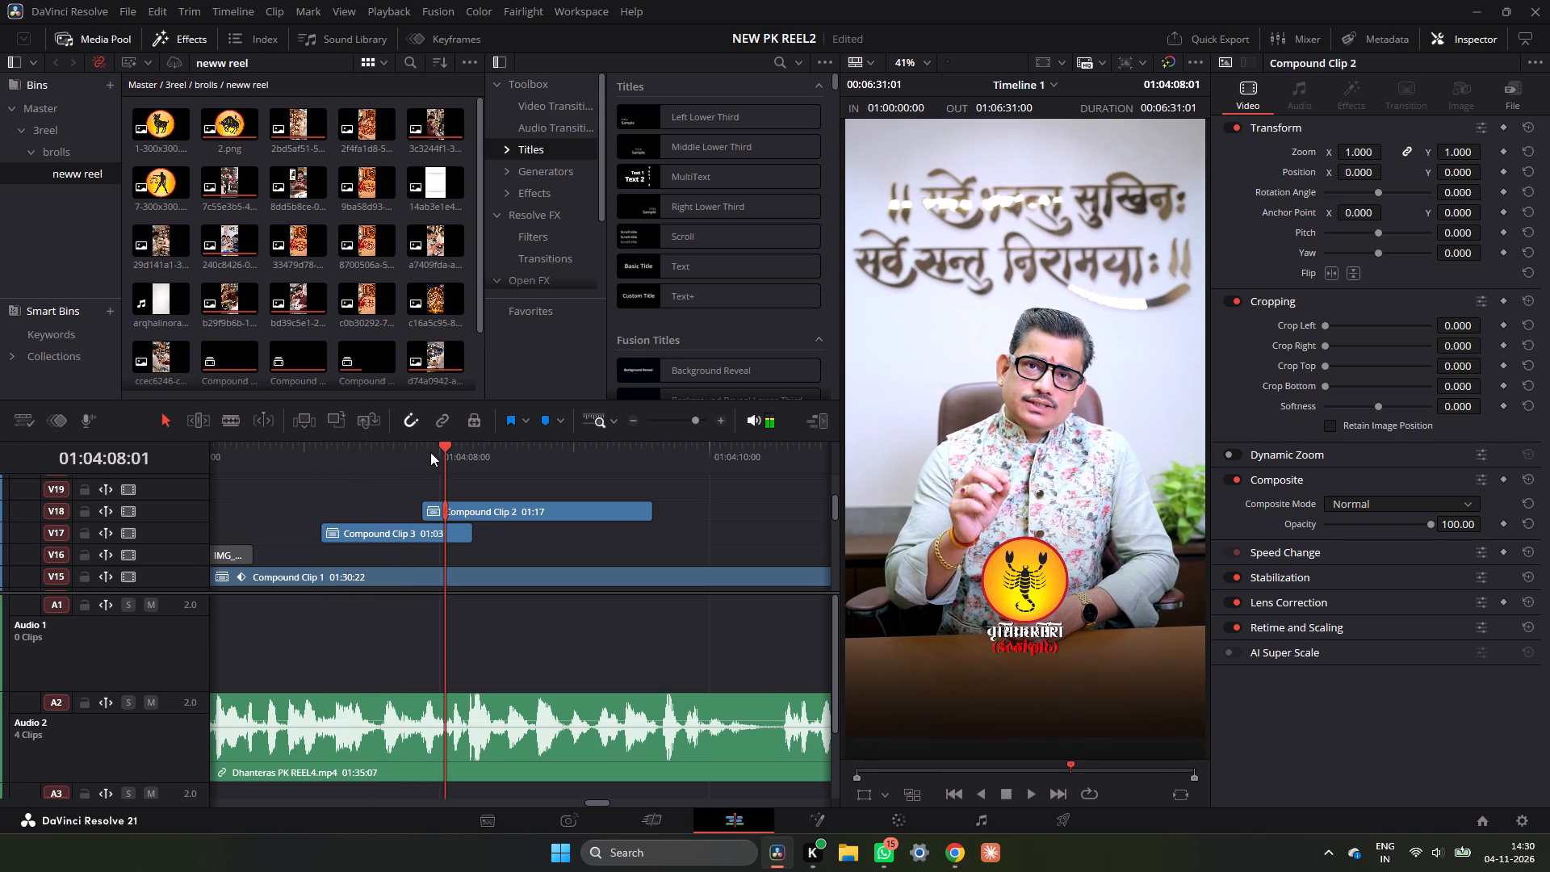
Replay the start of the Scorpio badge on V18 from 01:04:07:21 to check it against the spoken sign name.
left_click_drag(428, 451, 413, 457)
left_click(418, 453)
key("space")
key("space")
left_click(418, 453)
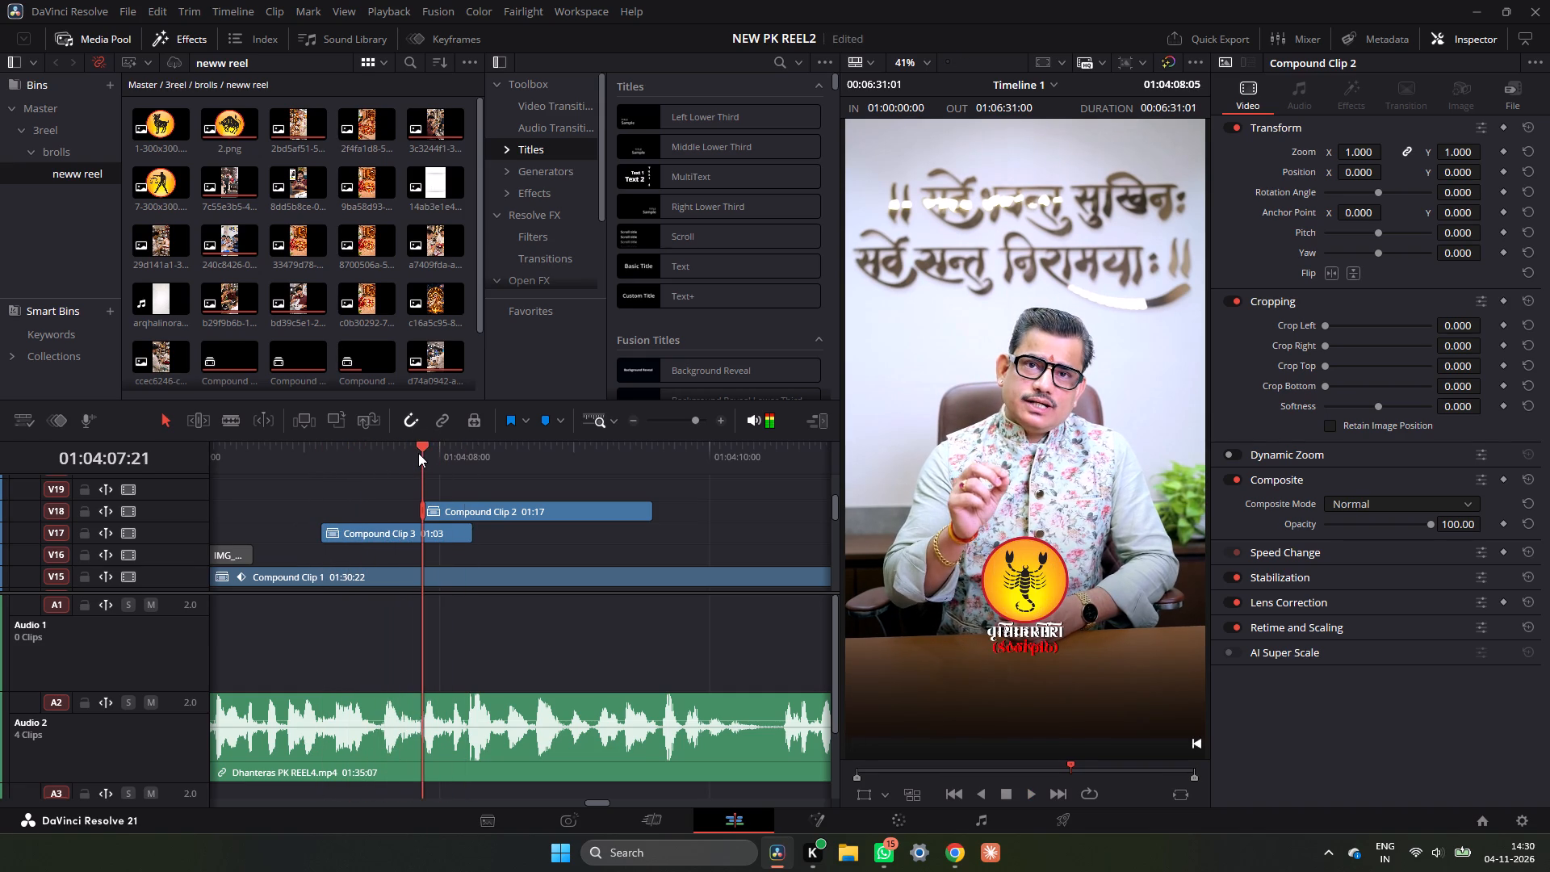
key("space")
key("space")
left_click(418, 453)
key("space")
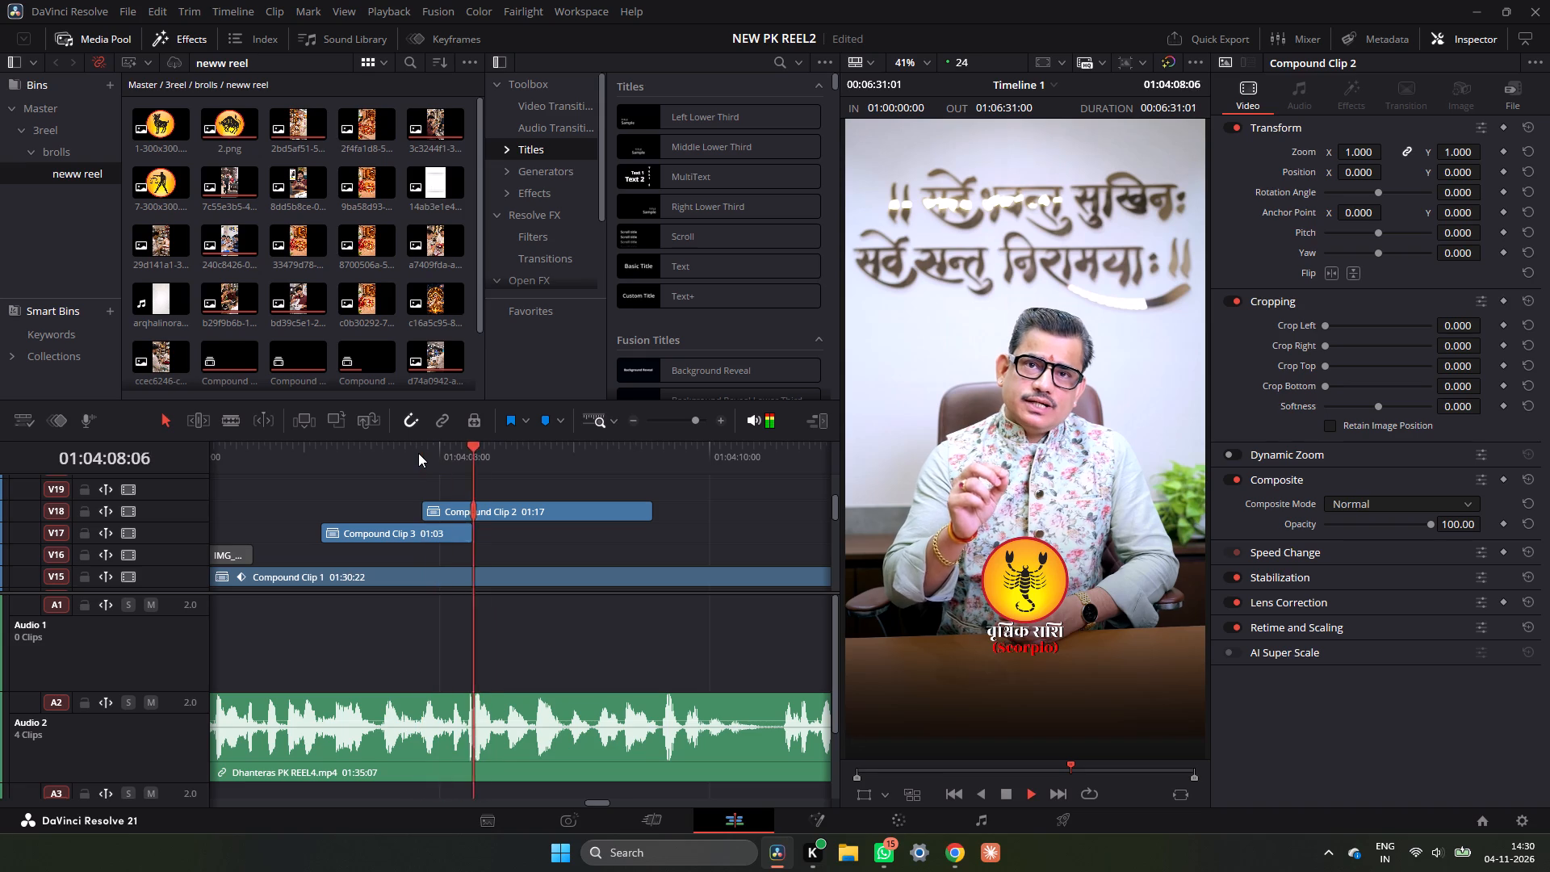
key("space")
Play from several points in the Aries badge on V17 into the Scorpio badge to check the changeover timing.
left_click_drag(404, 451, 385, 458)
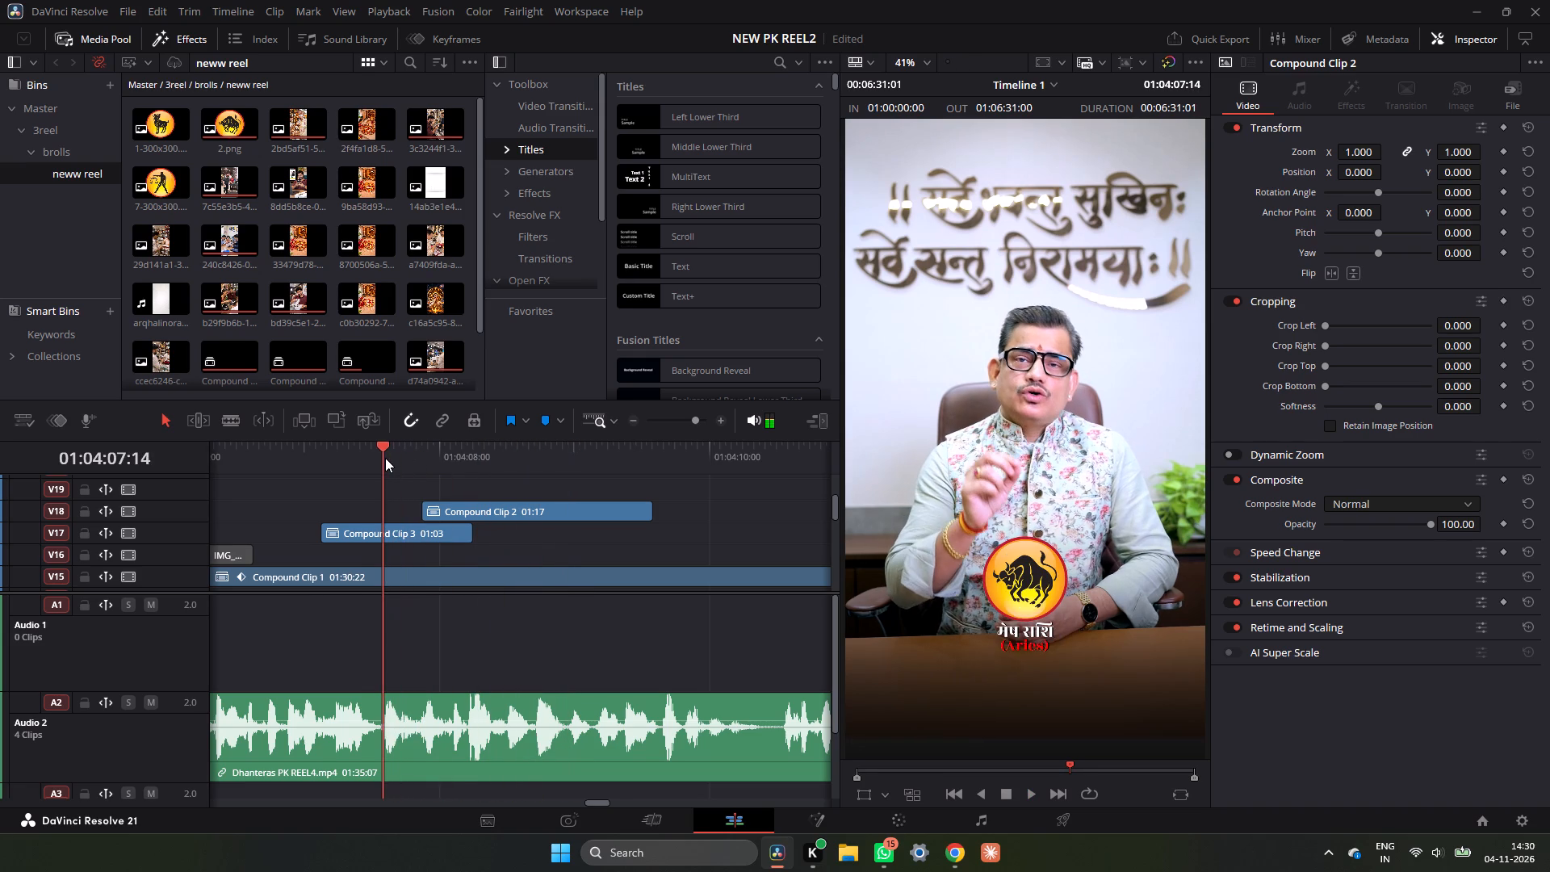
left_click_drag(385, 458, 375, 460)
key("space")
key("space")
left_click(325, 448)
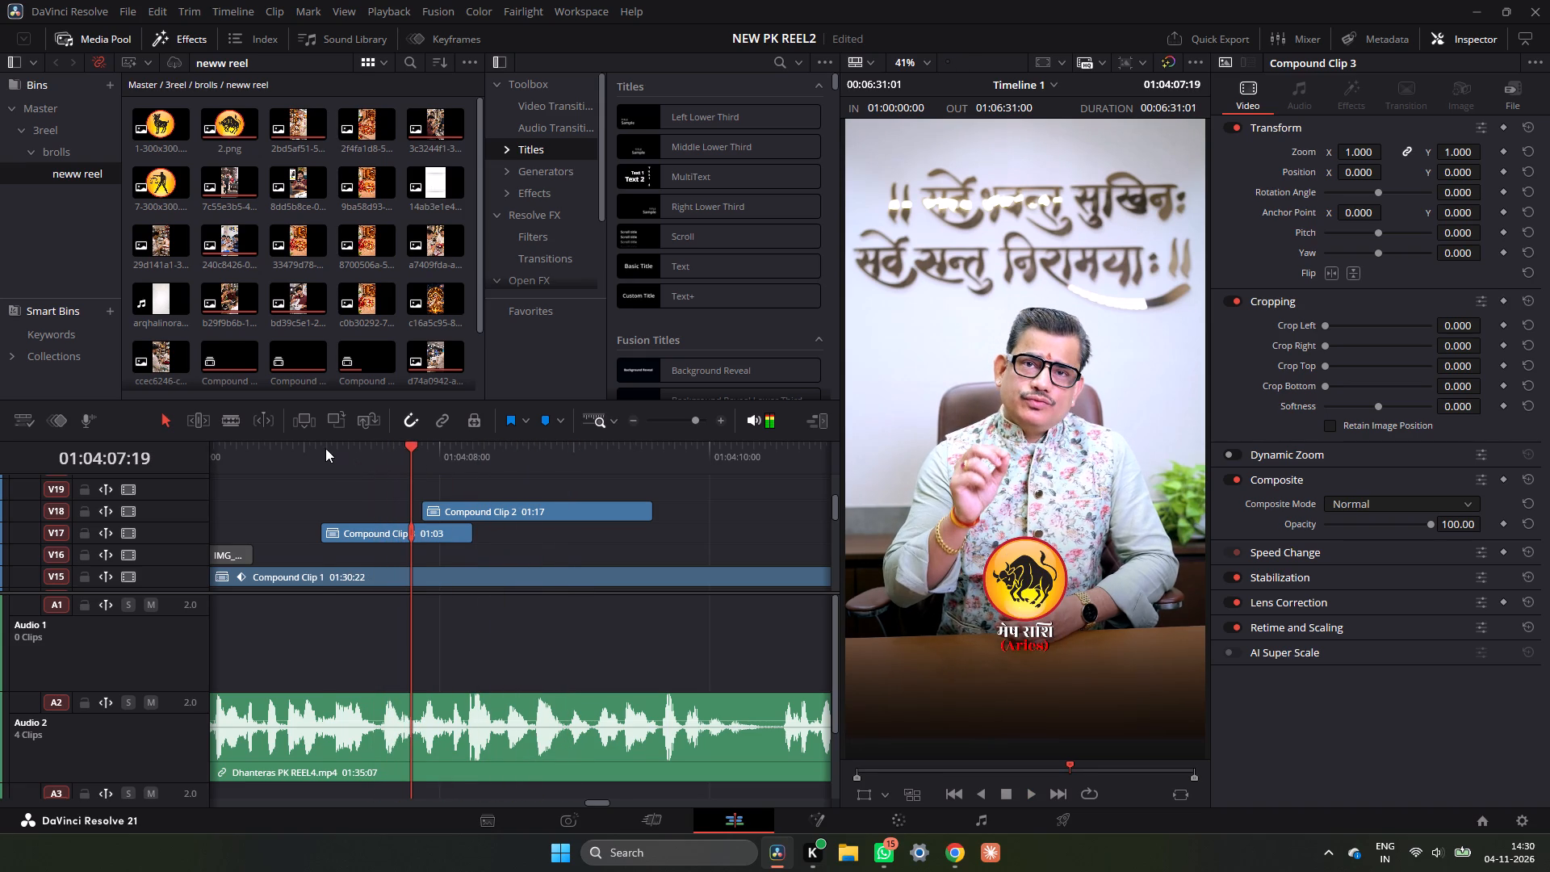
key("space")
key("space")
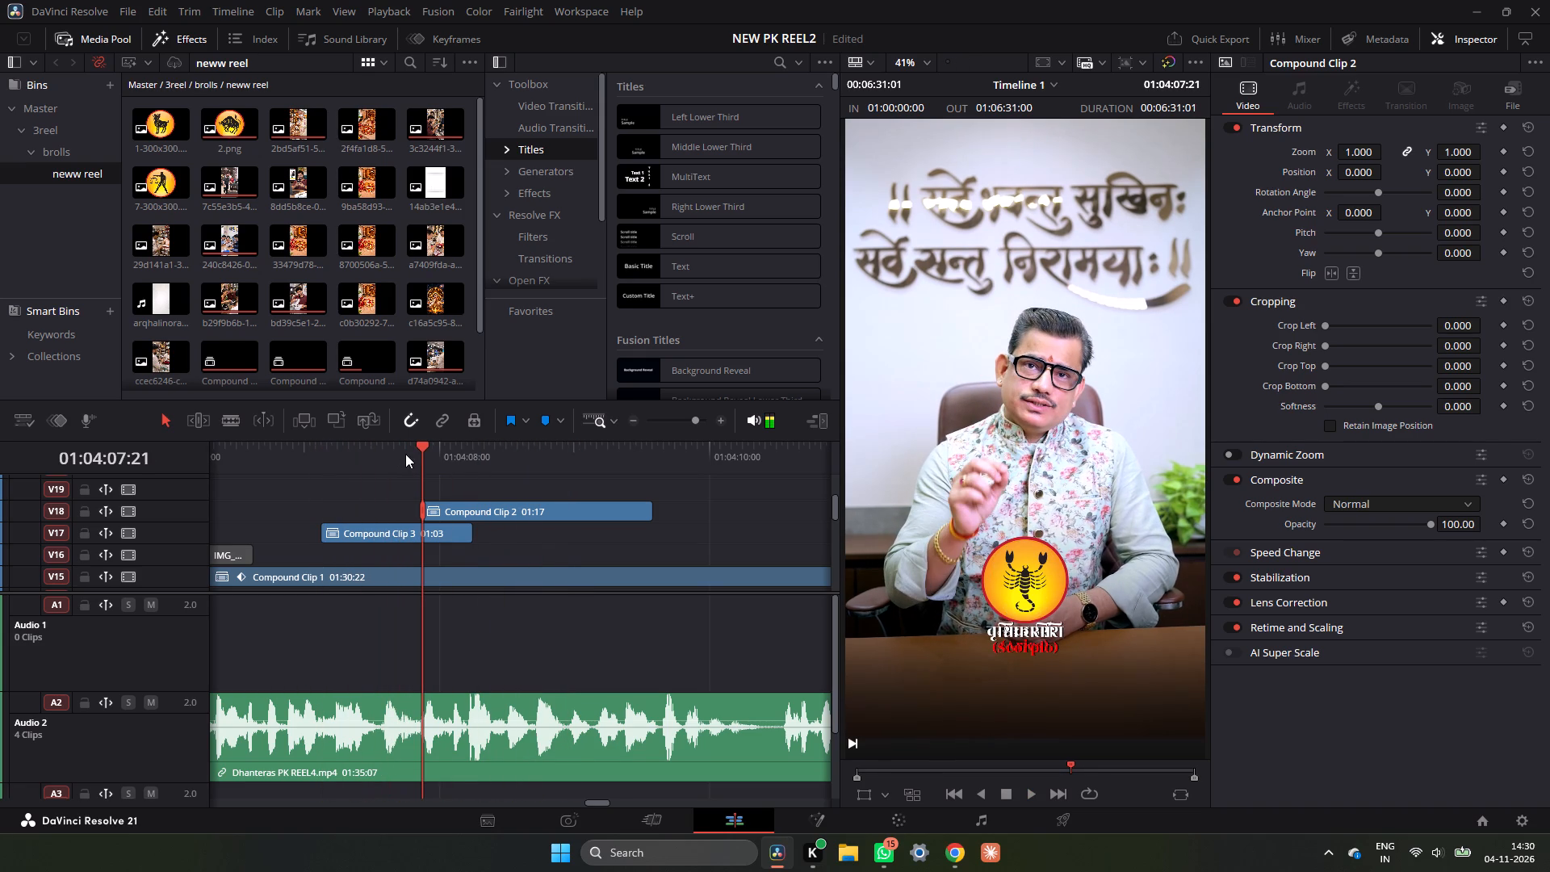
key("space")
key("space")
left_click(408, 454)
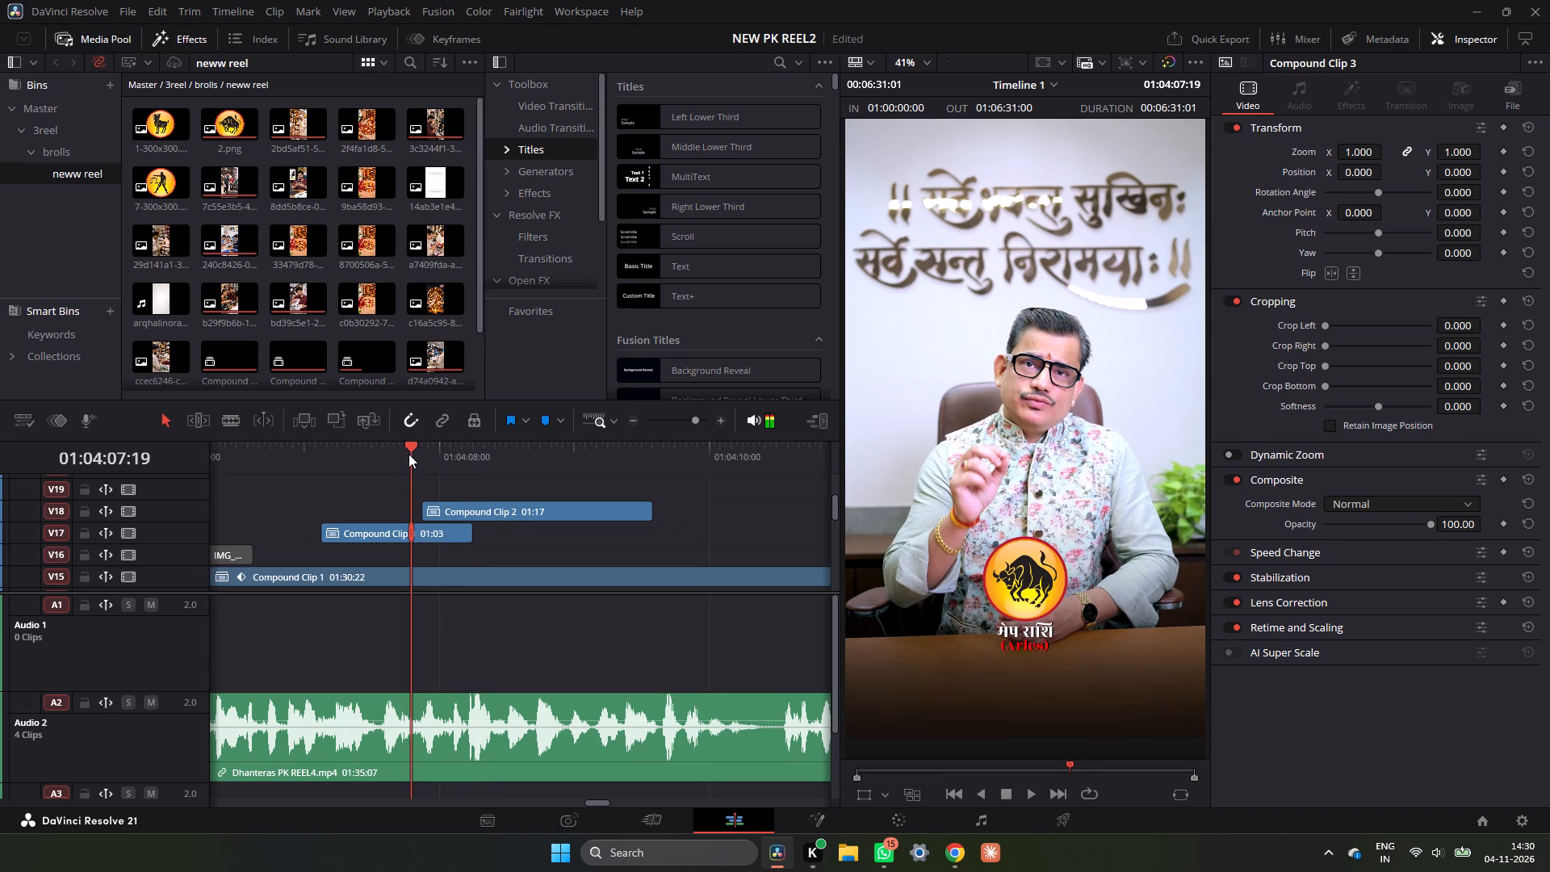
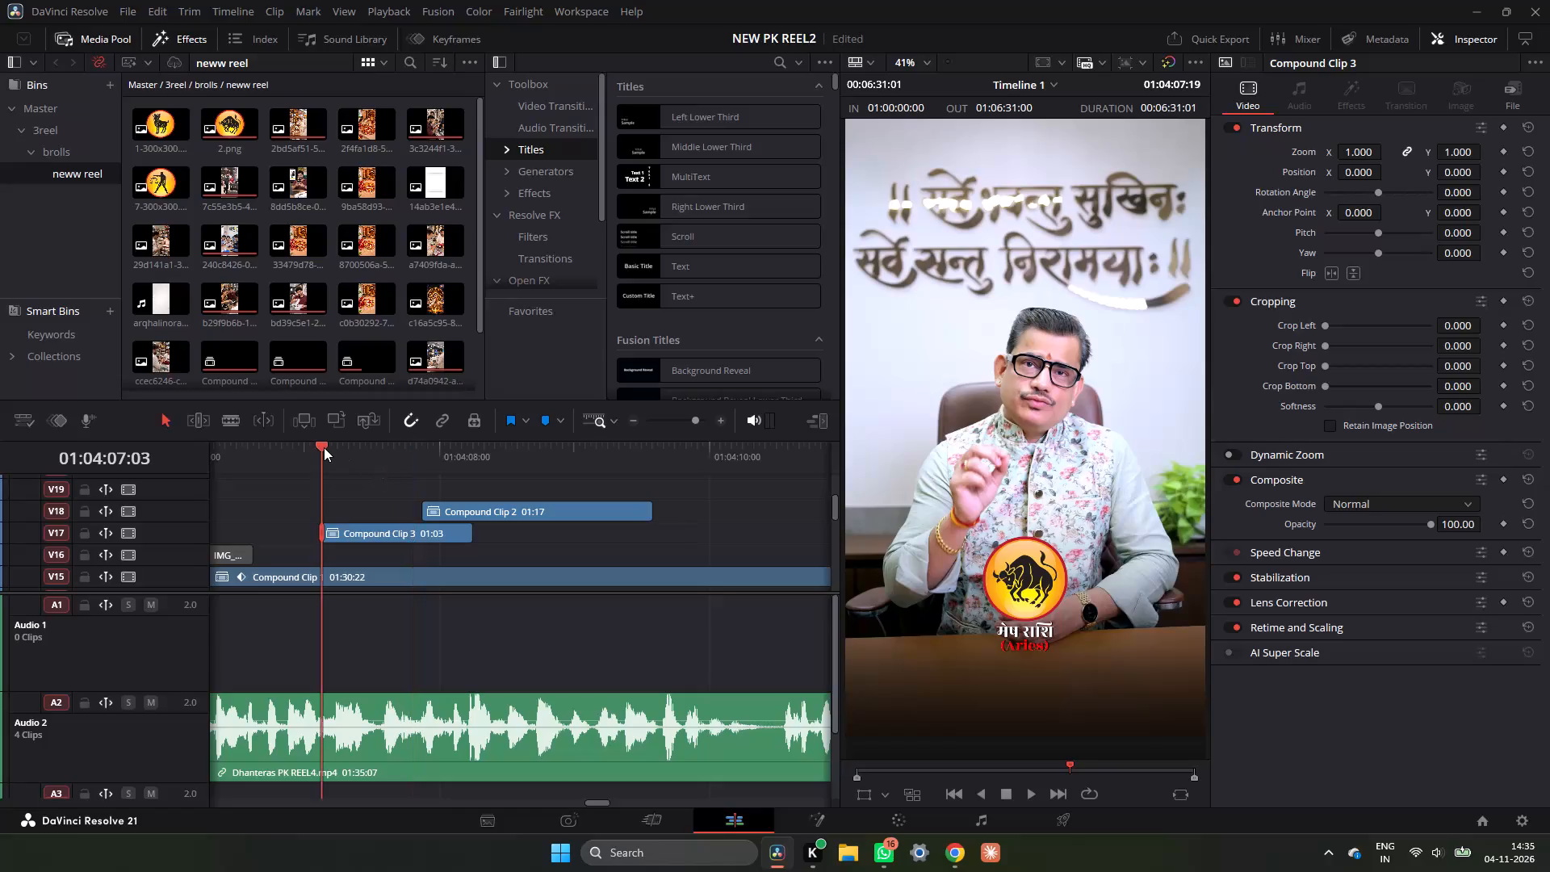
Play the opening of the Aries badge on V17 from 01:04:07:03 against the voice track.
key("space")
key("space")
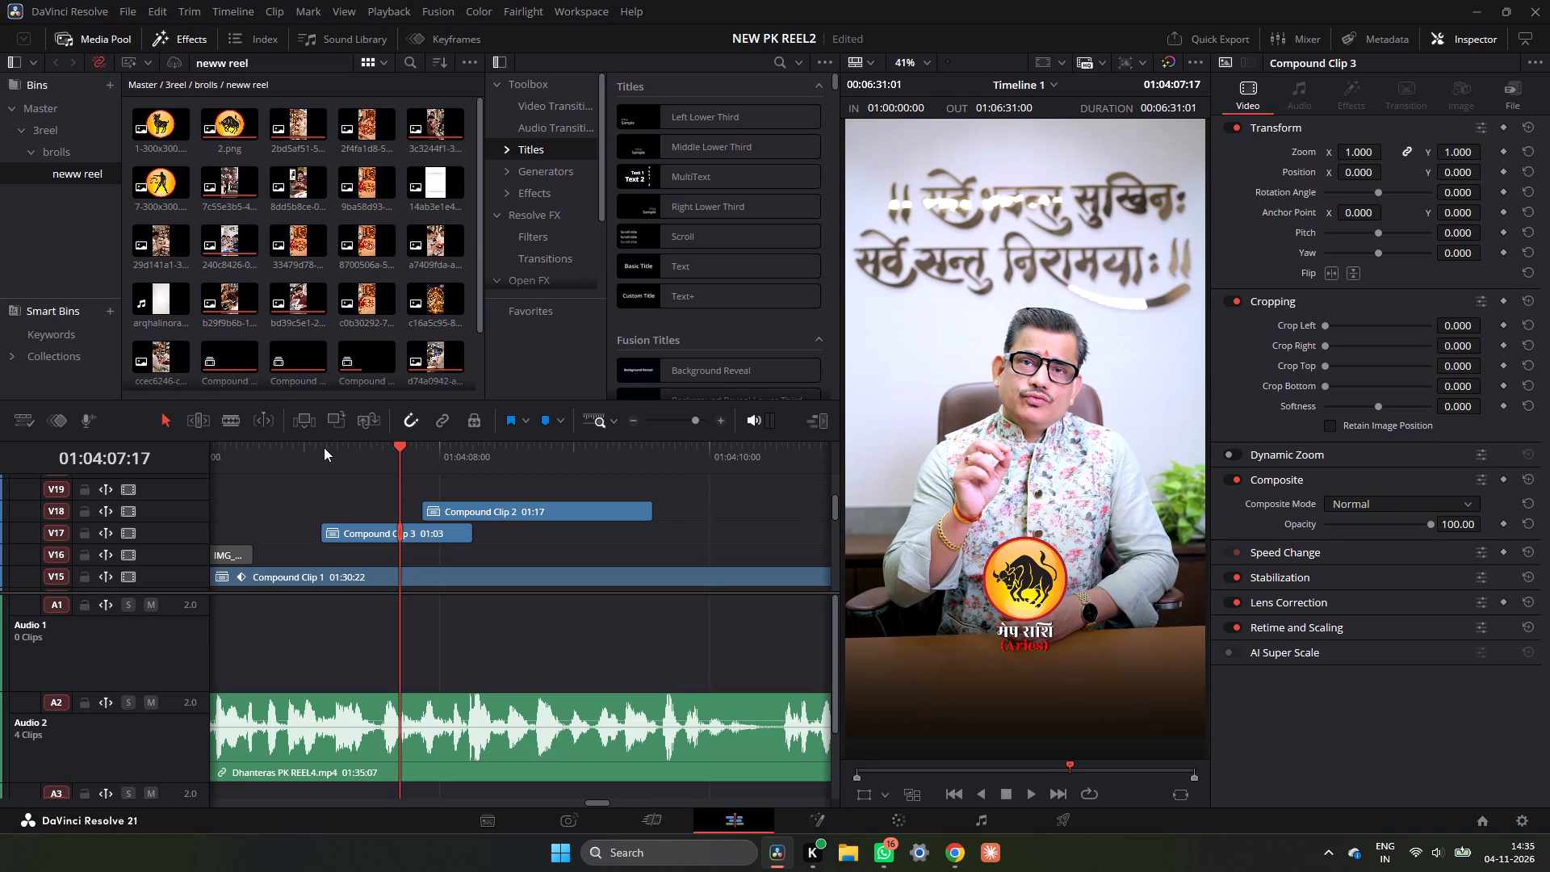
Enlarge the timeline's video track area over the audio tracks so V19 down to V7 fit together.
left_click(626, 421)
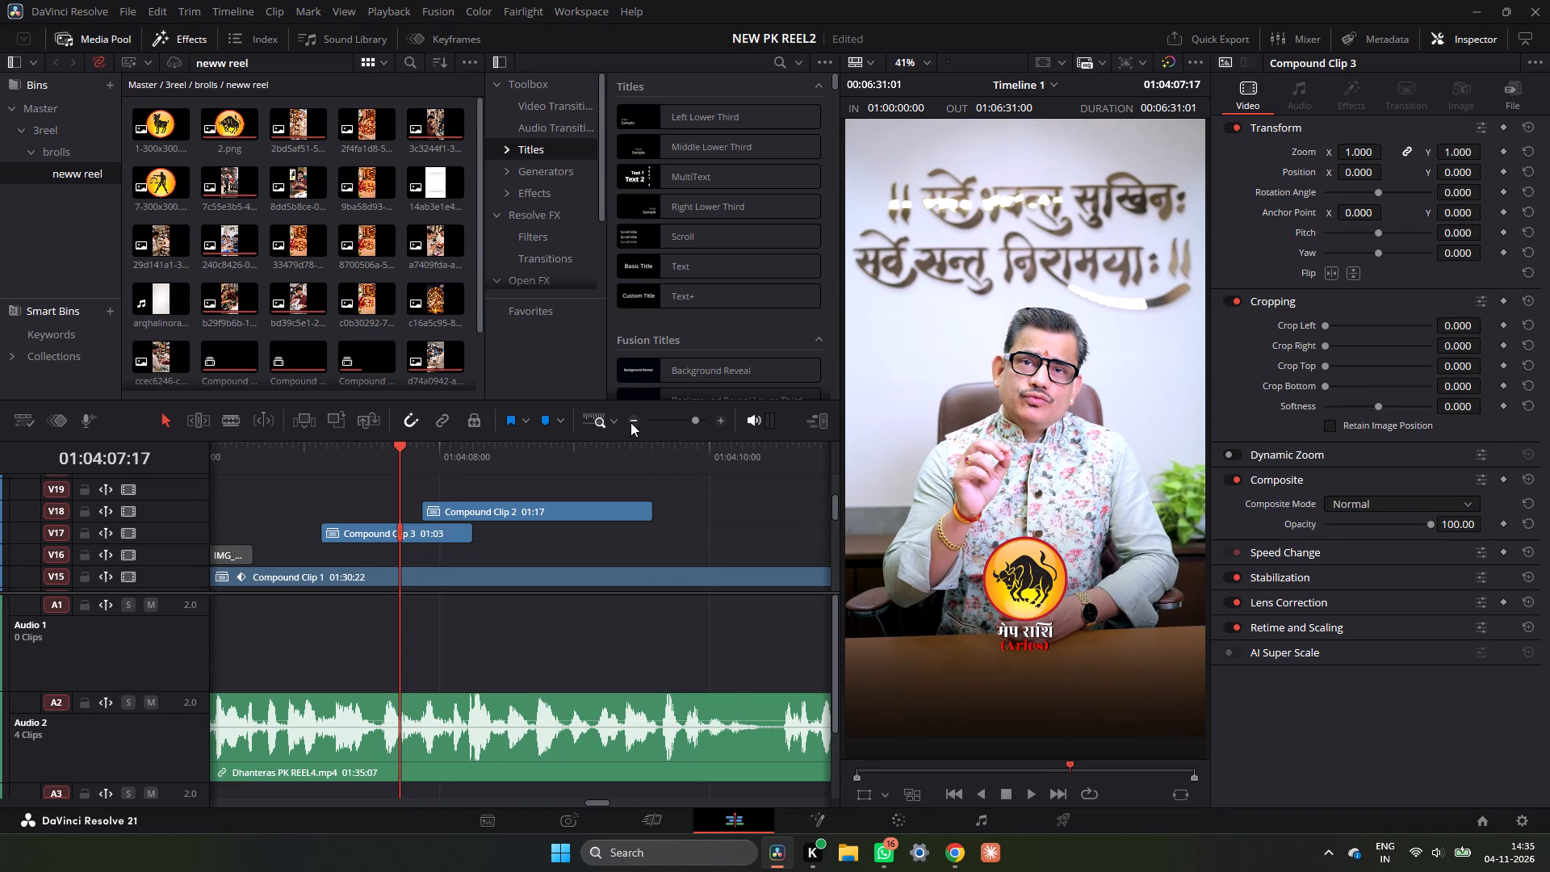
double_click(630, 422)
left_click(630, 422)
scroll(626, 522, "up", 3, "ctrl")
scroll(626, 522, "down", 1, "ctrl")
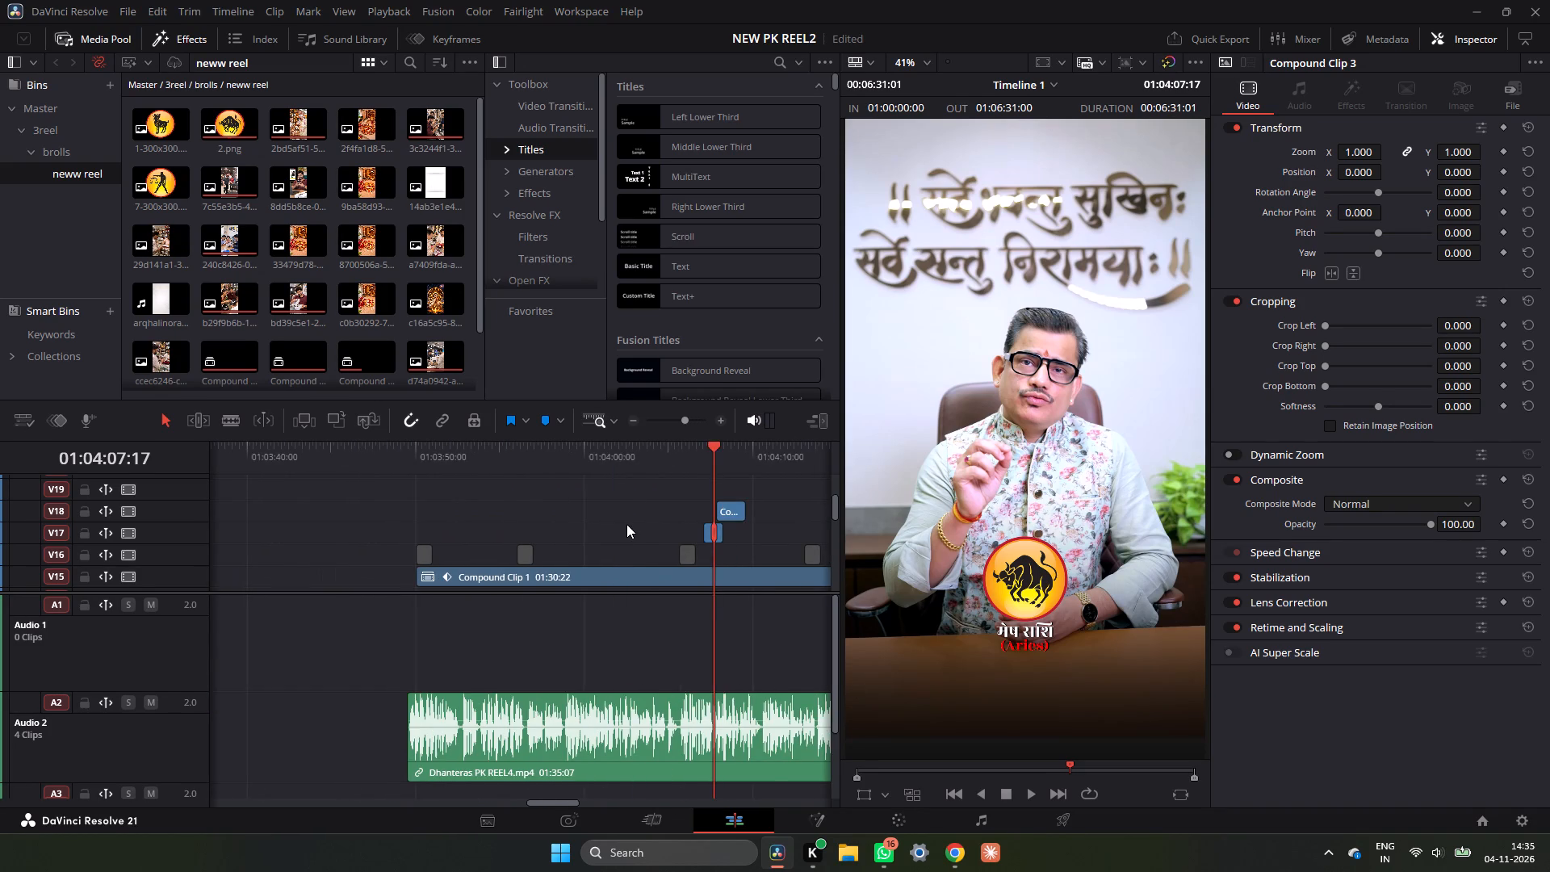
scroll(708, 606, "down", 5)
scroll(708, 606, "up", 4)
left_click_drag(729, 597, 740, 660)
left_click(753, 591)
left_click_drag(753, 598, 752, 727)
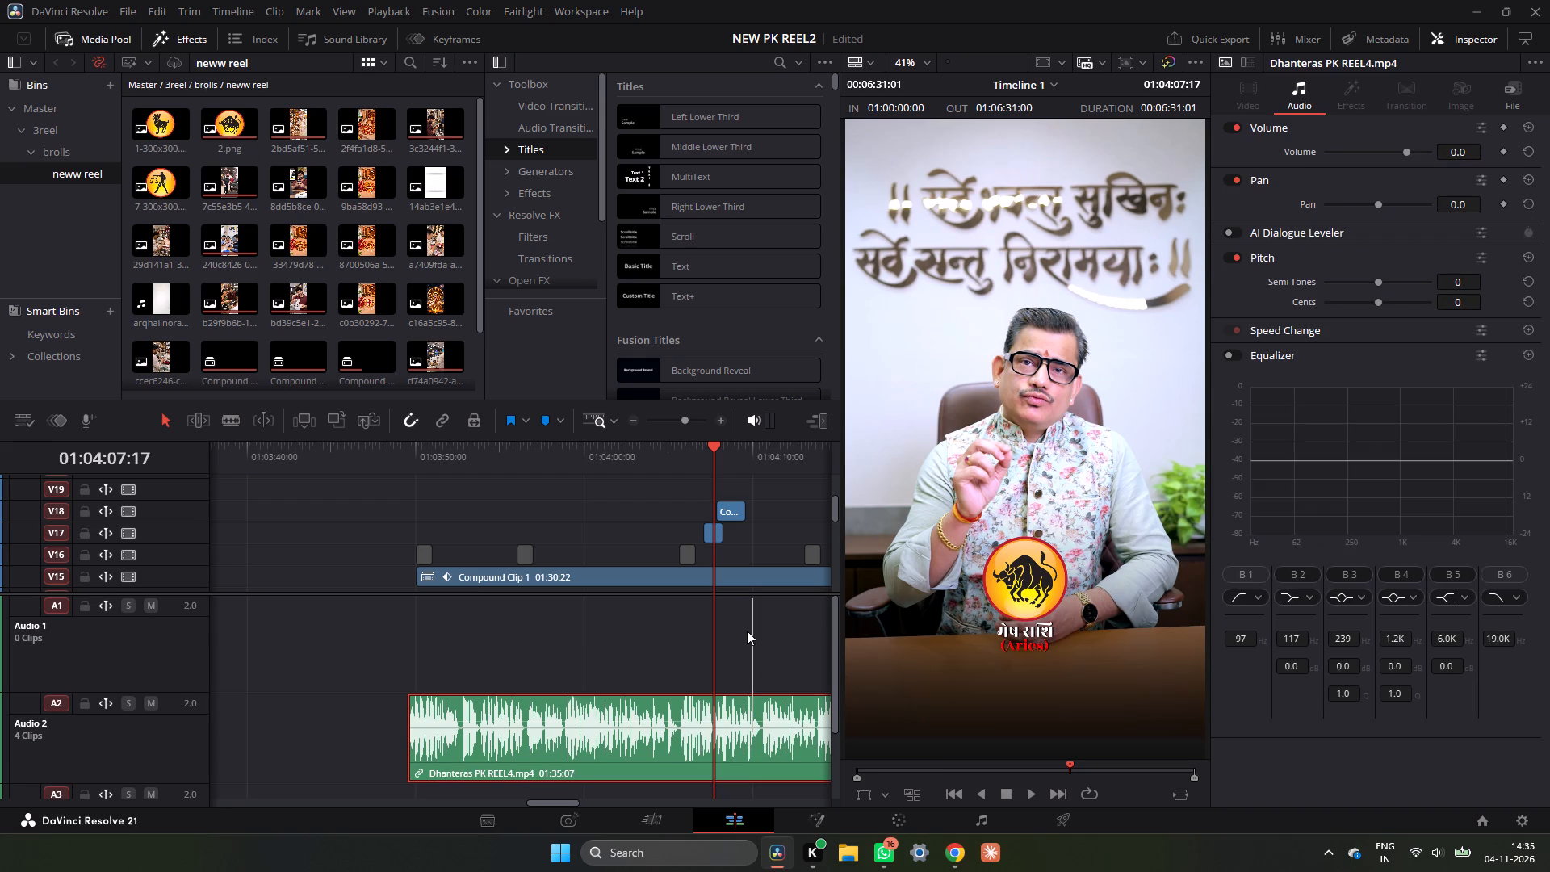
left_click_drag(748, 595, 761, 786)
Play from just before the Copper Utensils title through Electronic Appliances into Fitness Equipment, pausing to check each title and image.
scroll(741, 694, "down", 4, "ctrl")
double_click(436, 463)
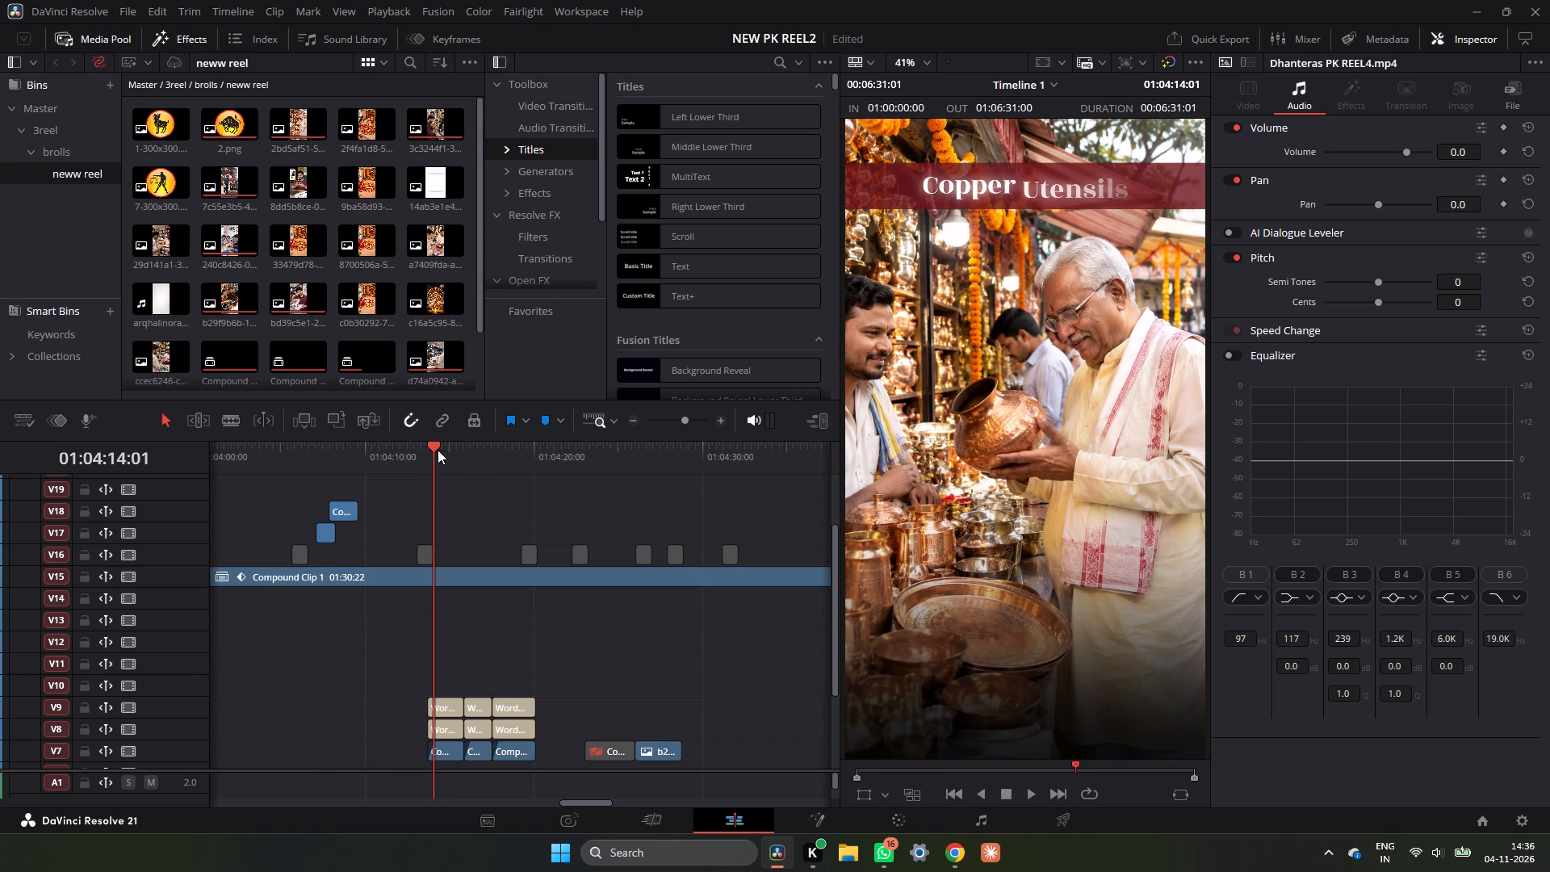
left_click_drag(435, 450, 426, 451)
key("space")
key("space")
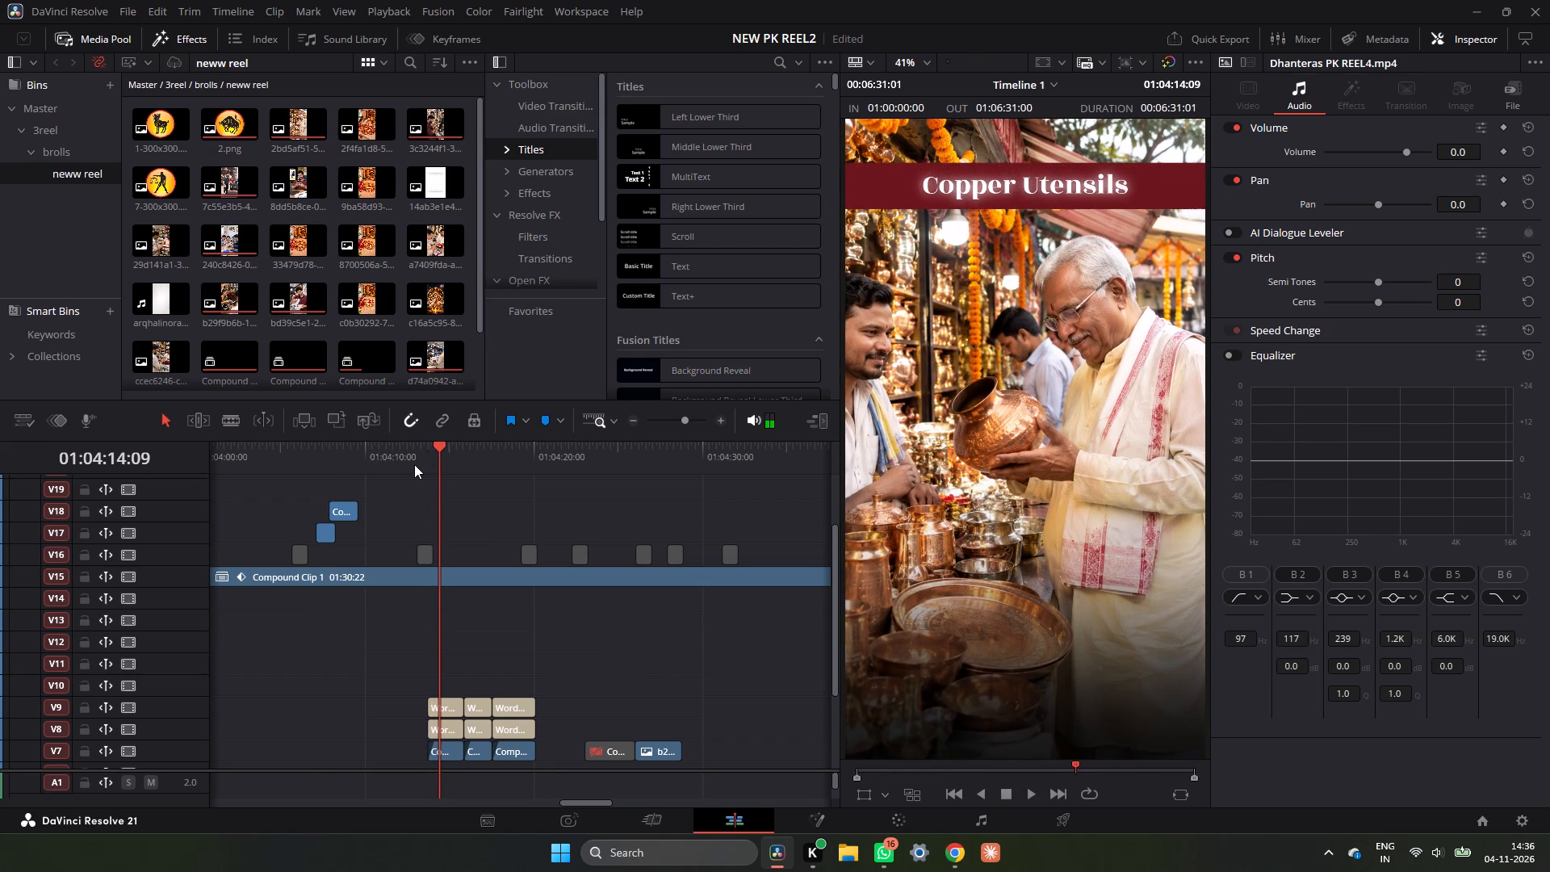
key("space")
key("space")
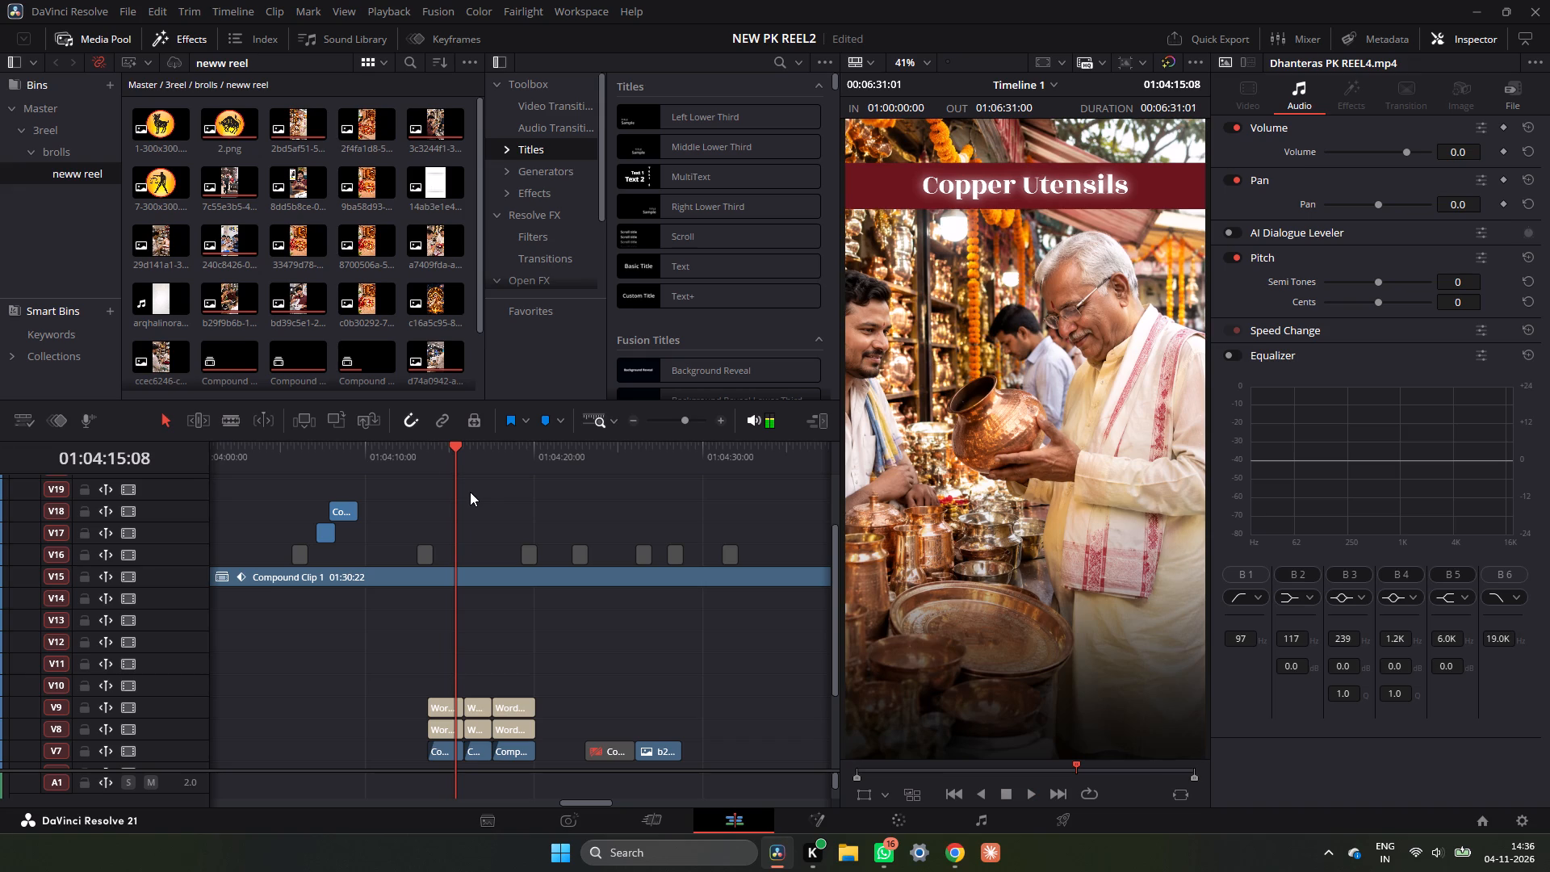
key("space")
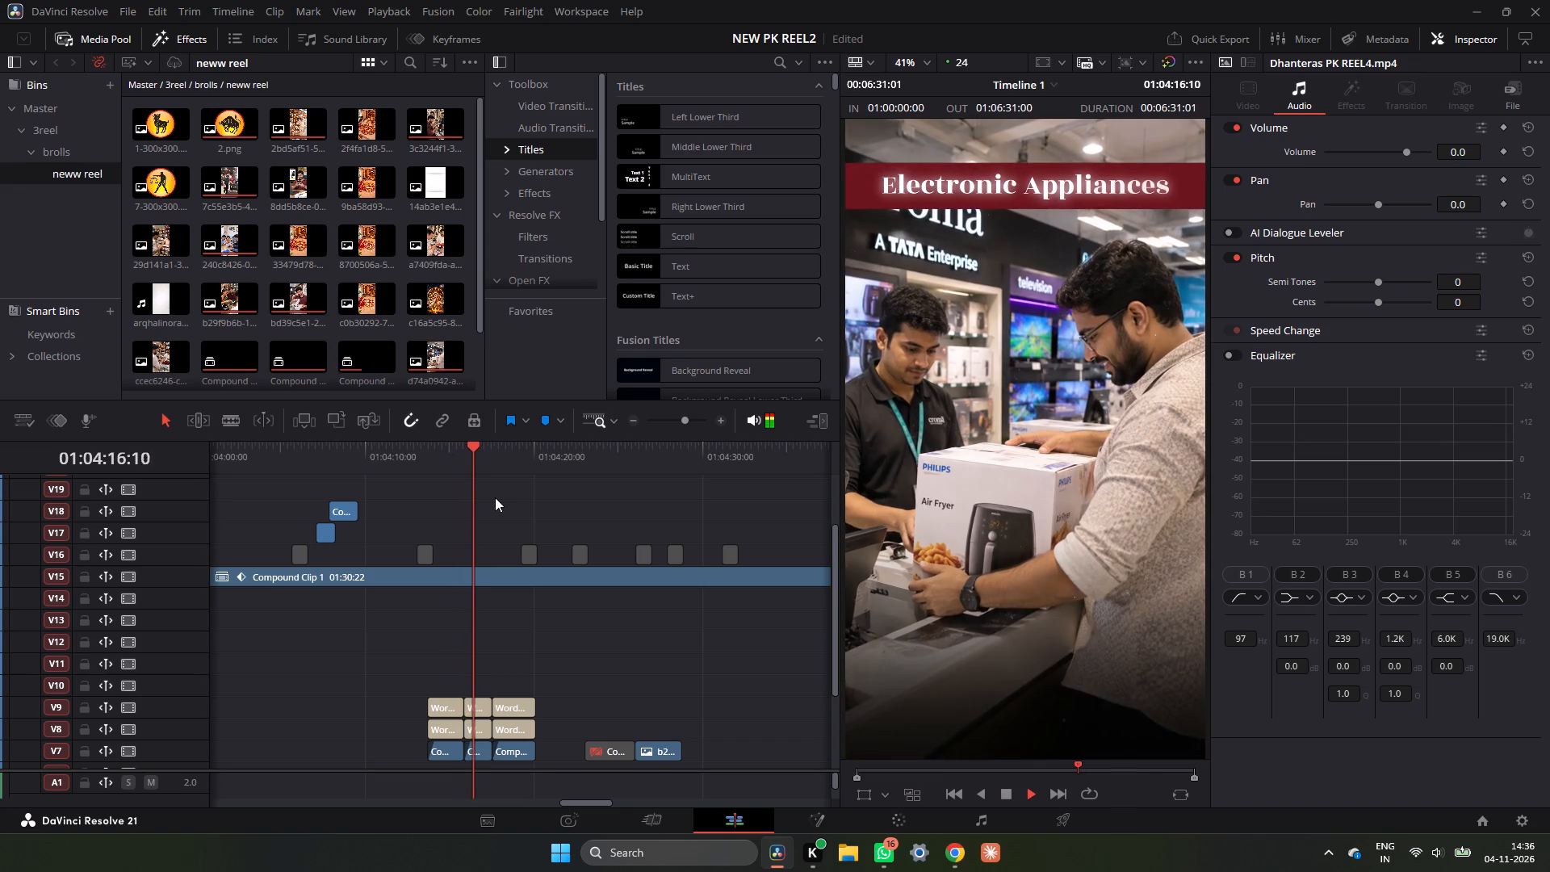
key("space")
key("space")
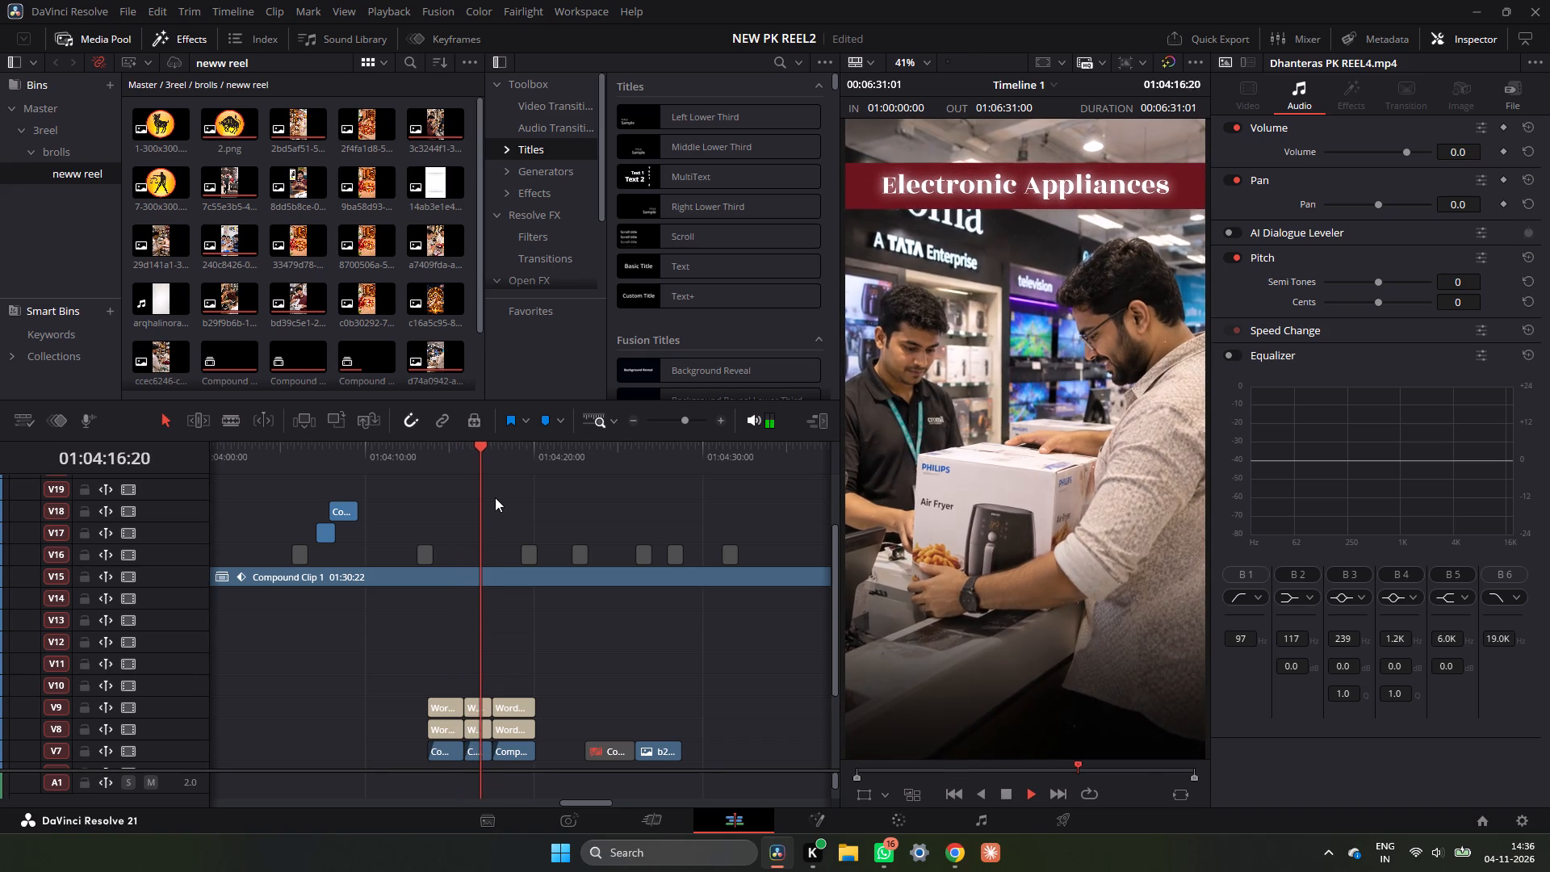
key("space")
key("space")
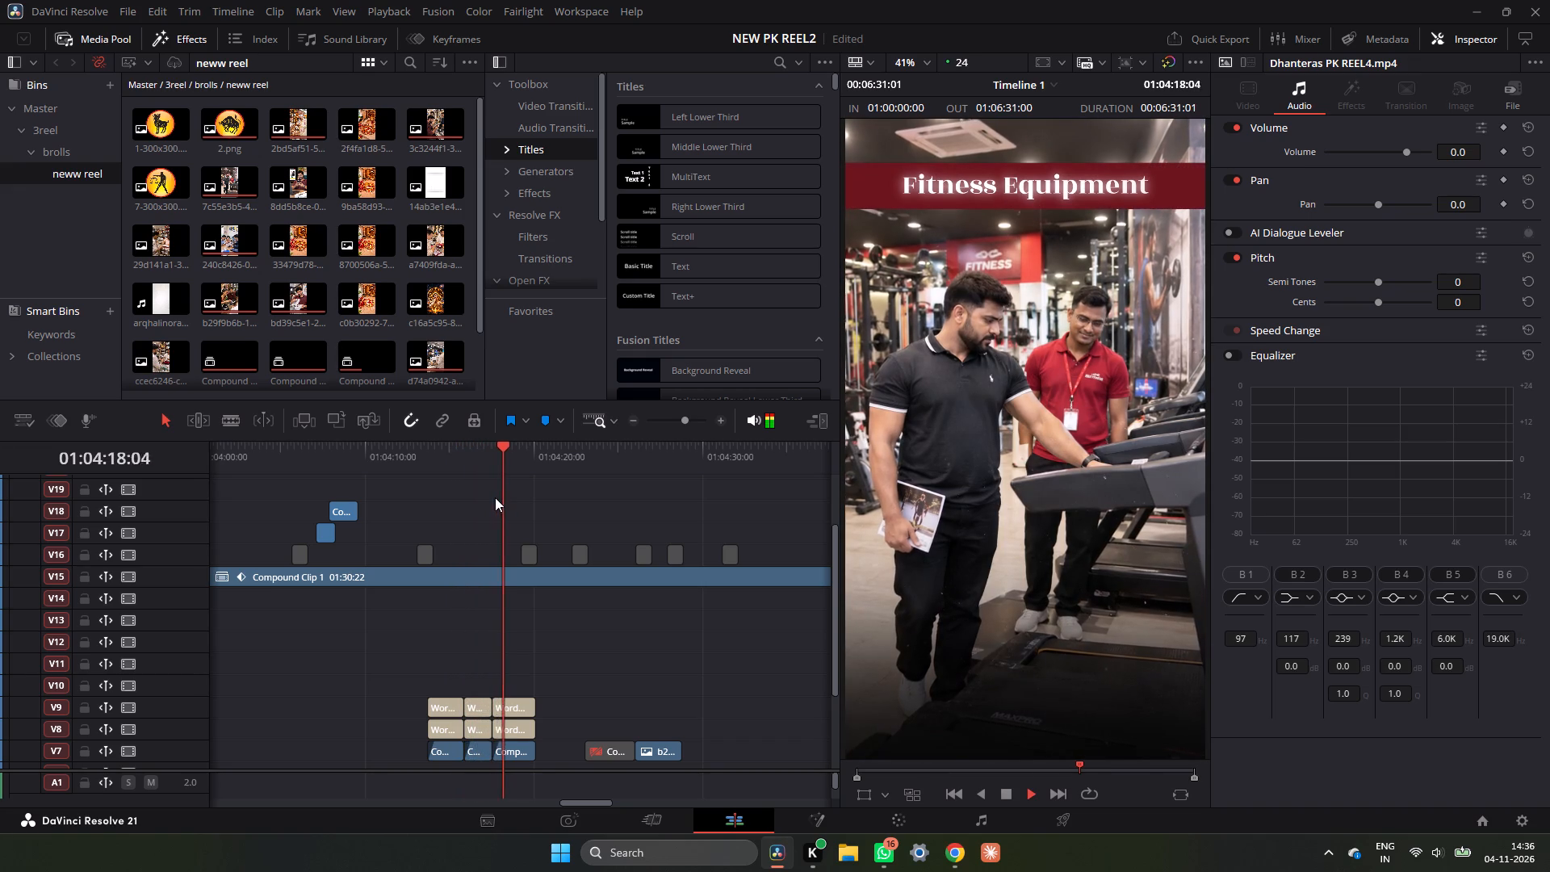
key("space")
Replay the changeover from the Copper Utensils title to Electronic Appliances, starting at 01:04:15:08.
left_click(455, 472)
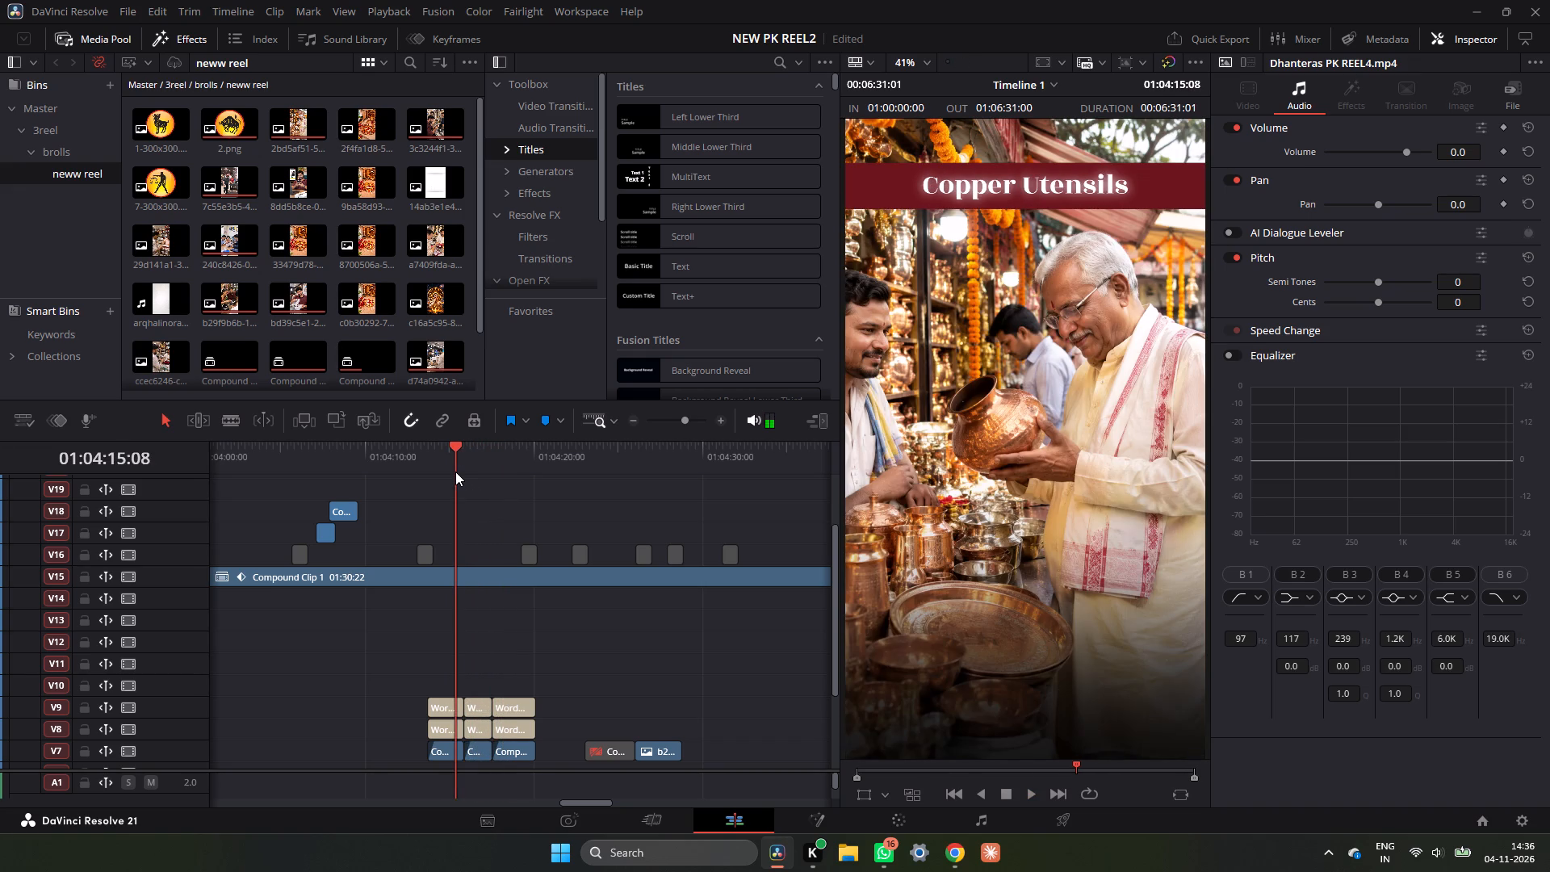
key("space")
key("space")
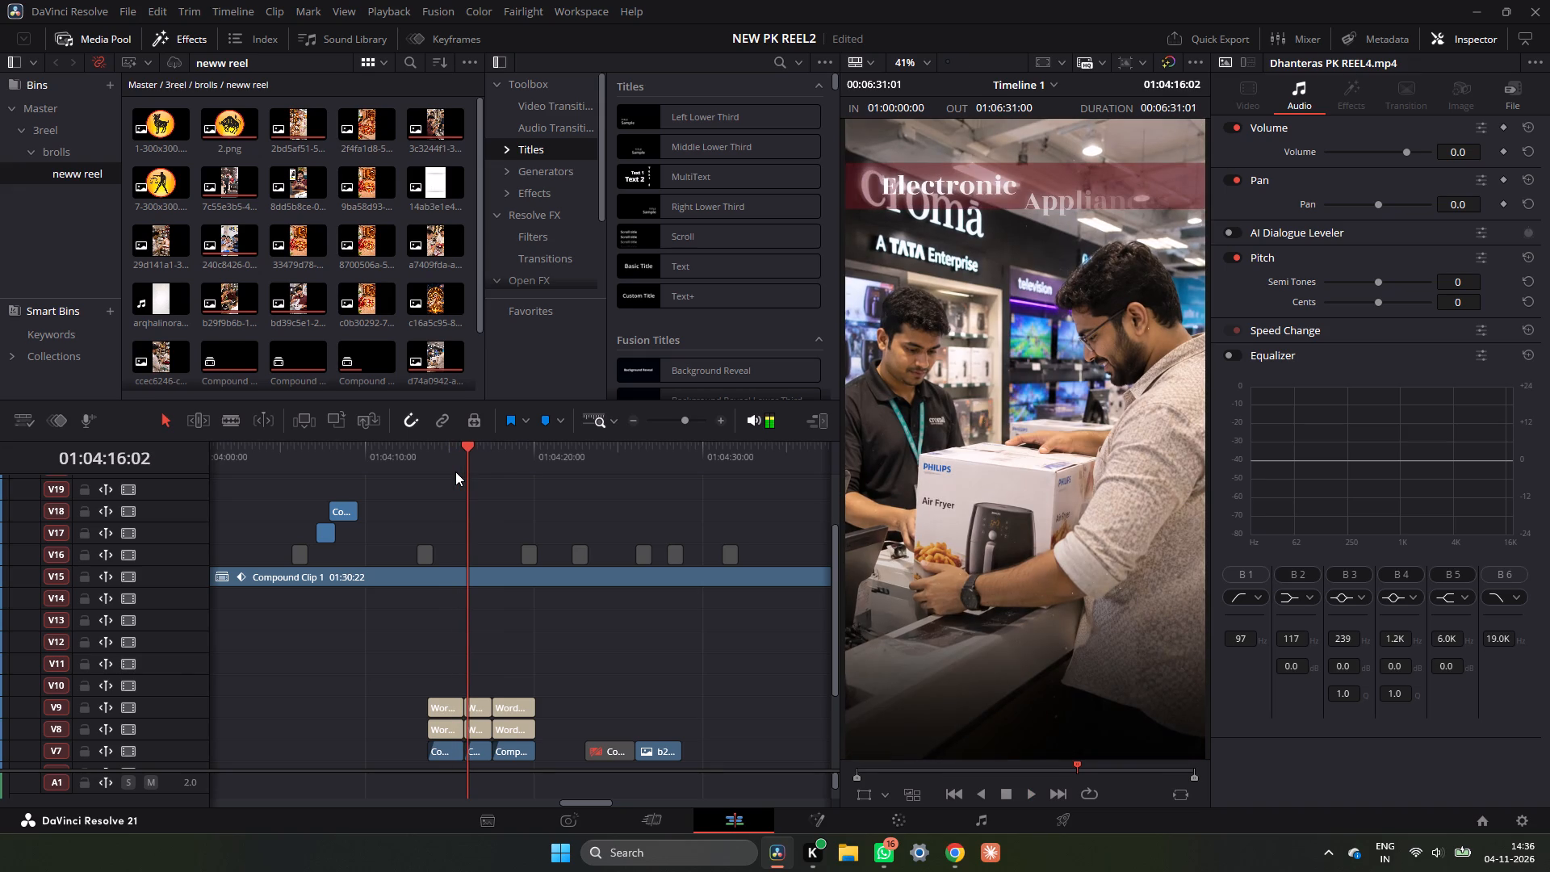
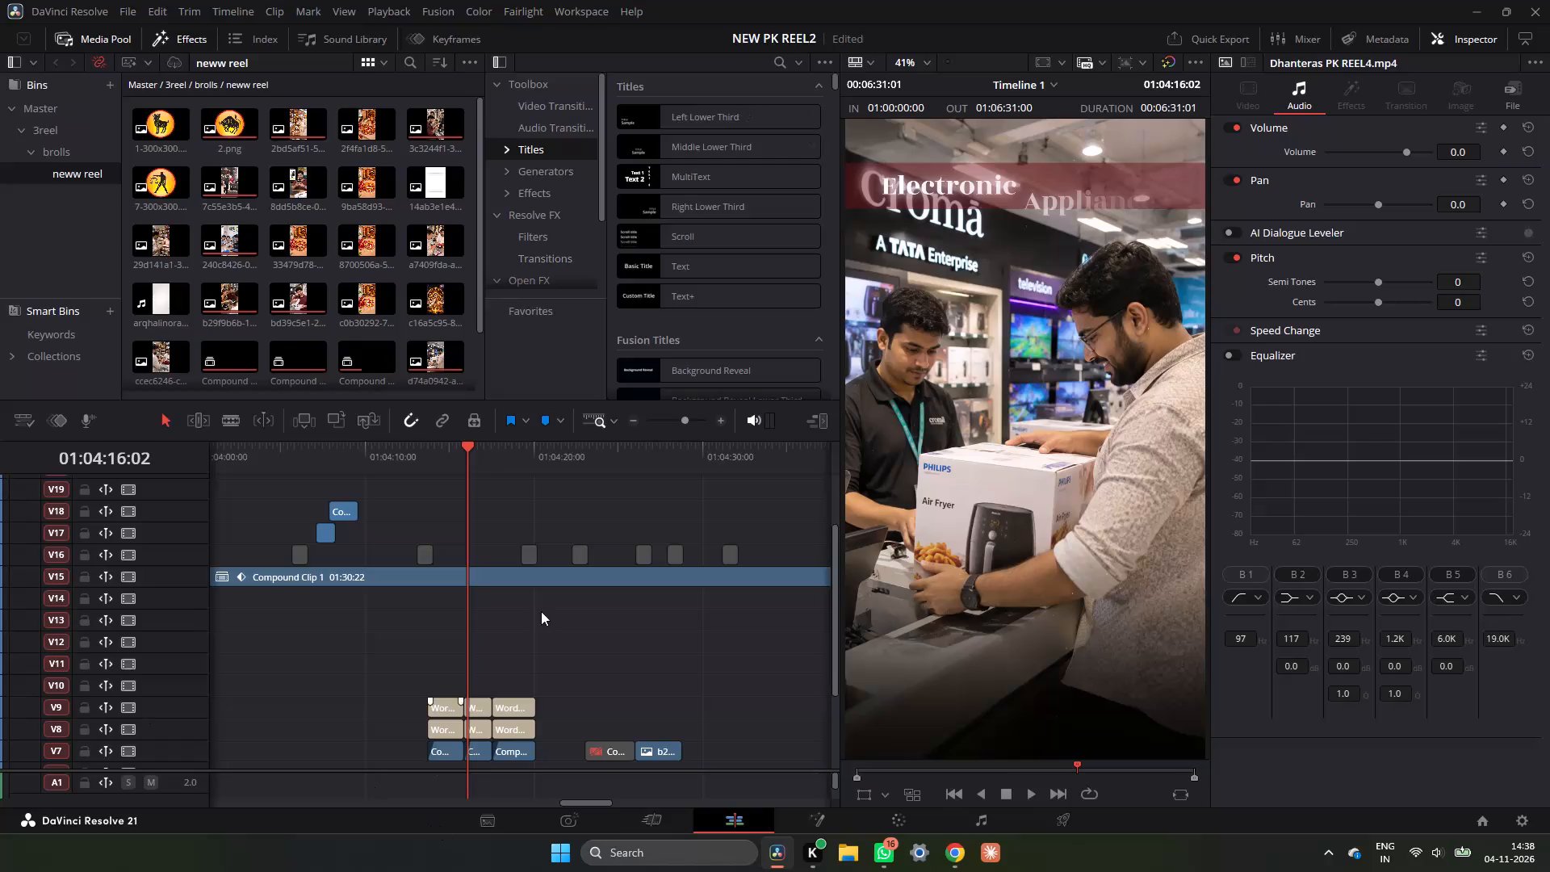
Play the Electronic Appliances title's entrance from 01:04:16:02 until the whole title is on screen.
key("space")
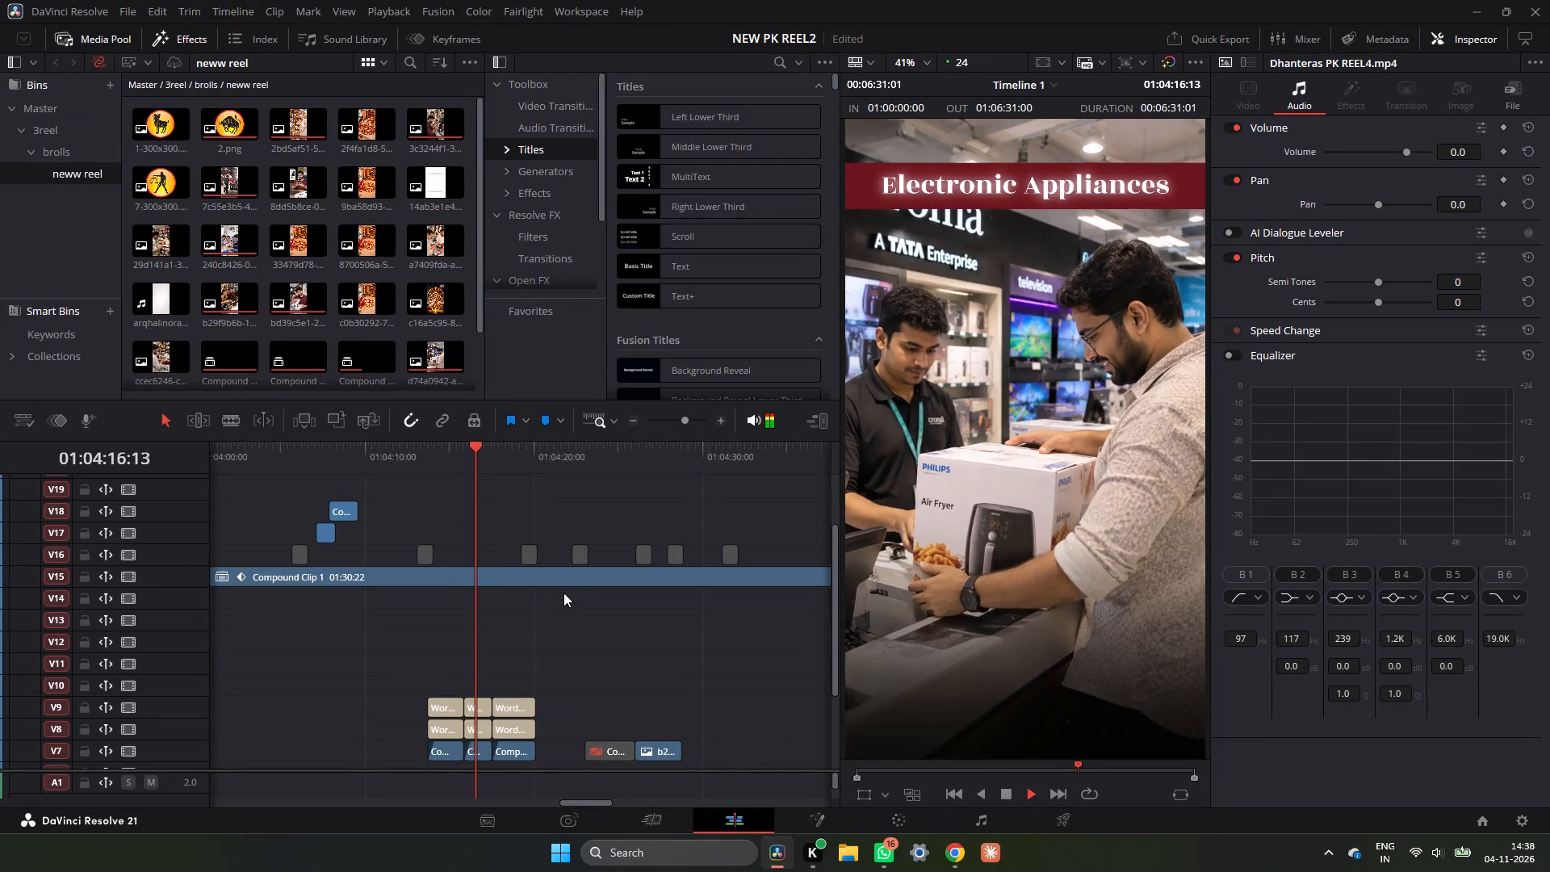
key("space")
Play the watch-shop and diamond-jewellery images and the cut back to the presenter, replaying from 01:04:23:06 and 01:04:27:01.
left_click(604, 461)
key("space")
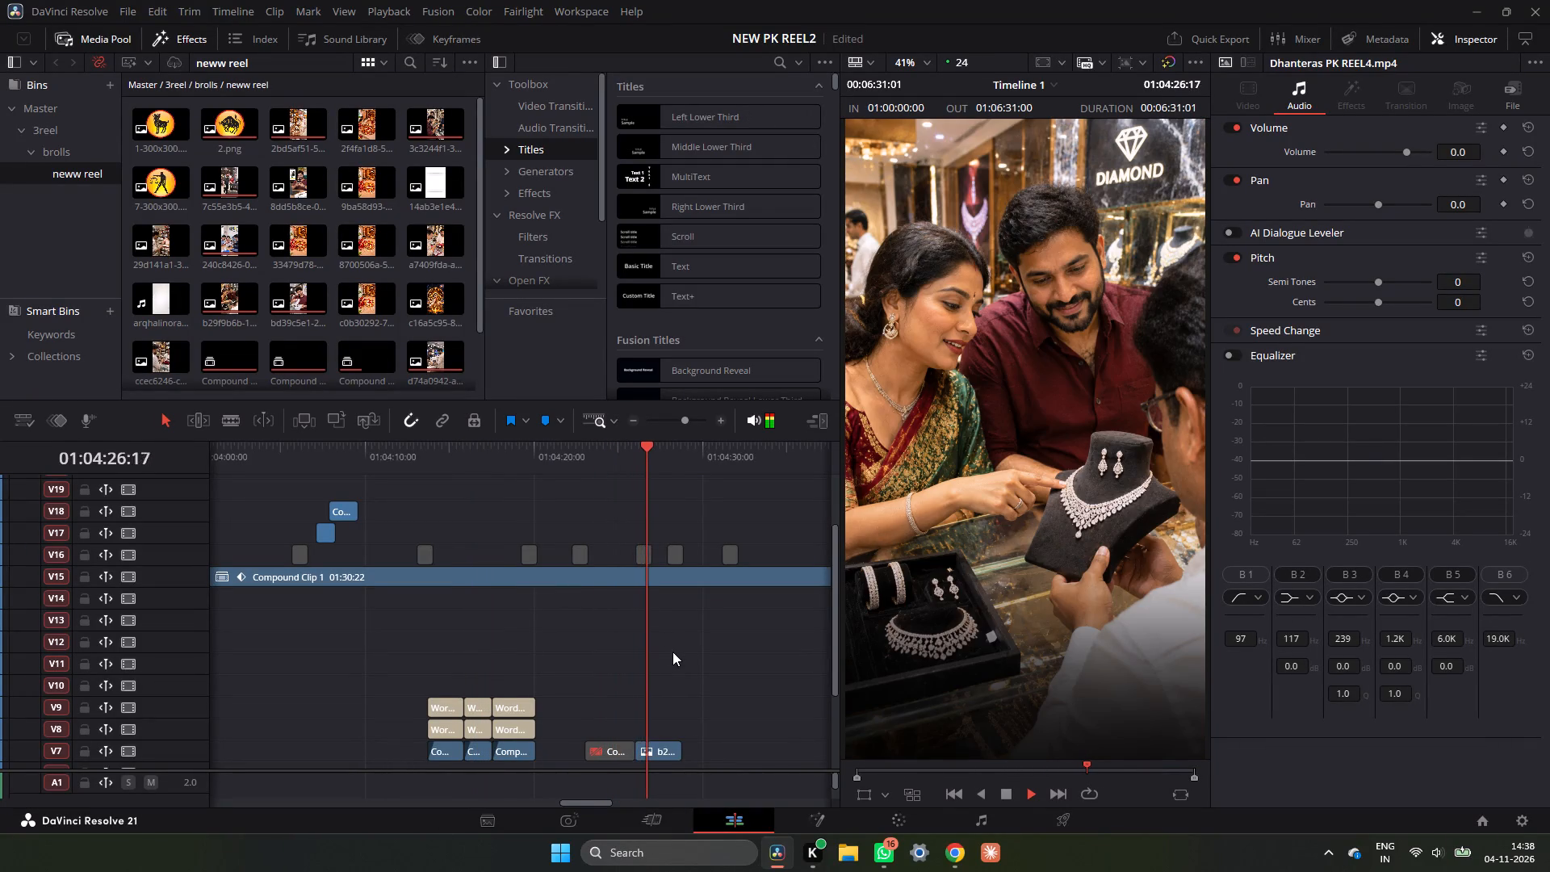
key("space")
scroll(686, 657, "down", 2)
key("space")
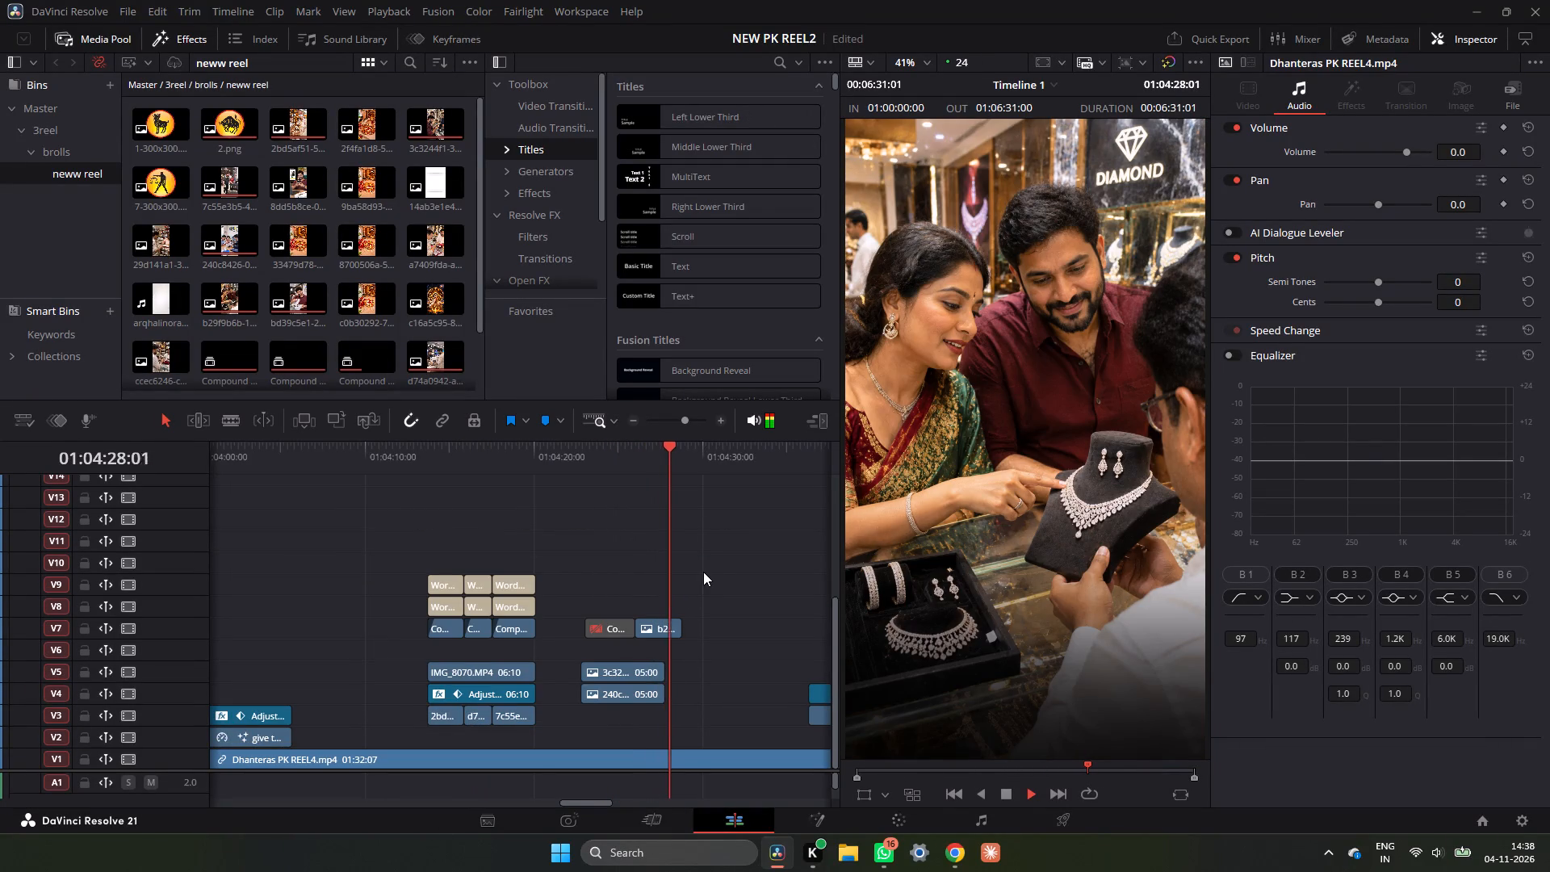
key("space")
left_click(582, 460)
key("space")
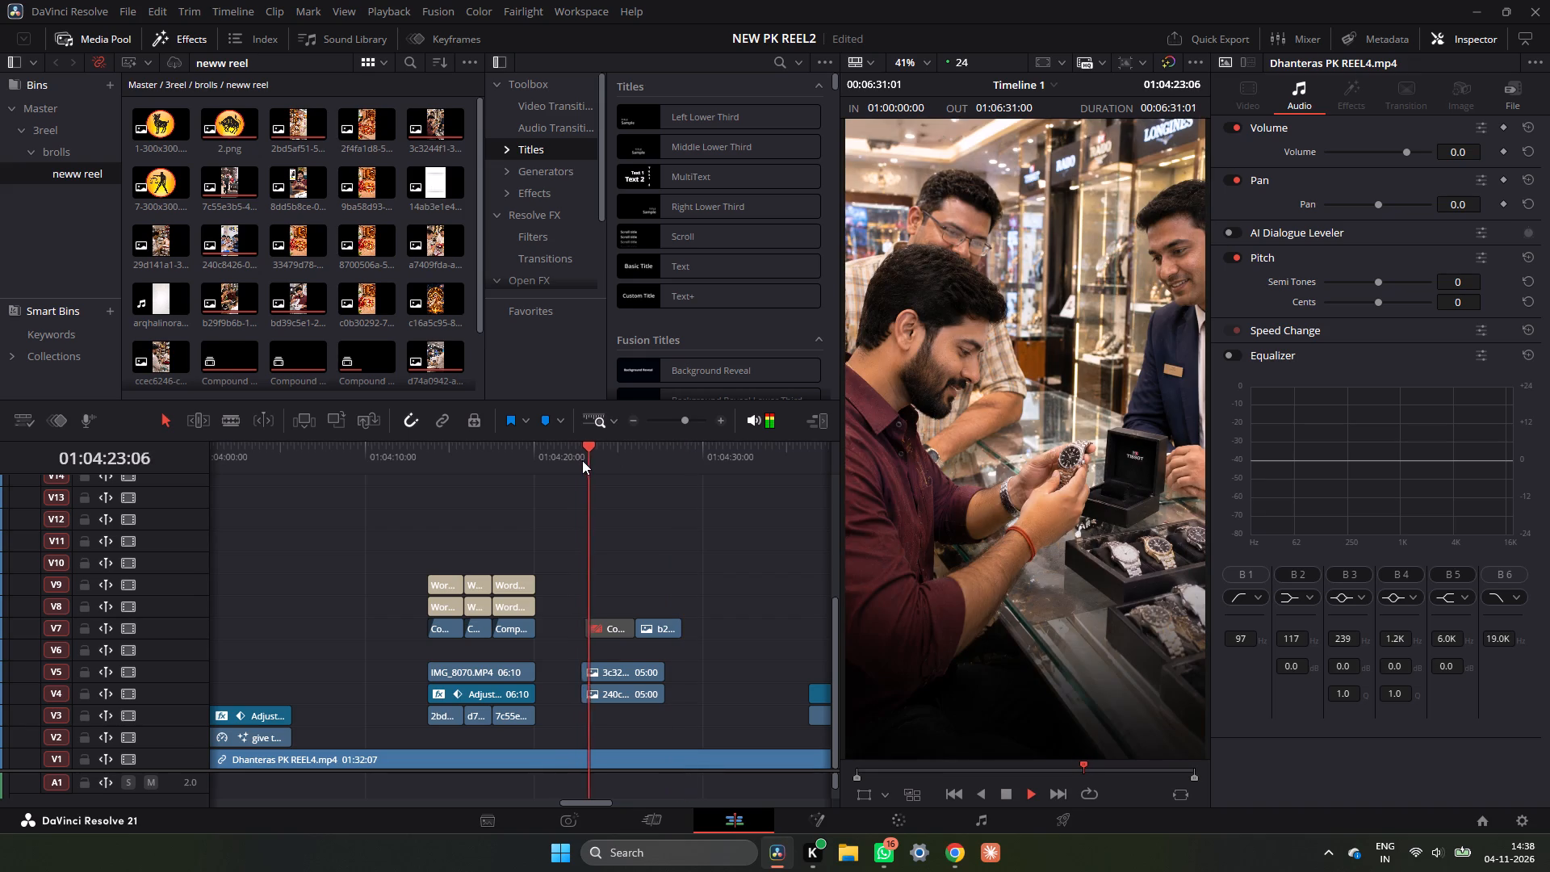
key("space")
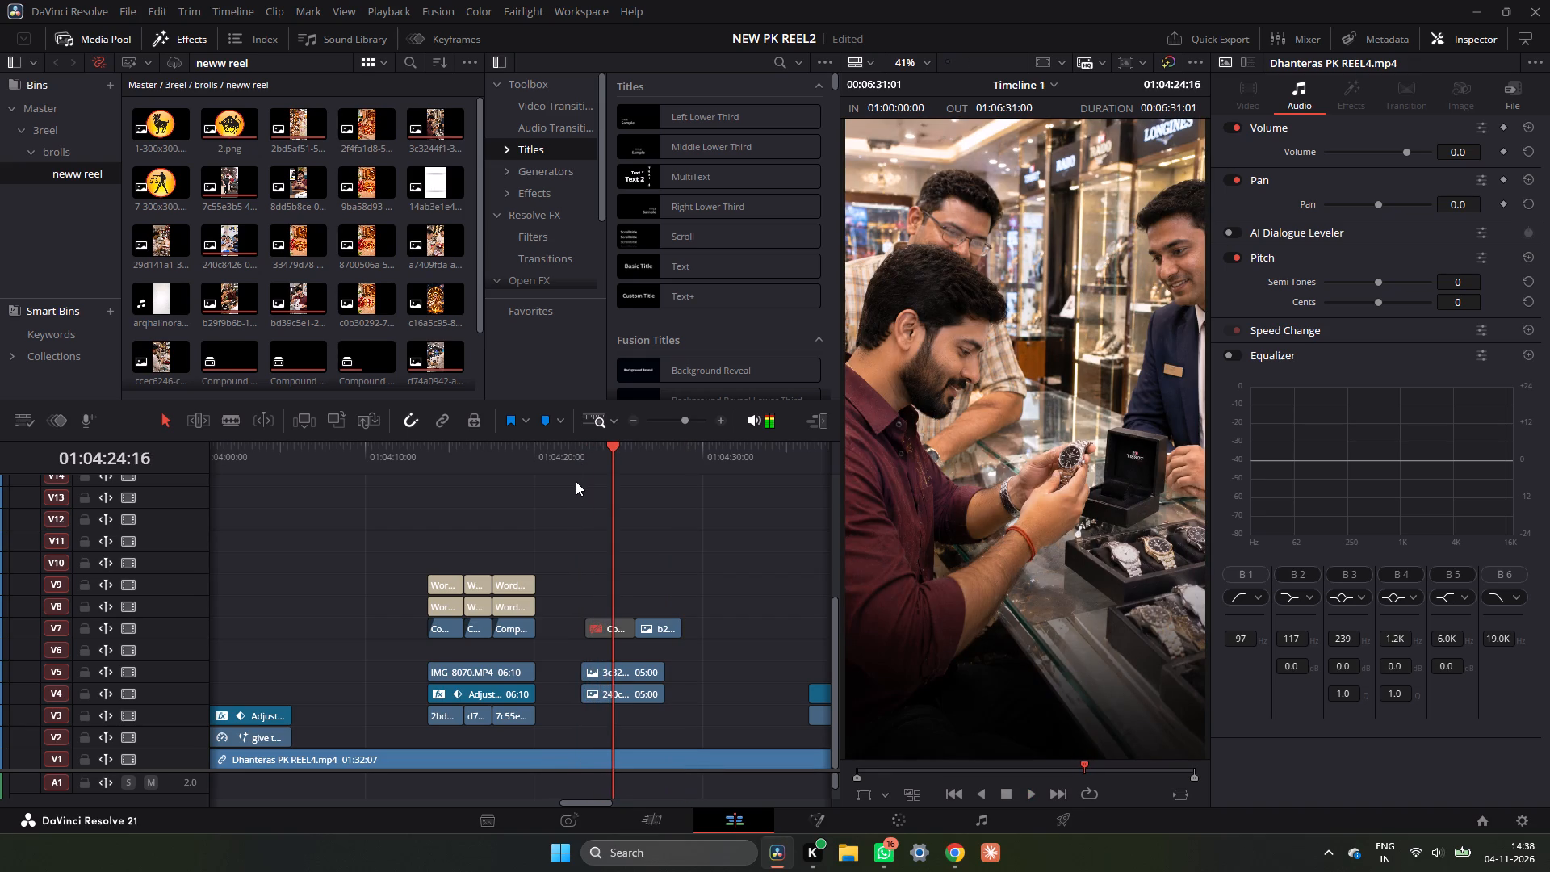
key("space")
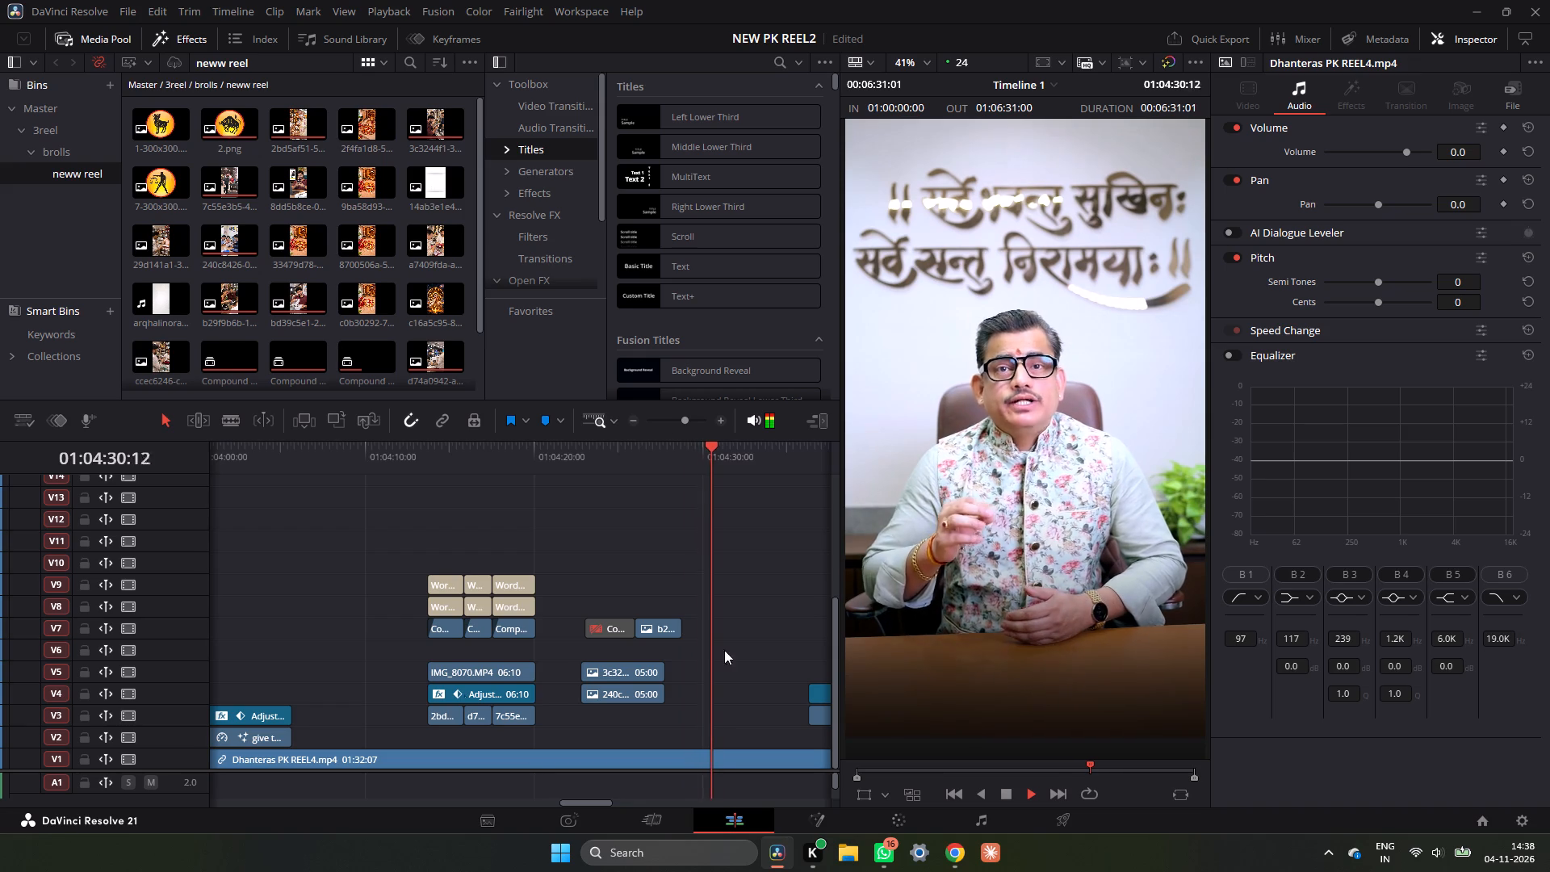
key("space")
left_click(692, 458)
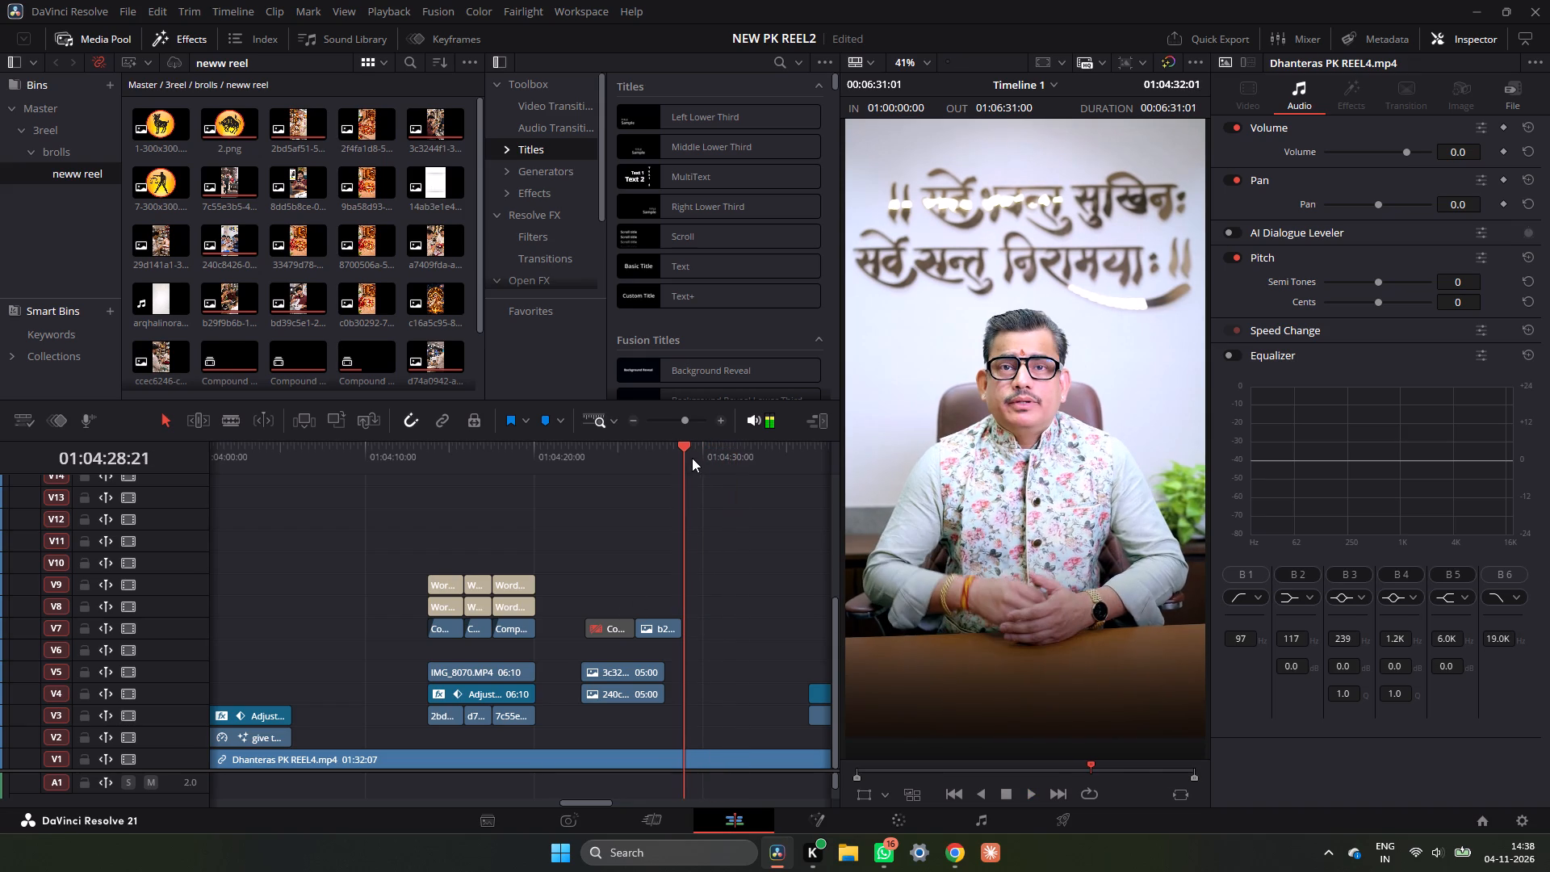
left_click(647, 469)
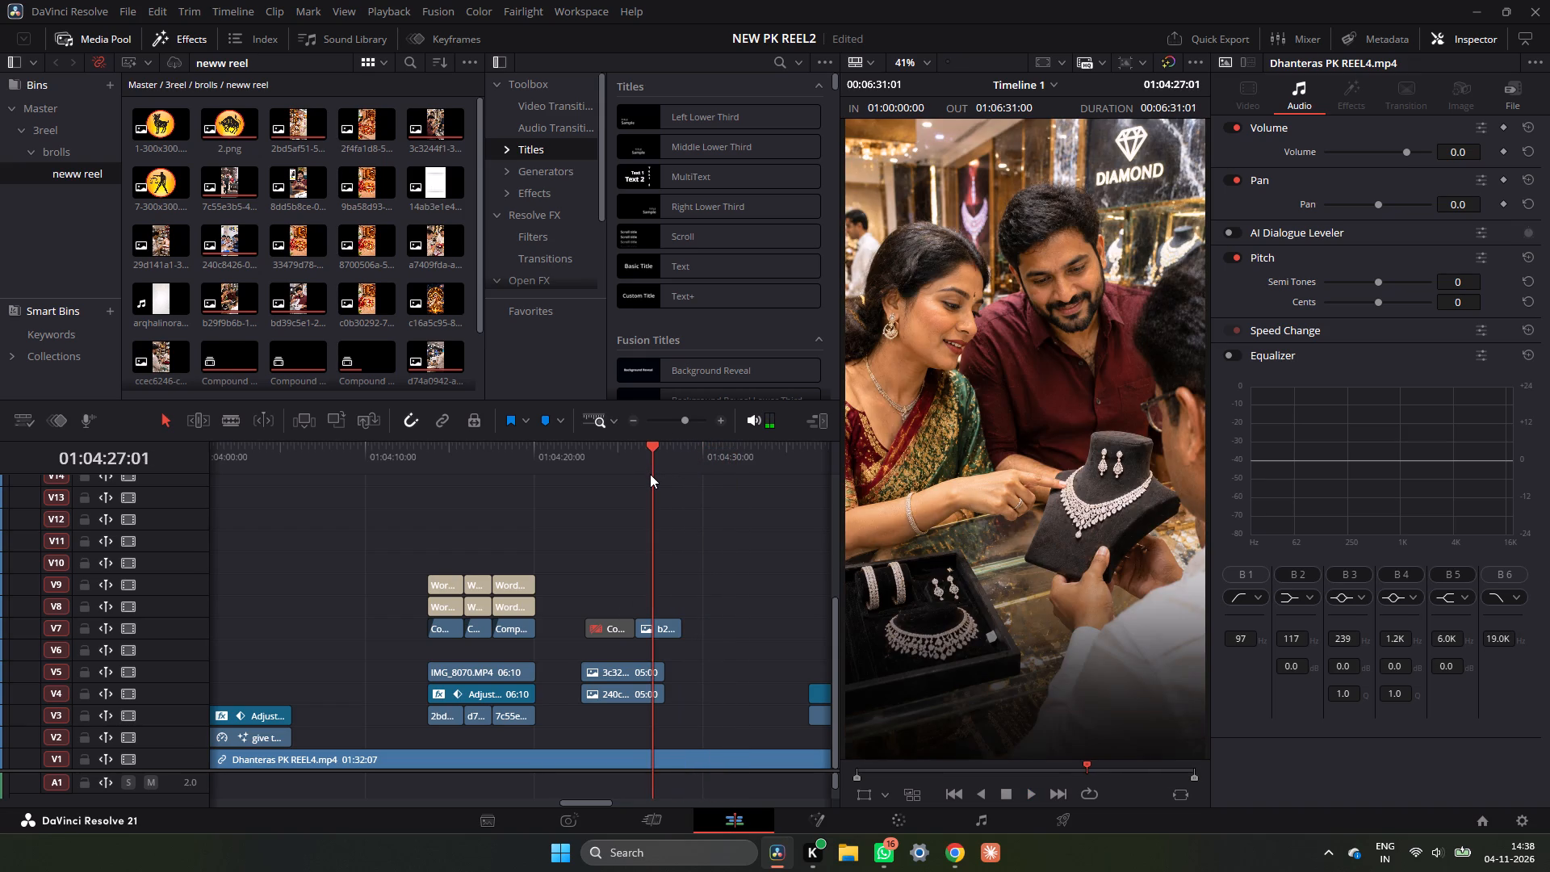
key("space")
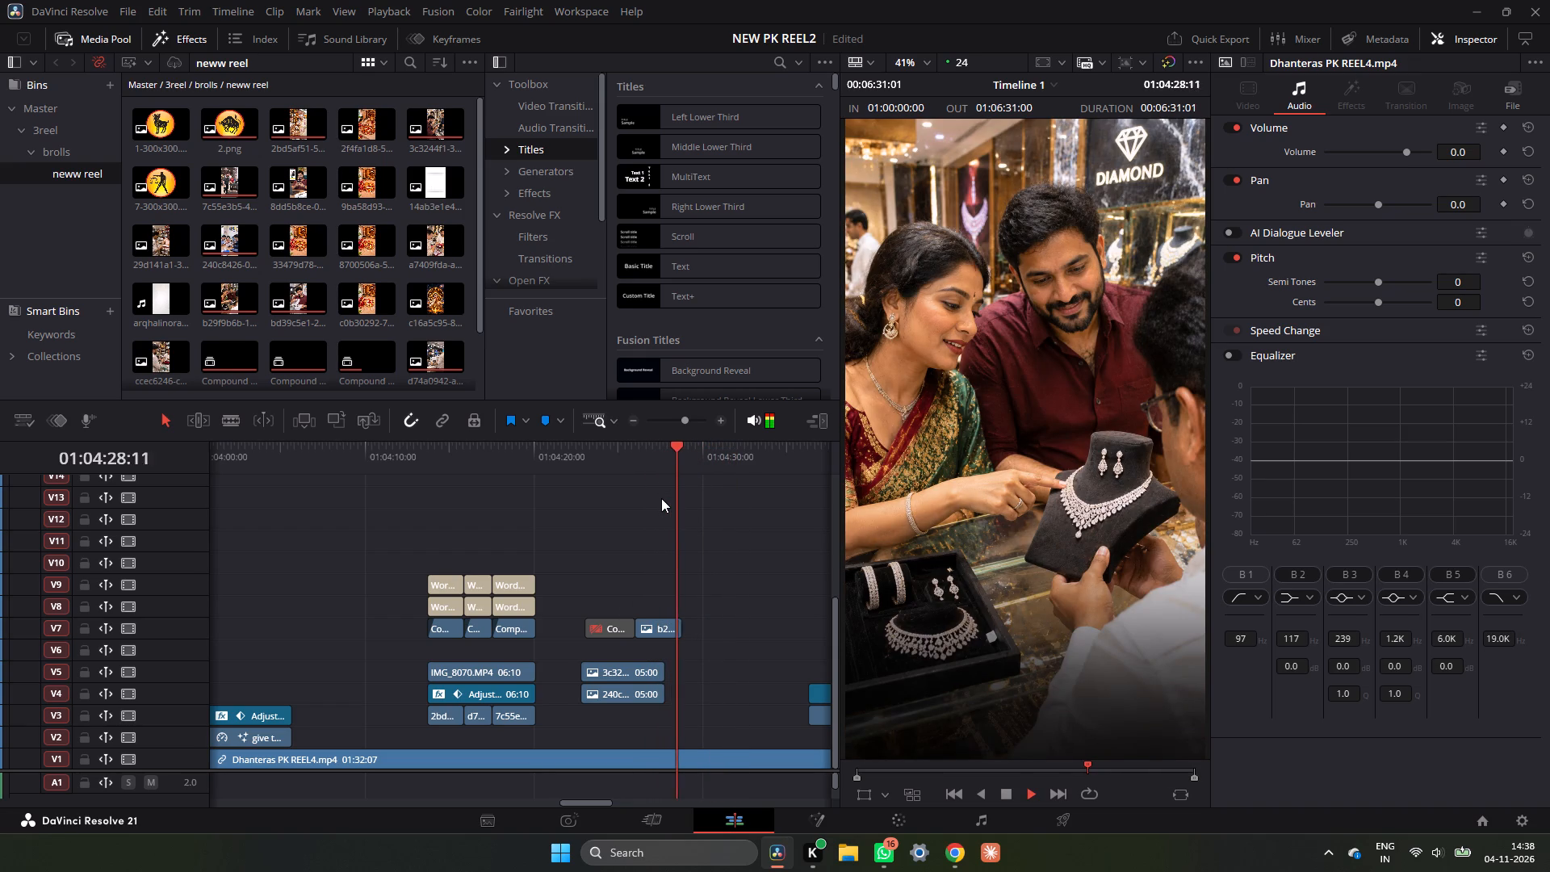
key("space")
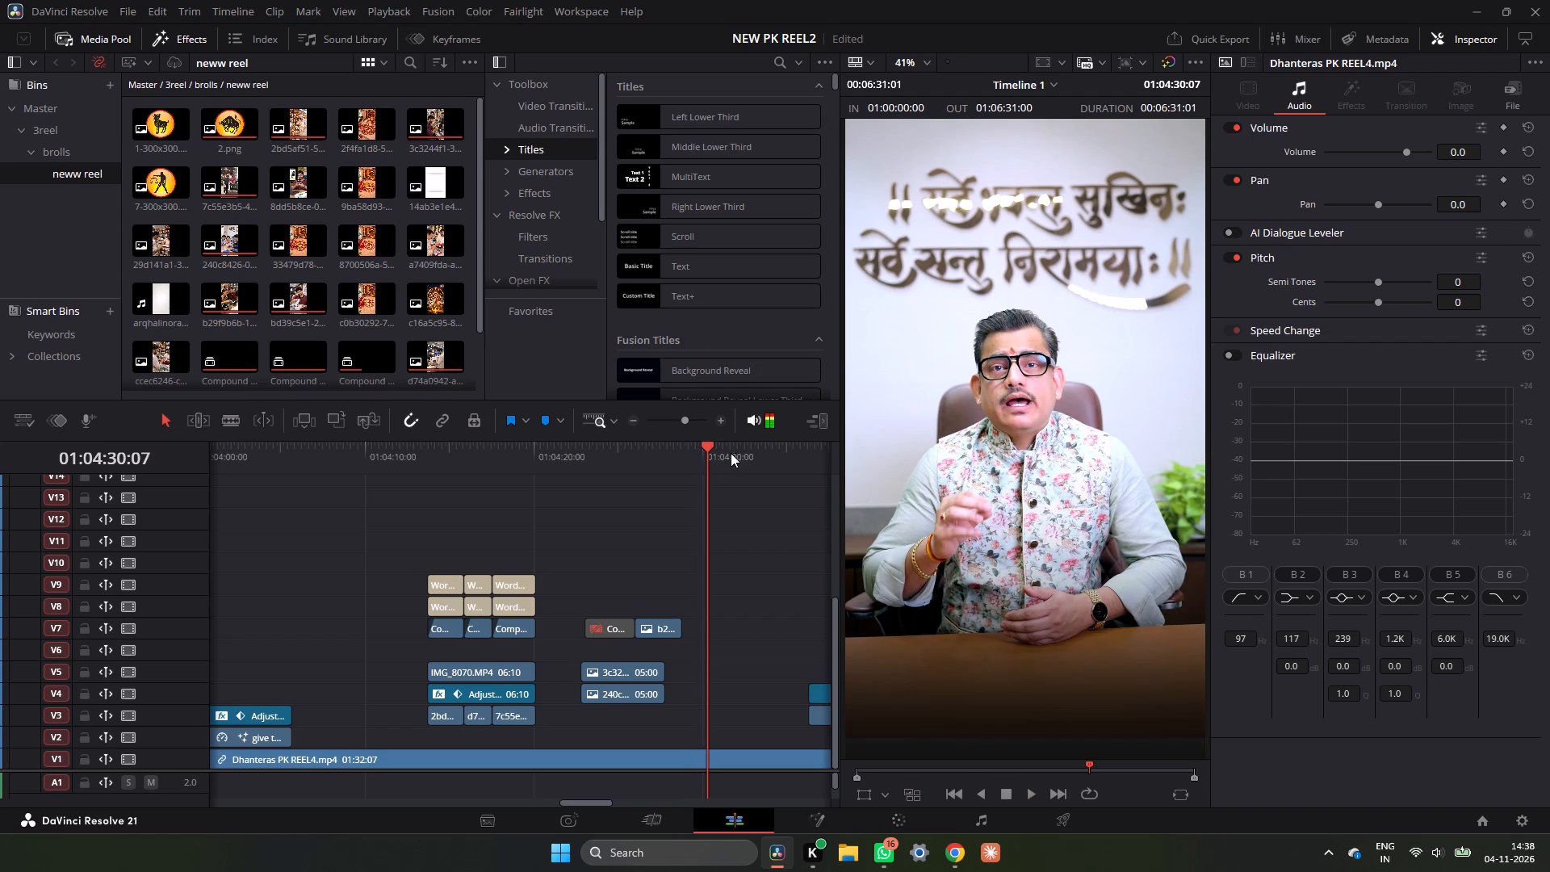
Return to 01:04:06:15 and play through the Aries badge into the Scorpio badge.
scroll(756, 656, "down", 8)
scroll(590, 512, "up", 4, "ctrl")
left_click_drag(610, 479, 599, 495)
left_click_drag(621, 464, 605, 480)
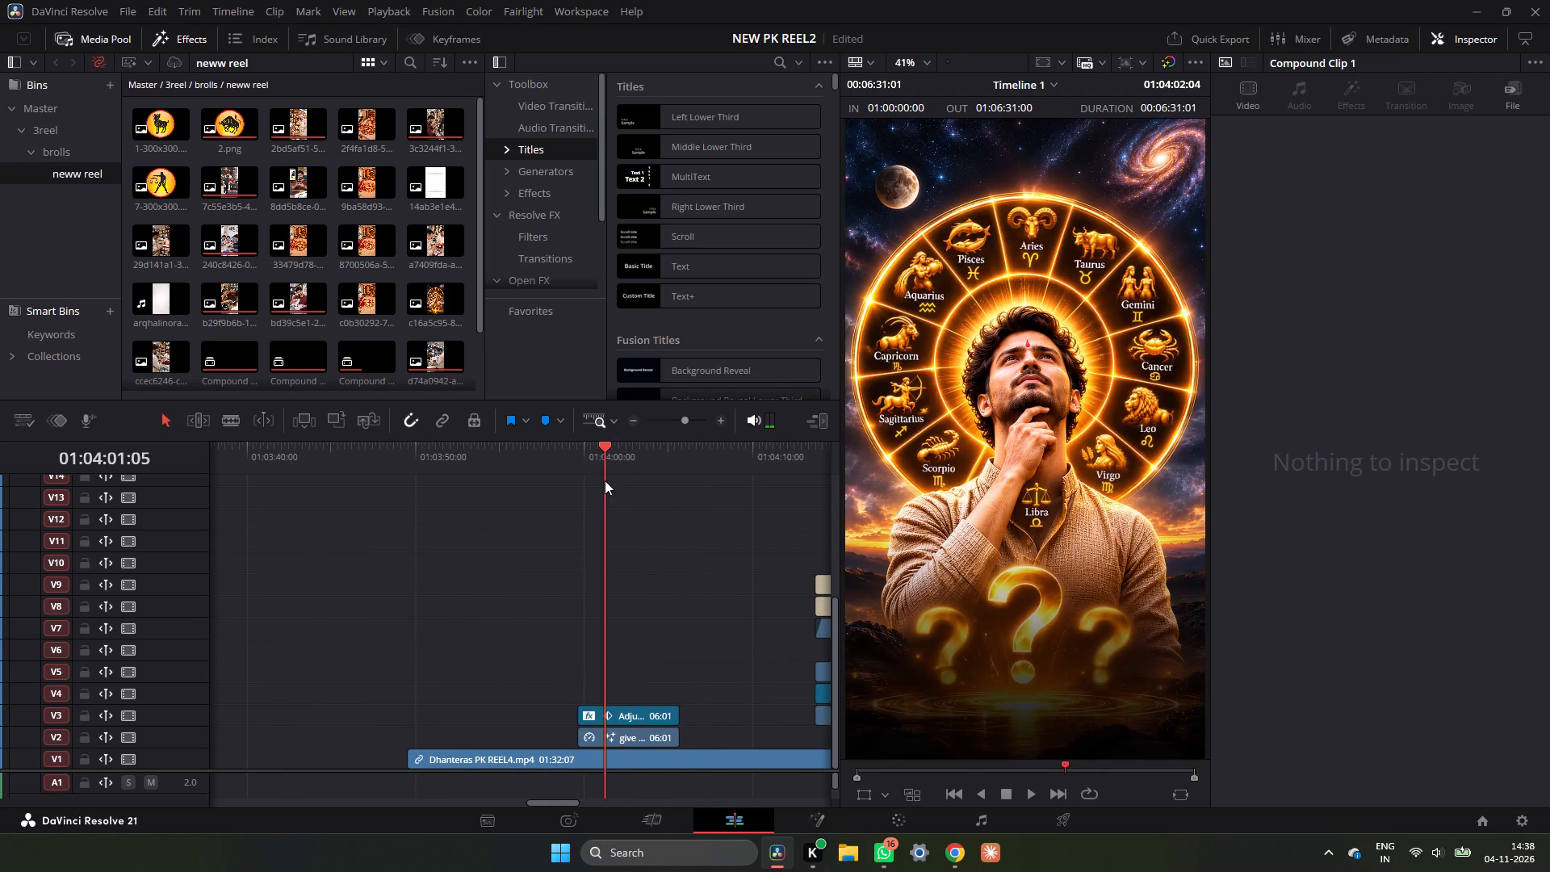
left_click_drag(605, 480, 693, 495)
scroll(717, 544, "up", 3)
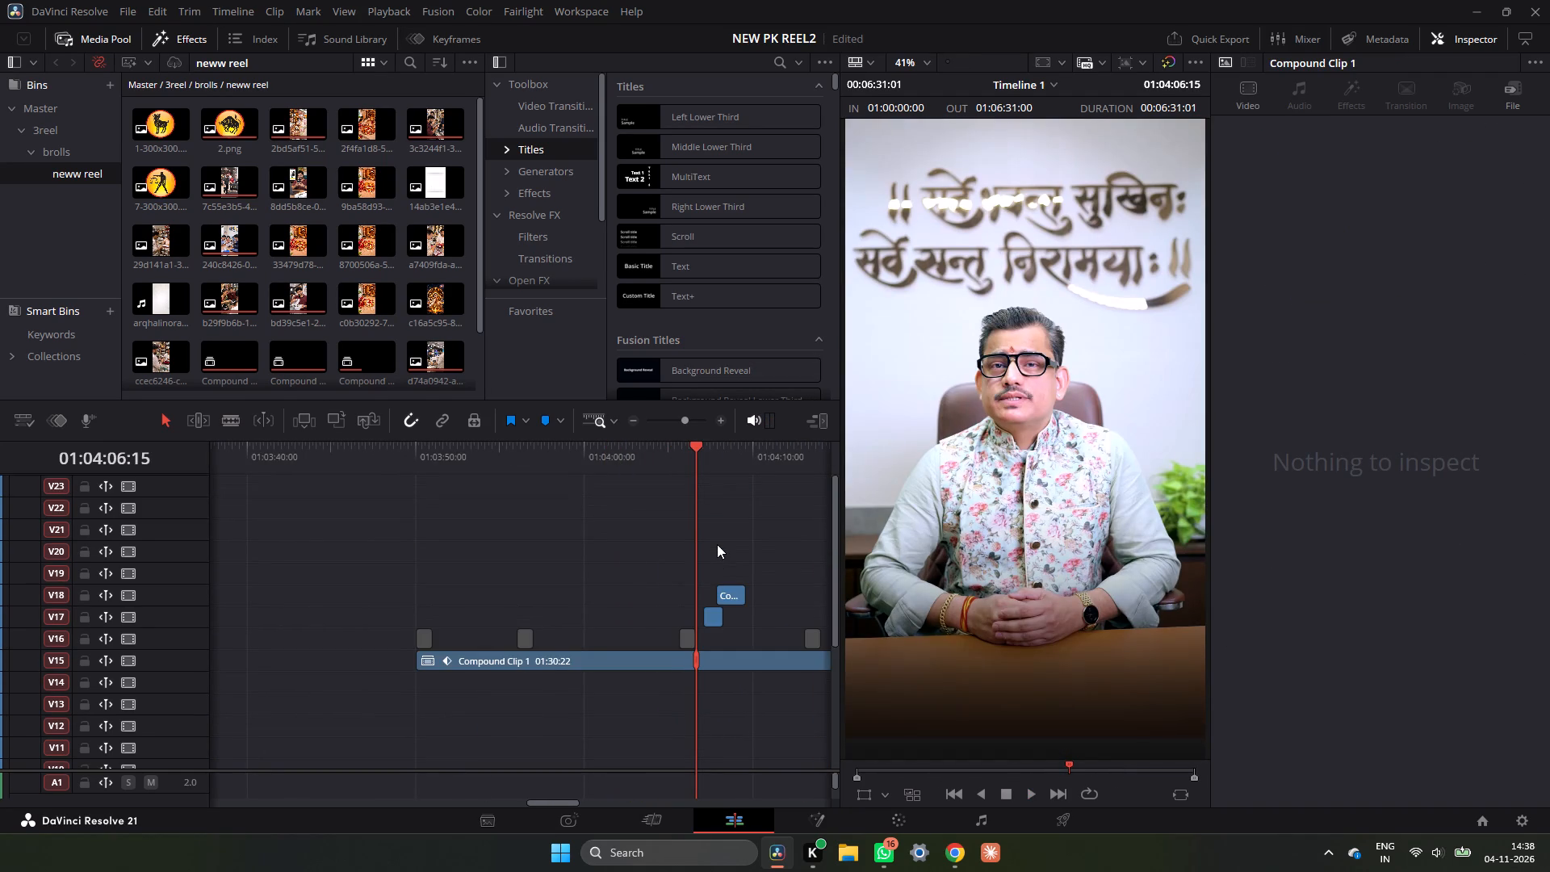
key("space")
key("space")
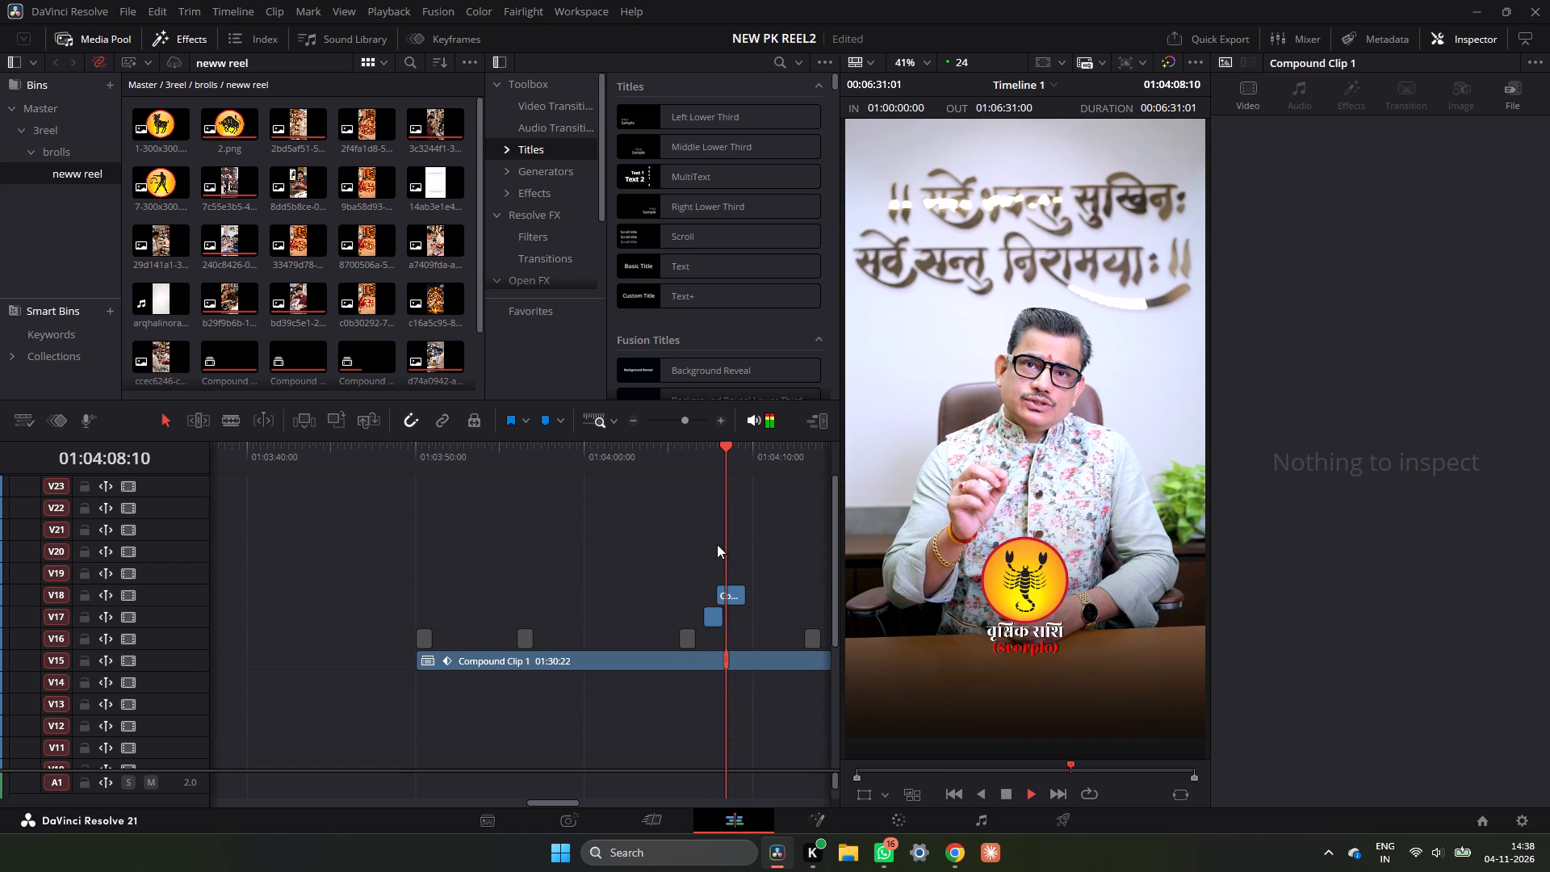
Replay the Aries badge from 01:04:07:03 and its changeover to Scorpio at 01:04:07:21 in short bursts on a closer timeline.
triple_click(717, 421)
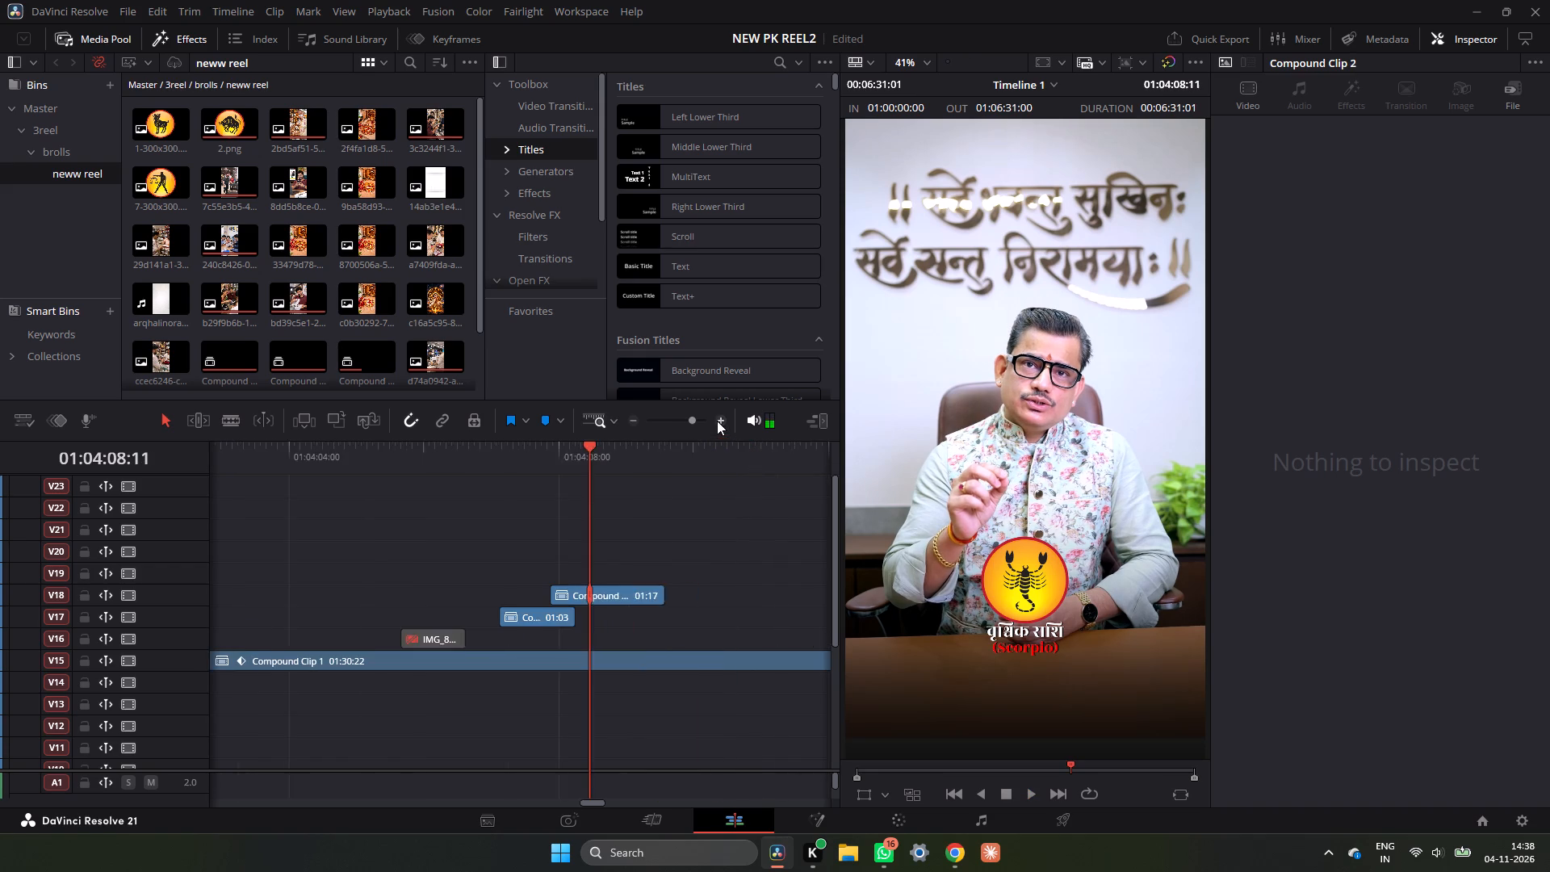
left_click_drag(386, 461, 366, 462)
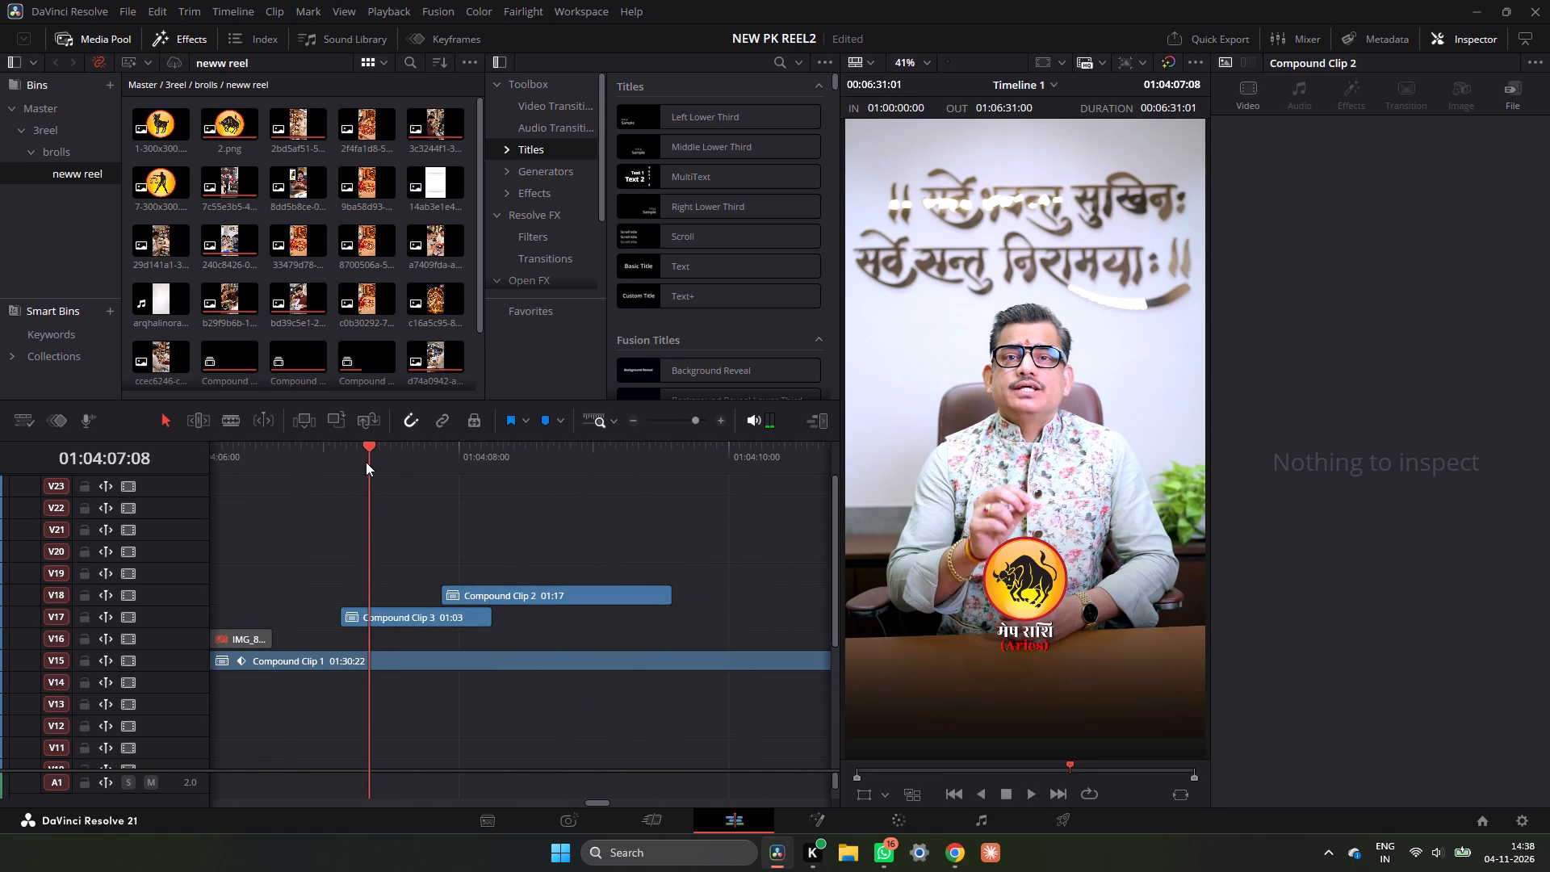
left_click_drag(366, 462, 345, 480)
left_click(396, 622)
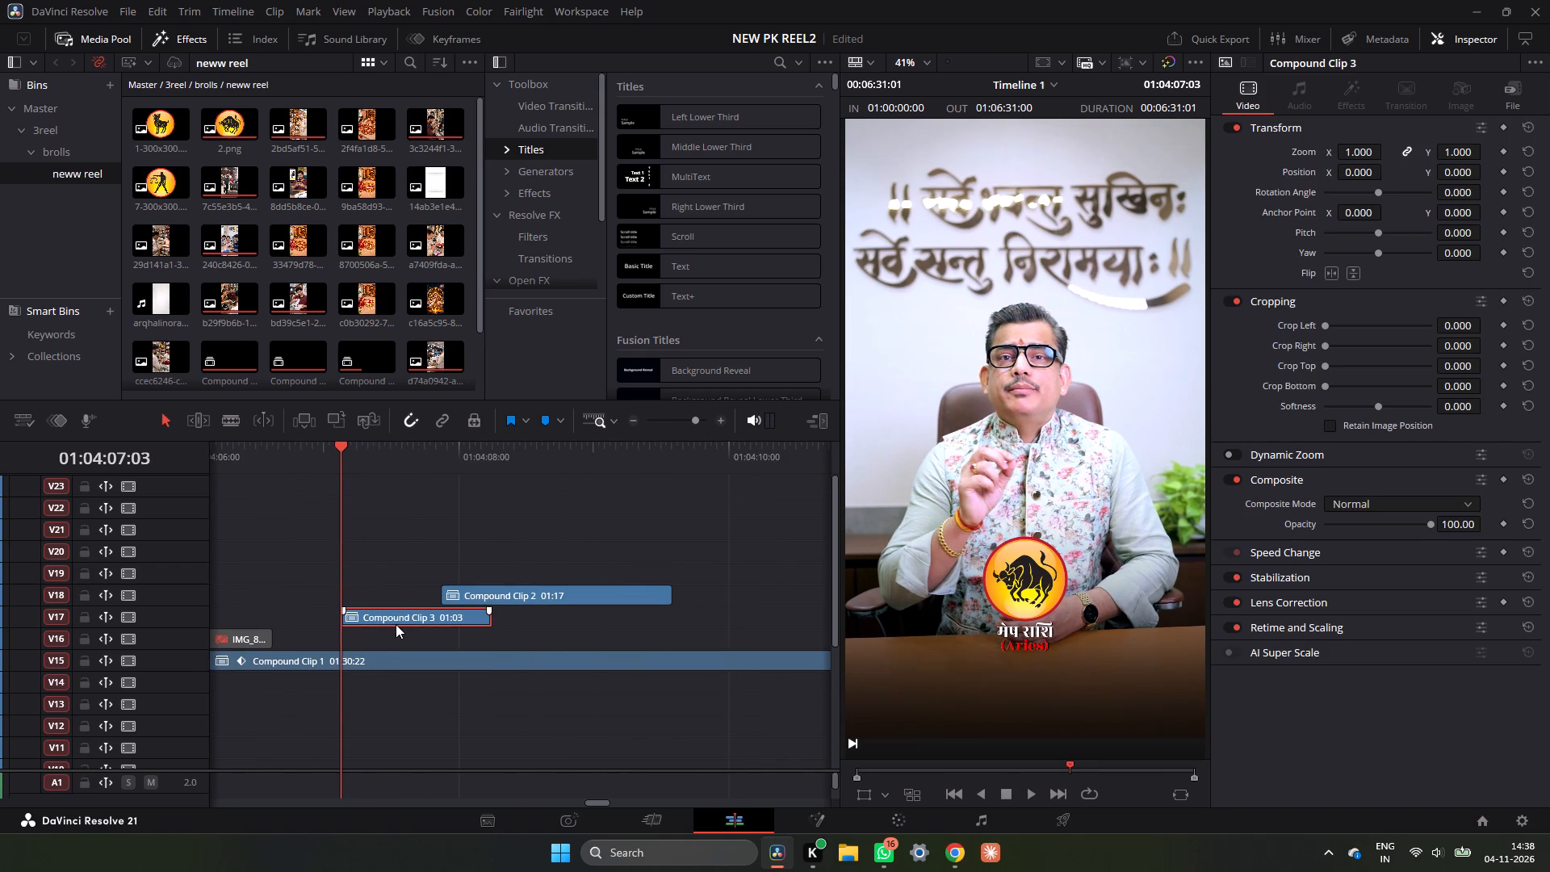
key("space")
key("space")
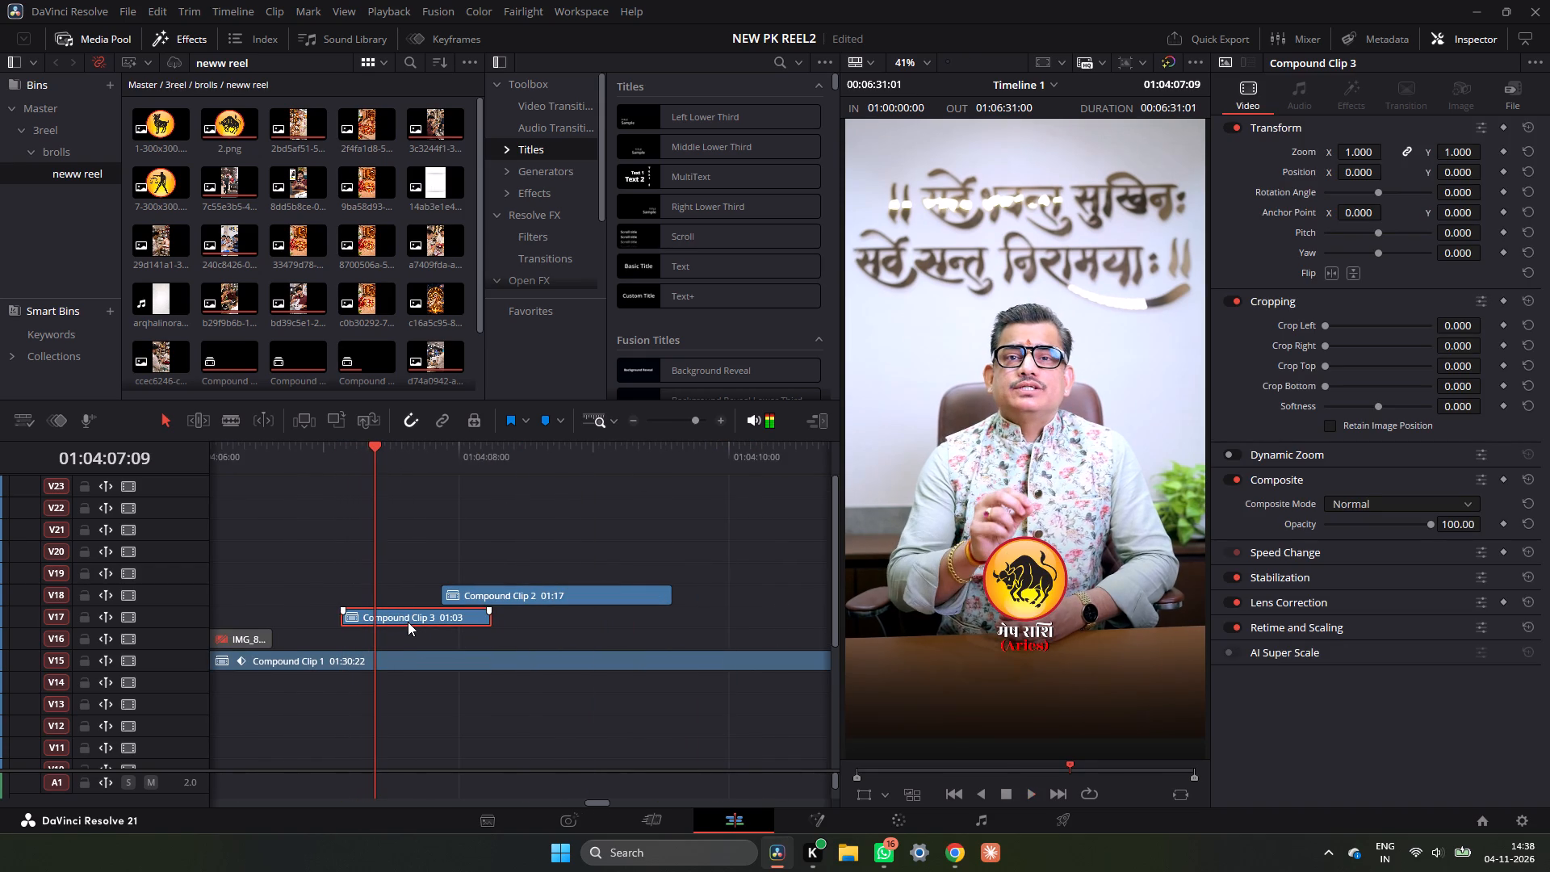
left_click_drag(350, 450, 329, 453)
left_click(333, 451)
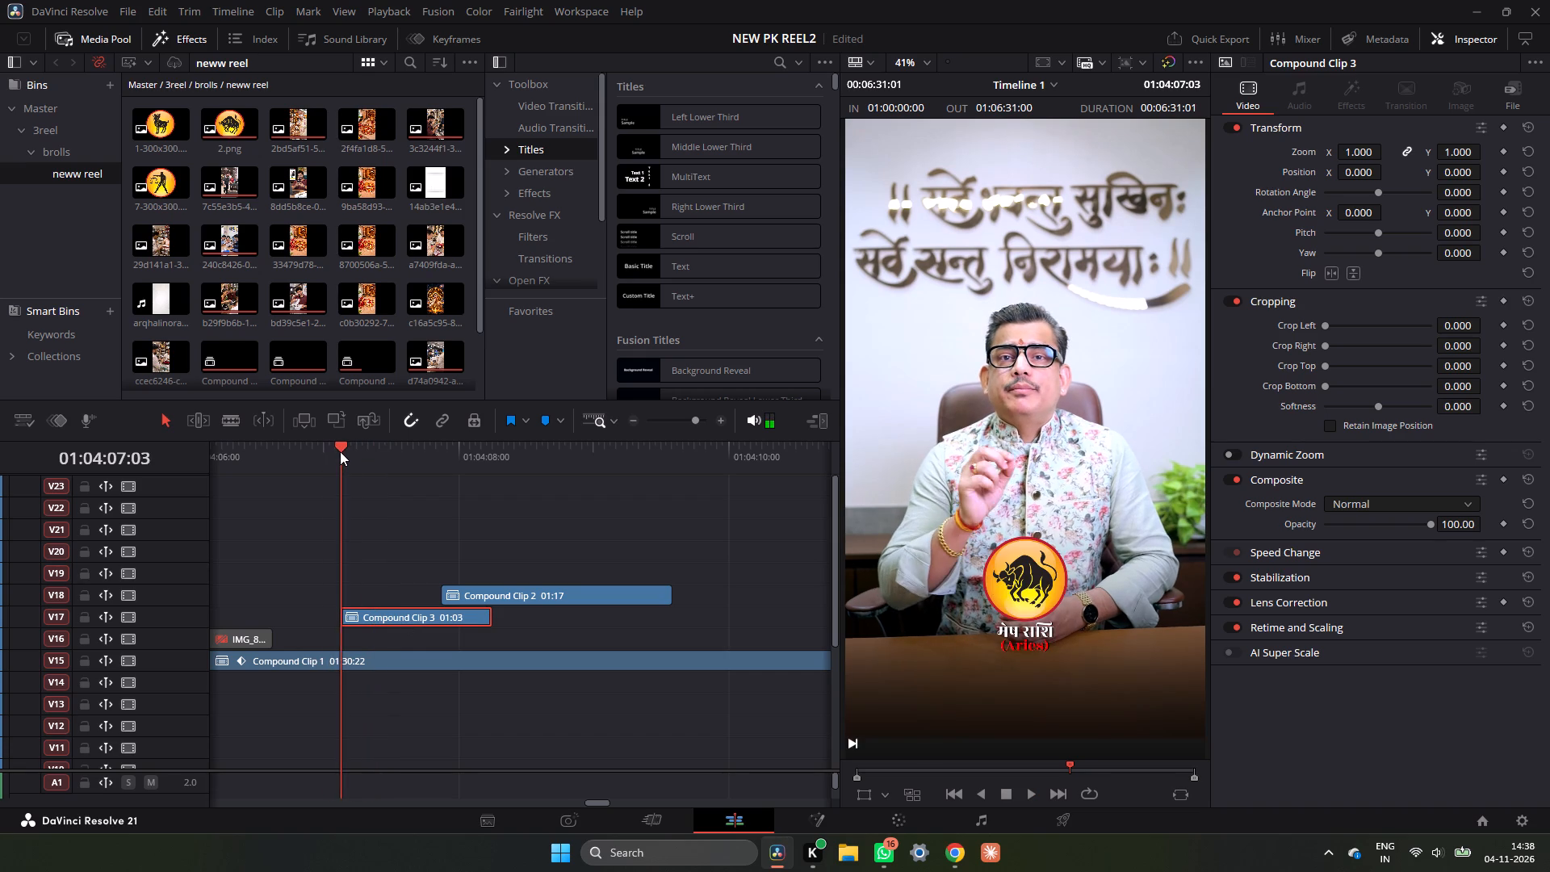
key("space")
key("space")
left_click(425, 457)
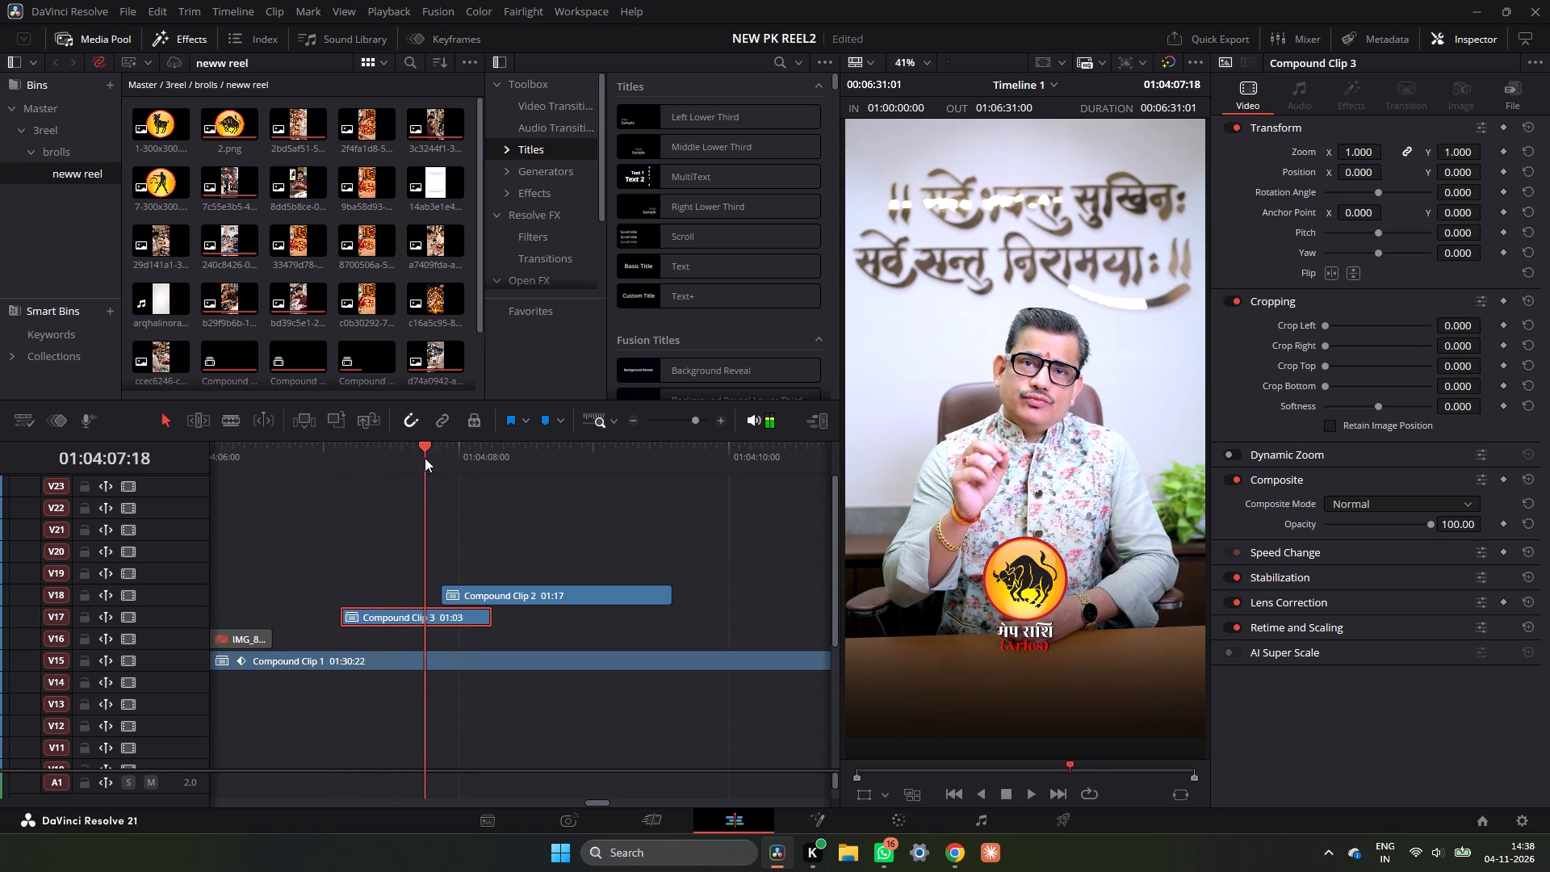
key("space")
key("space")
left_click(425, 458)
left_click(443, 459)
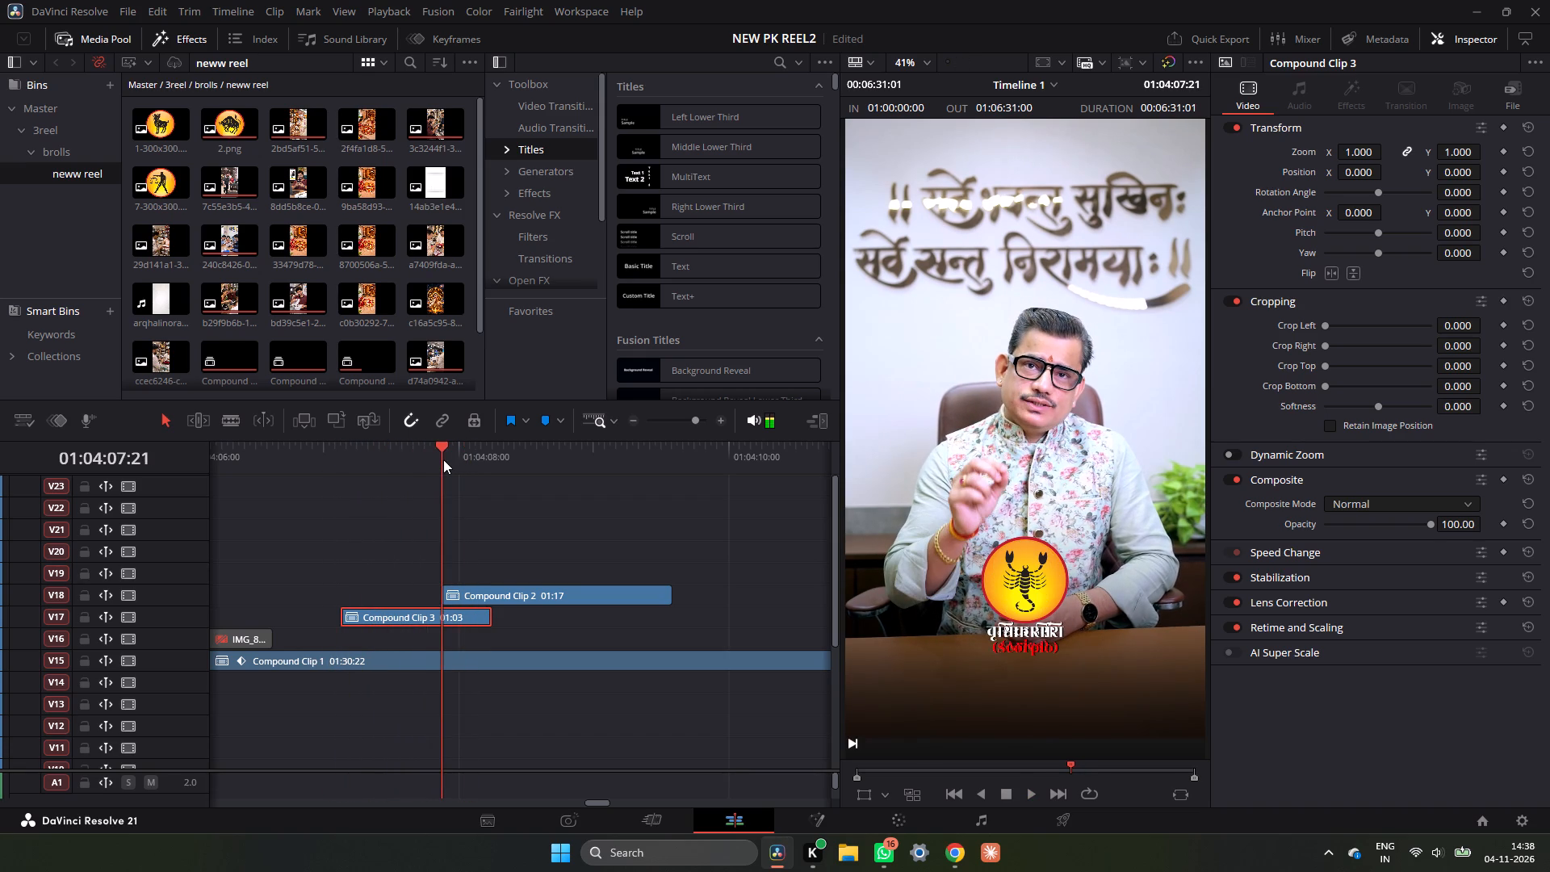
key("space")
key("space")
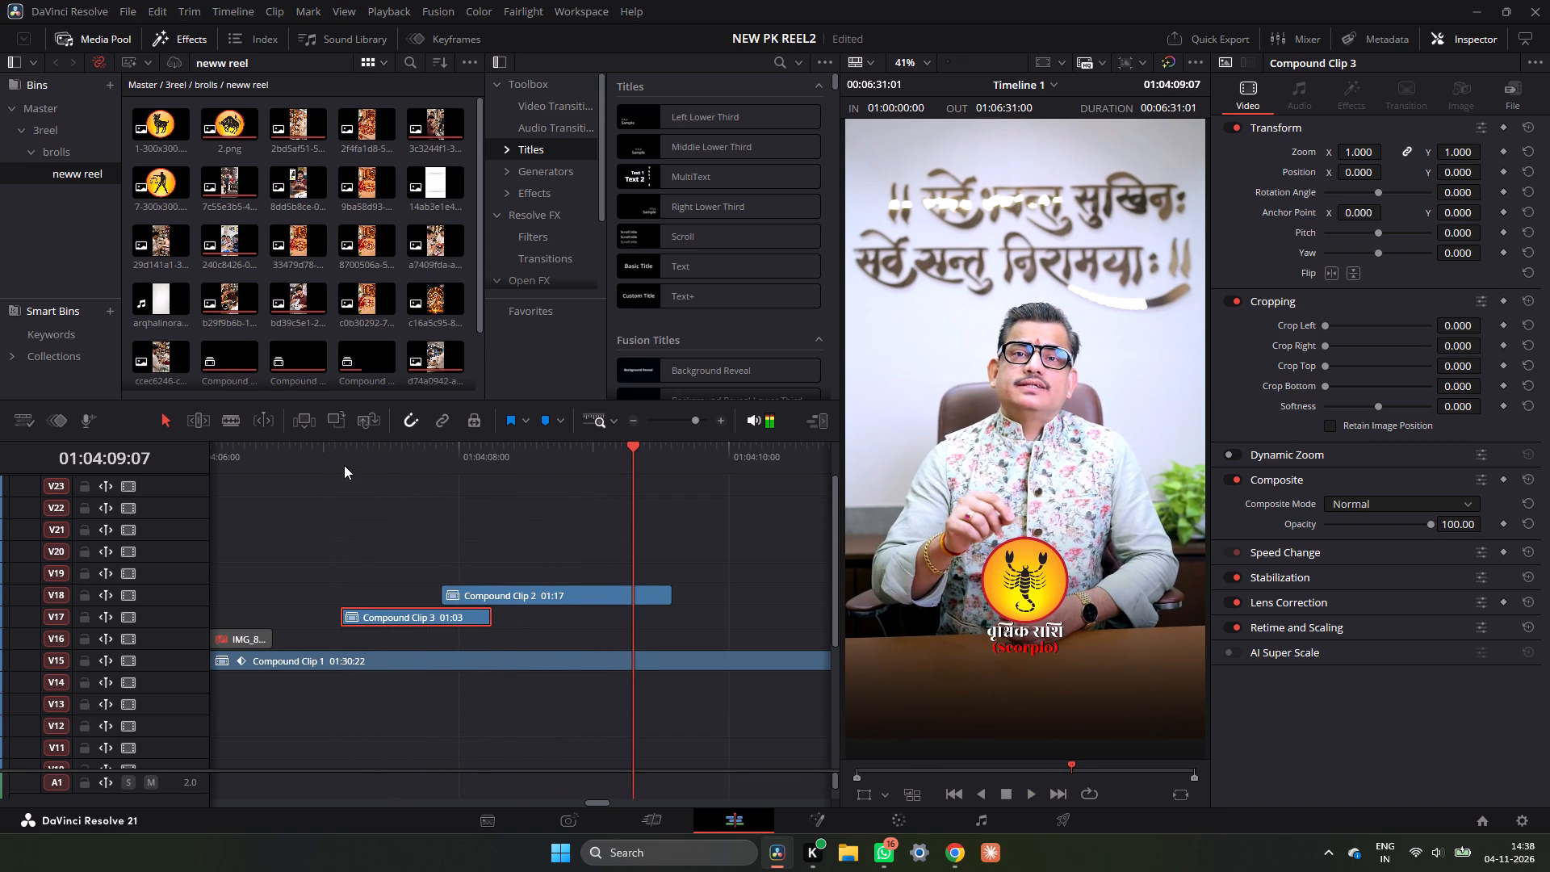
Park the playhead at 01:04:07:03 and enlarge the timeline's audio area to show the voice waveform on A2.
left_click(344, 465)
scroll(424, 585, "down", 5)
scroll(451, 679, "down", 5)
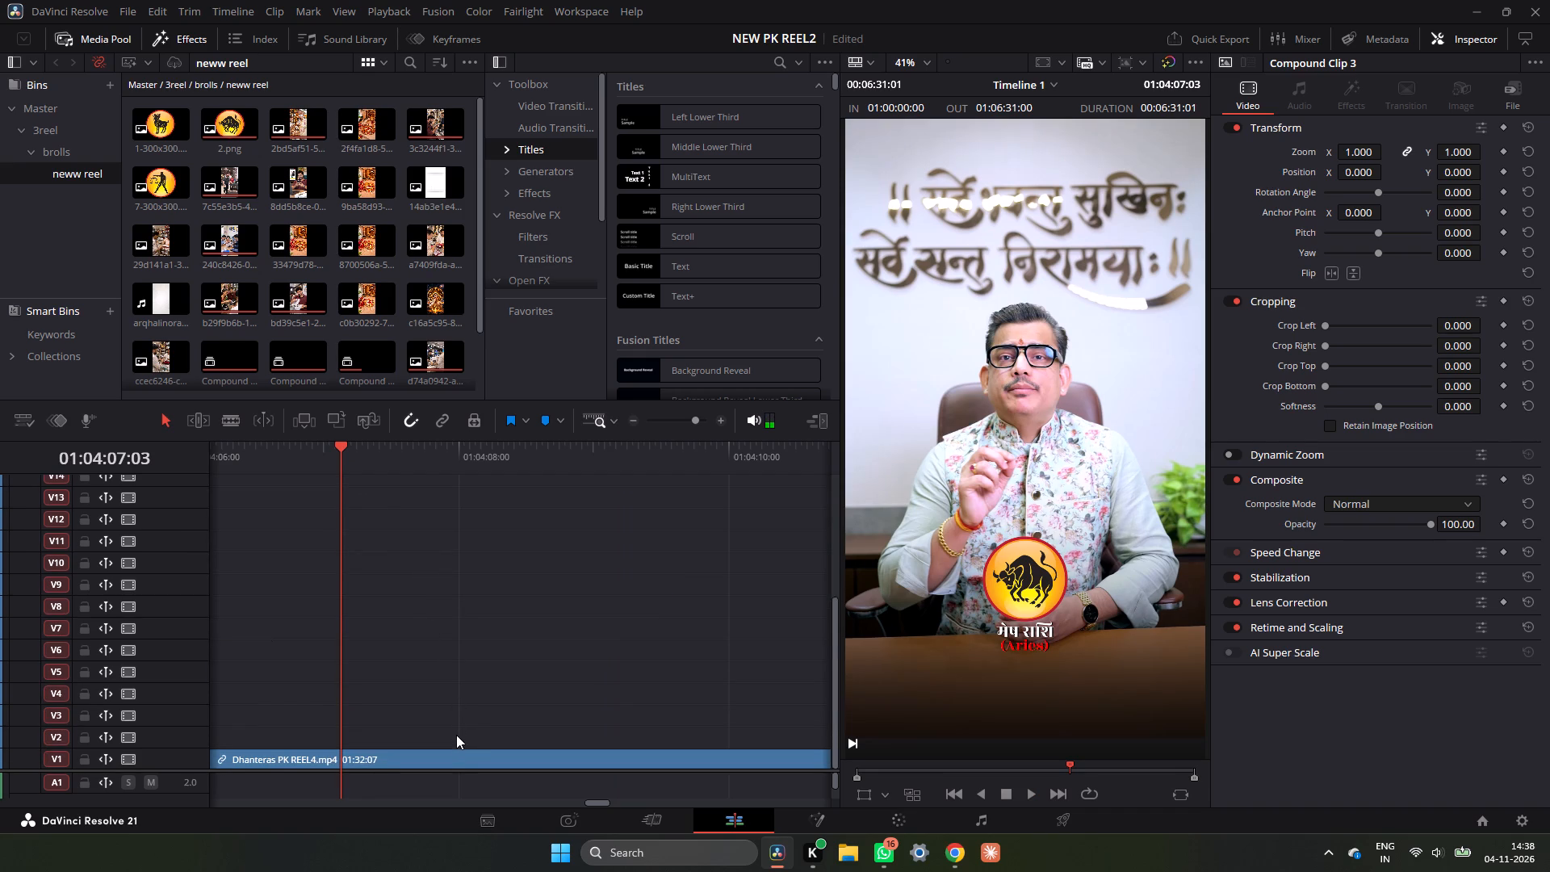
left_click_drag(458, 771, 507, 556)
Play the two sign names in short bursts from 01:04:07:03, comparing the badge changeover with the A2 voice waveform.
key("space")
key("space")
key("space")
key("space")
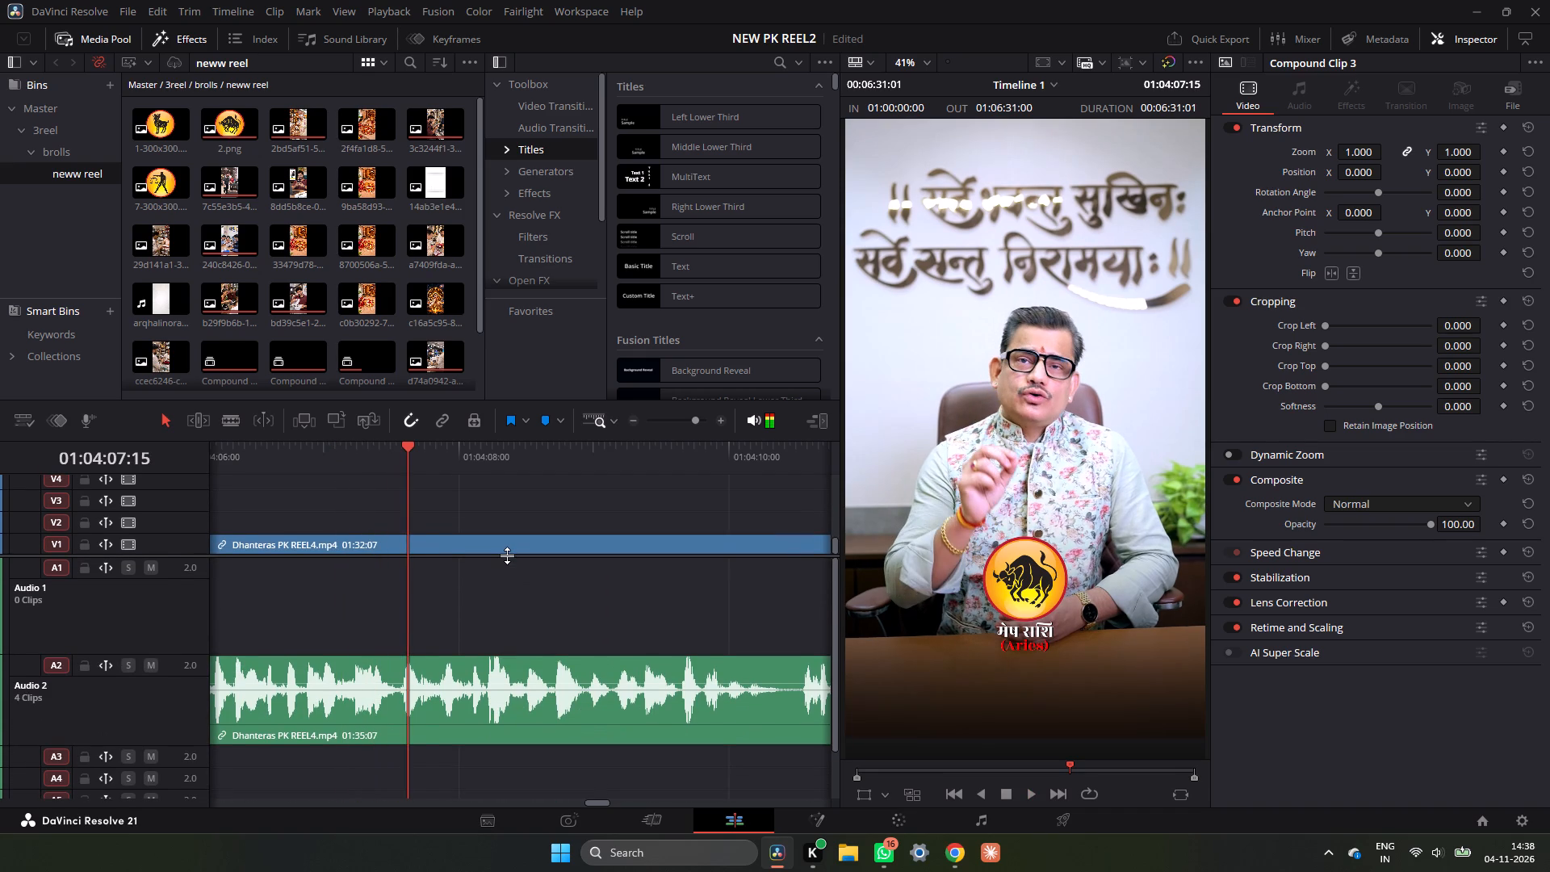
key("space")
key("space")
left_click_drag(438, 449, 425, 453)
key("space")
key("space")
left_click(425, 453)
key("space")
key("space")
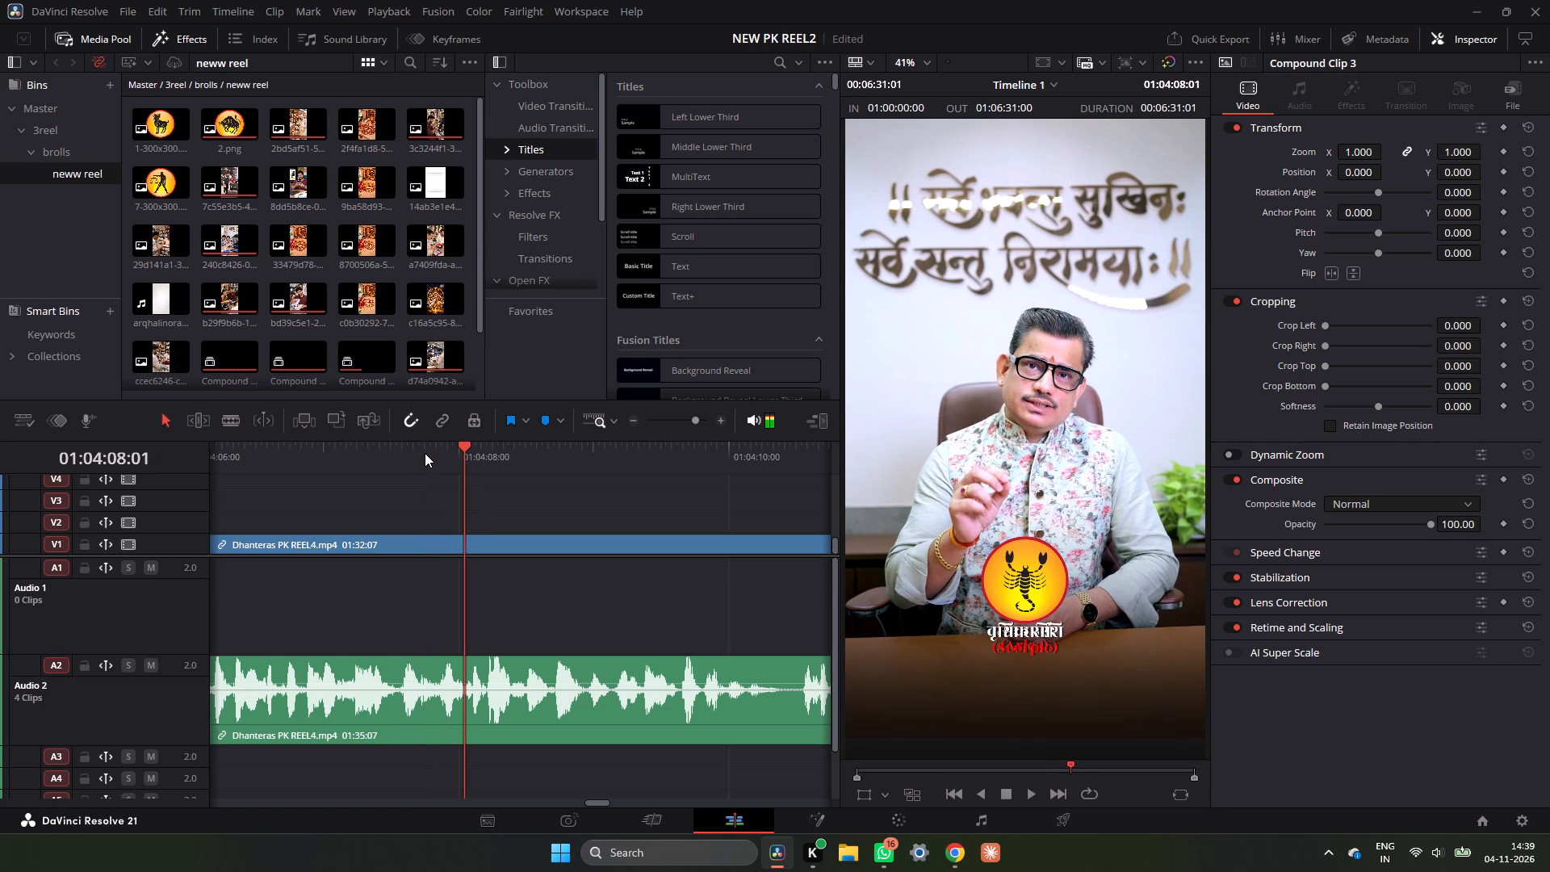
Apply the Transform effect to the Aries badge clip on V17.
left_click_drag(459, 456, 338, 487)
scroll(492, 546, "up", 4)
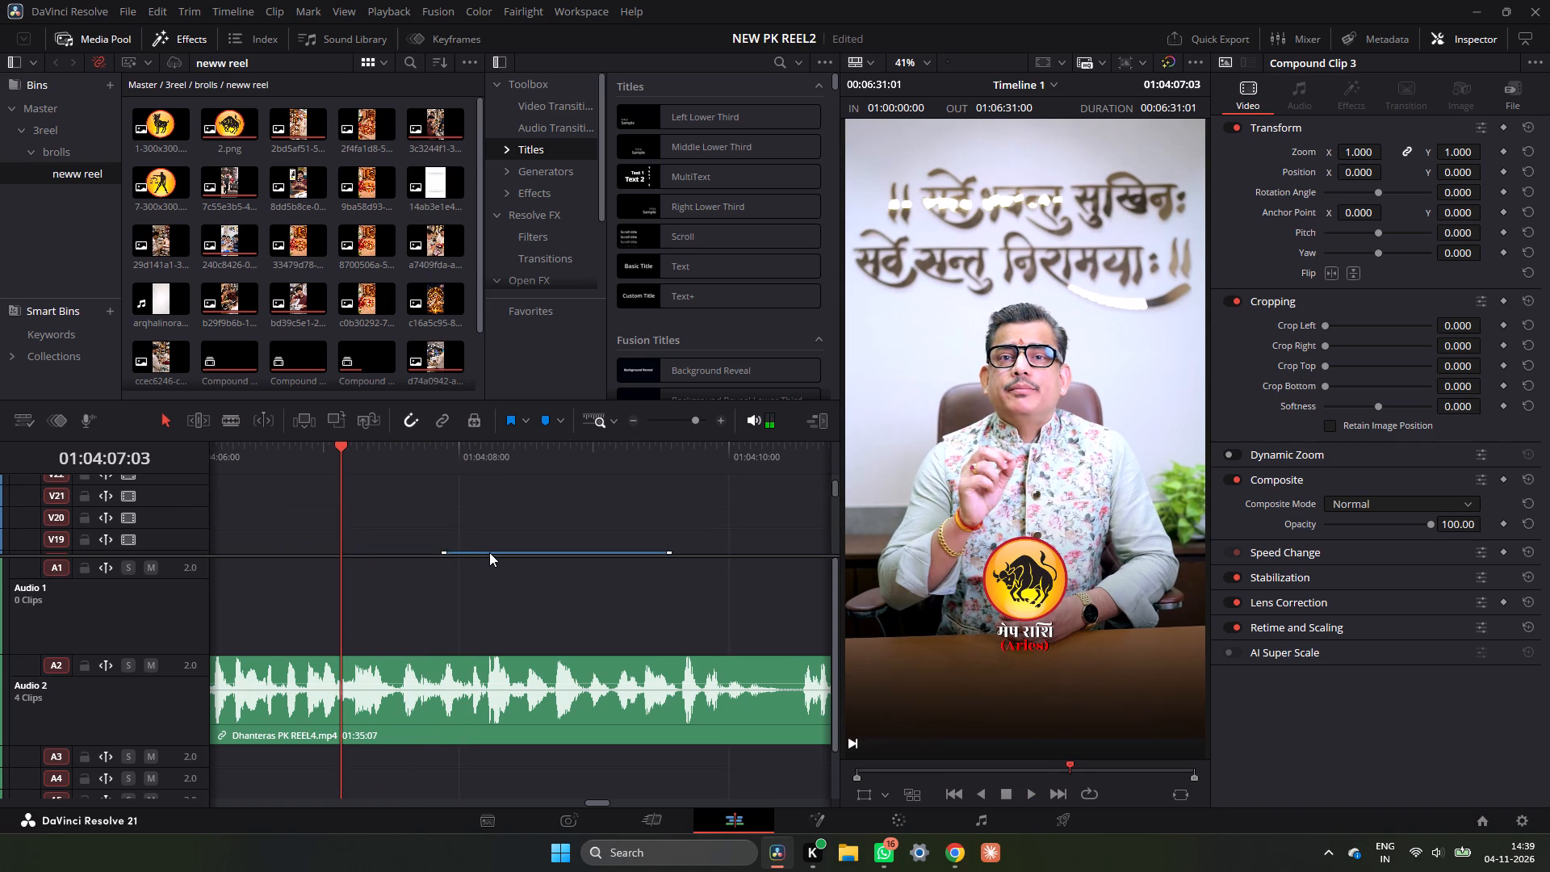
scroll(489, 552, "down", 2)
scroll(471, 535, "up", 1)
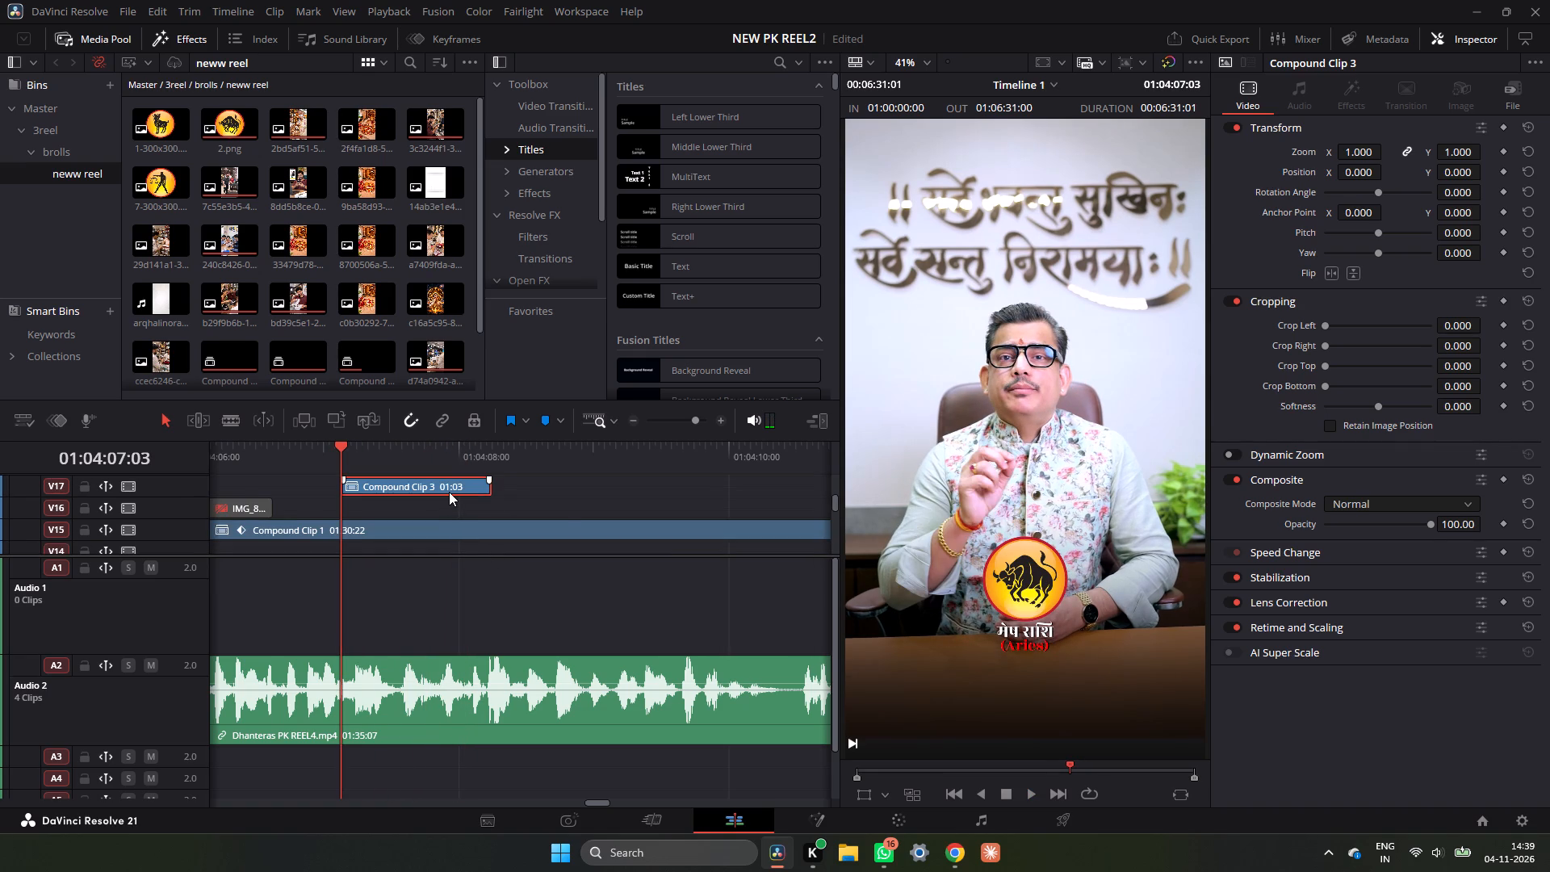
key("shift+space")
left_click(627, 486)
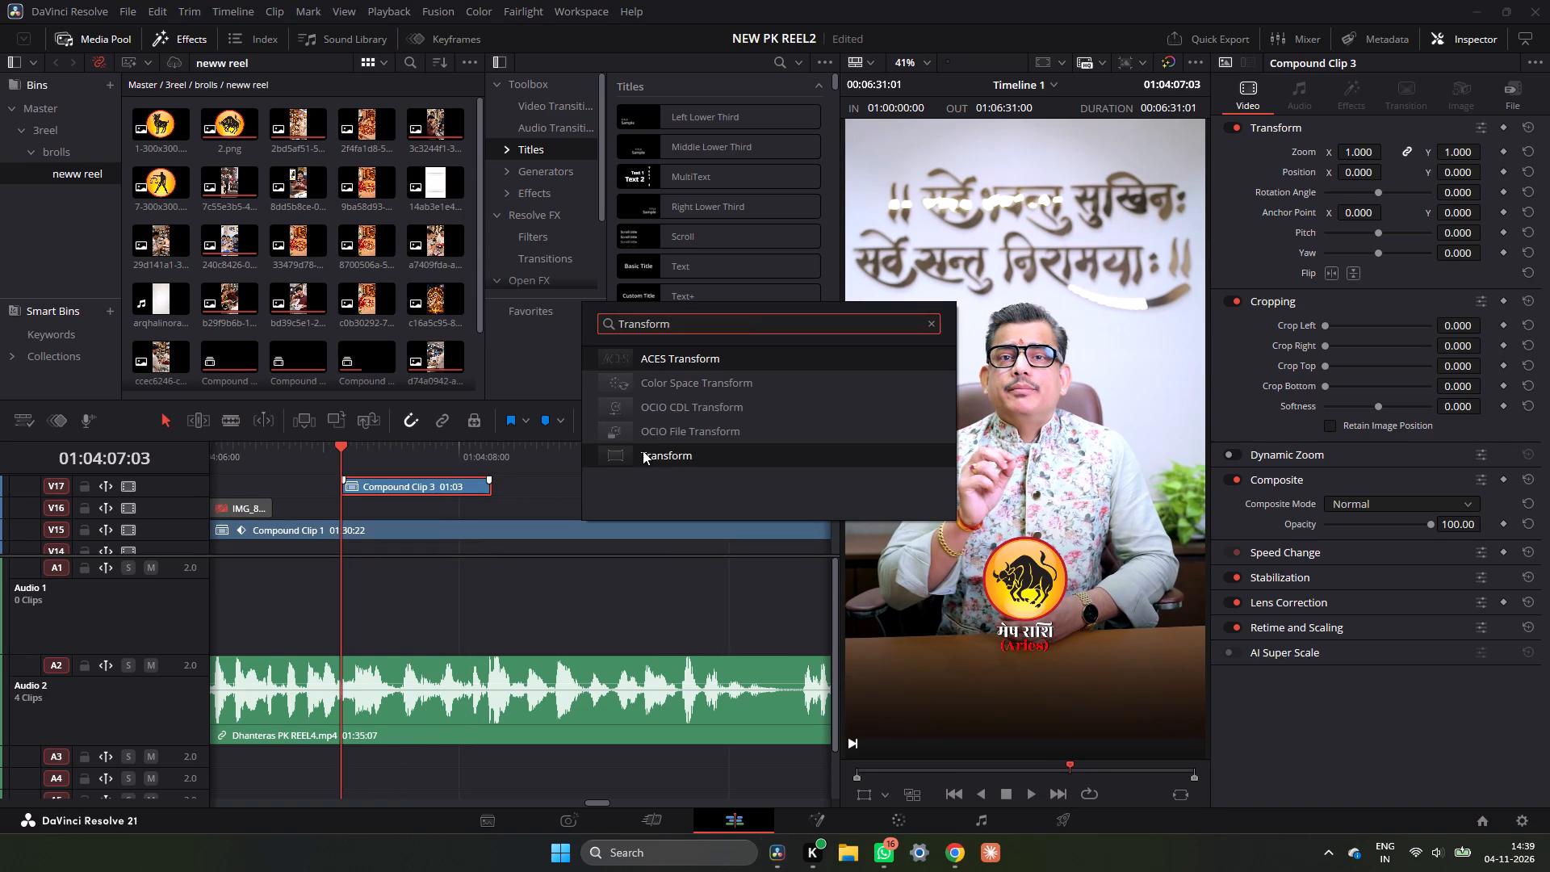
left_click(643, 451)
Trim the end of the Aries badge on V17 back to the start of the Scorpio badge, making it 00:18 long.
left_click(404, 458)
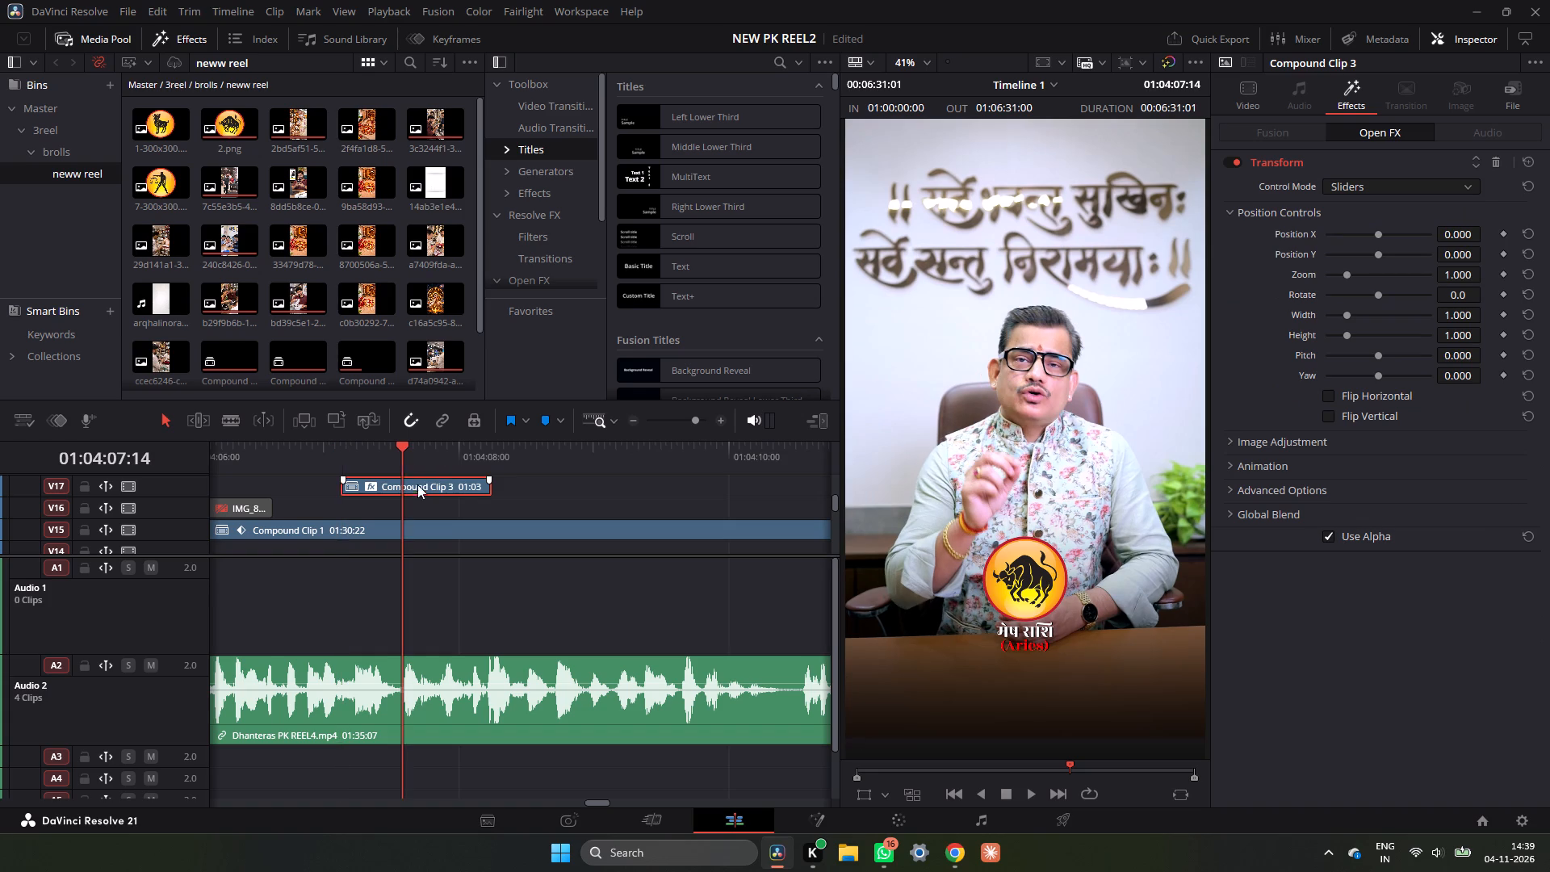
scroll(420, 490, "up", 2)
scroll(420, 490, "down", 1)
left_click_drag(492, 522, 427, 528)
left_click_drag(432, 523, 439, 526)
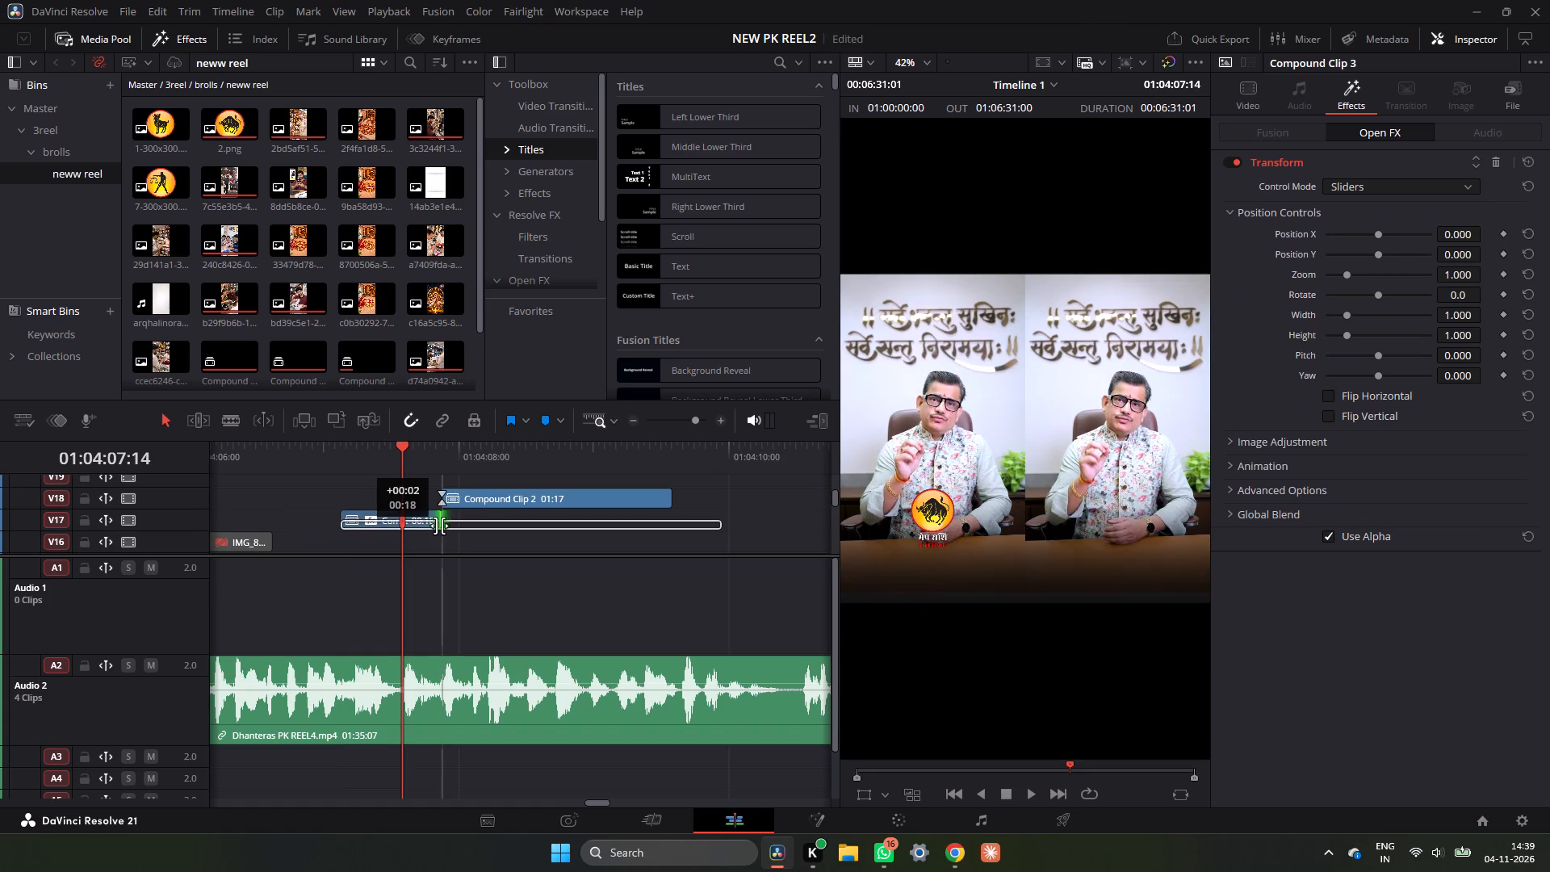
left_click_drag(439, 526, 444, 526)
Move the Scorpio badge from V18 down to V17, directly after the Aries badge.
left_click_drag(465, 493, 467, 518)
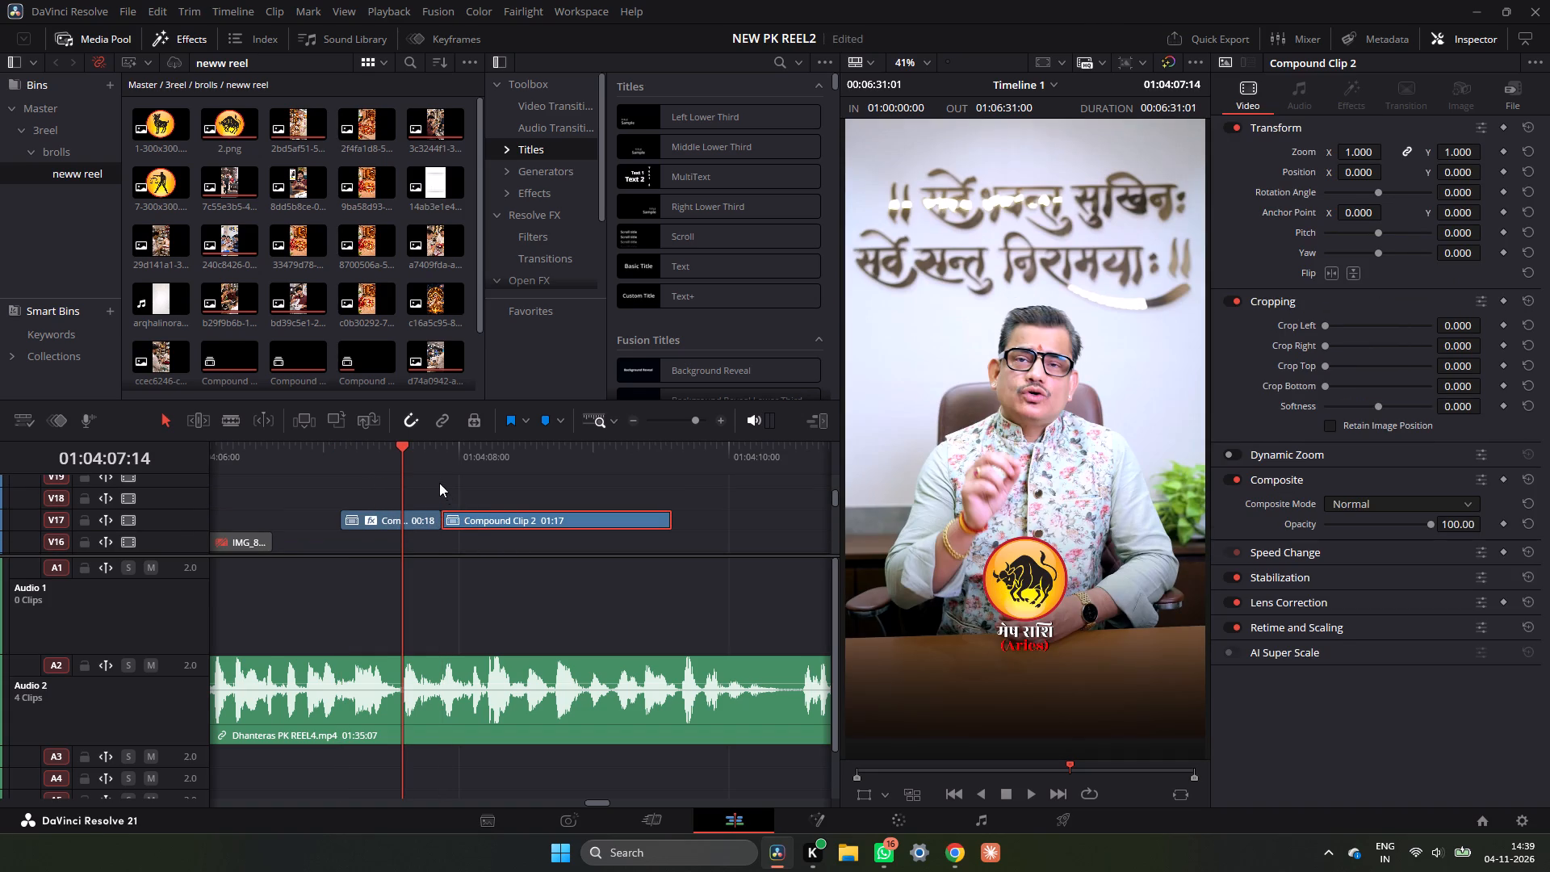
Apply the Transform effect to the Scorpio badge clip on V17.
key("shift+space")
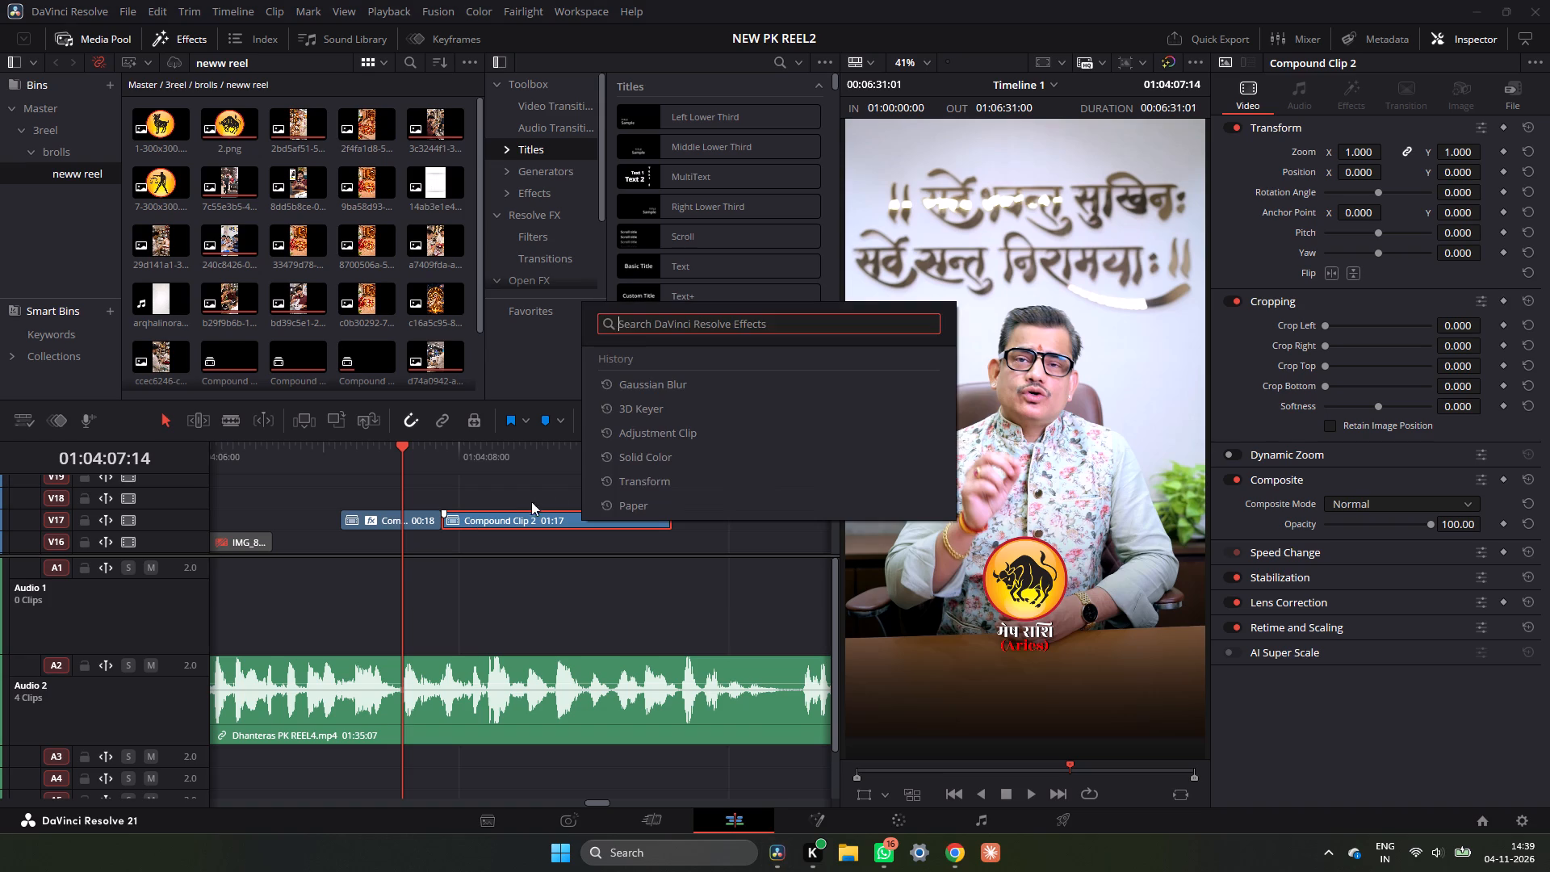
left_click(597, 484)
left_click(672, 459)
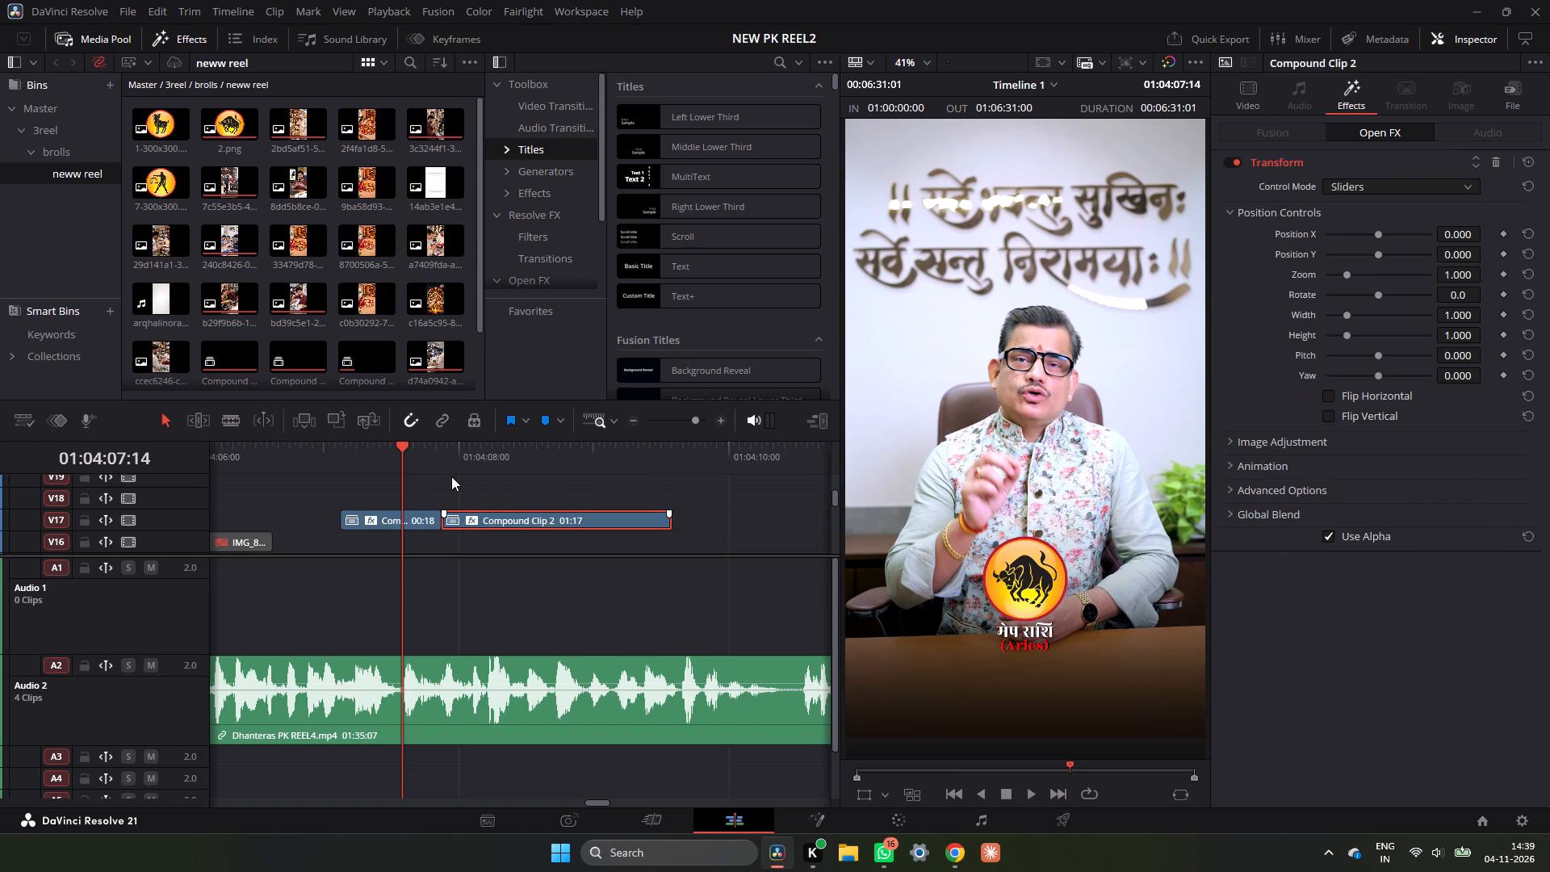
Keyframe the Aries badge's Transform Position Y at the clip's start, 01:04:07:03, with the badge moved below the frame at -0.352.
left_click_drag(404, 459, 368, 464)
left_click(389, 519)
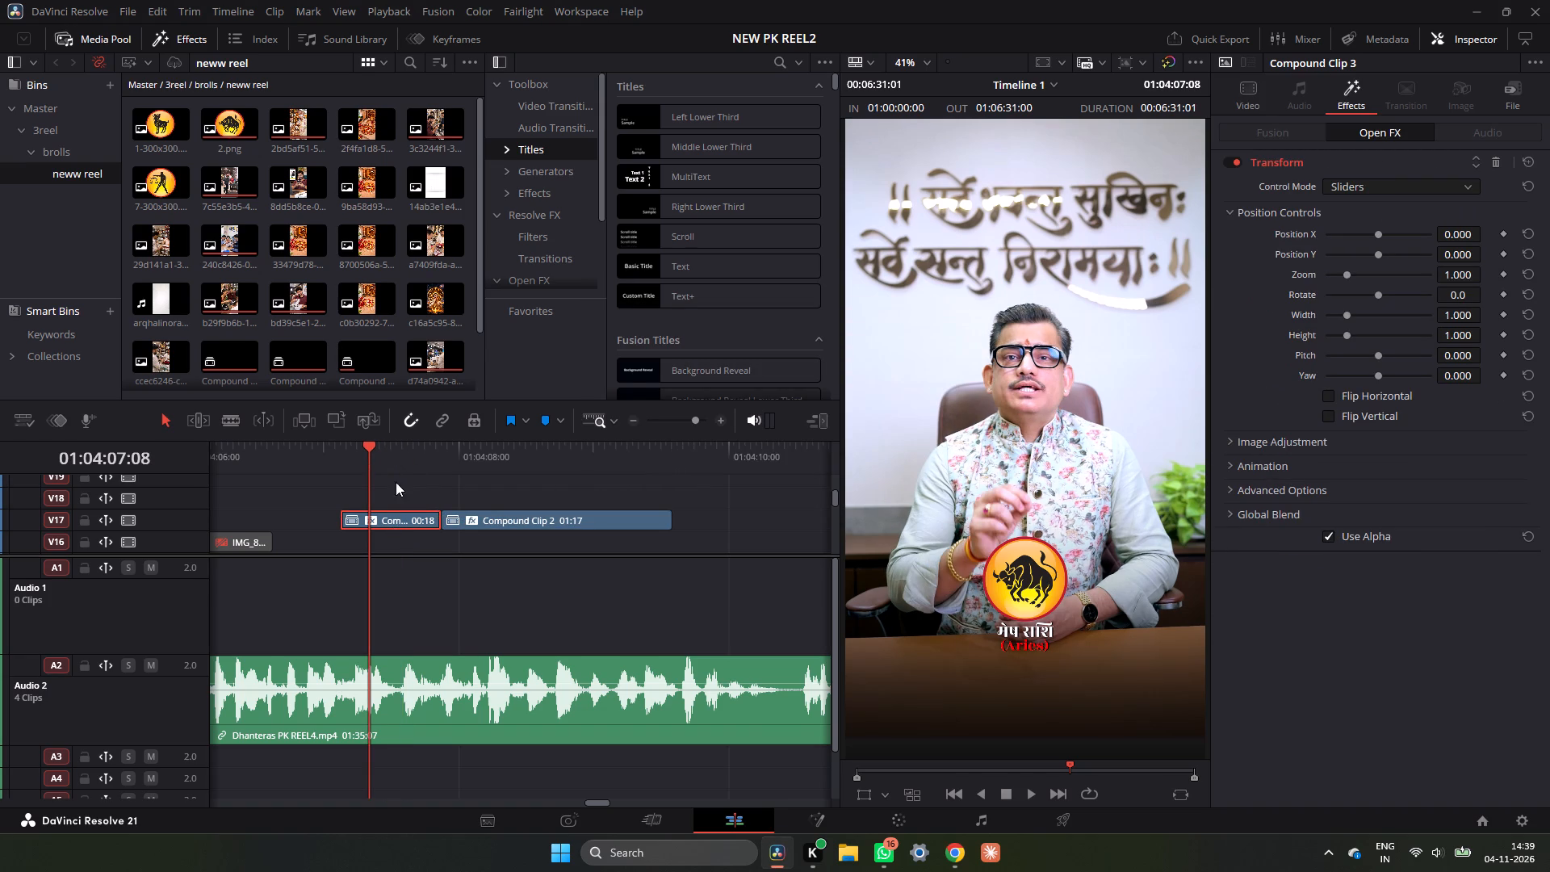
left_click_drag(375, 450, 346, 456)
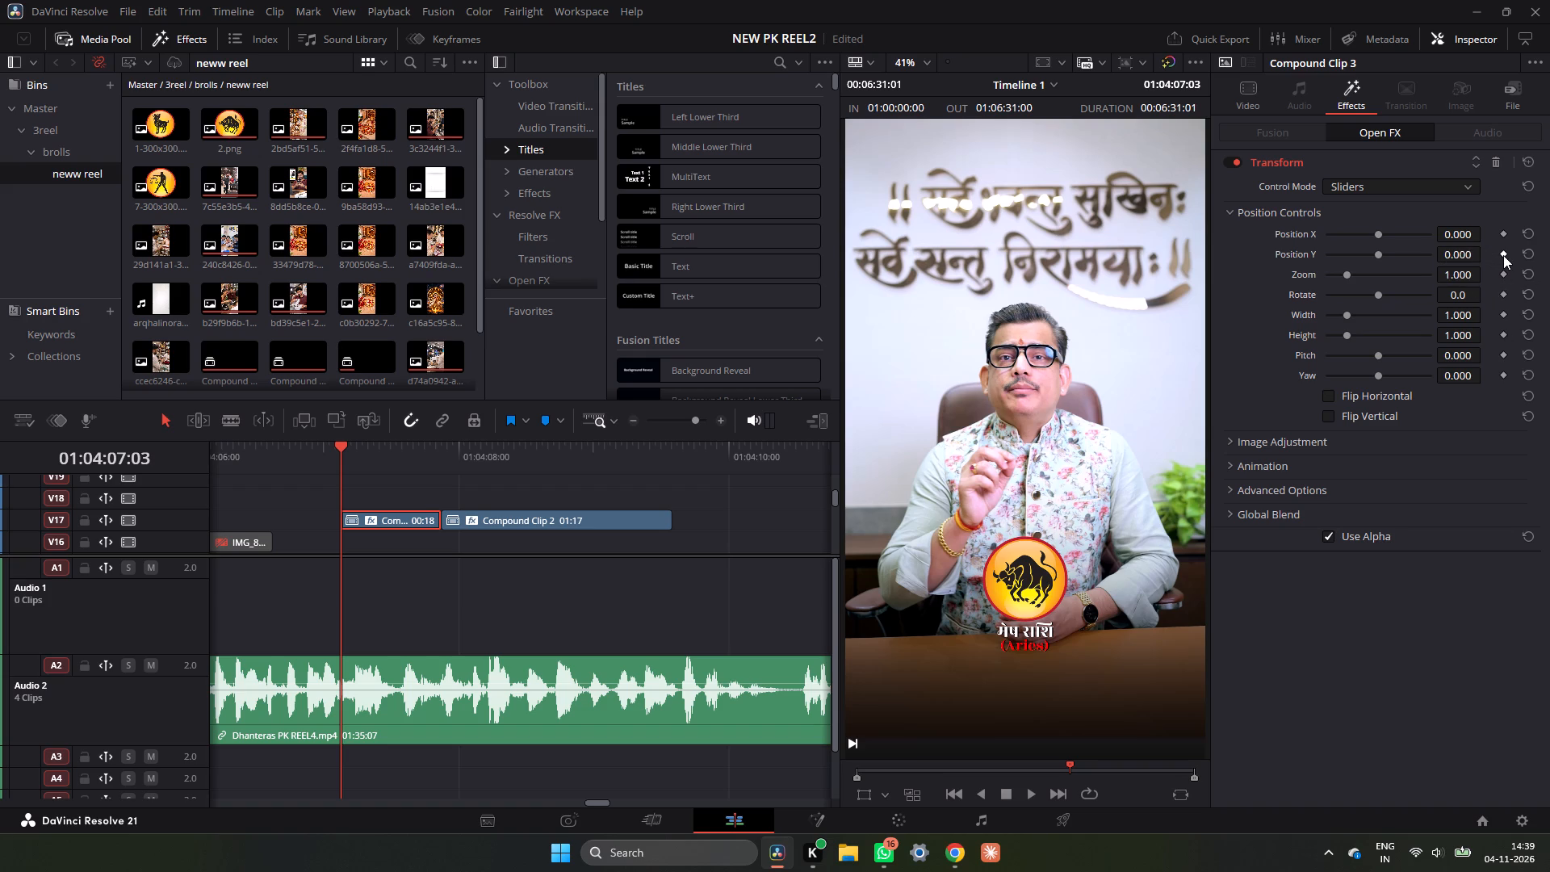
left_click(1284, 441)
left_click(1240, 443)
left_click(338, 451)
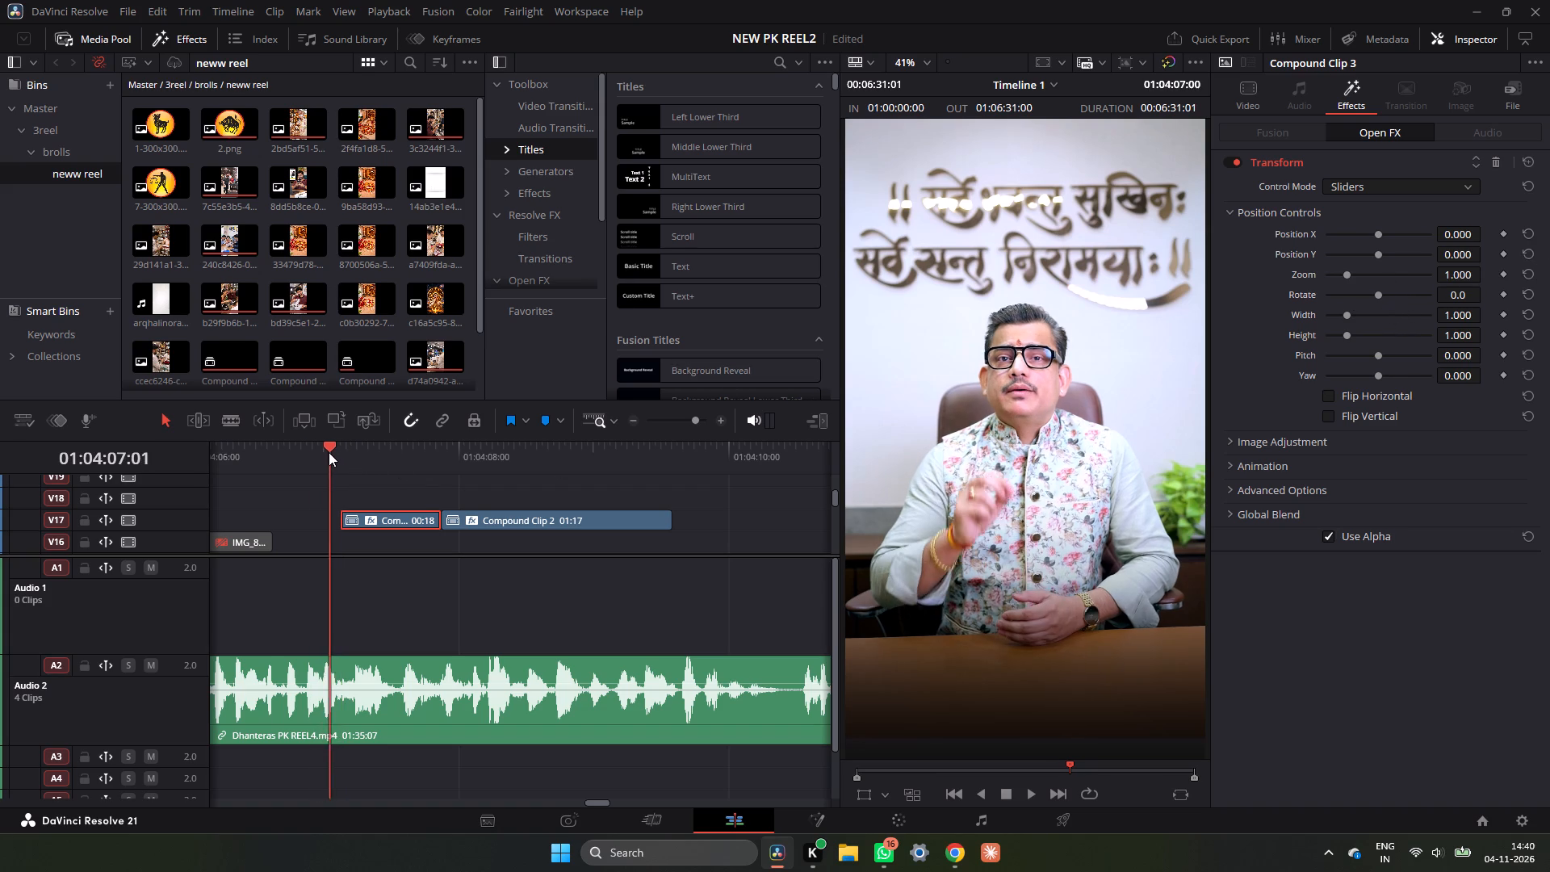
left_click(1504, 252)
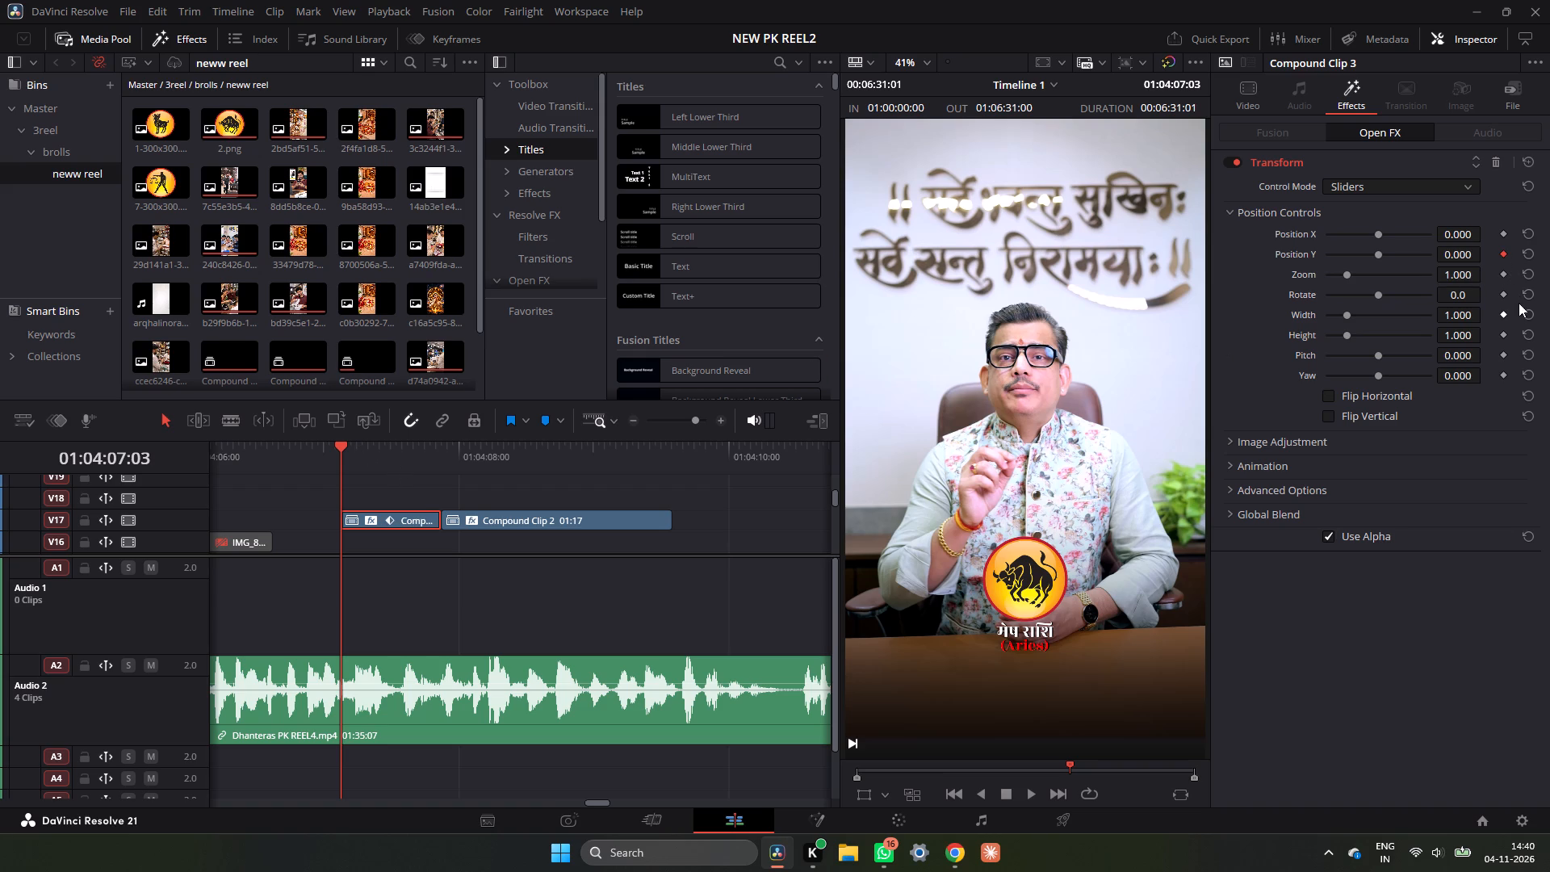
left_click_drag(1469, 257, 959, 362)
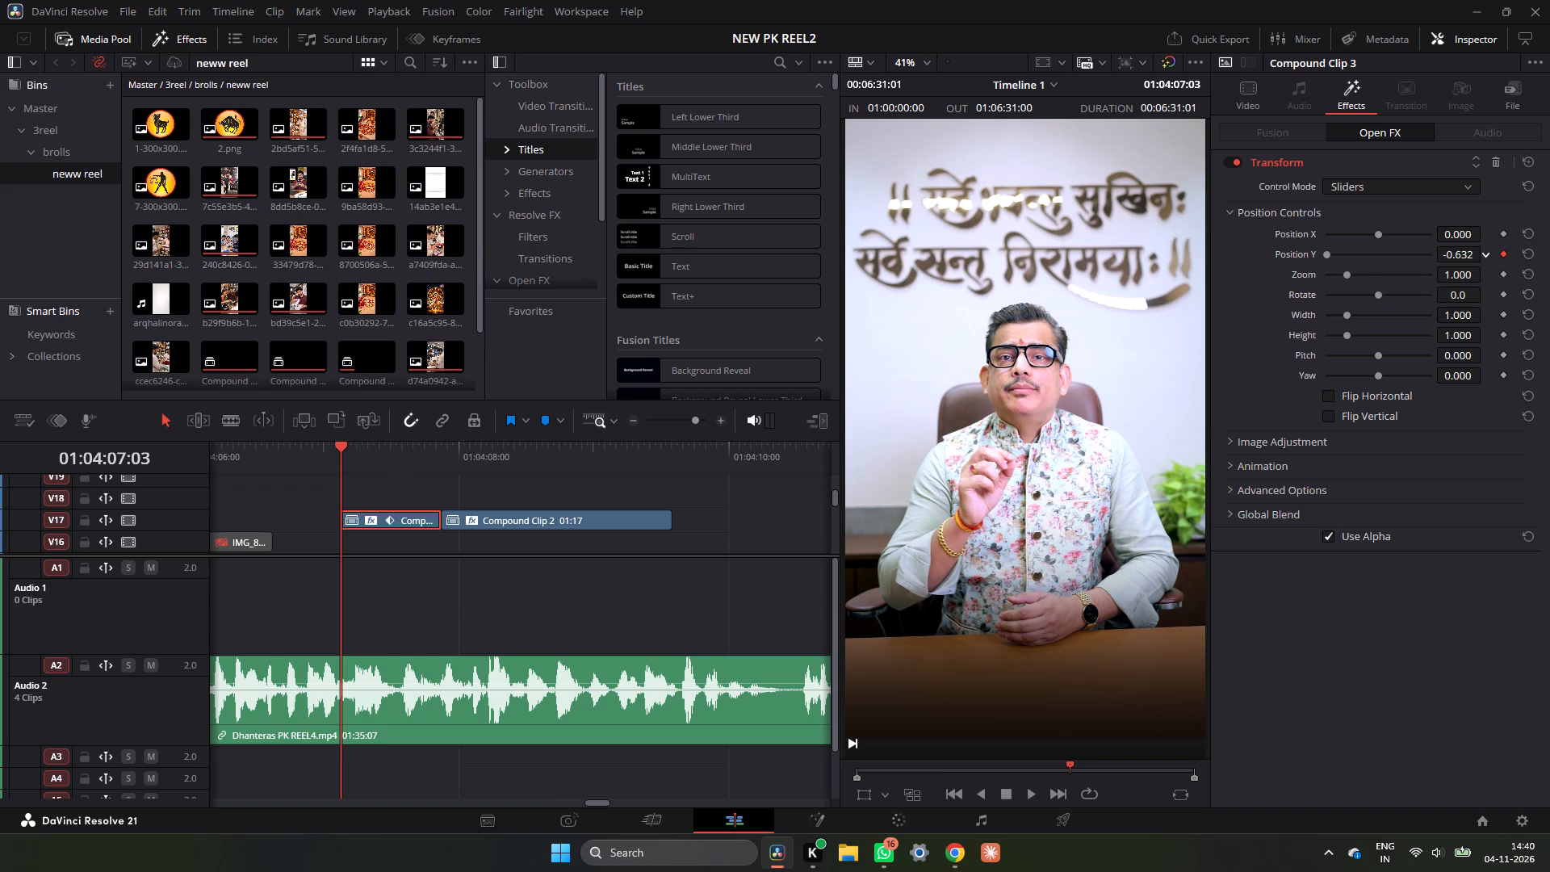
left_click_drag(959, 362, 1251, 407)
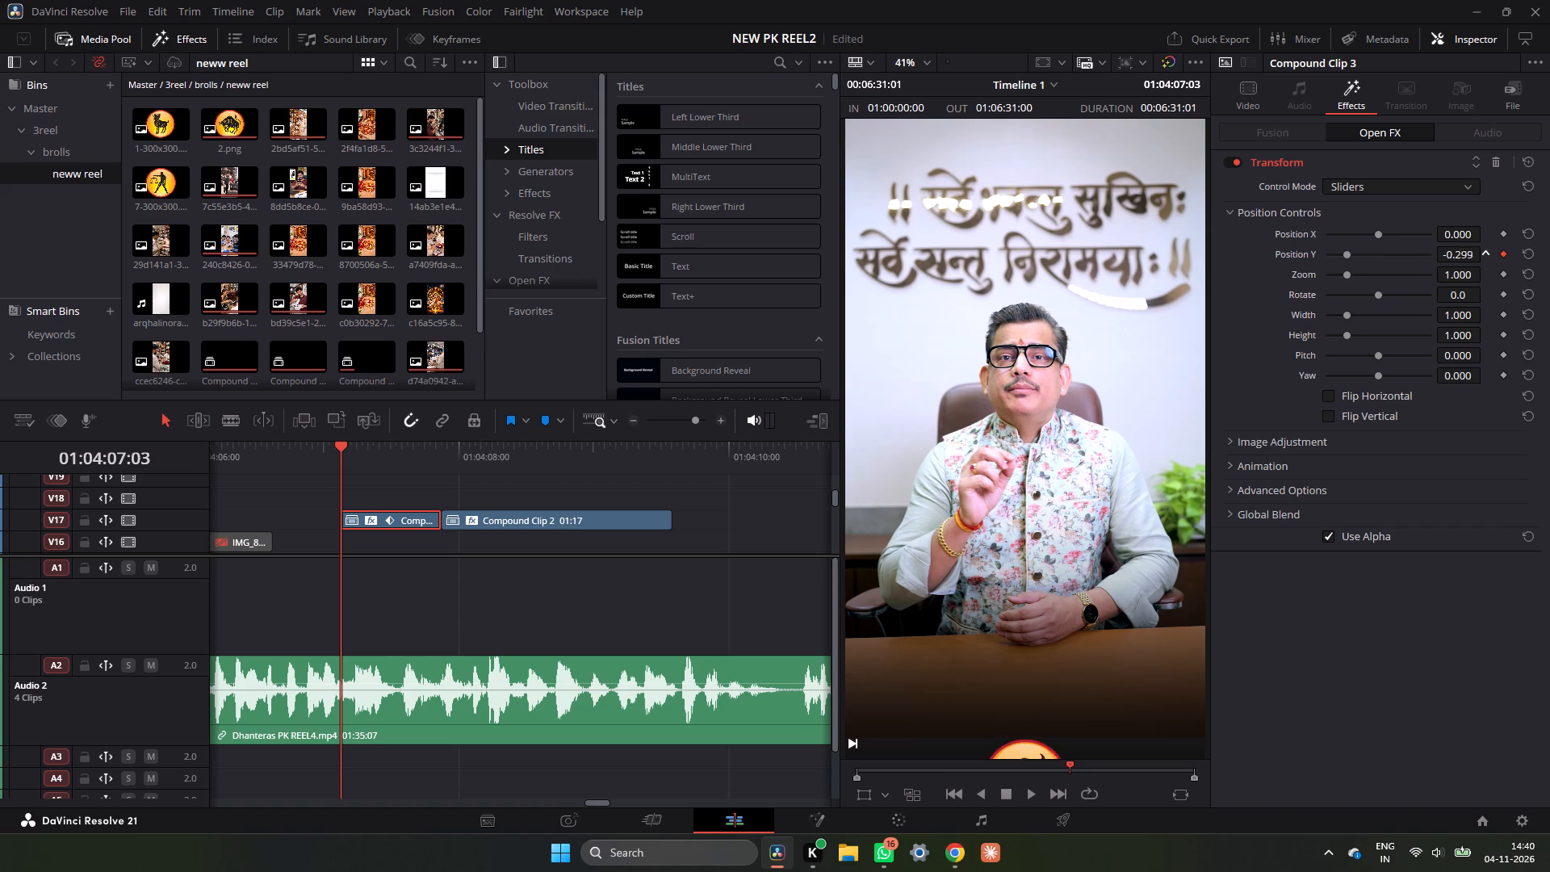
left_click_drag(1251, 407, 1185, 471)
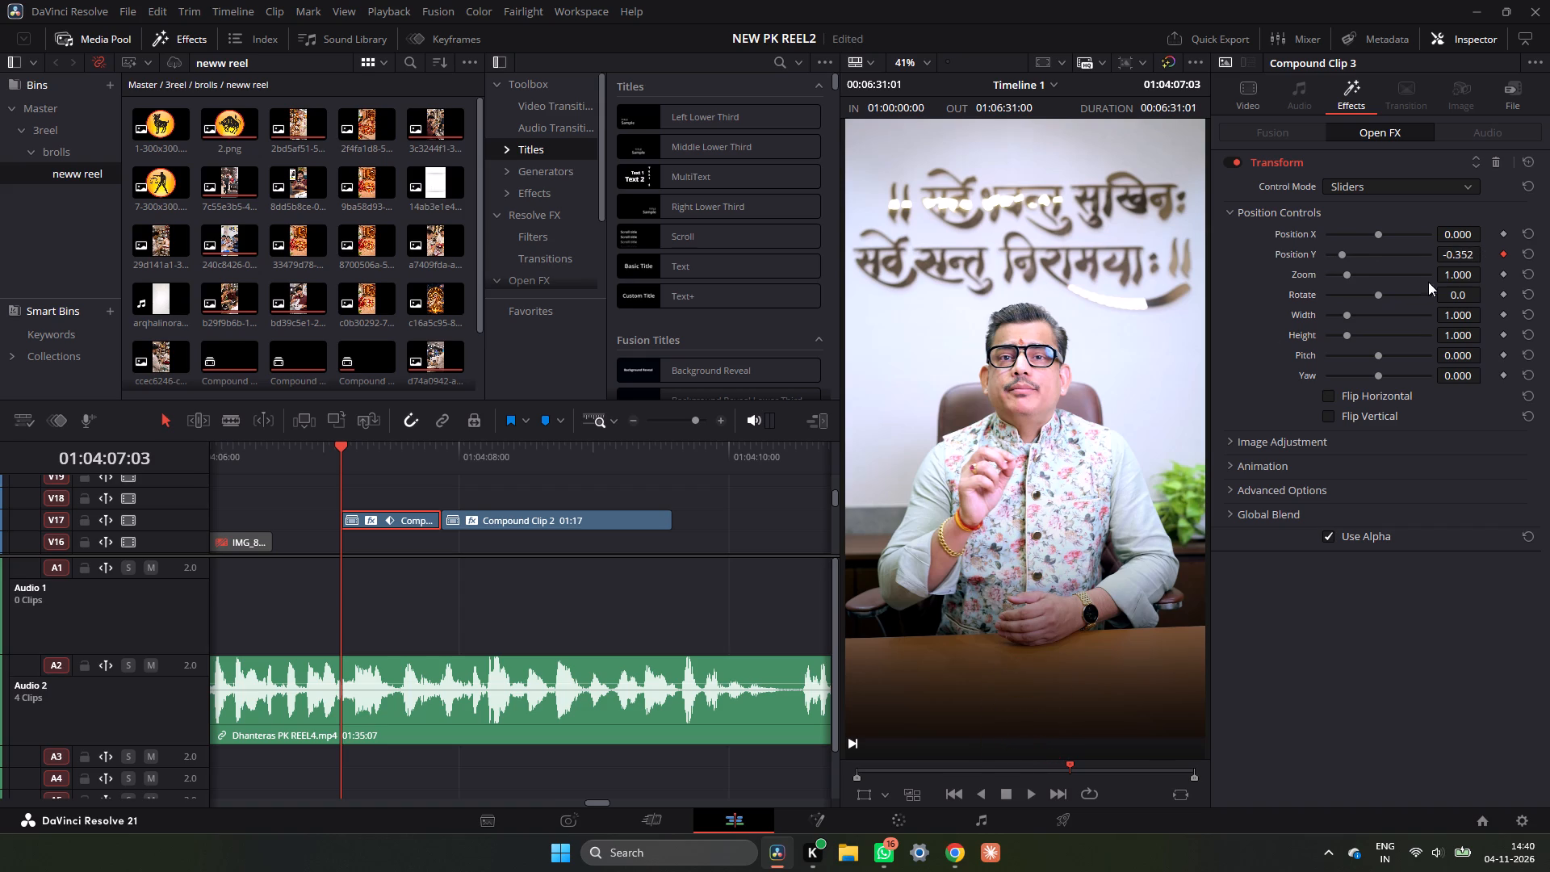
Add a second Position Y keyframe on the Aries badge at 01:04:07:06, with a value of -0.017.
left_click(358, 448)
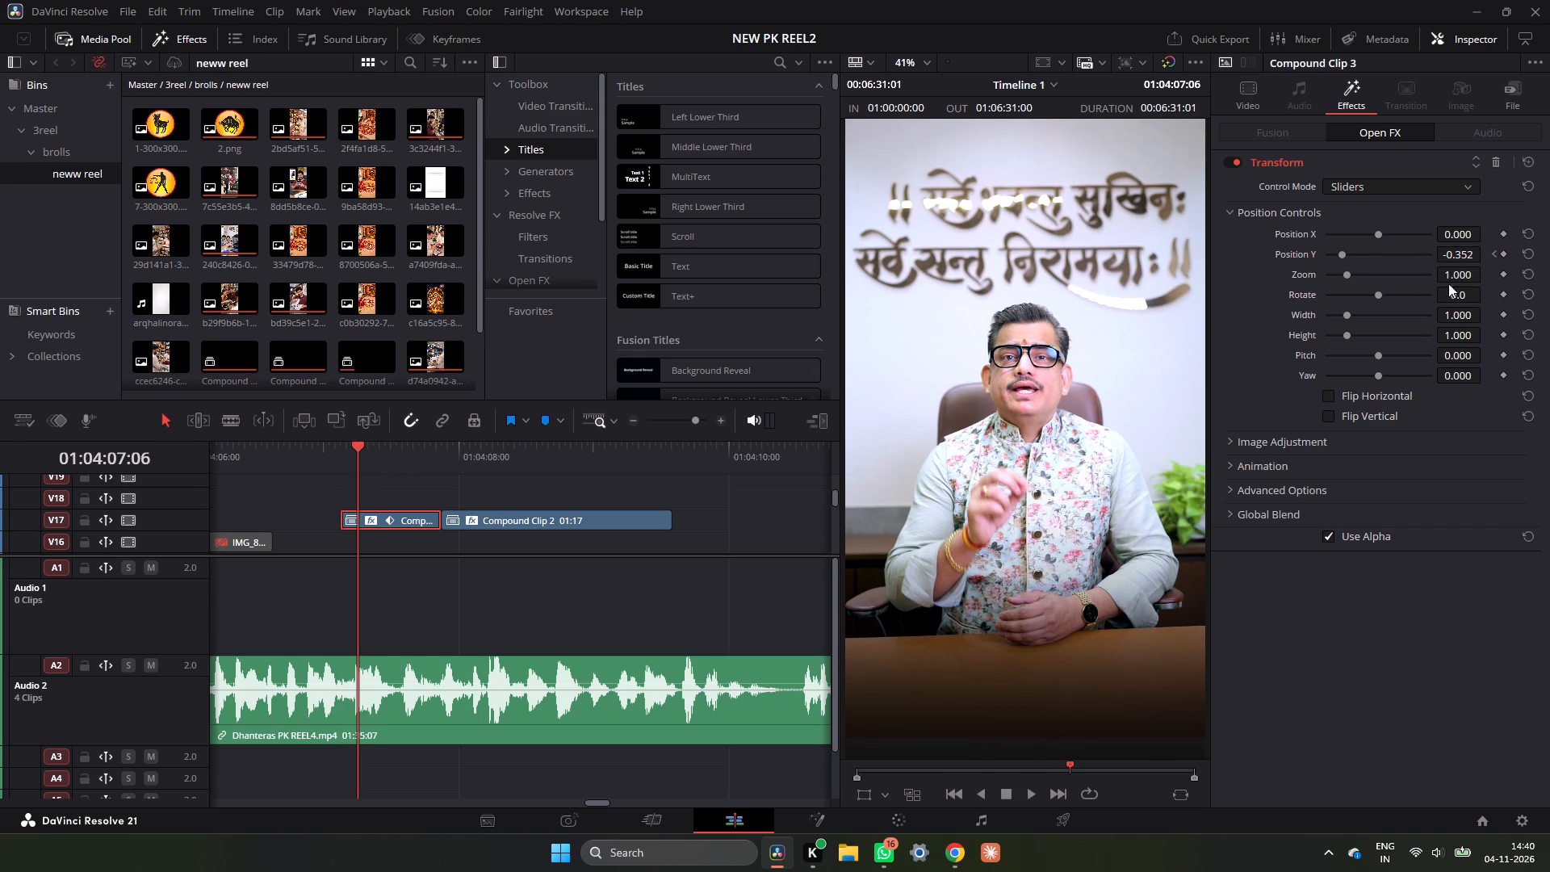
left_click(1501, 253)
left_click_drag(1471, 257, 1472, 258)
left_click_drag(1472, 258, 1549, 287)
left_click_drag(1456, 257, 847, 443)
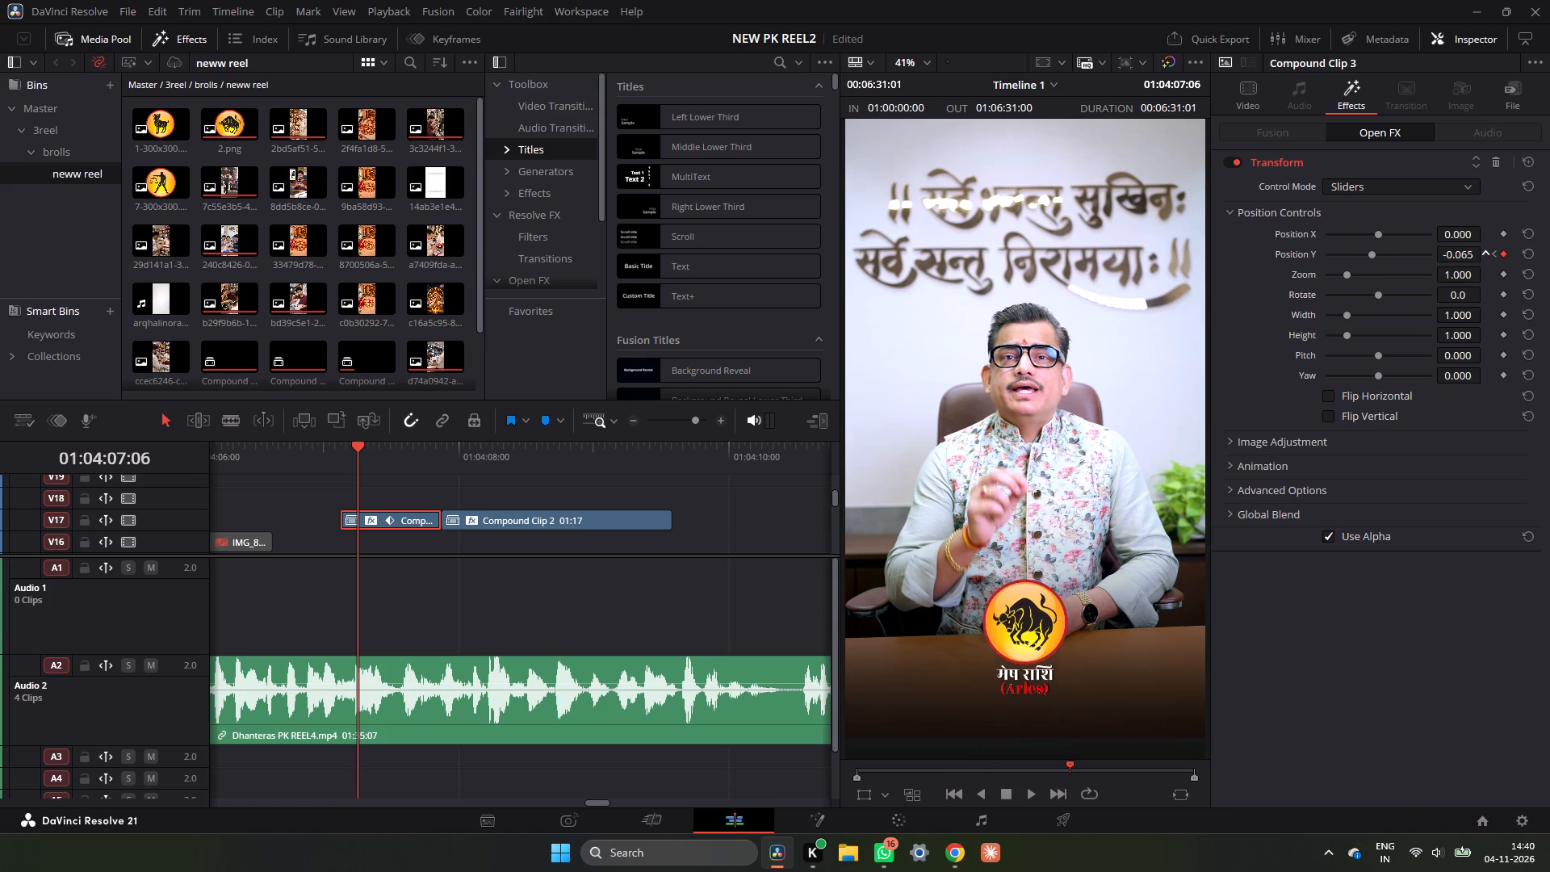
left_click_drag(847, 443, 987, 486)
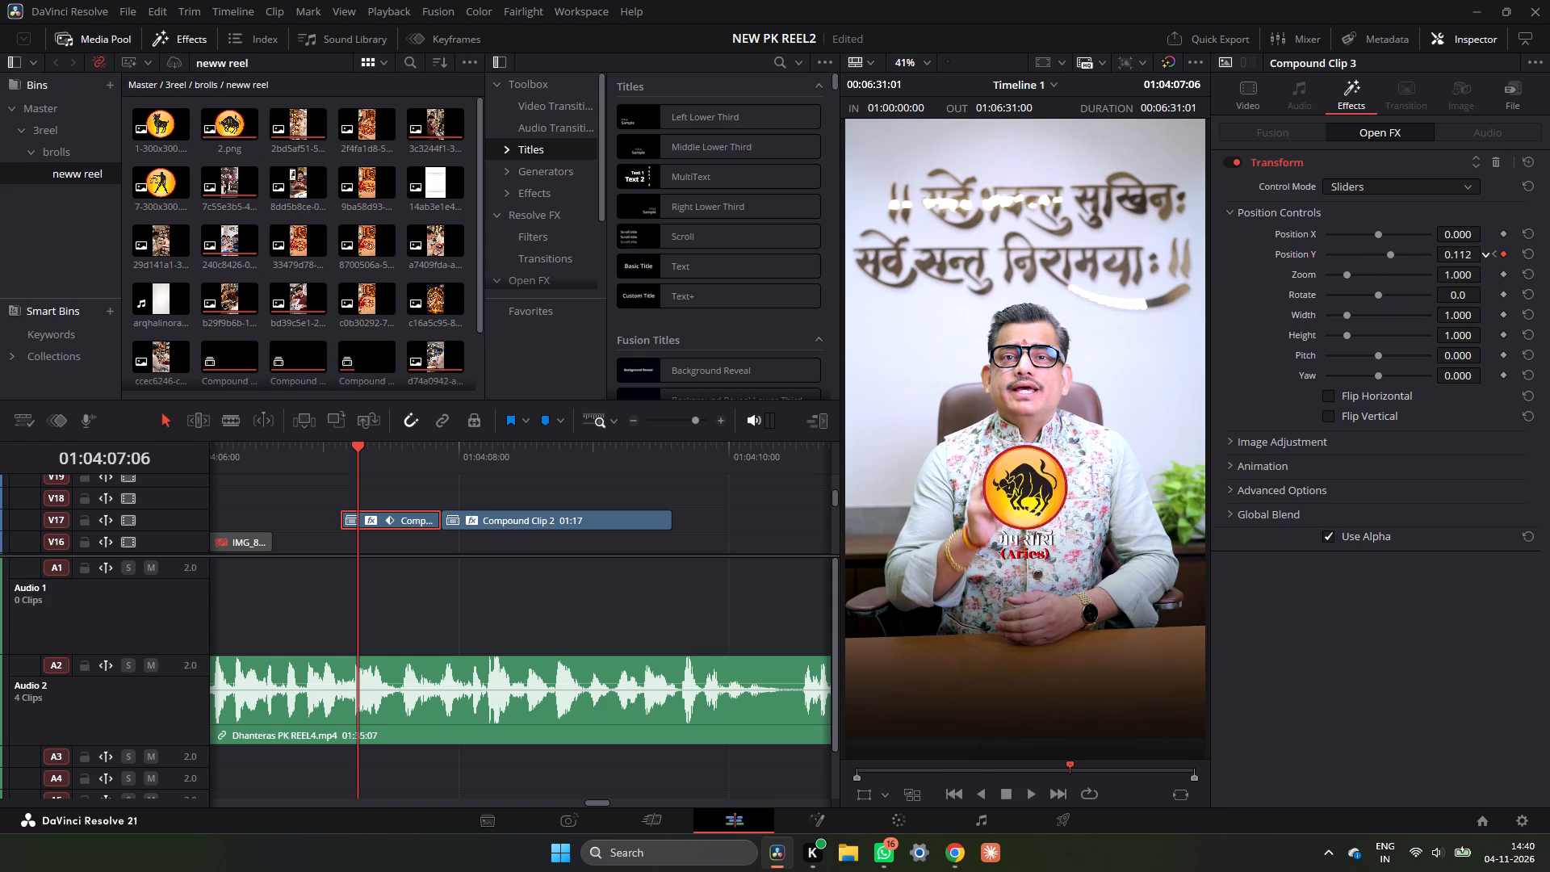
left_click_drag(987, 486, 622, 504)
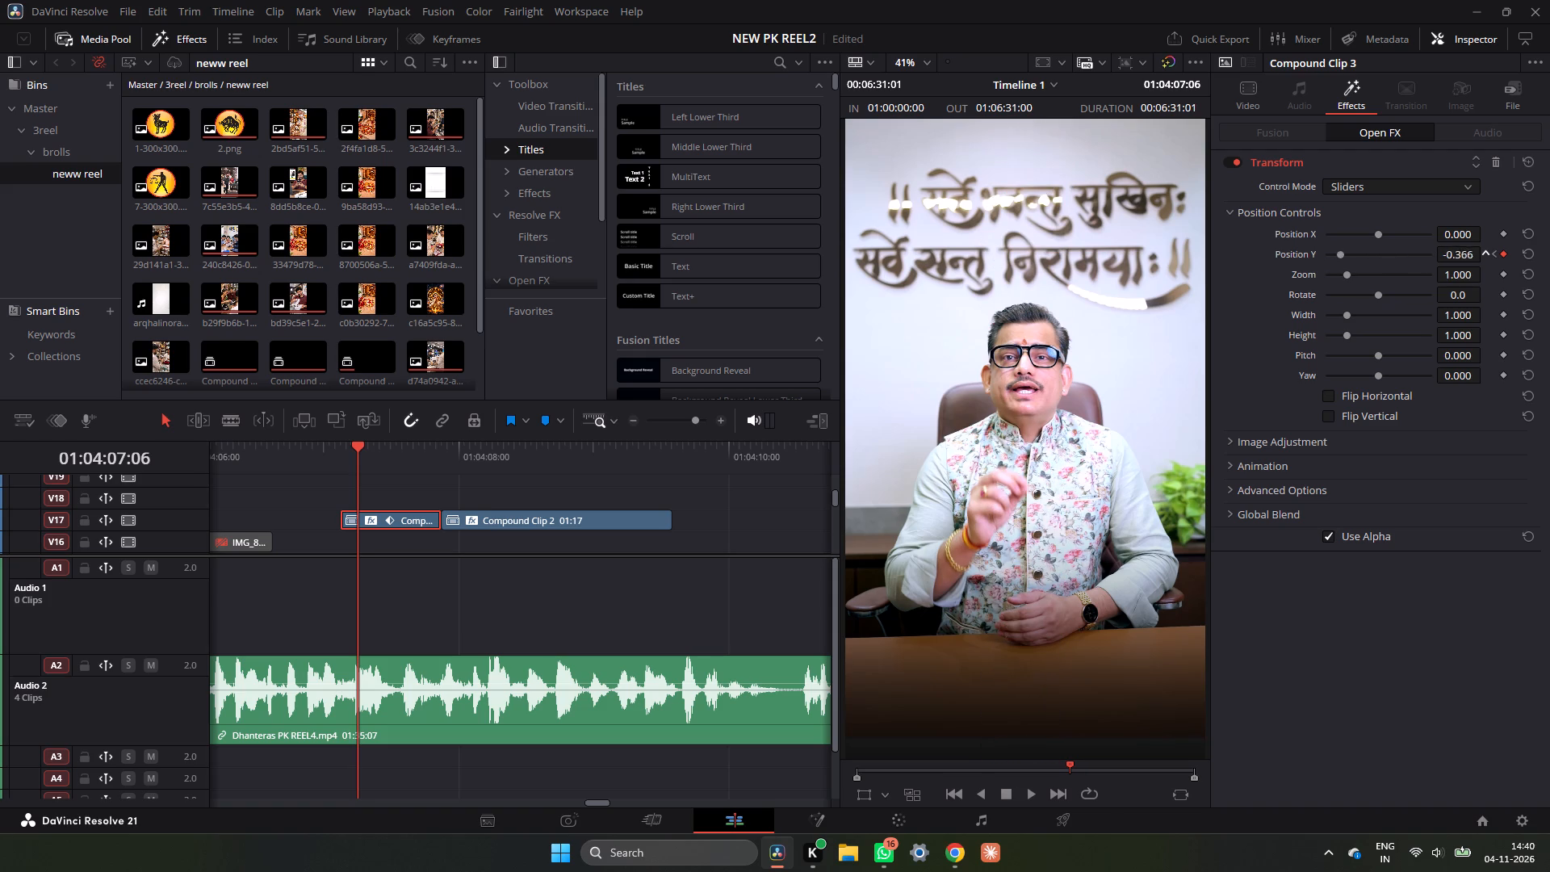
left_click_drag(622, 504, 872, 521)
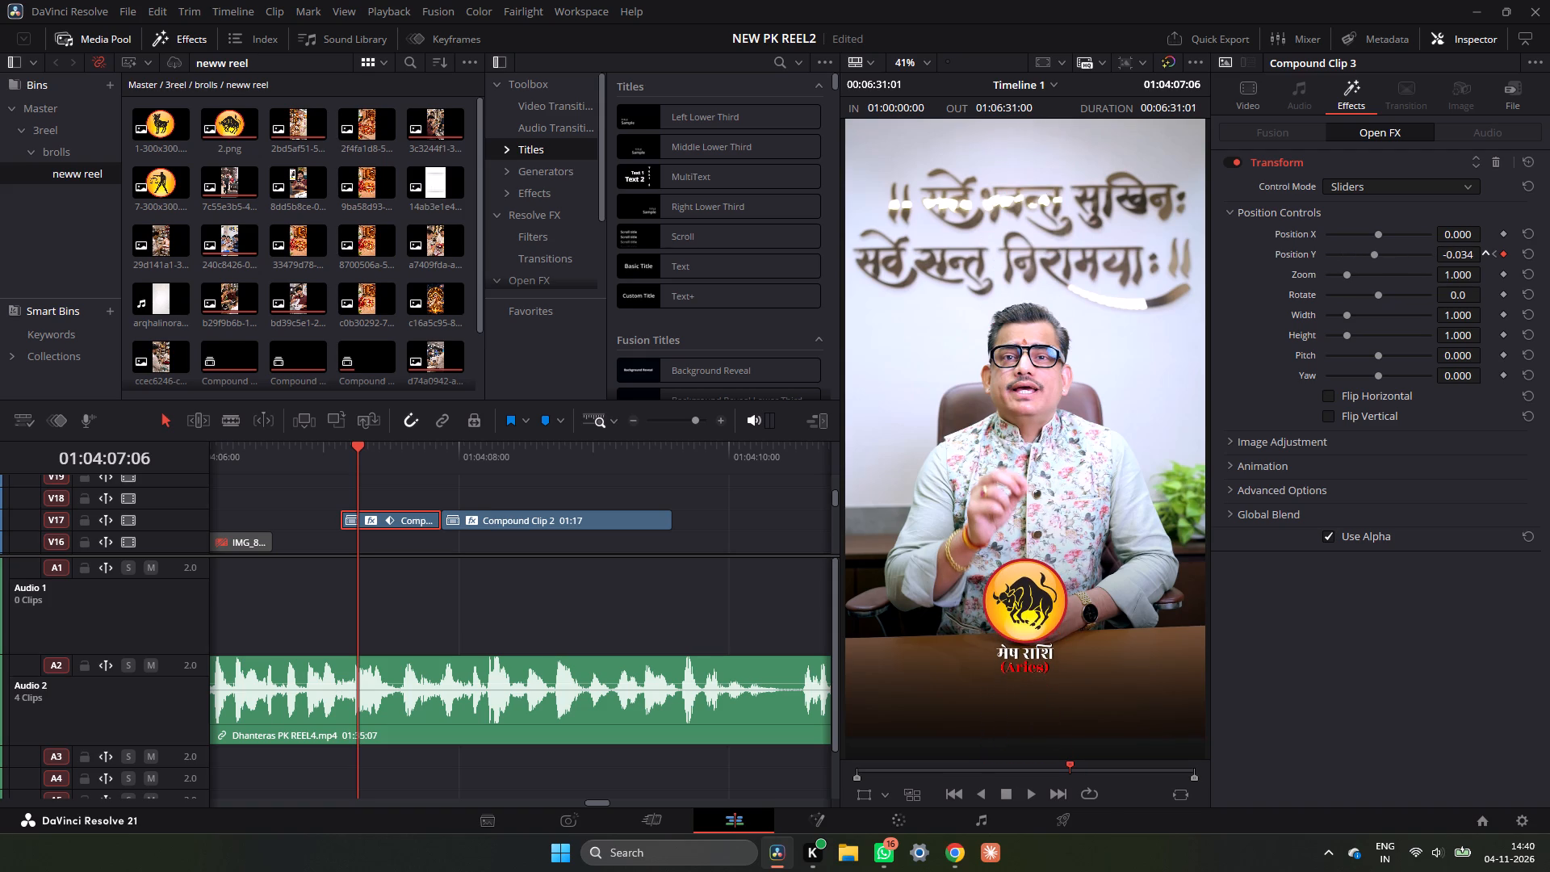
left_click_drag(872, 521, 886, 525)
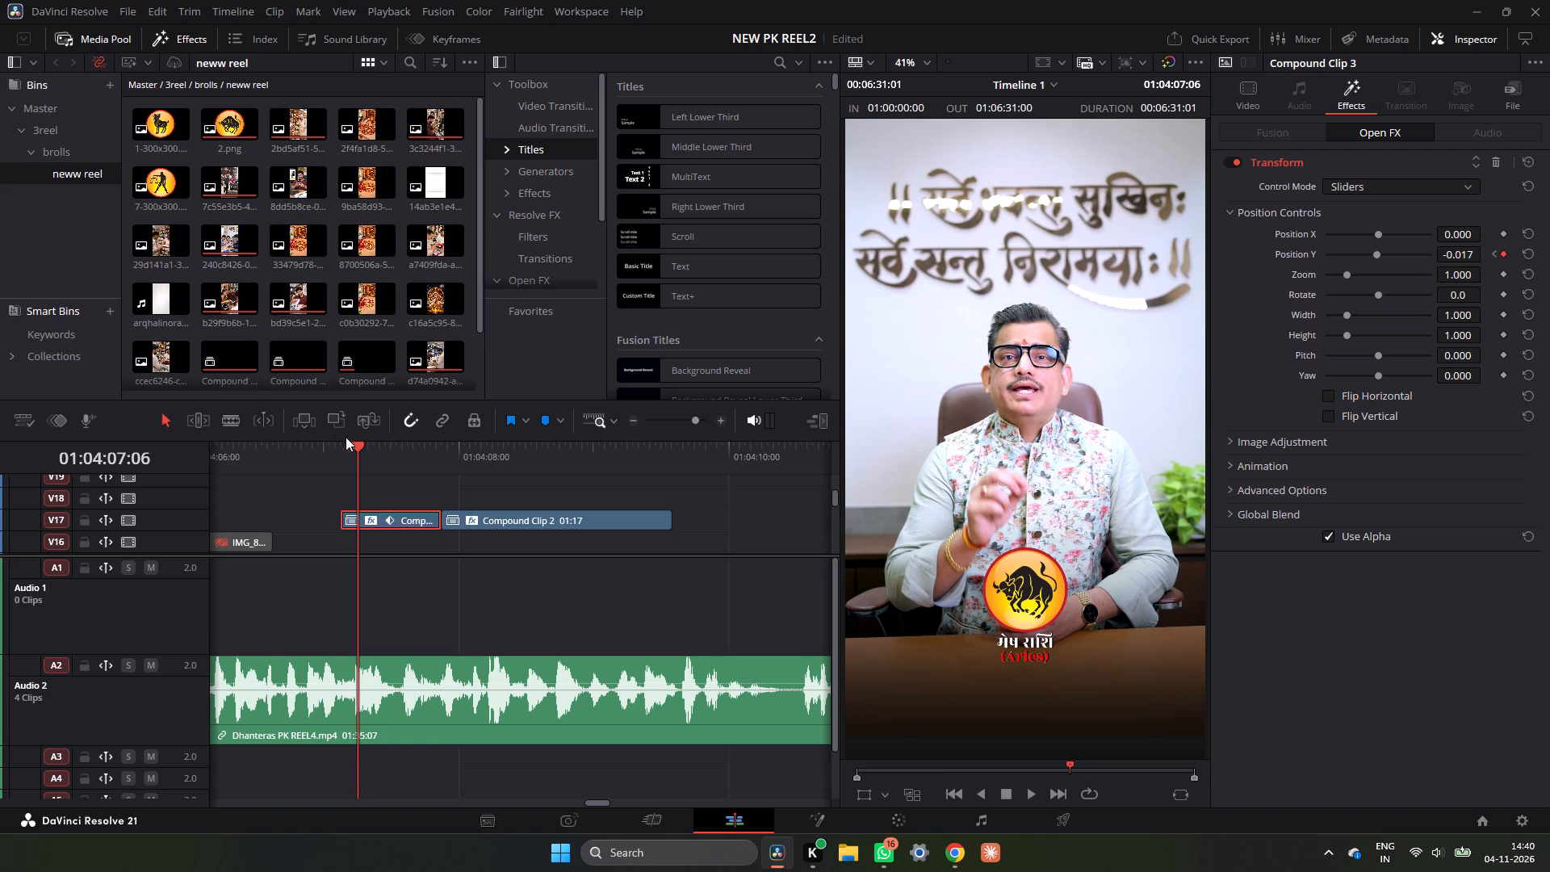
Set the Motion Blur of the Aries badge's Transform effect to 1.000.
left_click(337, 442)
key("space")
left_click(335, 442)
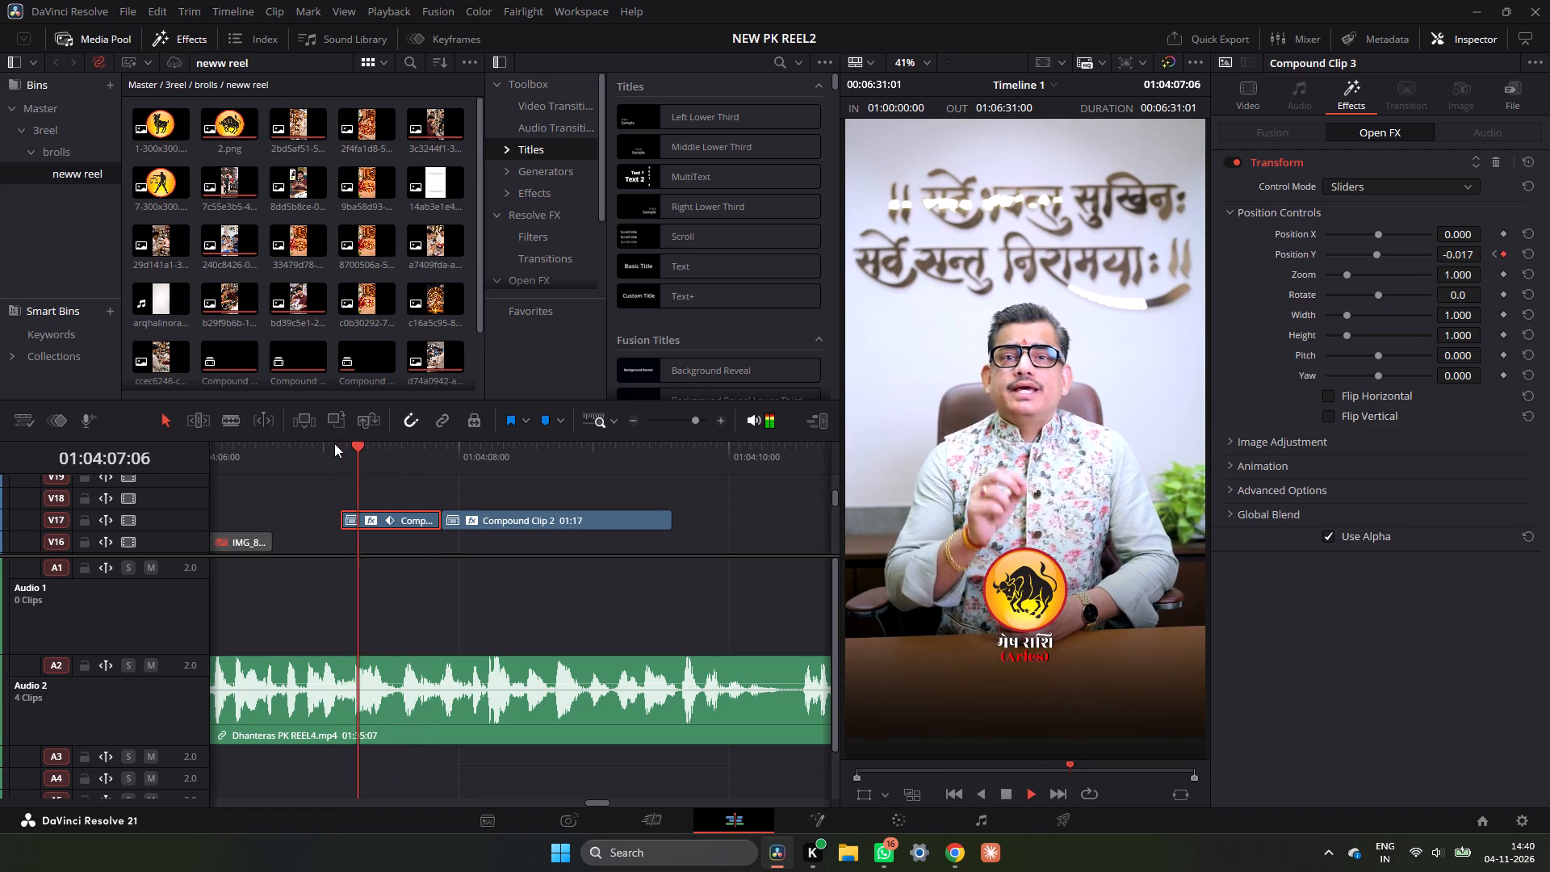
key("space")
left_click(1335, 476)
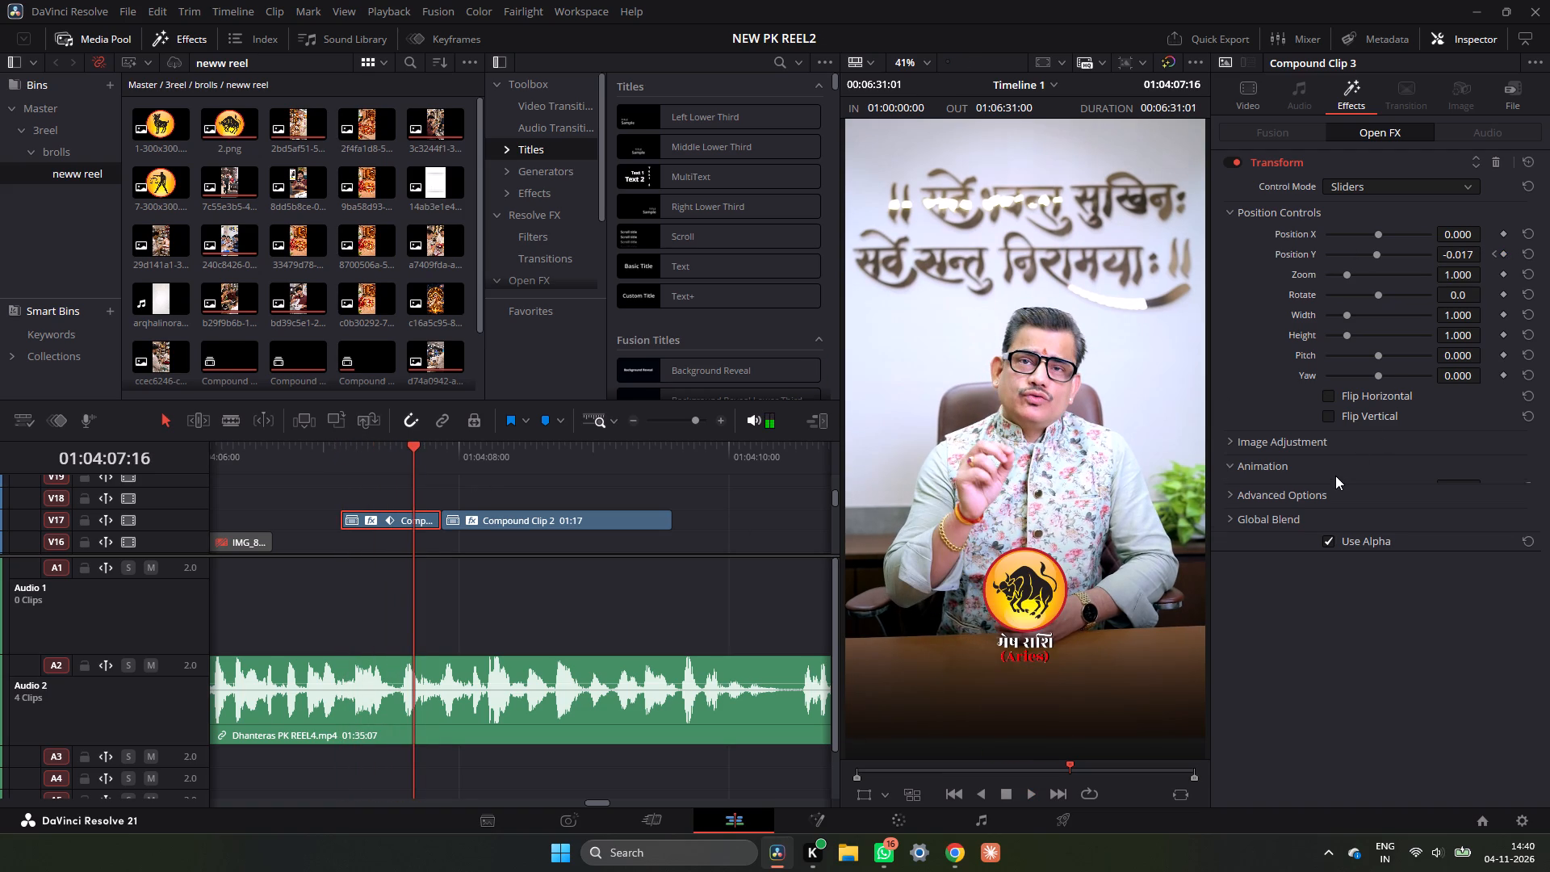
left_click_drag(1395, 489, 1549, 498)
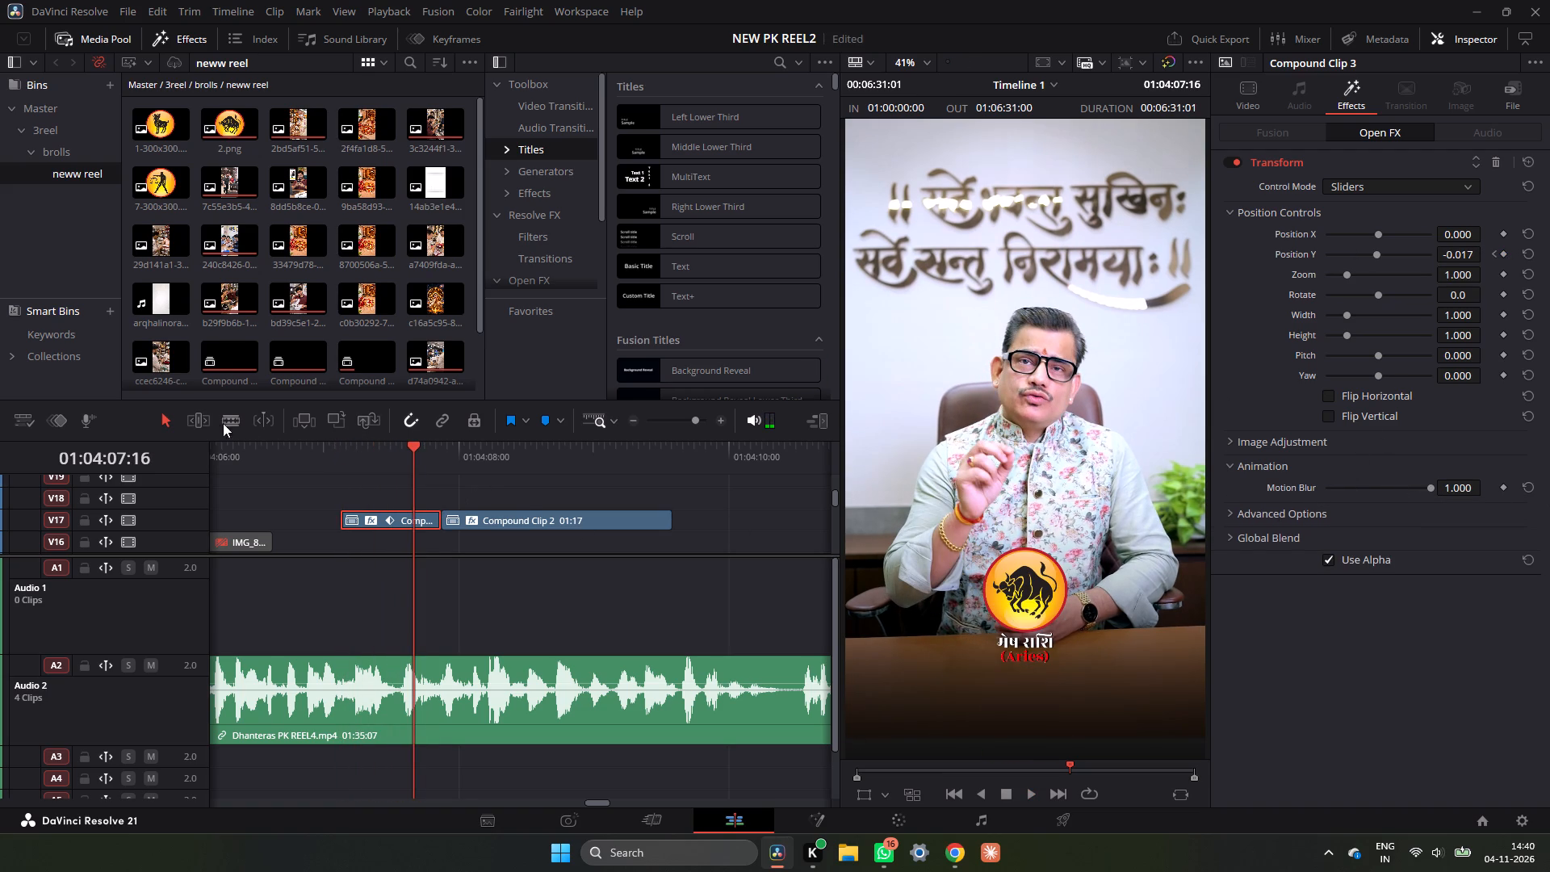
Play back the Aries badge's slide-in repeatedly to check its motion and timing against the speech.
left_click(330, 445)
key("space")
left_click(330, 445)
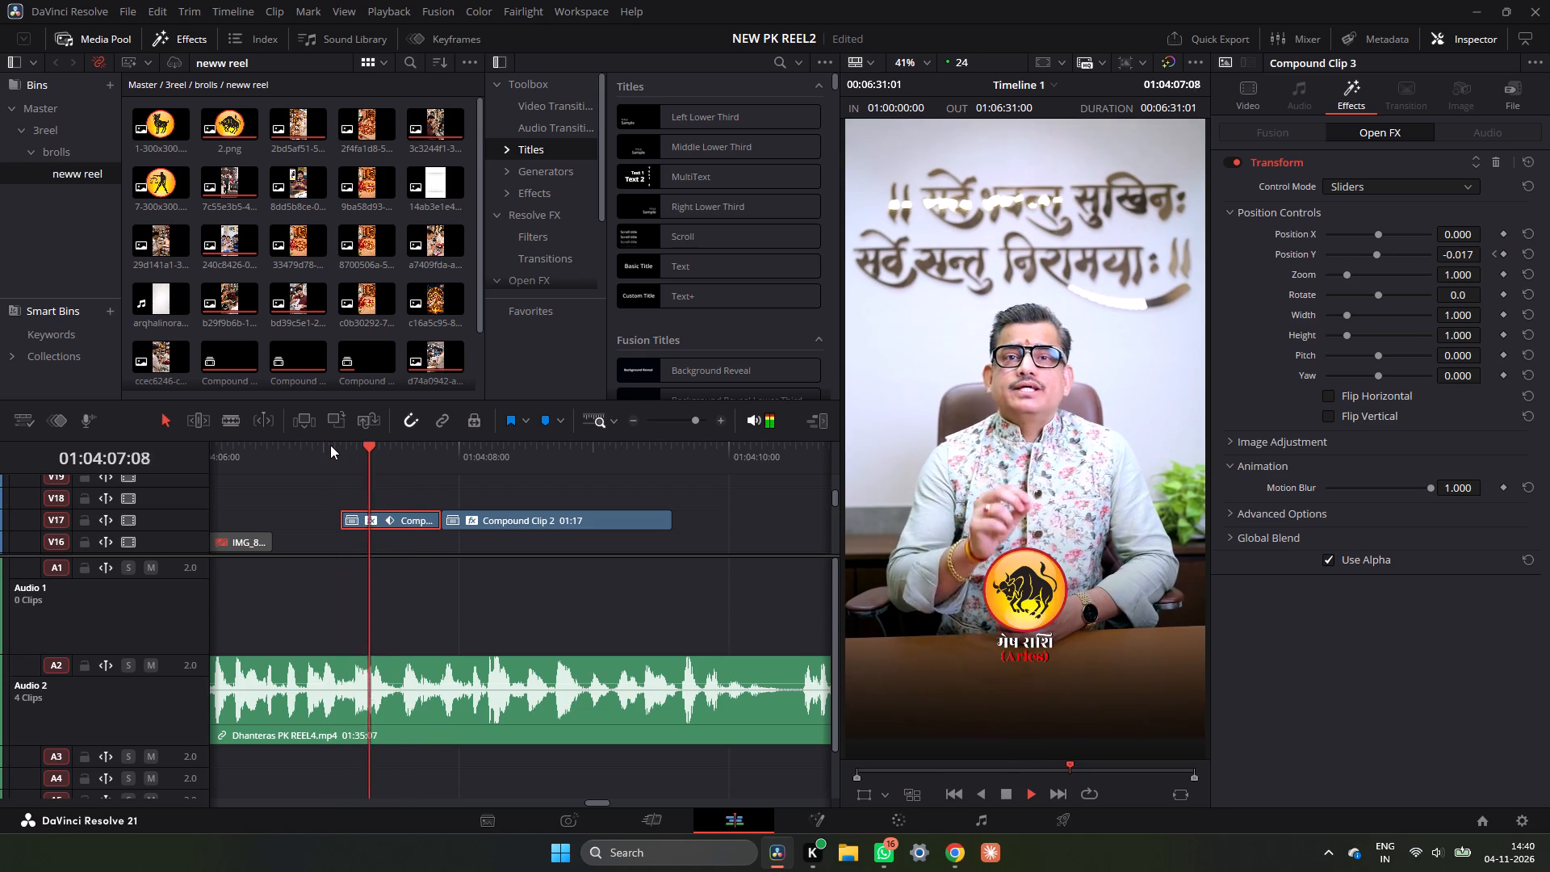
key("space")
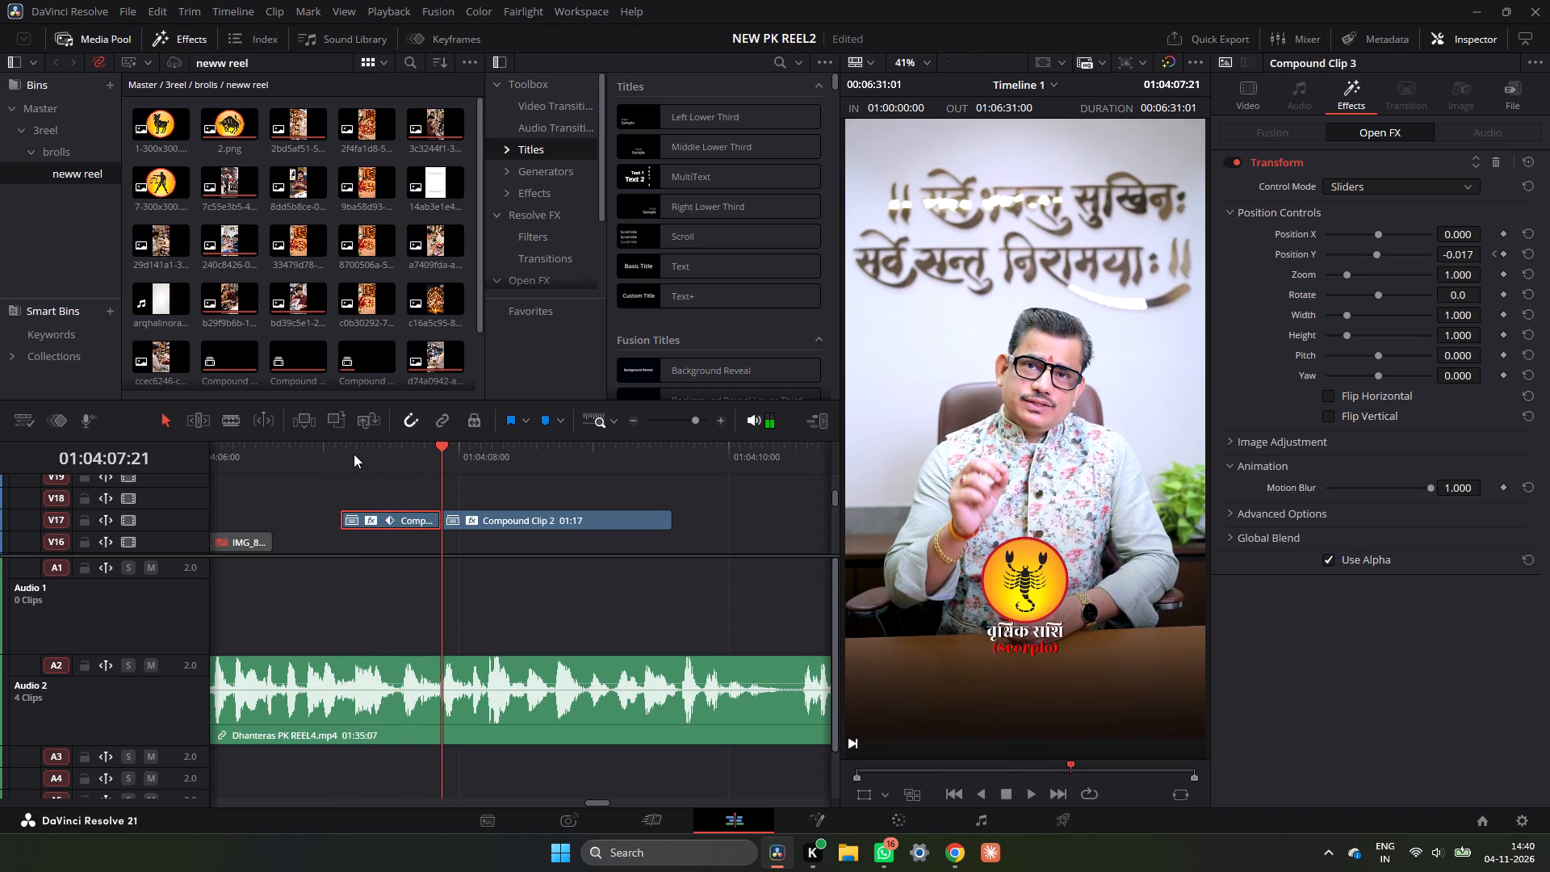
left_click(350, 454)
key("space")
key("space")
left_click(349, 454)
key("space")
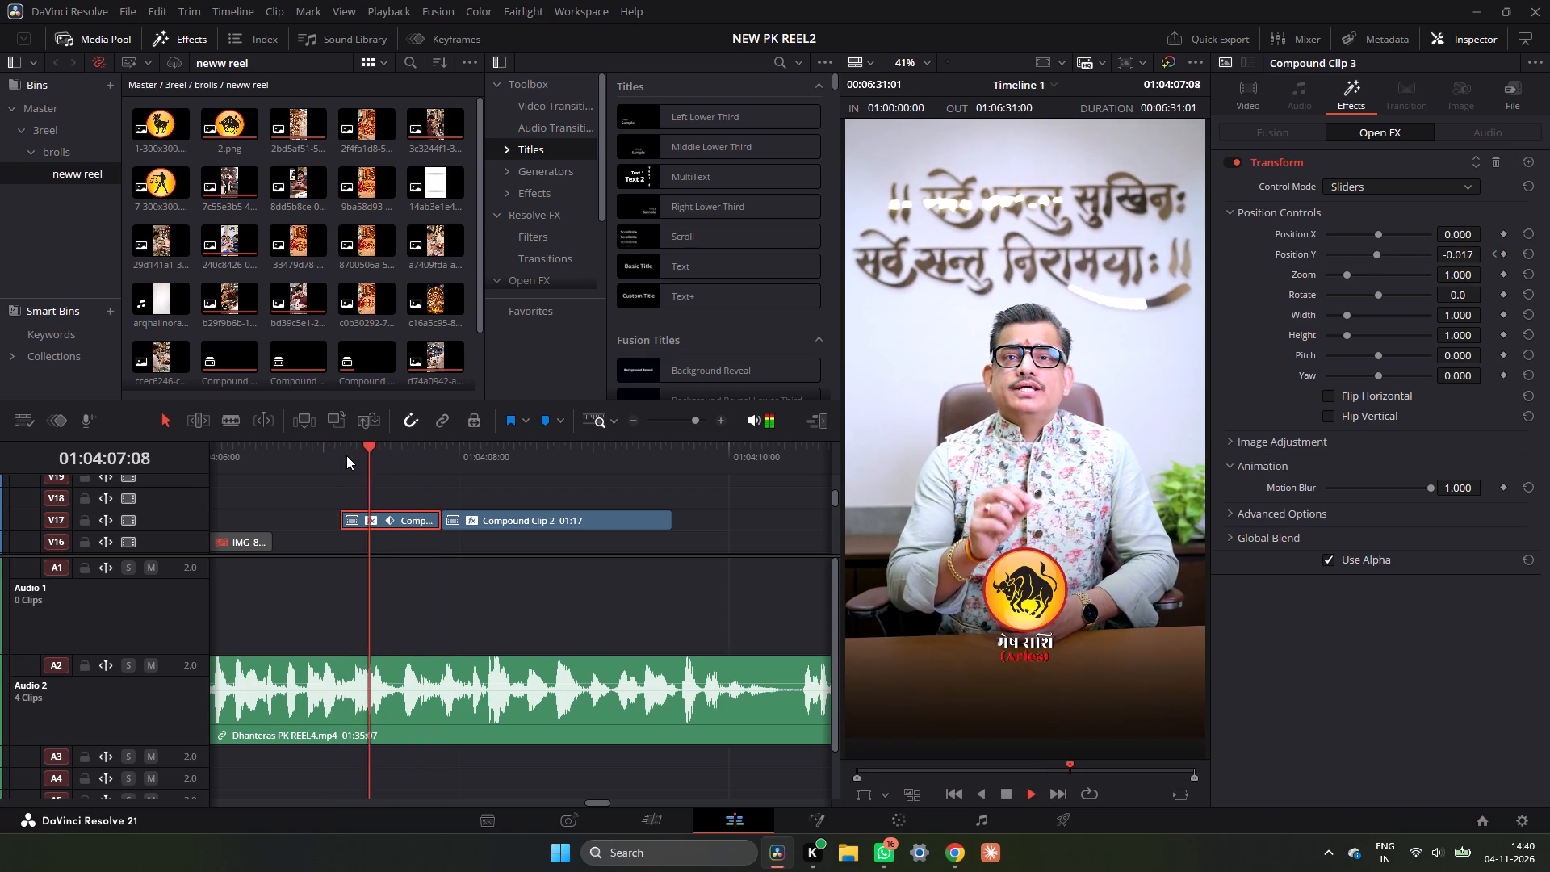
left_click(346, 455)
key("space")
left_click(346, 455)
key("space")
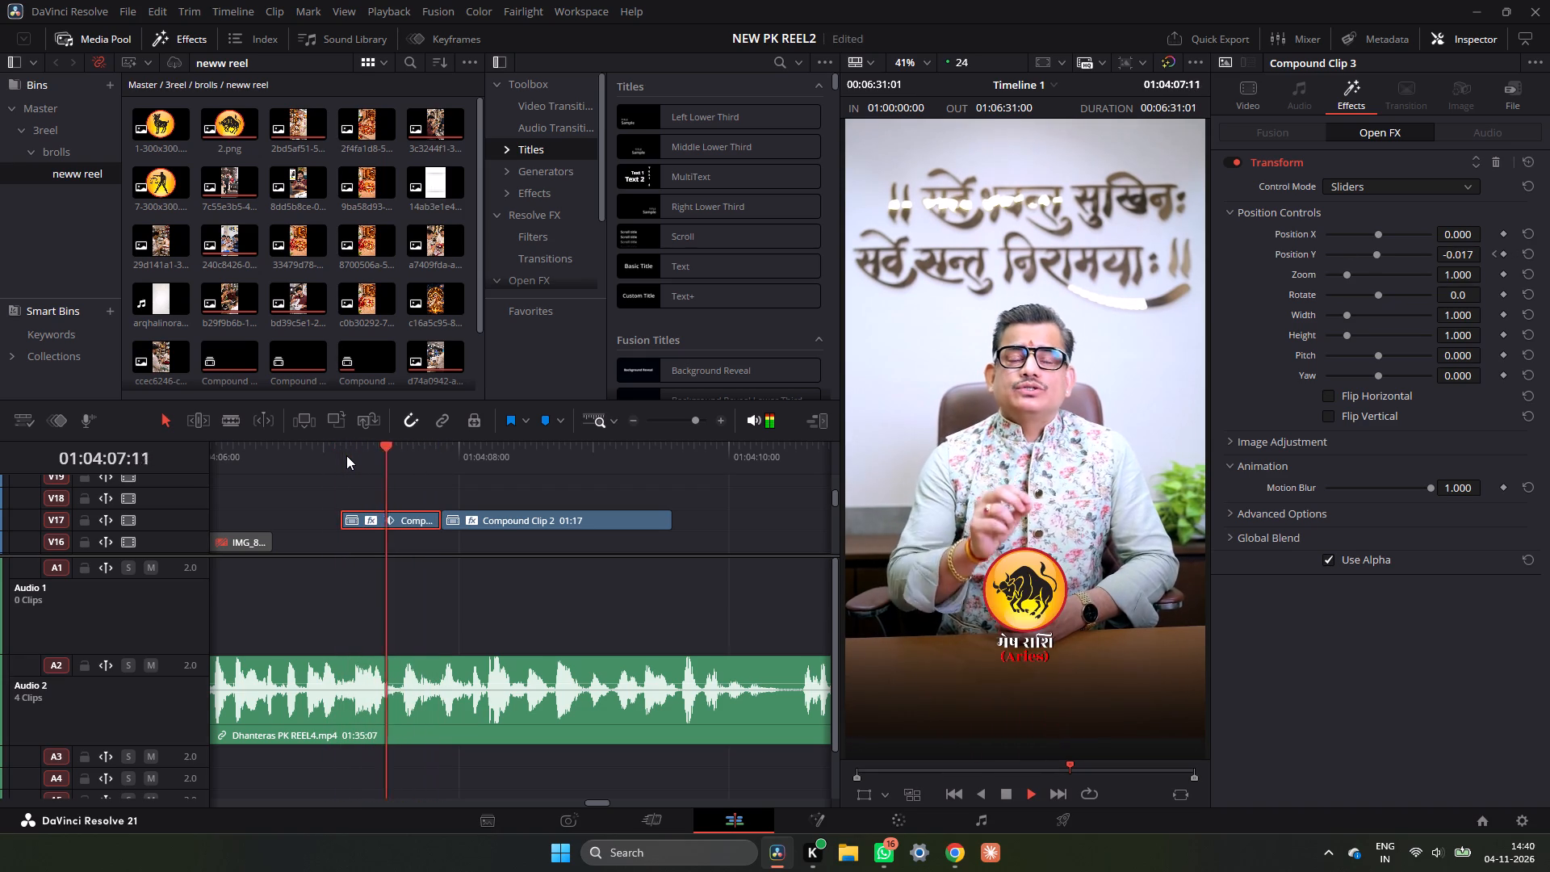
key("space")
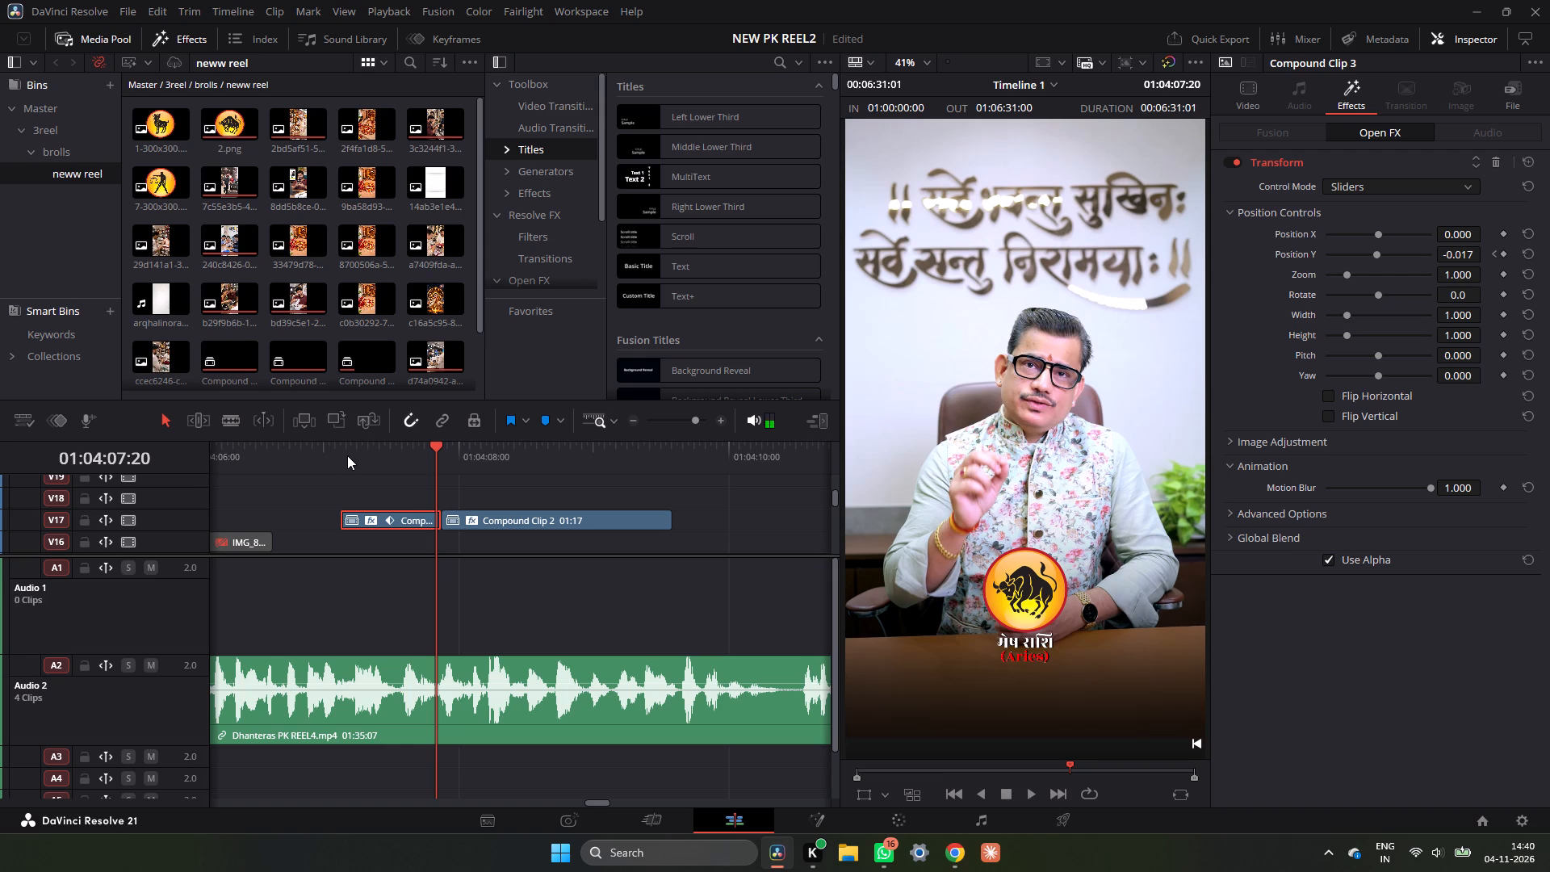
left_click(347, 455)
key("space")
left_click(343, 444)
key("space")
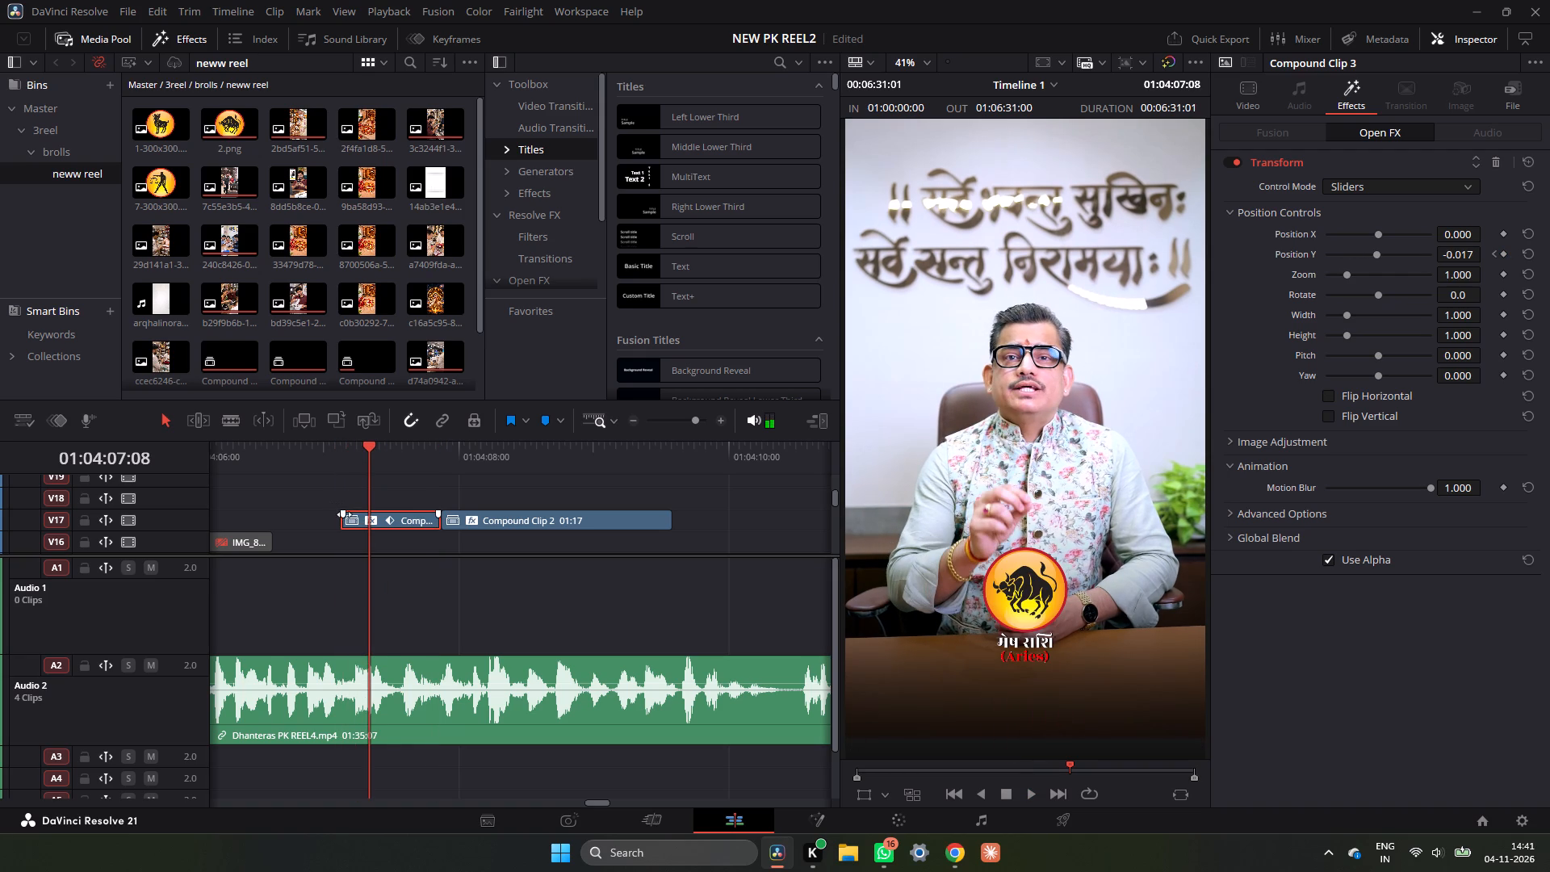
Add a short fade-in at the start of the Aries badge clip on V17, ending at about 01:04:07:08.
left_click_drag(344, 514, 367, 513)
Play back the Aries badge's entrance to check the fade-in together with the upward slide.
left_click(337, 448)
key("space")
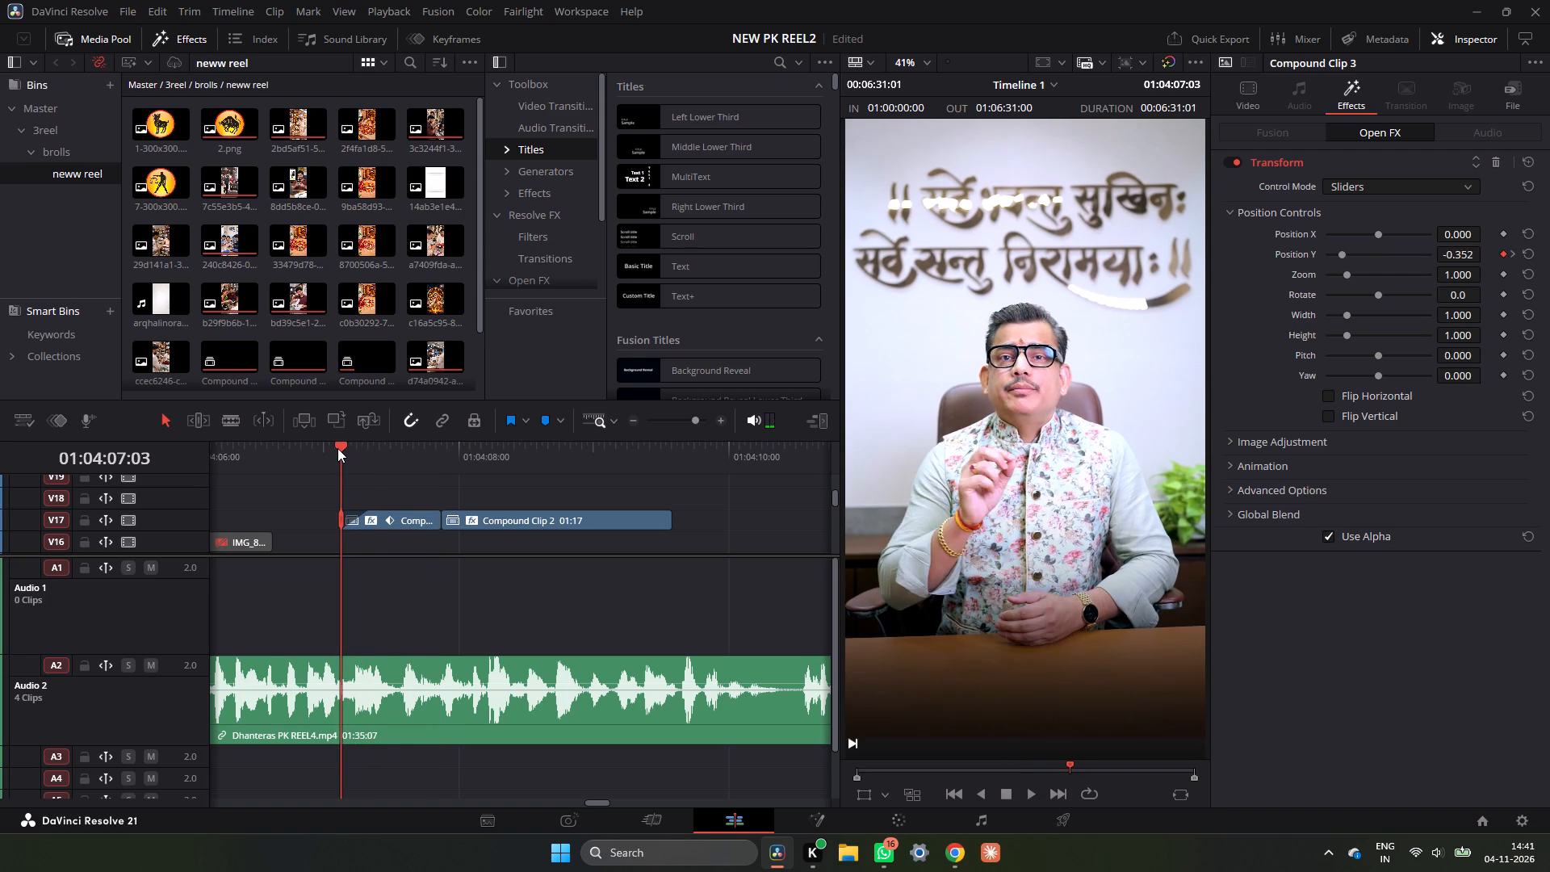
left_click(337, 448)
left_click(337, 448)
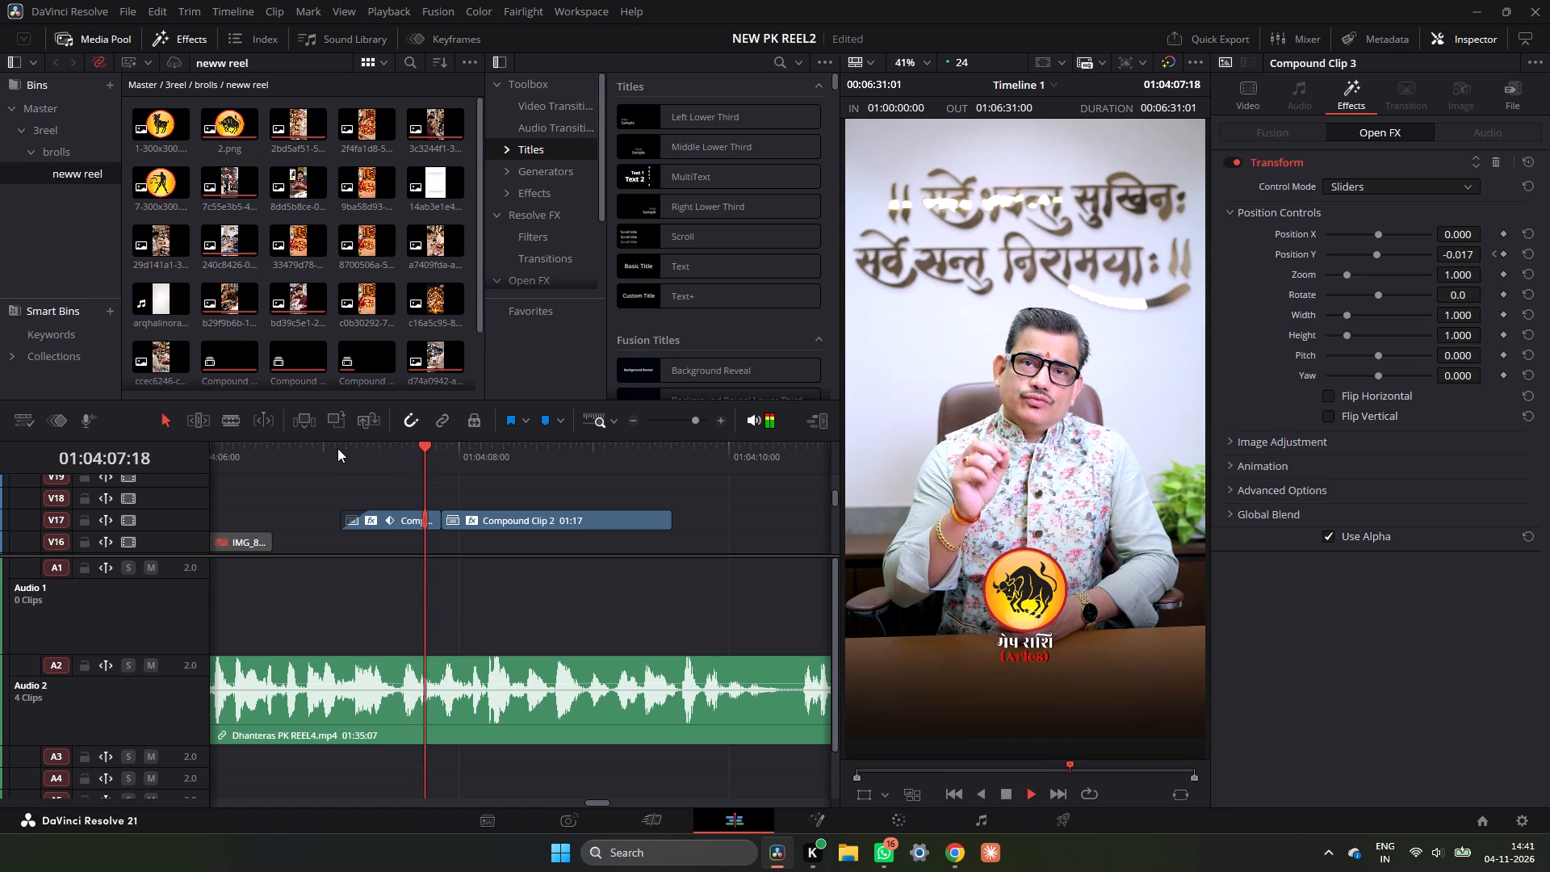
key("space")
left_click(346, 451)
key("space")
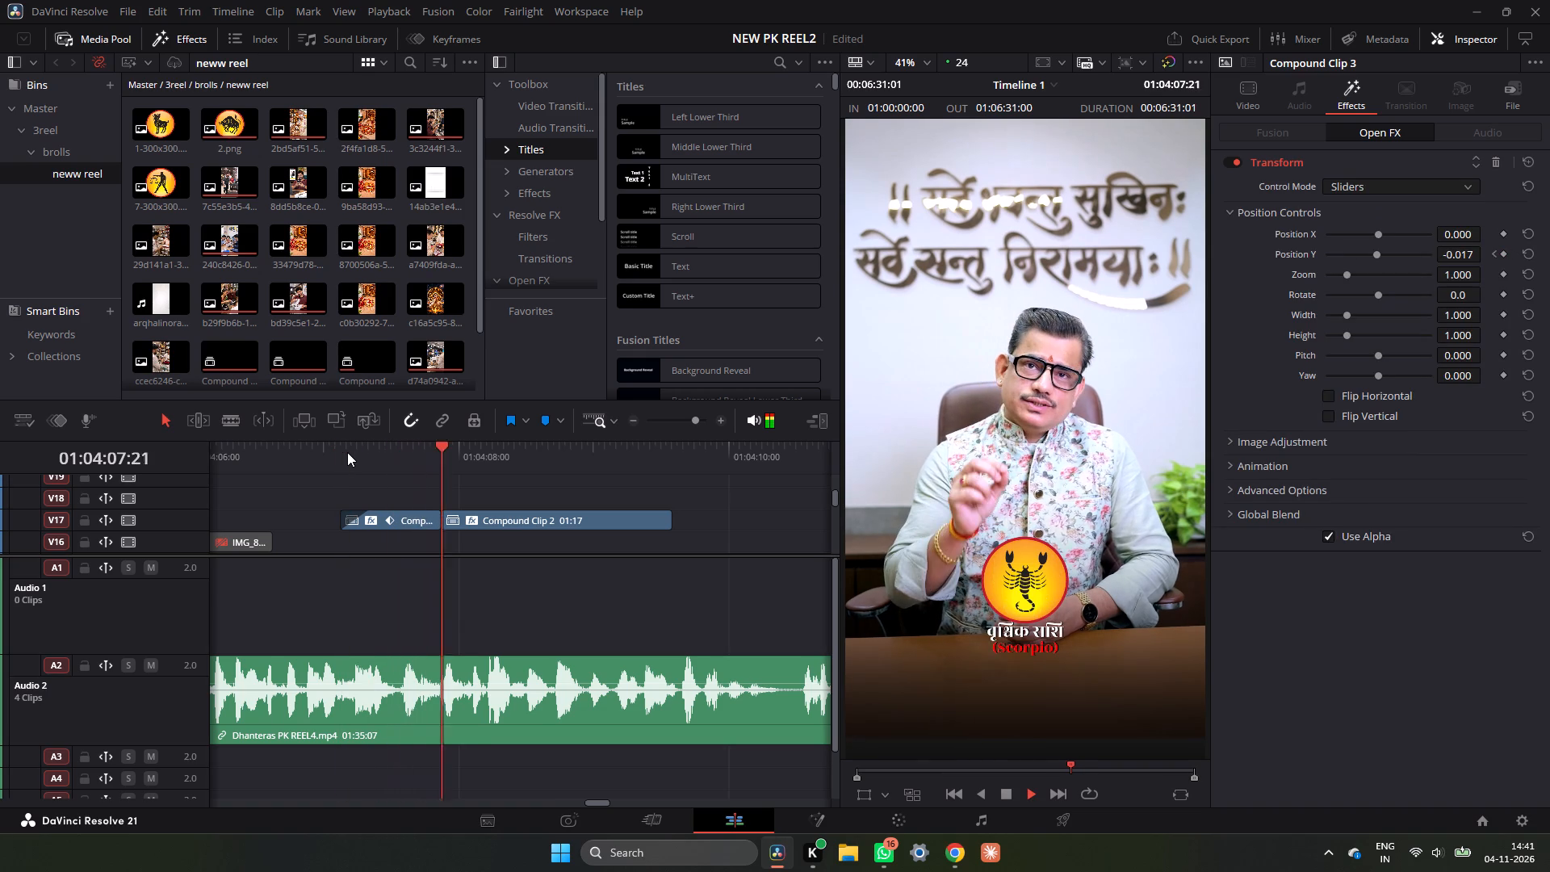
key("space")
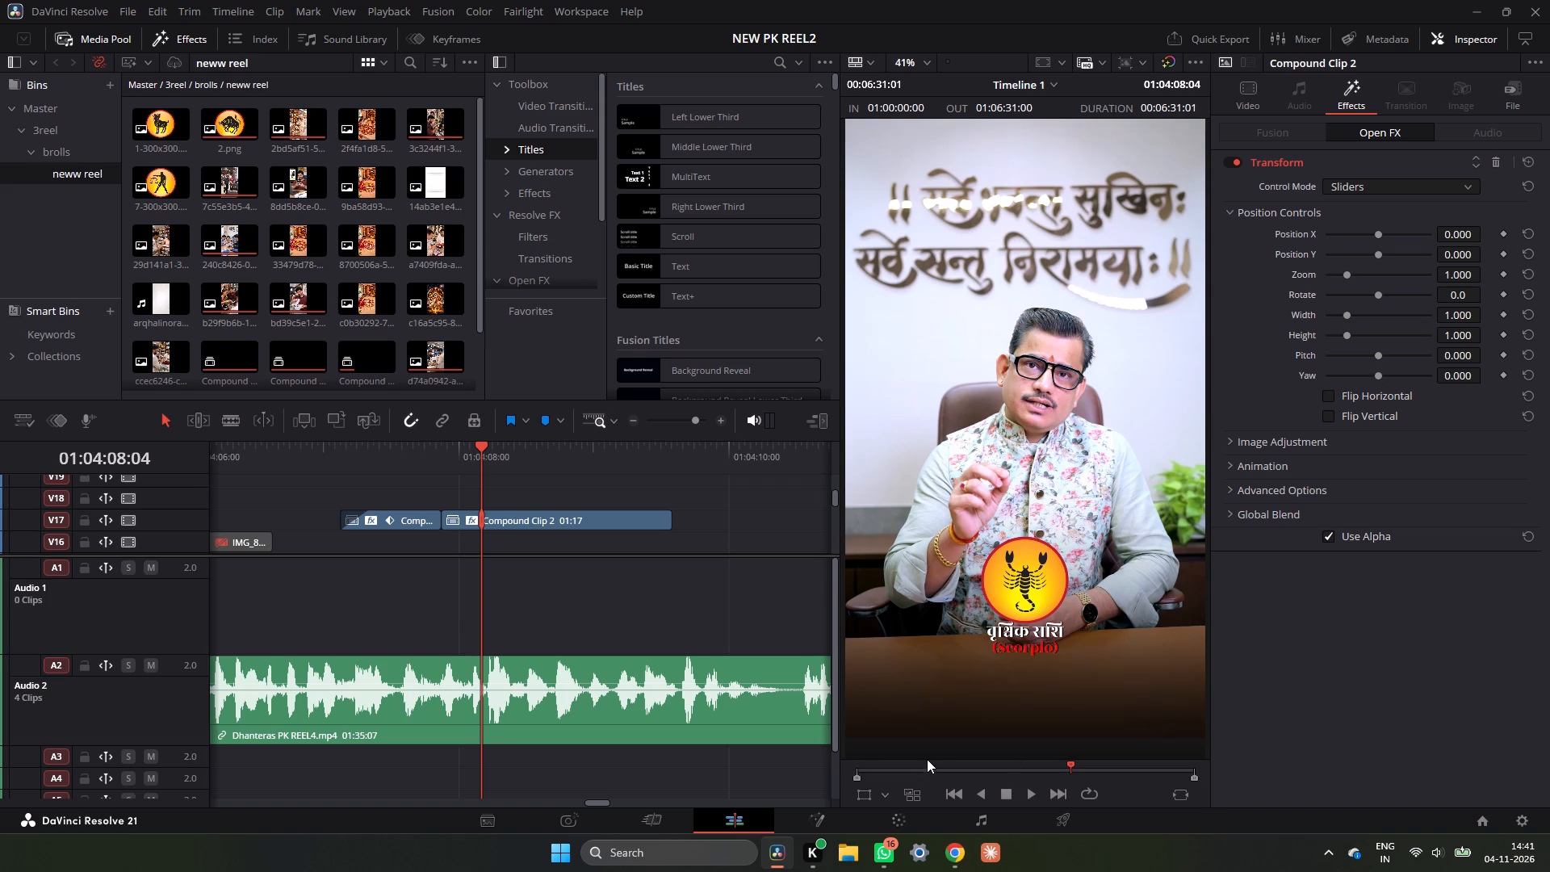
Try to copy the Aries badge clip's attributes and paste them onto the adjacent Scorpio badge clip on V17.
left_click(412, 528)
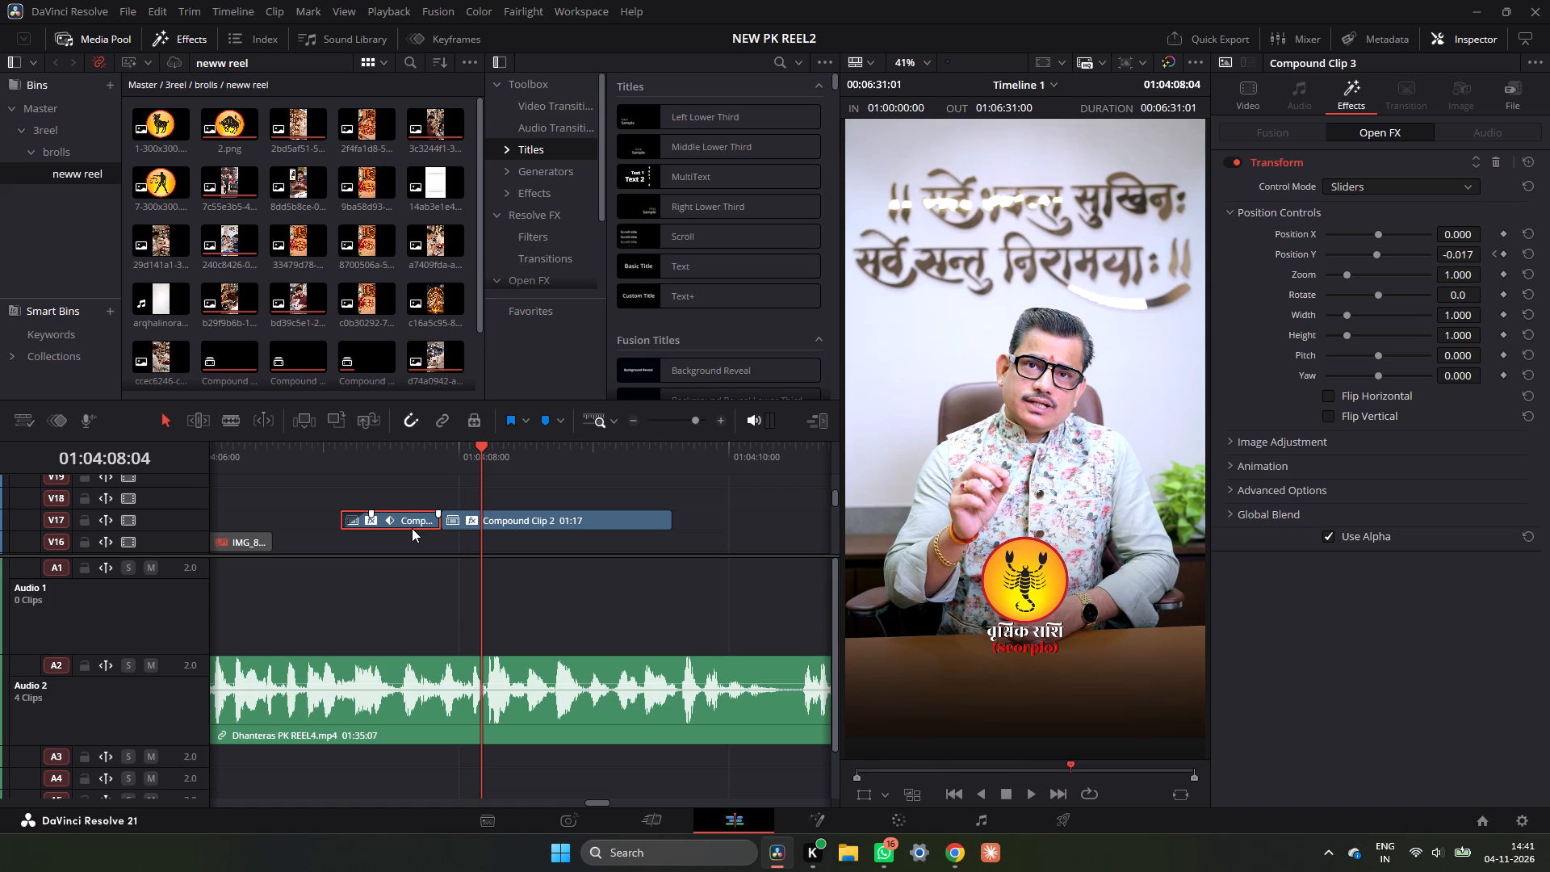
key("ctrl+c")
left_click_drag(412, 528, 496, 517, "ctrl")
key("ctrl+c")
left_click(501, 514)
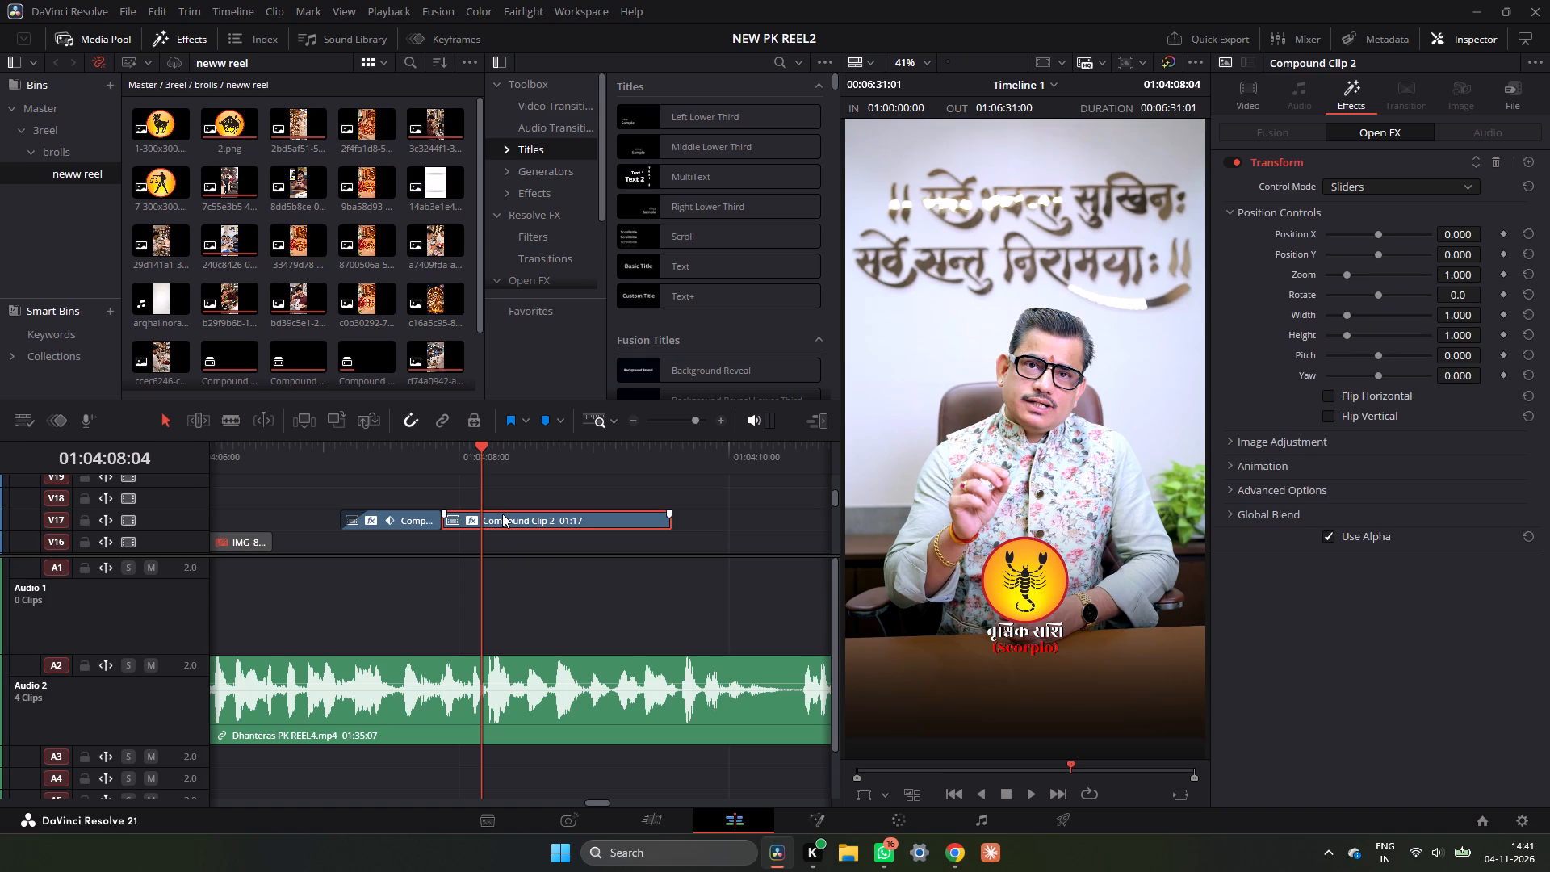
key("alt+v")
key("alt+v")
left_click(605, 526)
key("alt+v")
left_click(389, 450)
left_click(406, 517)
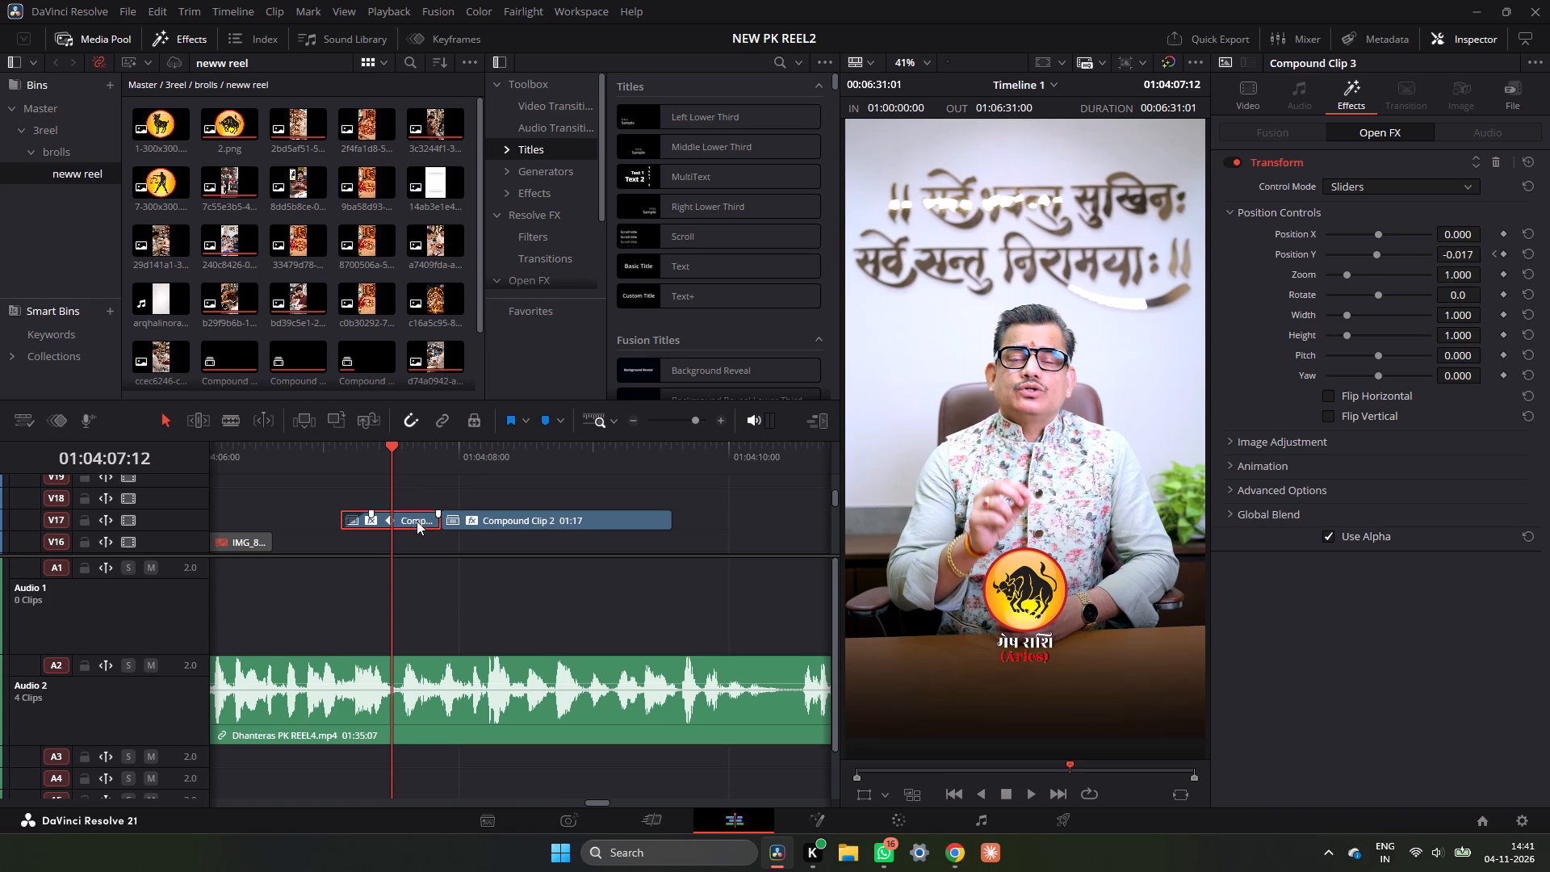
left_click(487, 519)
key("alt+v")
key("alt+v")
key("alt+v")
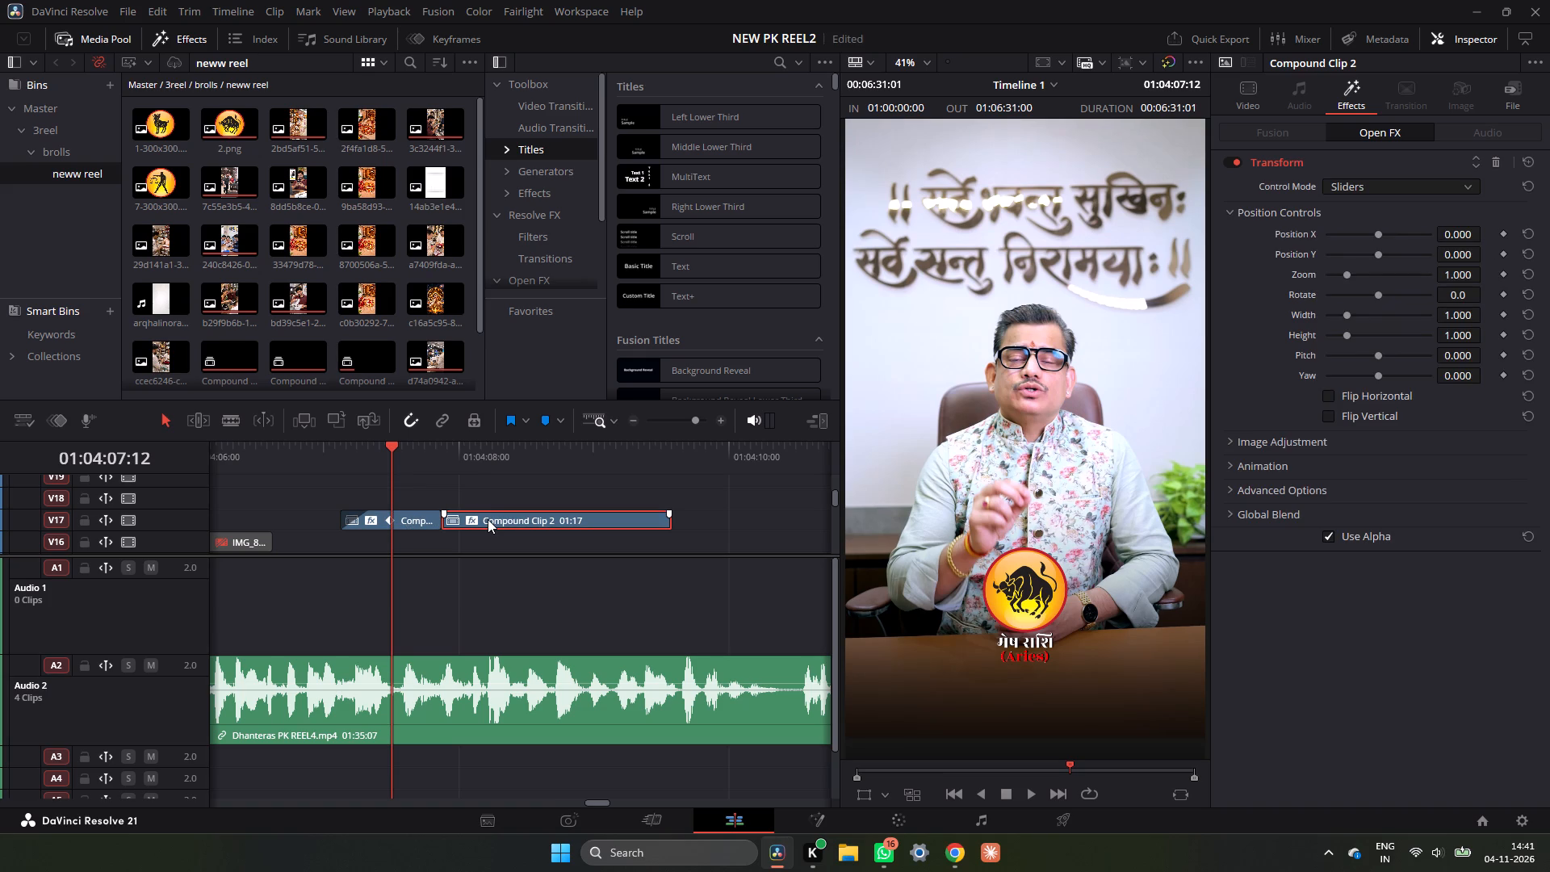
Examine the start and end Position Y keyframes of the Aries badge's Transform effect as a reference for the Scorpio badge.
left_click_drag(388, 443, 342, 455)
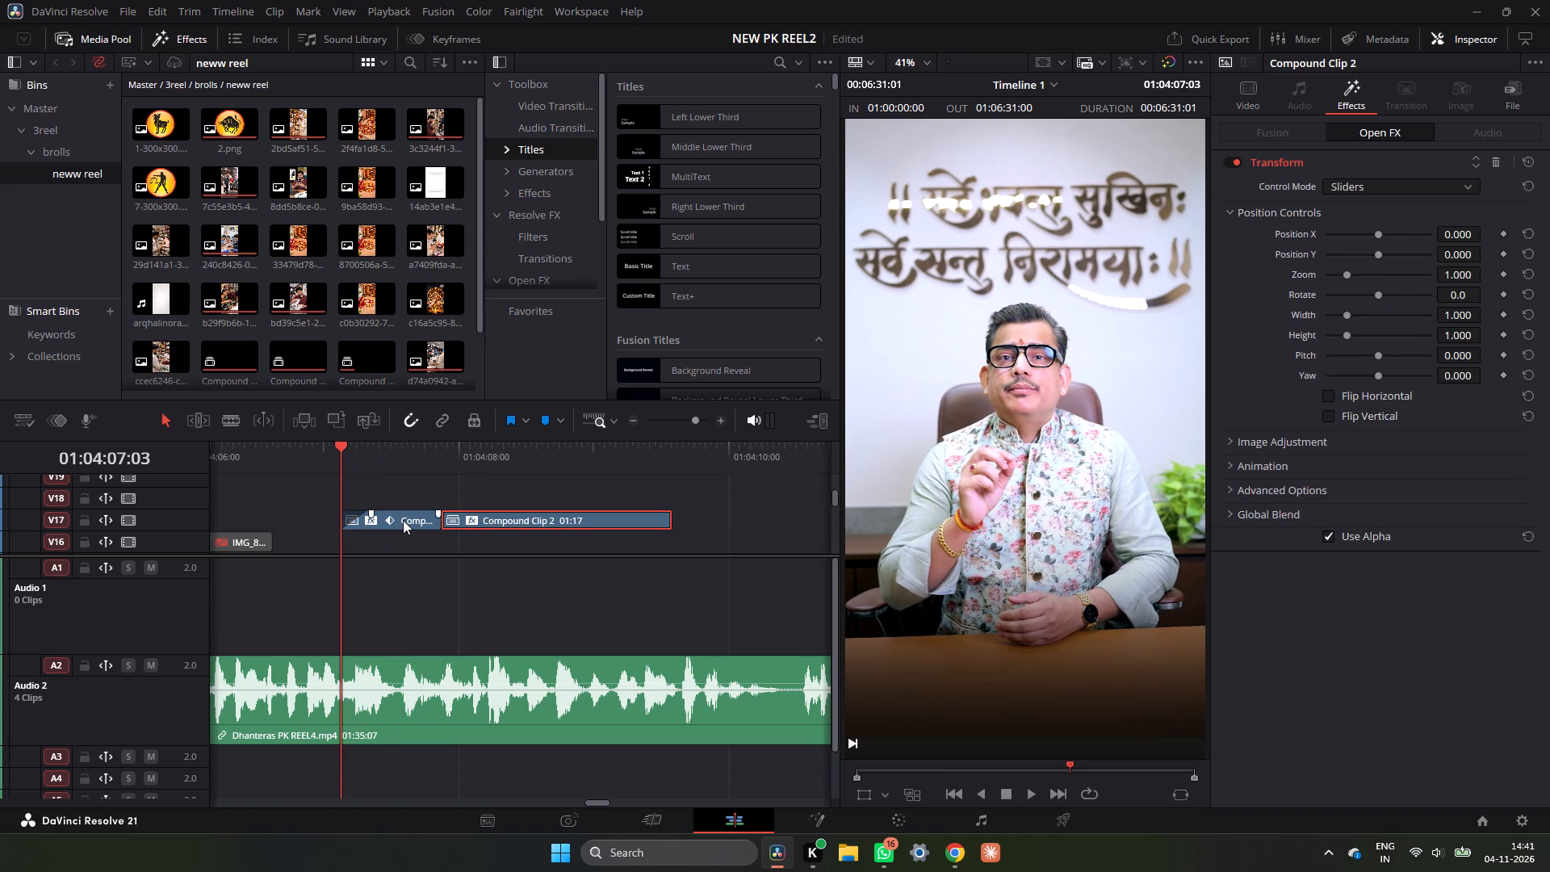
left_click(403, 526)
left_click(519, 515)
left_click(394, 522)
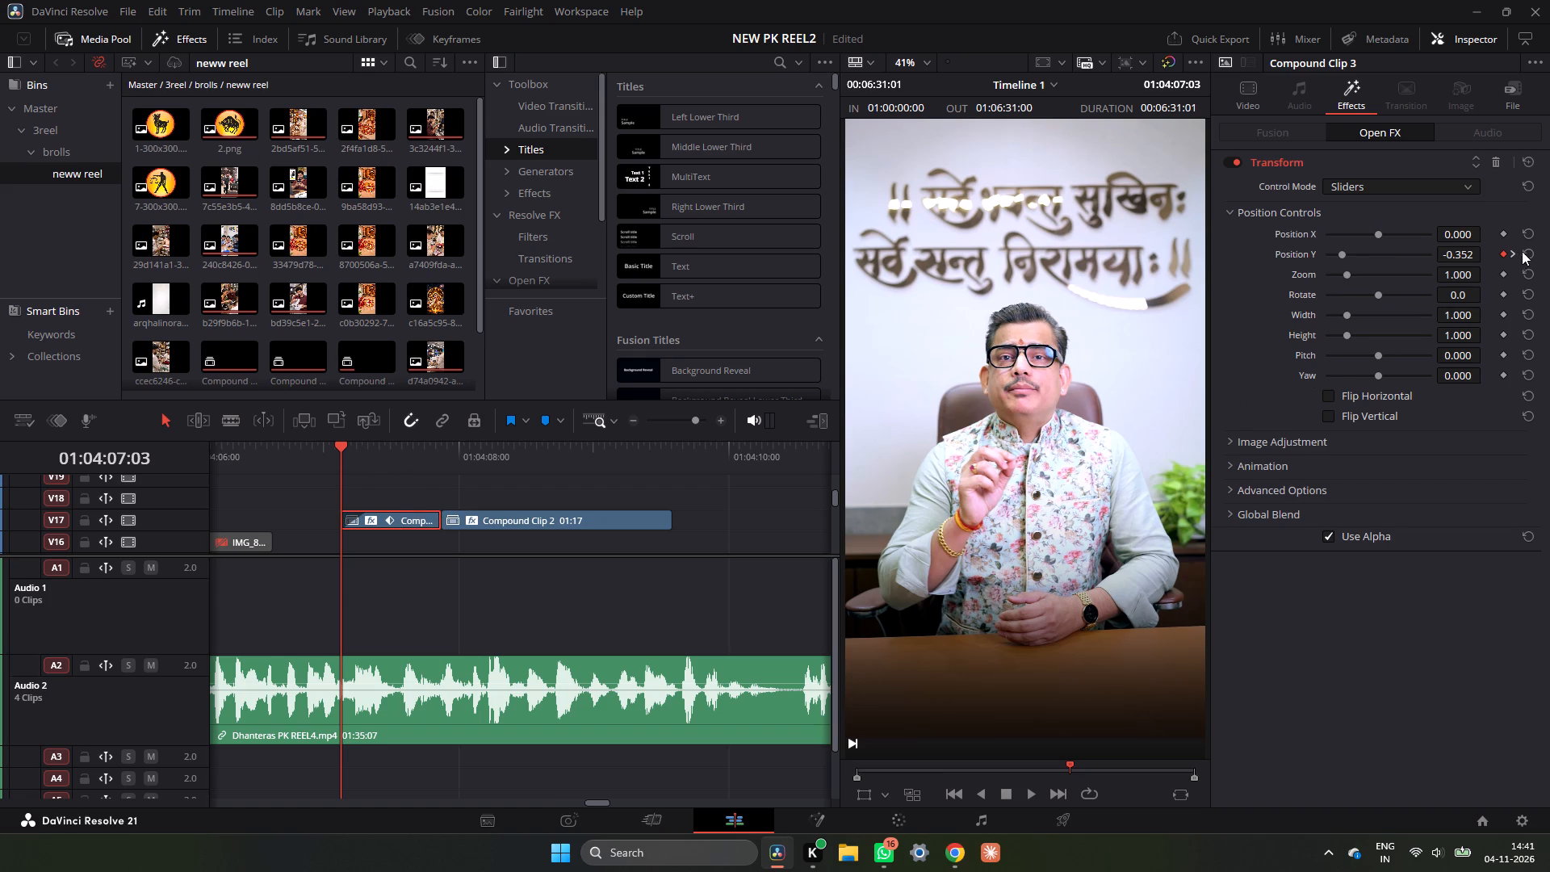
left_click(1514, 255)
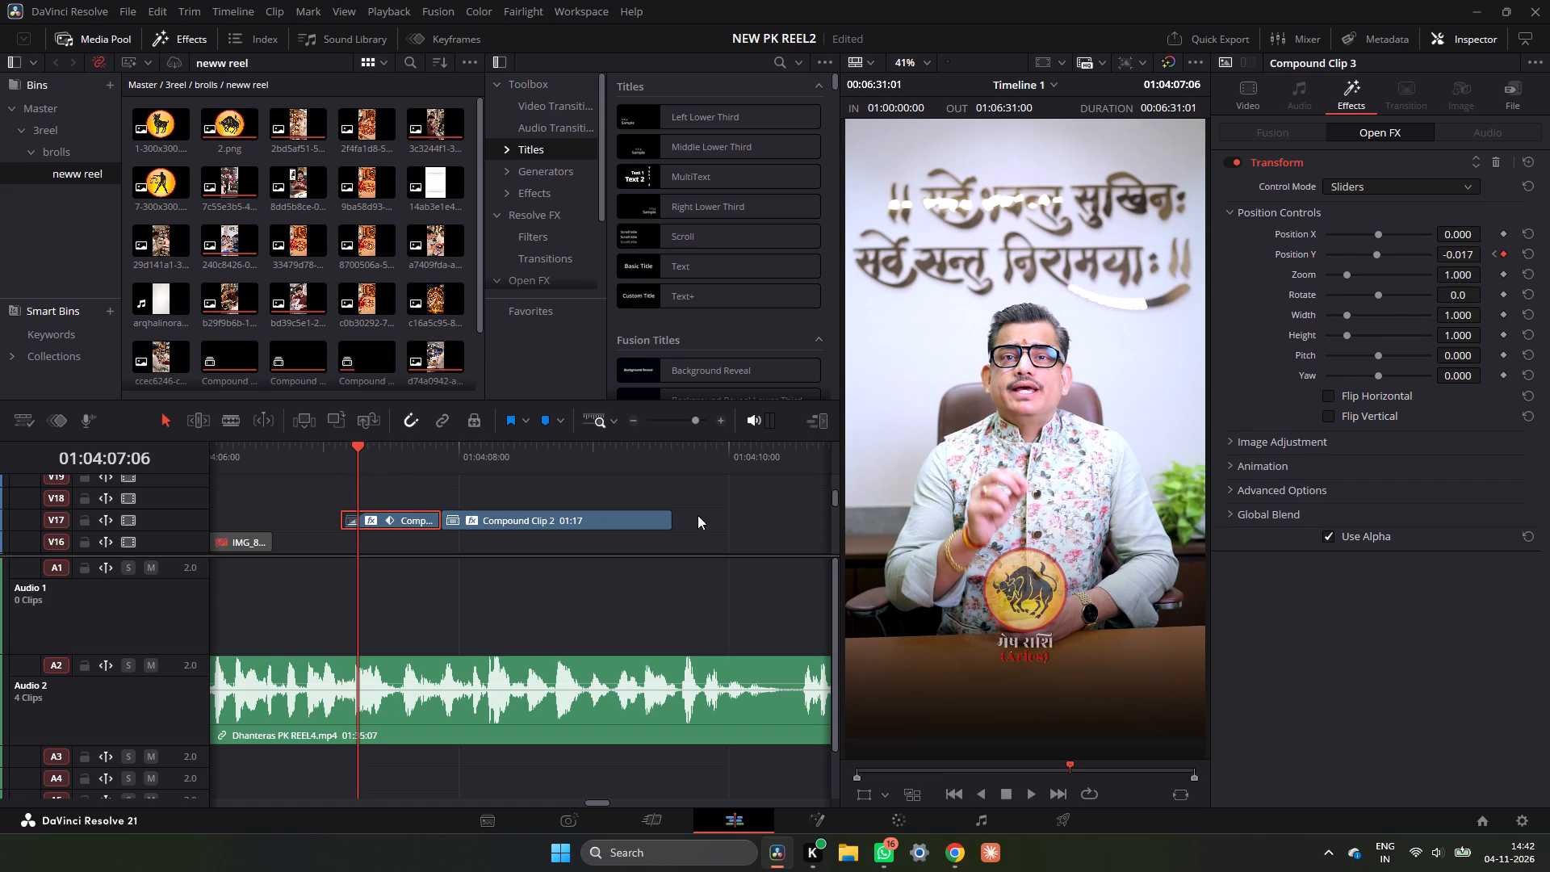
Set the Motion Blur of the Scorpio badge's Transform effect to 1.000.
left_click(463, 520)
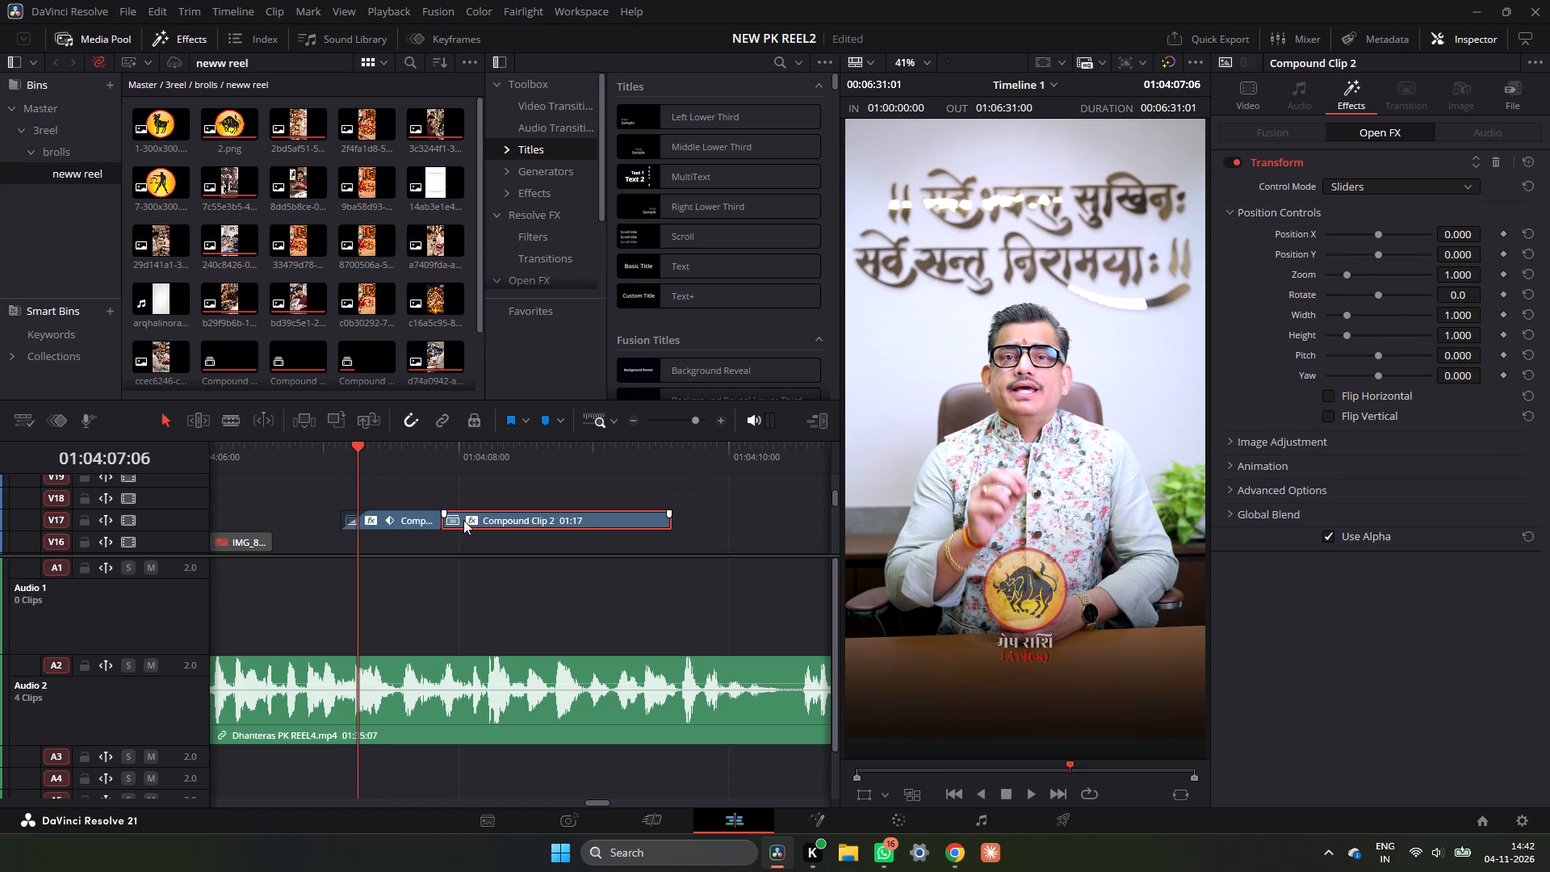
left_click(446, 451)
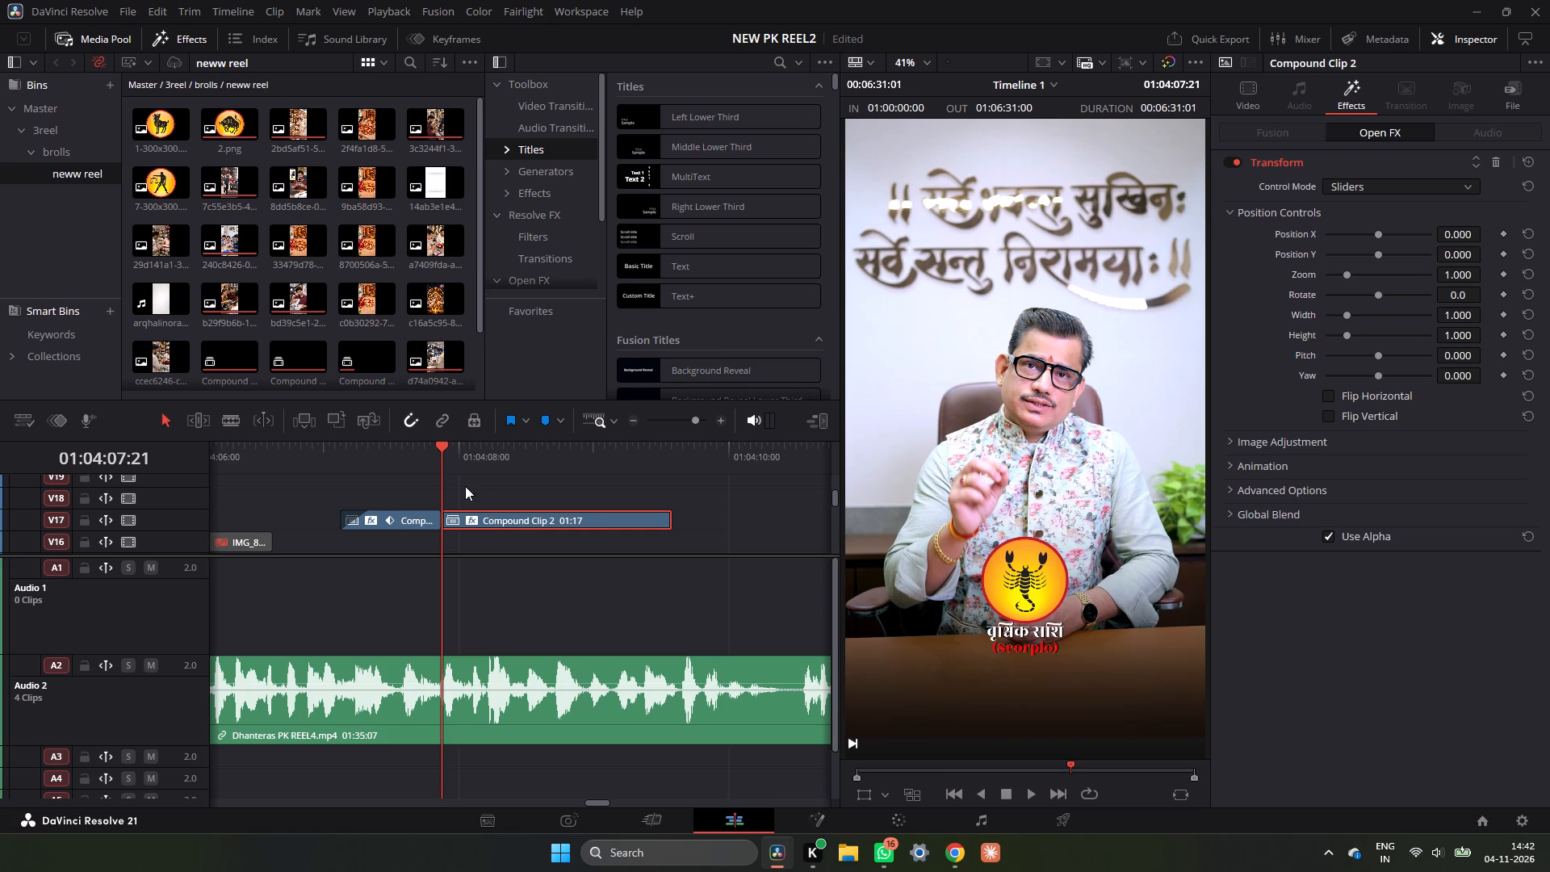
left_click(1291, 463)
left_click_drag(1446, 484, 1328, 442)
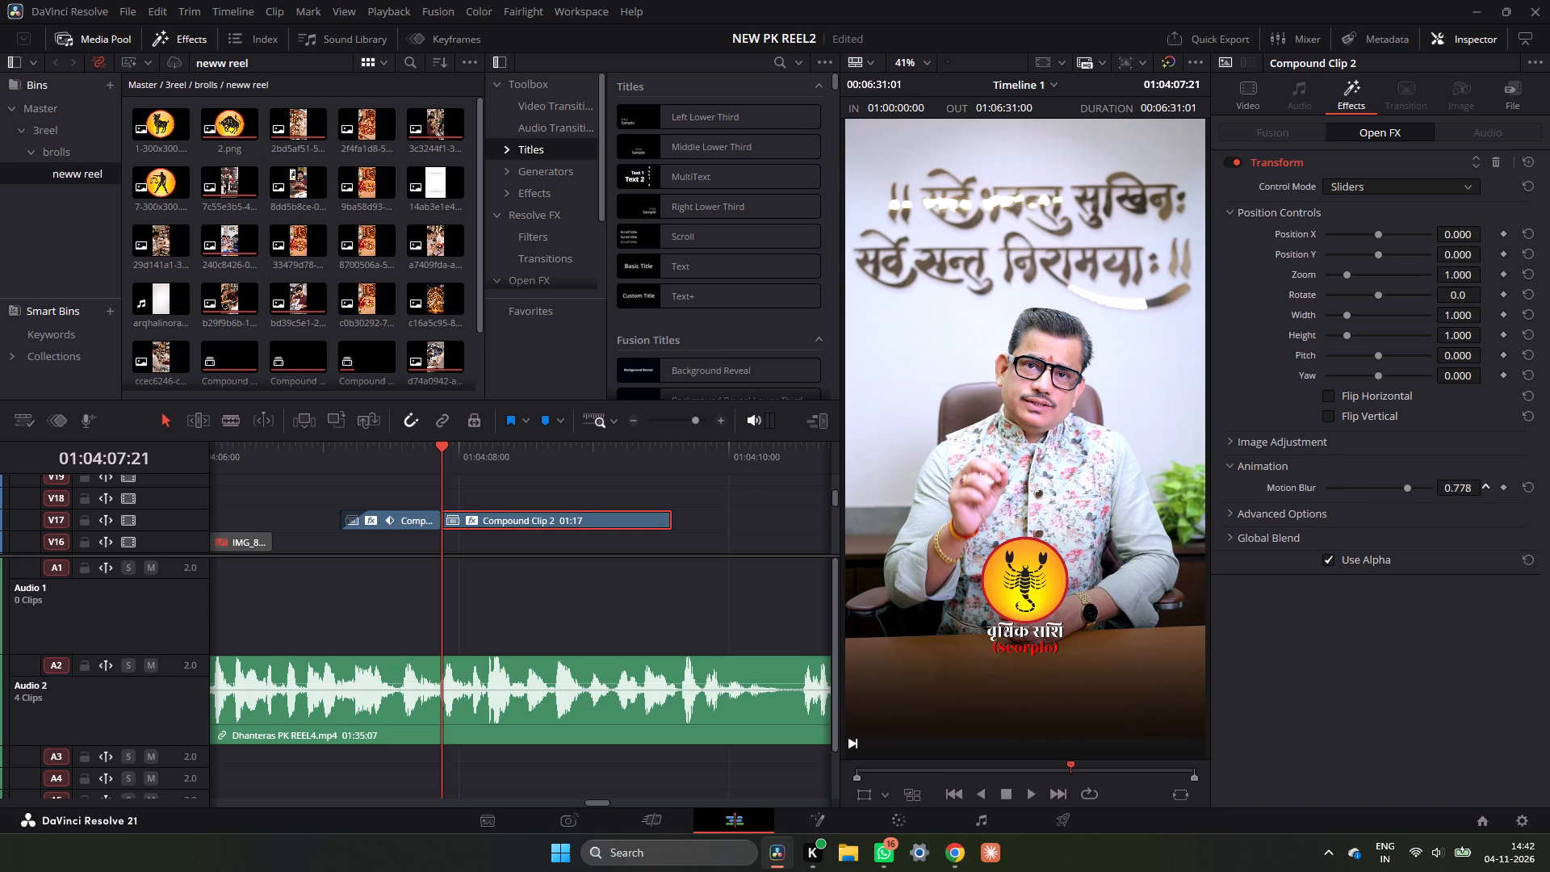
left_click_drag(1328, 442, 832, 441)
Keyframe the Scorpio badge's Position Y from -0.350 at 01:04:07:21 to -0.017 at 01:04:08:02 so it slides up.
left_click_drag(1465, 251, 1205, 276)
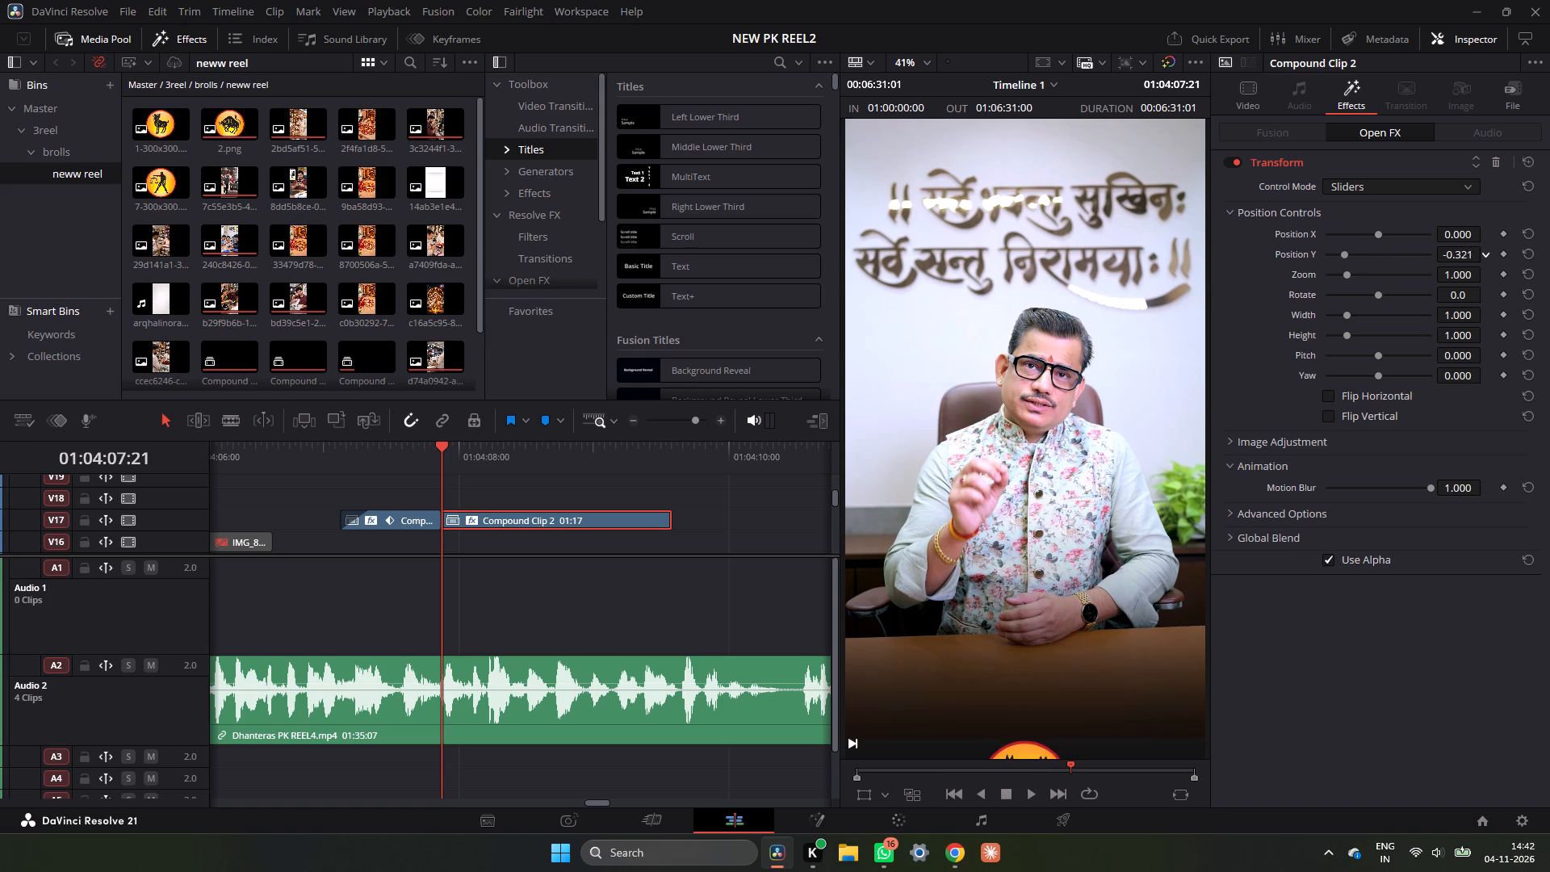
left_click_drag(1205, 276, 1183, 298)
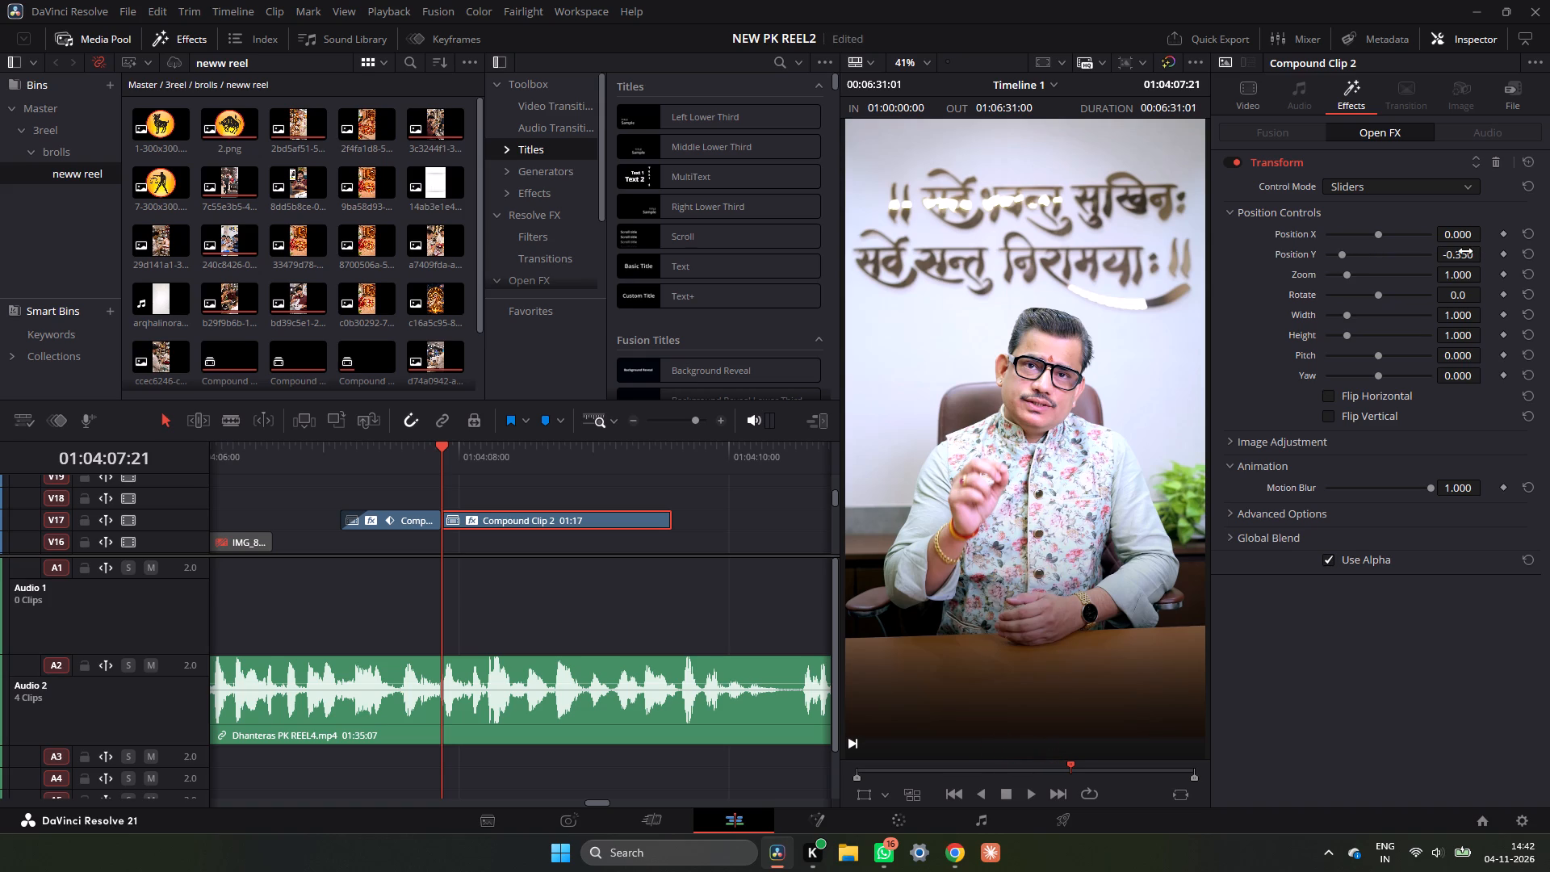
left_click(1500, 251)
left_click(470, 455)
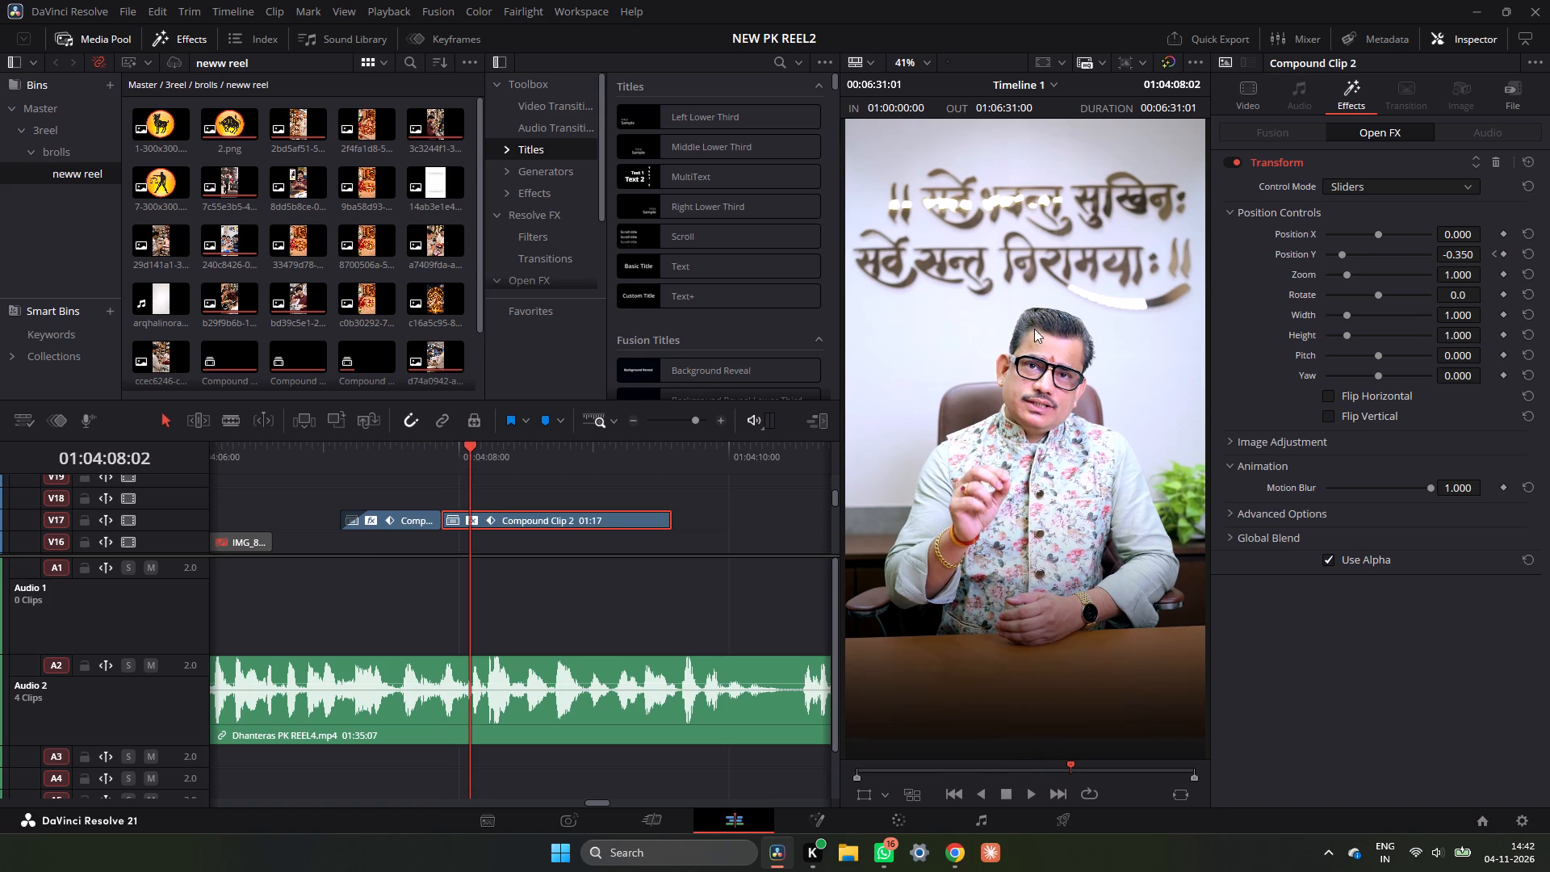
left_click_drag(1468, 257, 1446, 274)
left_click_drag(1446, 274, 942, 456)
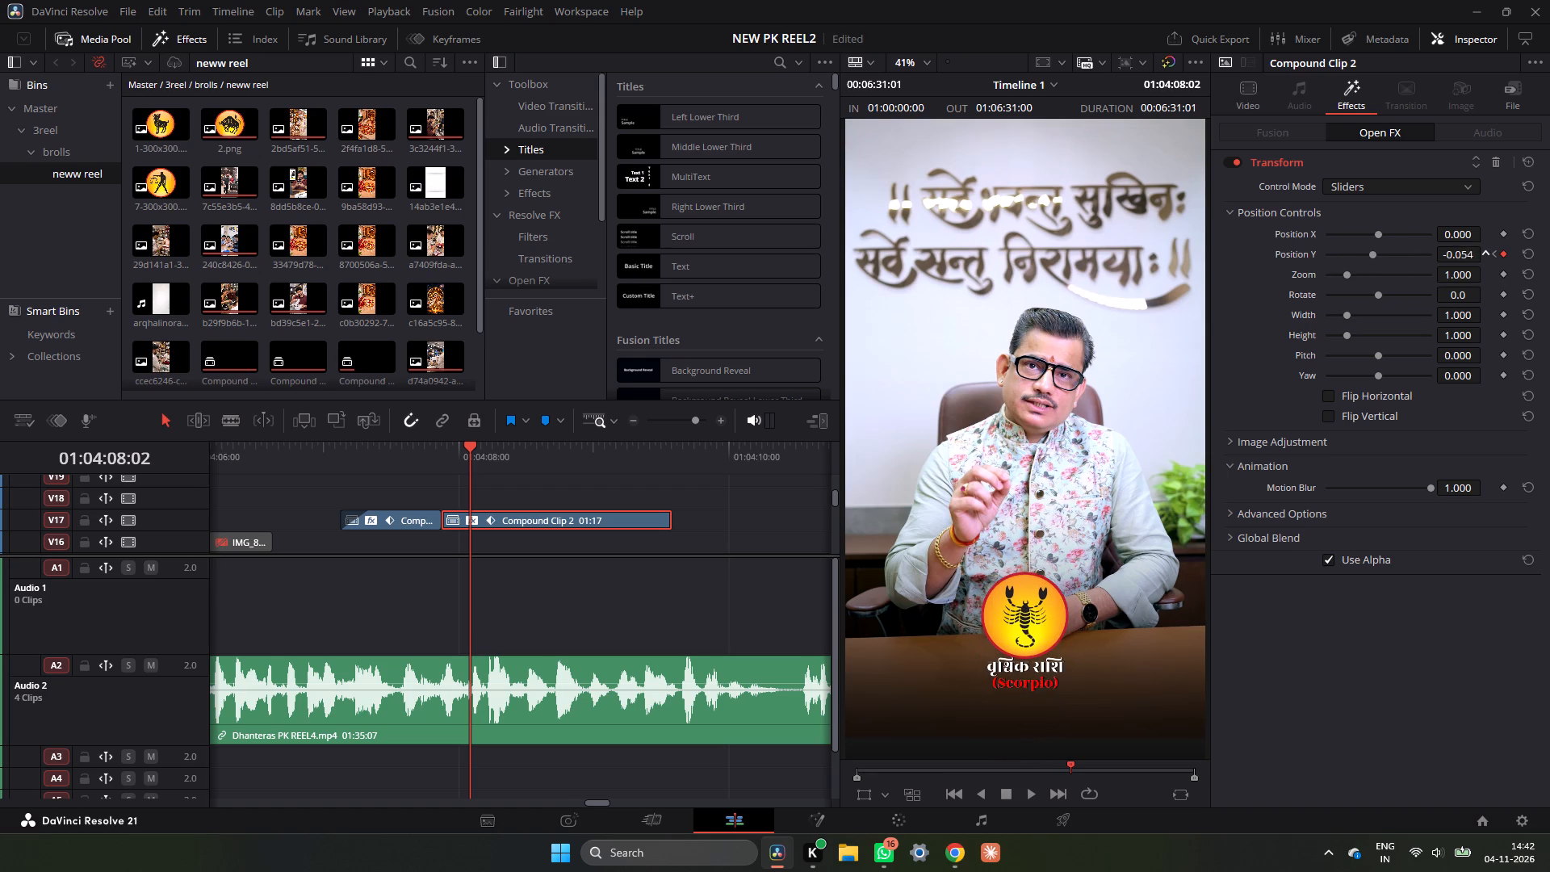
left_click_drag(942, 456, 971, 462)
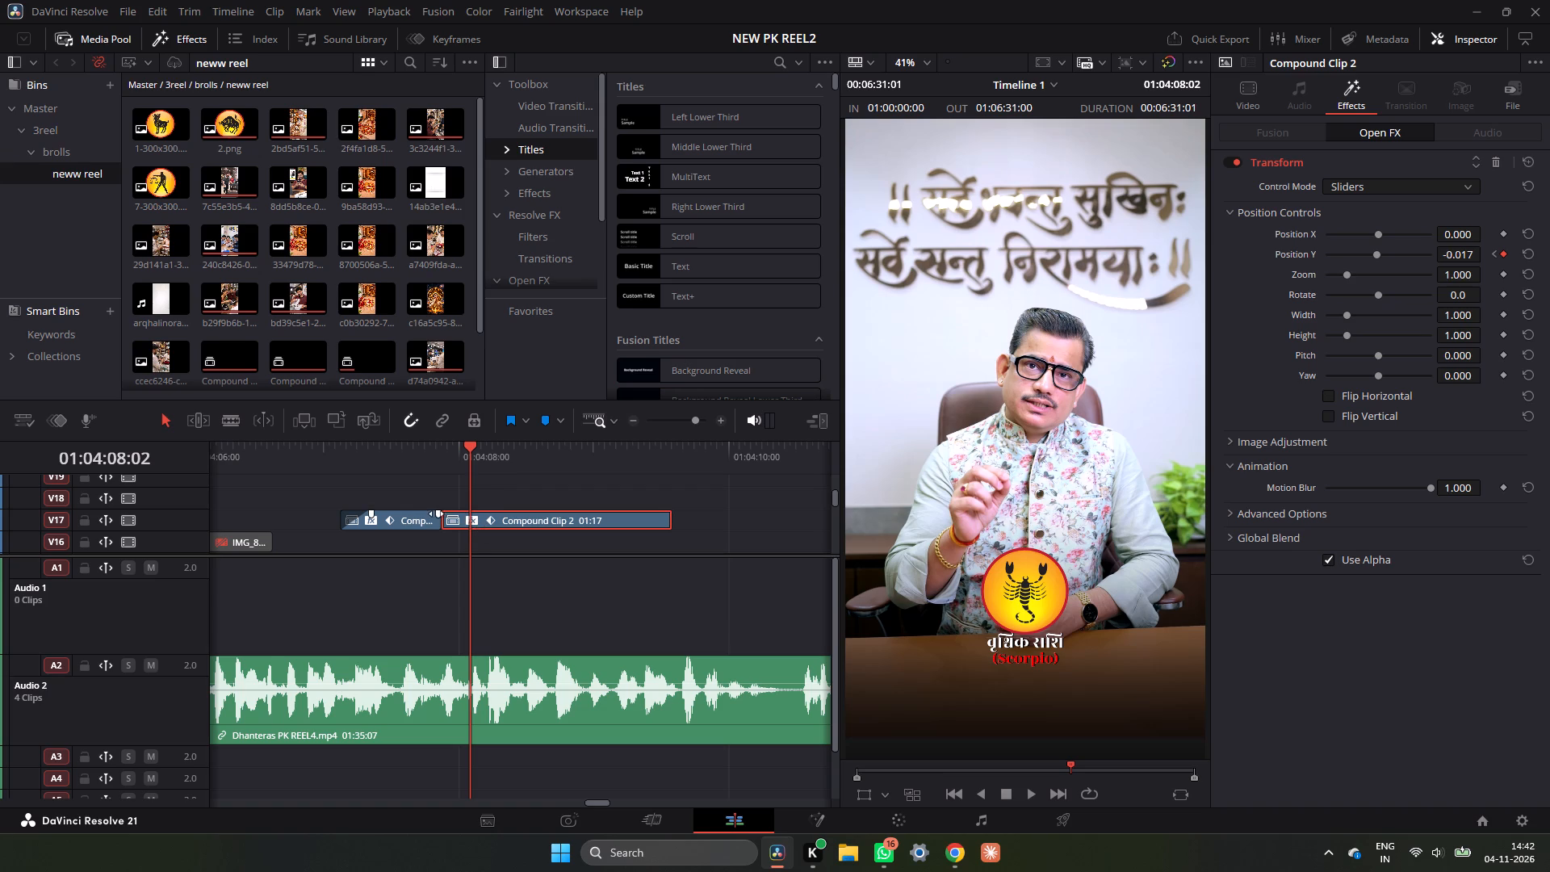
Add a short fade-in at the start of the Scorpio badge clip on V17, about as long as its slide-in.
left_click_drag(444, 514, 466, 512)
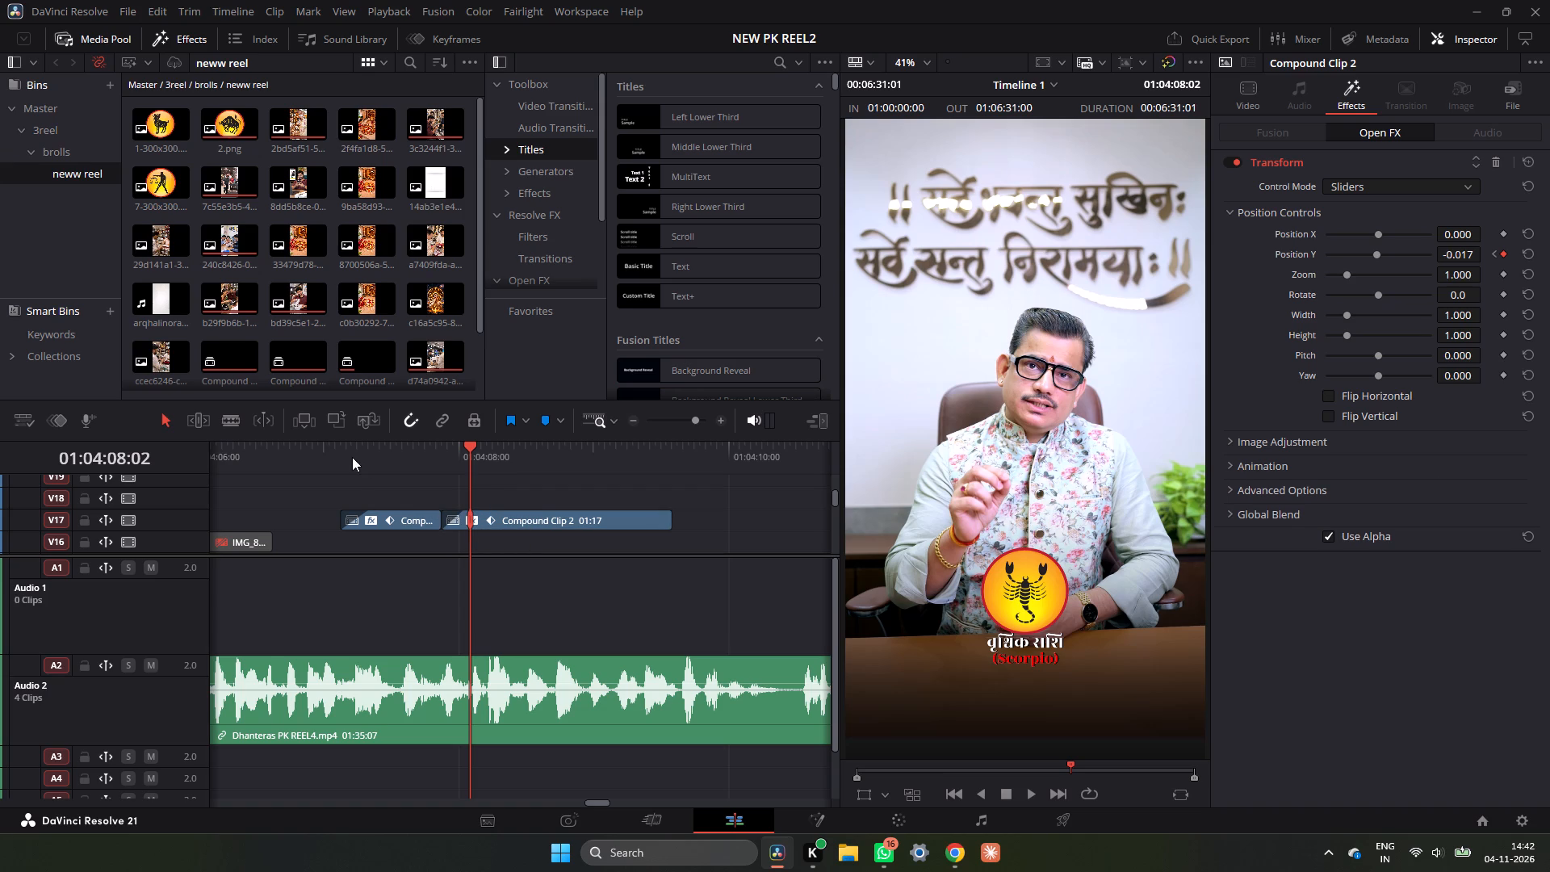
Play back the Aries and Scorpio badge entrances repeatedly to check their slide, fade and timing against the speech.
left_click(325, 448)
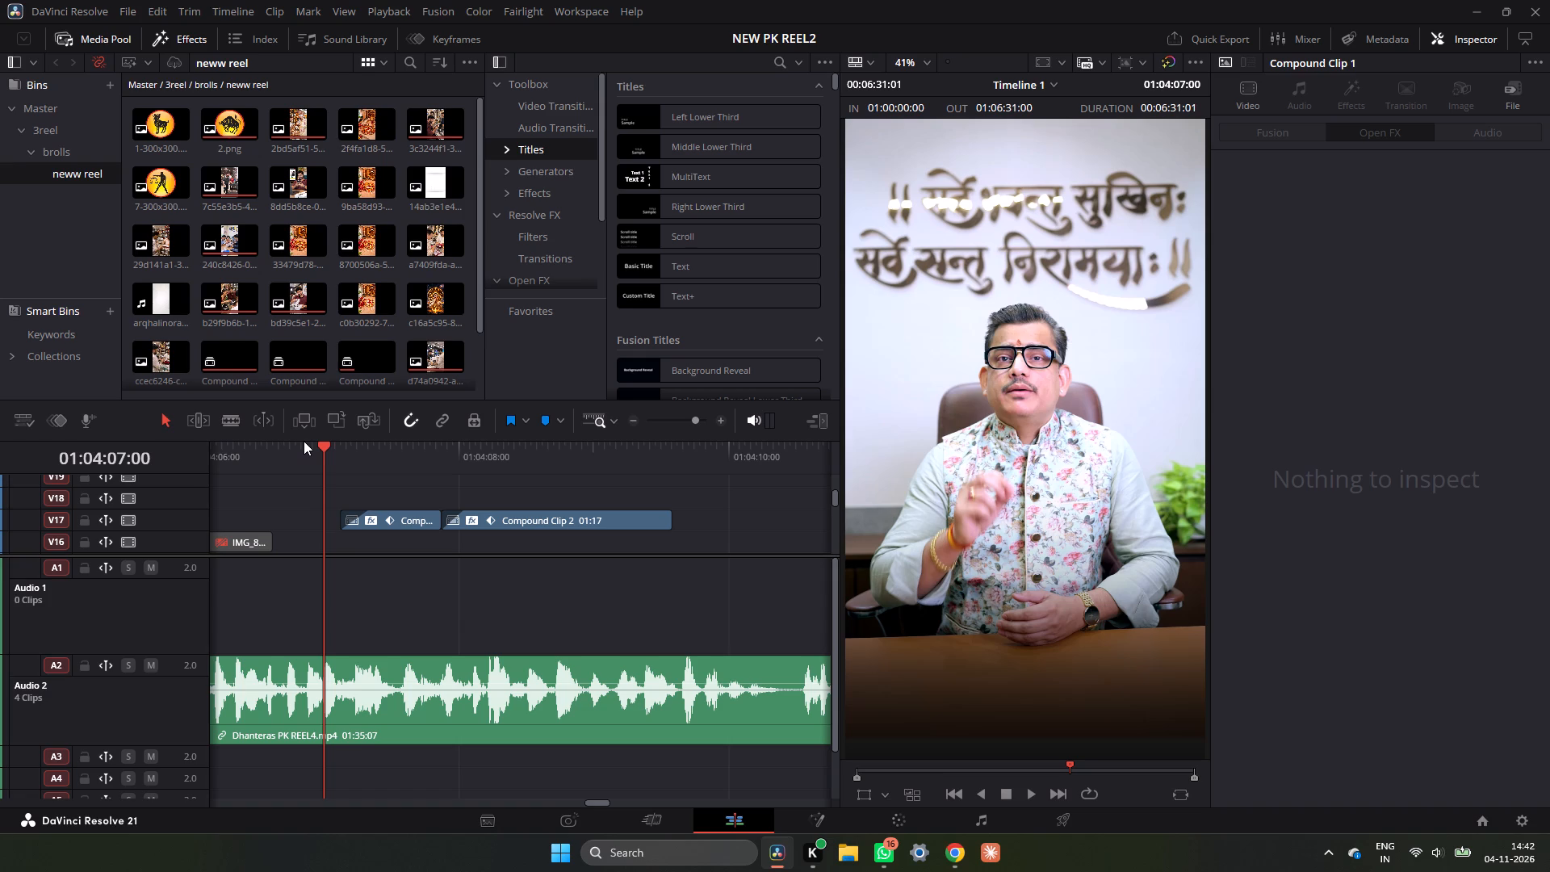
key("space")
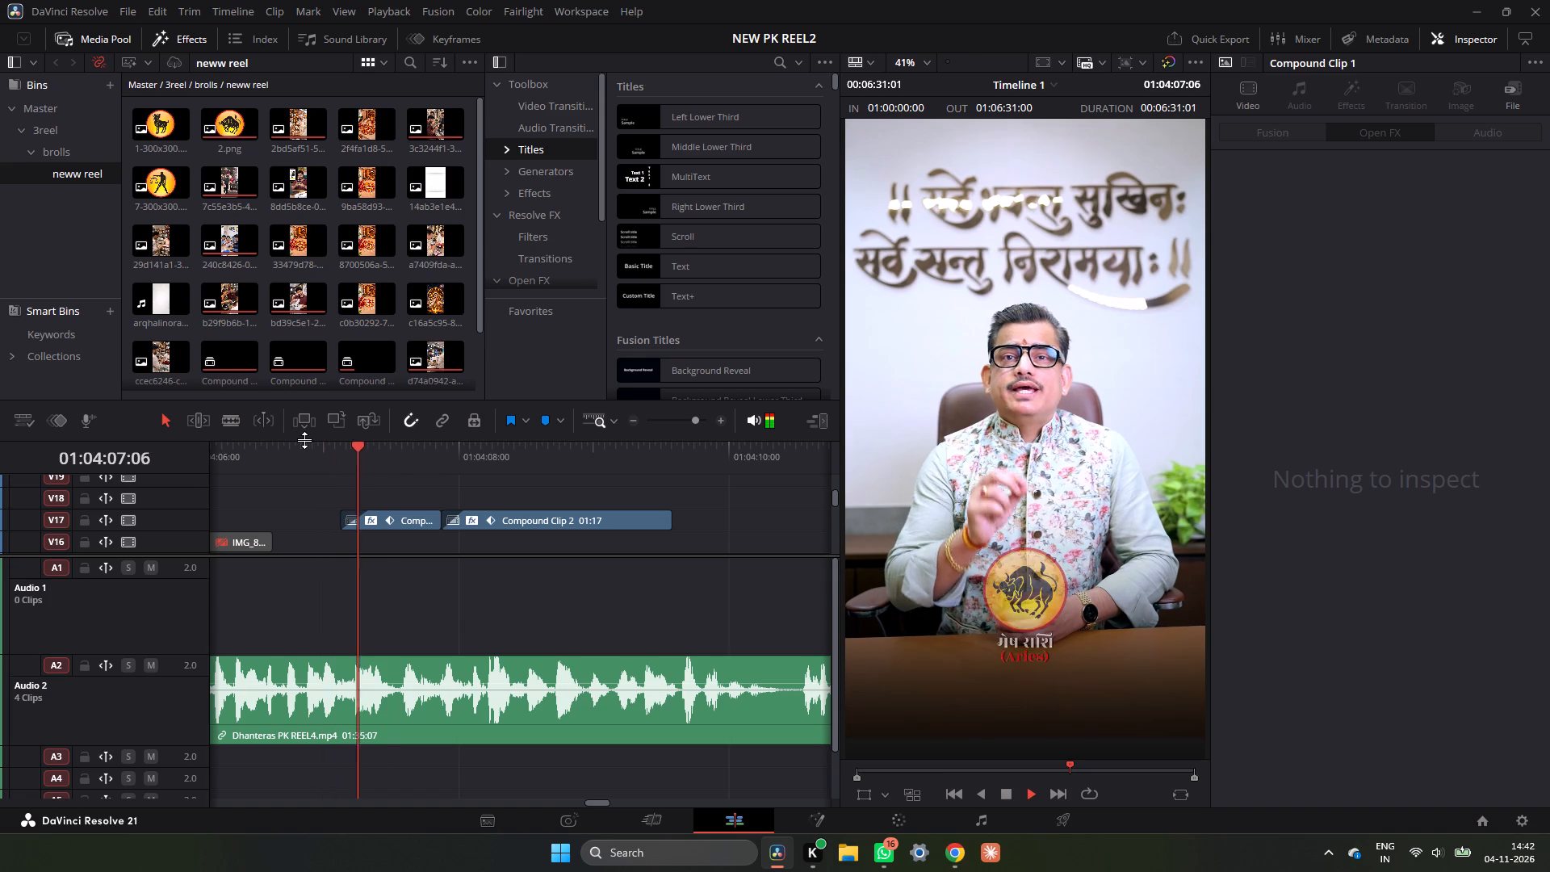
key("space")
left_click(352, 459)
key("space")
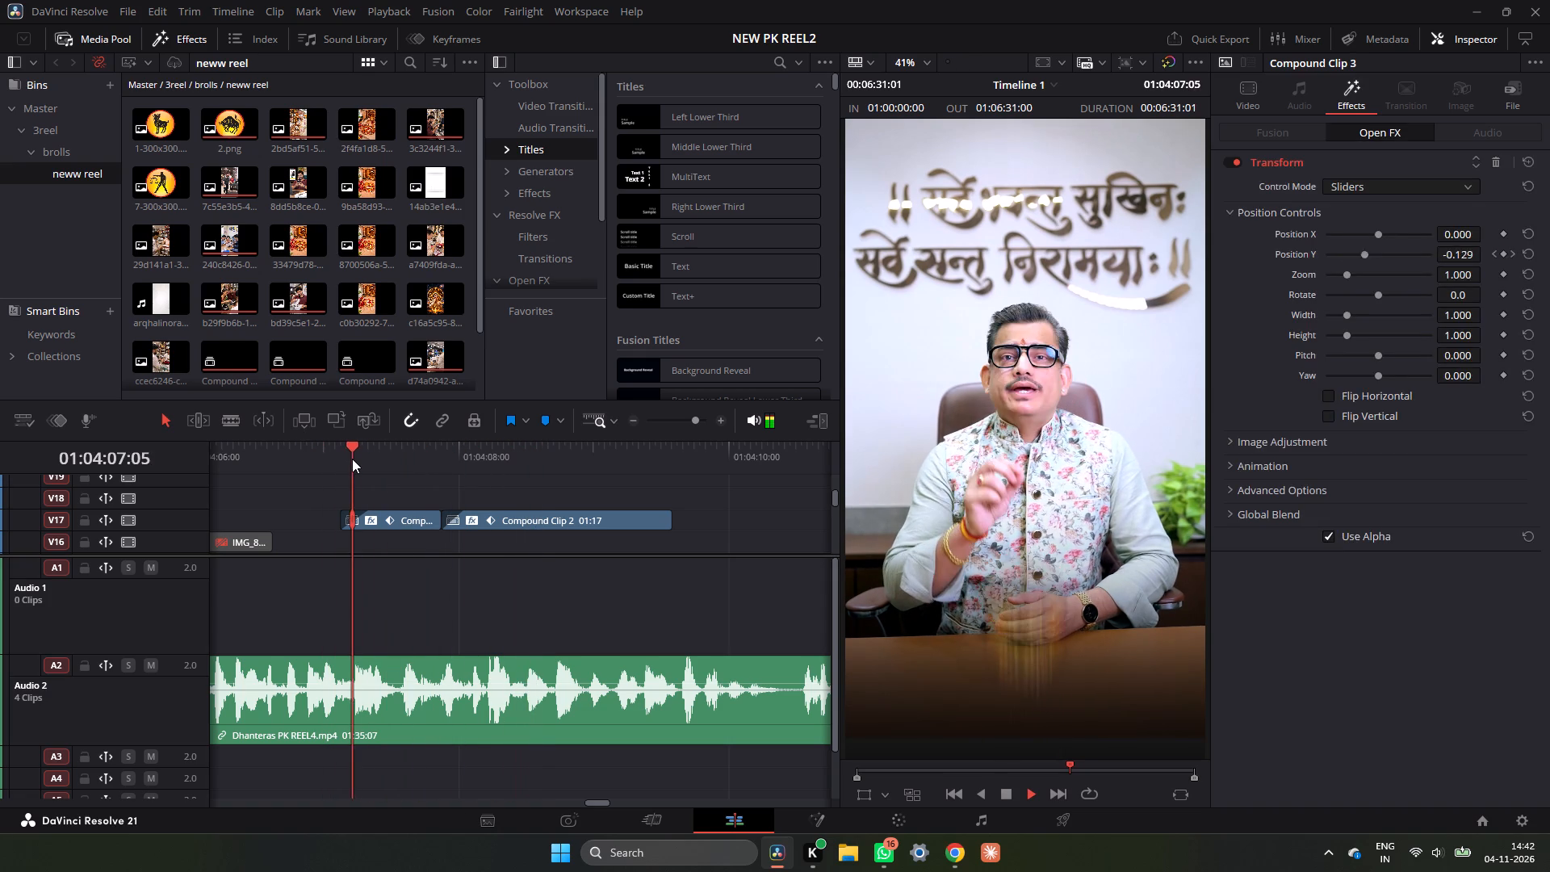
key("space")
left_click(352, 459)
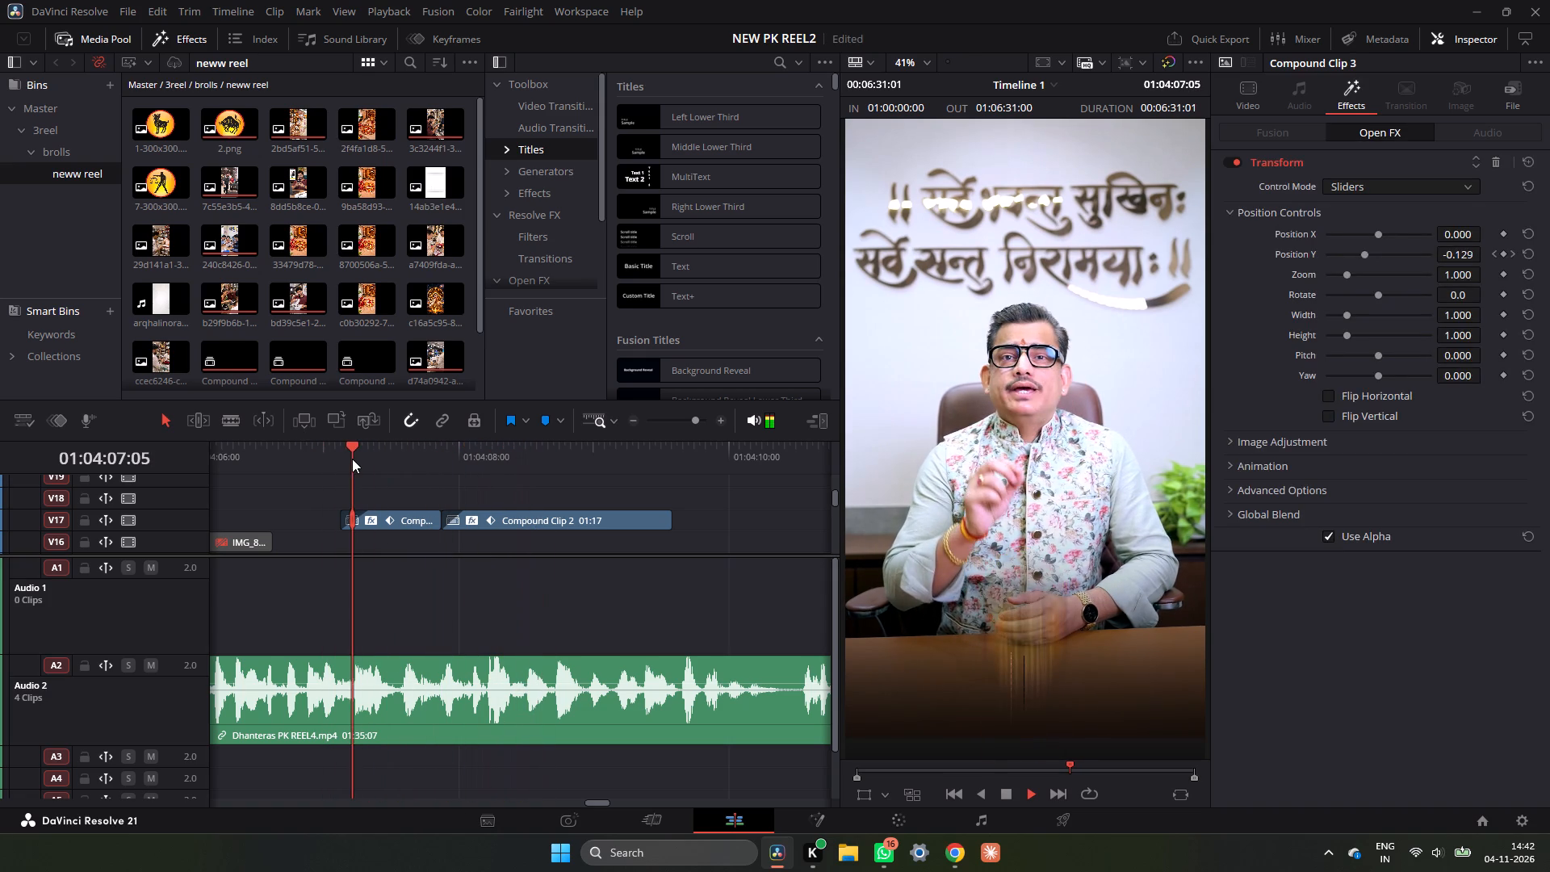
key("space")
left_click(332, 459)
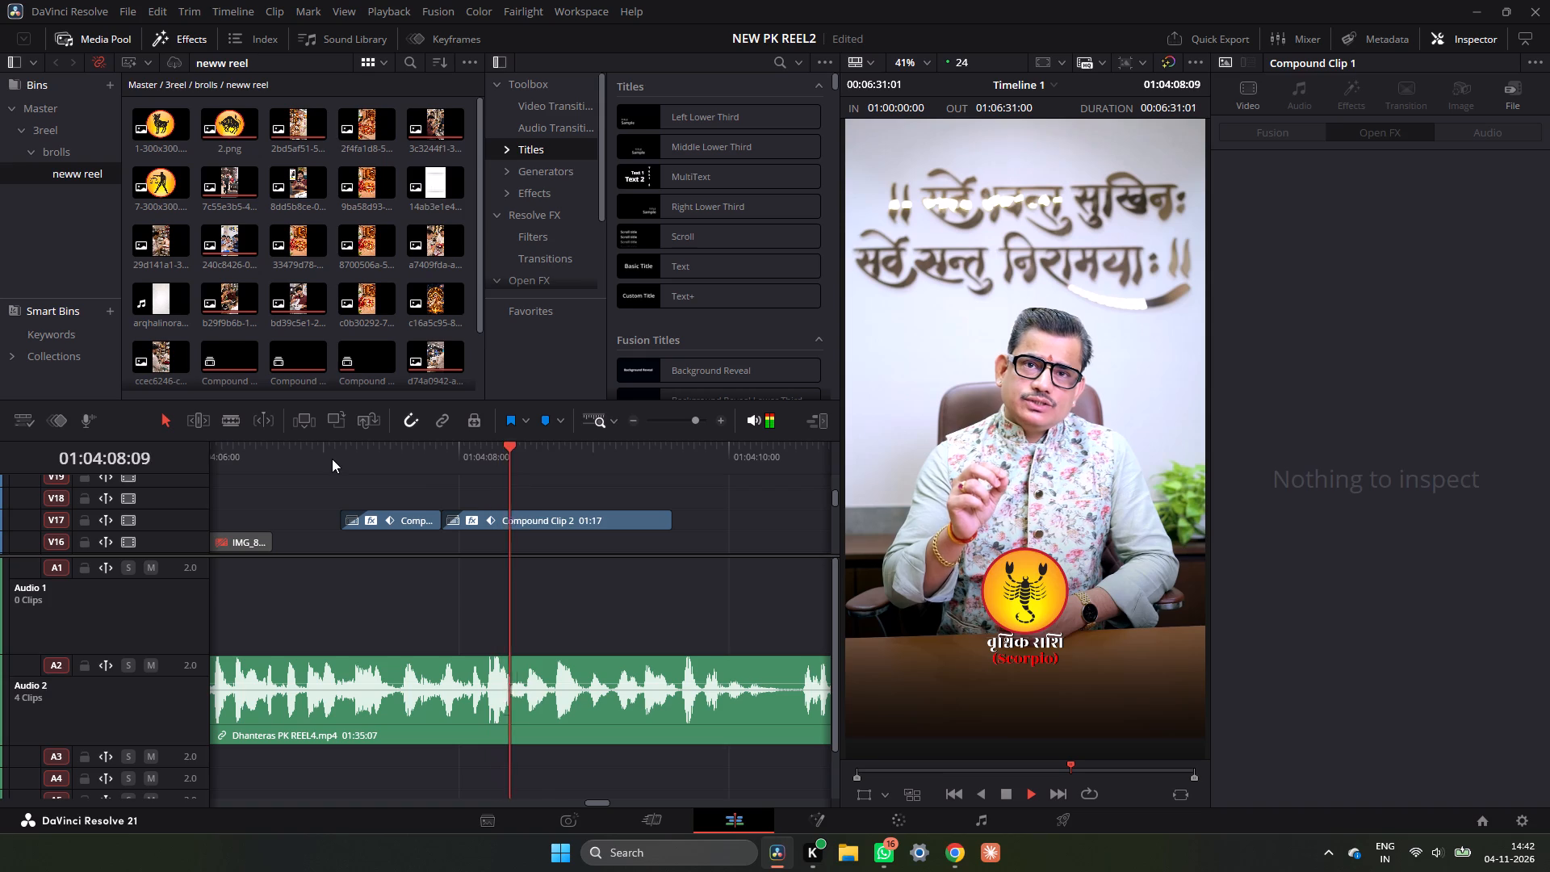
key("space")
left_click(448, 454)
key("space")
key("space")
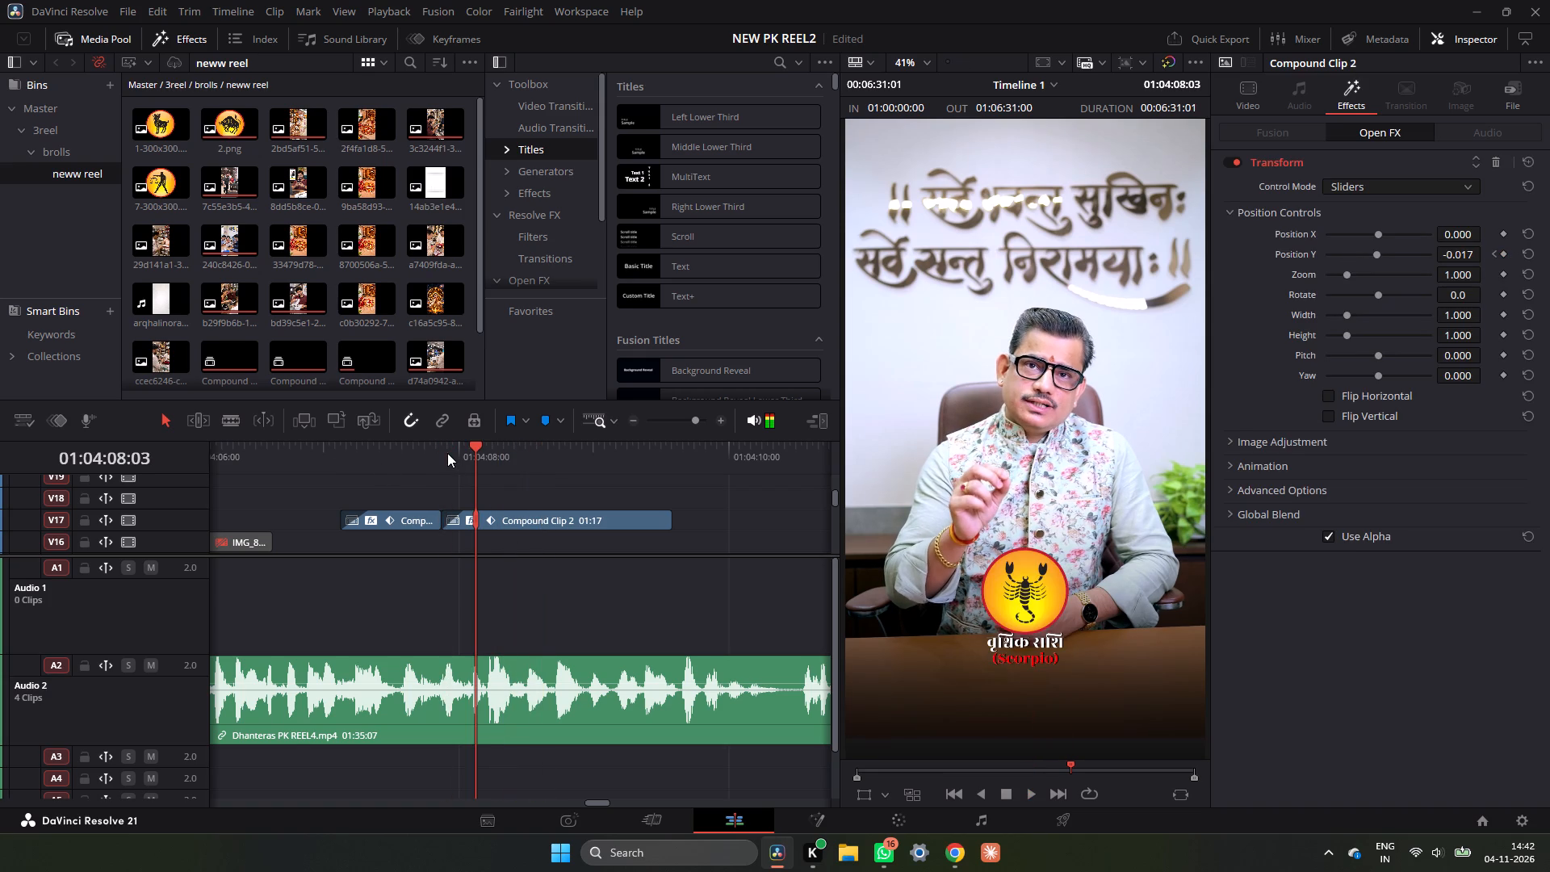
Shorten the Scorpio badge's slide-in by adding a Position Y keyframe at 01:04:08:00 and removing the one at 01:04:08:02.
left_click(447, 453)
left_click(480, 521)
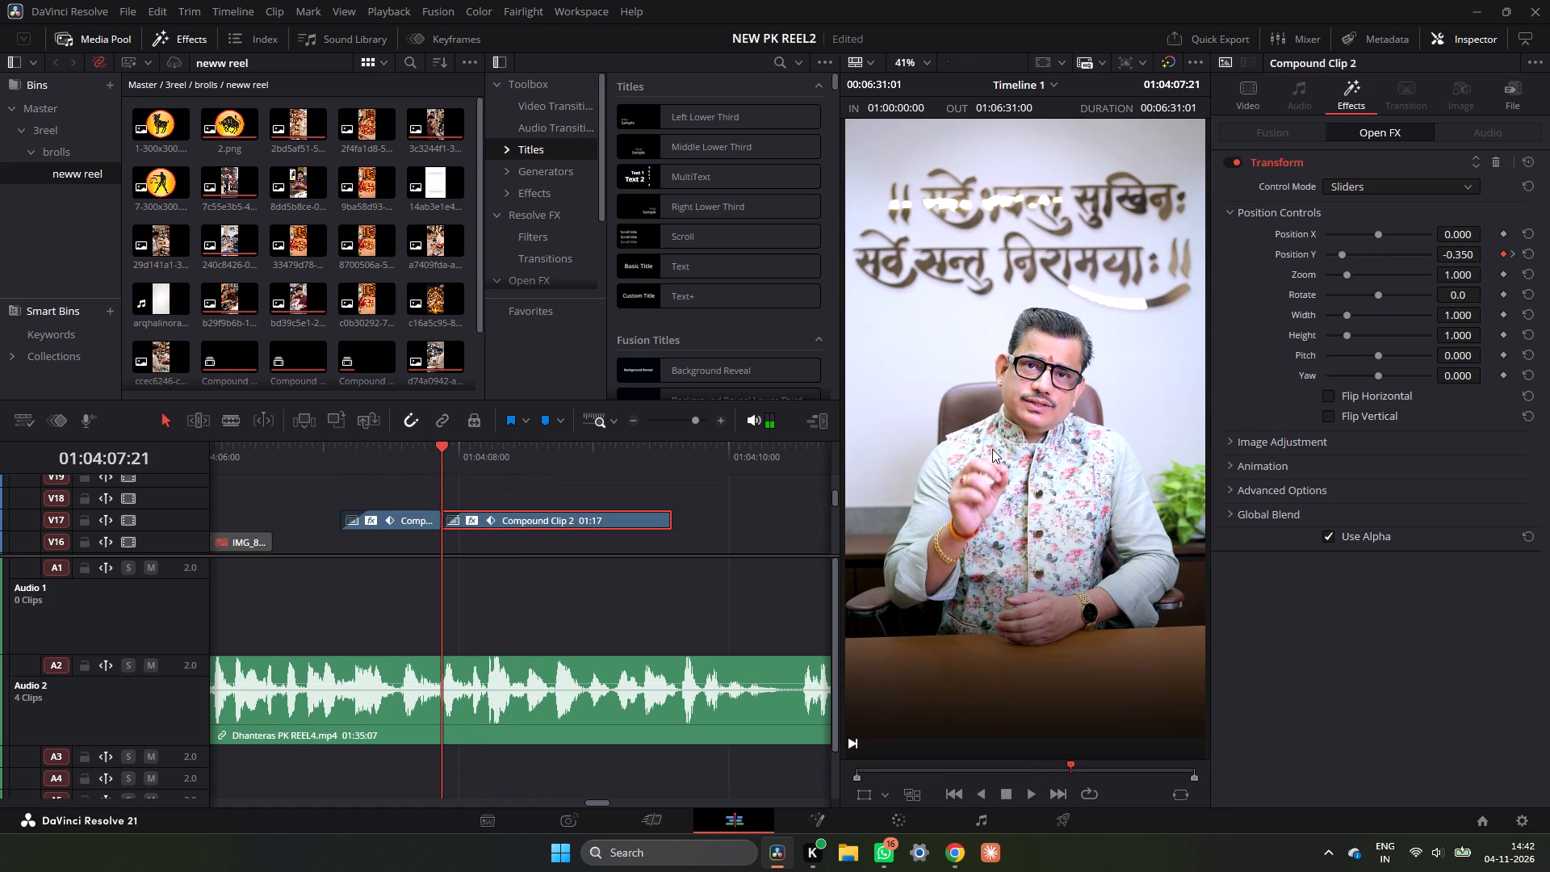
left_click(1508, 250)
double_click(716, 420)
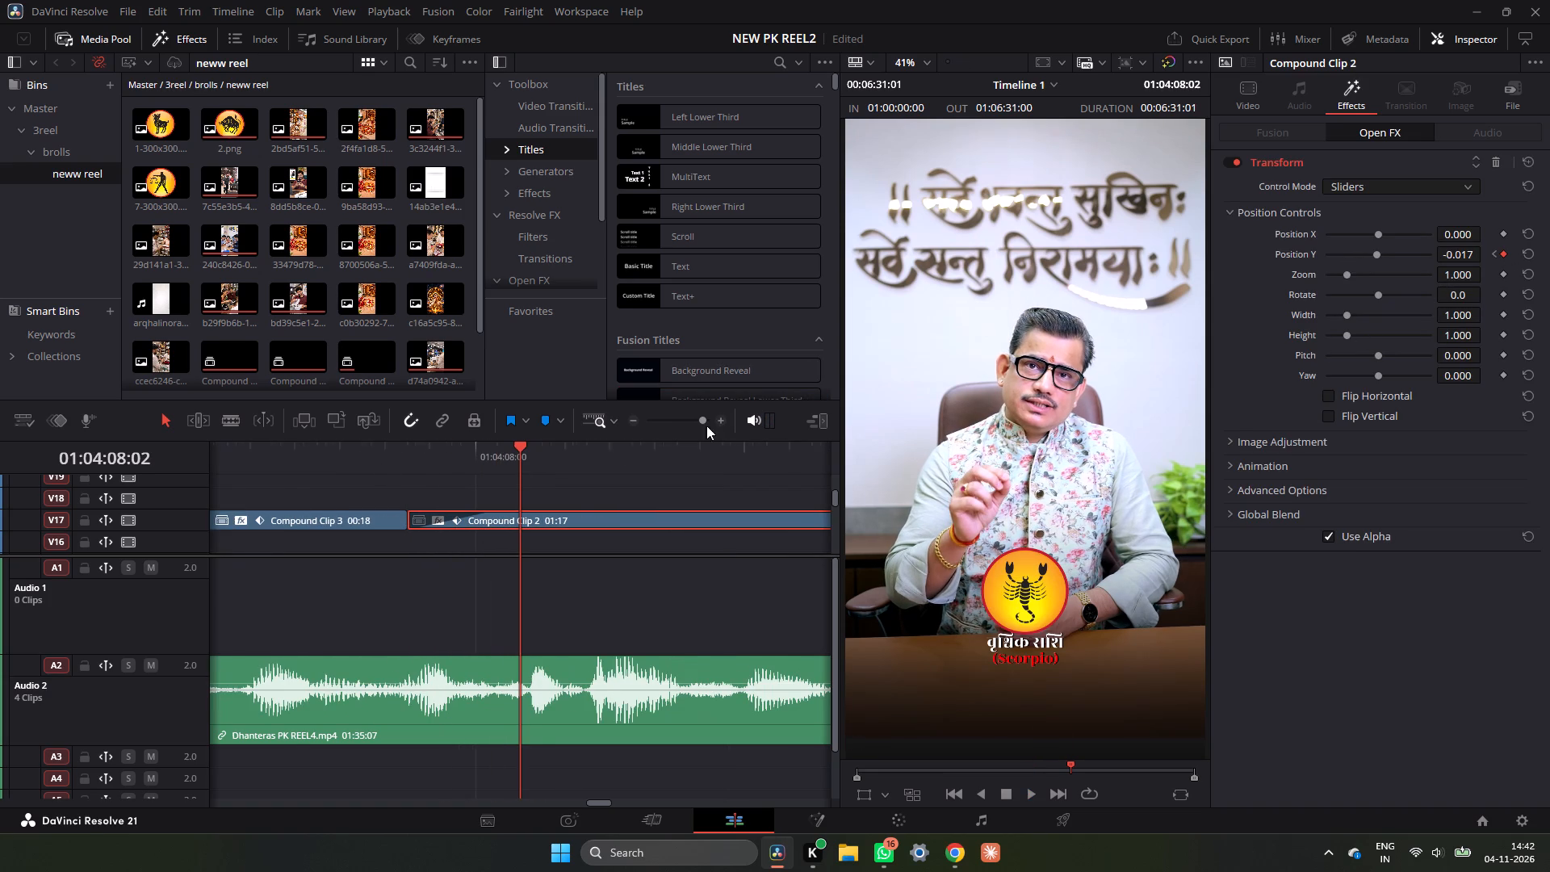
left_click_drag(522, 450, 489, 461)
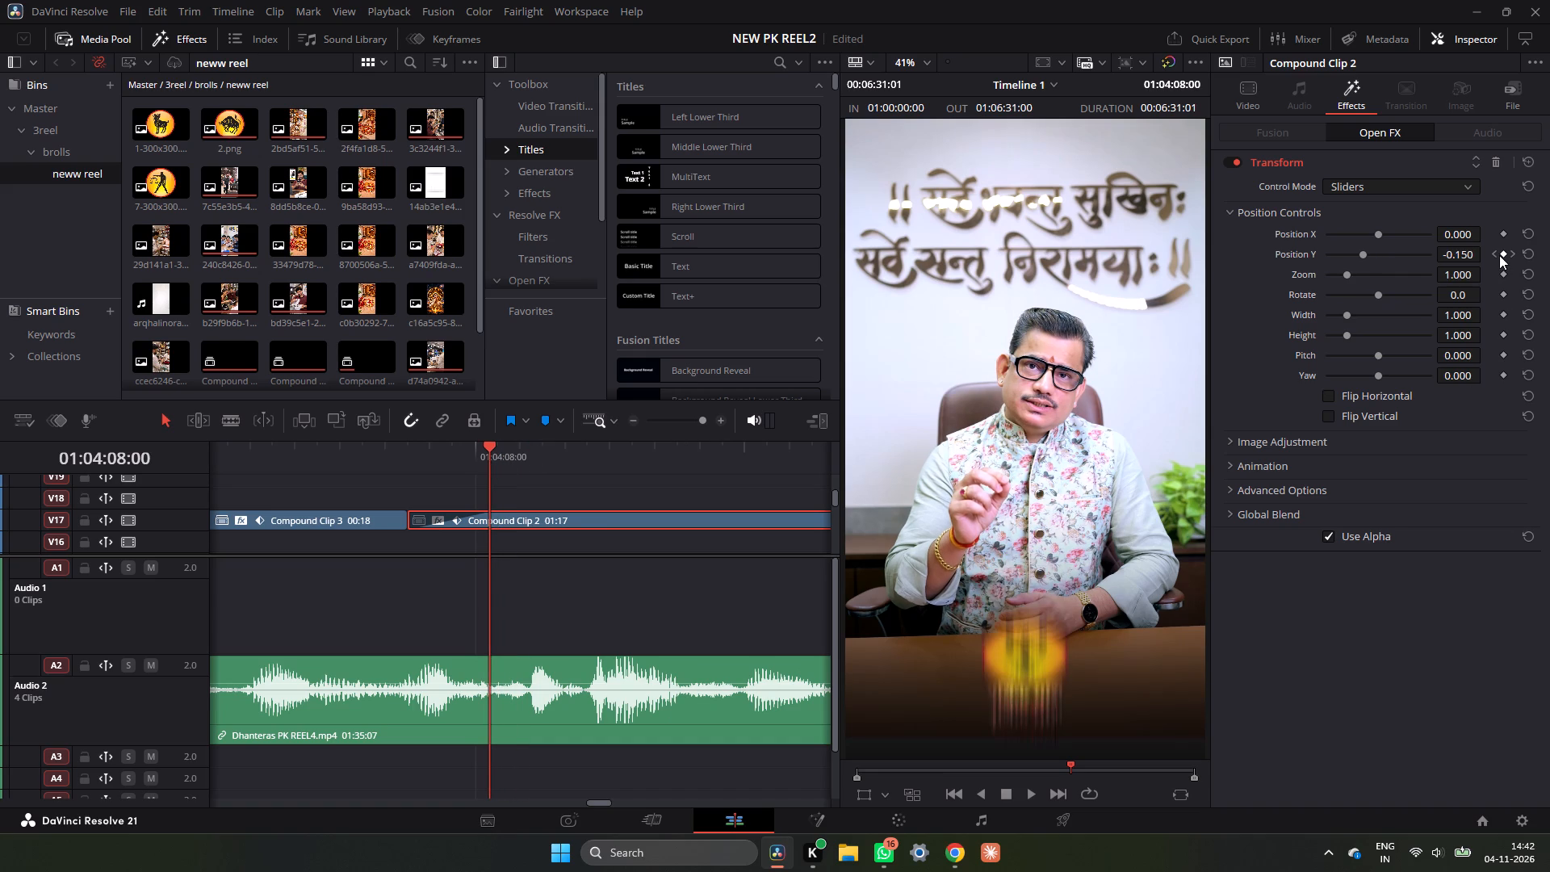
left_click(1499, 255)
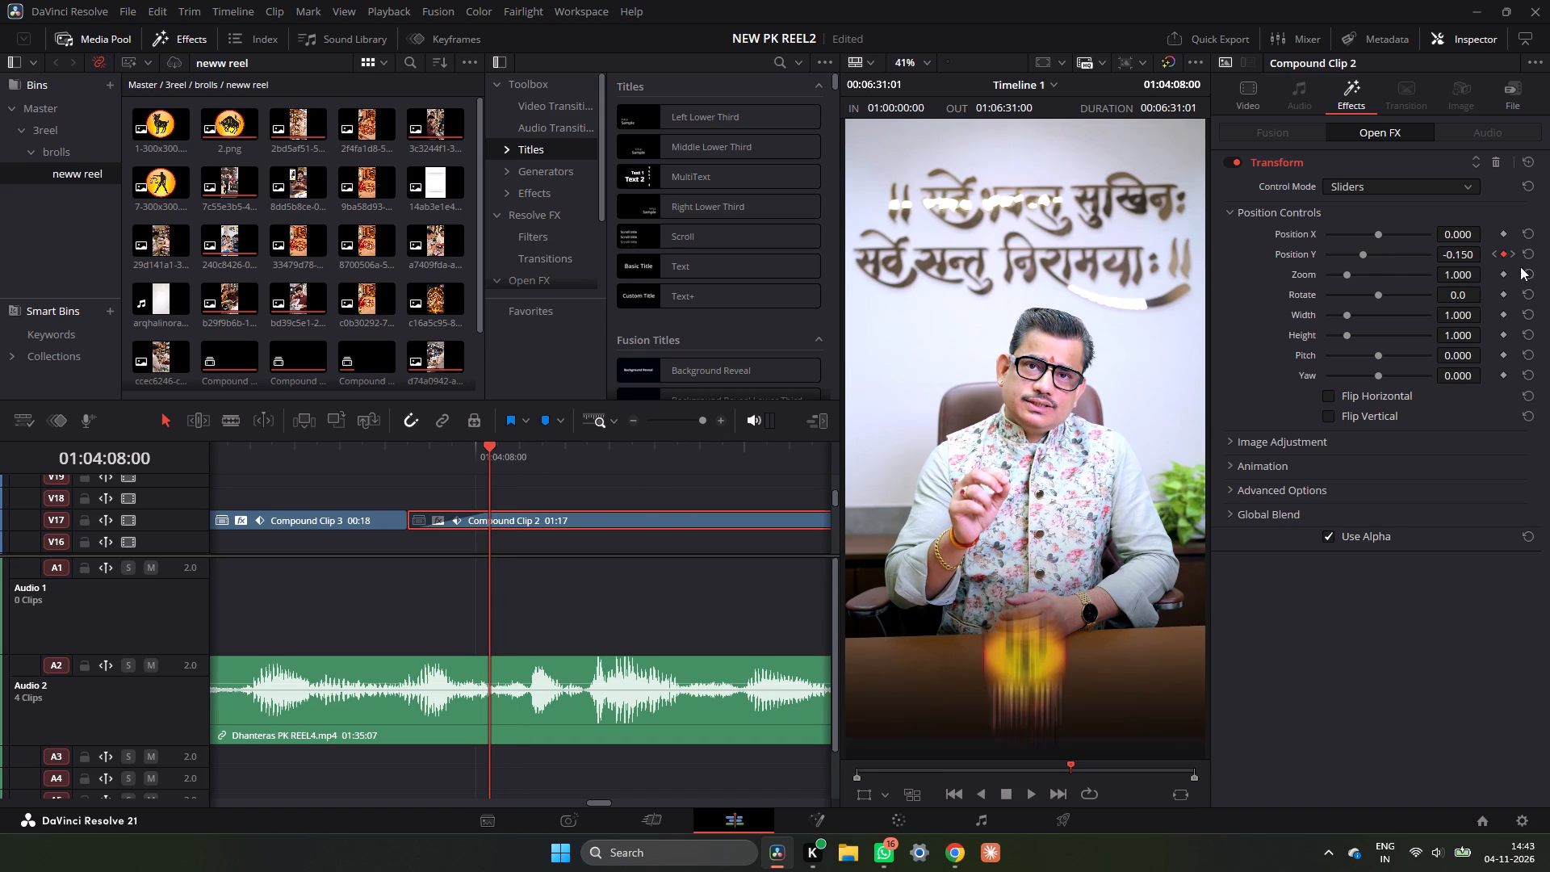
left_click(1511, 252)
left_click(1505, 254)
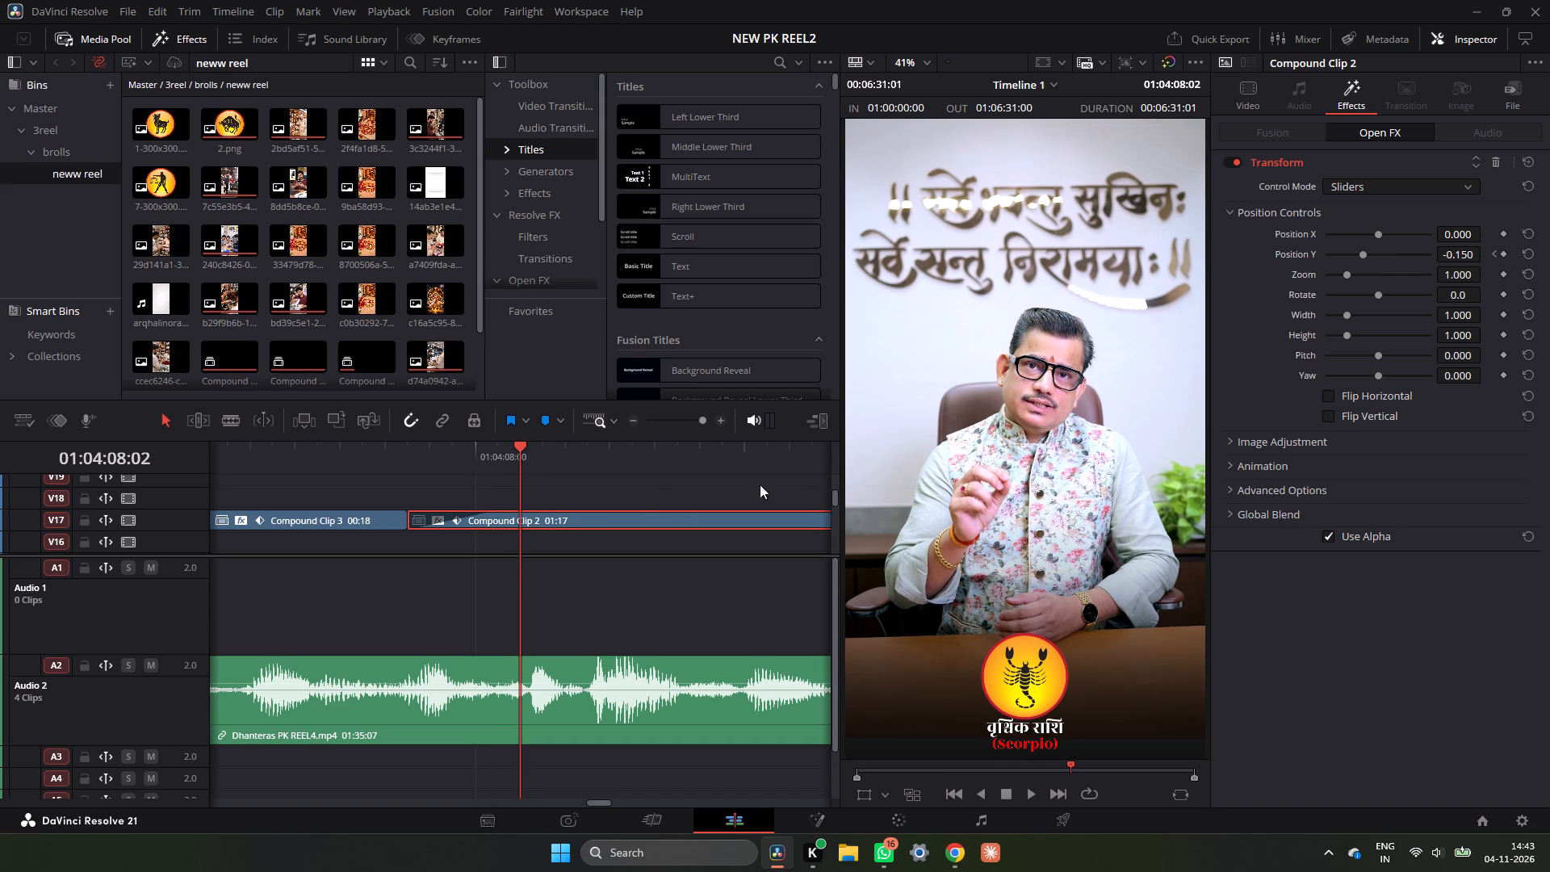
Set the Scorpio badge's Position Y keyframe at 01:04:08:00 to -0.017.
left_click(1497, 255)
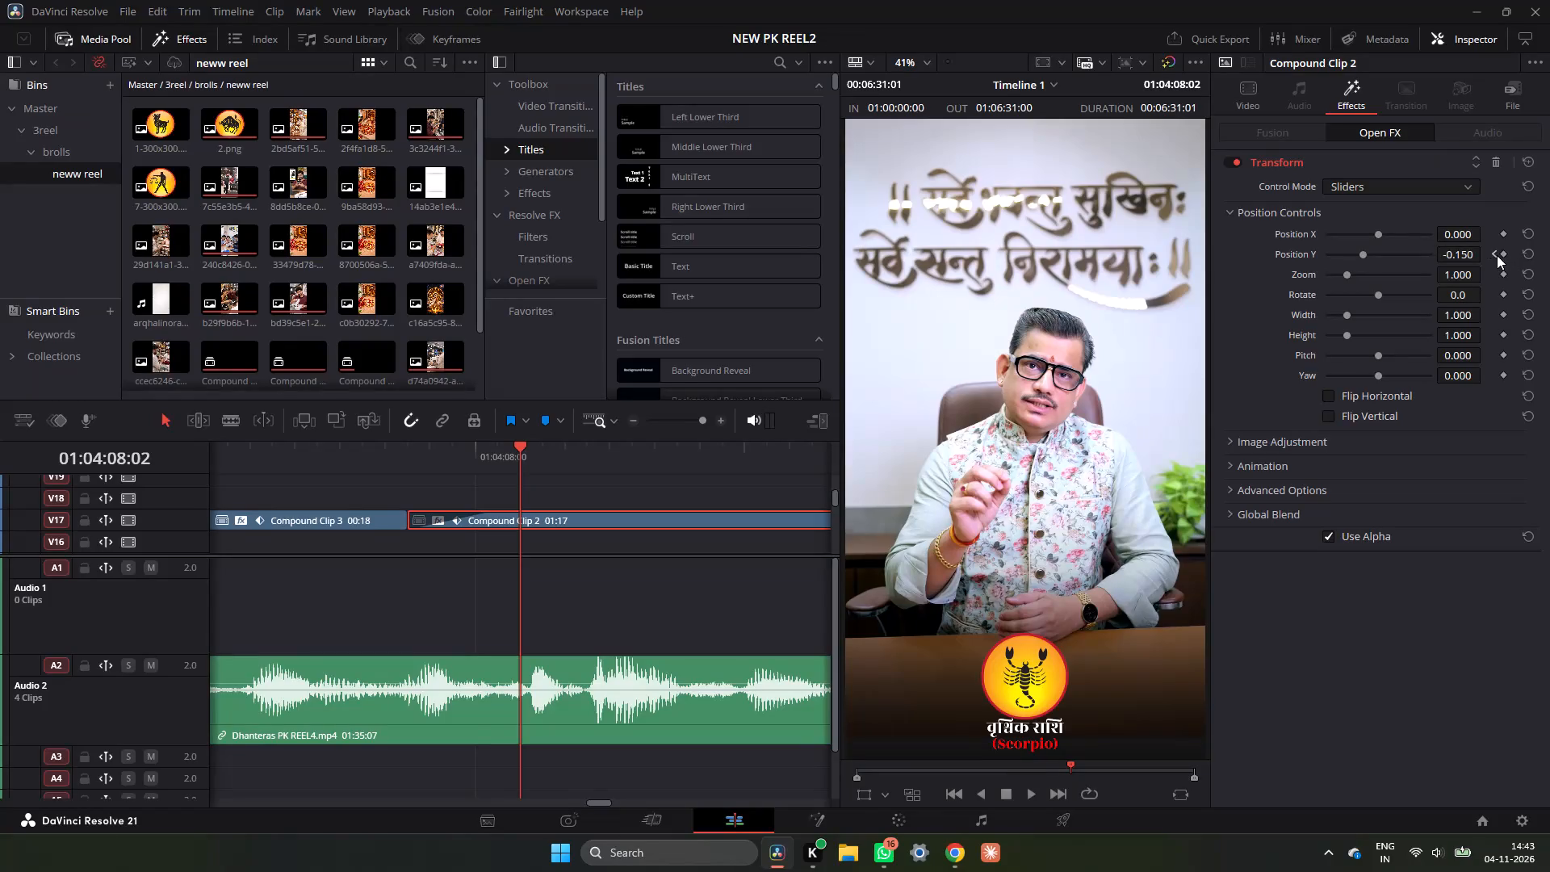
left_click_drag(1469, 253, 1472, 256)
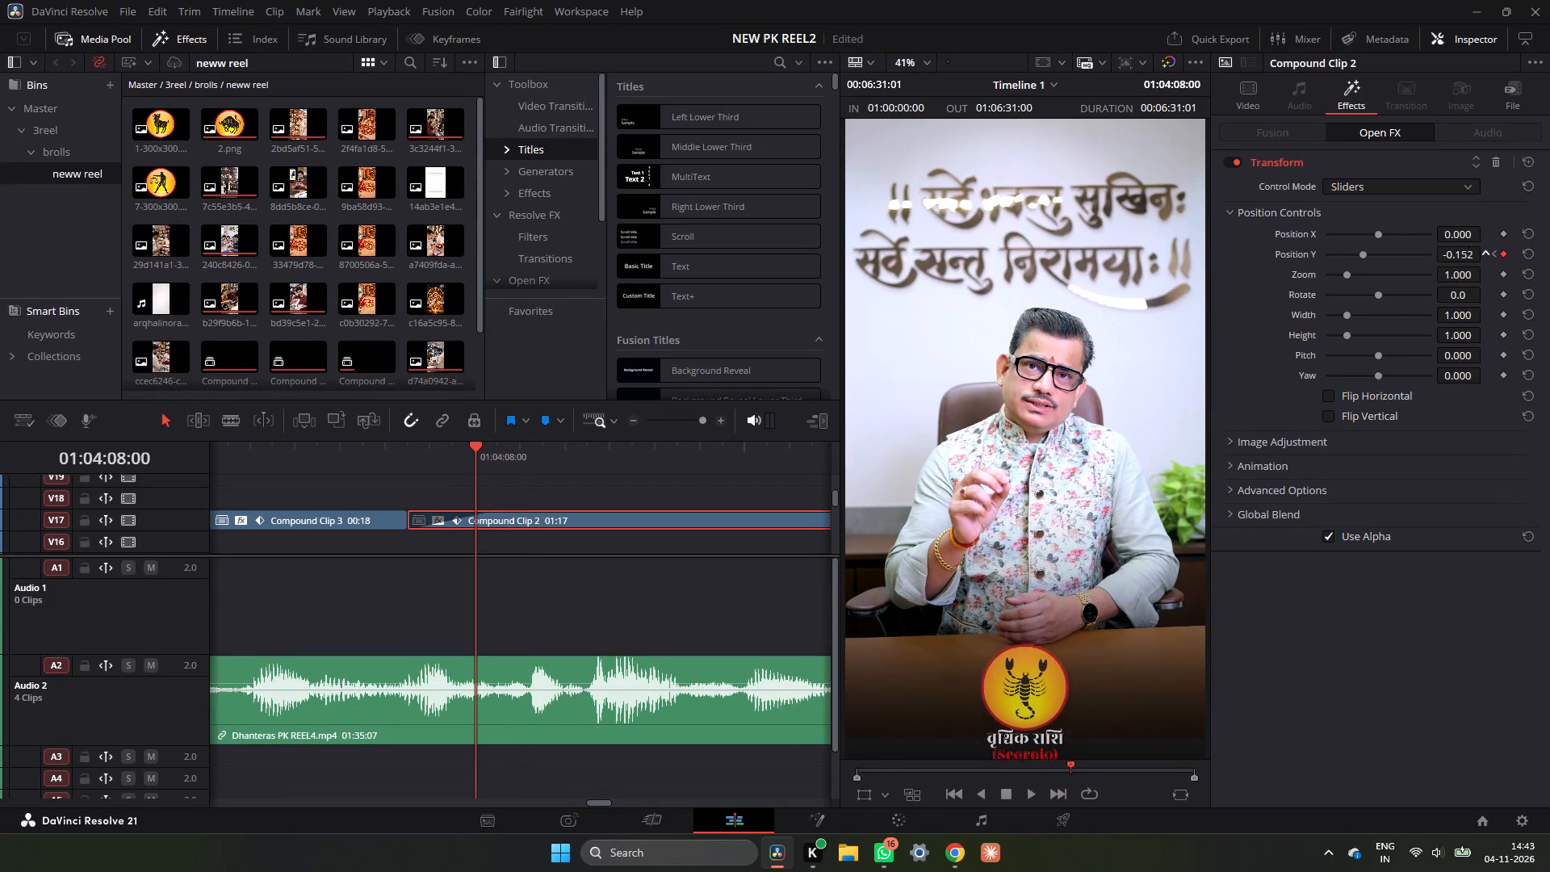
left_click_drag(1472, 256, 810, 441)
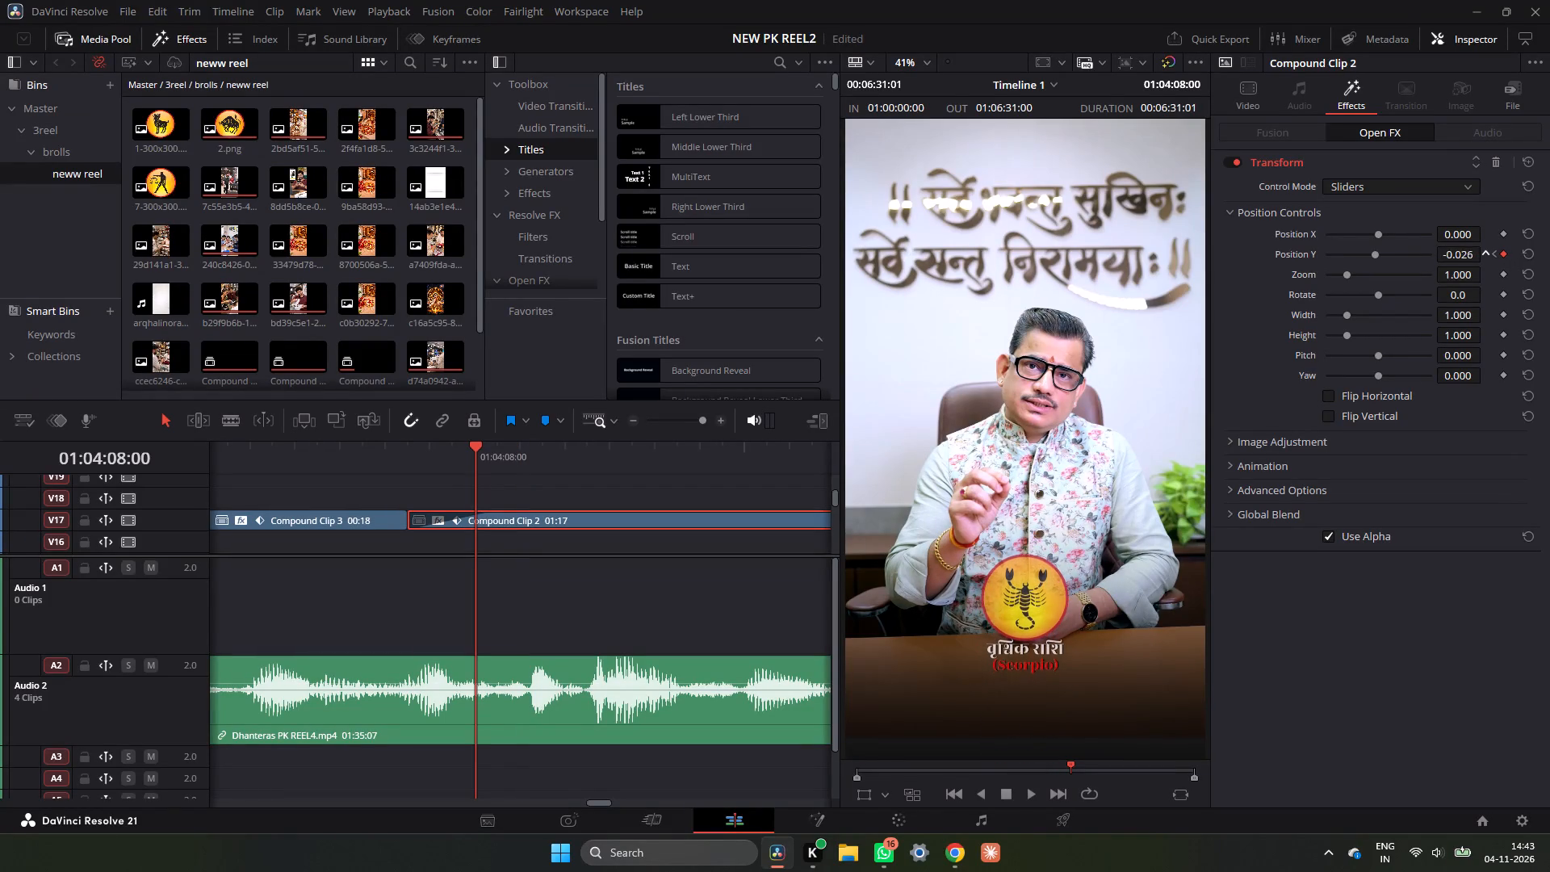
left_click_drag(810, 441, 815, 446)
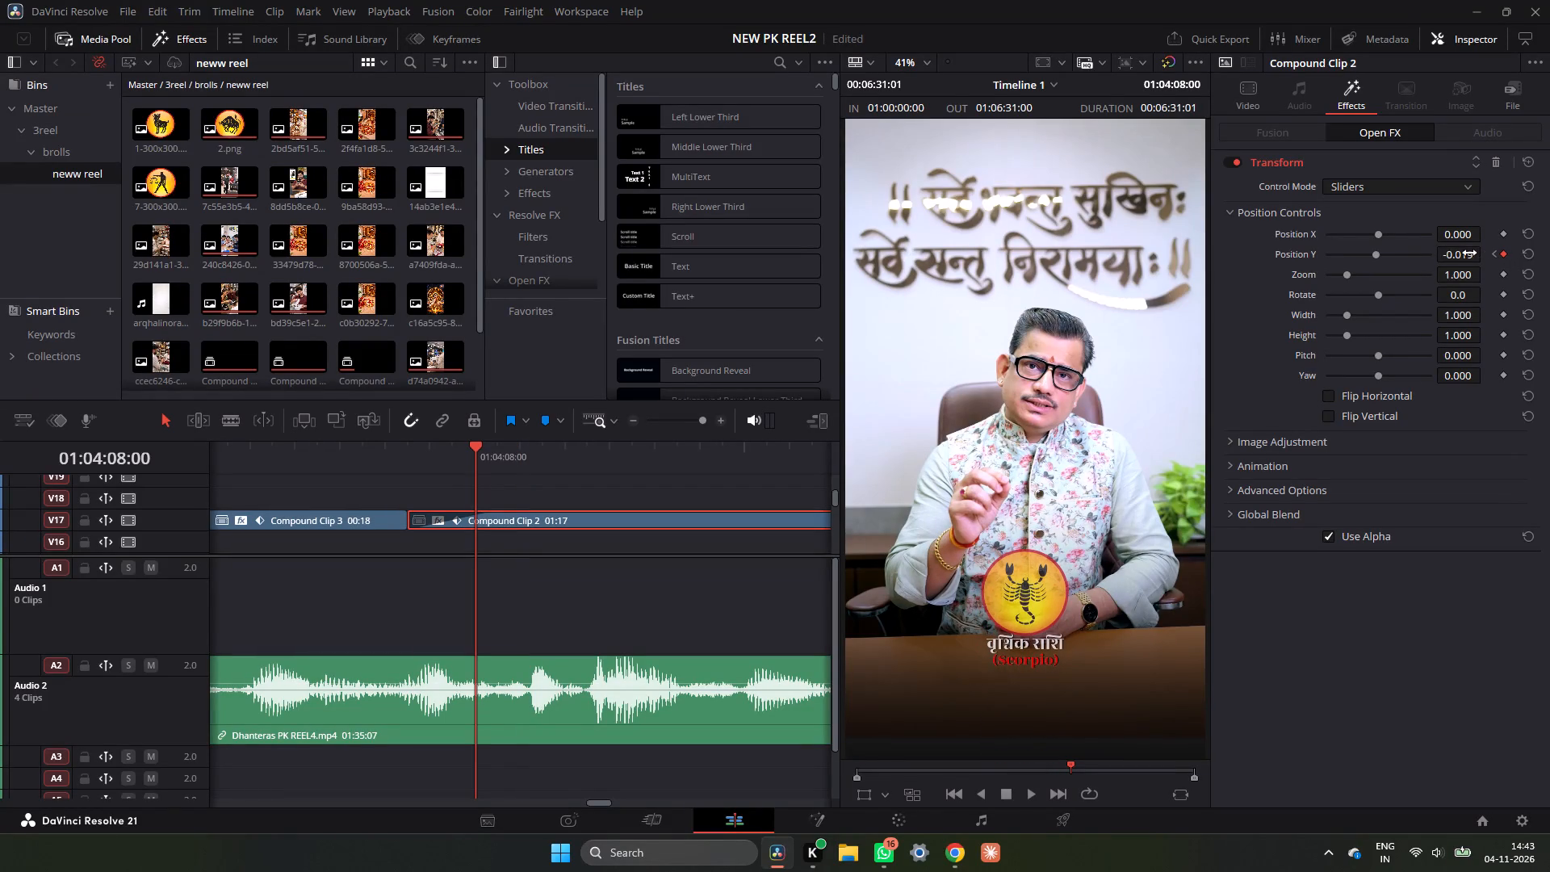
left_click(1469, 253)
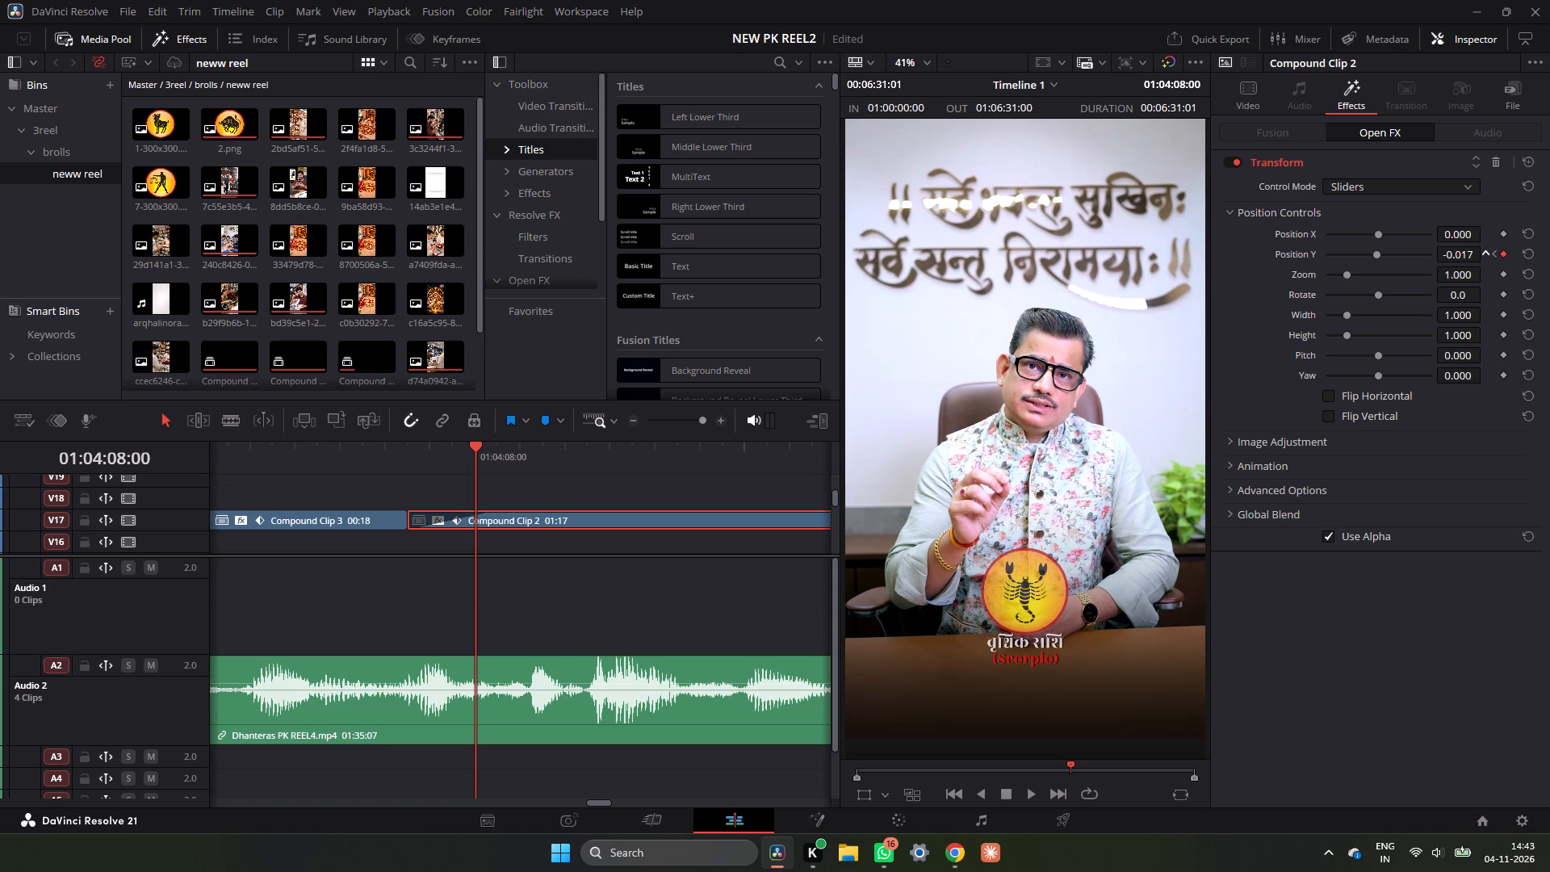
Play back the Aries and Scorpio badge entrances from about 01:04:07:01 to check the shortened Scorpio slide-in.
left_click(633, 421)
left_click(241, 442)
key("space")
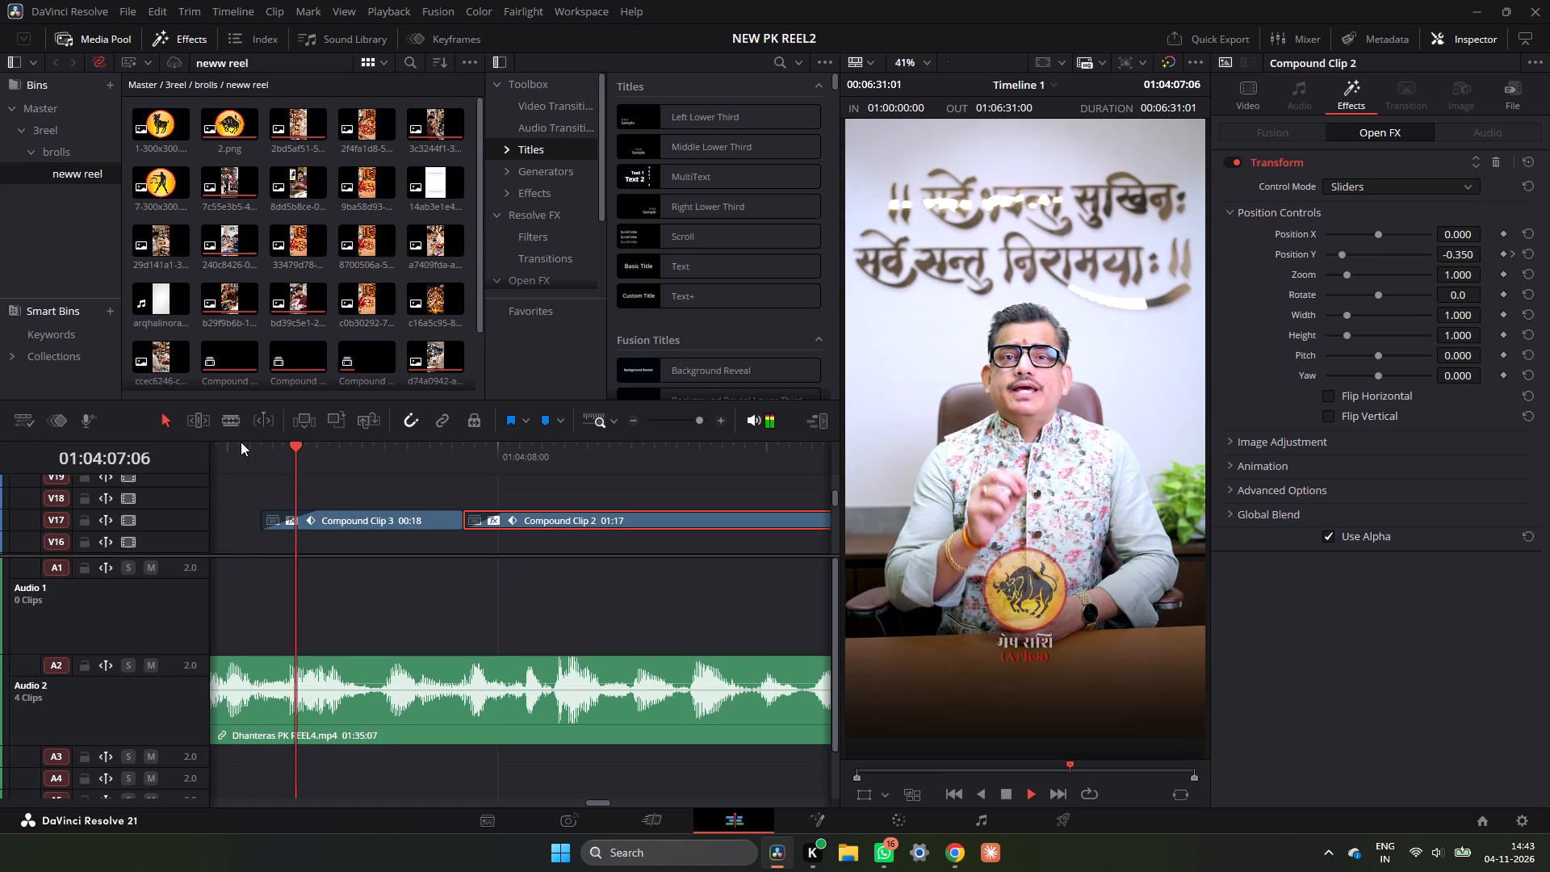
key("space")
left_click(241, 442)
key("space")
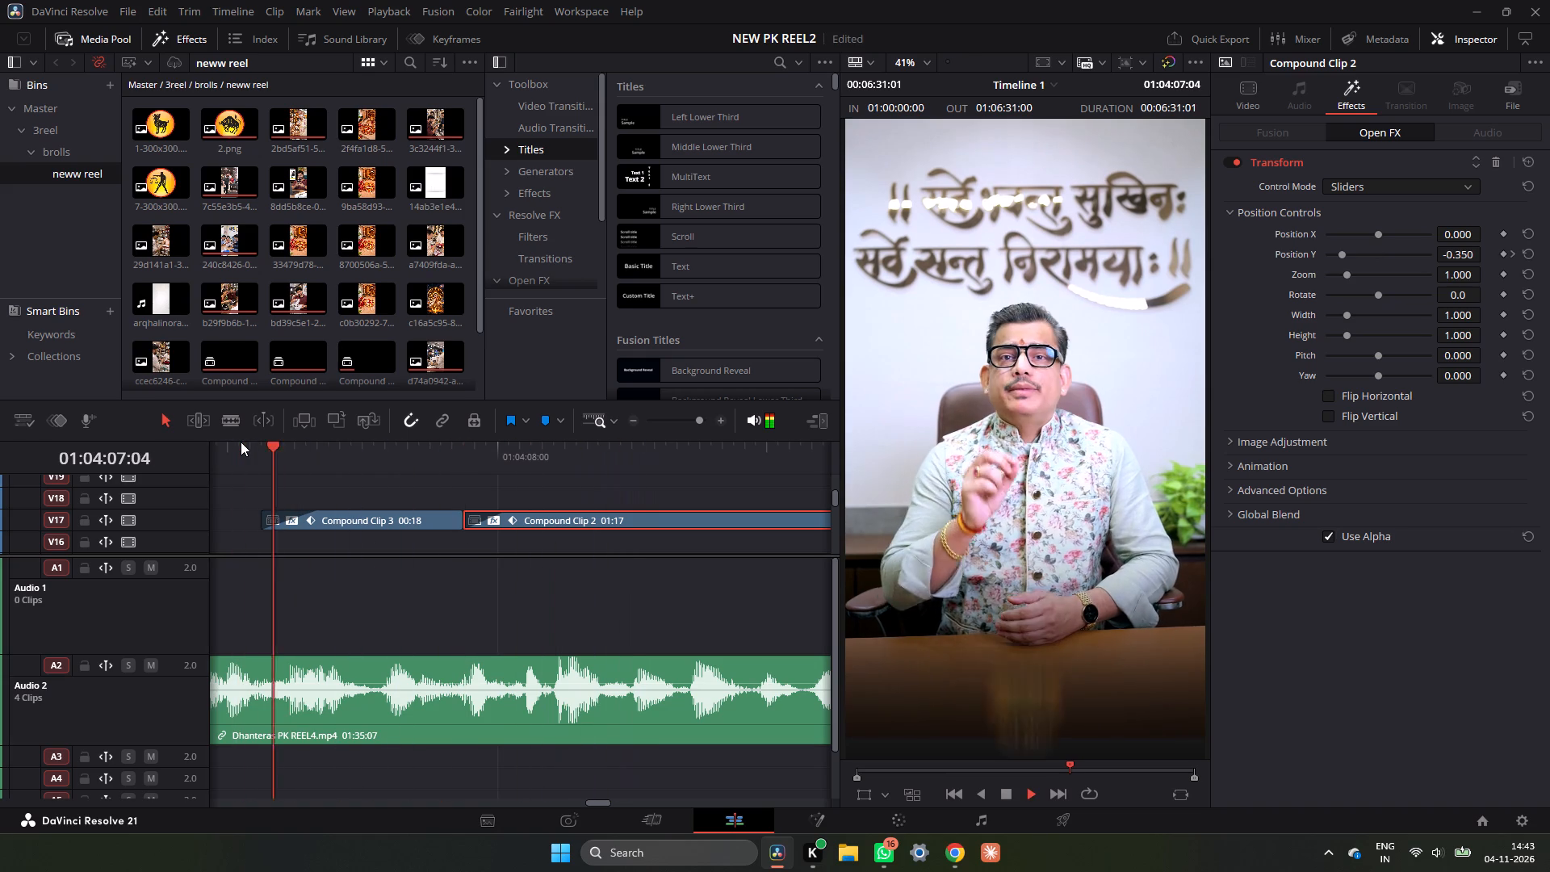
key("space")
left_click(241, 442)
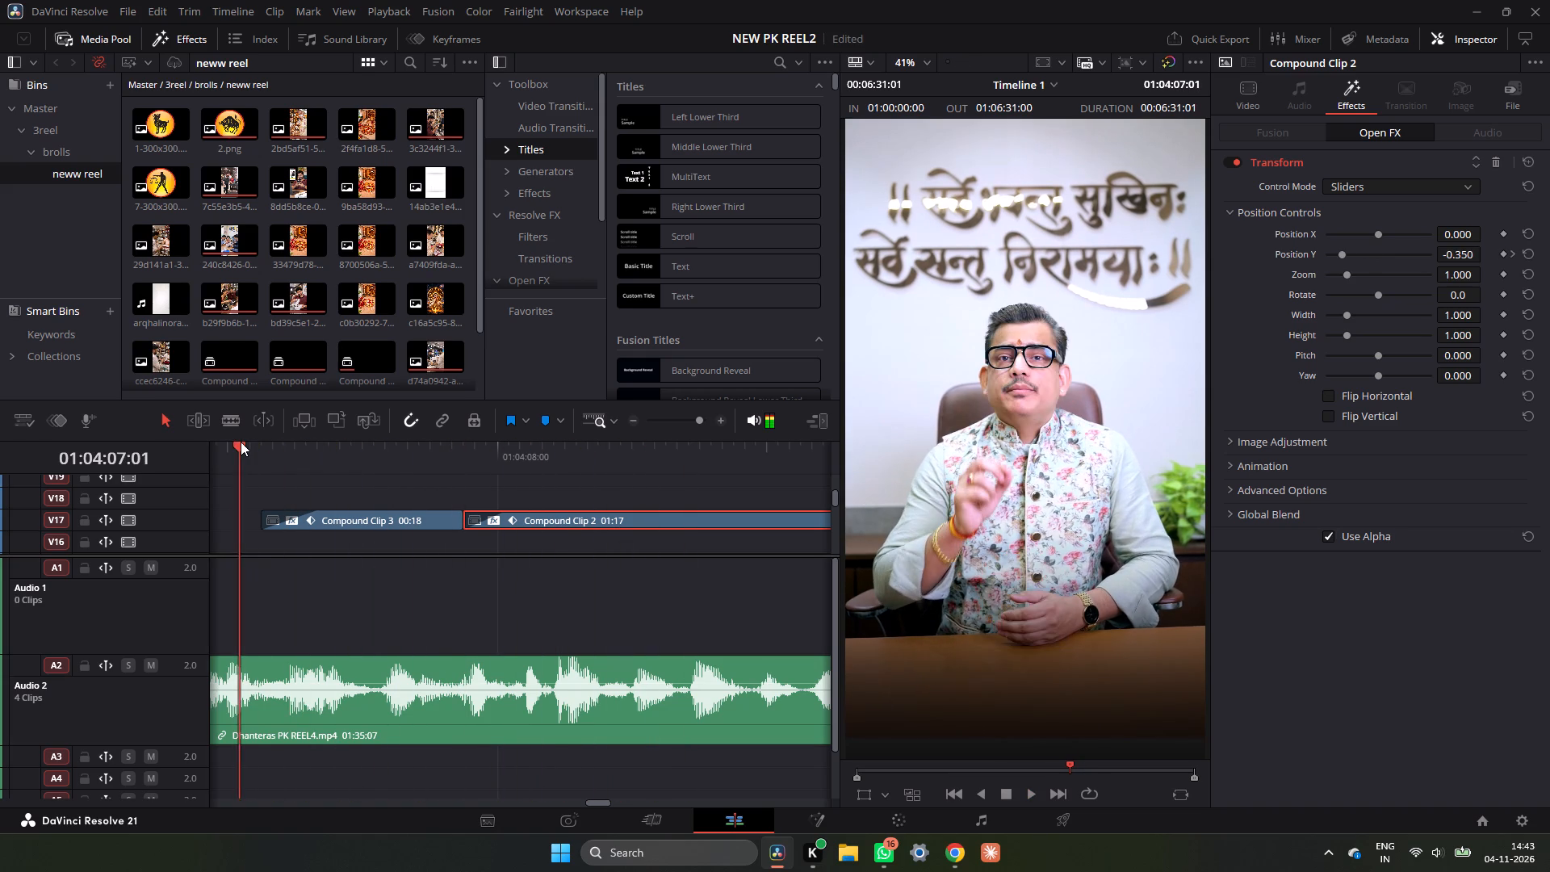
key("space")
key("space")
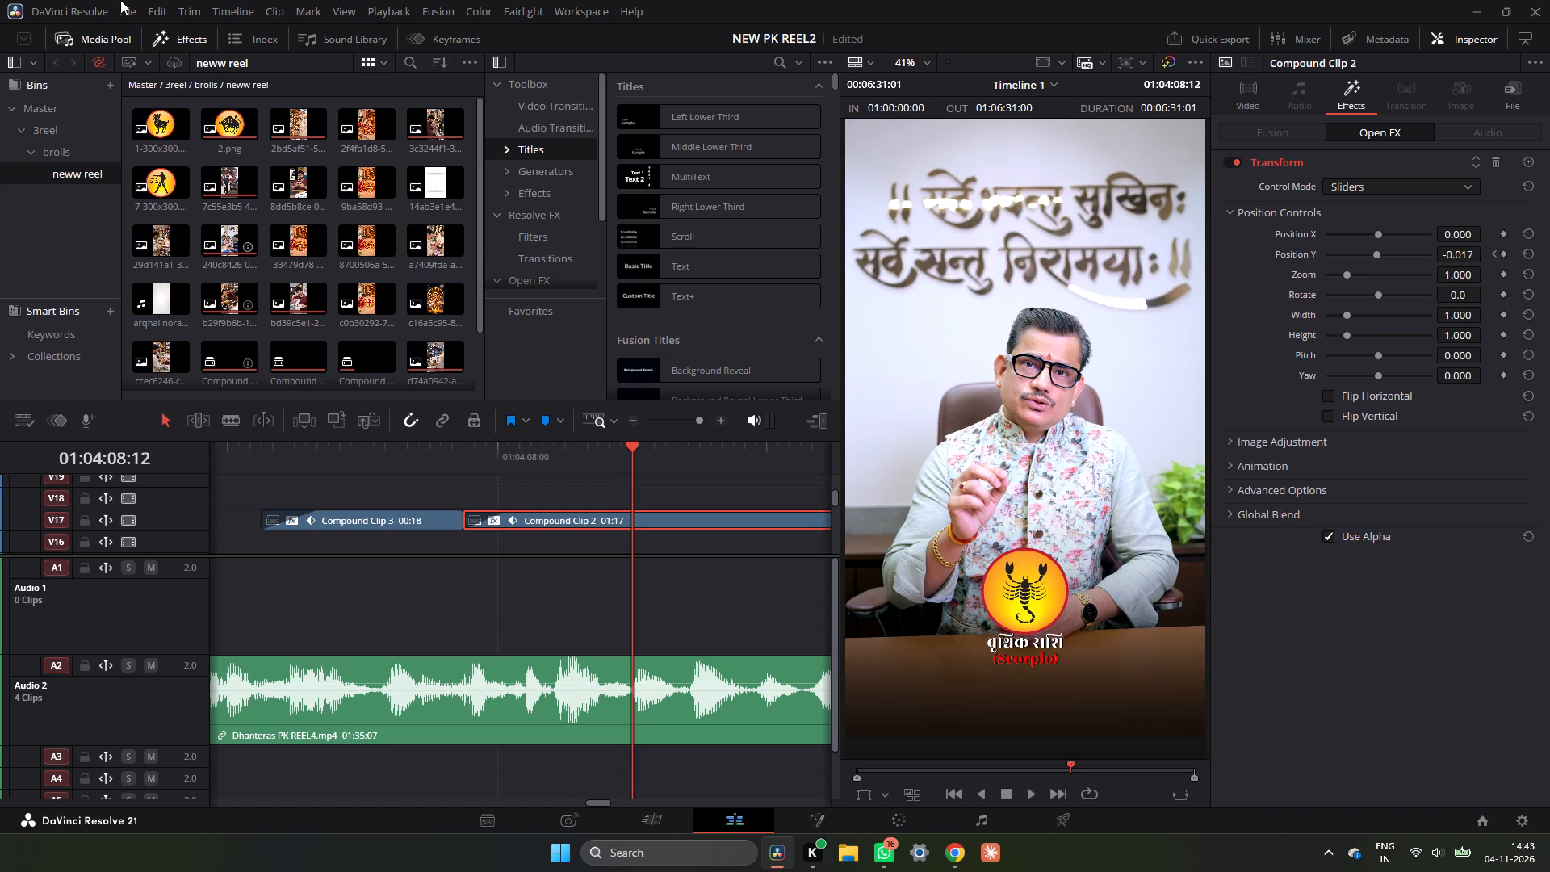
Review the Aries and Scorpio badge section in full-screen playback, from 01:04:07:02 through the end of the Scorpio clip.
left_click(249, 461)
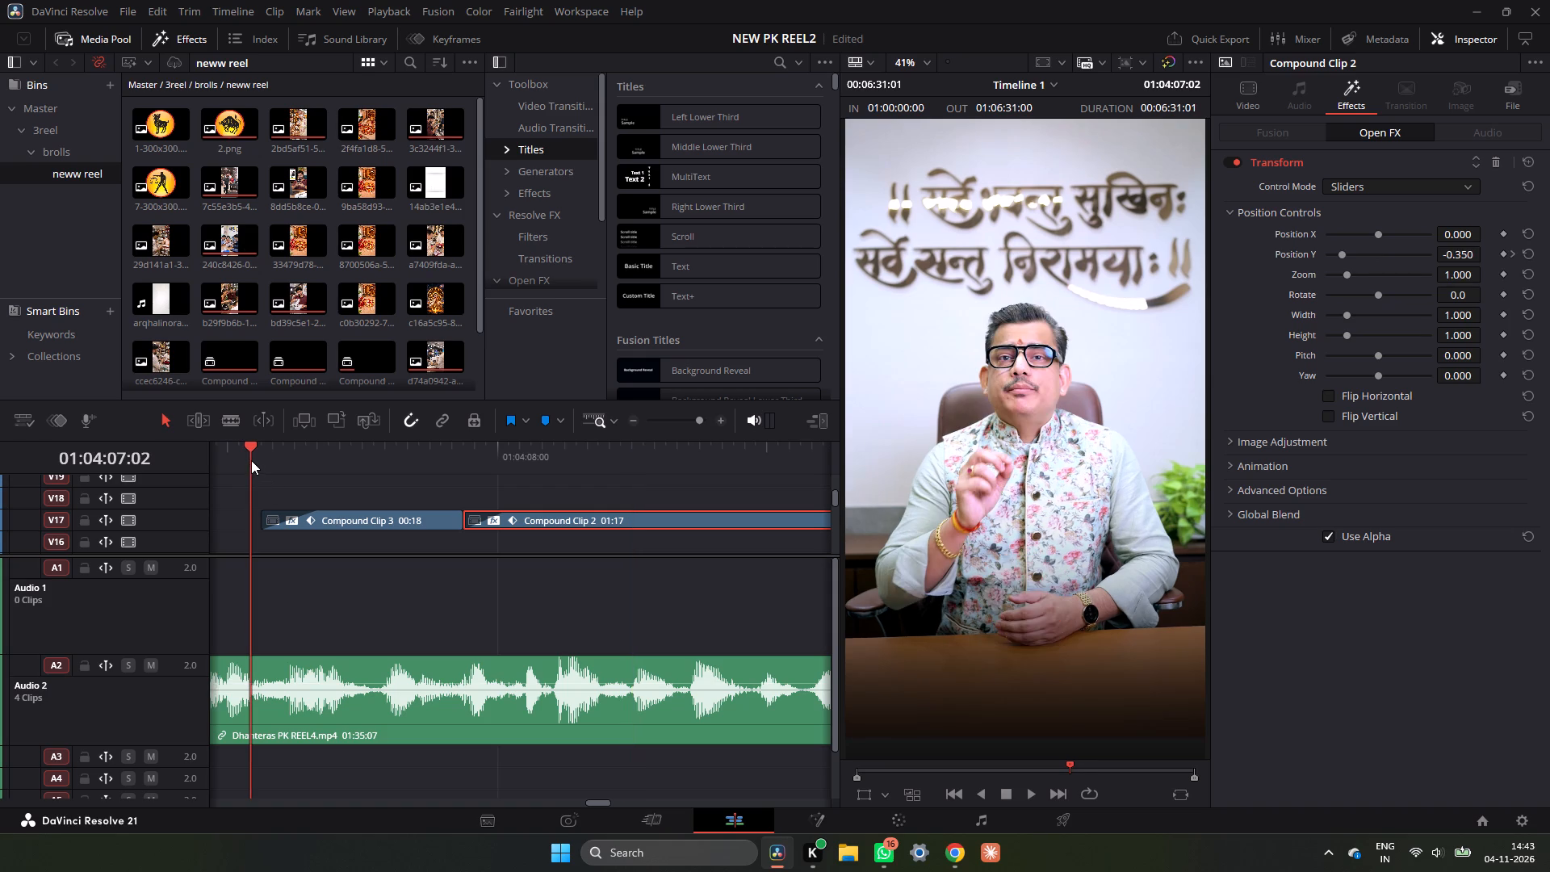
type("p")
key("space")
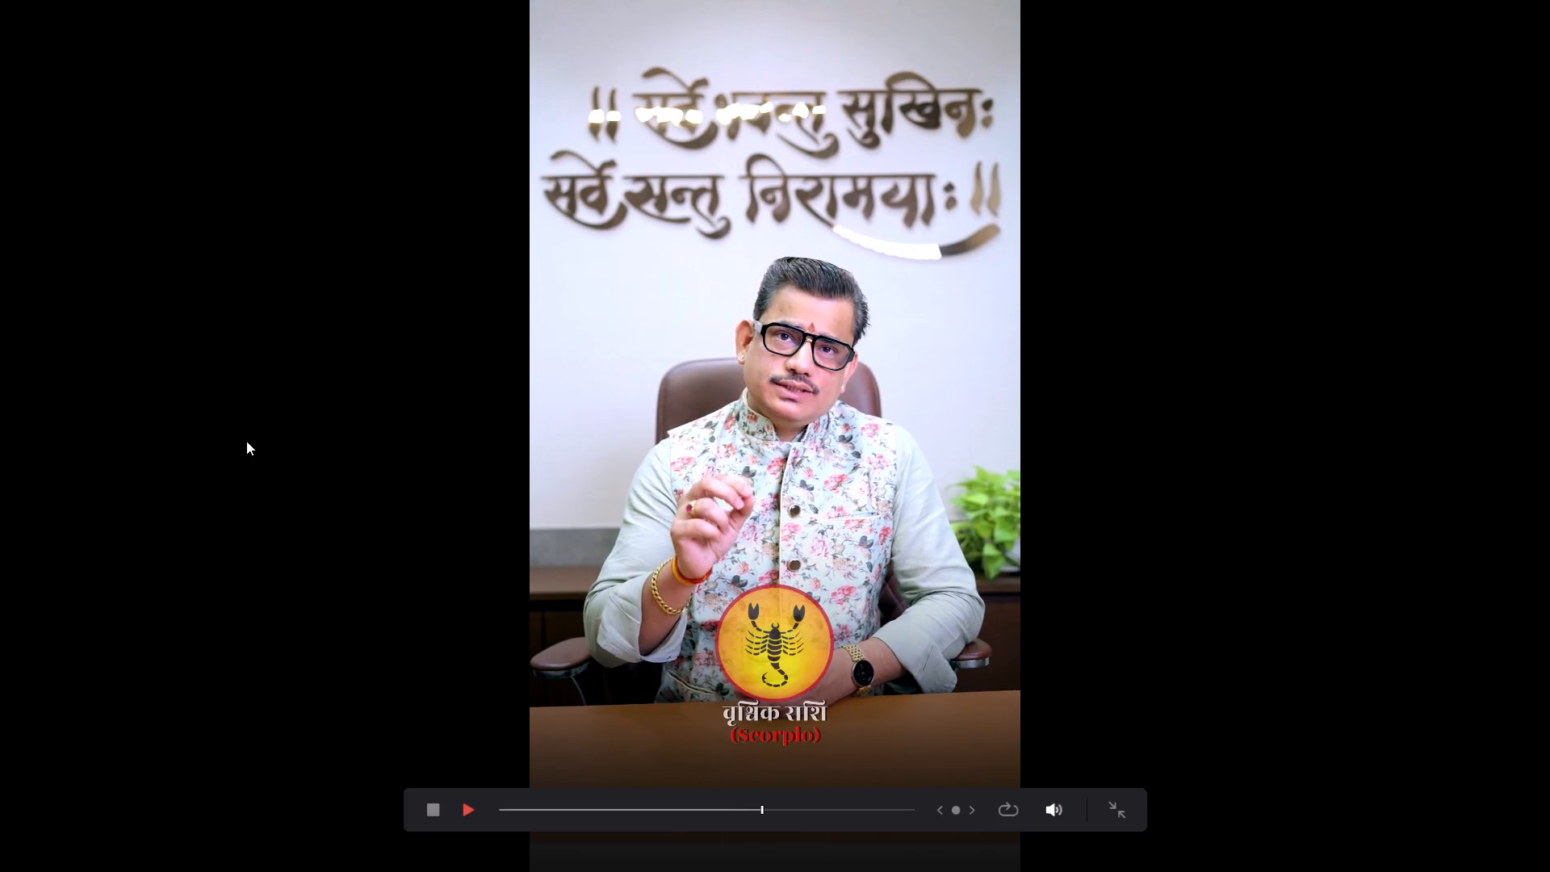
key("space")
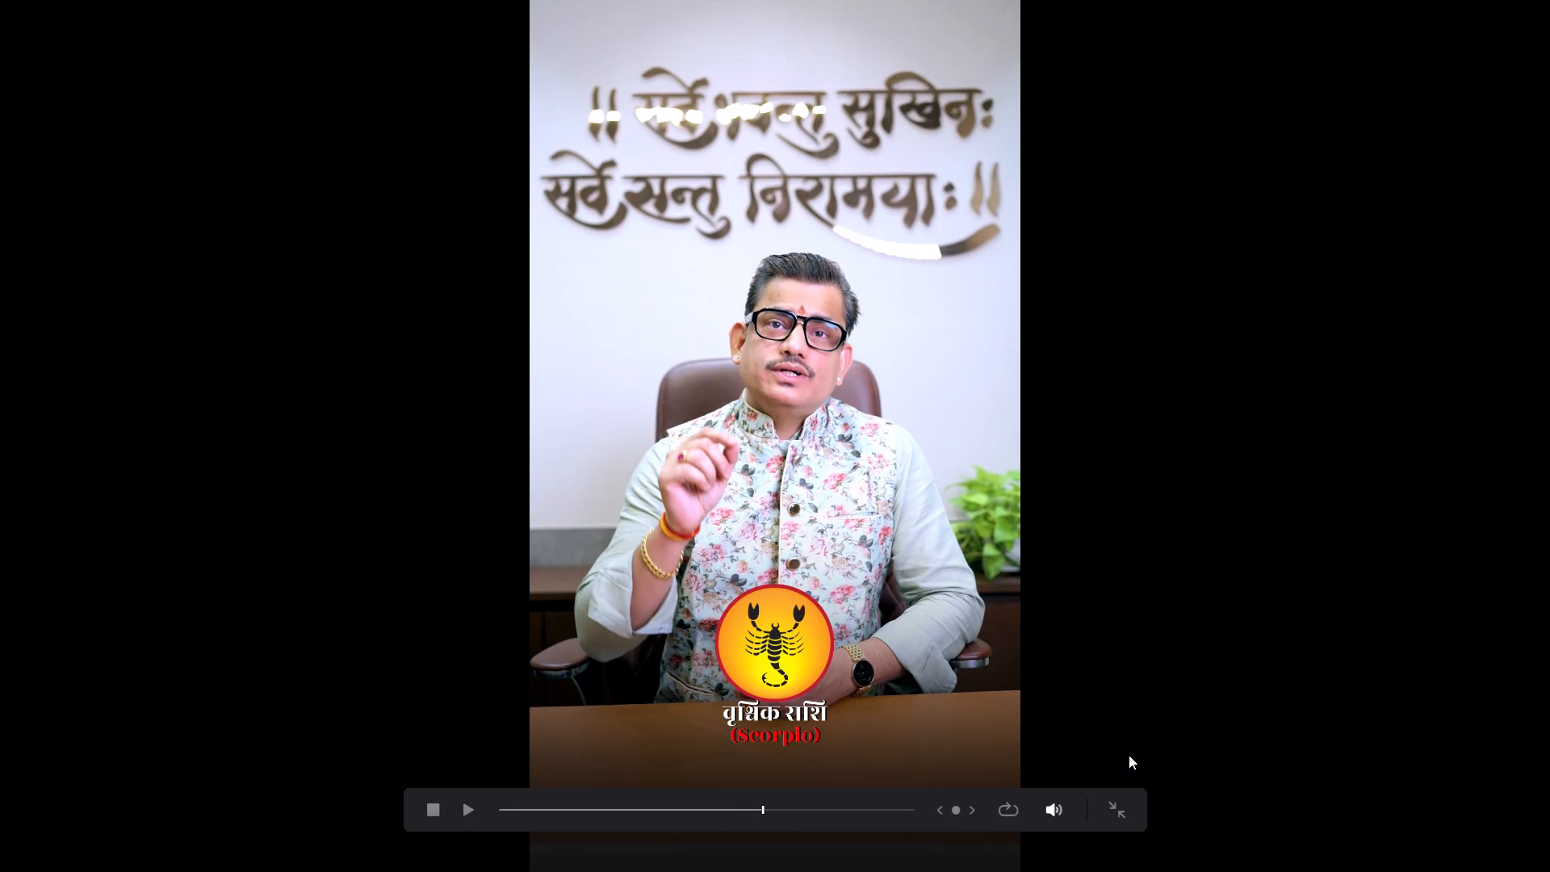
left_click(1123, 807)
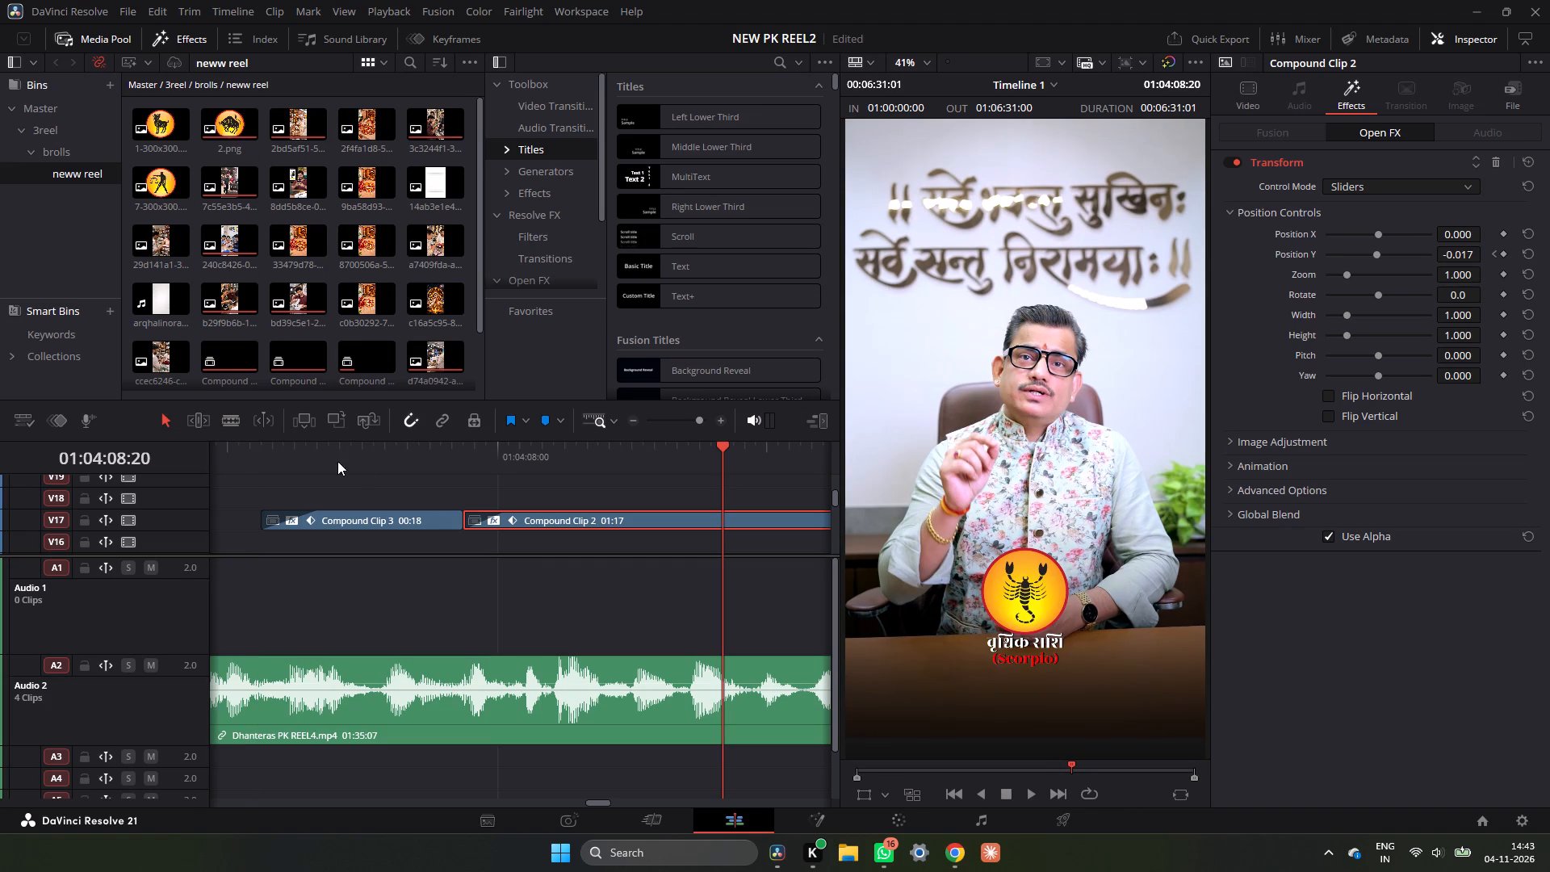
left_click(249, 446)
type("p")
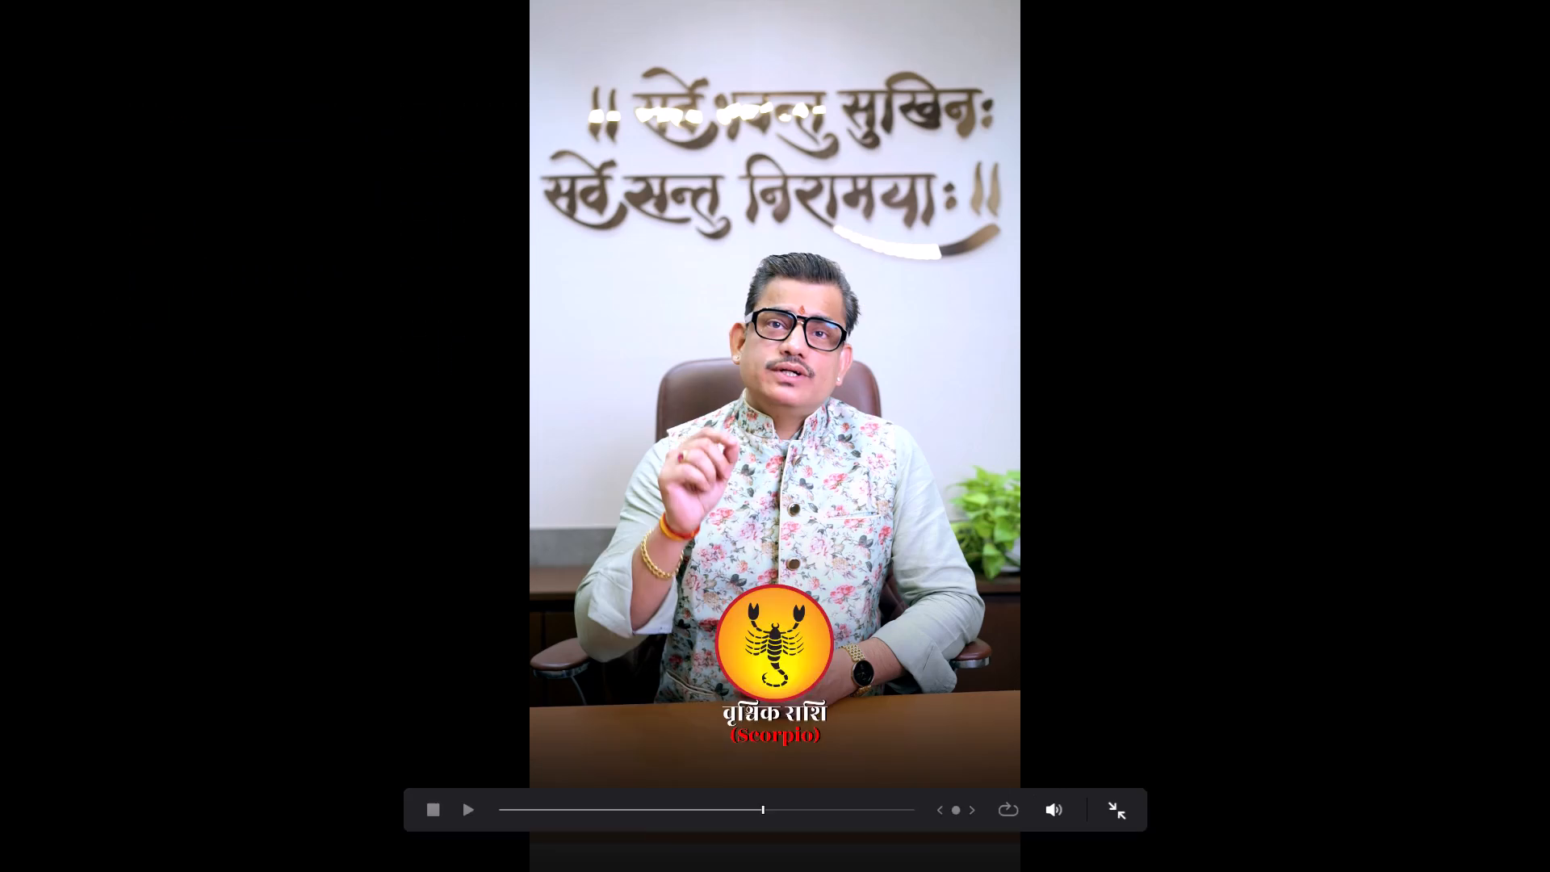
key("space")
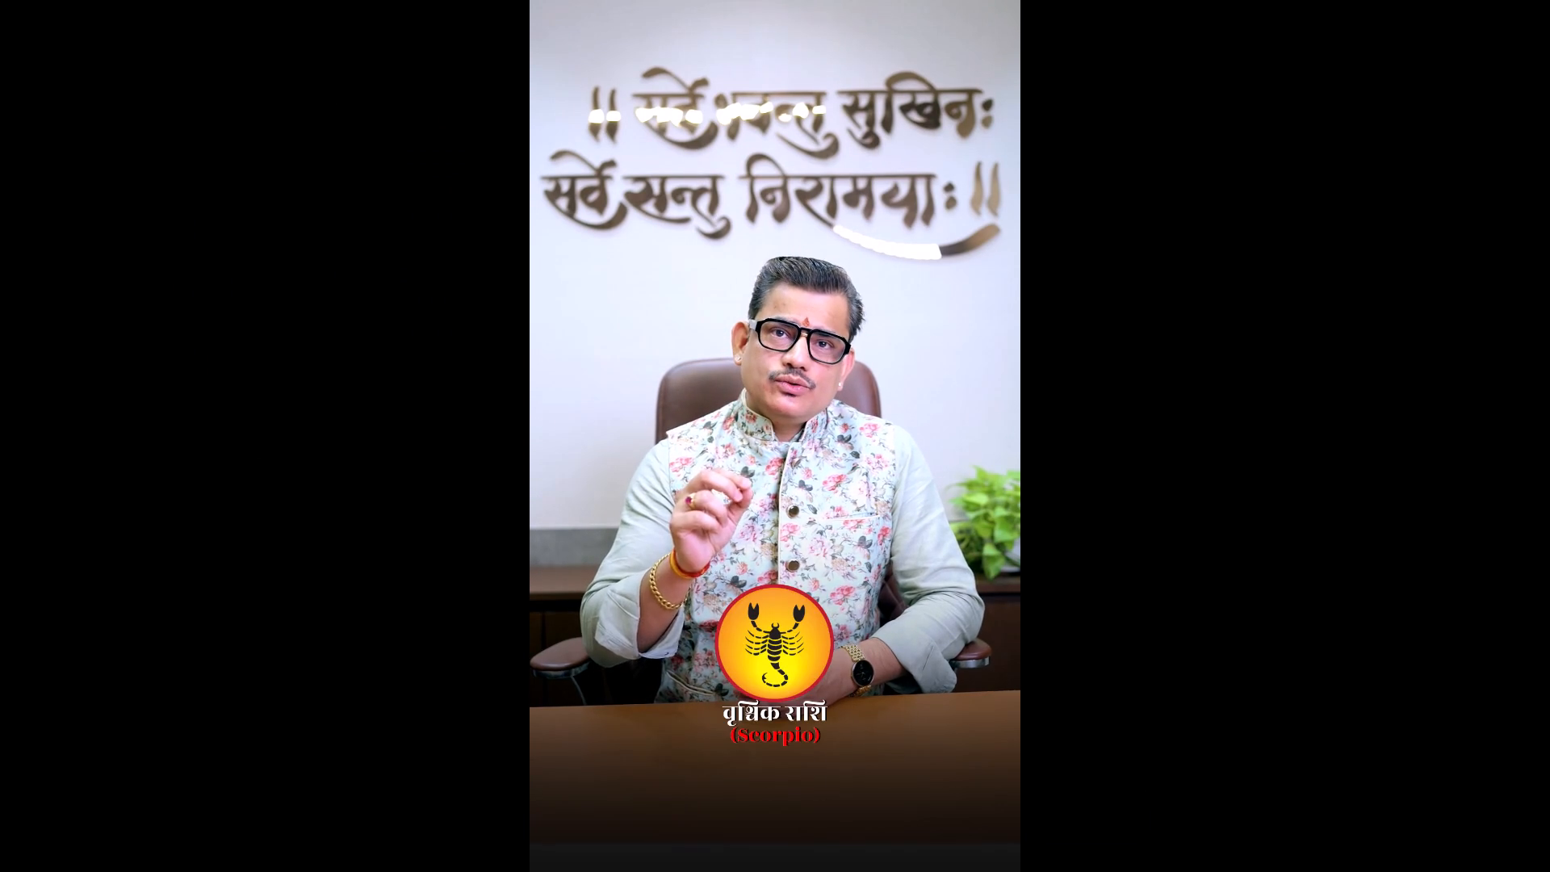
key("space")
key("space")
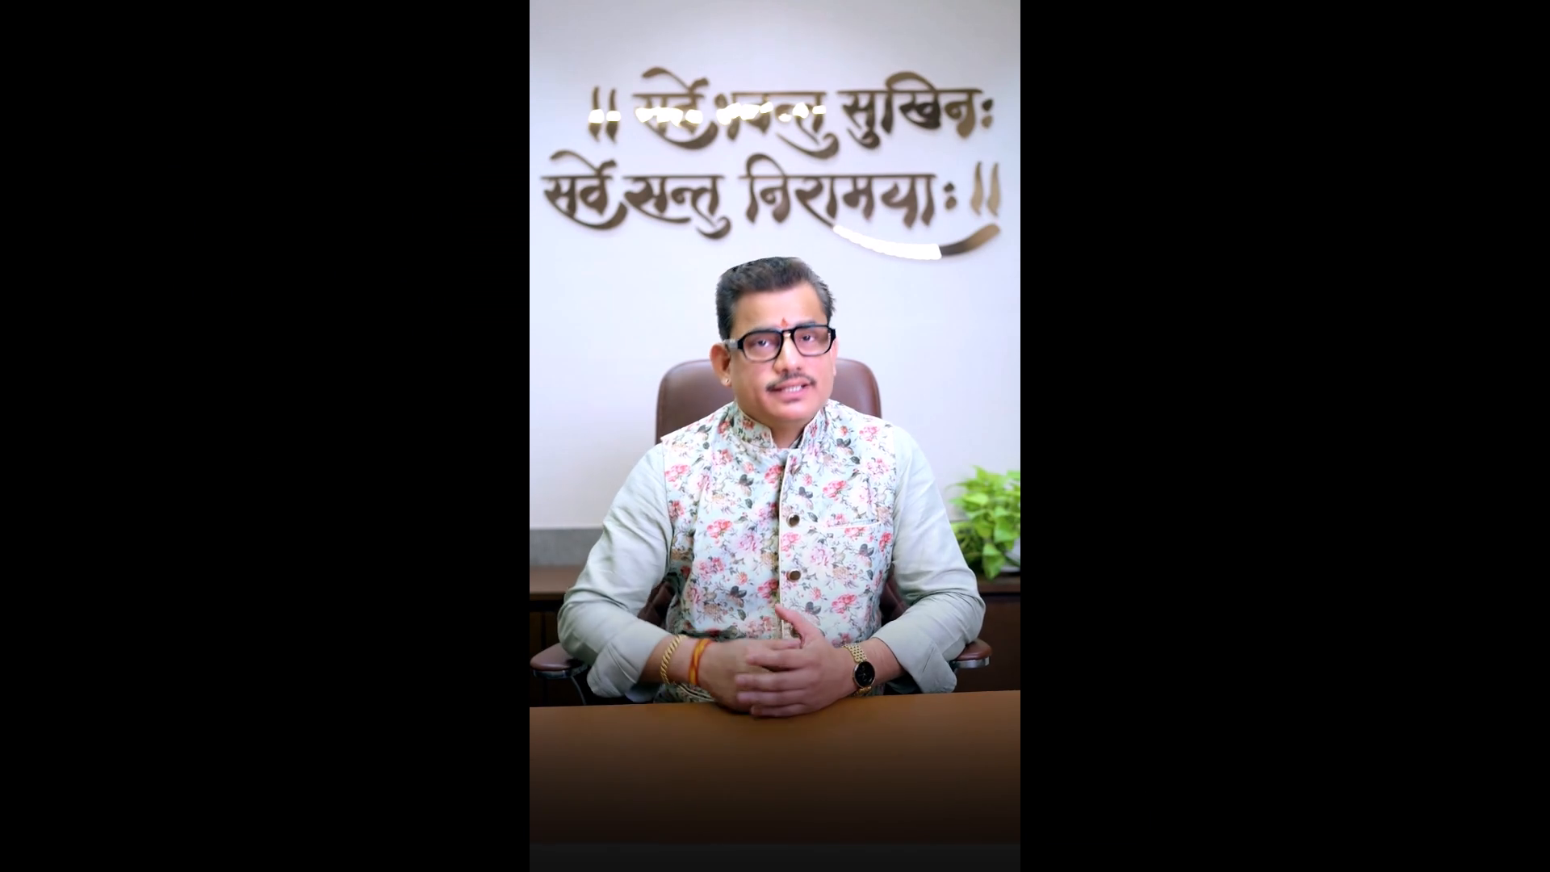
key("space")
key("p")
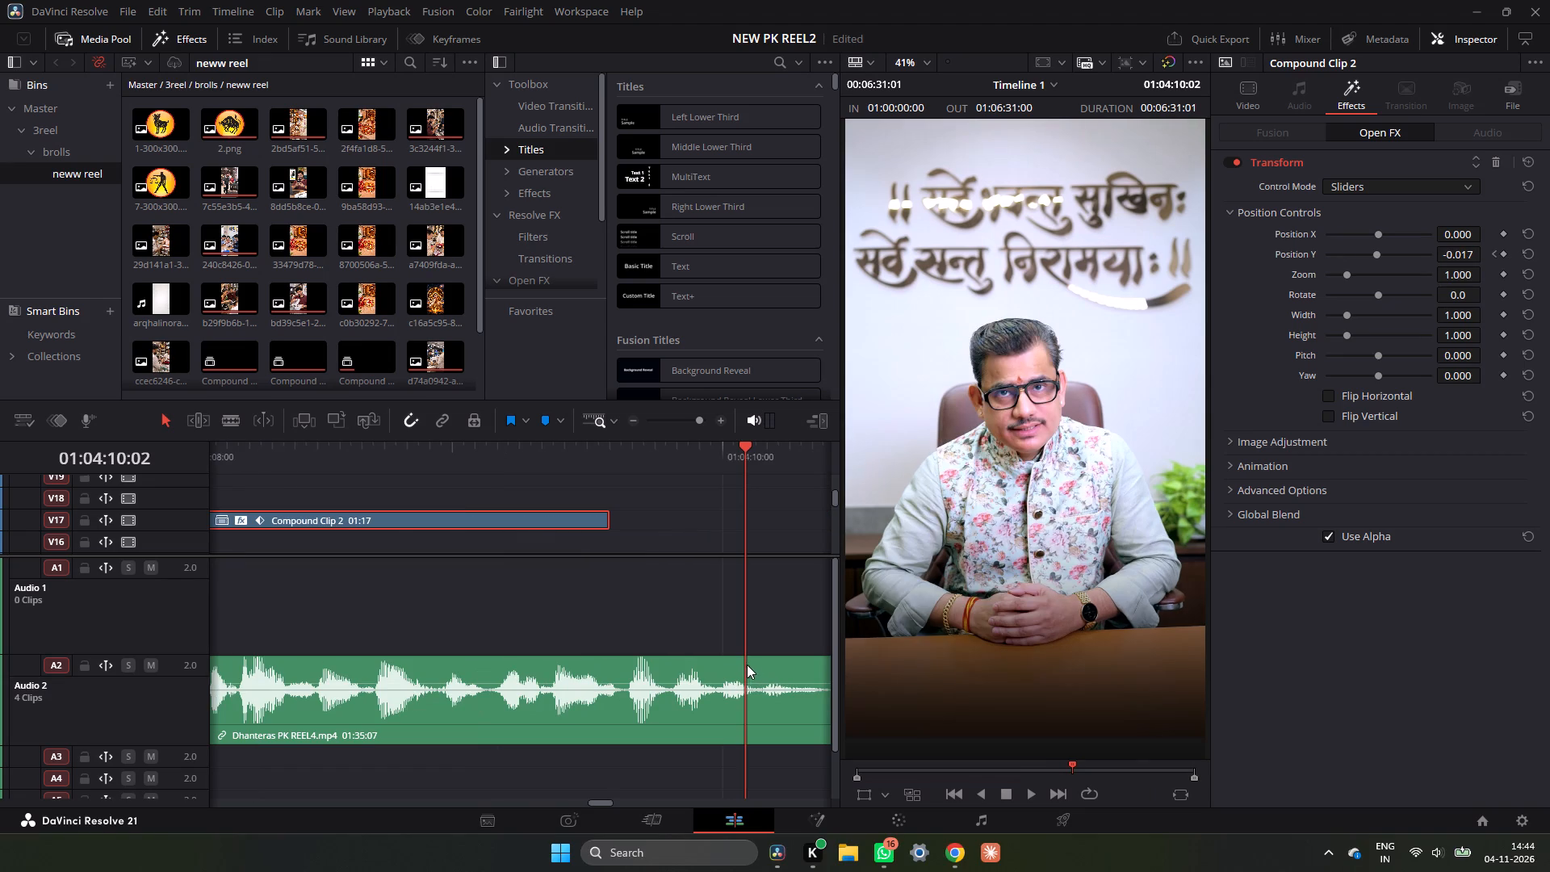
Add a fade-out of about 5 frames at the end of the Scorpio badge clip on V17.
scroll(643, 597, "up", 3)
scroll(643, 597, "up", 3, "ctrl")
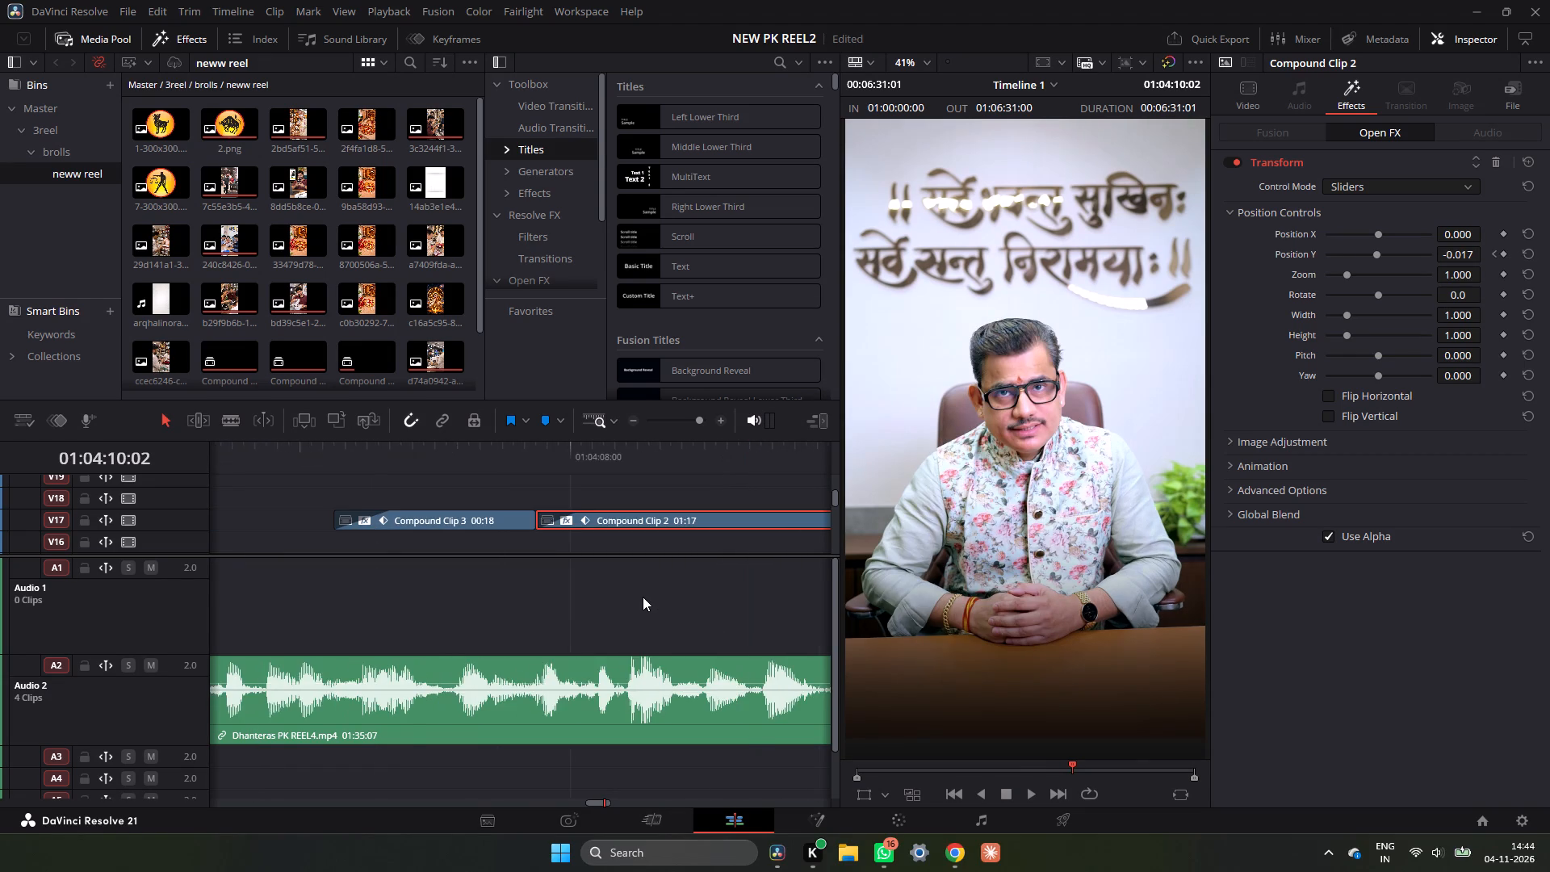
scroll(643, 597, "down", 2, "ctrl")
left_click_drag(801, 513, 763, 512)
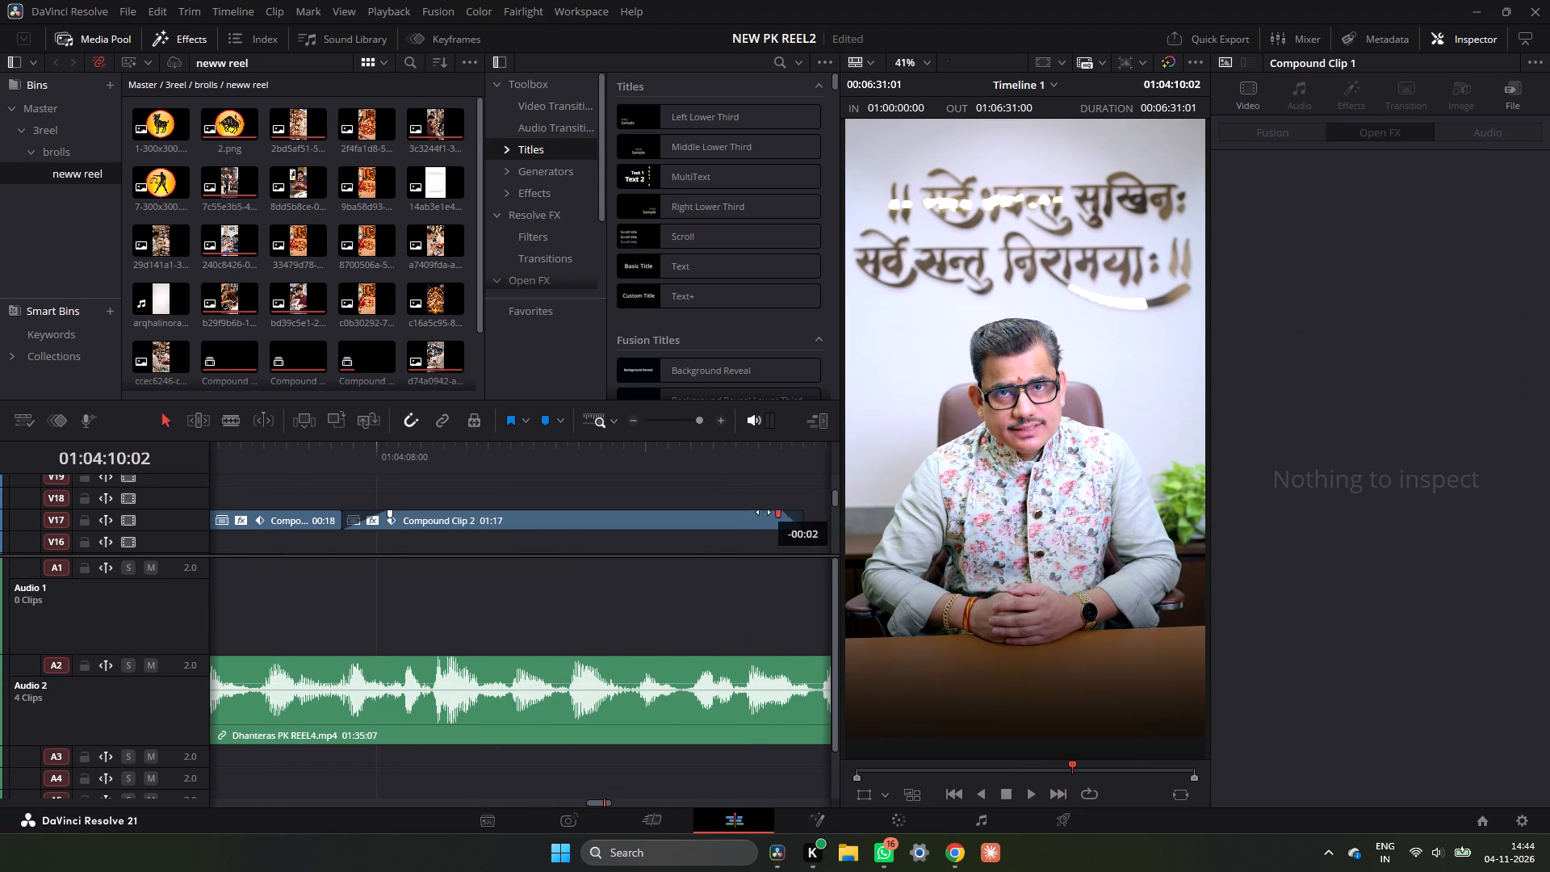
left_click_drag(763, 512, 750, 514)
Play back the end of the Scorpio badge clip to check its fade-out against the speech.
left_click(314, 467)
key("space")
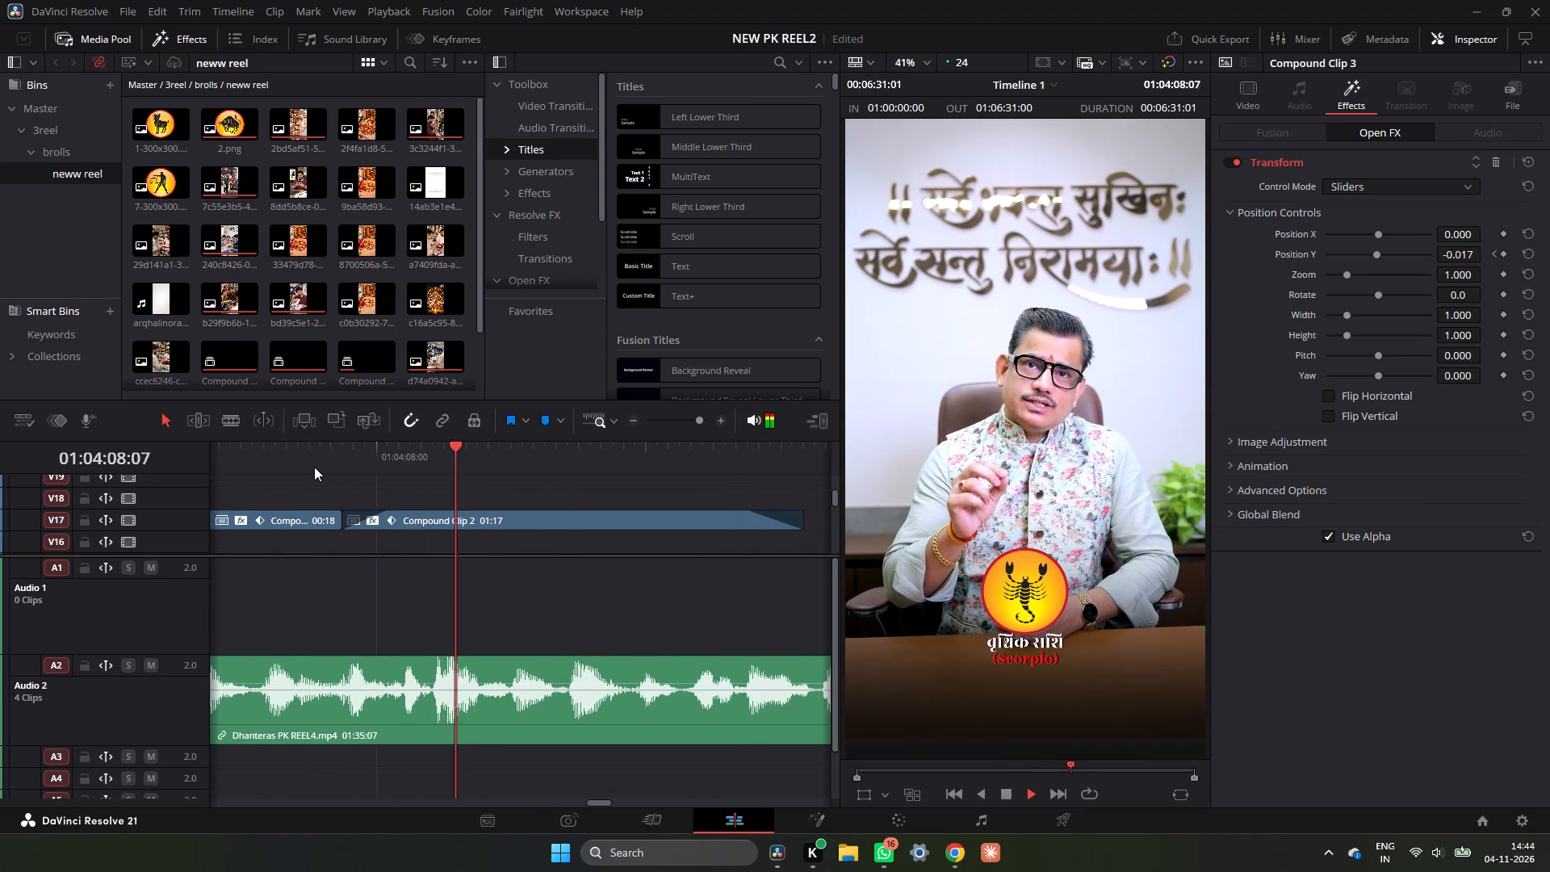
key("space")
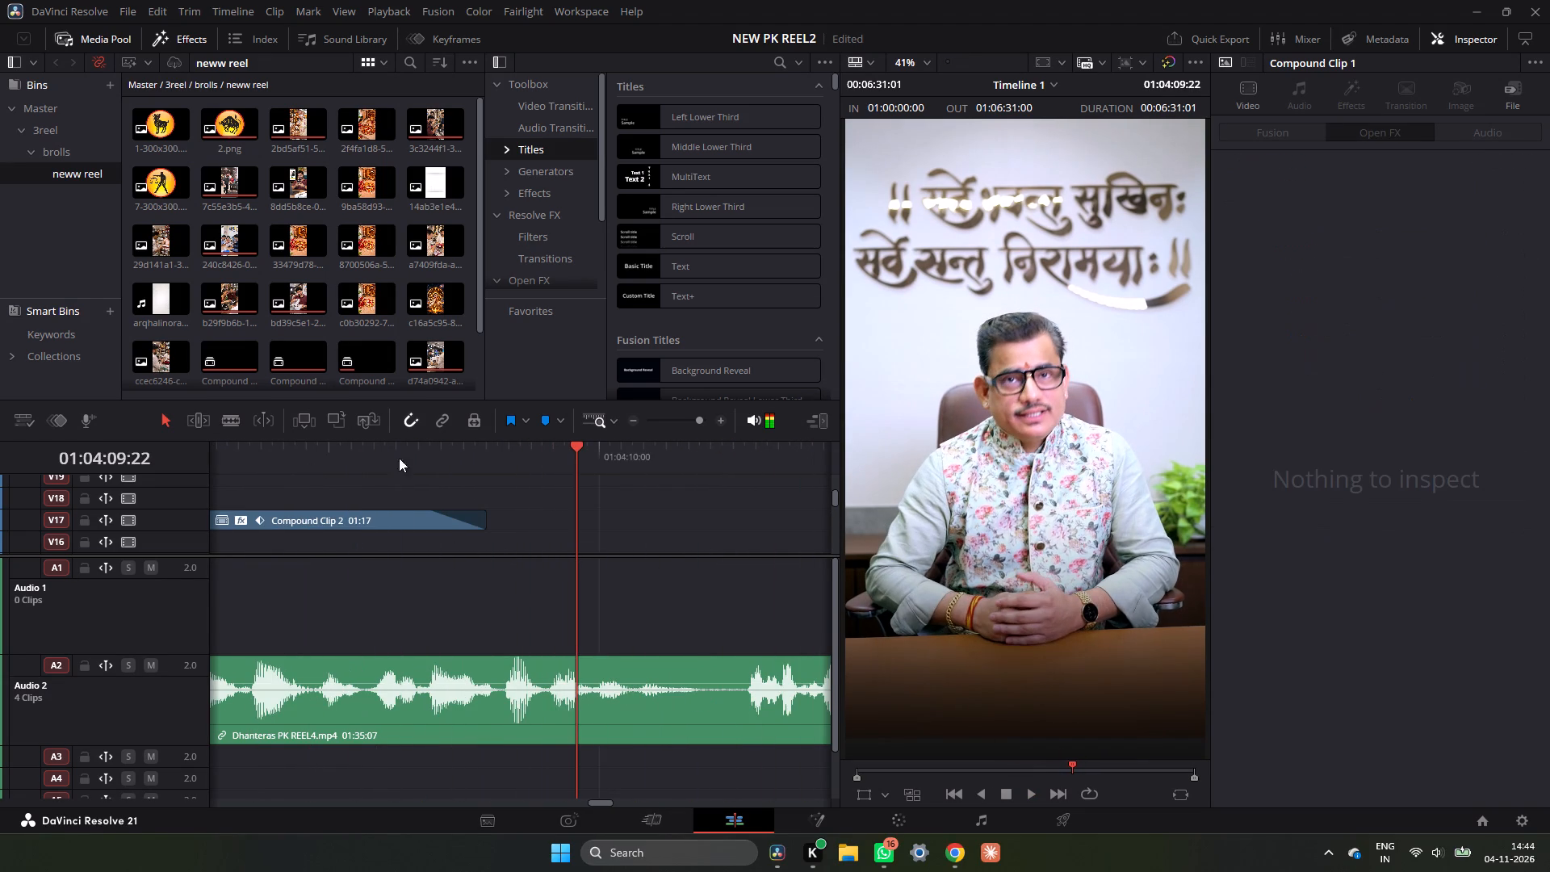
triple_click(633, 421)
left_click(488, 455)
key("space")
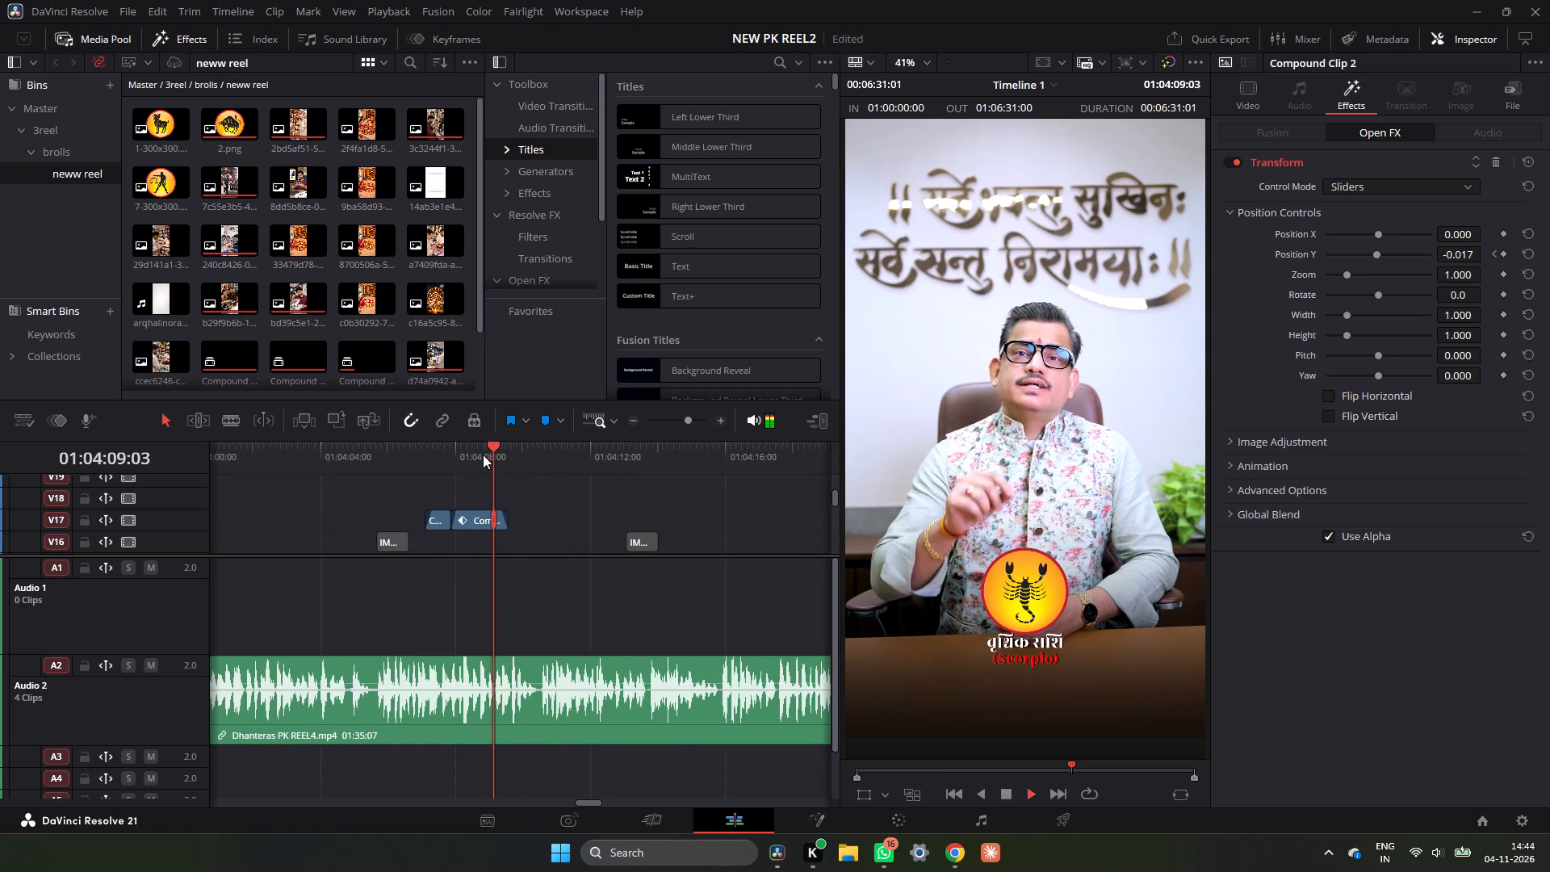
key("space")
Keyframe the Scorpio badge's Position Y from -0.017 at 01:04:09:04 to -0.311 at 01:04:09:14 so it slides down.
left_click(495, 455)
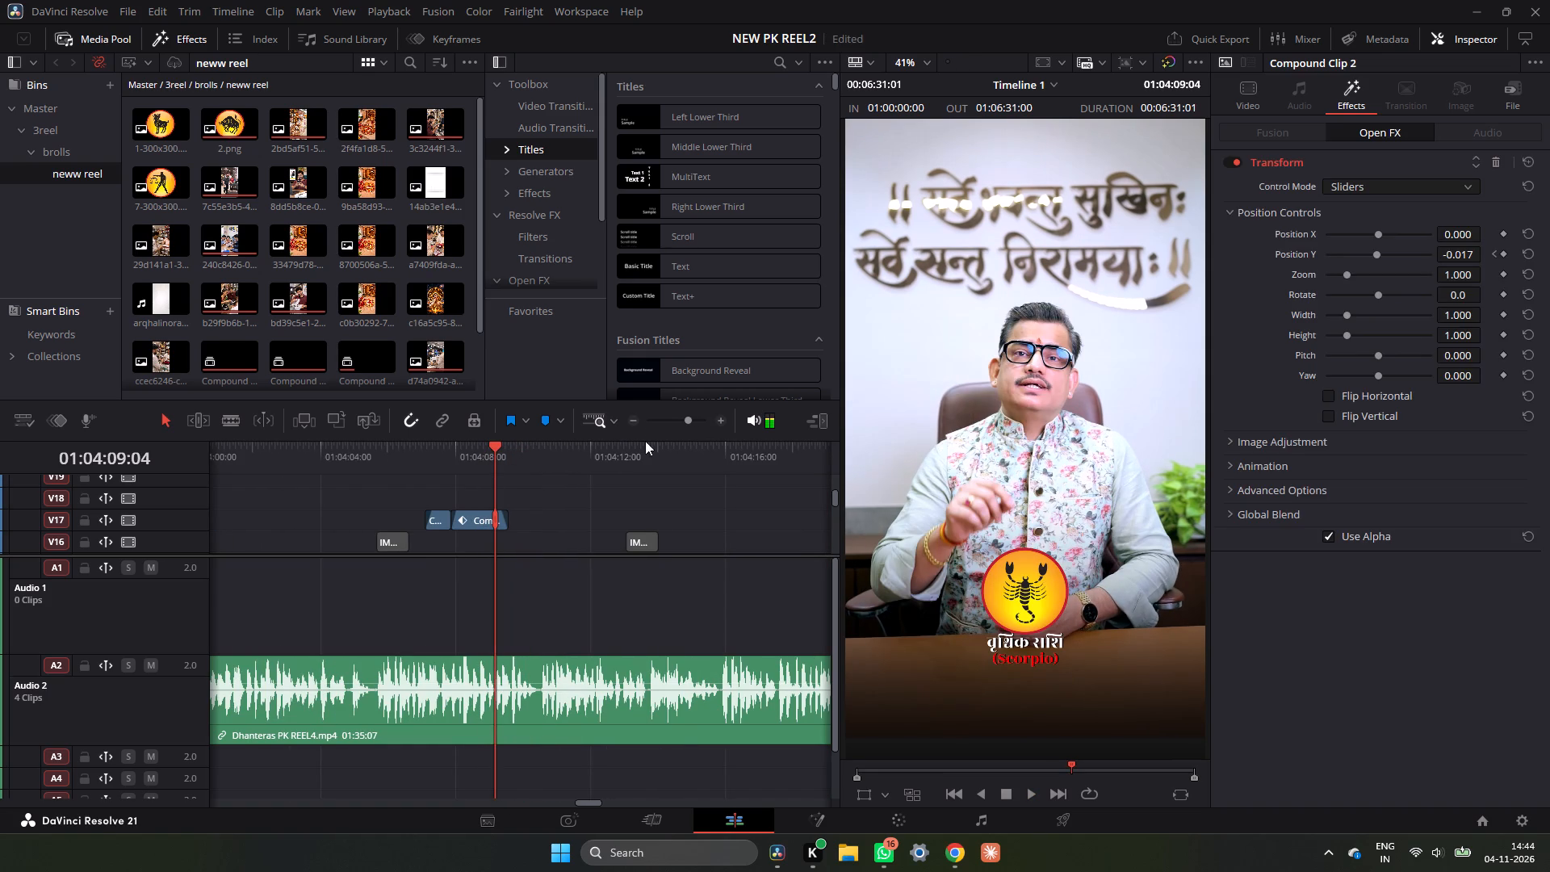
triple_click(718, 423)
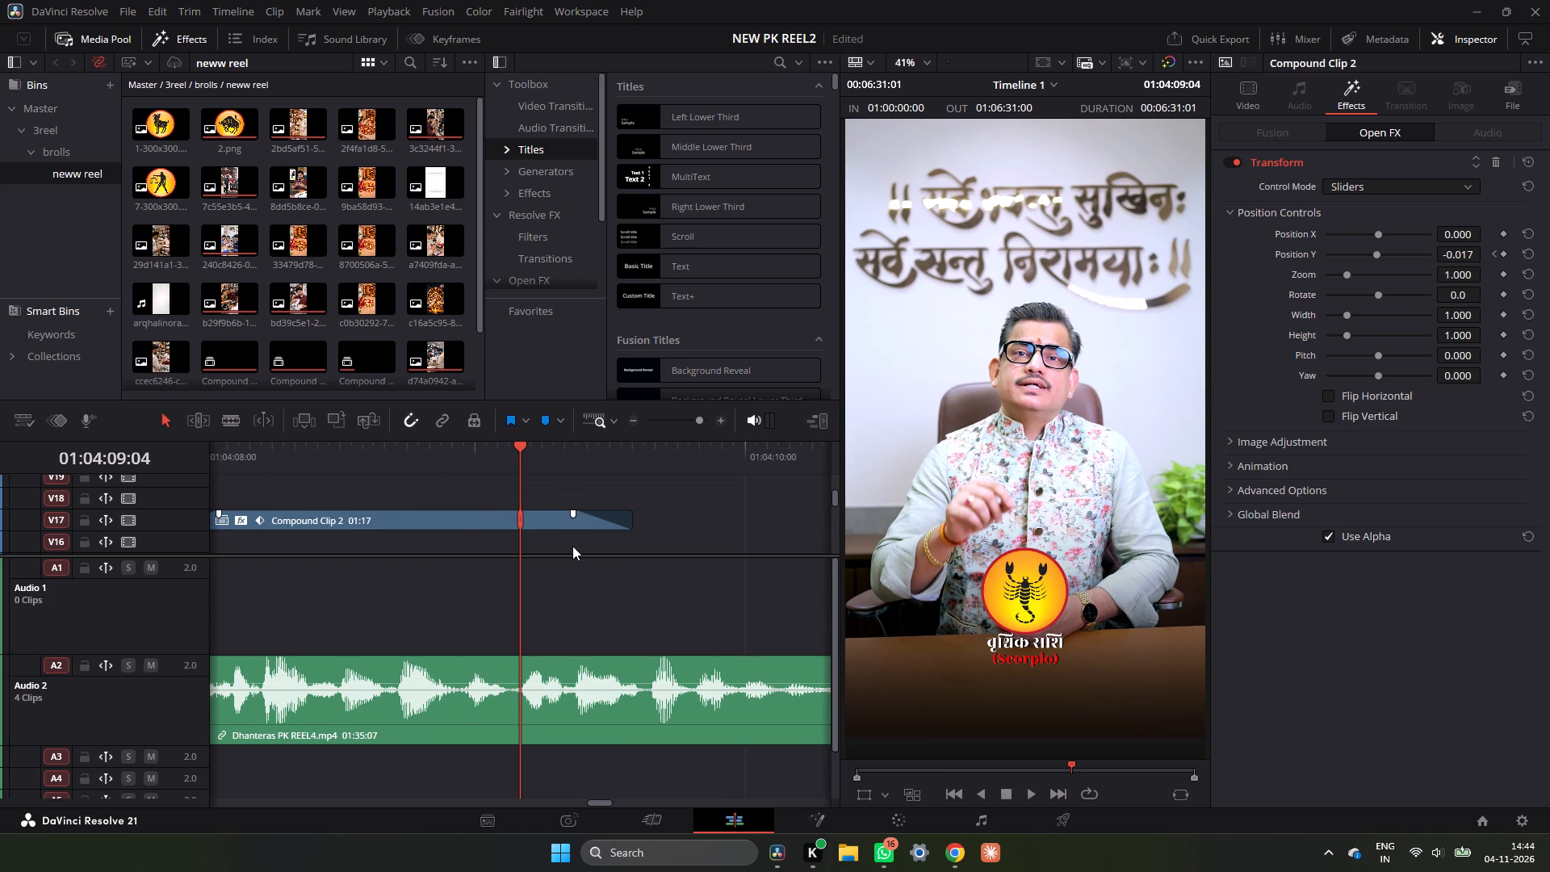
left_click(579, 525)
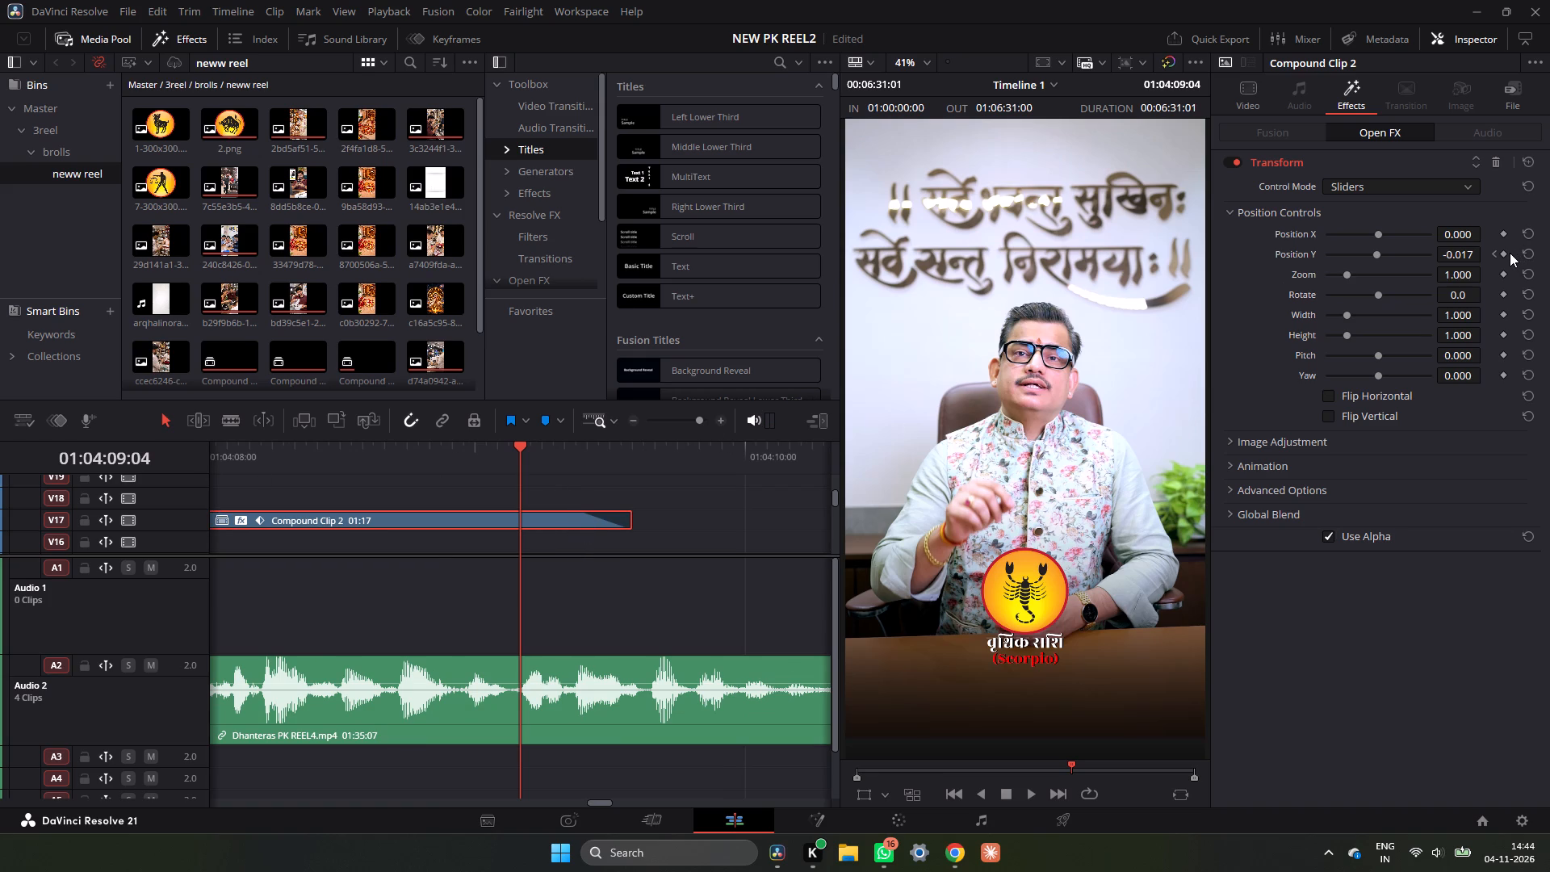
left_click(1505, 252)
left_click(626, 450)
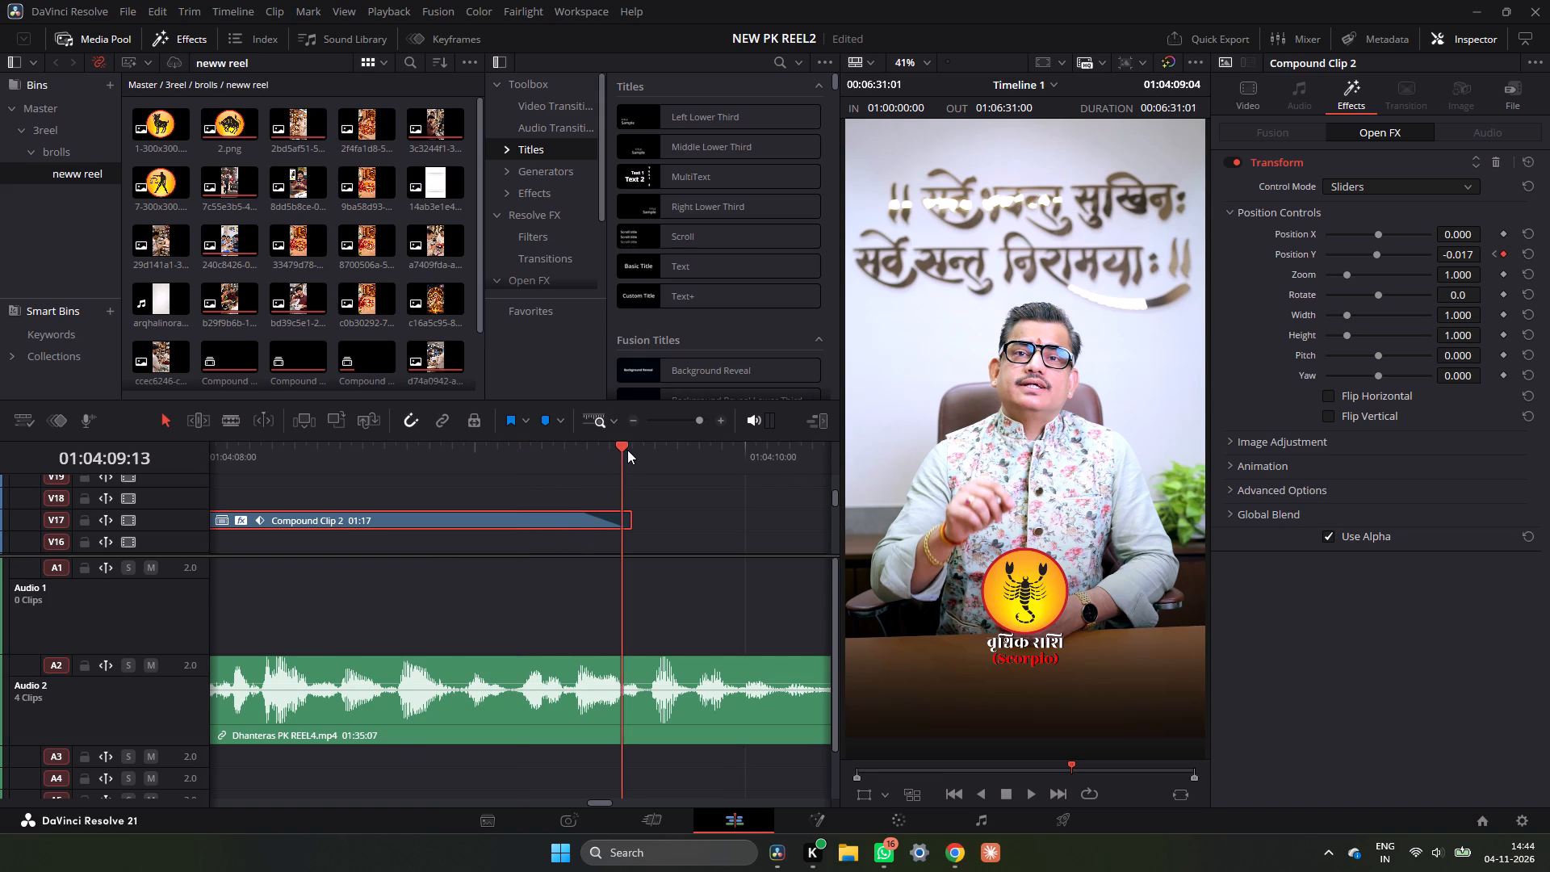
left_click(628, 451)
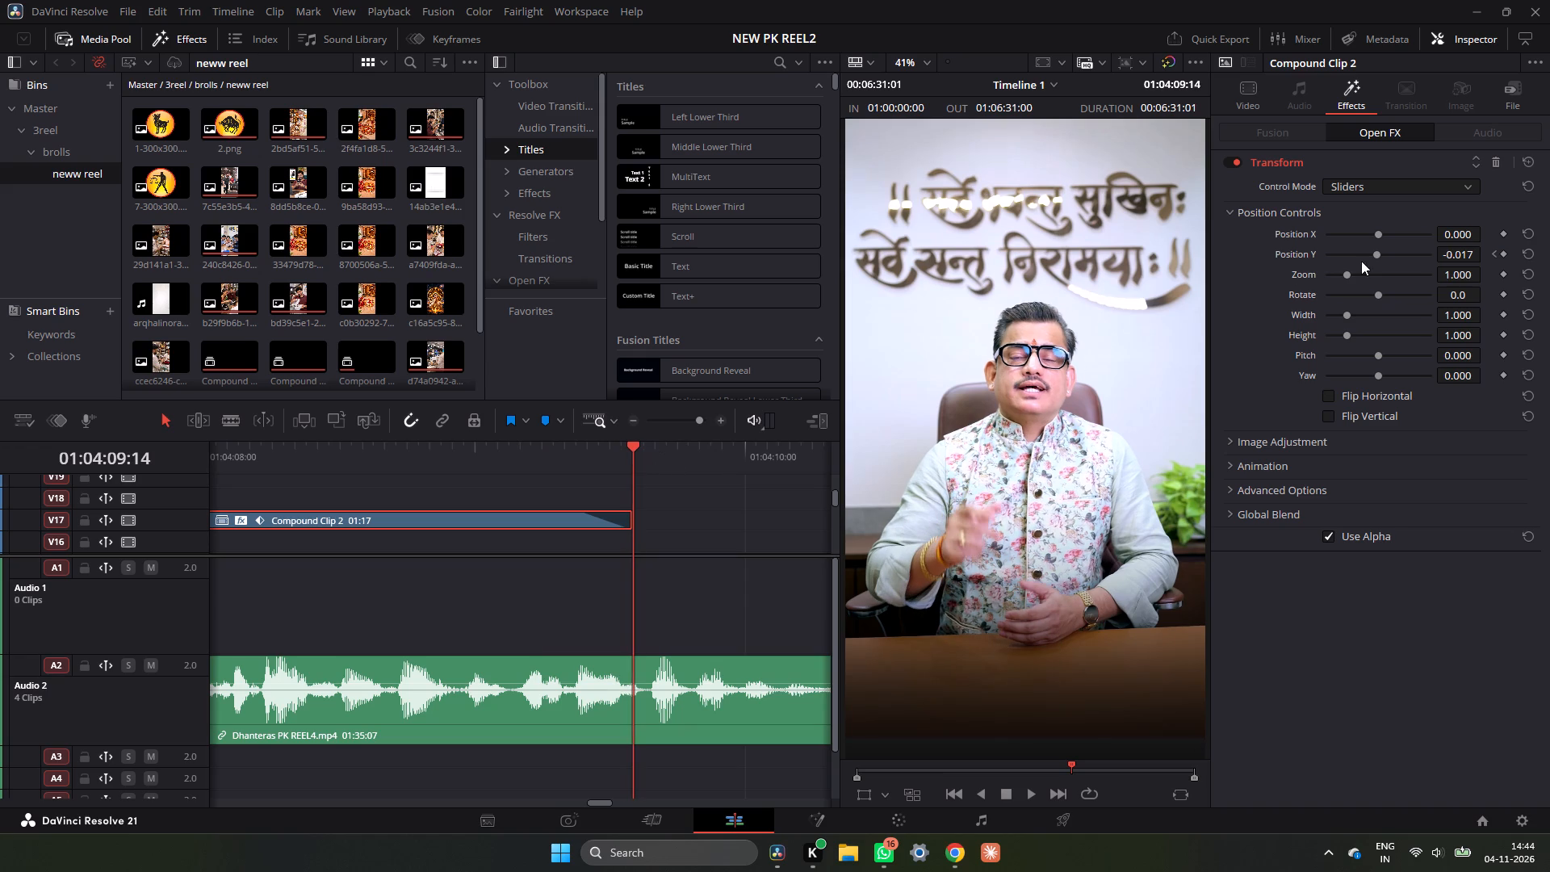
left_click_drag(1460, 249, 1237, 320)
left_click_drag(1237, 320, 1223, 325)
Play back and scrub the Scorpio badge's exit repeatedly to check its slide-down, fade and timing against the speech.
left_click_drag(639, 466, 474, 470)
key("space")
key("space")
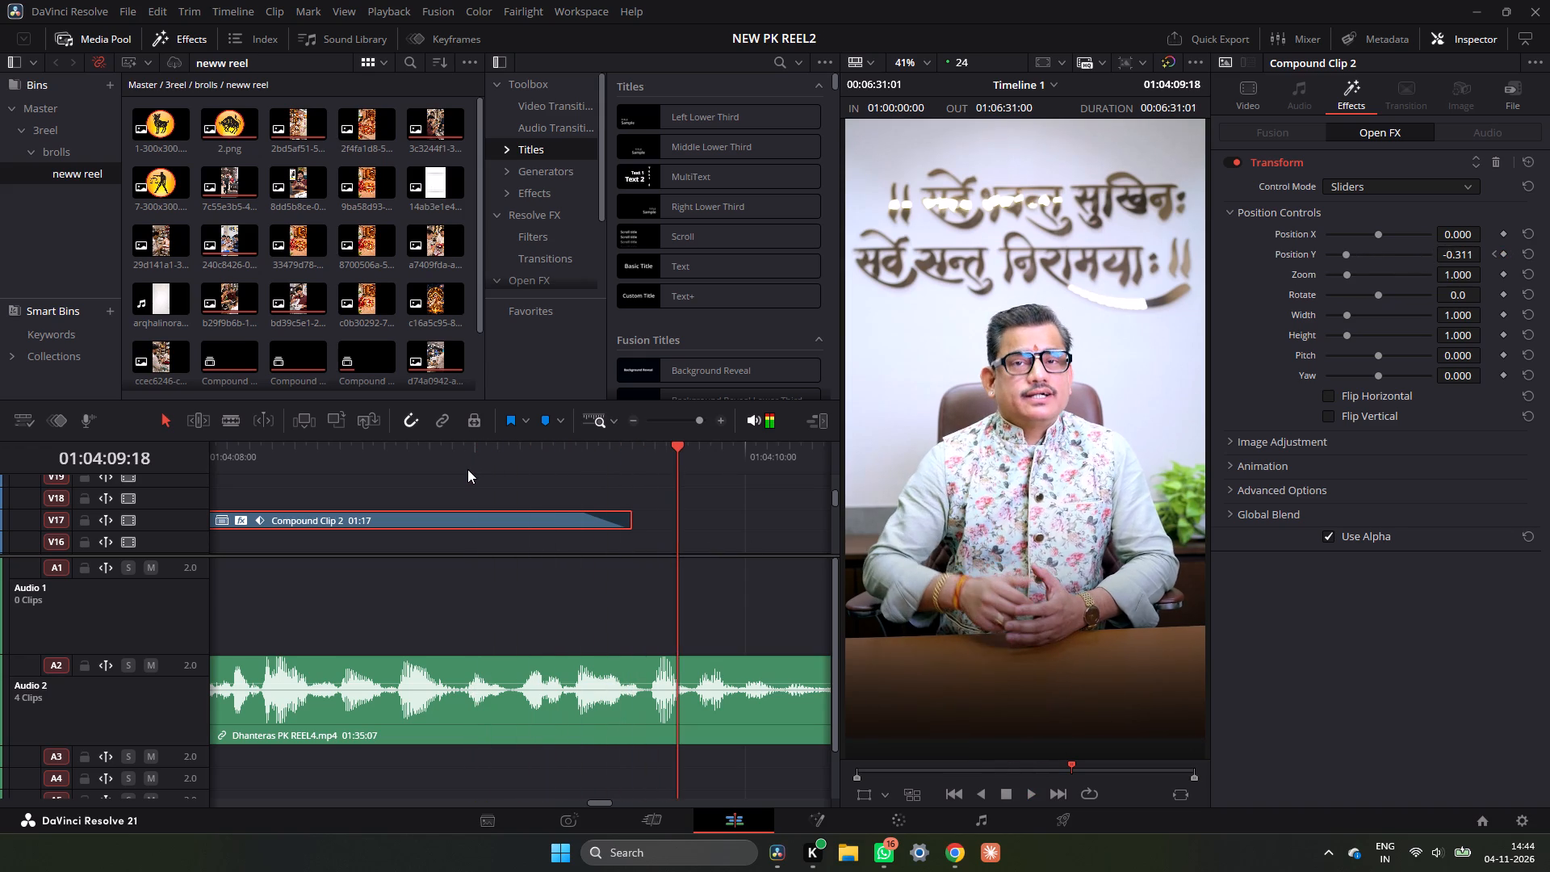
left_click_drag(567, 450, 562, 453)
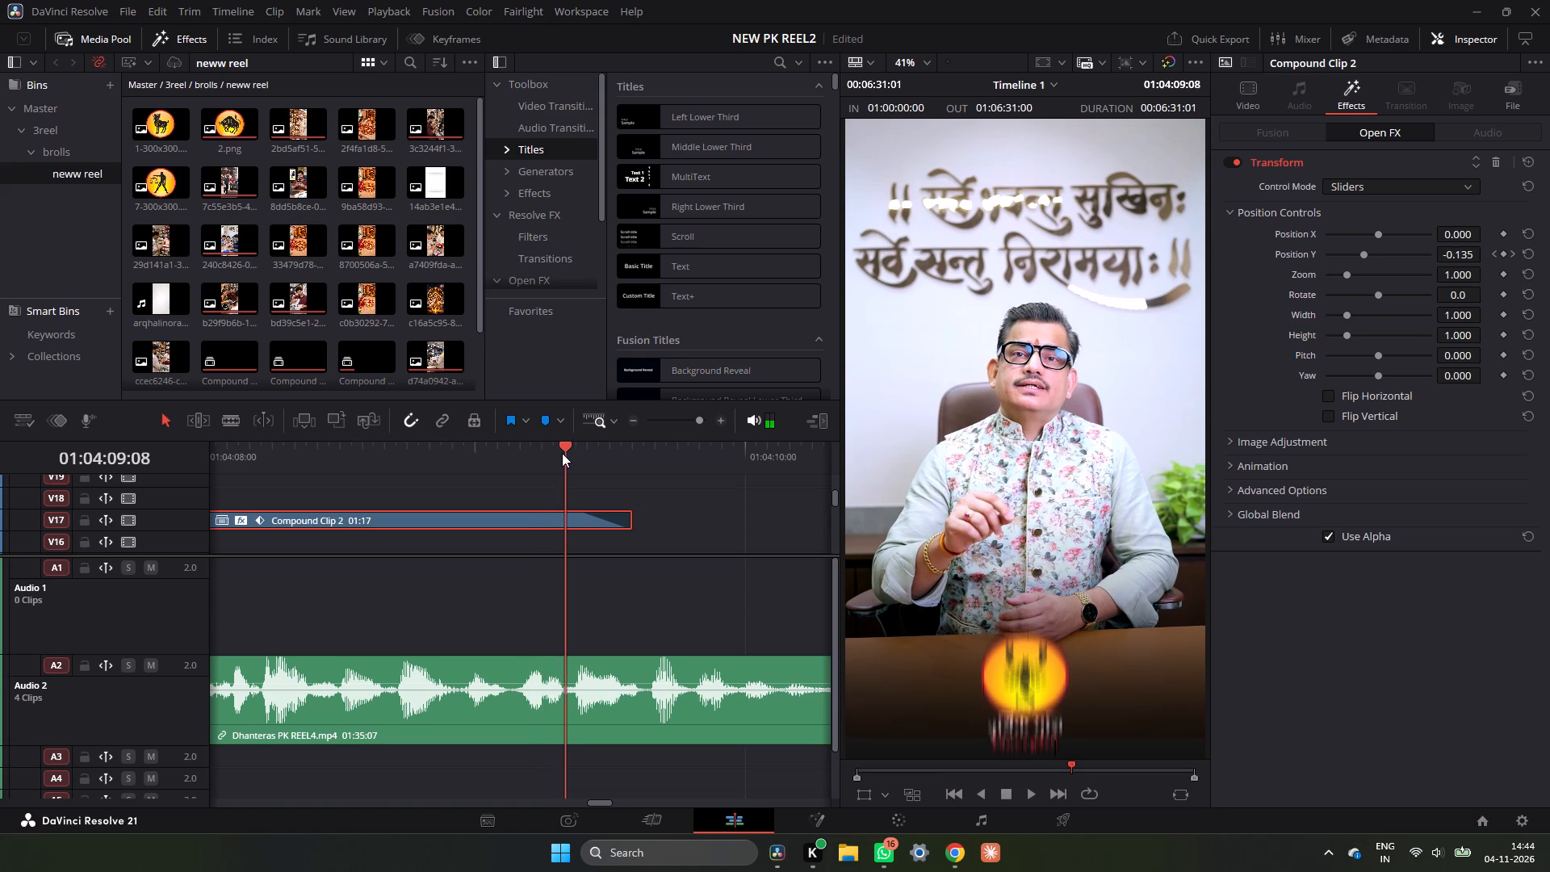
left_click_drag(562, 453, 489, 469)
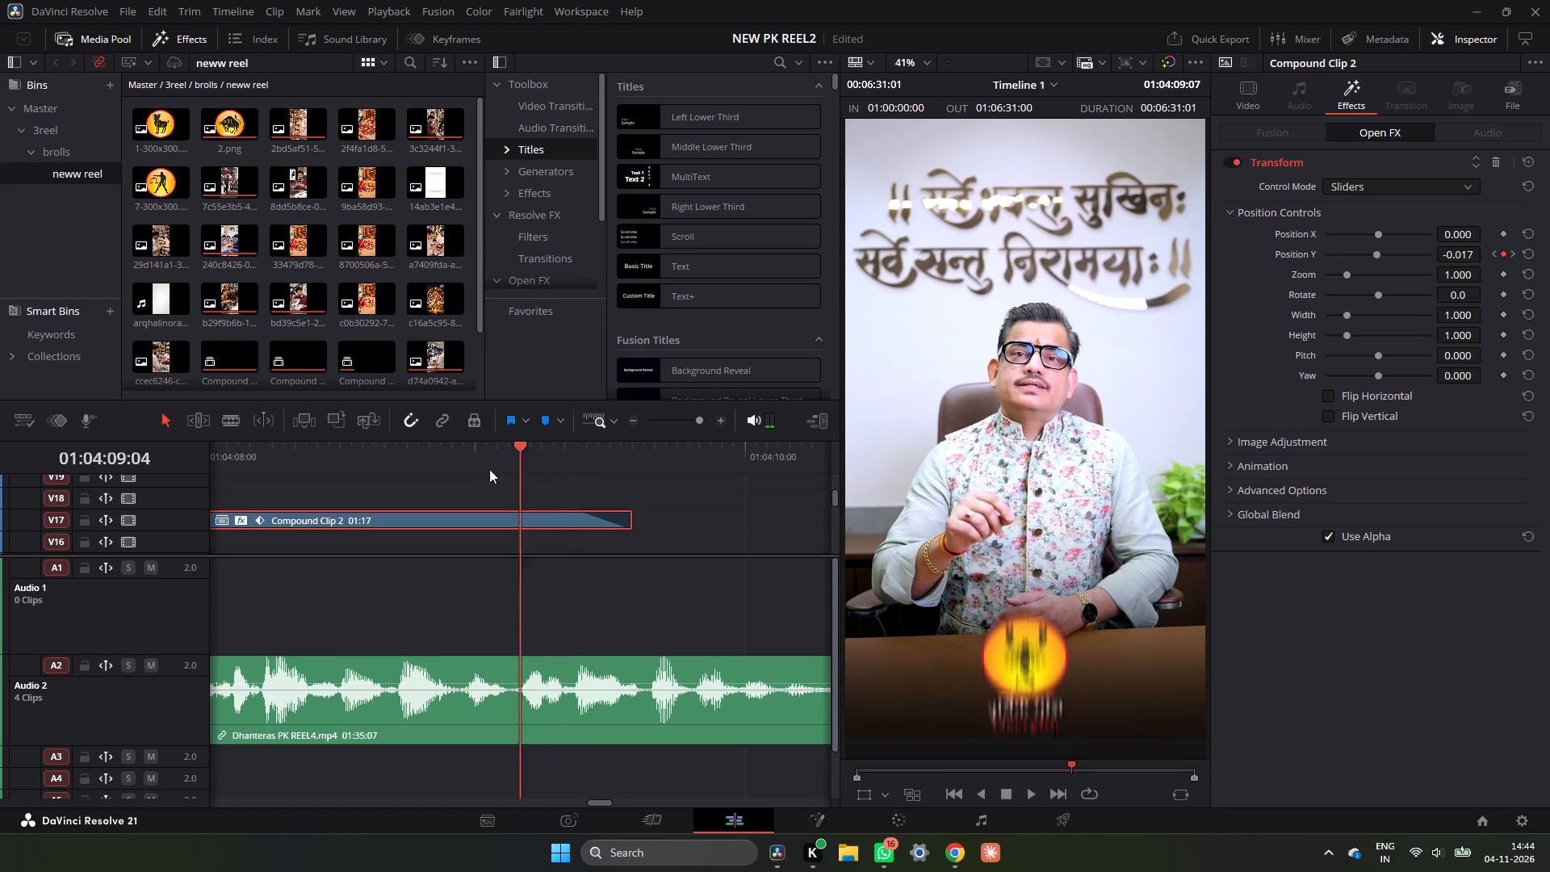
left_click_drag(489, 469, 413, 472)
key("space")
key("space")
left_click_drag(523, 446, 465, 452)
key("space")
key("space")
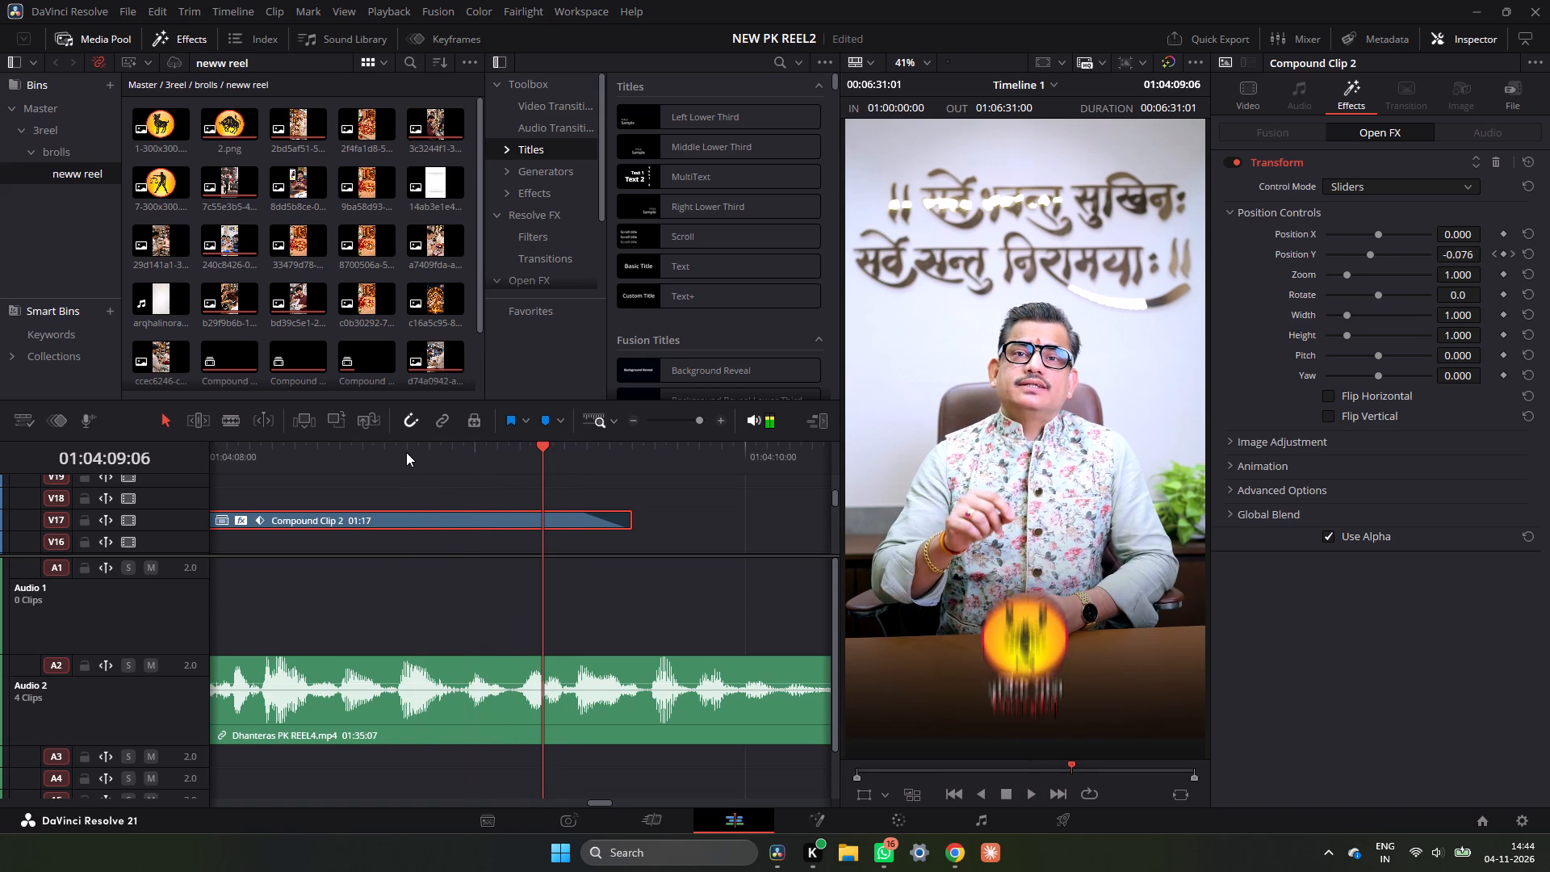
left_click_drag(384, 454, 323, 461)
key("space")
key("space")
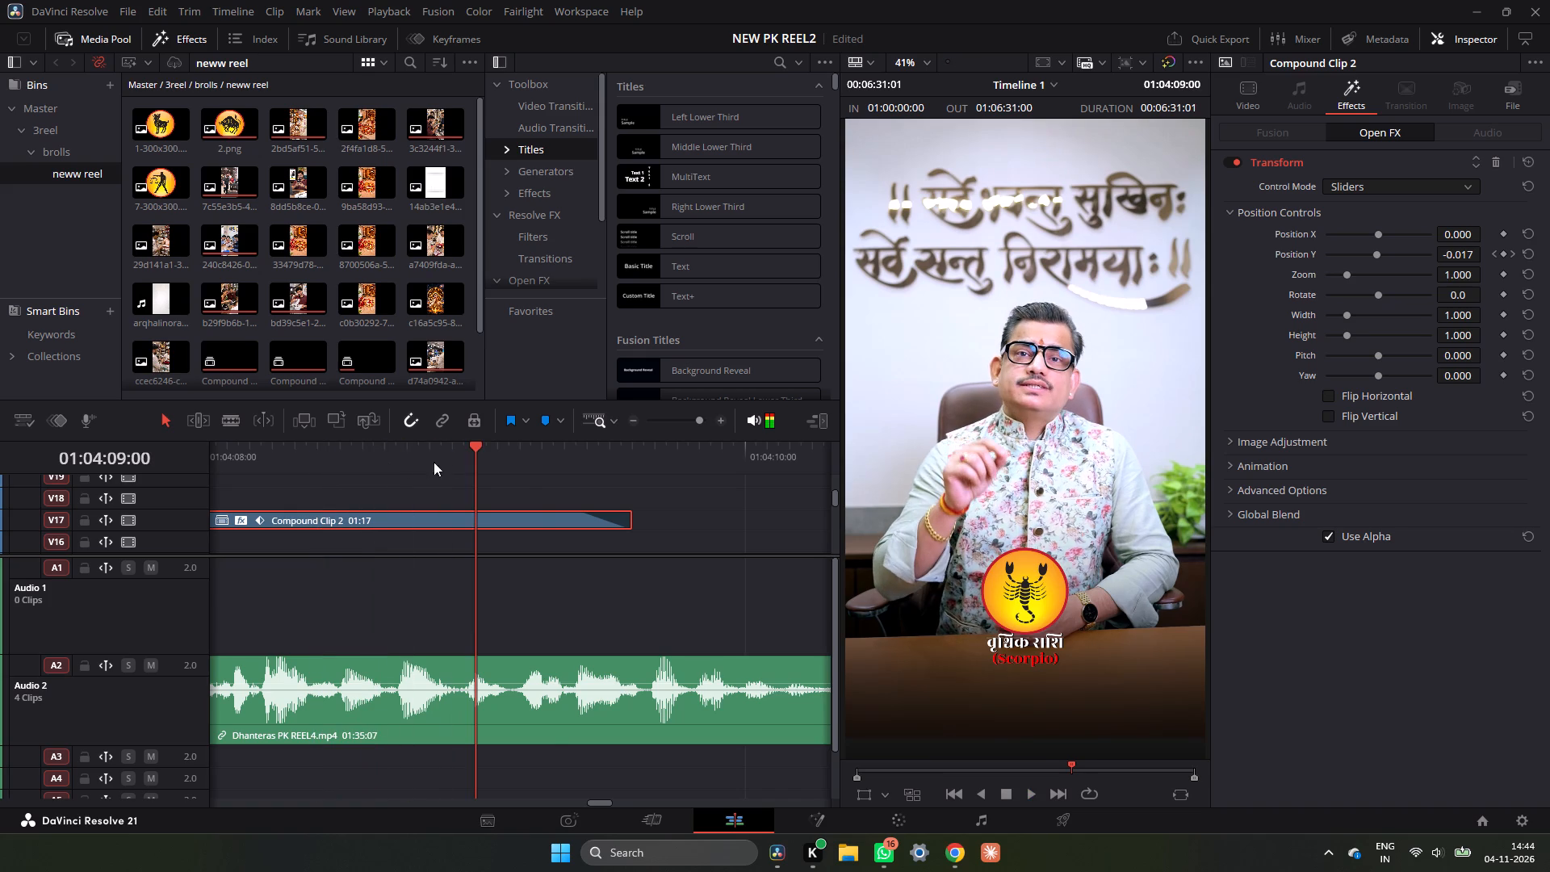
key("space")
key("space")
Trim the end of the Scorpio badge clip on V17 to a duration of 01:05.
left_click_drag(631, 518, 496, 522)
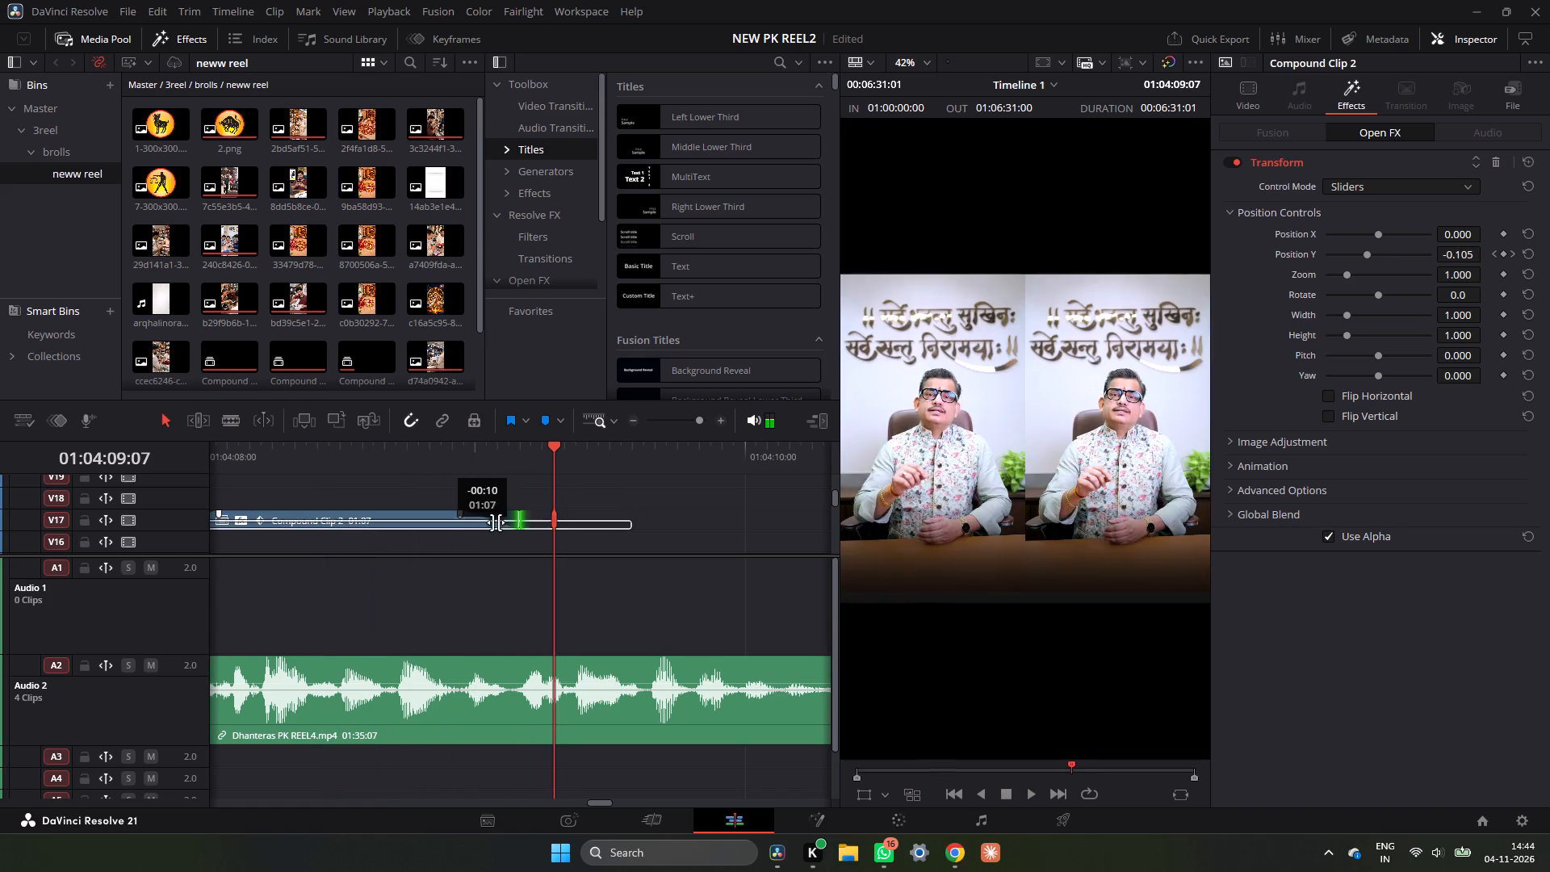
left_click_drag(496, 522, 485, 522)
Play back the end of the shortened Scorpio badge clip repeatedly to check its cut against the speech.
left_click(370, 438)
left_click(366, 446)
key("space")
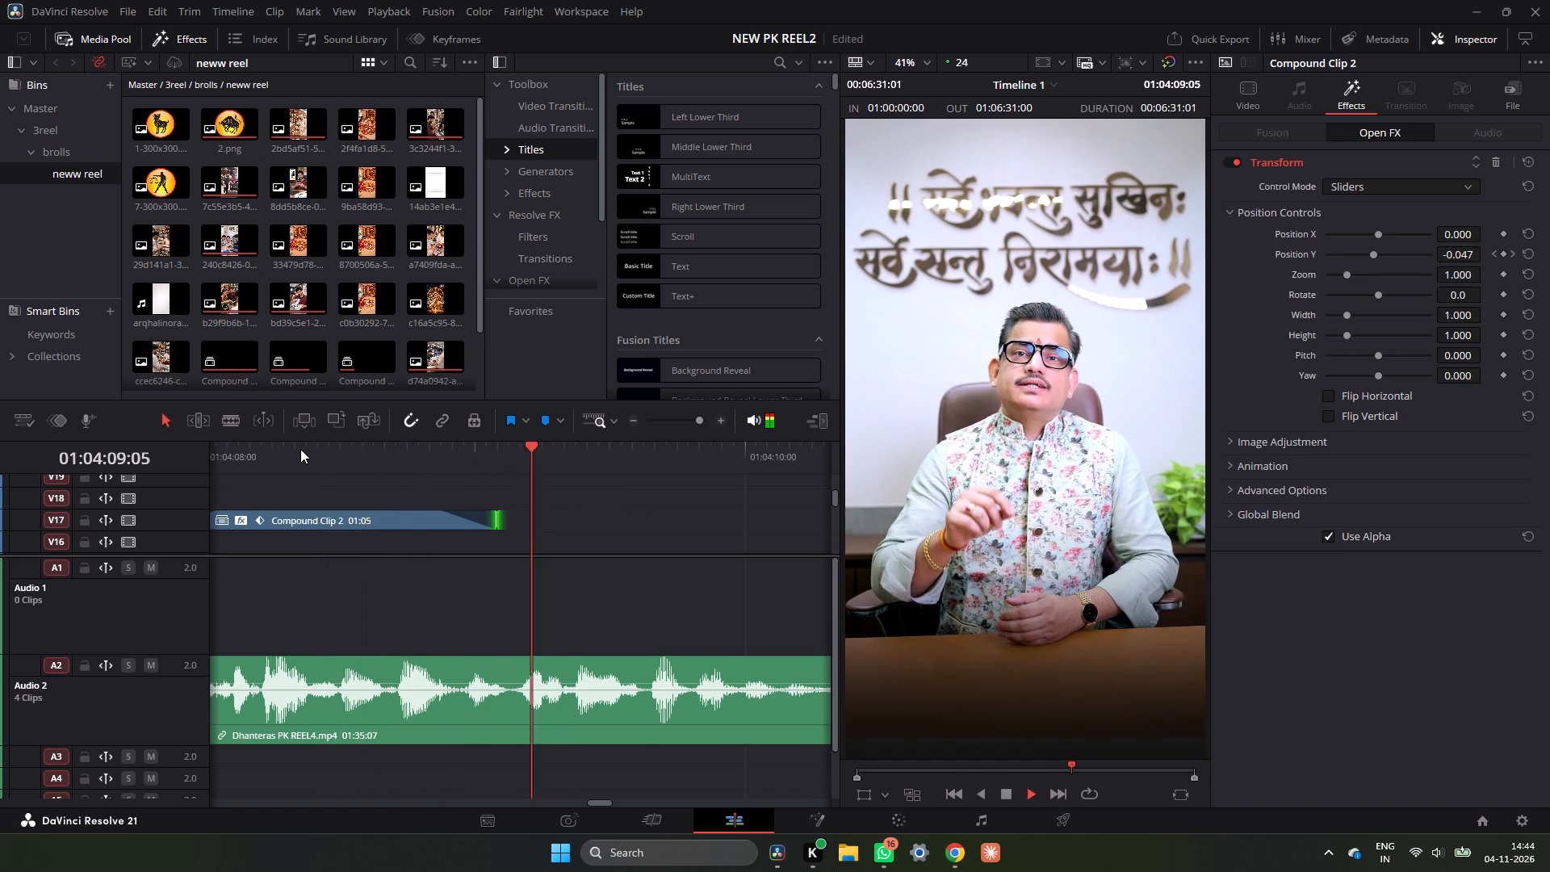
key("space")
left_click(319, 449)
key("space")
key("space")
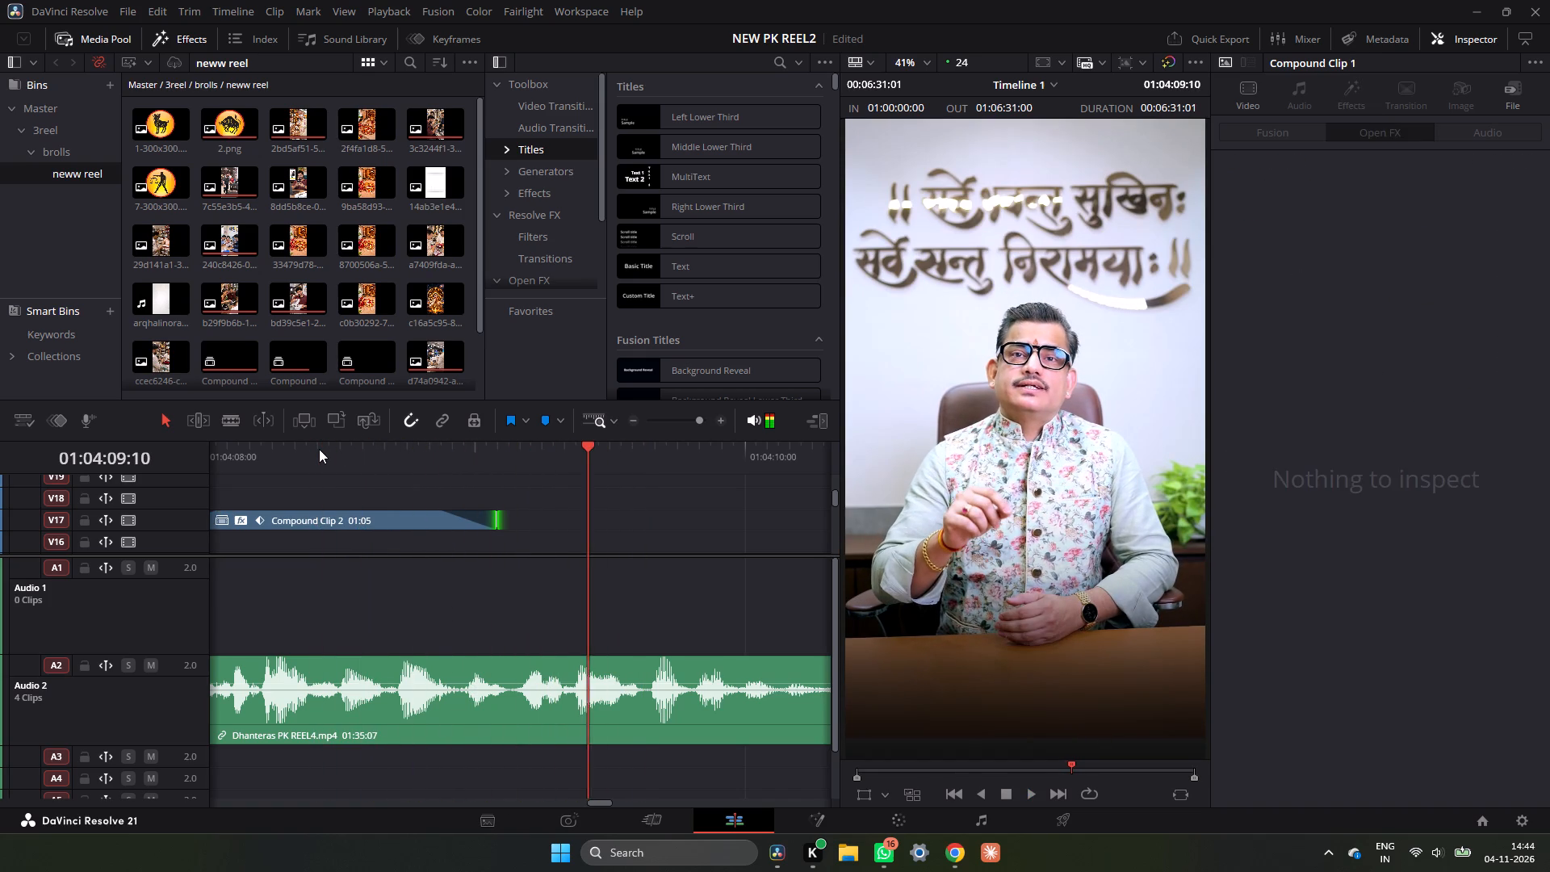
left_click(319, 449)
key("space")
key("space")
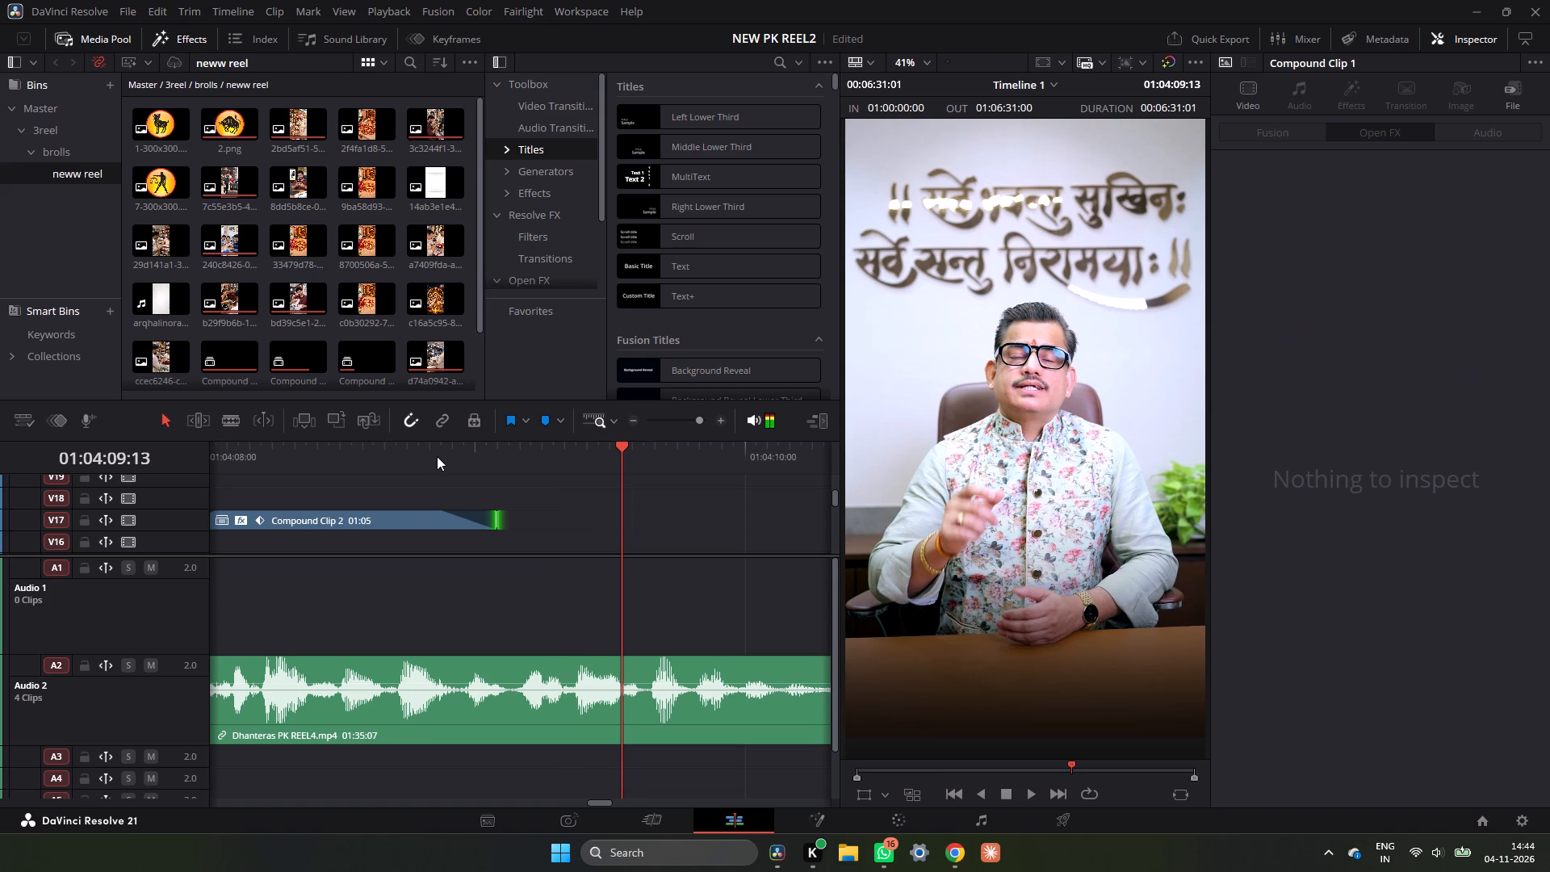
Keyframe the Scorpio badge's Position Y at -0.017 at 01:04:08:22 and at -0.324 at 01:04:09:02 for the slide-down.
left_click(435, 456)
left_click_drag(438, 442, 449, 442)
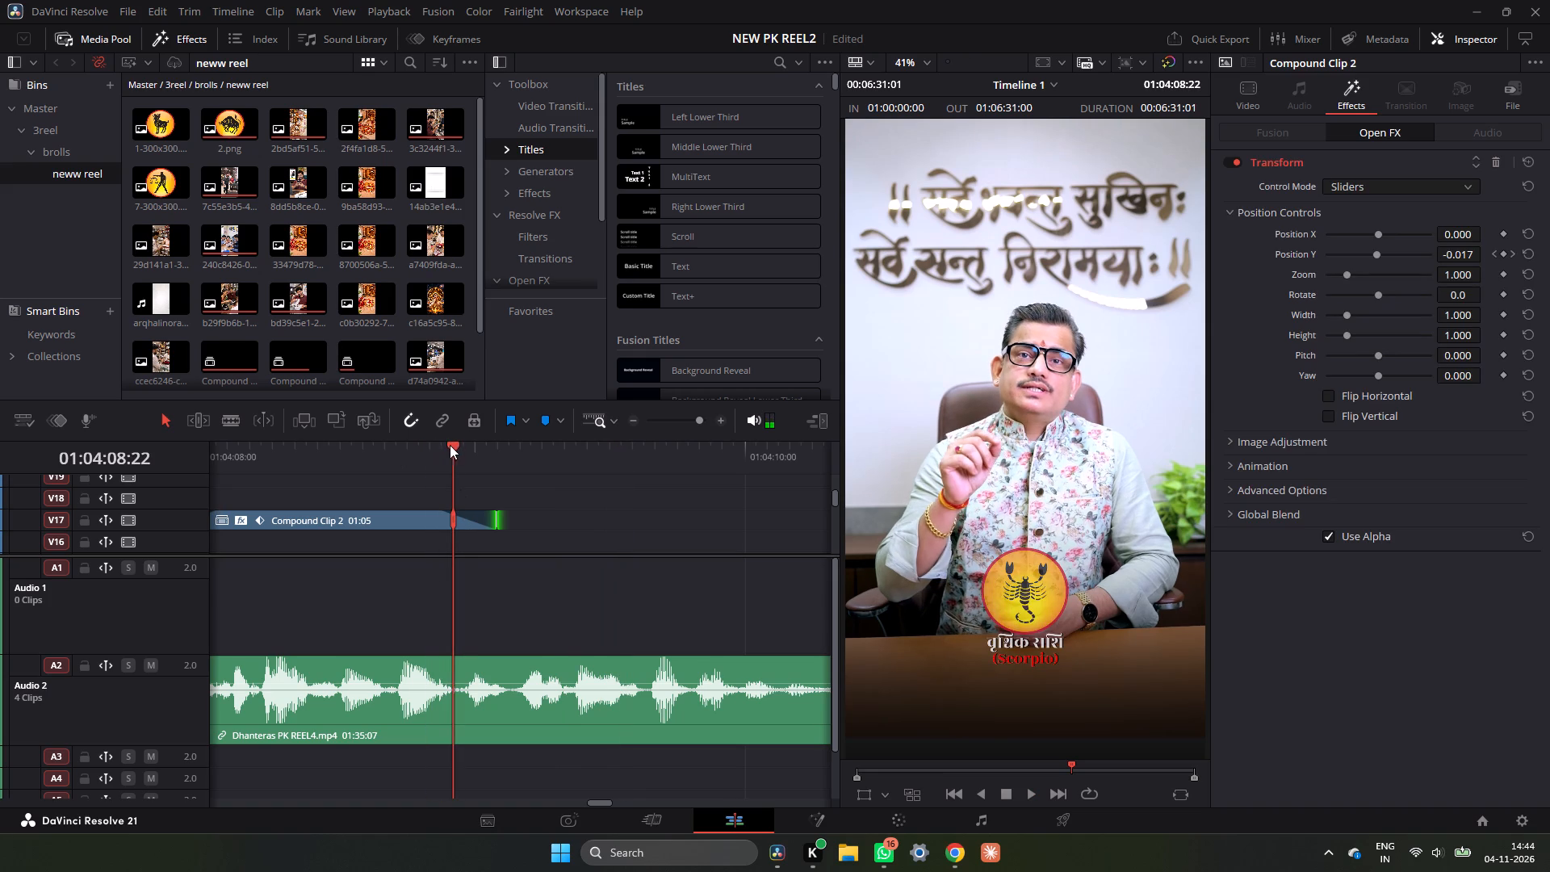
left_click(462, 513)
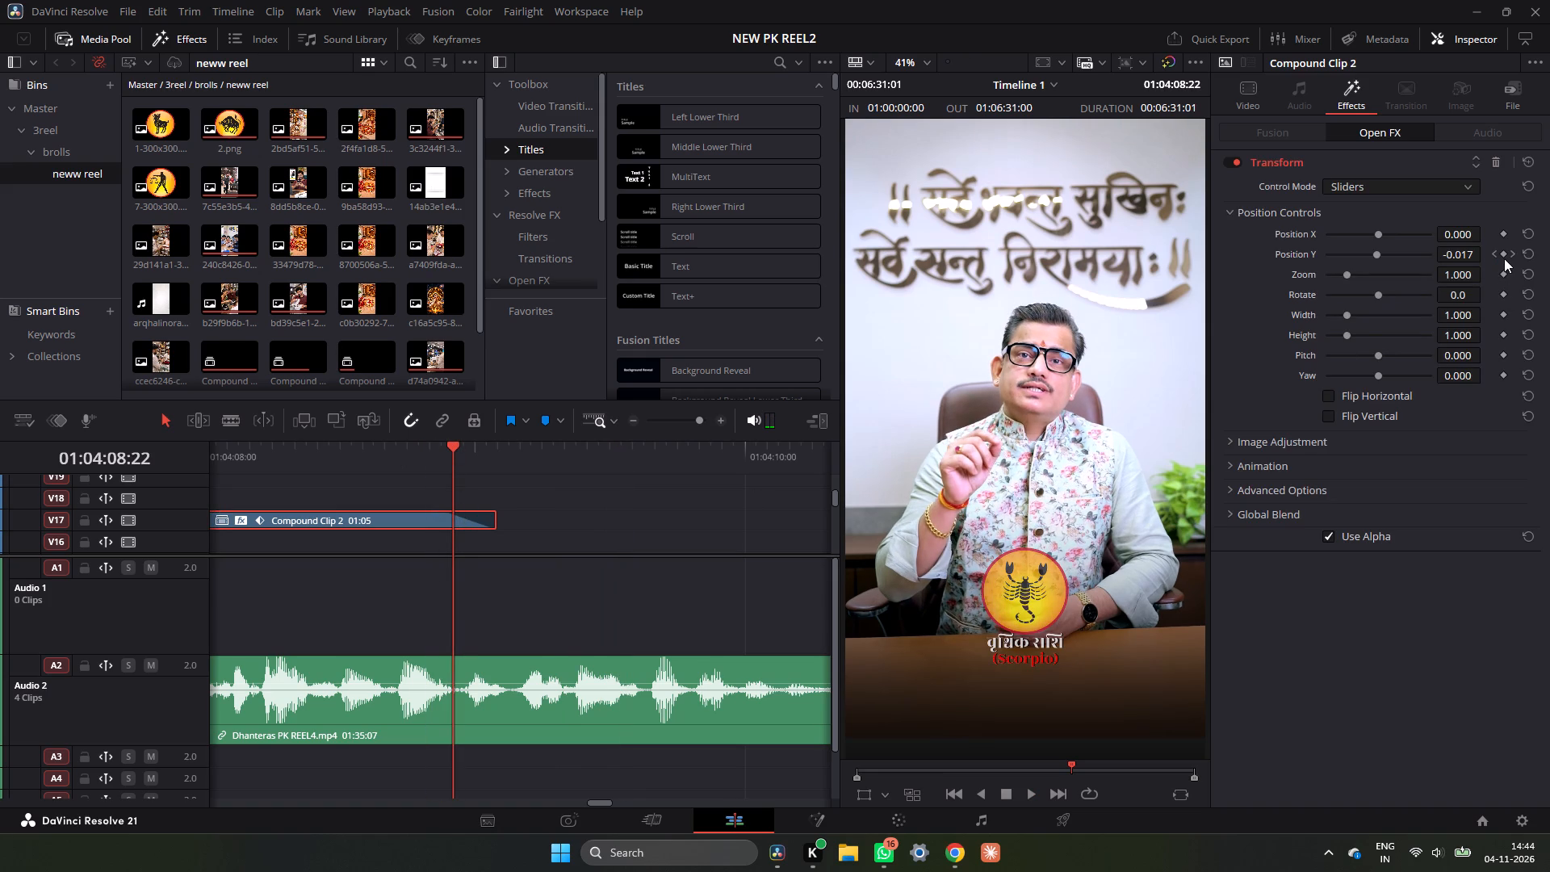
left_click(1504, 256)
left_click_drag(446, 453, 500, 459)
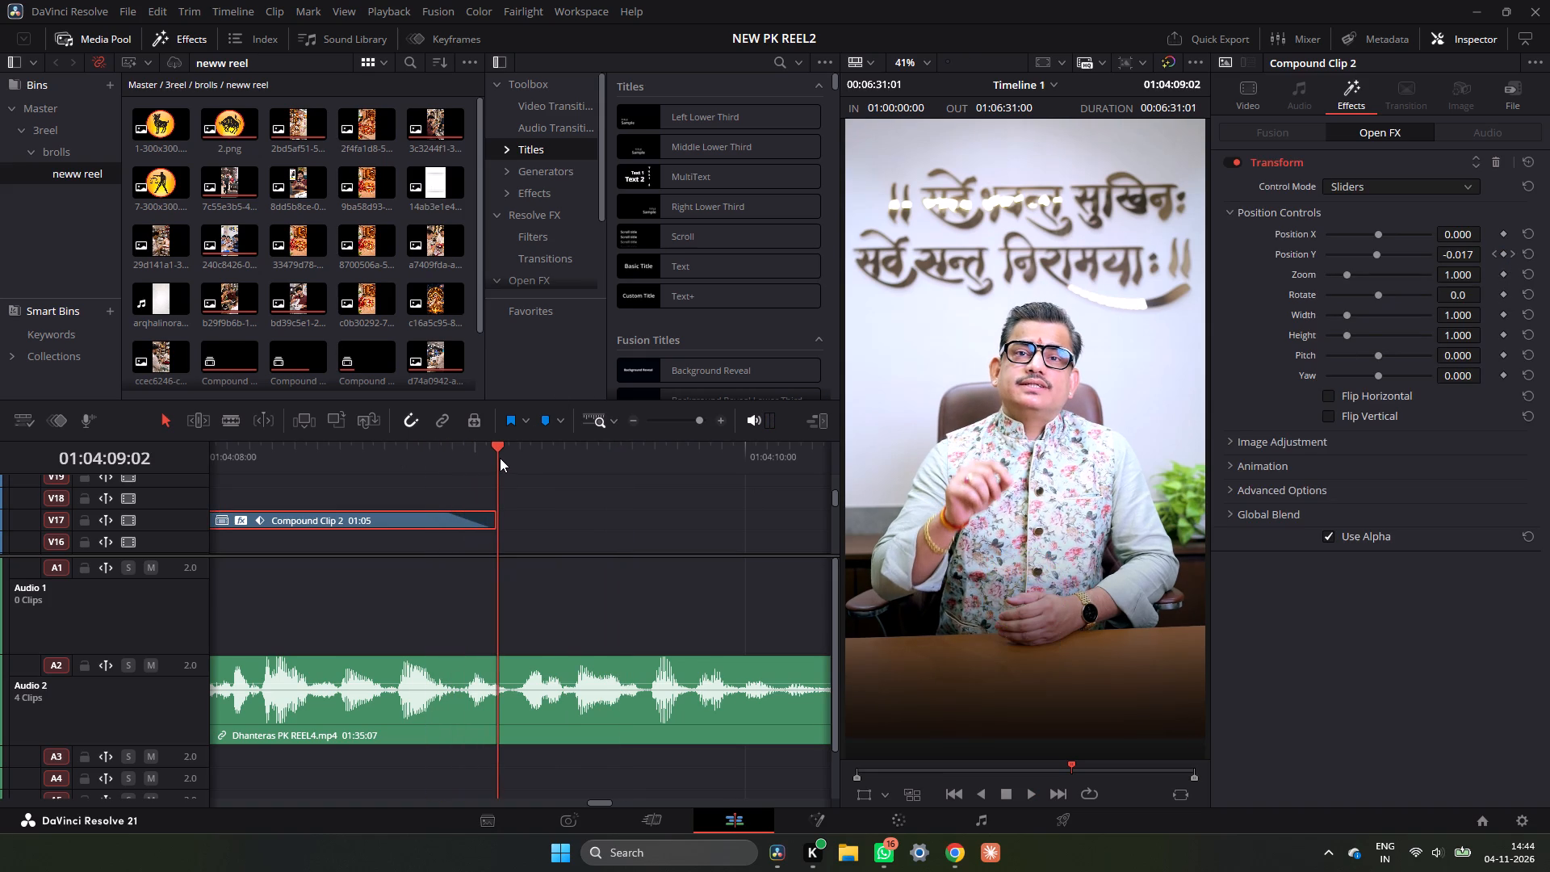
key("Left")
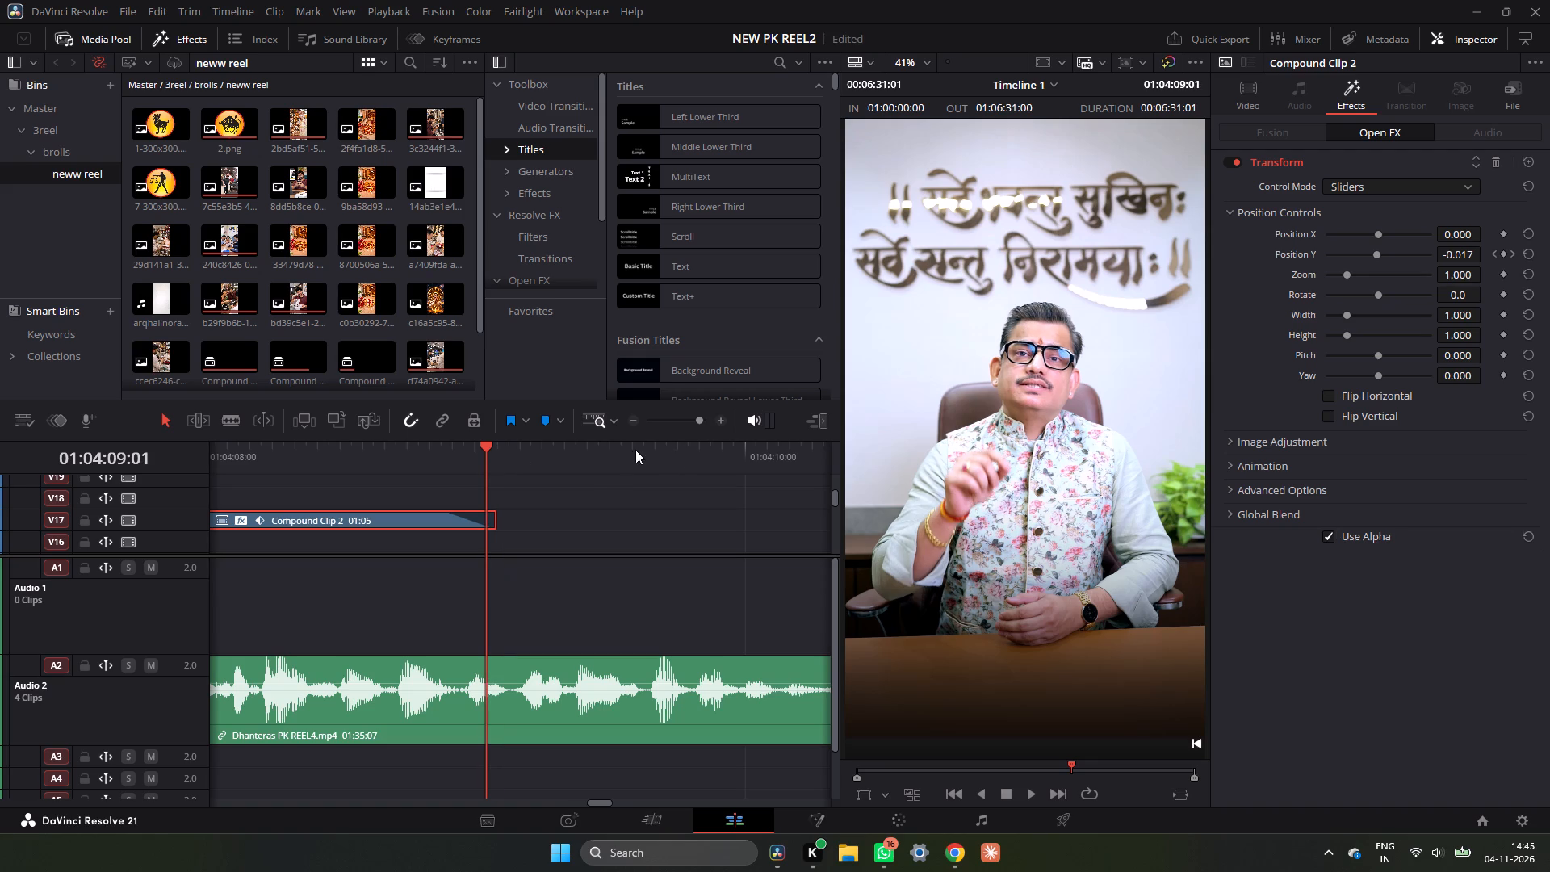
left_click_drag(484, 446, 494, 448)
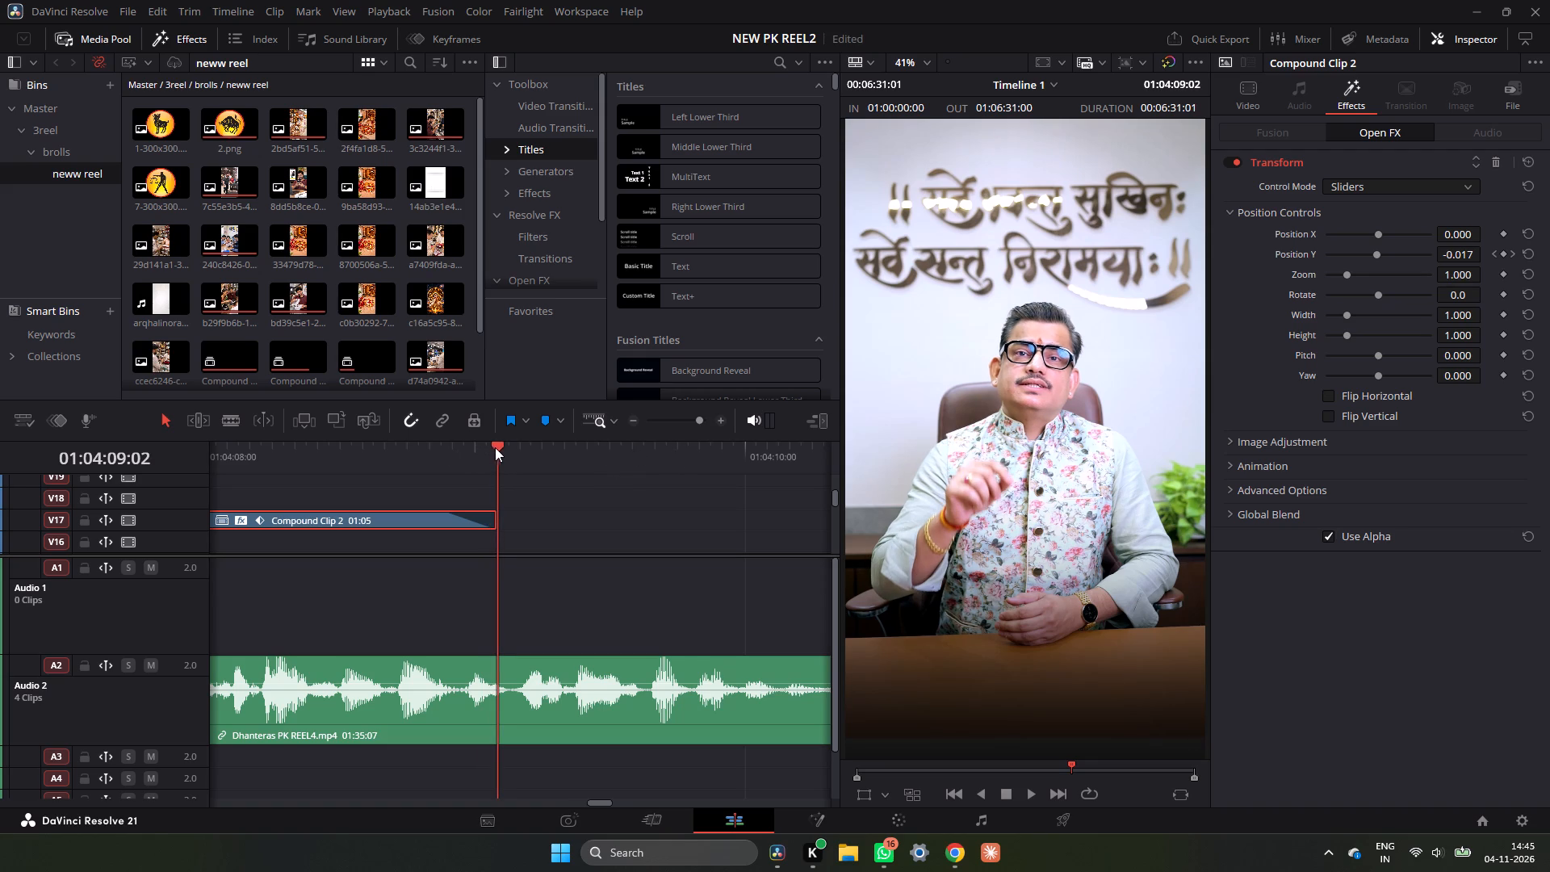
left_click_drag(1471, 256, 1327, 278)
left_click_drag(1327, 278, 1224, 319)
left_click_drag(1224, 319, 1223, 320)
Play back the Scorpio badge from its entrance through its exit to check the slide-down timing against the speech.
left_click(308, 443)
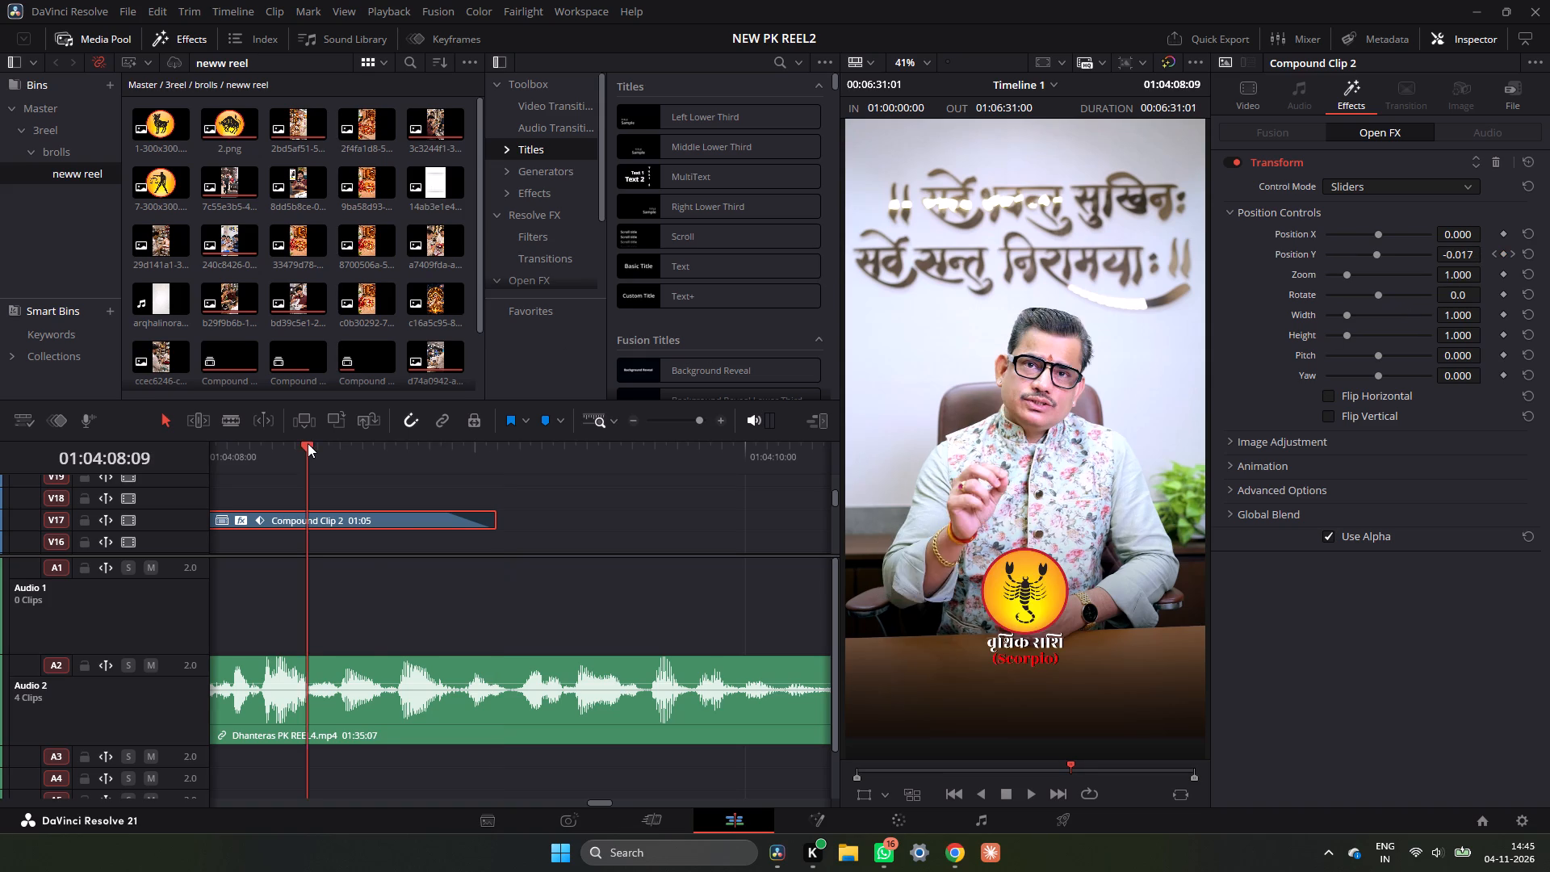
key("space")
key("space")
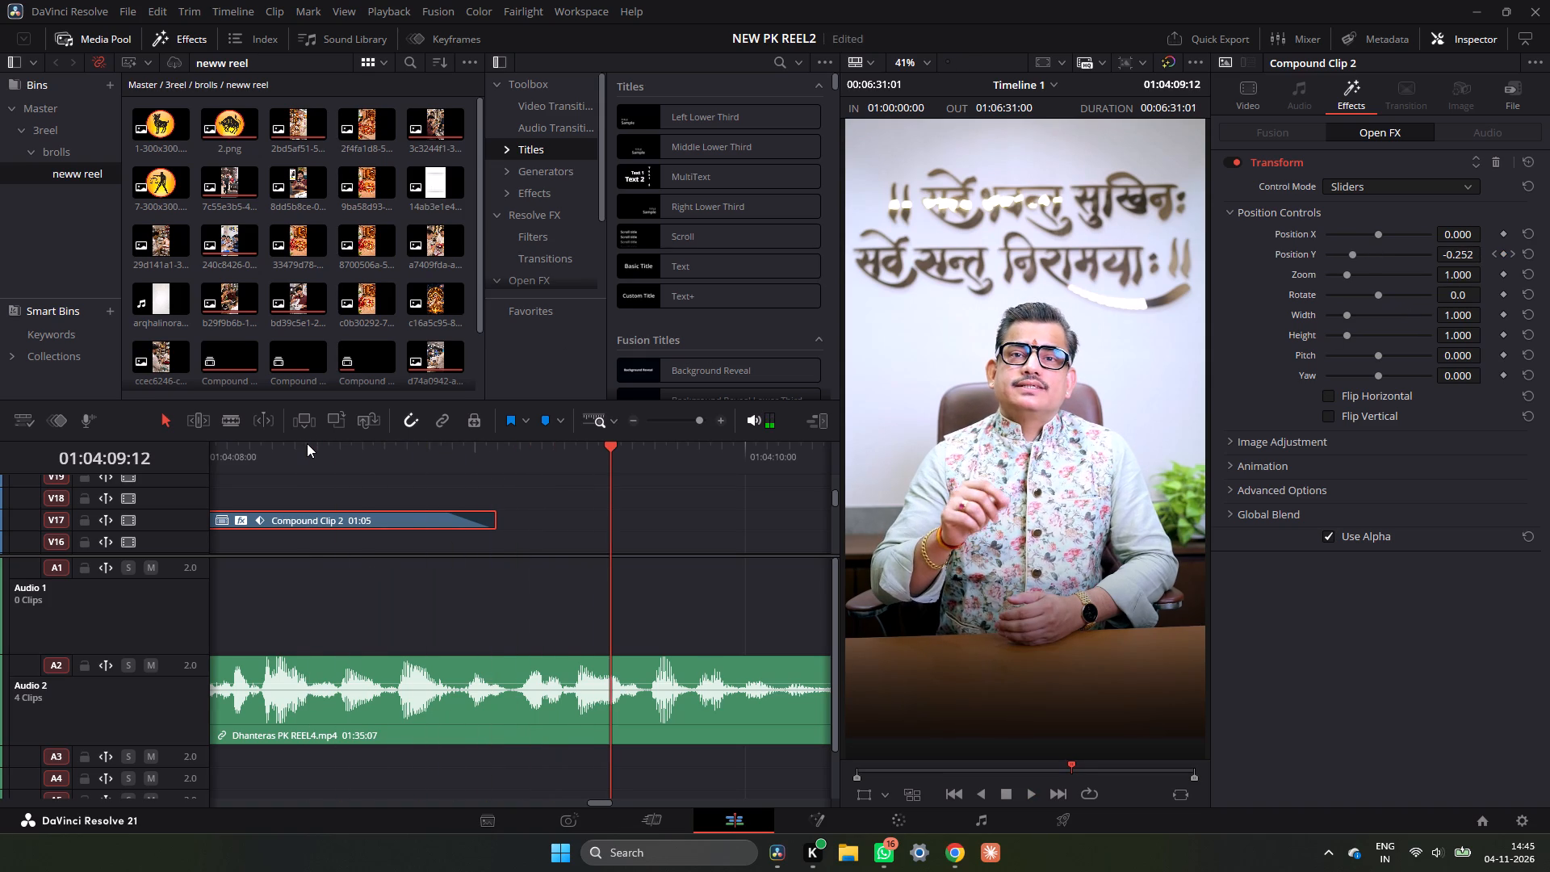
scroll(657, 494, "up", 2, "ctrl")
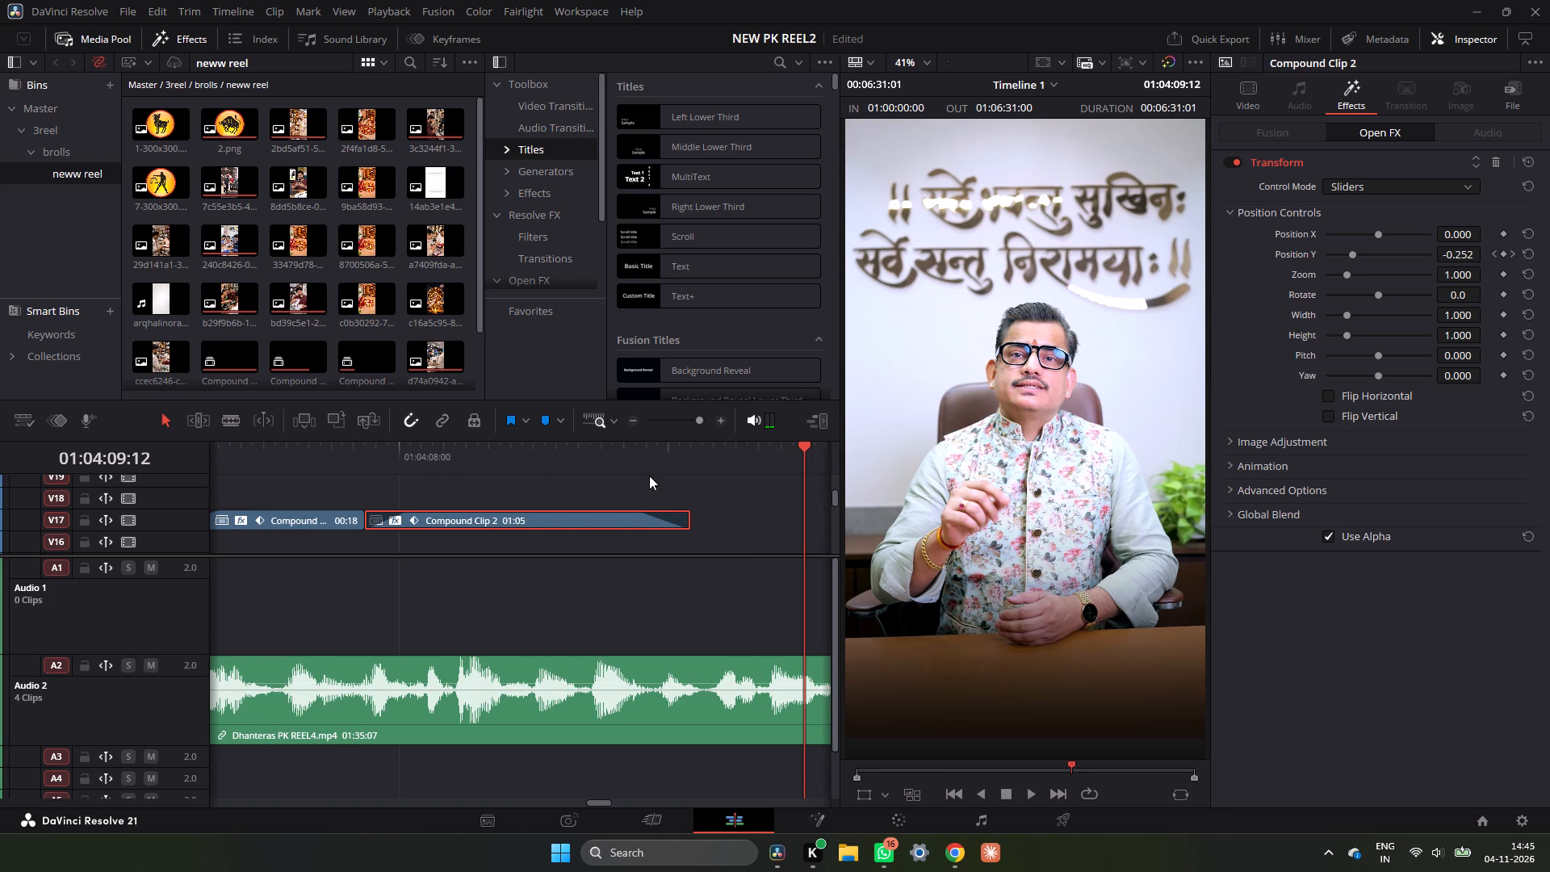
left_click(312, 453)
key("space")
left_click(312, 453)
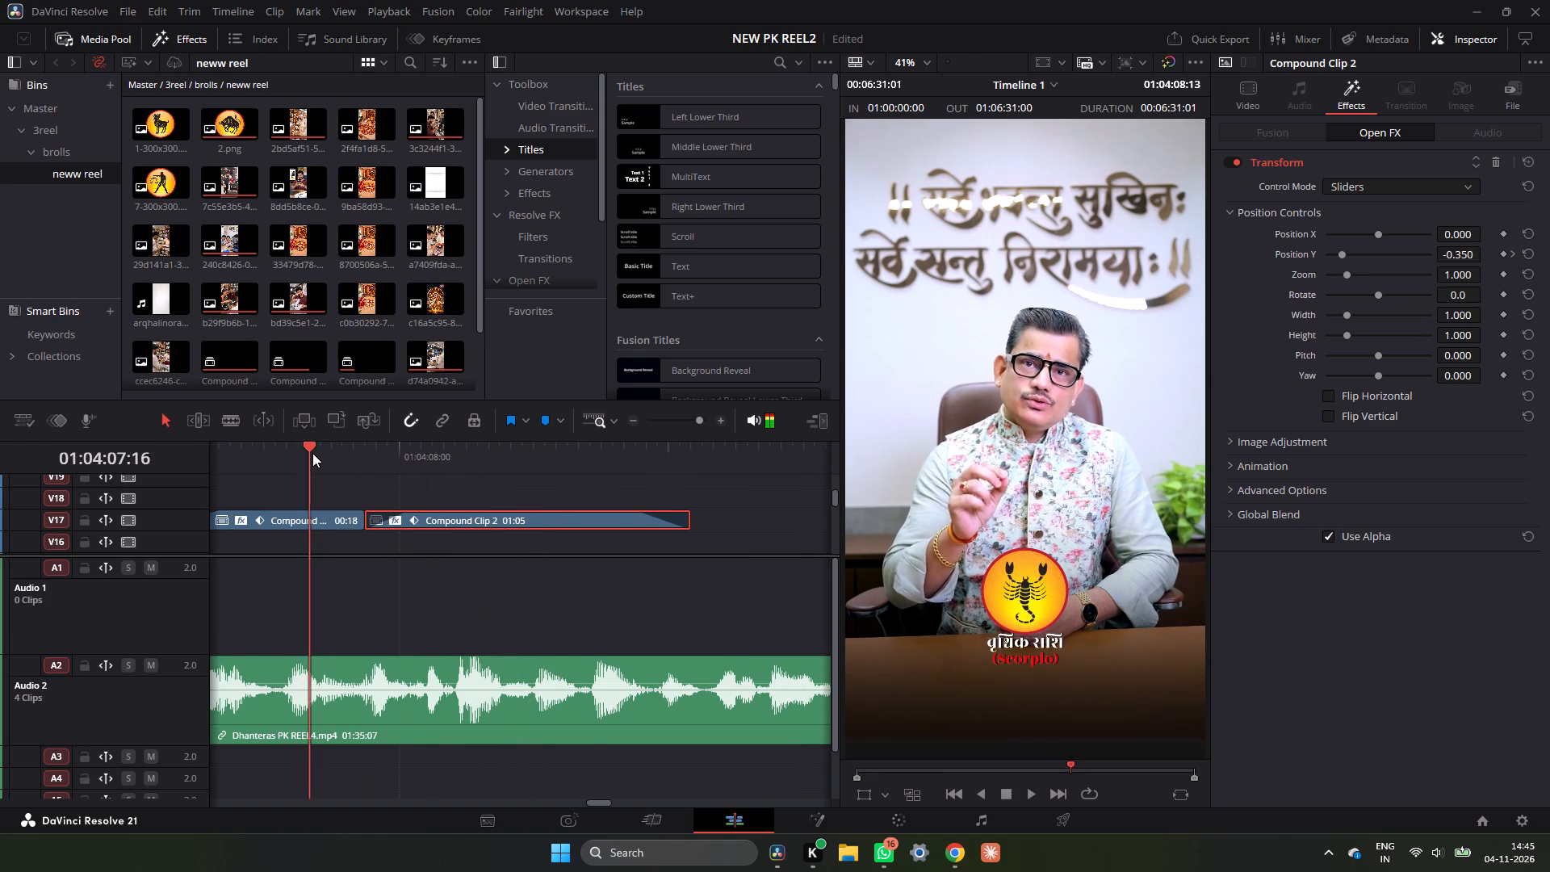
key("space")
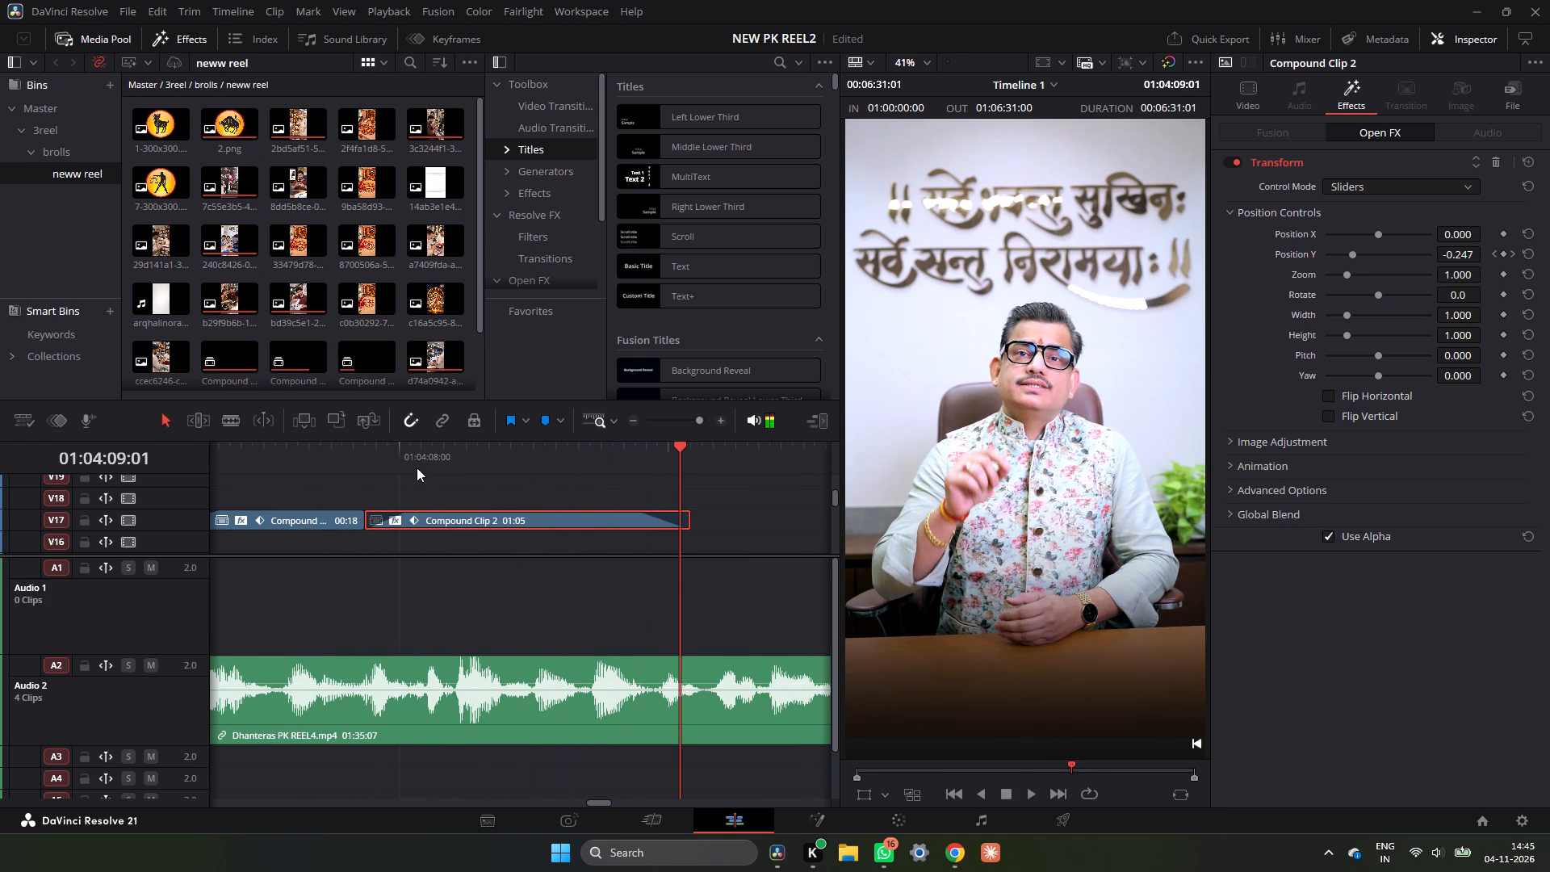
left_click(659, 459)
key("space")
key("space")
Add a Position Y keyframe to the Scorpio badge at 01:04:08:23 and remove the one at 01:04:08:22.
left_click(659, 459)
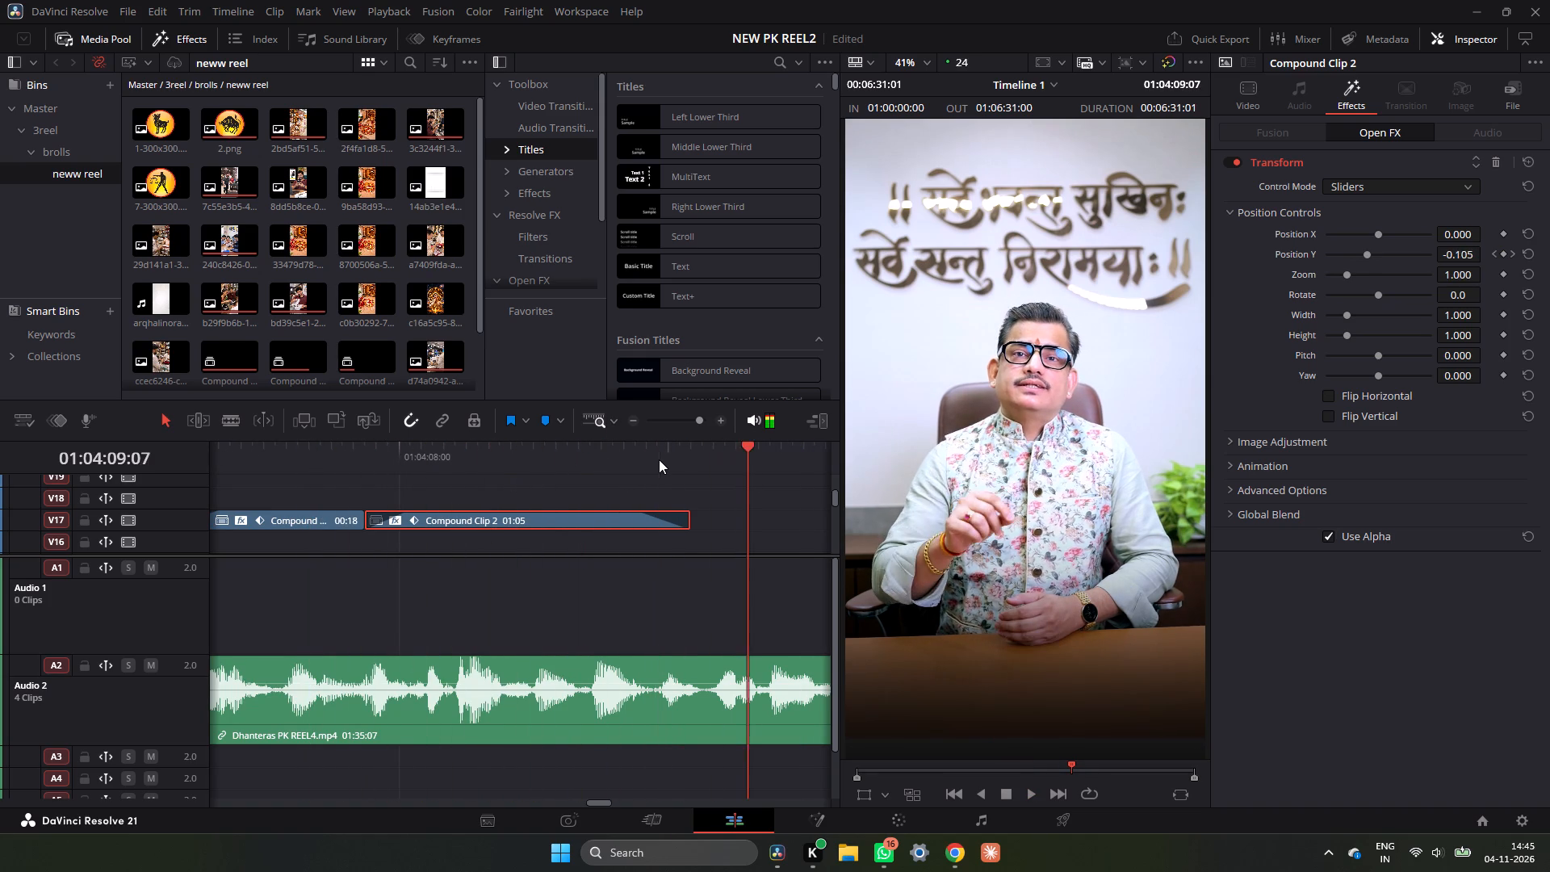
left_click(1491, 255)
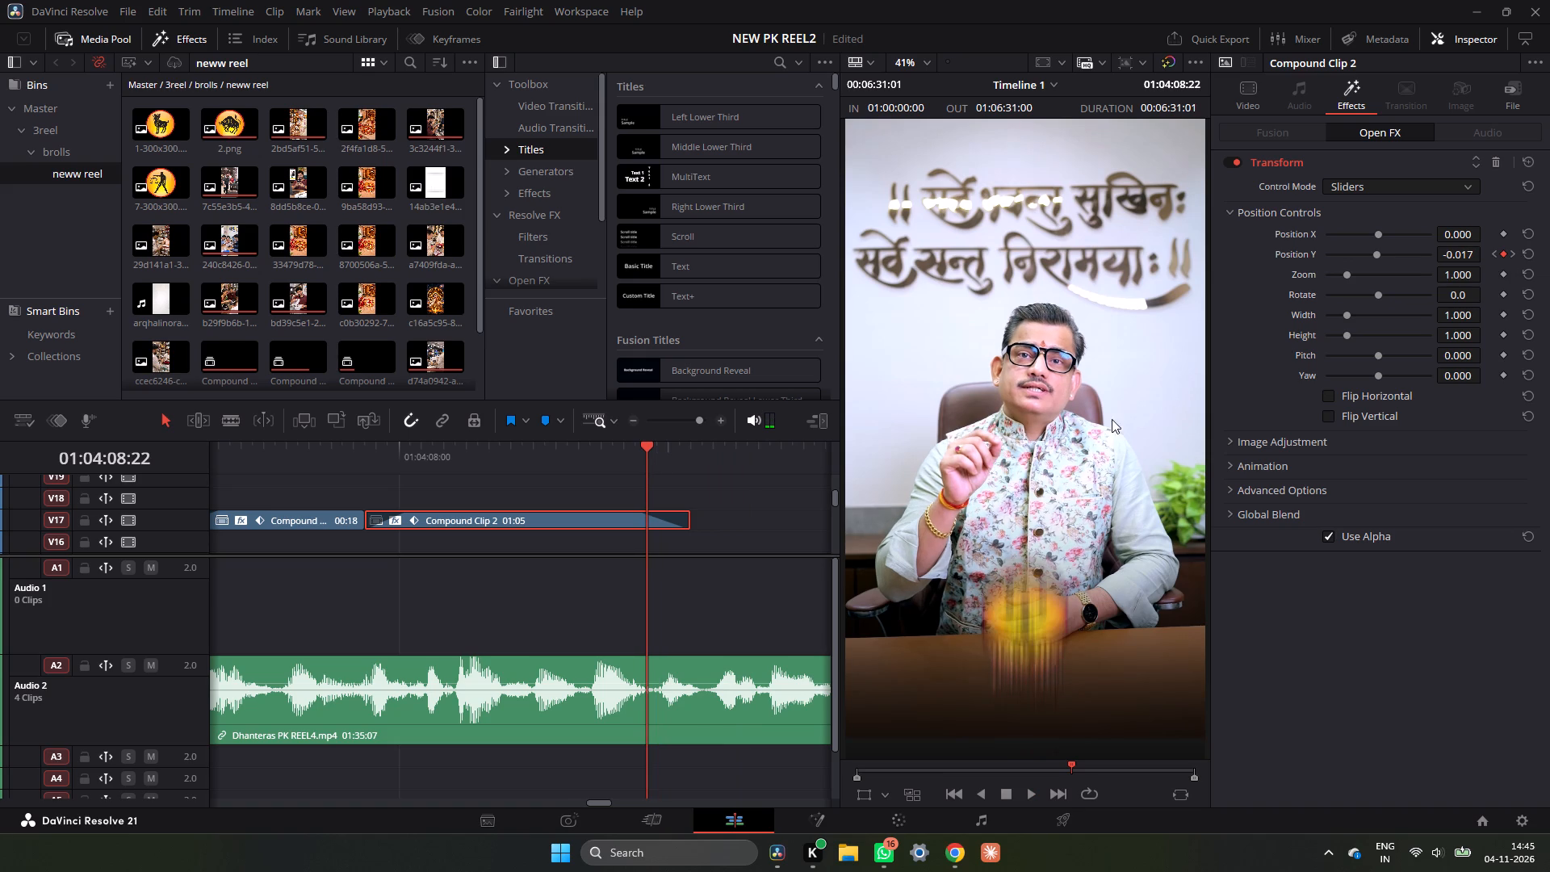
key("Right")
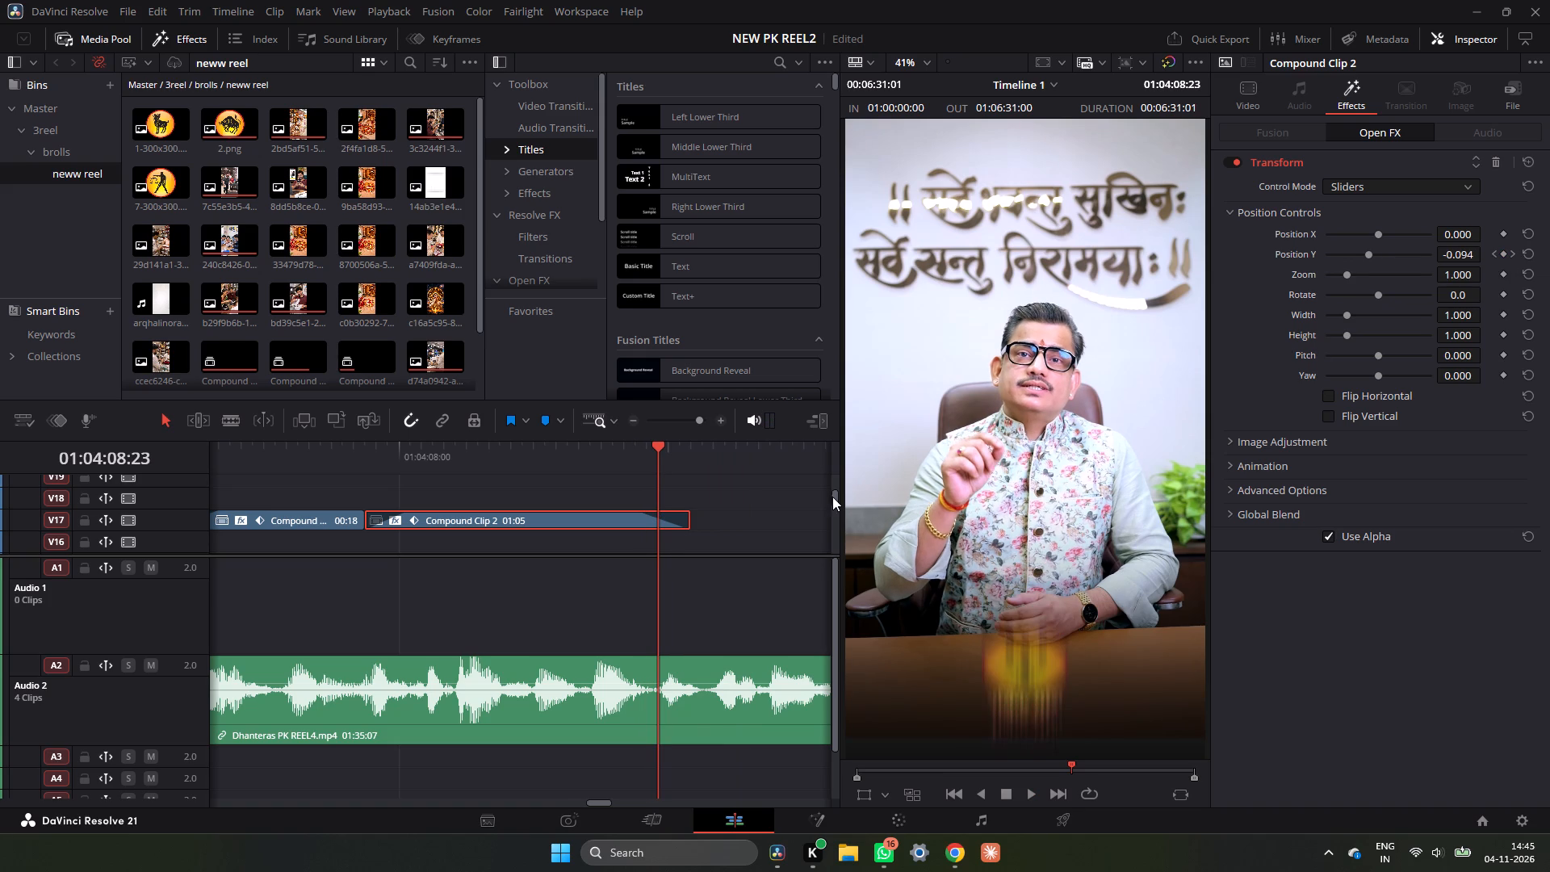
left_click(1502, 252)
key("Left")
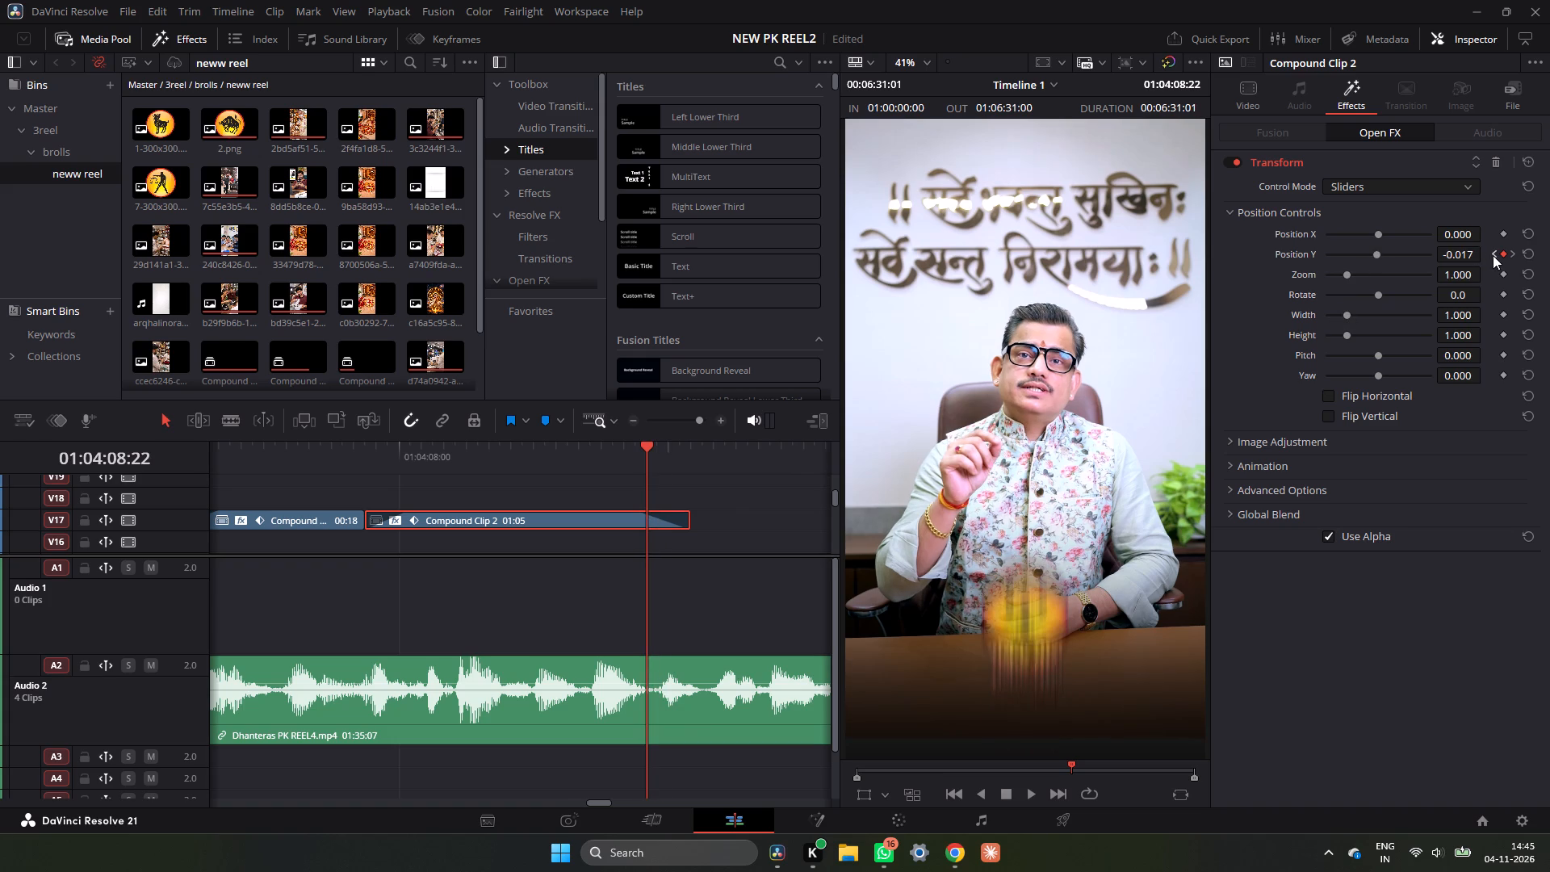
left_click(1503, 253)
Play back the Scorpio badge clip repeatedly to examine its vertical movement between entrance and exit.
key("space")
key("space")
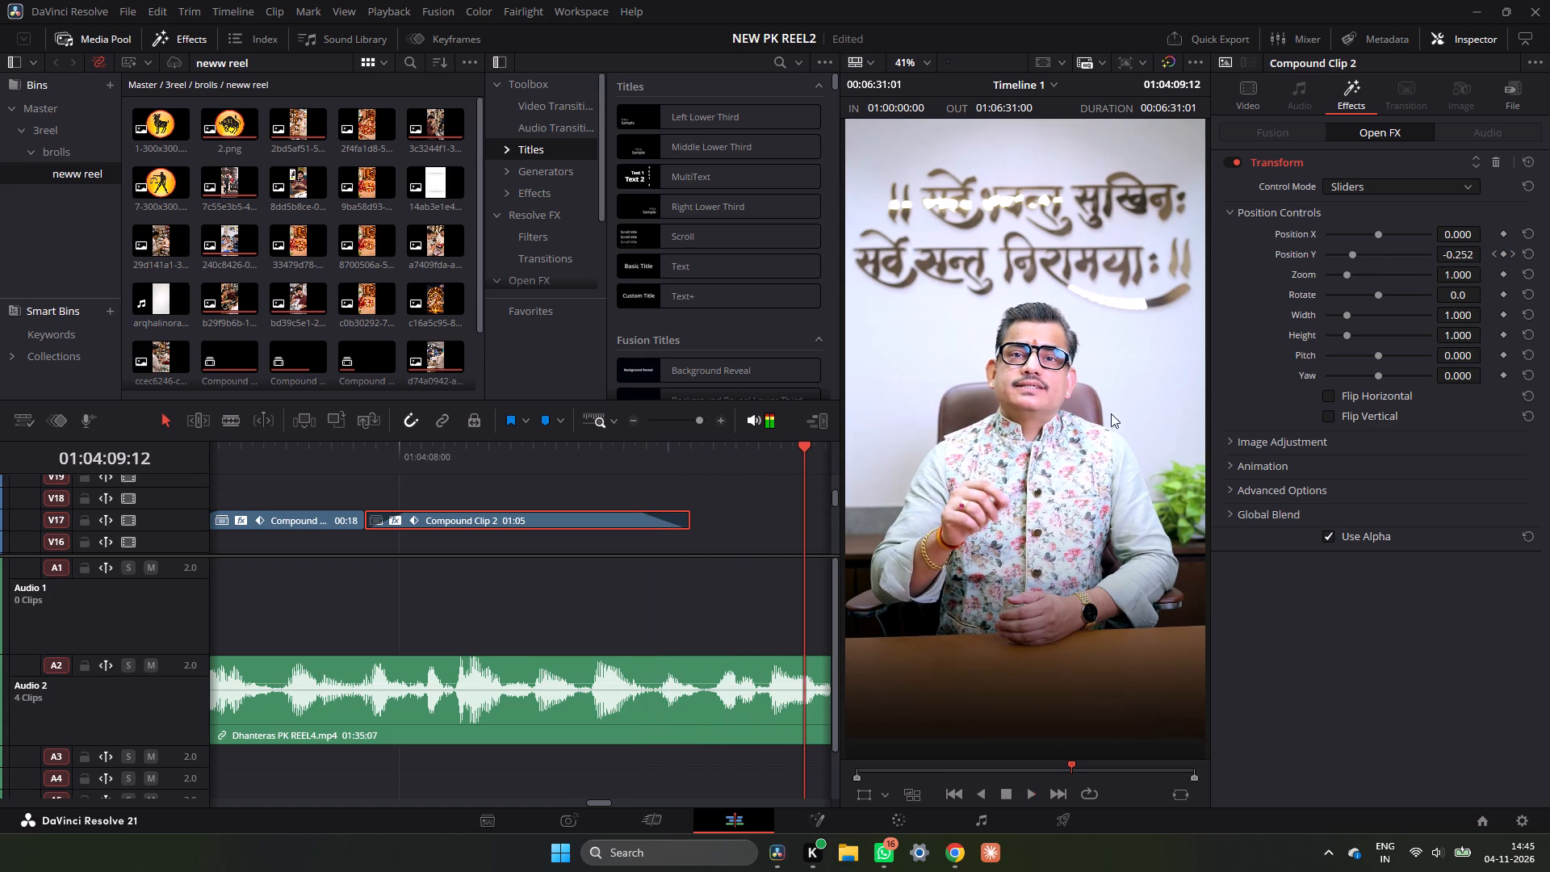
left_click(669, 456)
key("space")
key("space")
left_click(286, 446)
key("space")
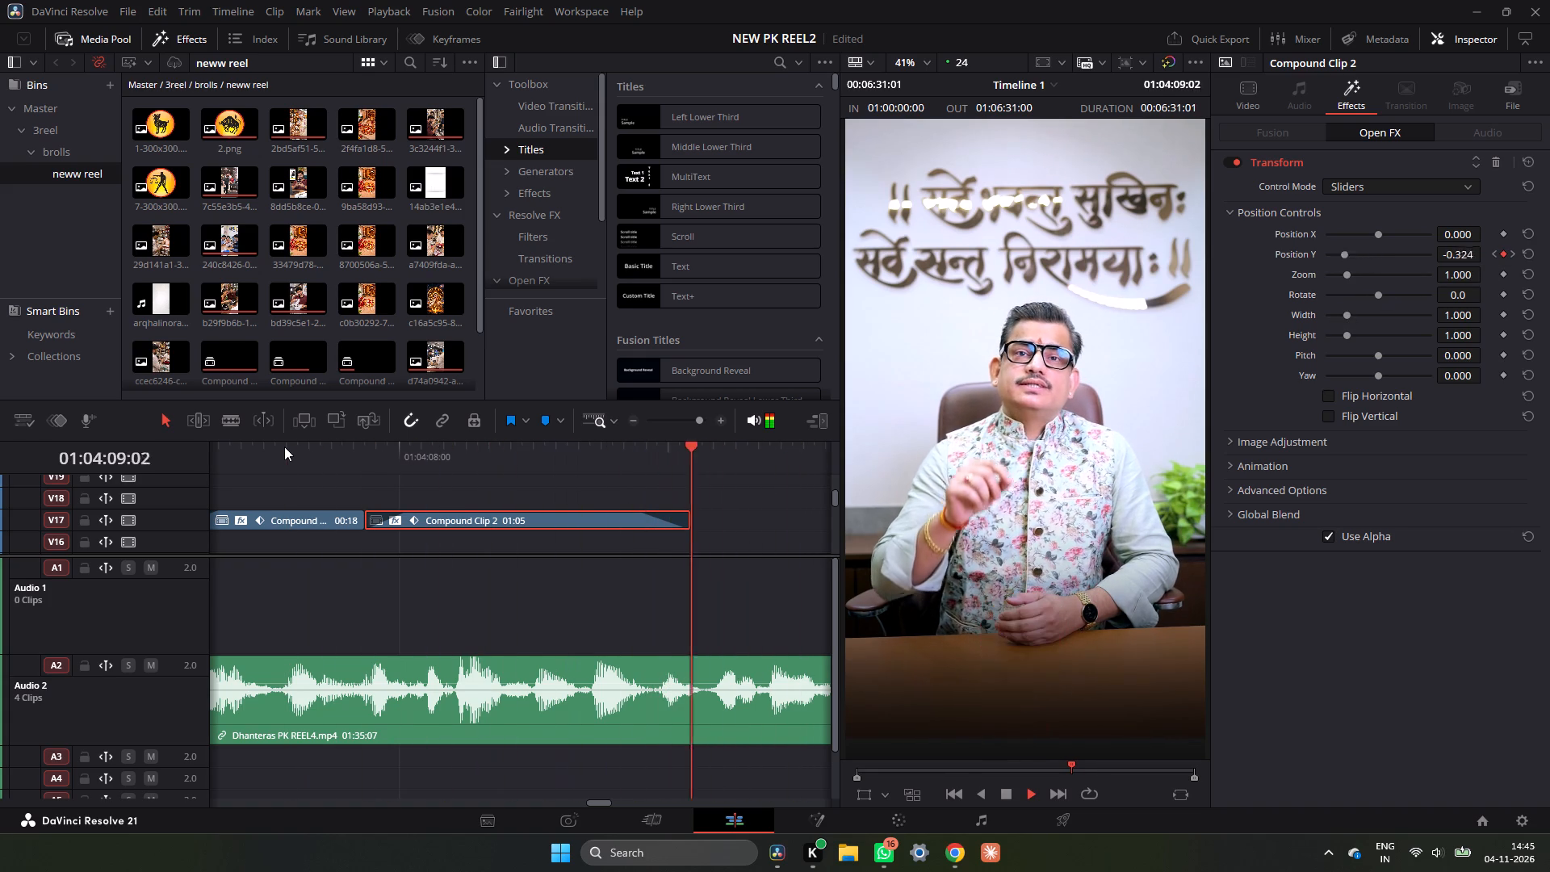
key("space")
left_click(284, 446)
key("space")
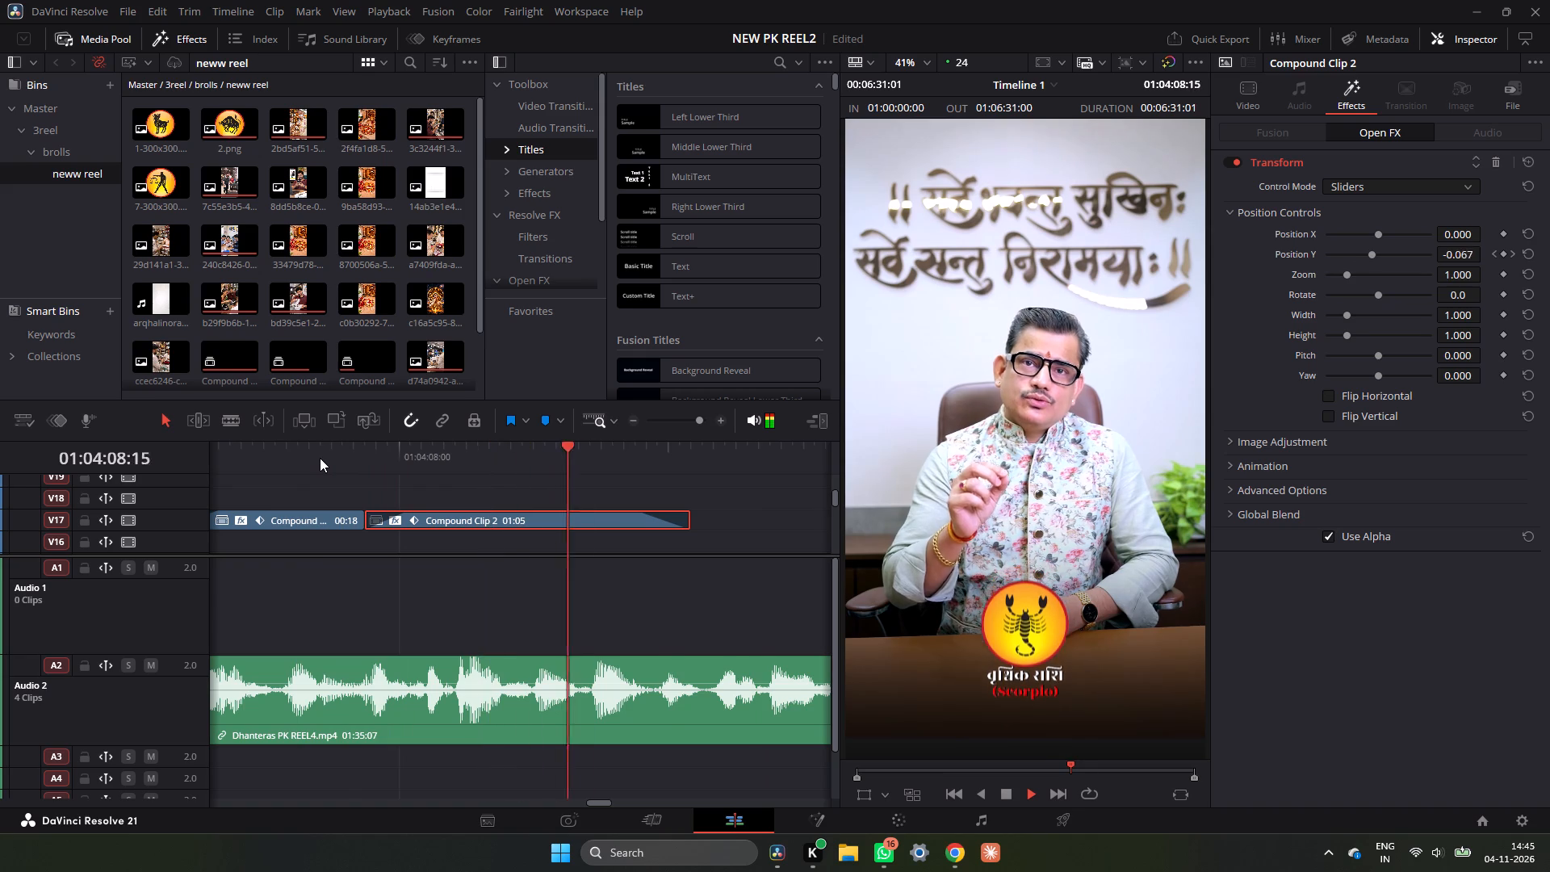
key("space")
left_click(359, 466)
key("space")
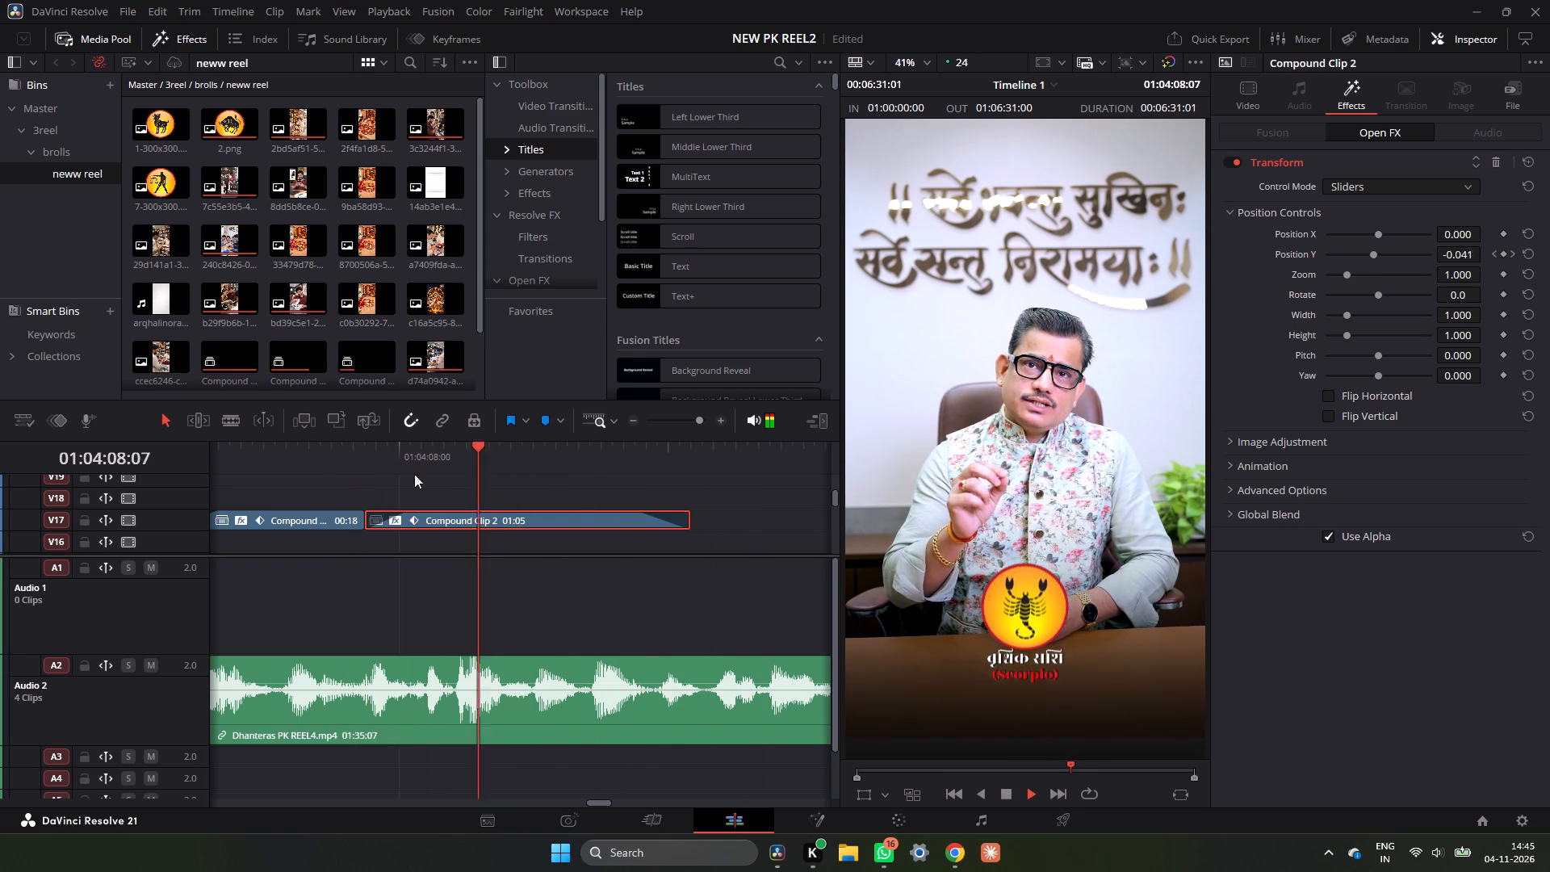
key("space")
Set the Scorpio badge's Position Y keyframe at 01:04:08:23 to -0.018.
left_click_drag(584, 462, 642, 462)
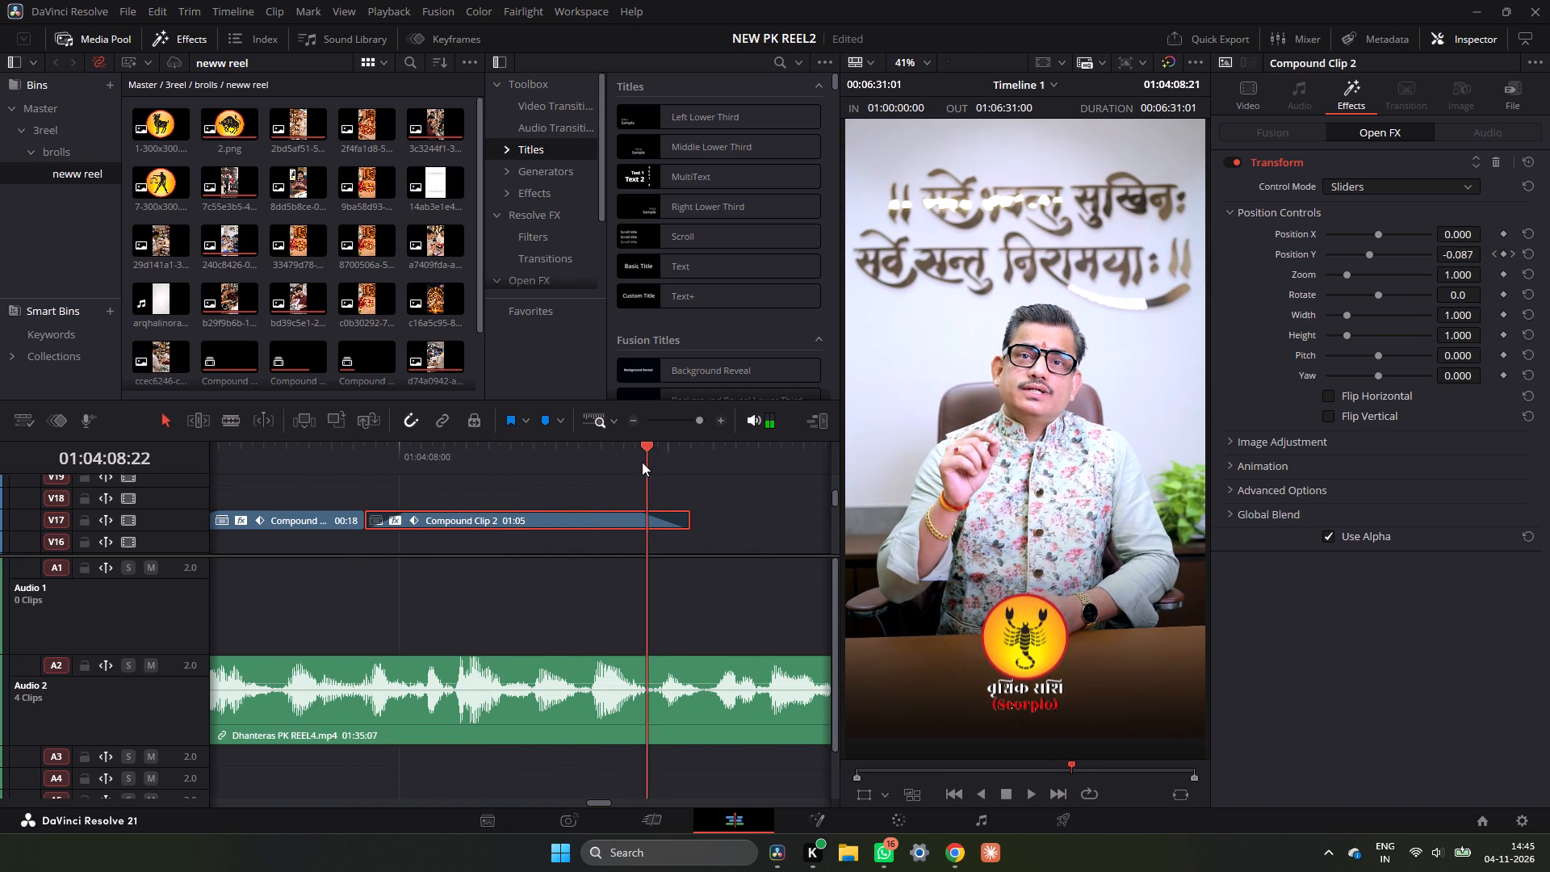
left_click_drag(642, 462, 655, 463)
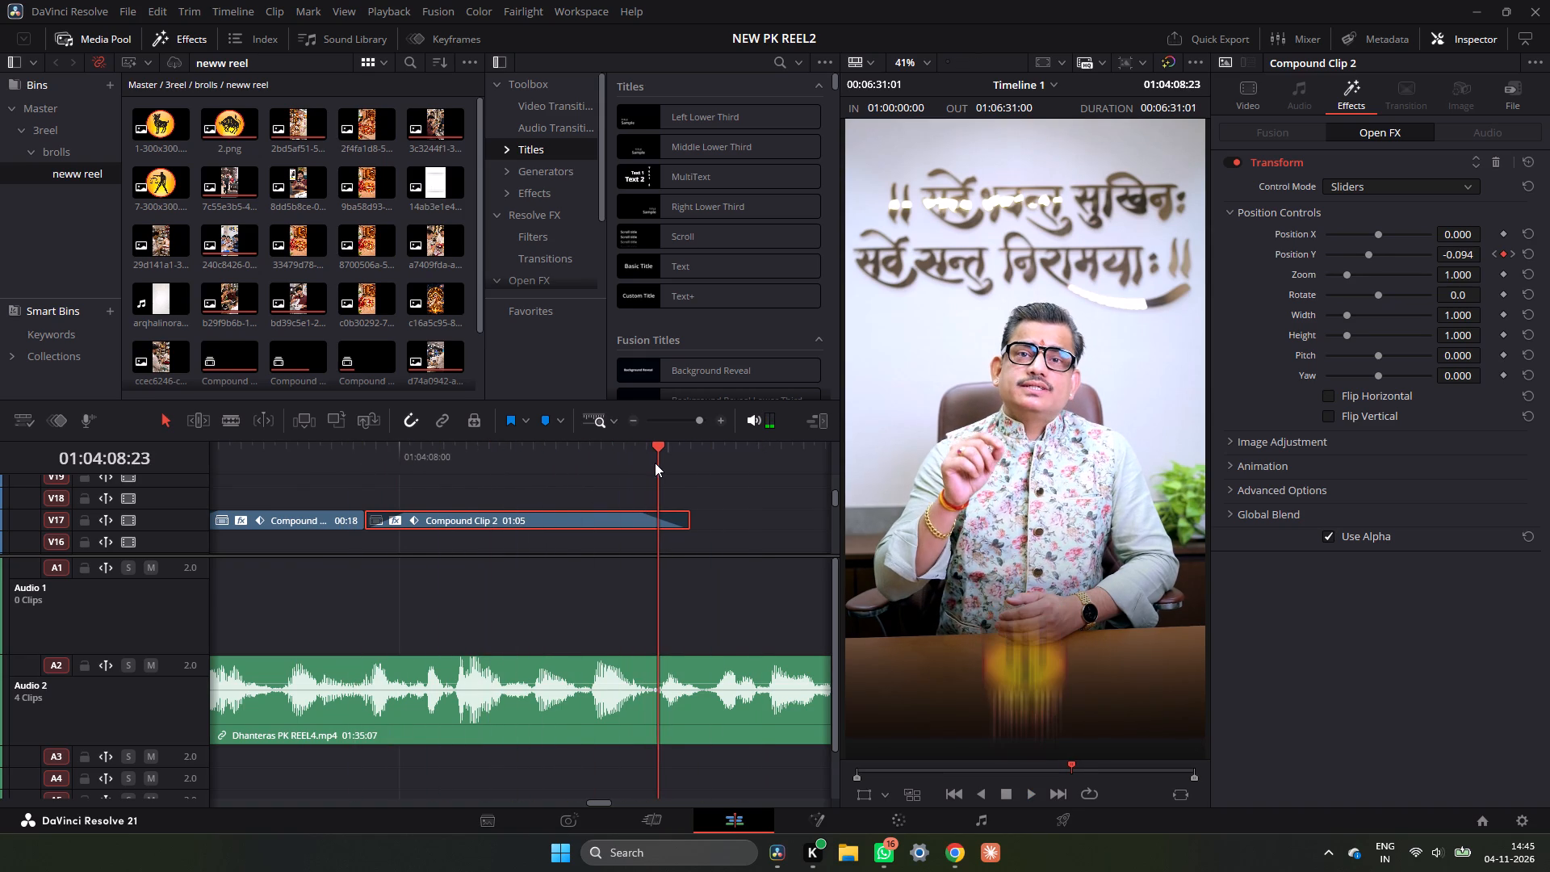
left_click(655, 463)
left_click_drag(1470, 254, 1471, 257)
left_click_drag(1471, 257, 774, 443)
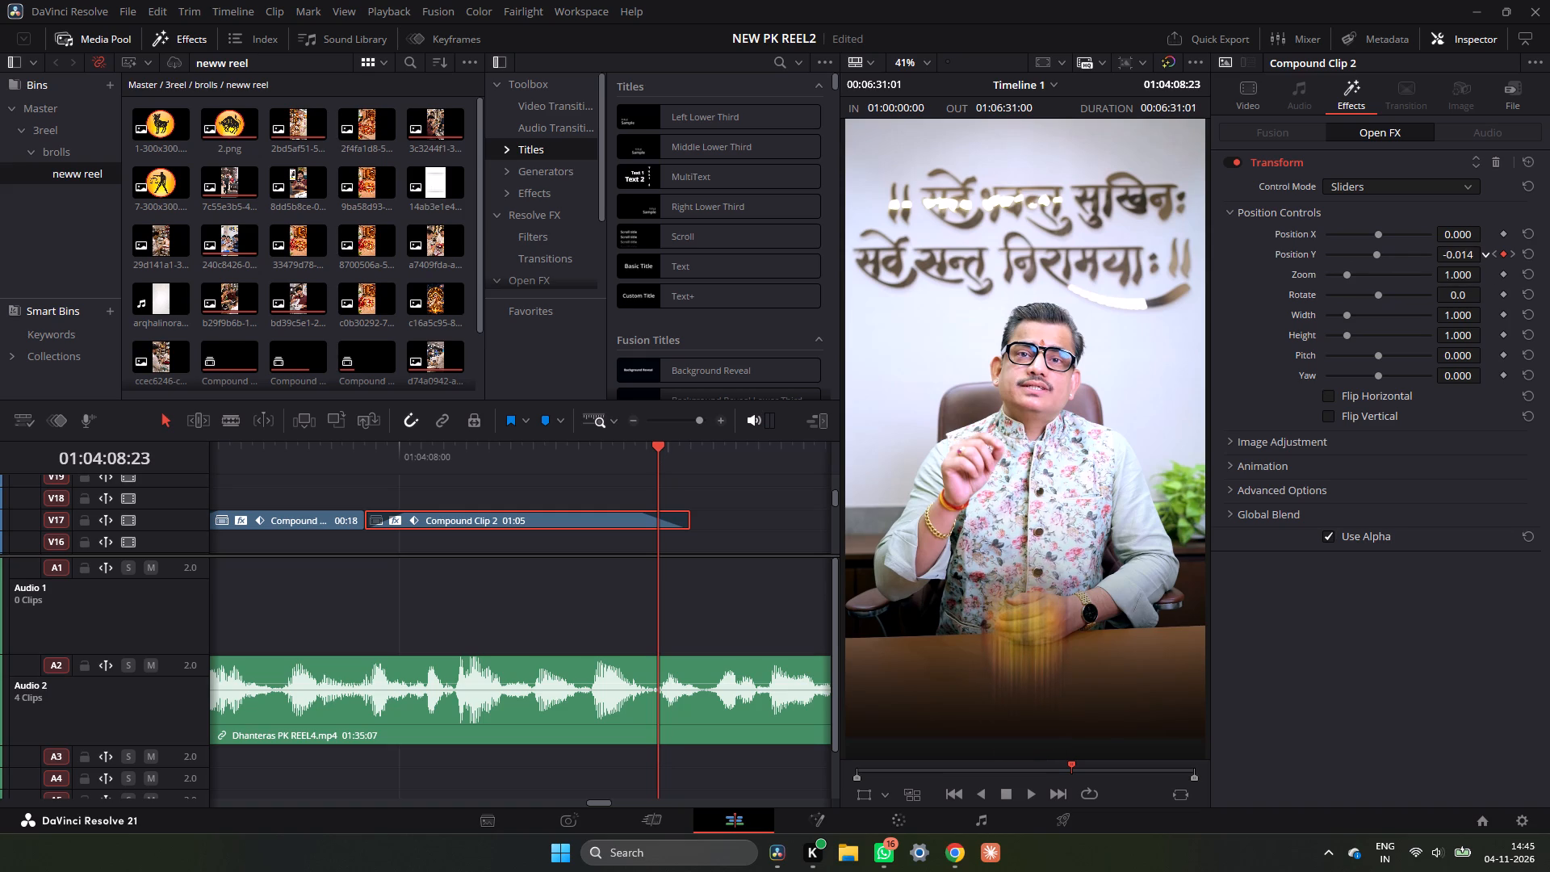
left_click_drag(774, 443, 771, 445)
Play back the Scorpio badge from its entrance to check the slide-down at the end of the clip.
left_click(378, 452)
key("space")
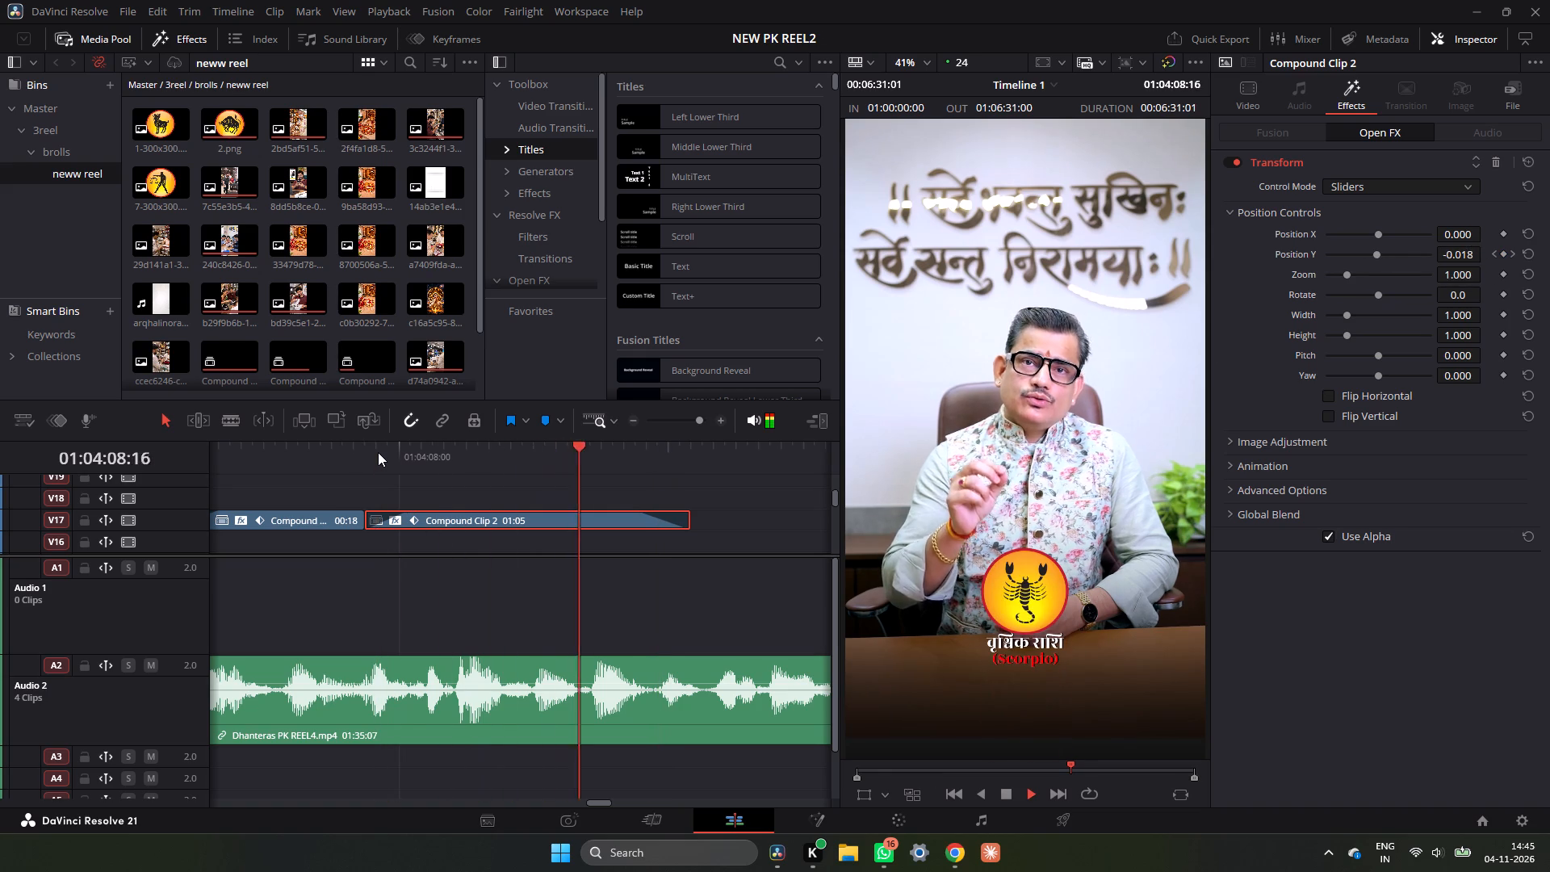
key("space")
left_click(378, 452)
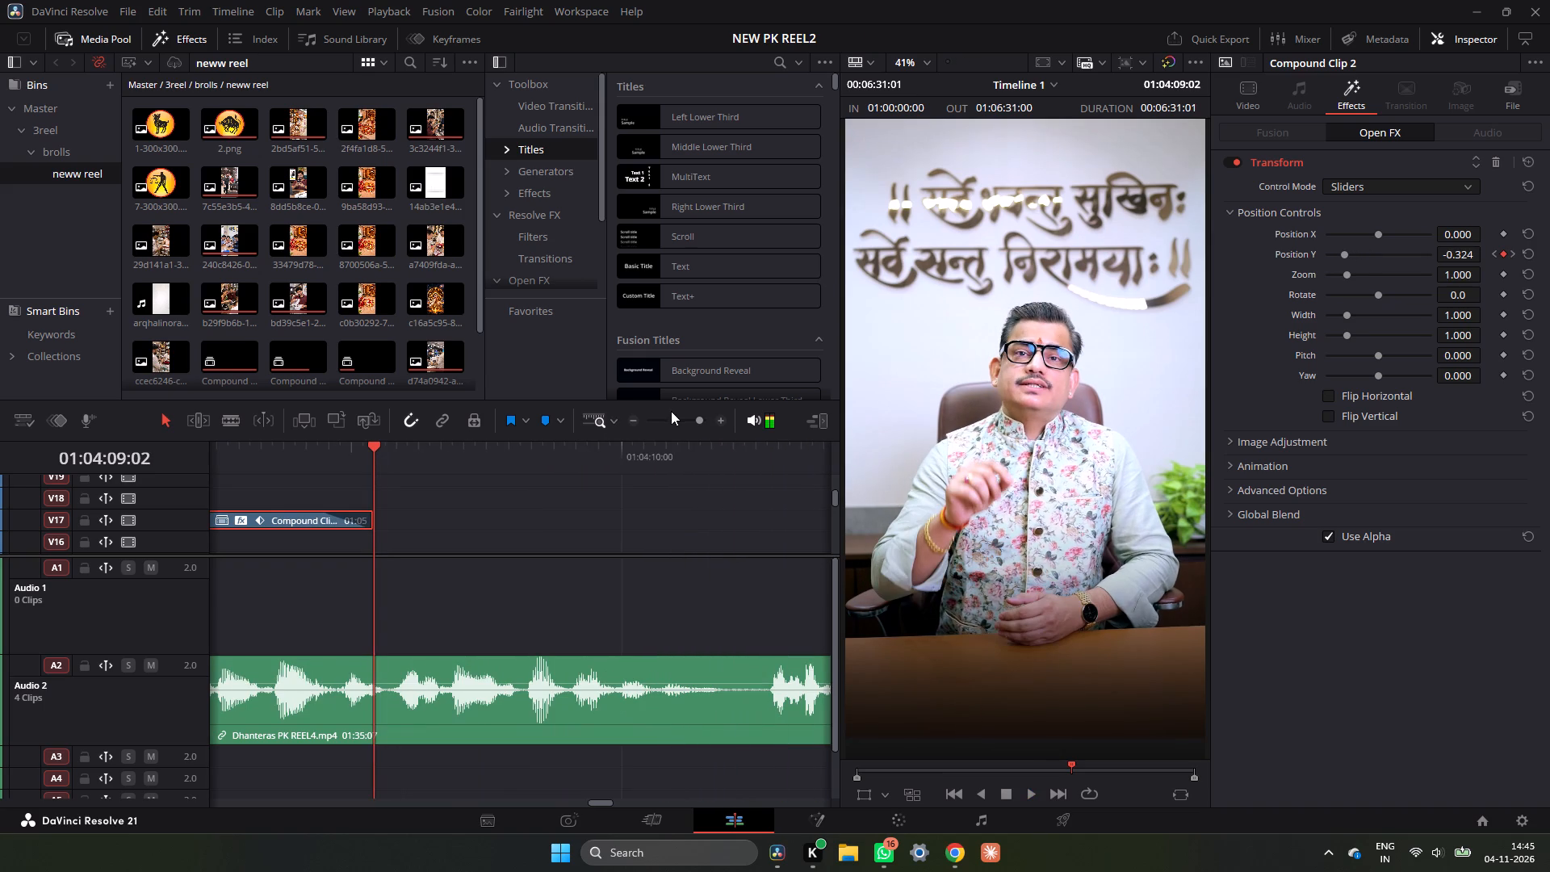
Play back the Aries and Scorpio badges in sequence to check their slide and fade timing against the speech.
triple_click(639, 414)
double_click(637, 417)
left_click(492, 467)
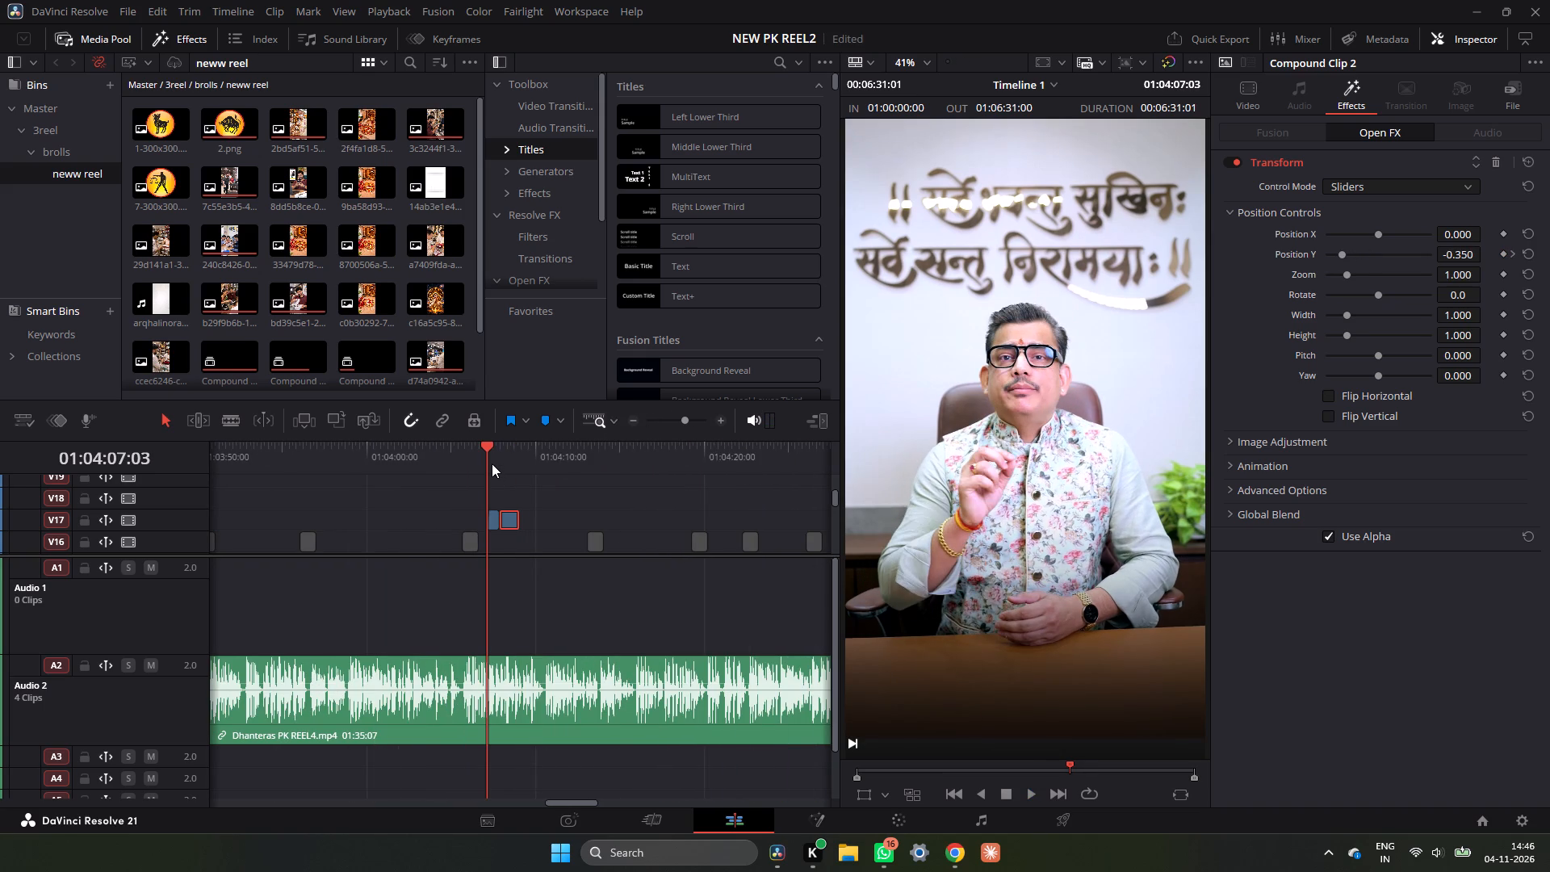
key("space")
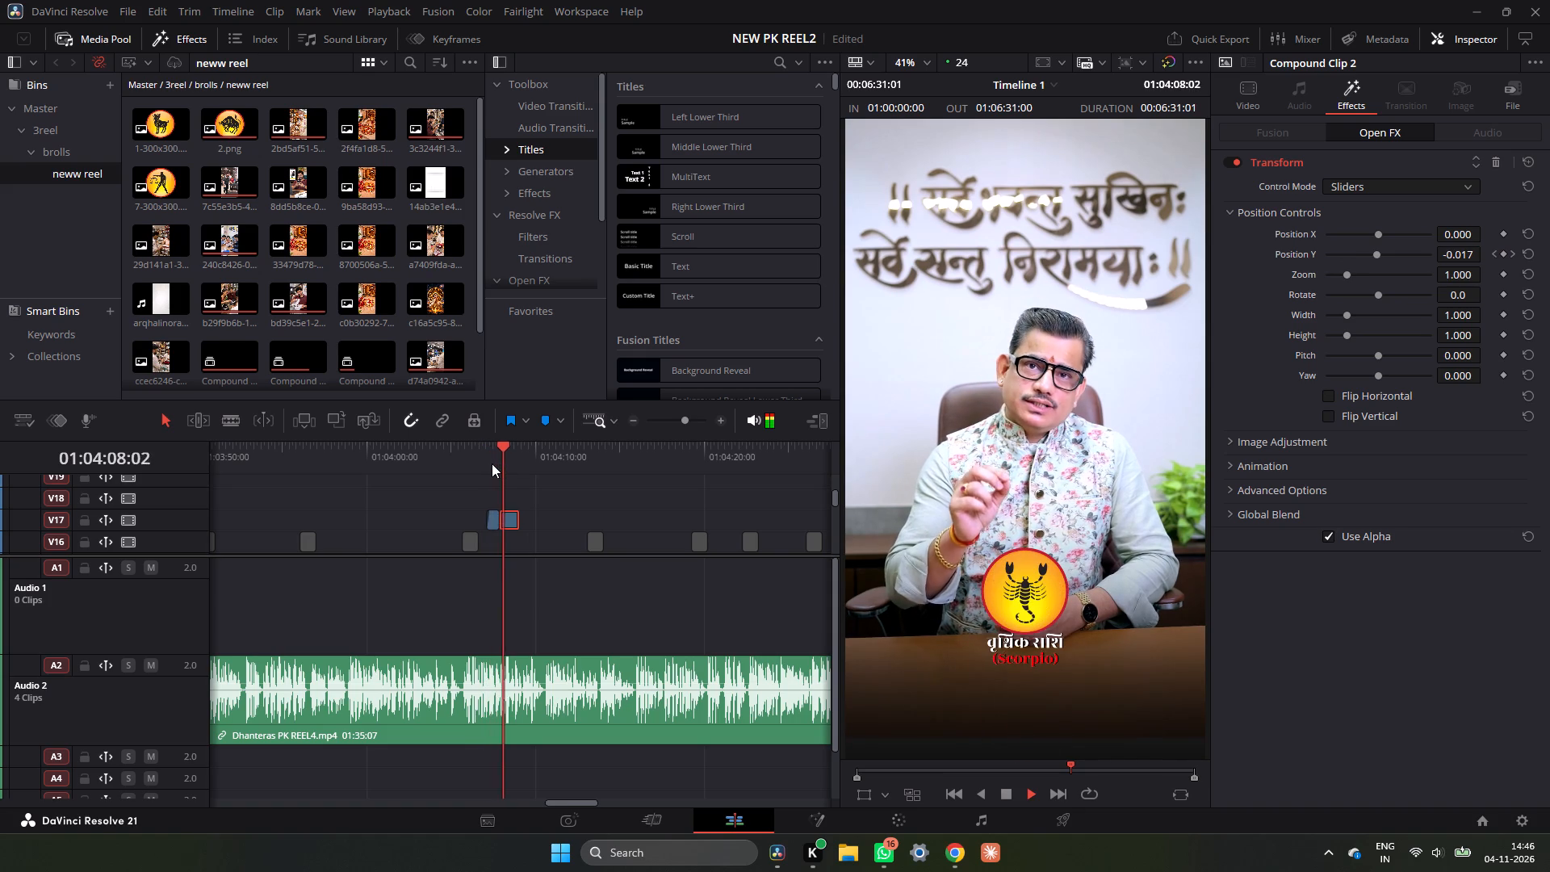
key("space")
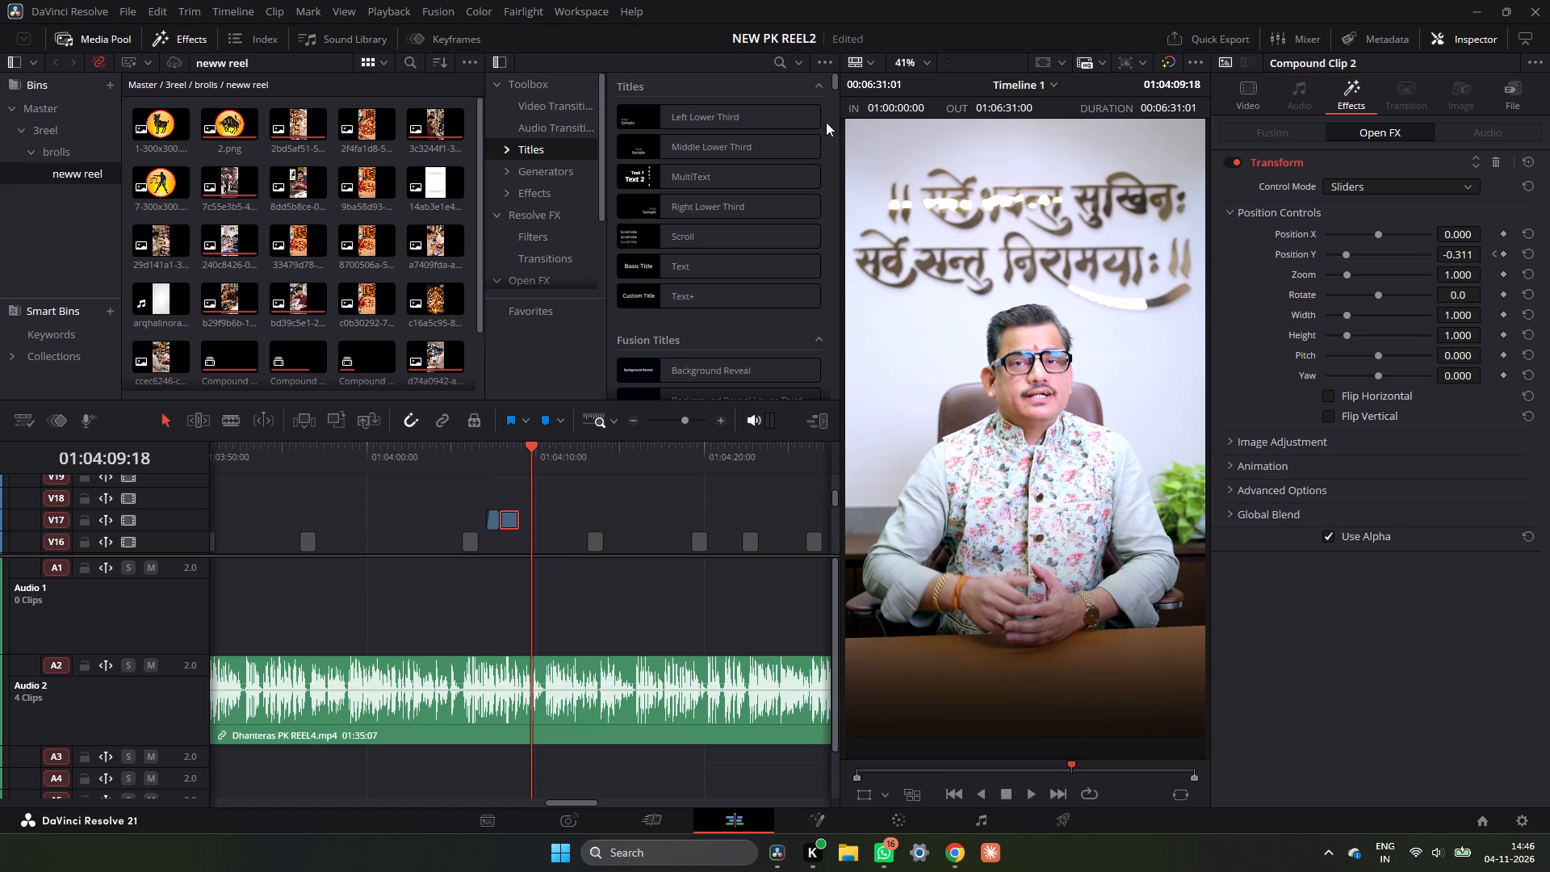
left_click(478, 448)
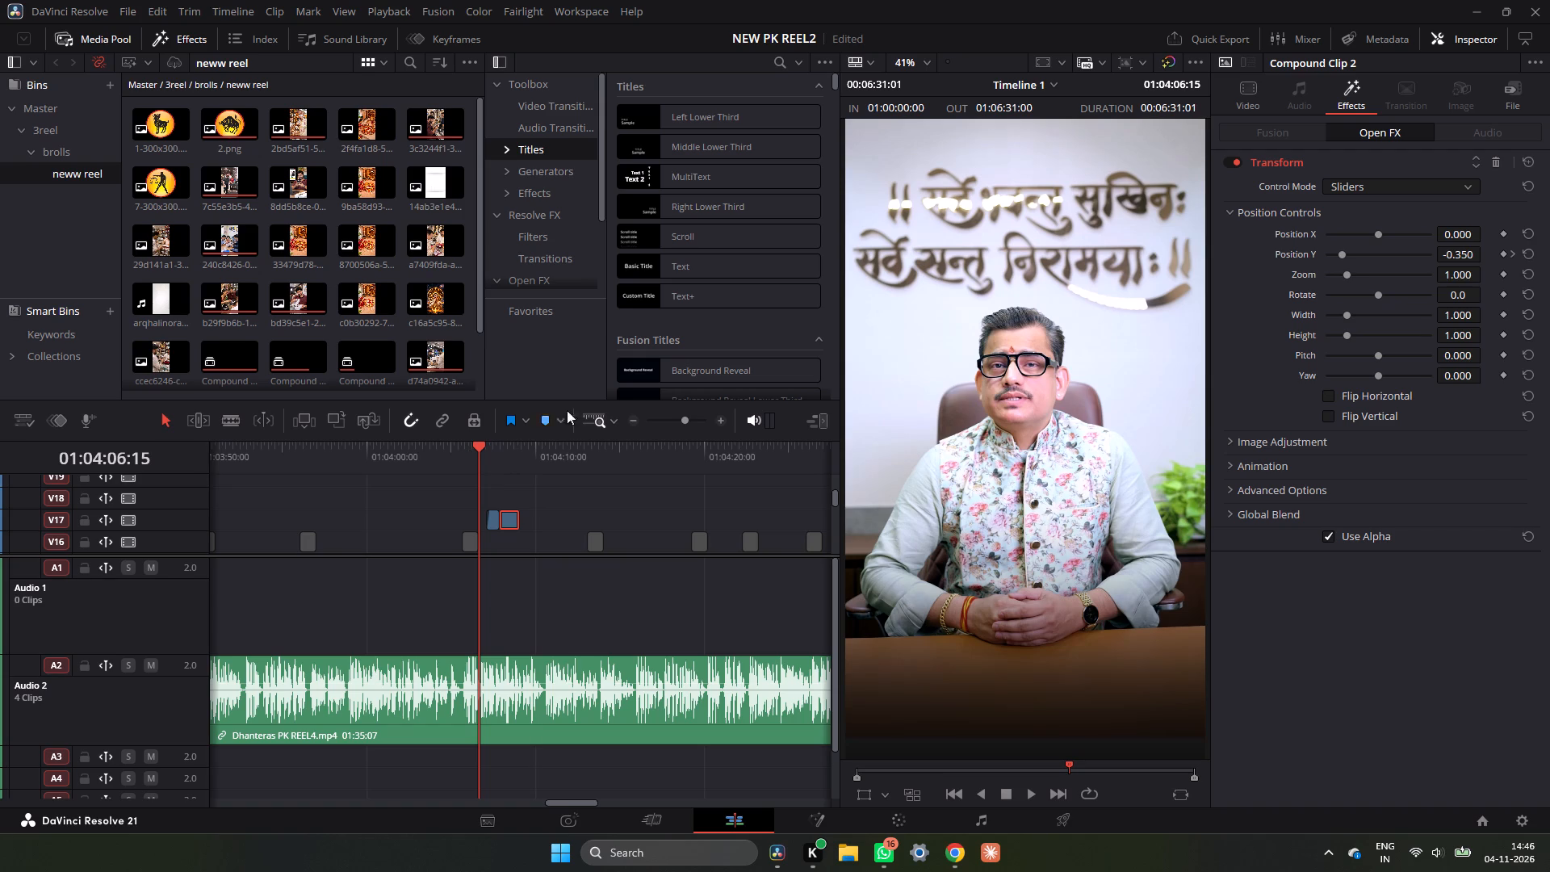
left_click(486, 451)
key("space")
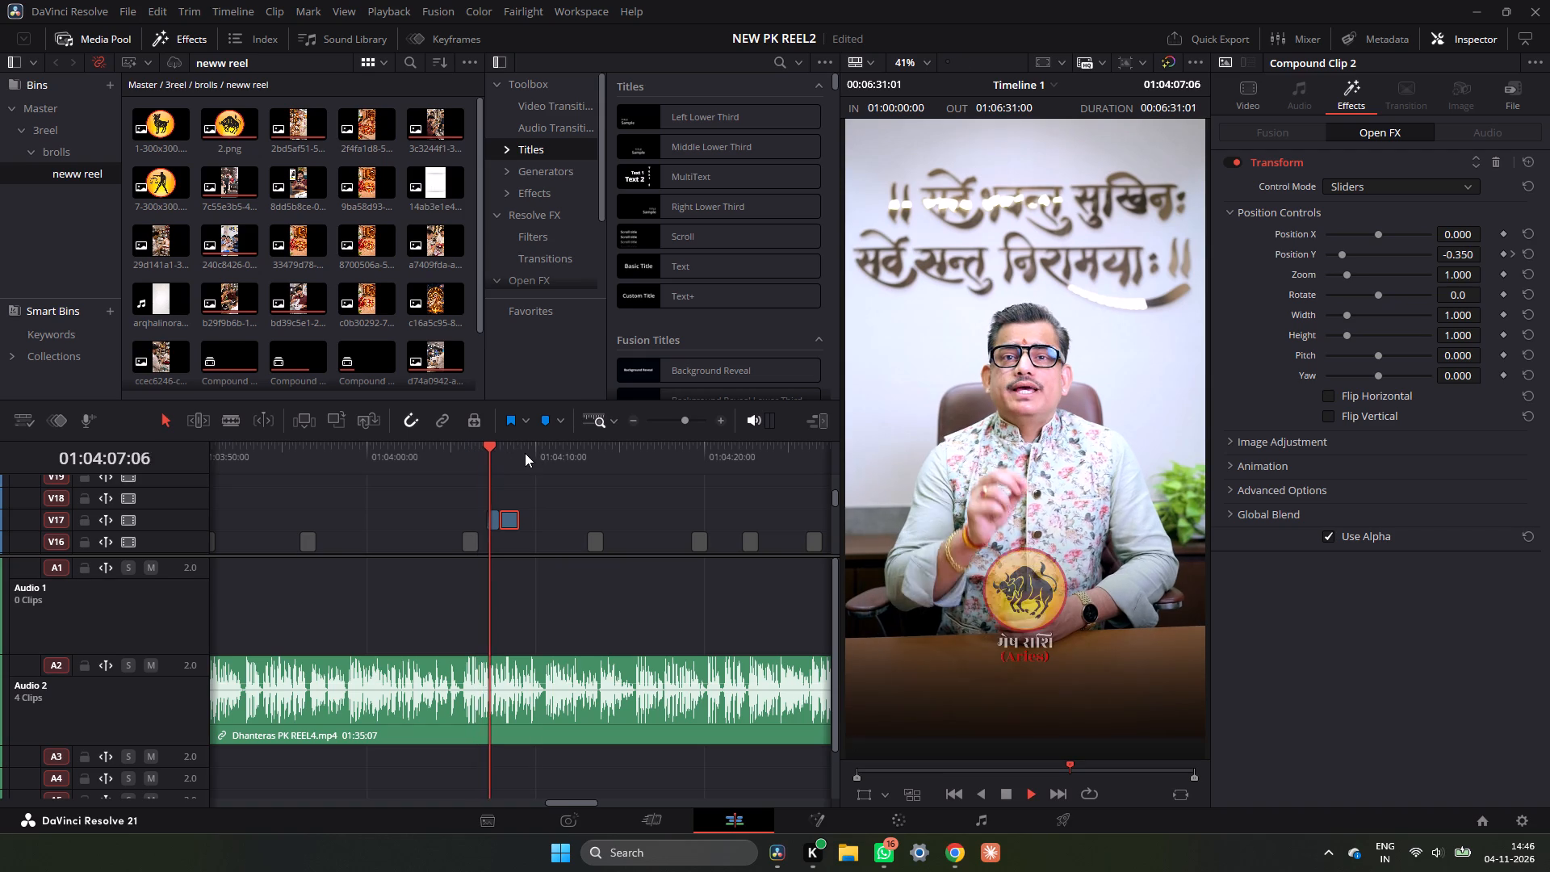
key("space")
key("space")
key("space")
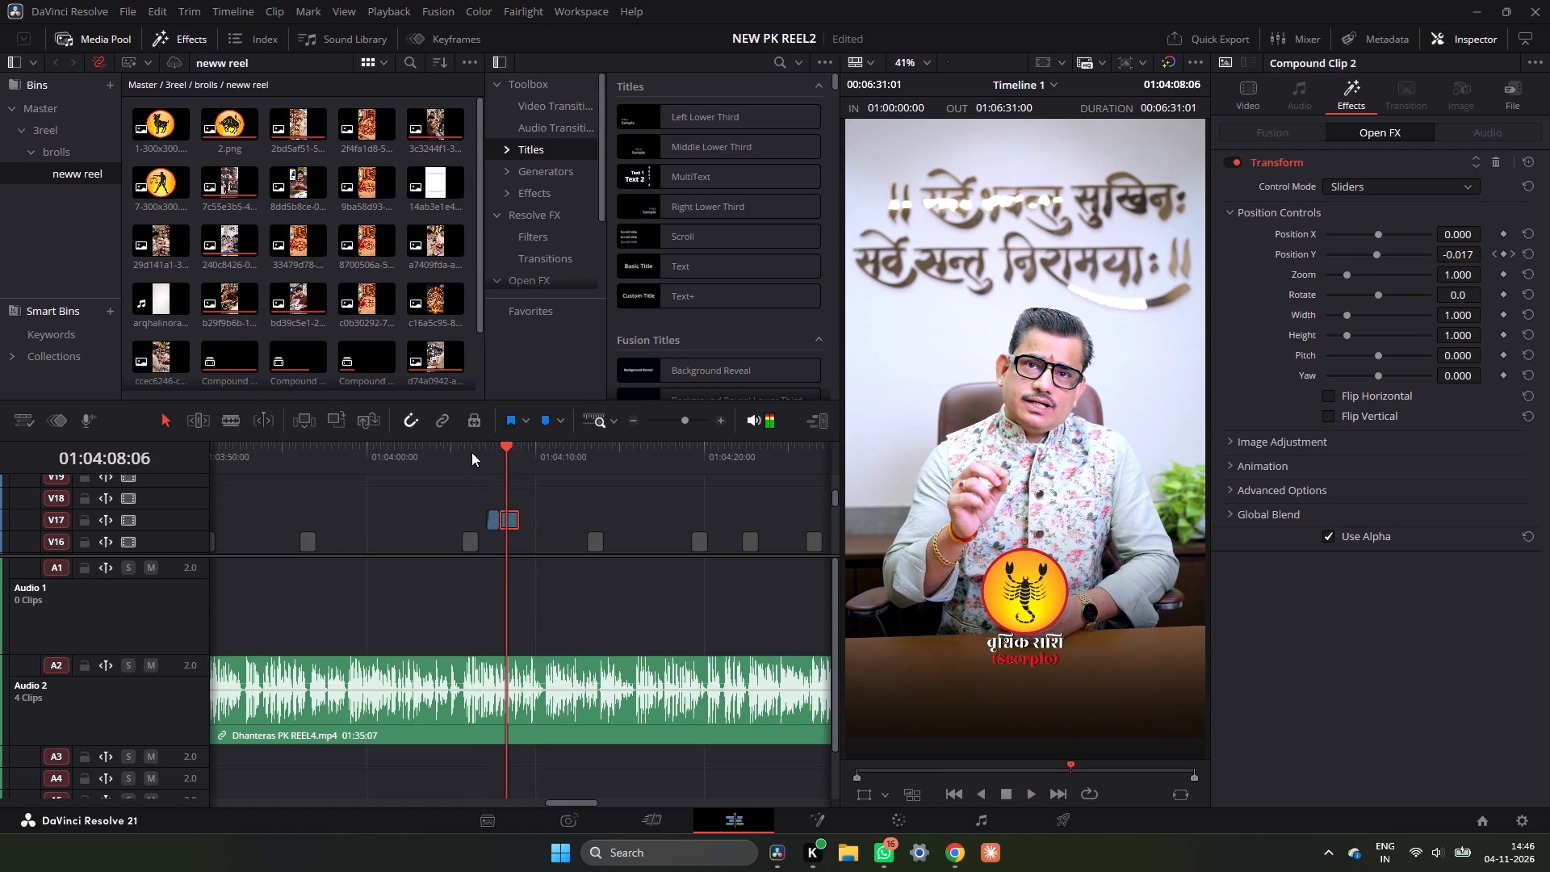
Replay the Aries badge's entrance and the changeover to the Scorpio badge to examine the motion between them.
left_click(483, 454)
key("space")
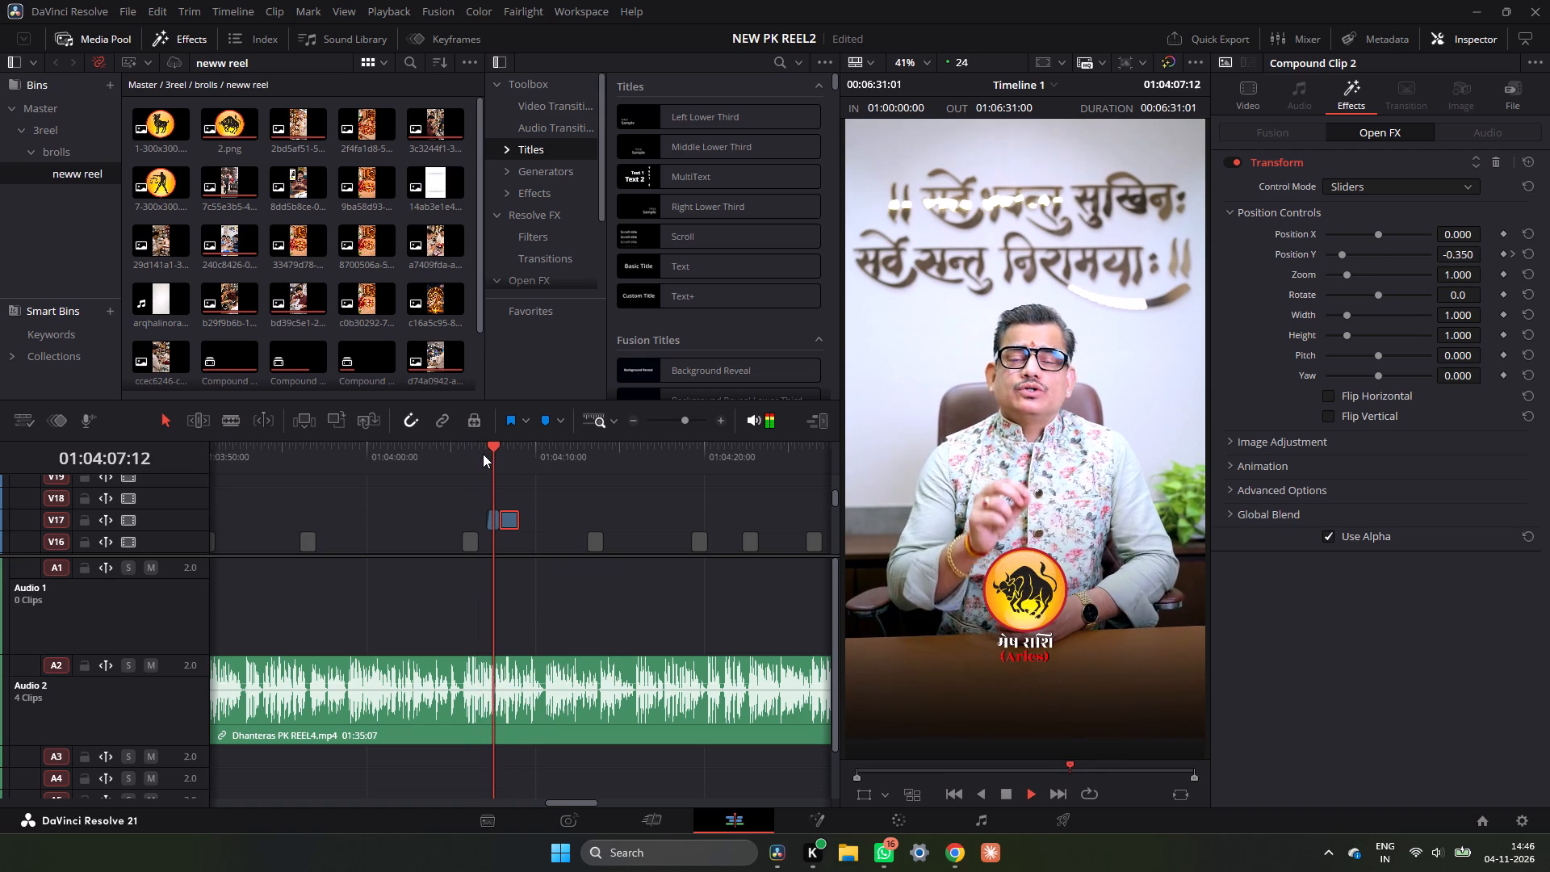
key("space")
left_click(483, 454)
key("space")
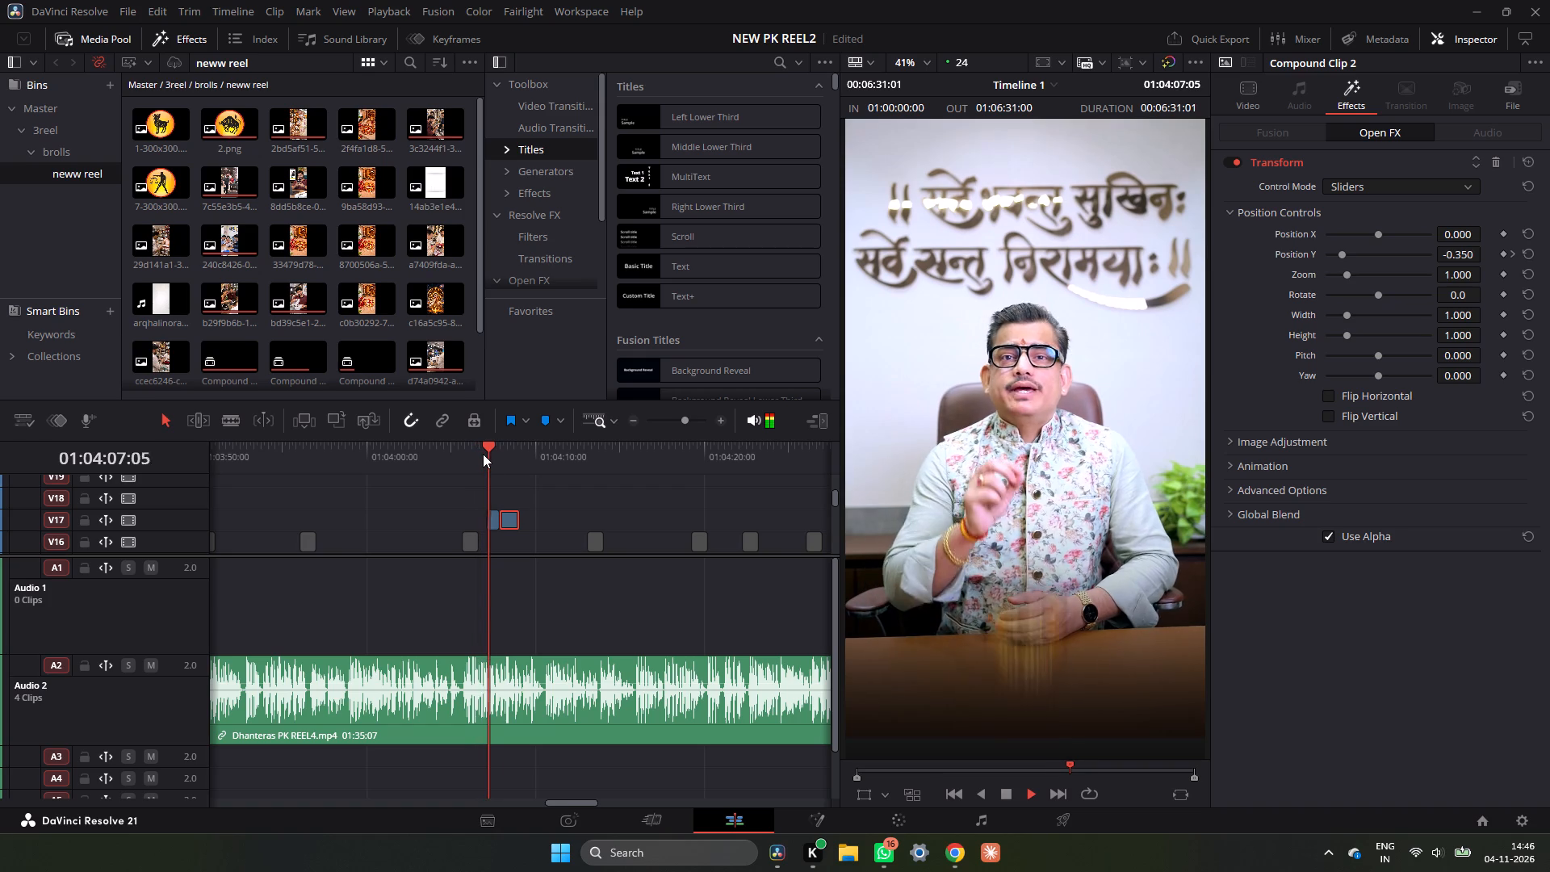
key("space")
key("space")
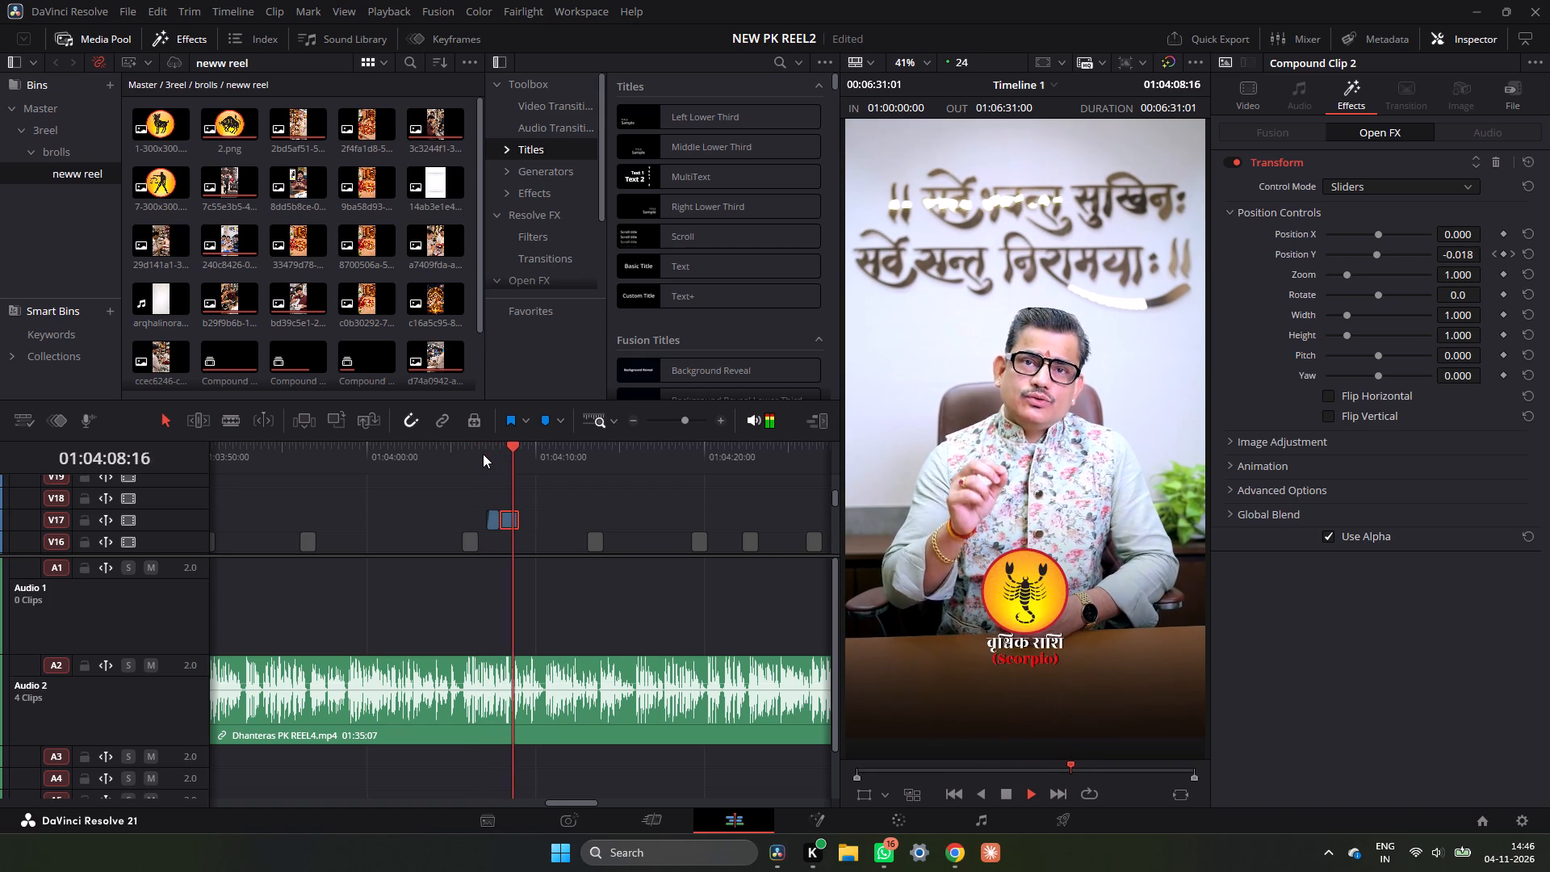
key("space")
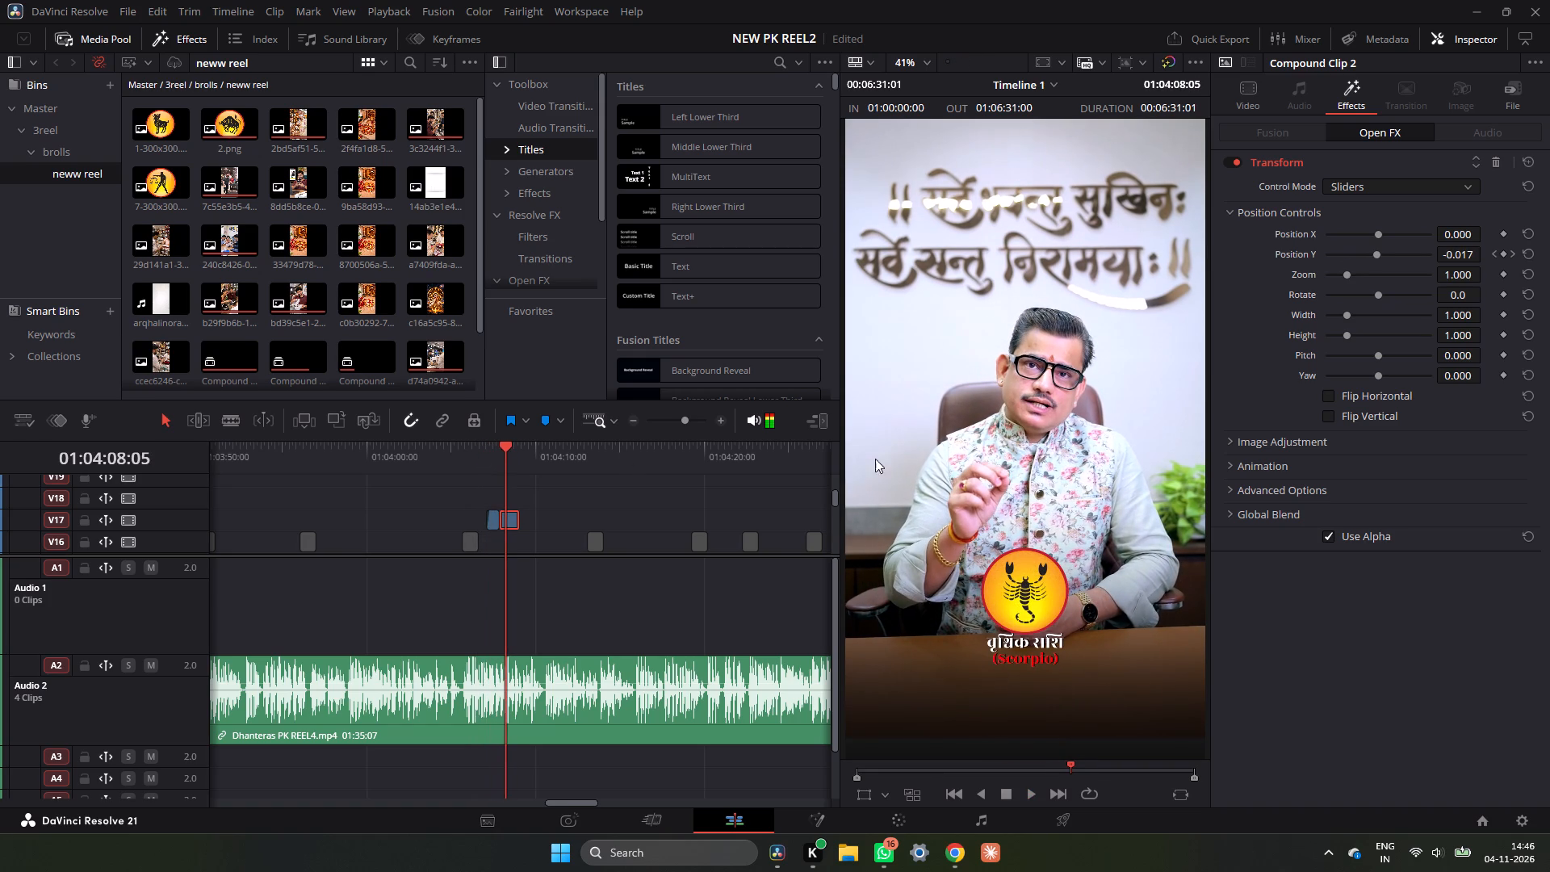
left_click(718, 413)
left_click(719, 416)
left_click(720, 417)
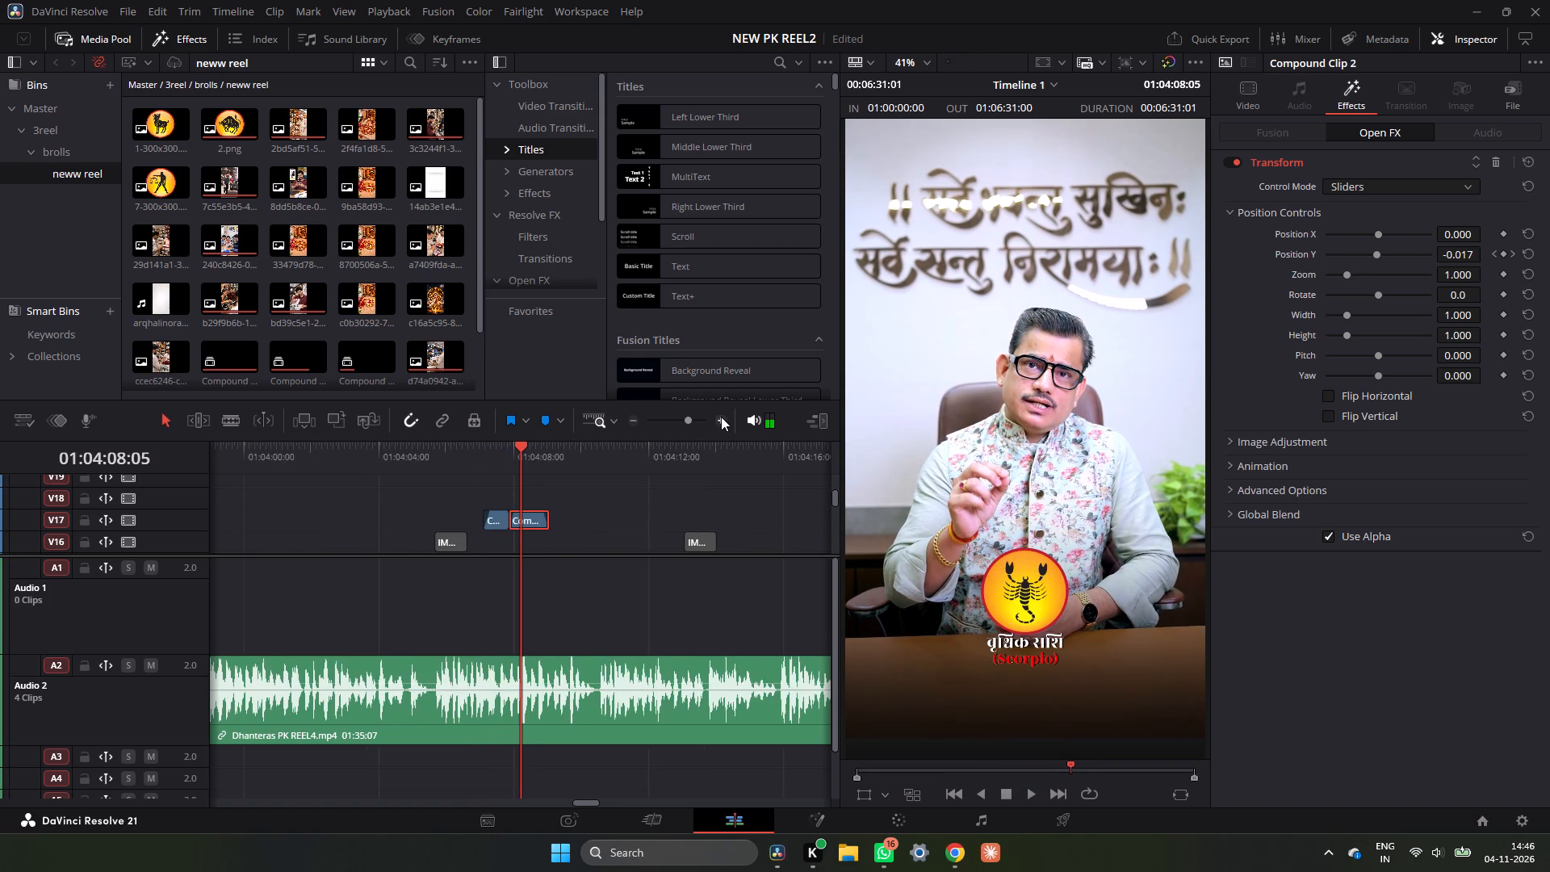
left_click(454, 451)
key("space")
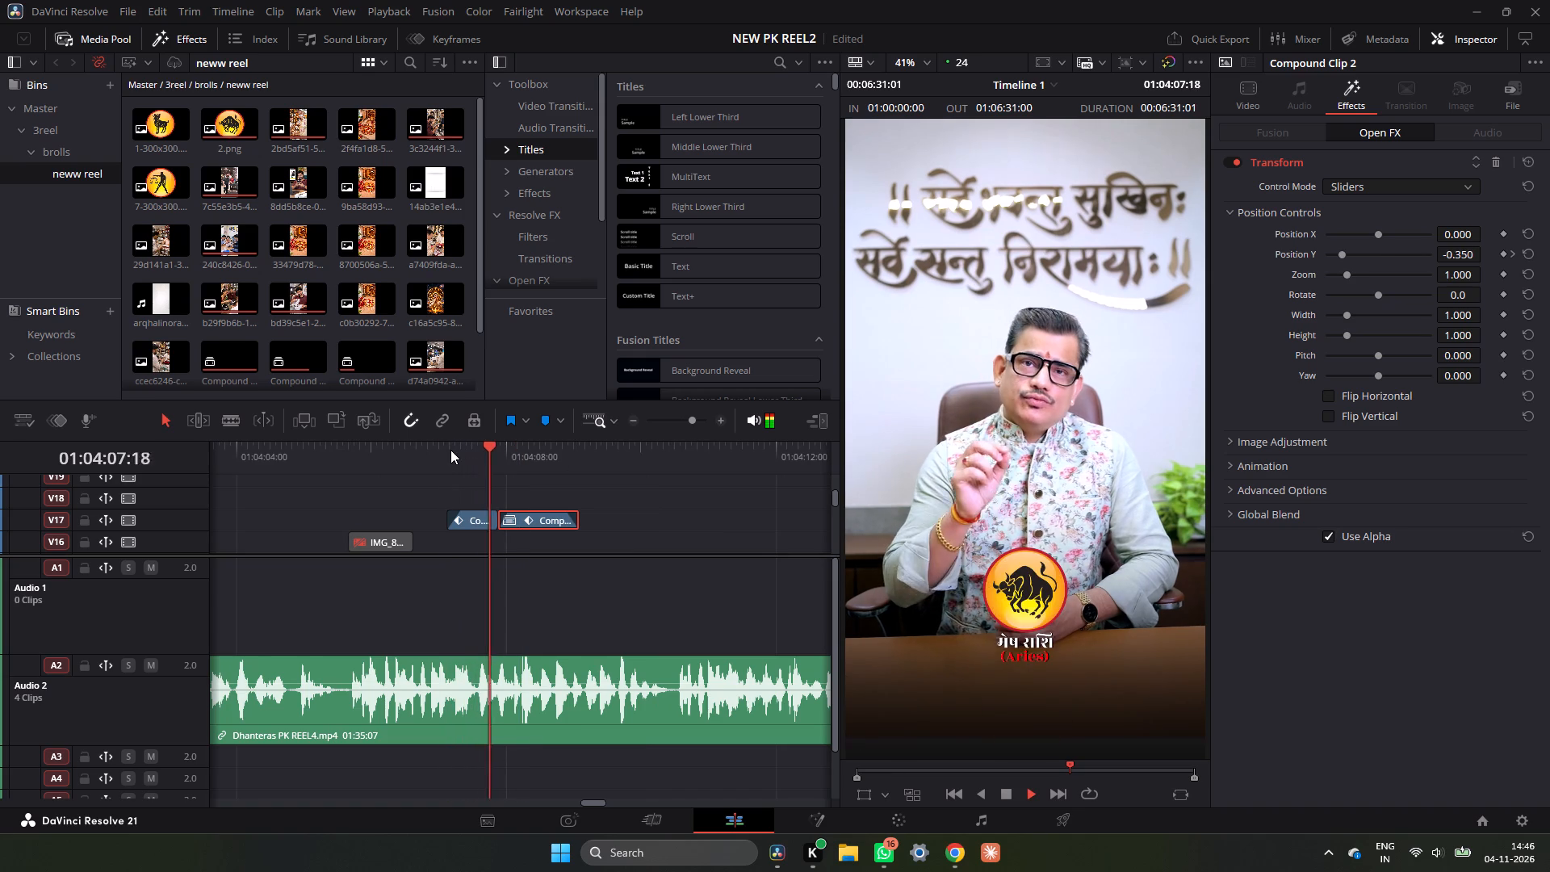
left_click(450, 450)
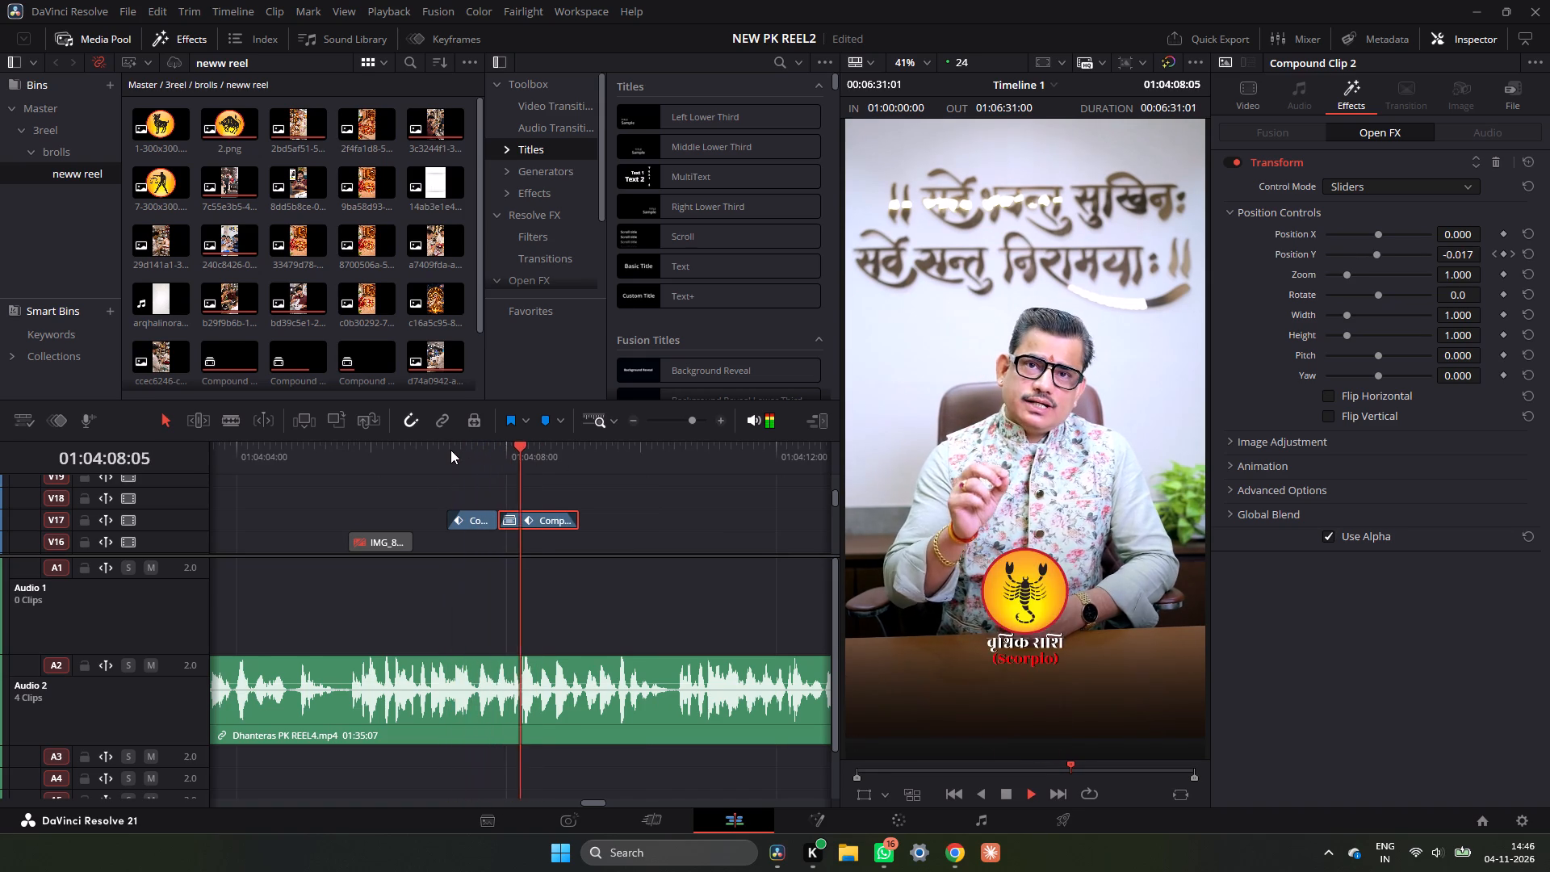
left_click(450, 450)
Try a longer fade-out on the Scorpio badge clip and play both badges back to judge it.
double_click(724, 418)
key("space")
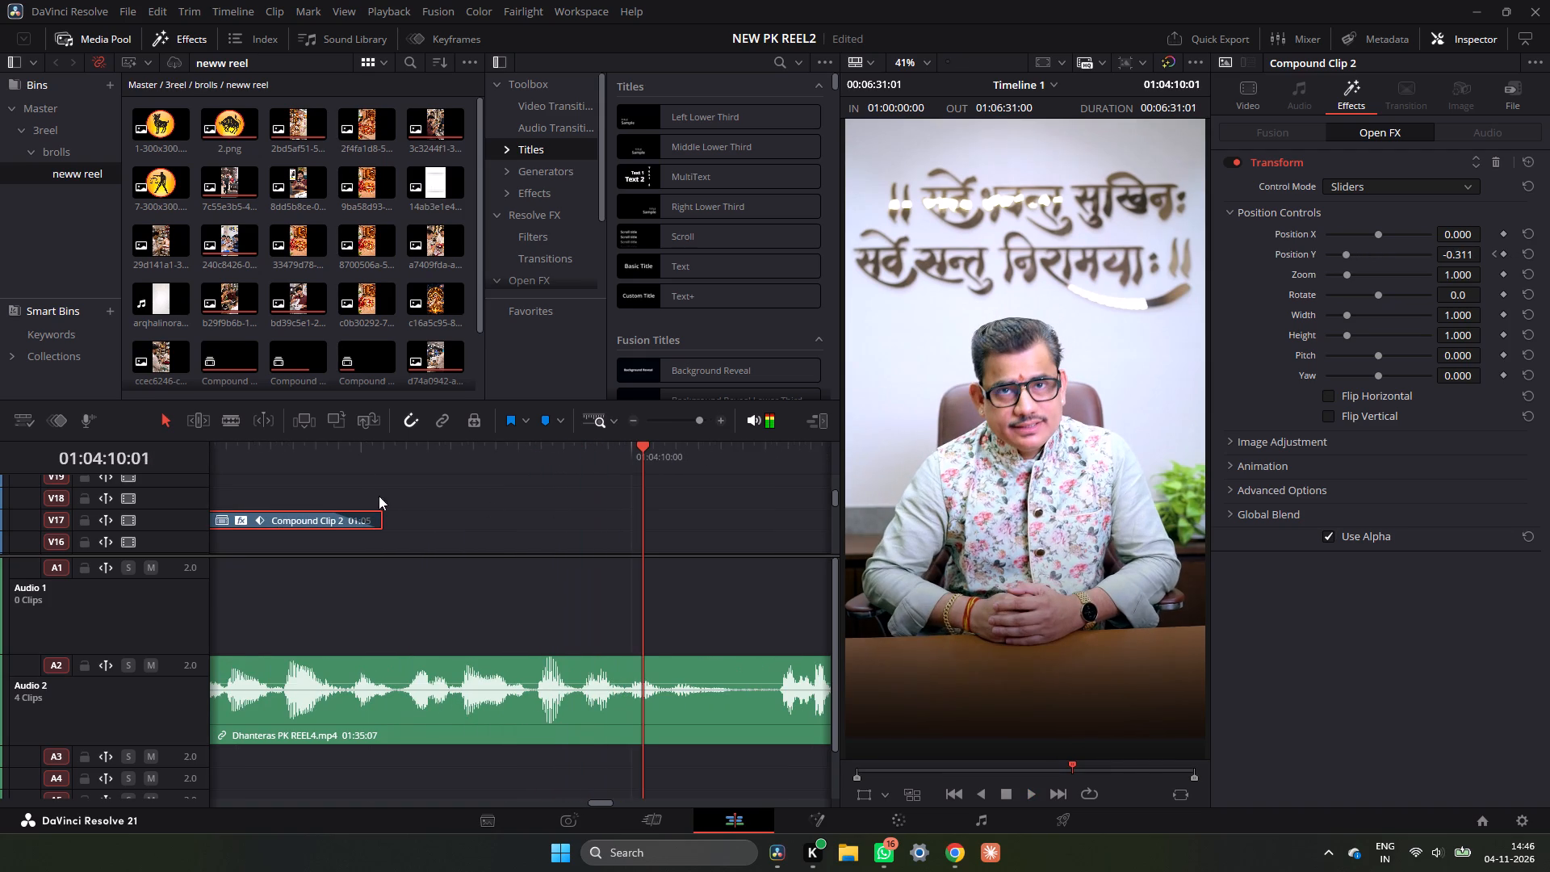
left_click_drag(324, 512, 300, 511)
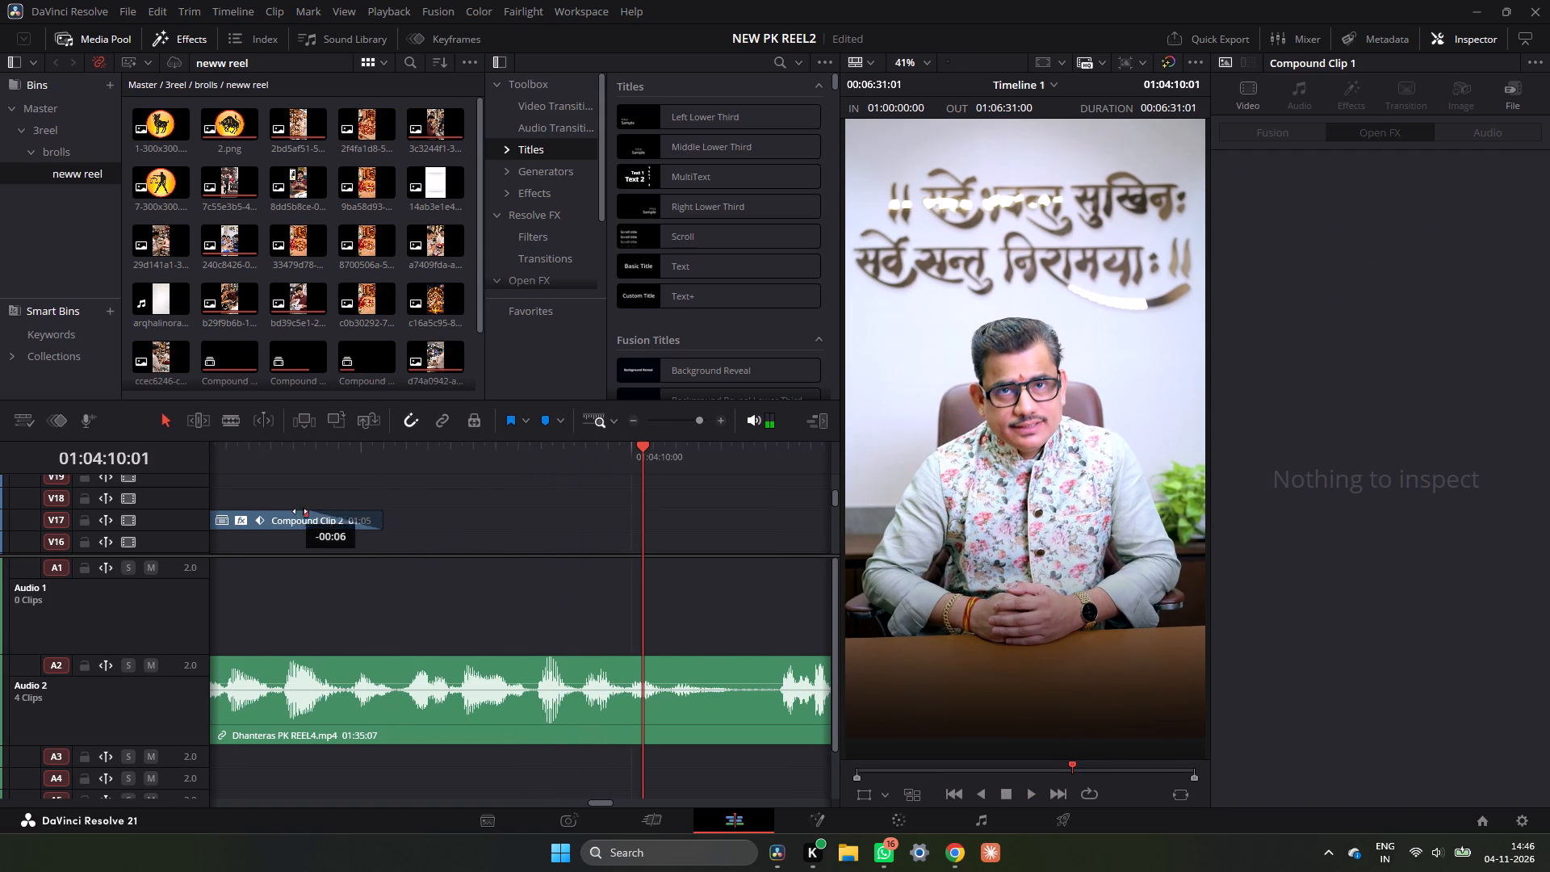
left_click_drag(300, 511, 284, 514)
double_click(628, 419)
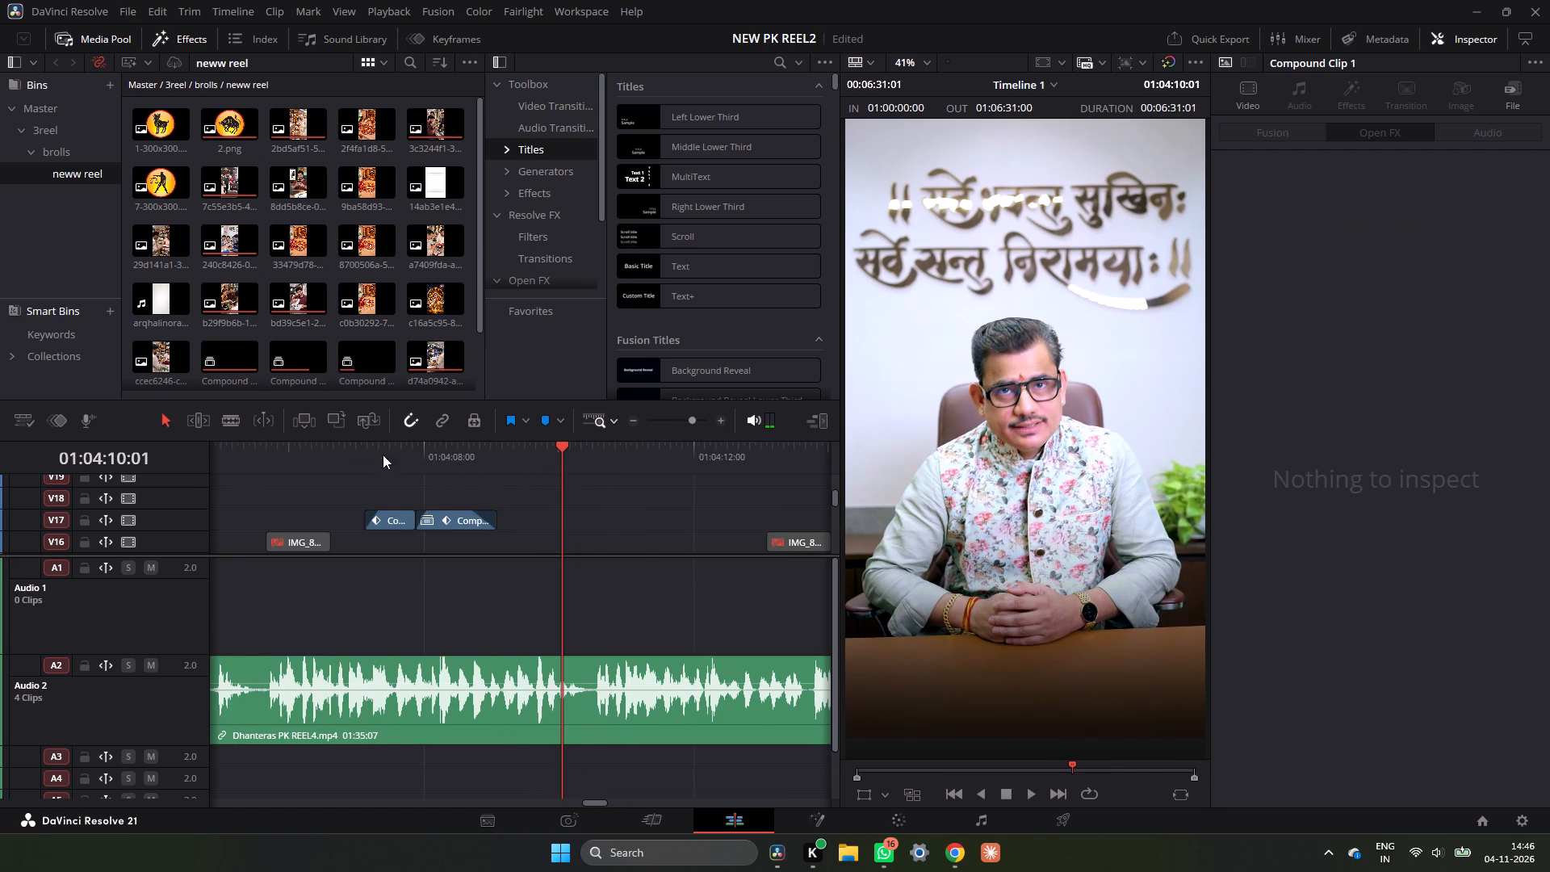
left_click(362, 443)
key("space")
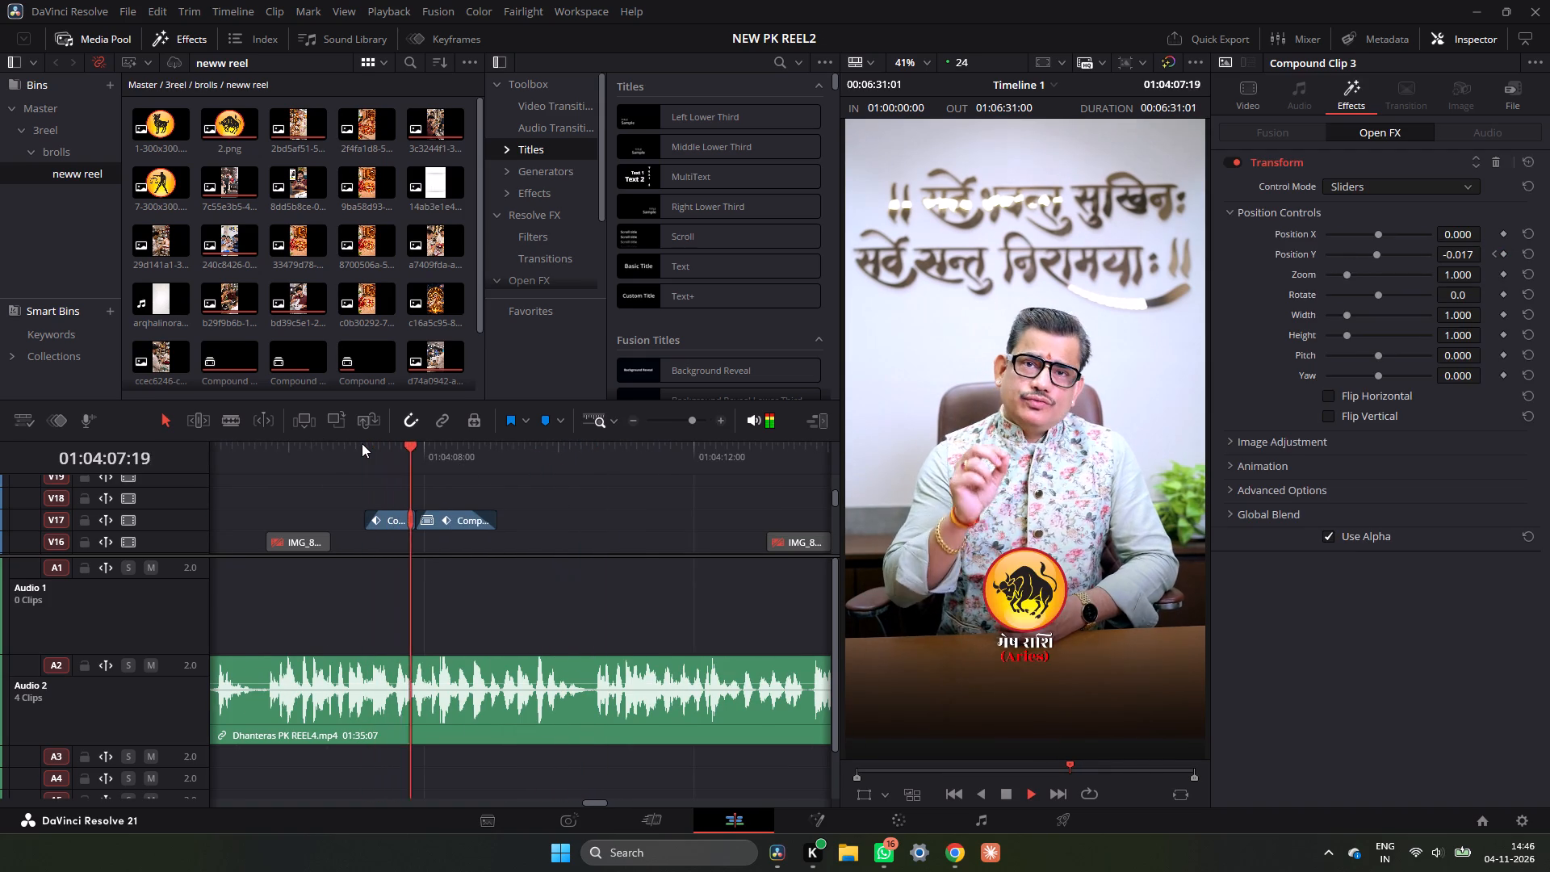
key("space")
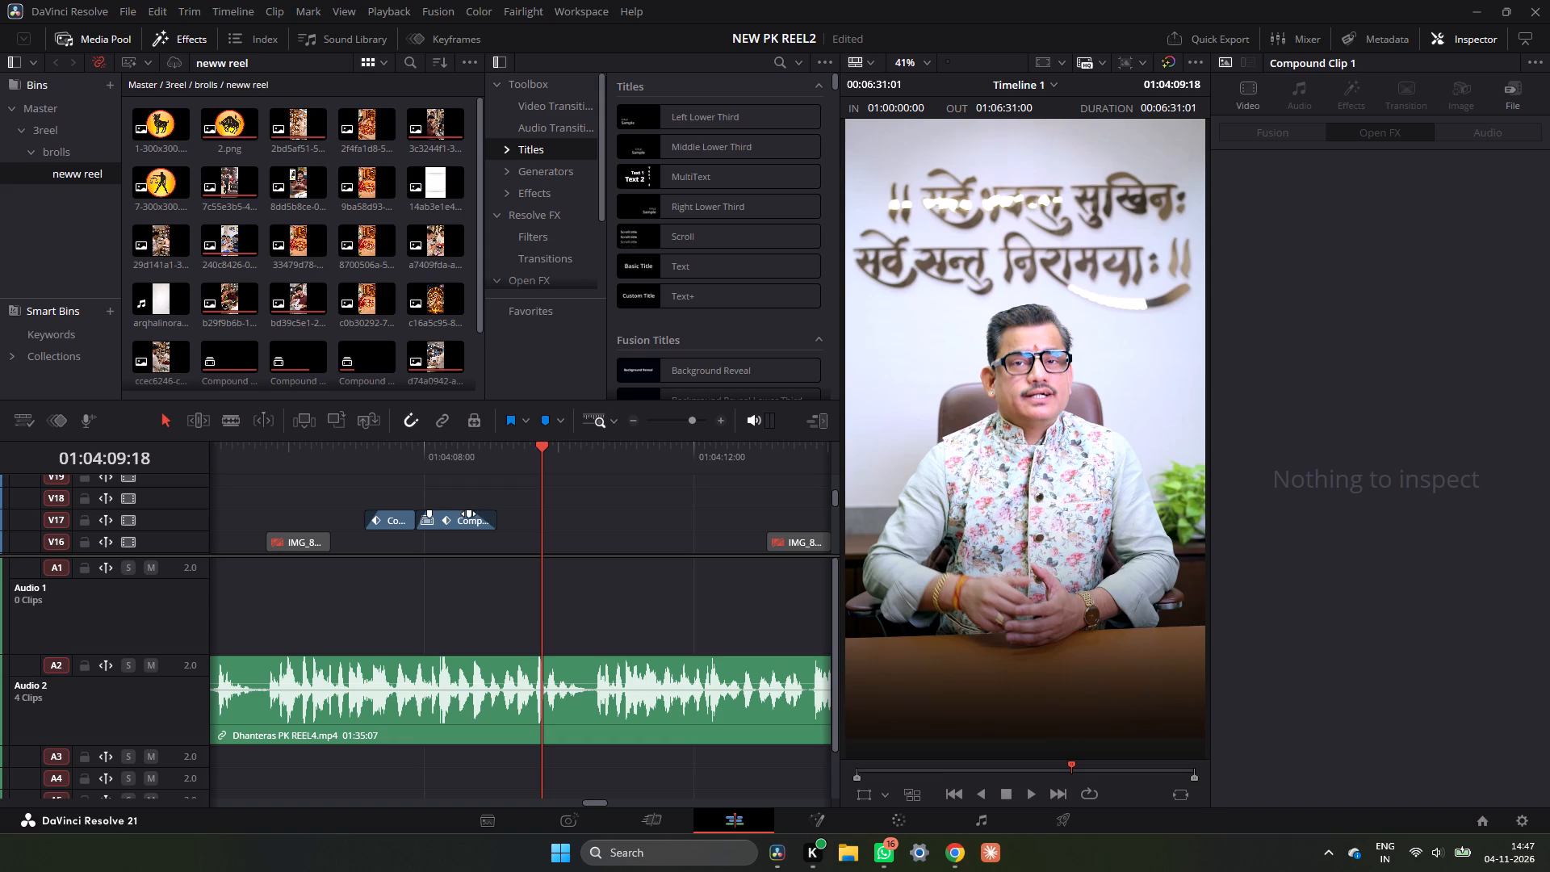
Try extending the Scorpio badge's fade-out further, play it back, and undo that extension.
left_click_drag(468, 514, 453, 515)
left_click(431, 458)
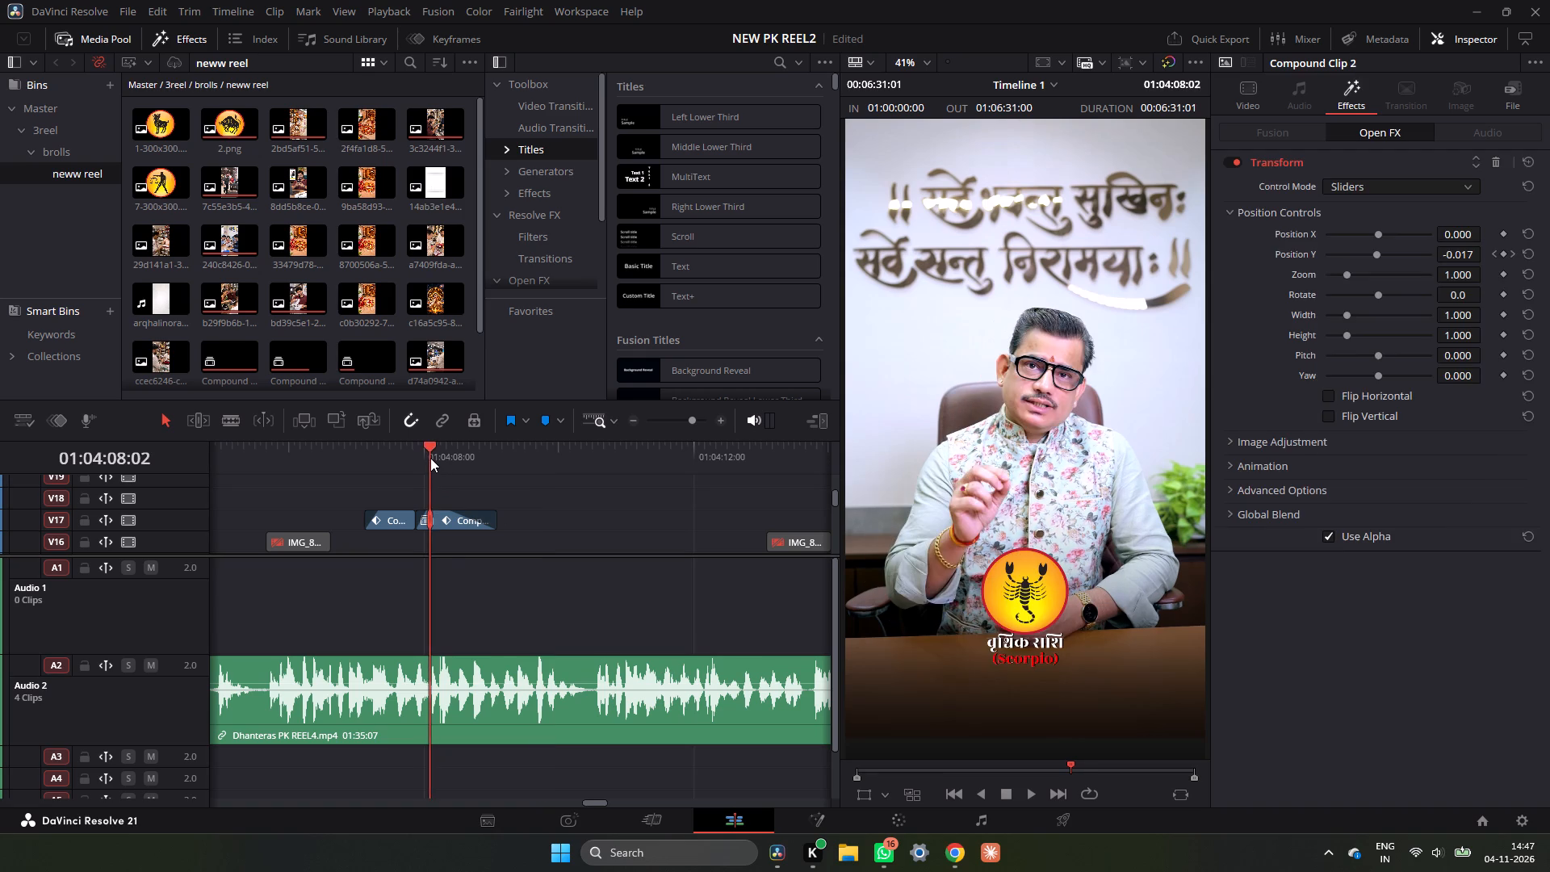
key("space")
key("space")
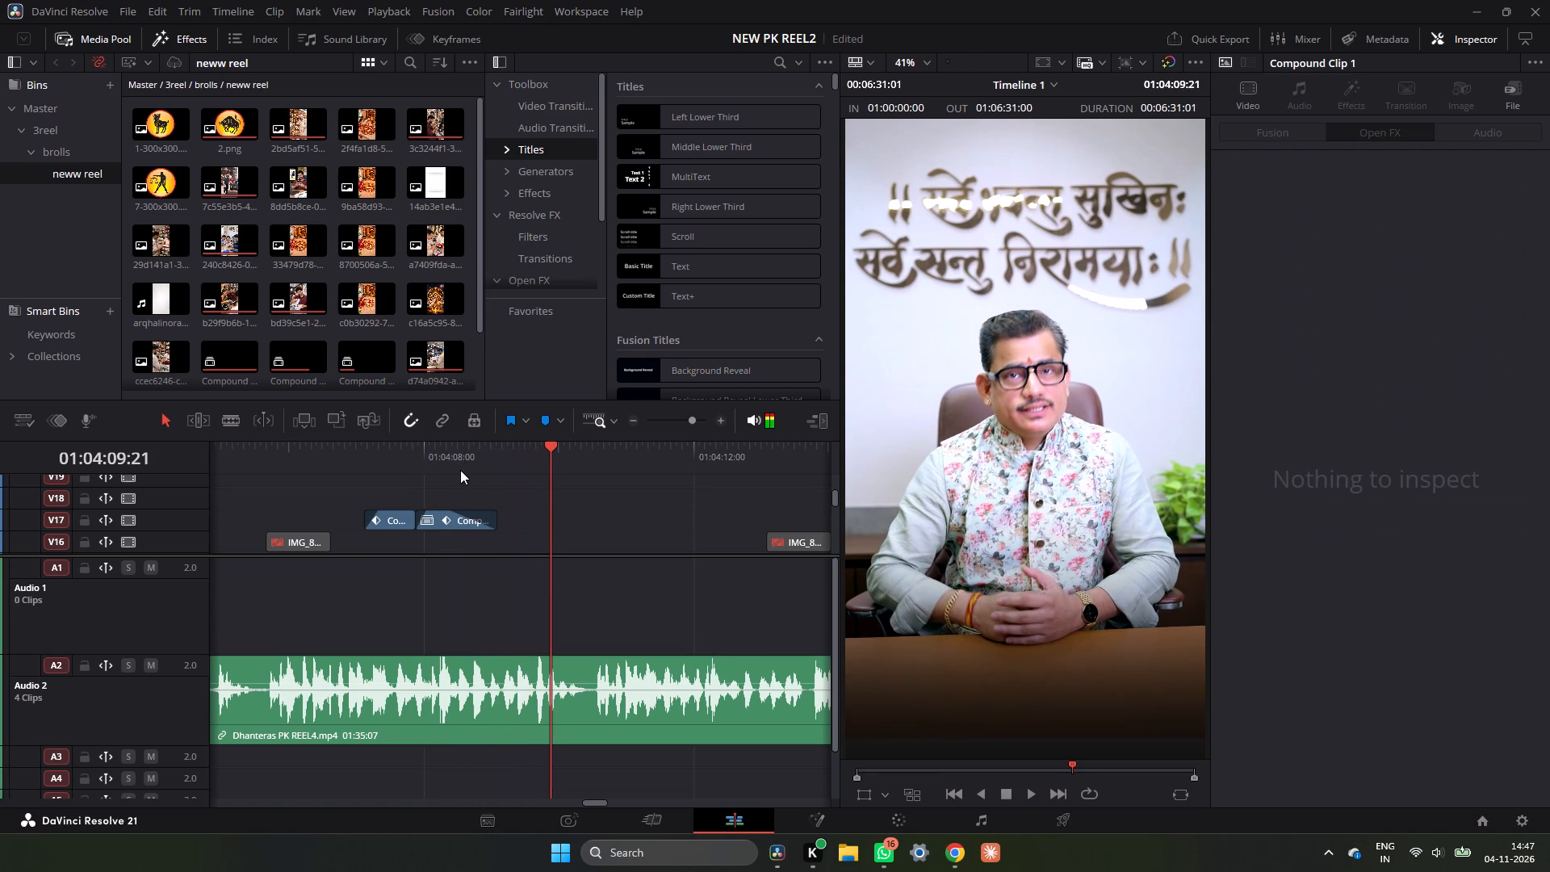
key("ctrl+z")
Shorten the Scorpio badge's fade-out to 5 frames after replaying its exit, and play it back.
left_click(470, 457)
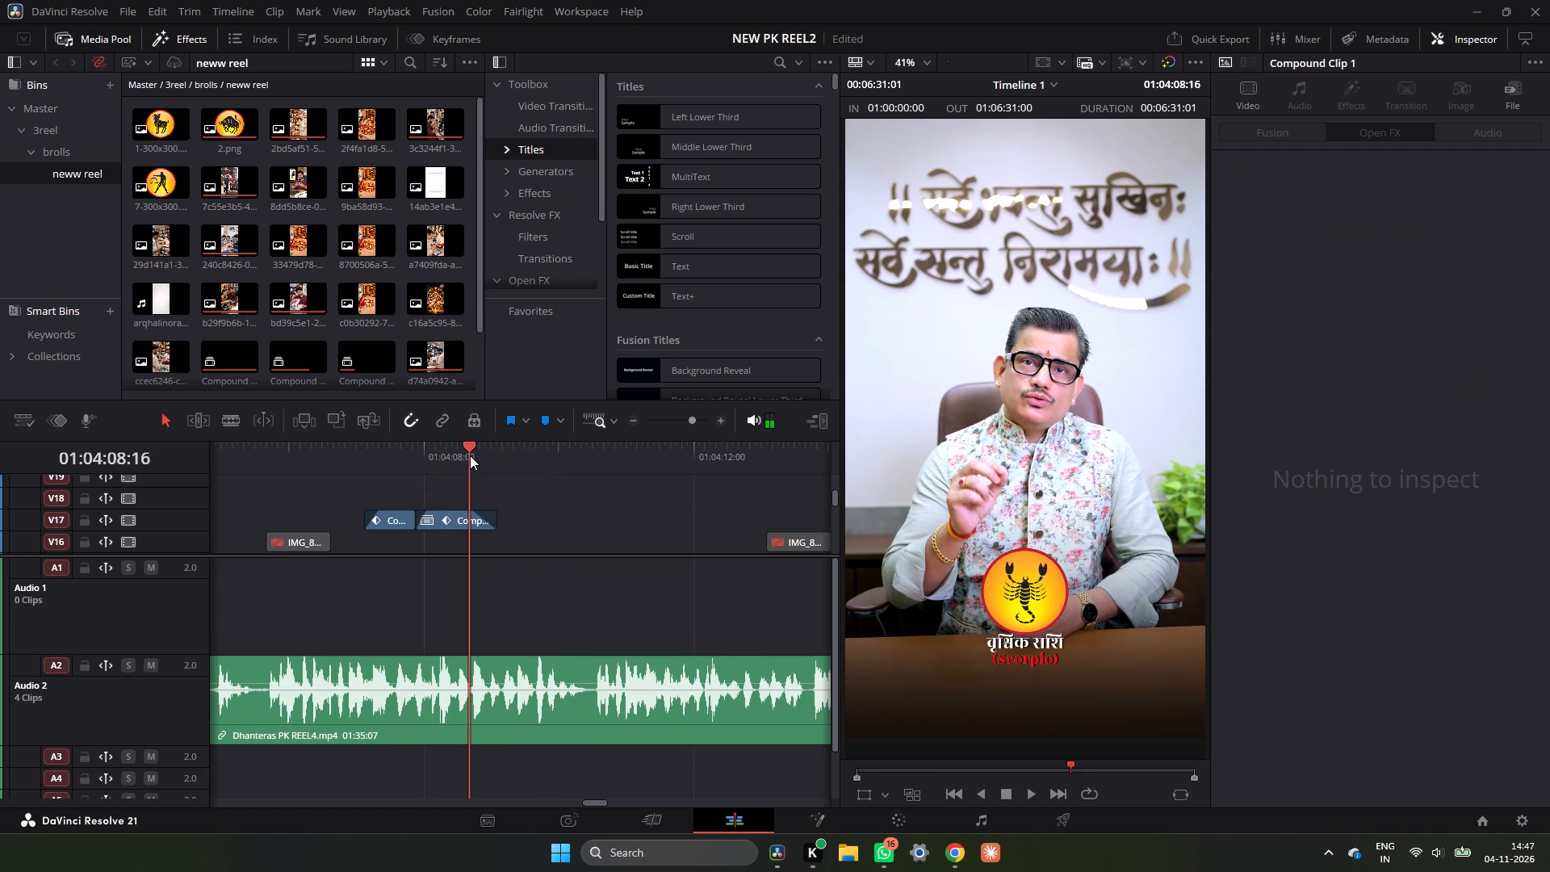
key("space")
key("space")
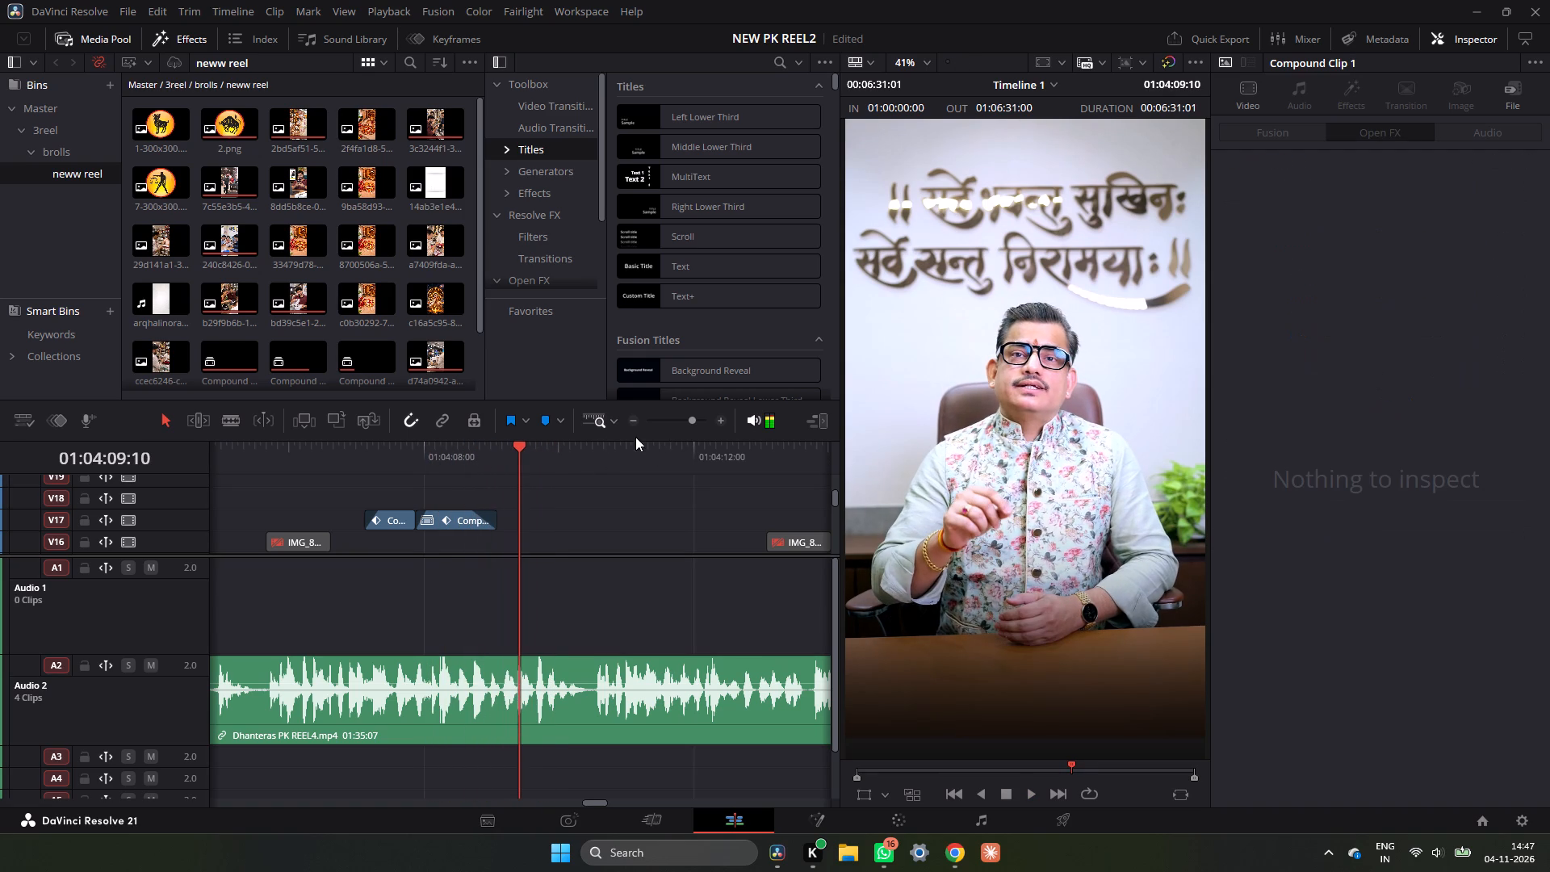
left_click_drag(513, 451, 463, 458)
double_click(718, 423)
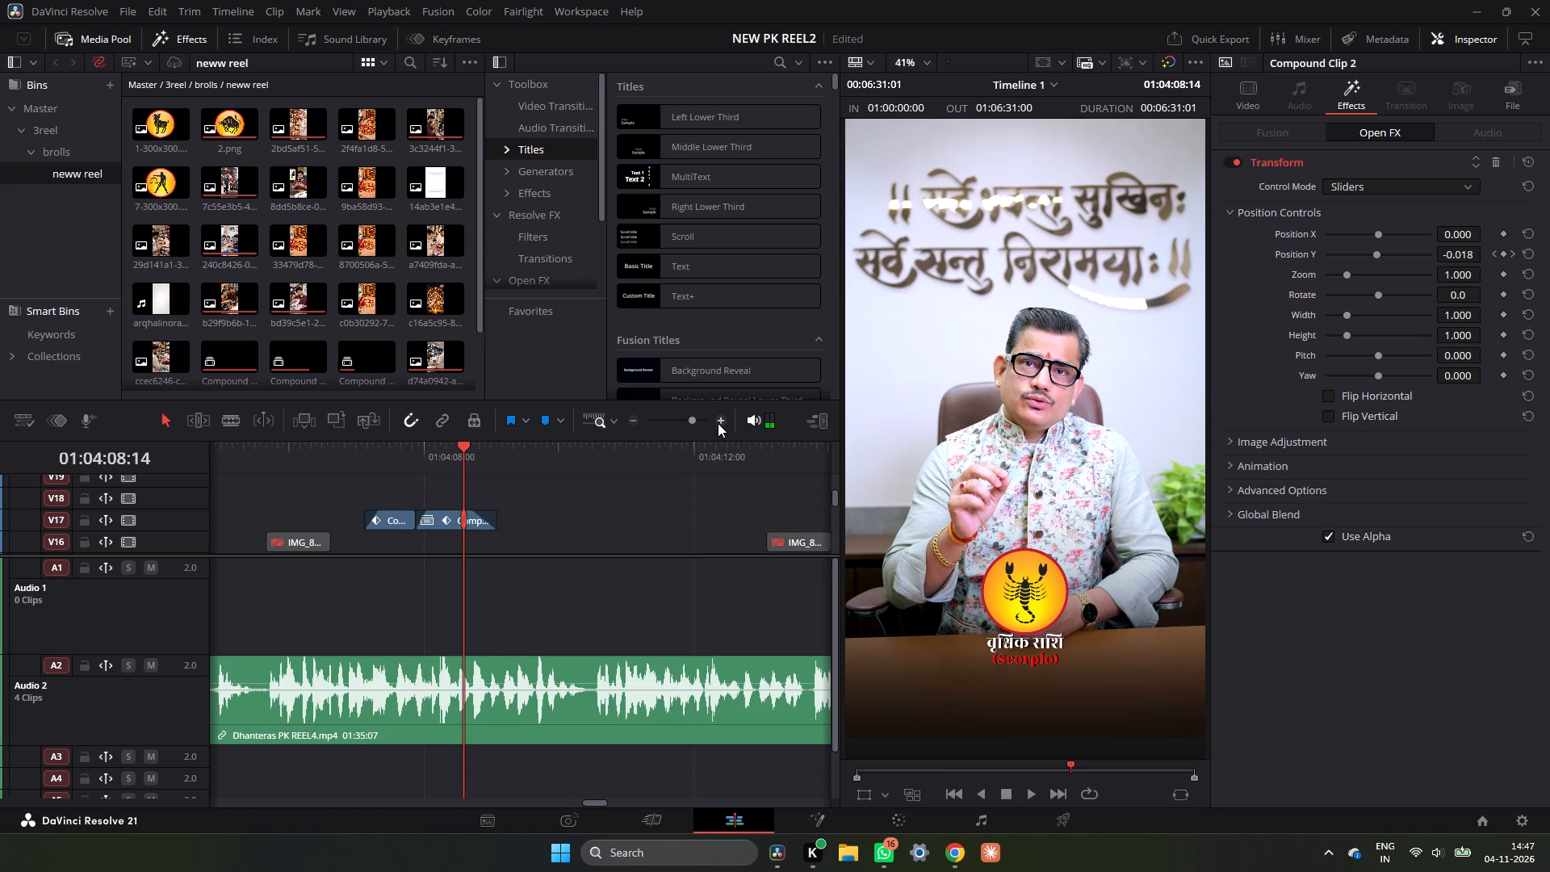
left_click_drag(552, 516, 589, 515)
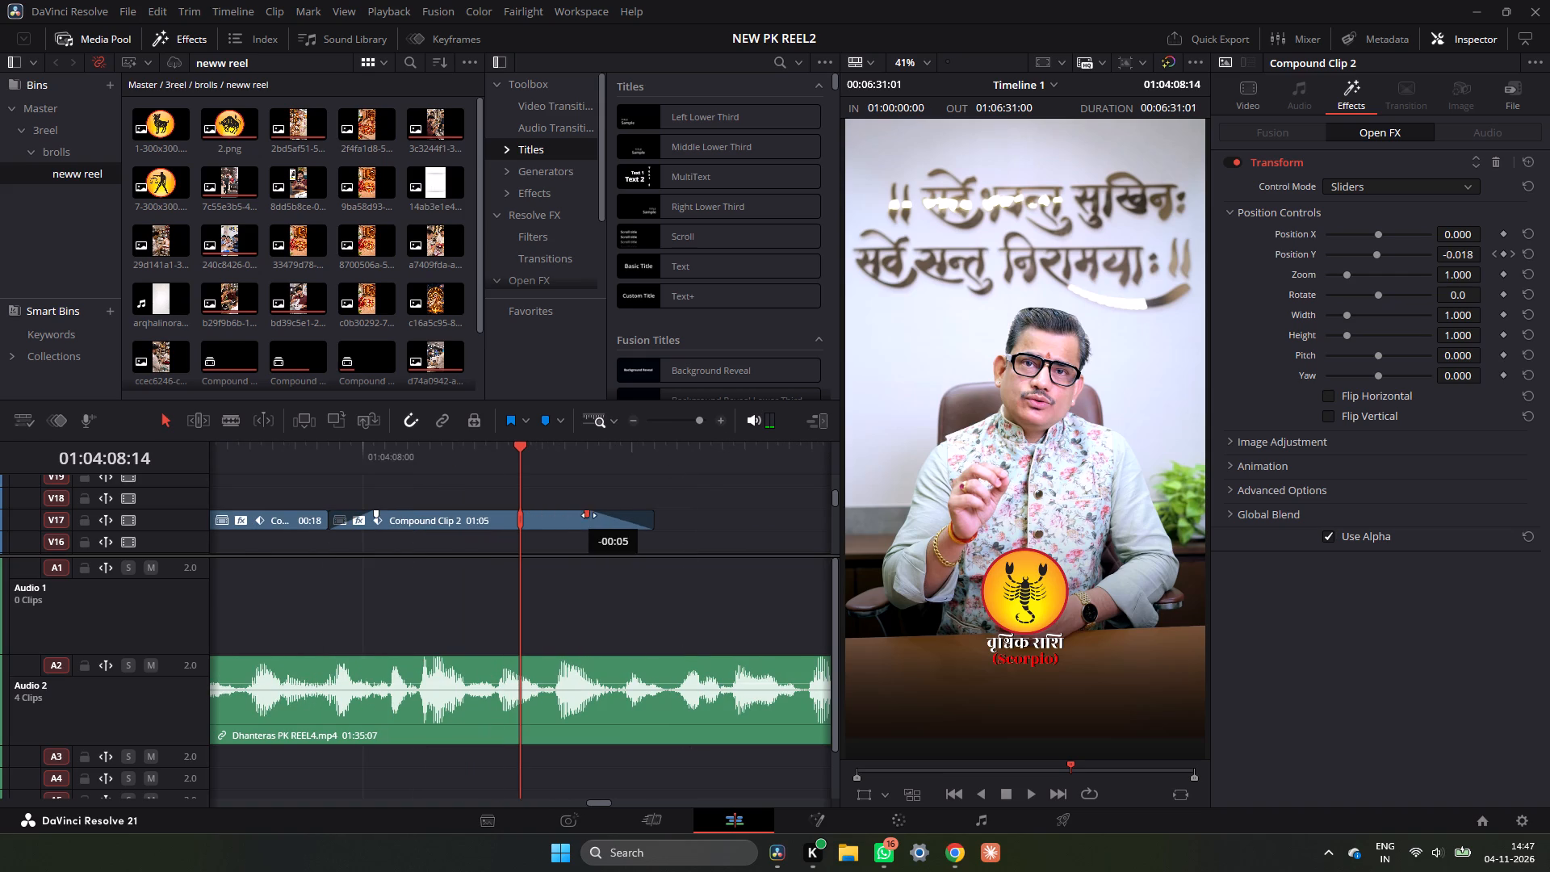
left_click_drag(589, 515, 591, 515)
key("space")
key("space")
left_click(556, 461)
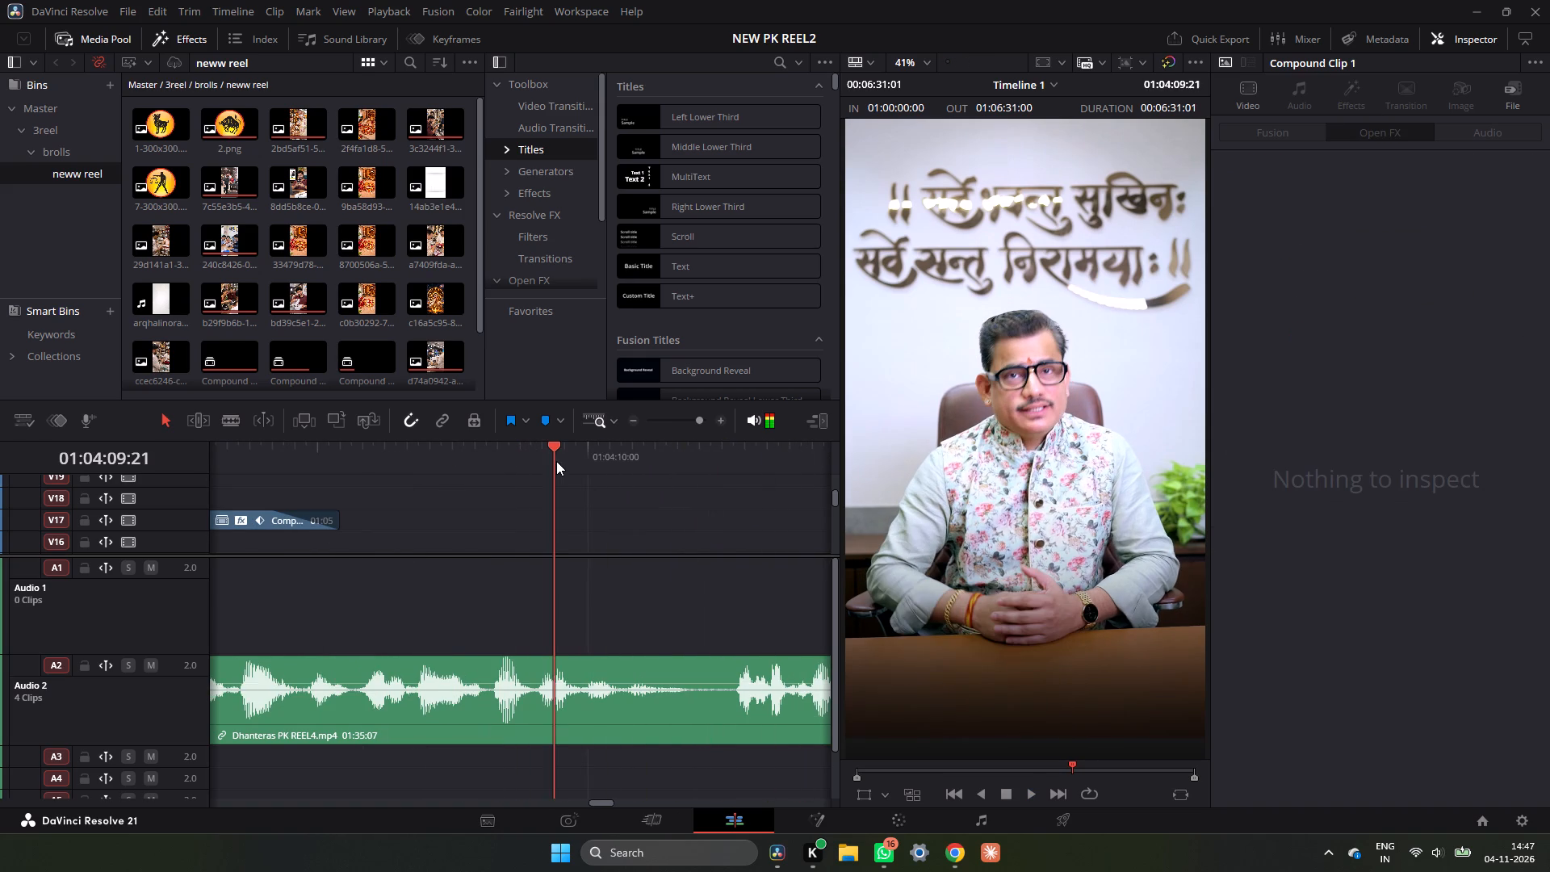
Play back both zodiac badges repeatedly from before the Aries entrance to check their animations and the Scorpio fade-out.
triple_click(639, 421)
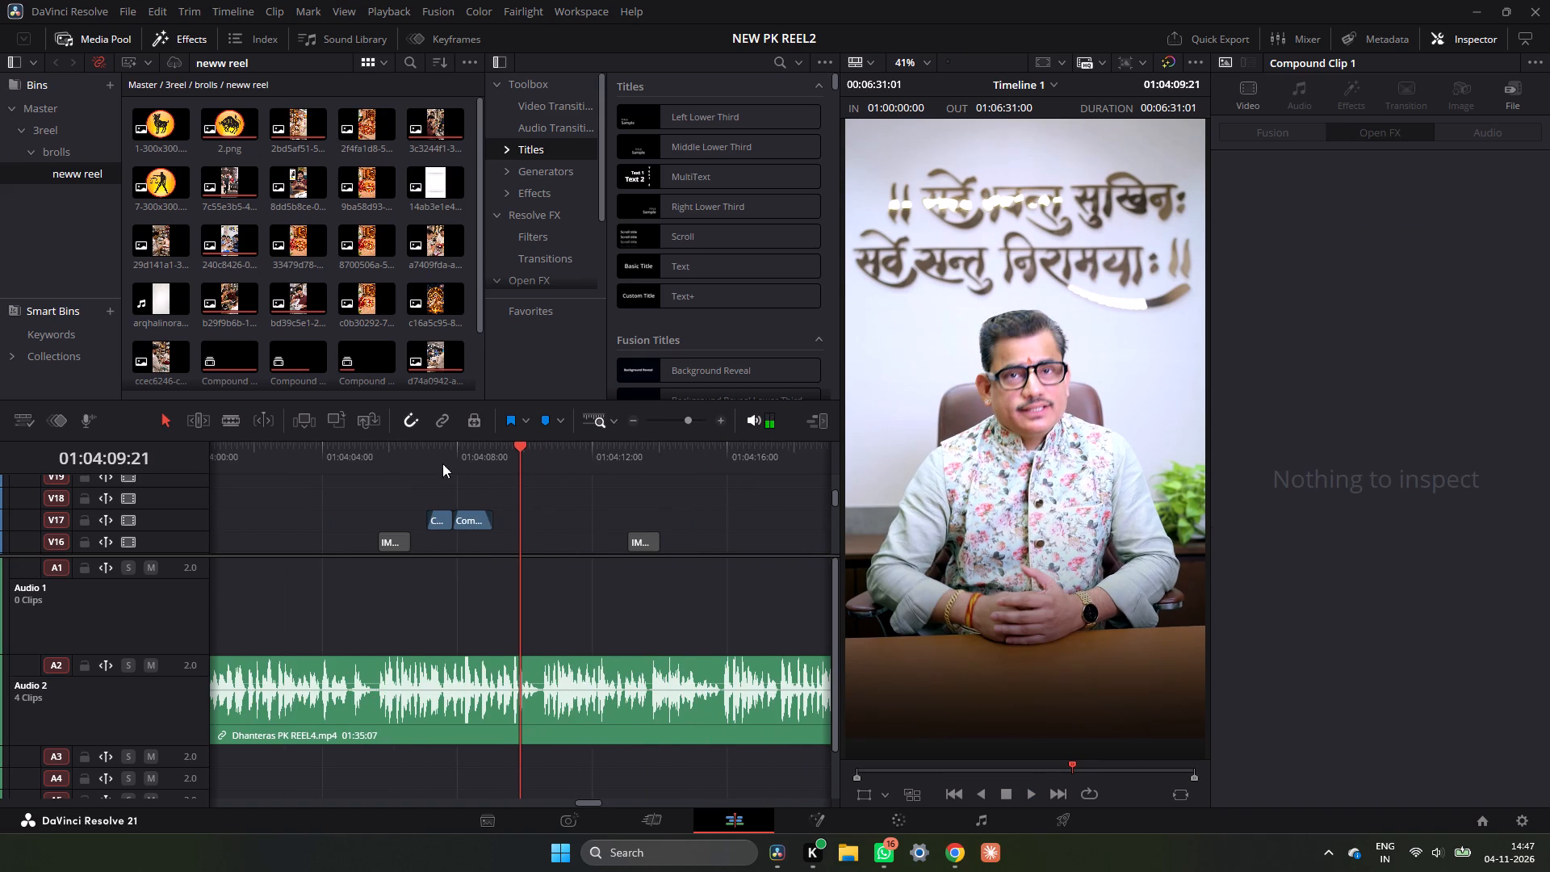
left_click(418, 449)
key("space")
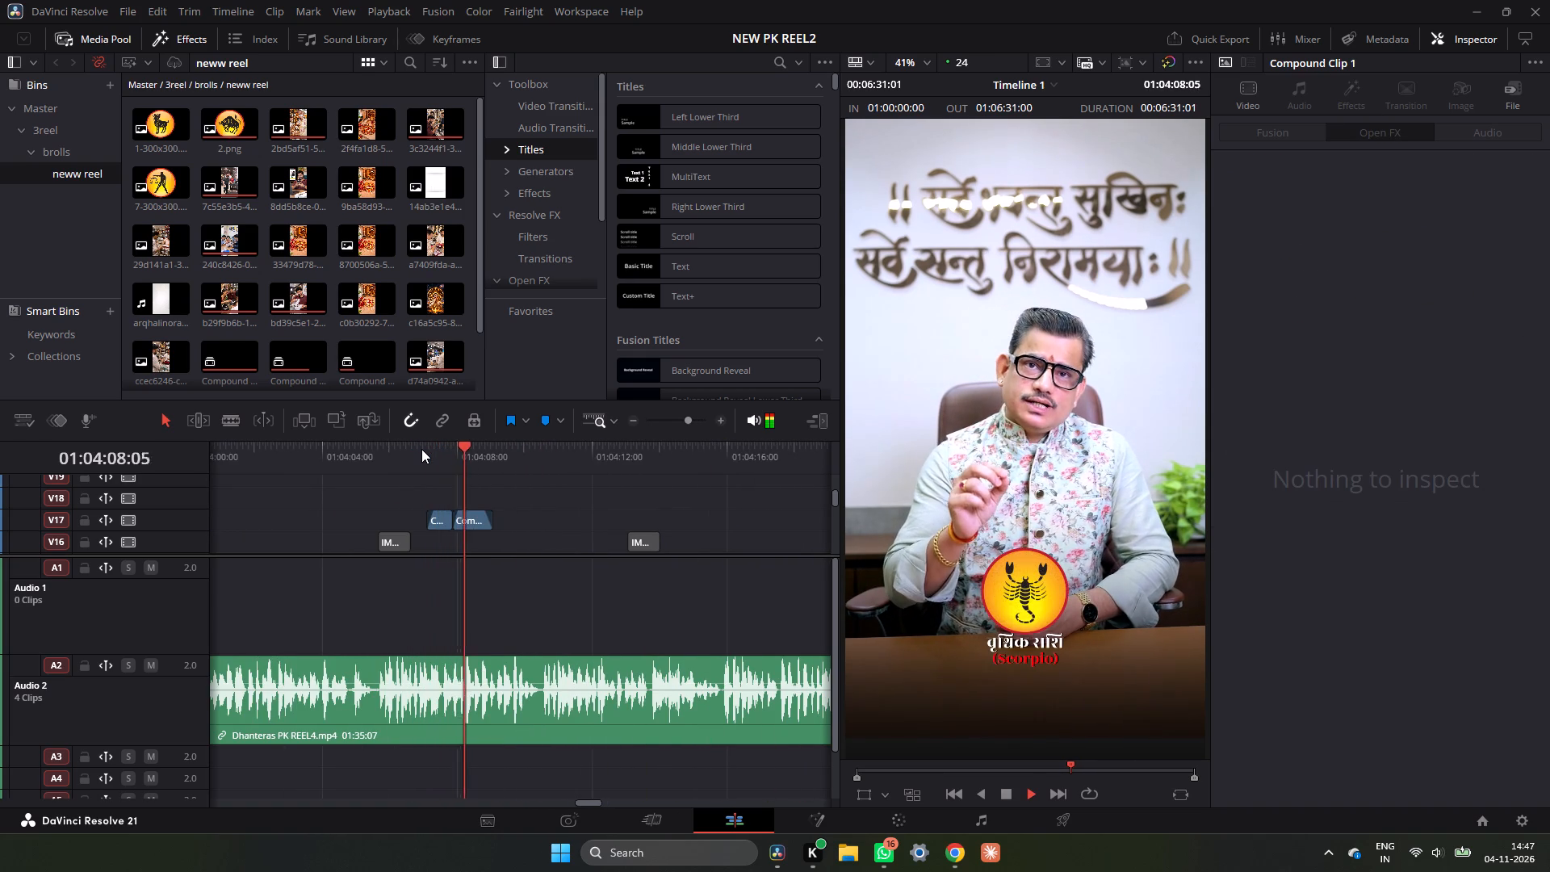
key("space")
left_click(439, 452)
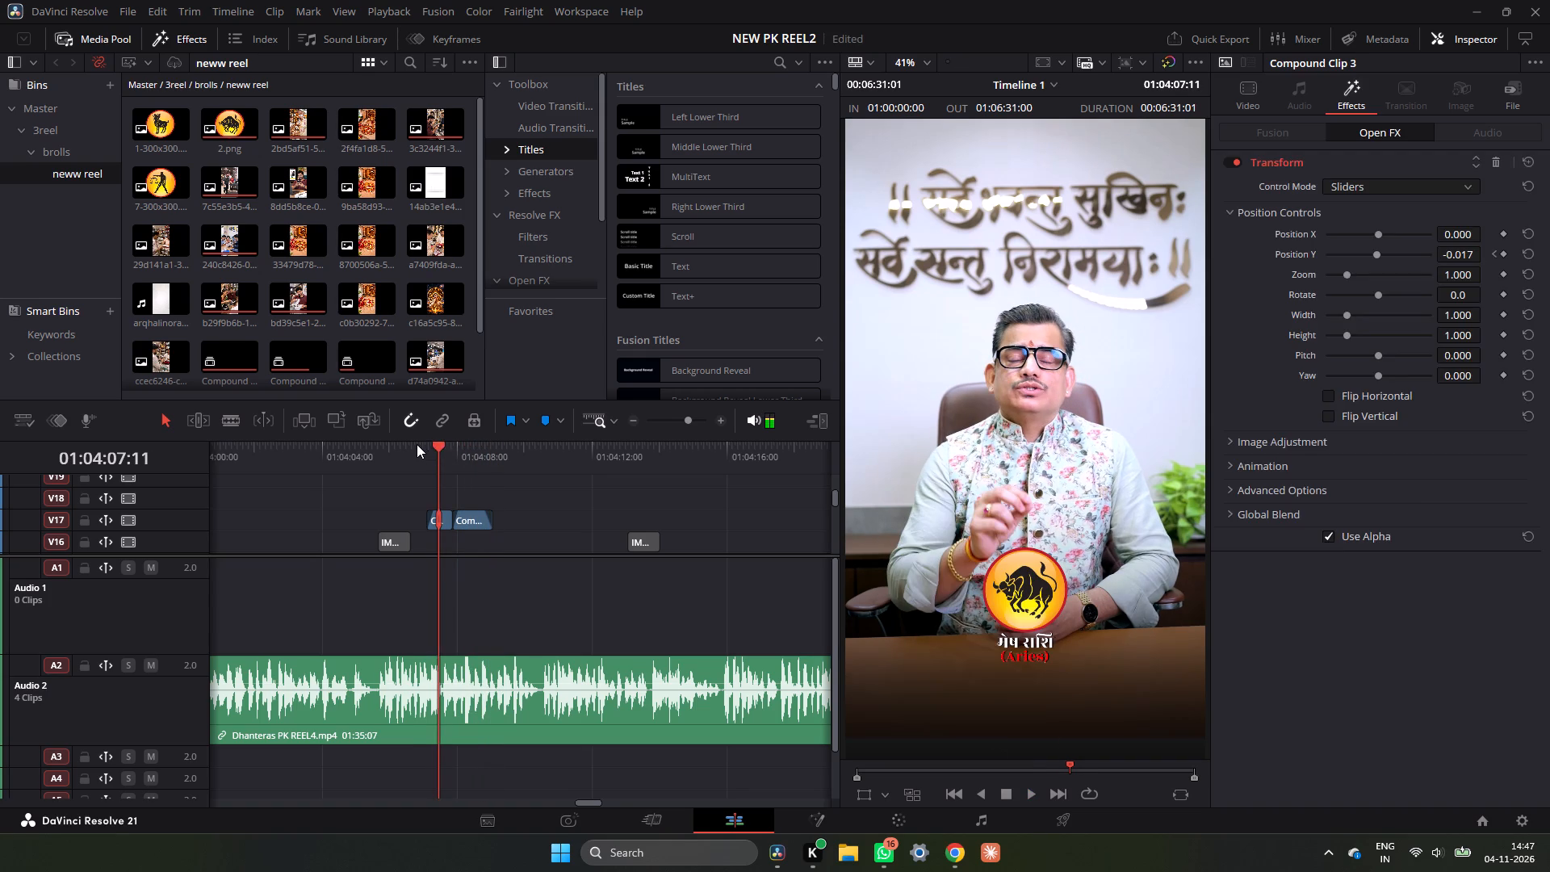
left_click(417, 444)
key("space")
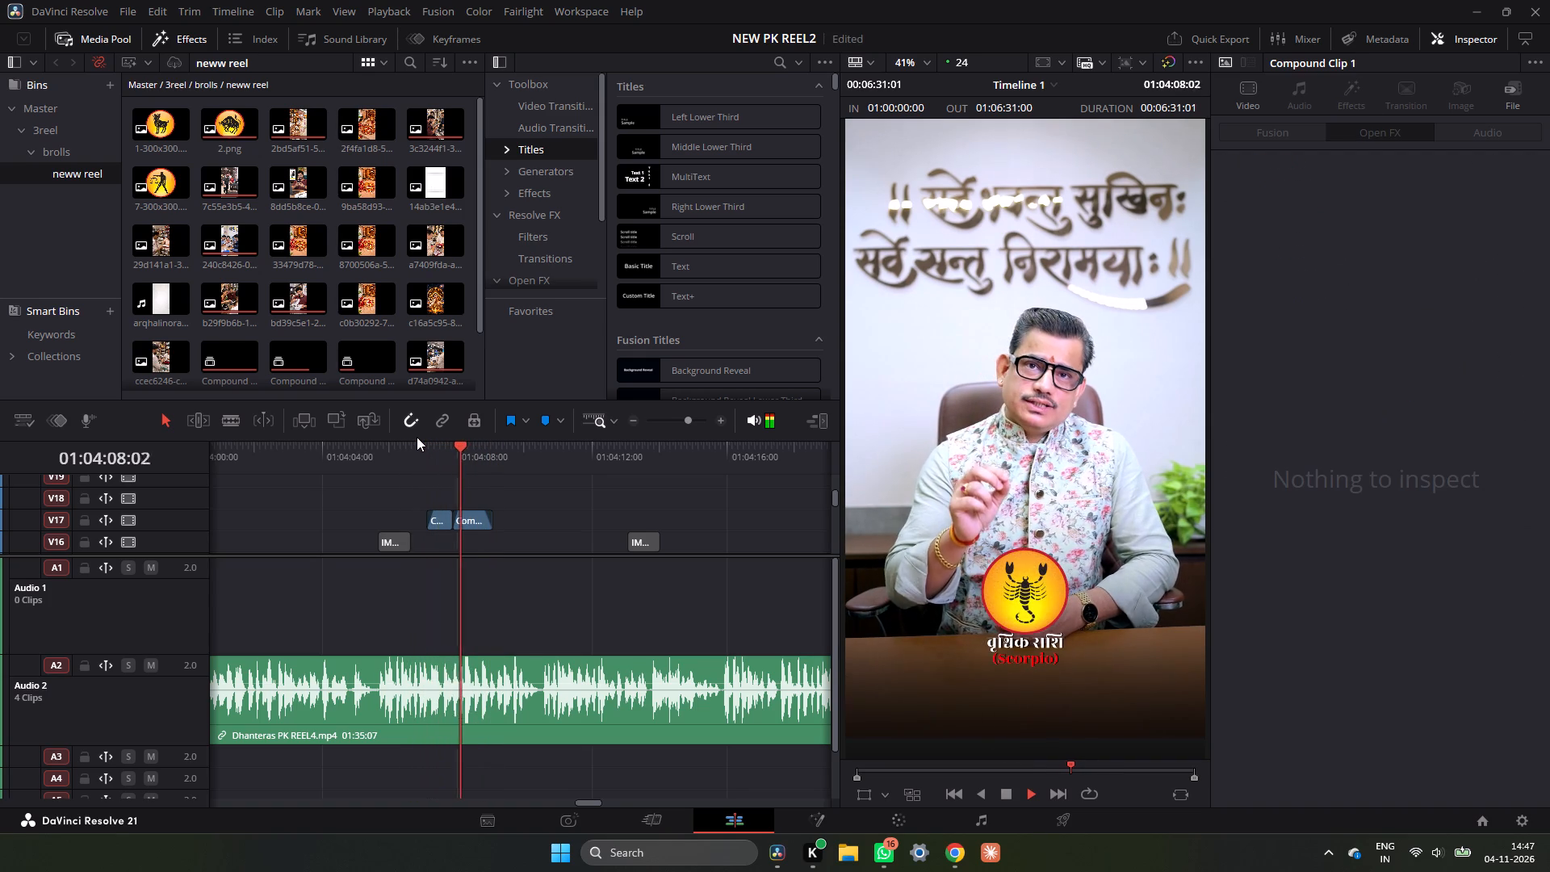
key("space")
left_click(434, 451)
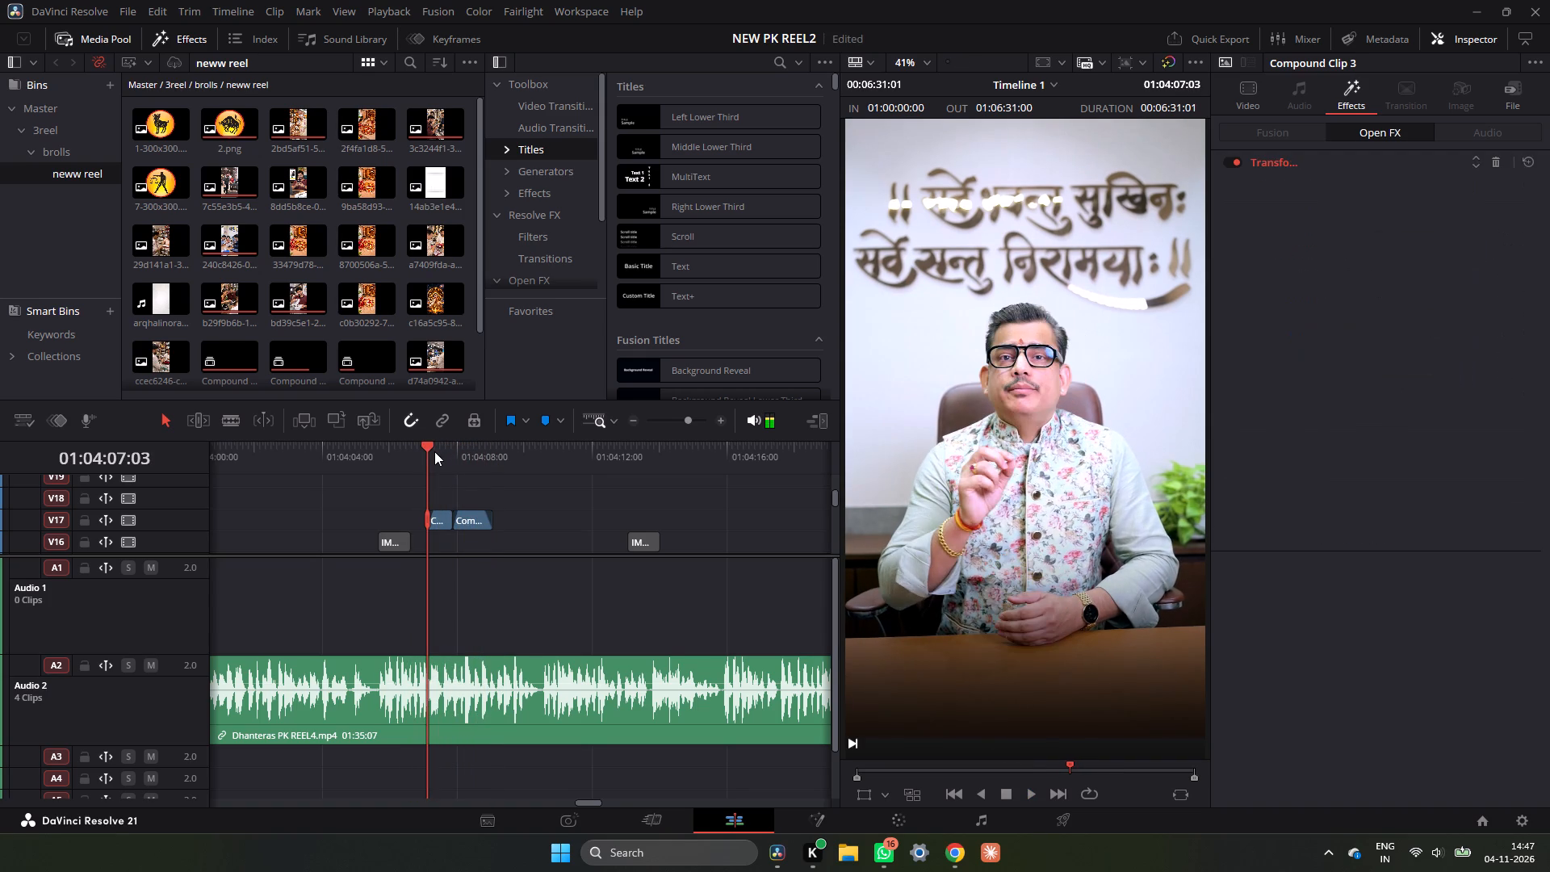
key("space")
key("space")
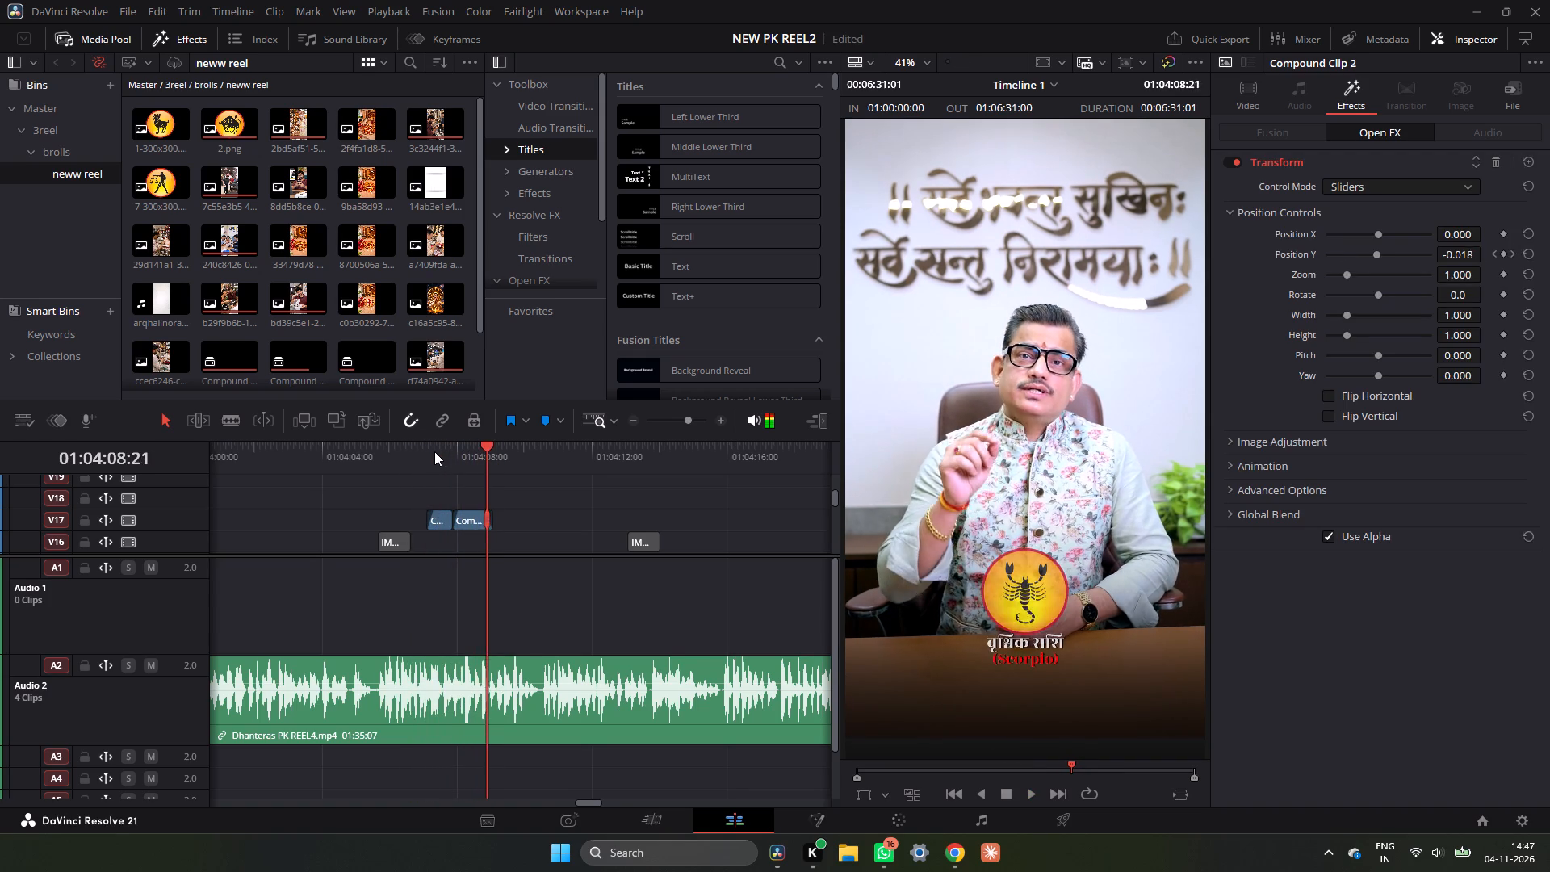
double_click(715, 417)
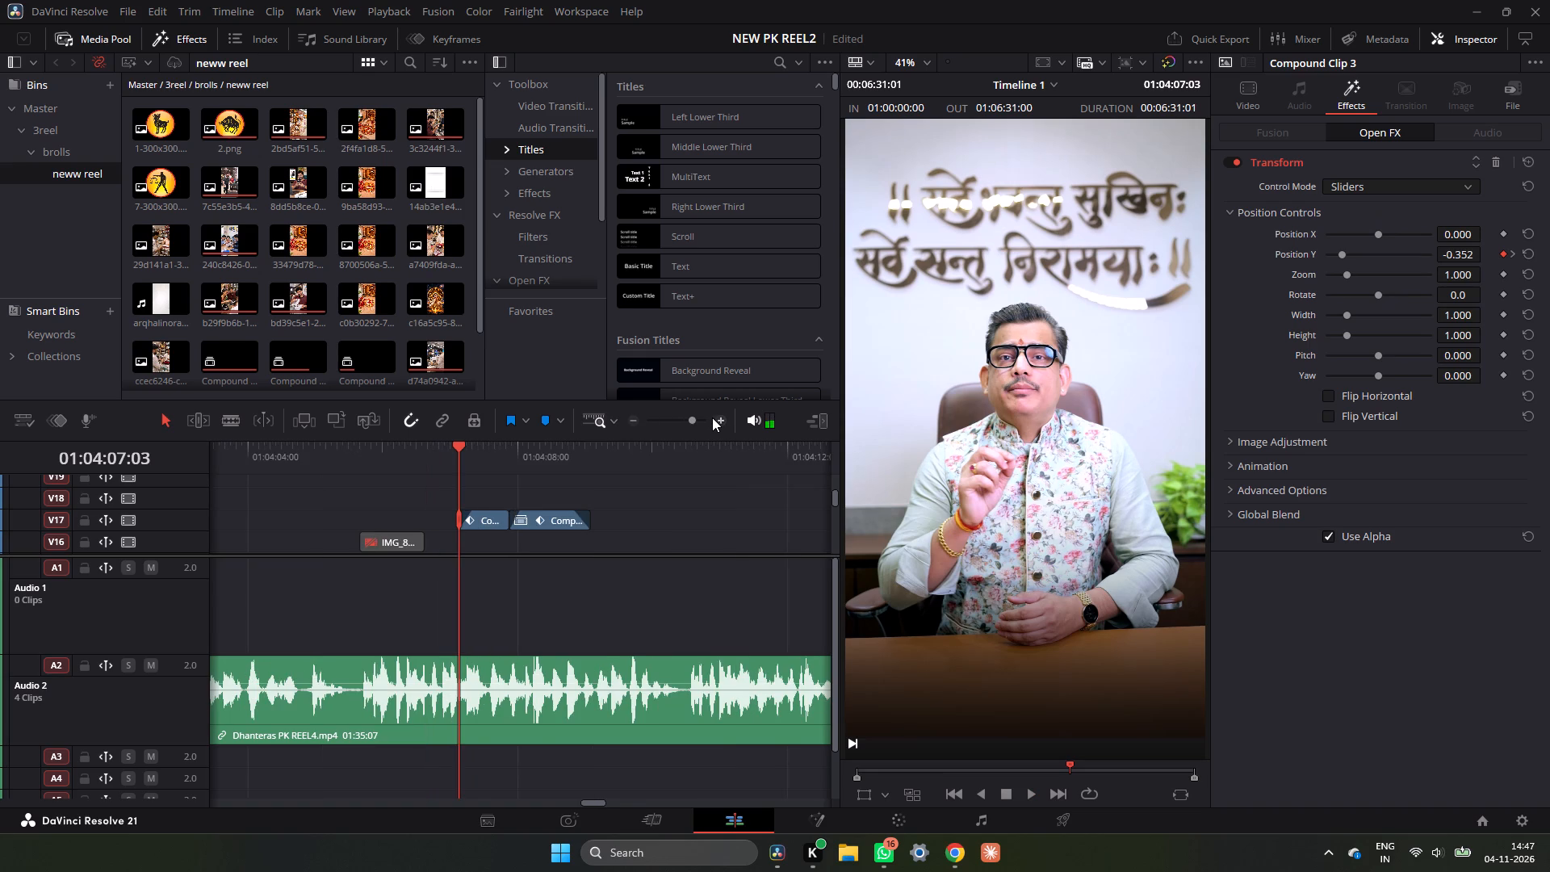
Keyframe the Aries badge clip's Transform zoom from 0.987 at its start (01:04:07:03) to 1.000 at its end (01:04:07:21).
left_click(710, 415)
left_click(656, 522)
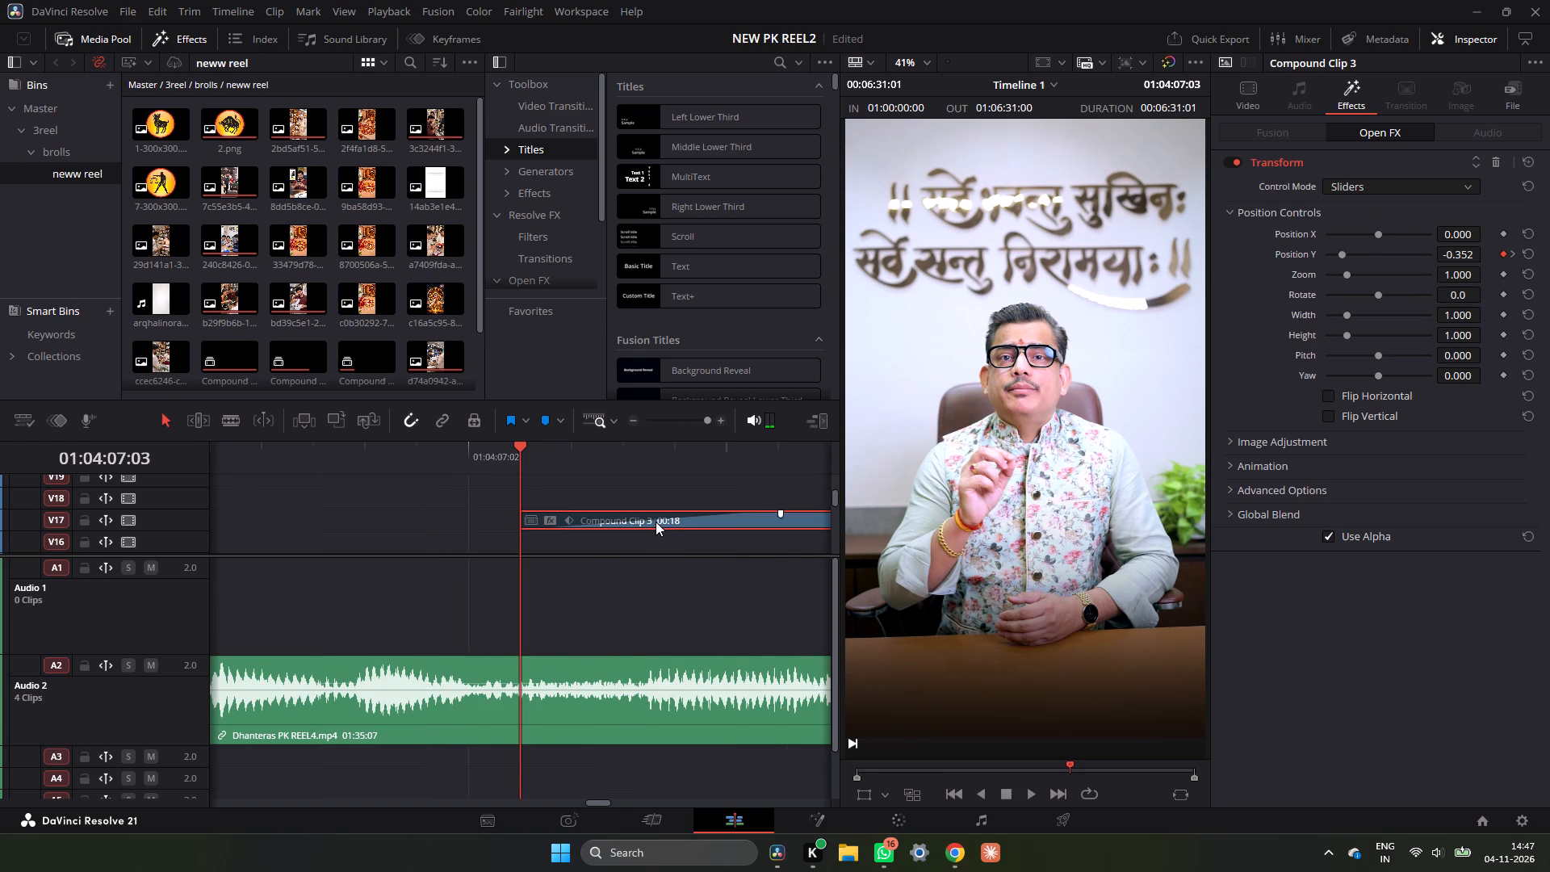
left_click_drag(524, 446, 512, 447)
left_click_drag(528, 446, 513, 452)
left_click_drag(513, 452, 513, 453)
left_click_drag(523, 445, 501, 445)
left_click_drag(526, 458, 559, 452)
left_click_drag(519, 450, 572, 446)
double_click(634, 419)
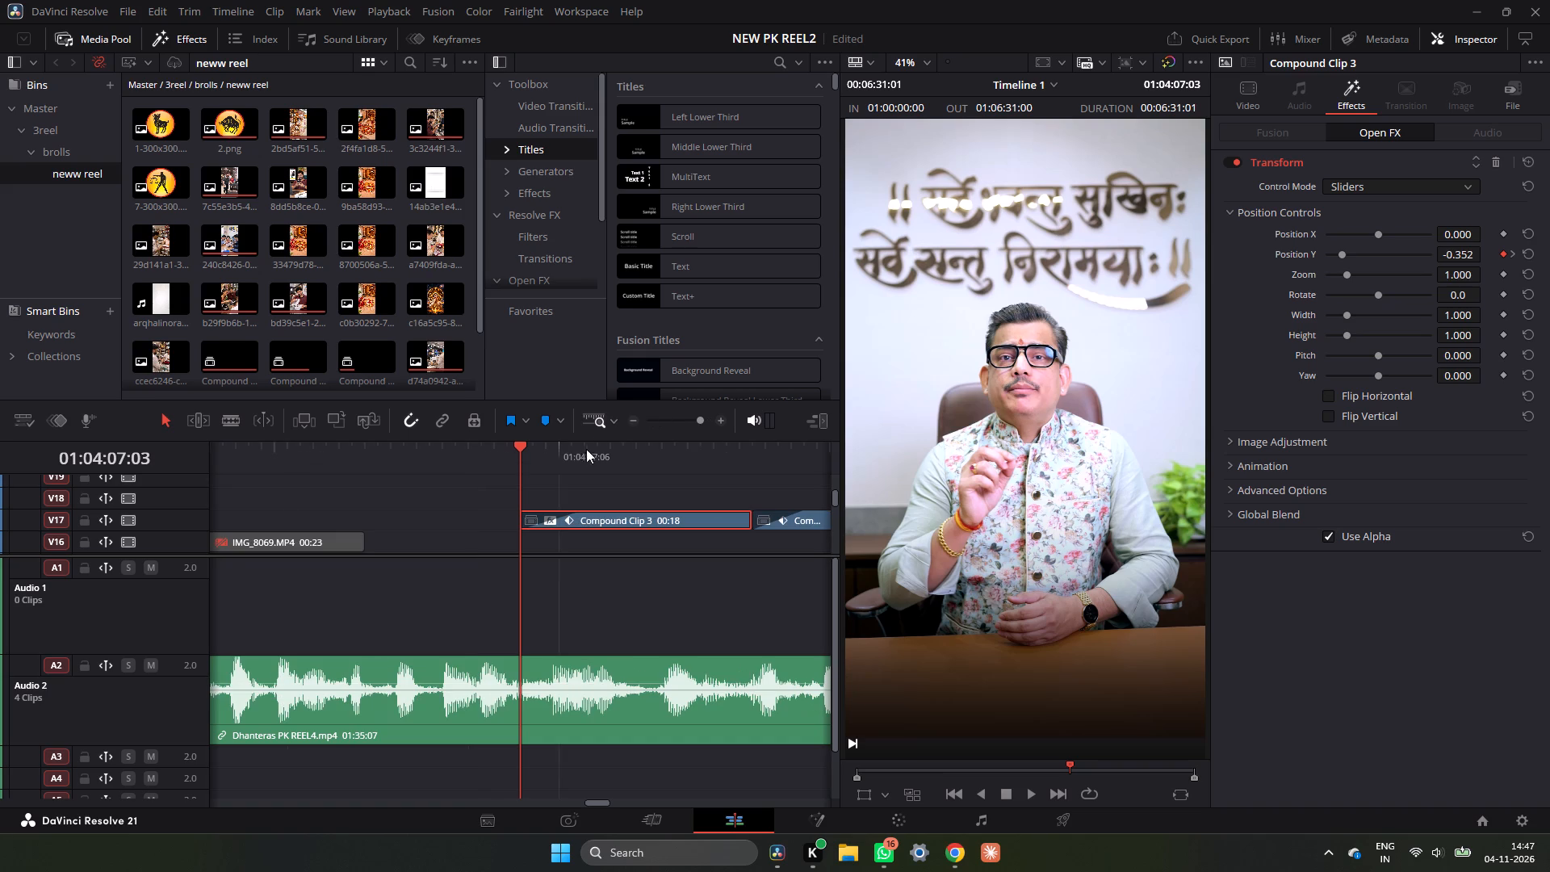
left_click(523, 447)
left_click(1502, 274)
left_click_drag(1463, 273, 1452, 280)
left_click(748, 446)
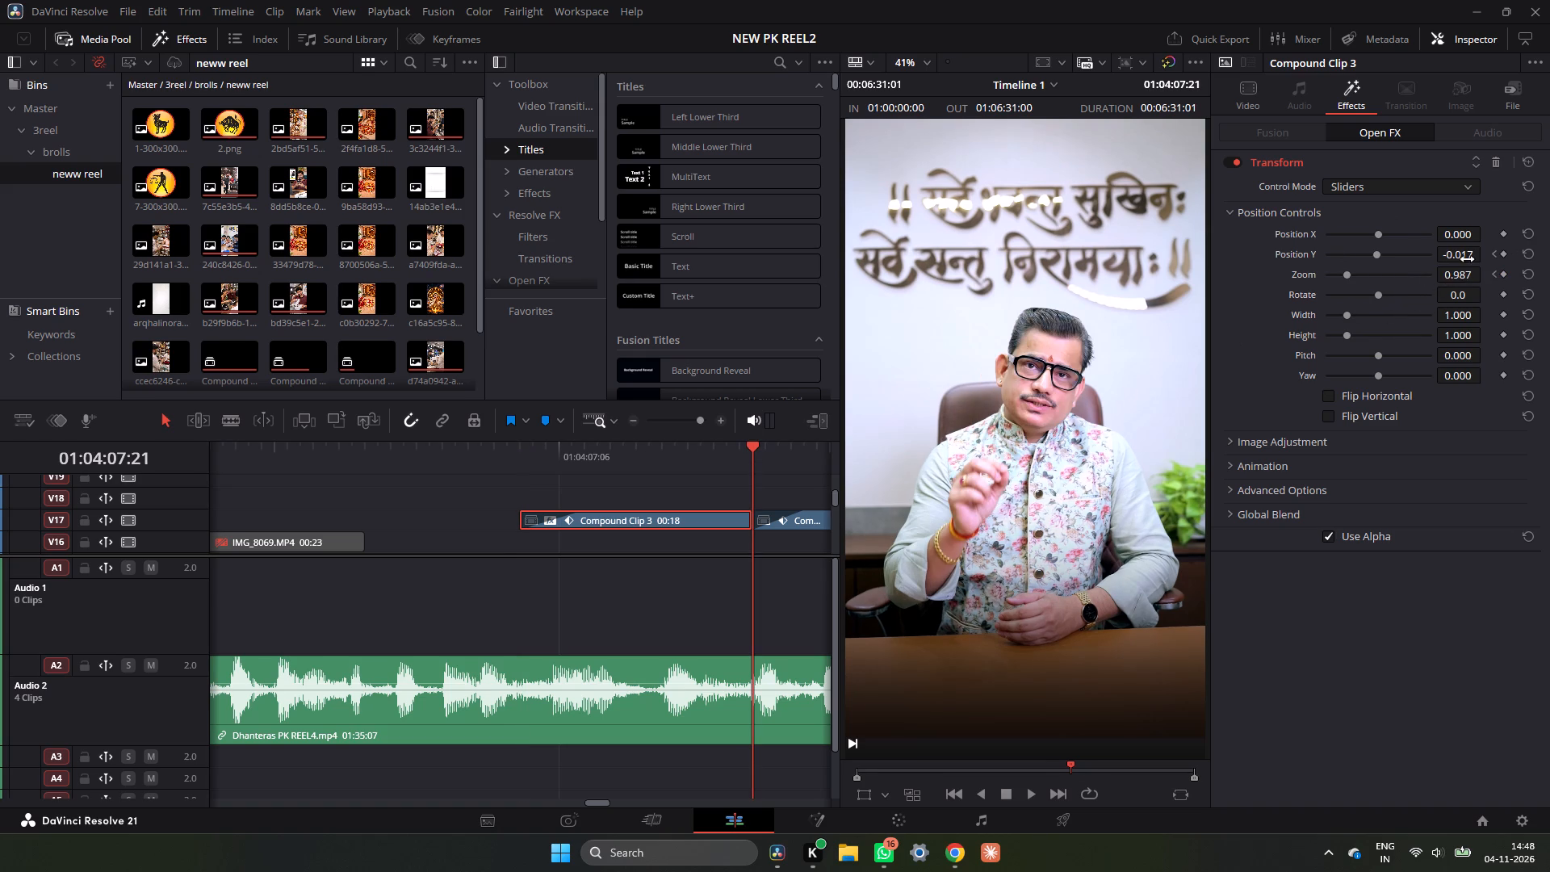
left_click_drag(1461, 276, 1471, 279)
left_click_drag(1471, 279, 1472, 279)
Play back the Aries badge repeatedly from its entrance to check the added zoom animation.
left_click(522, 455)
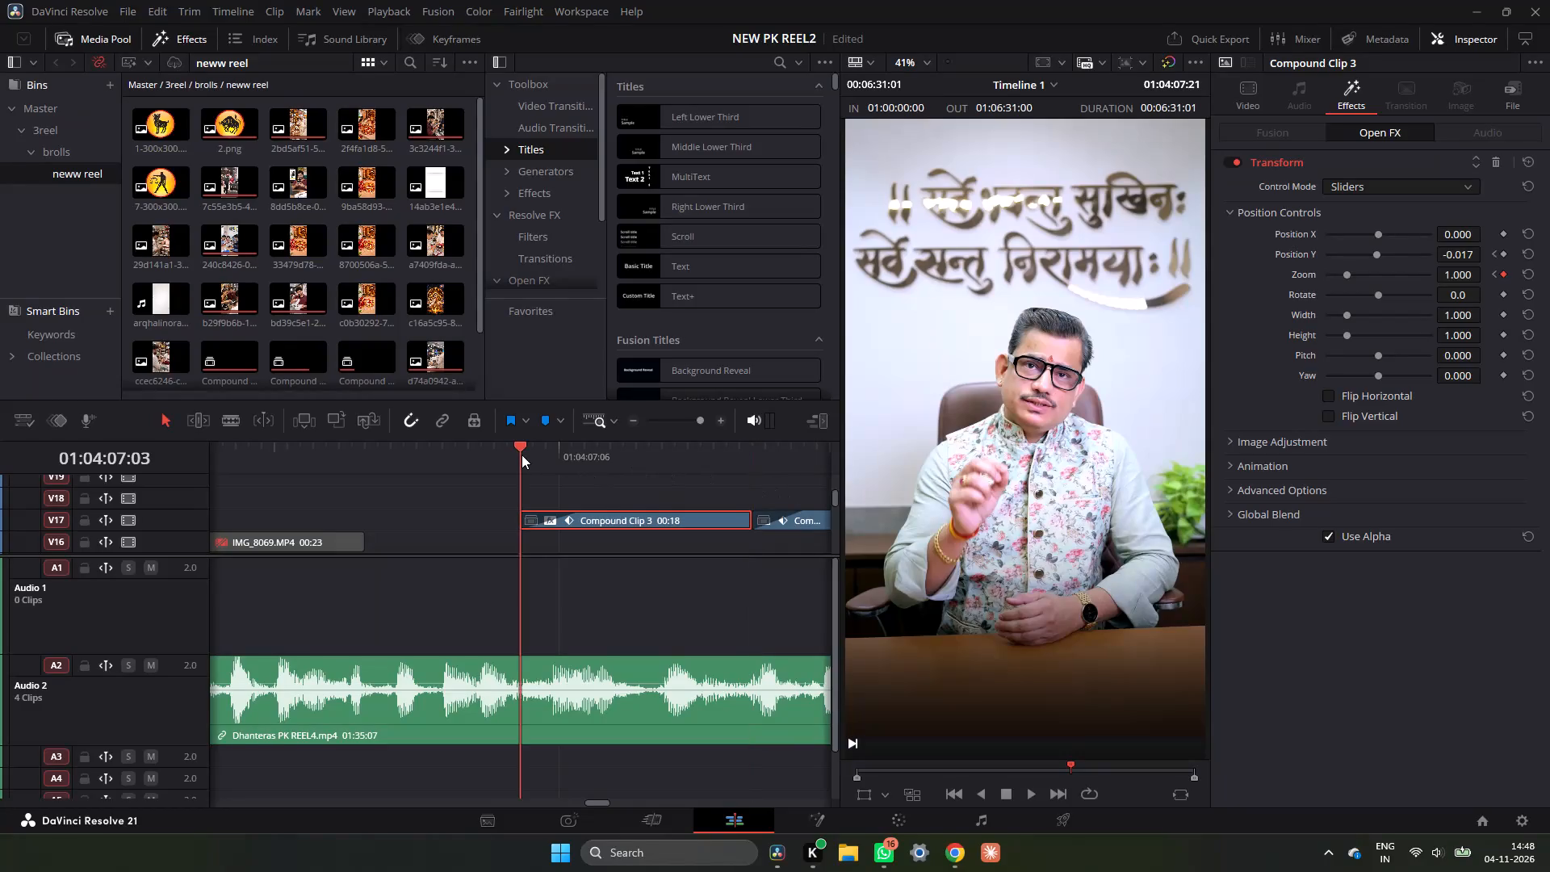
key("space")
left_click(521, 455)
key("space")
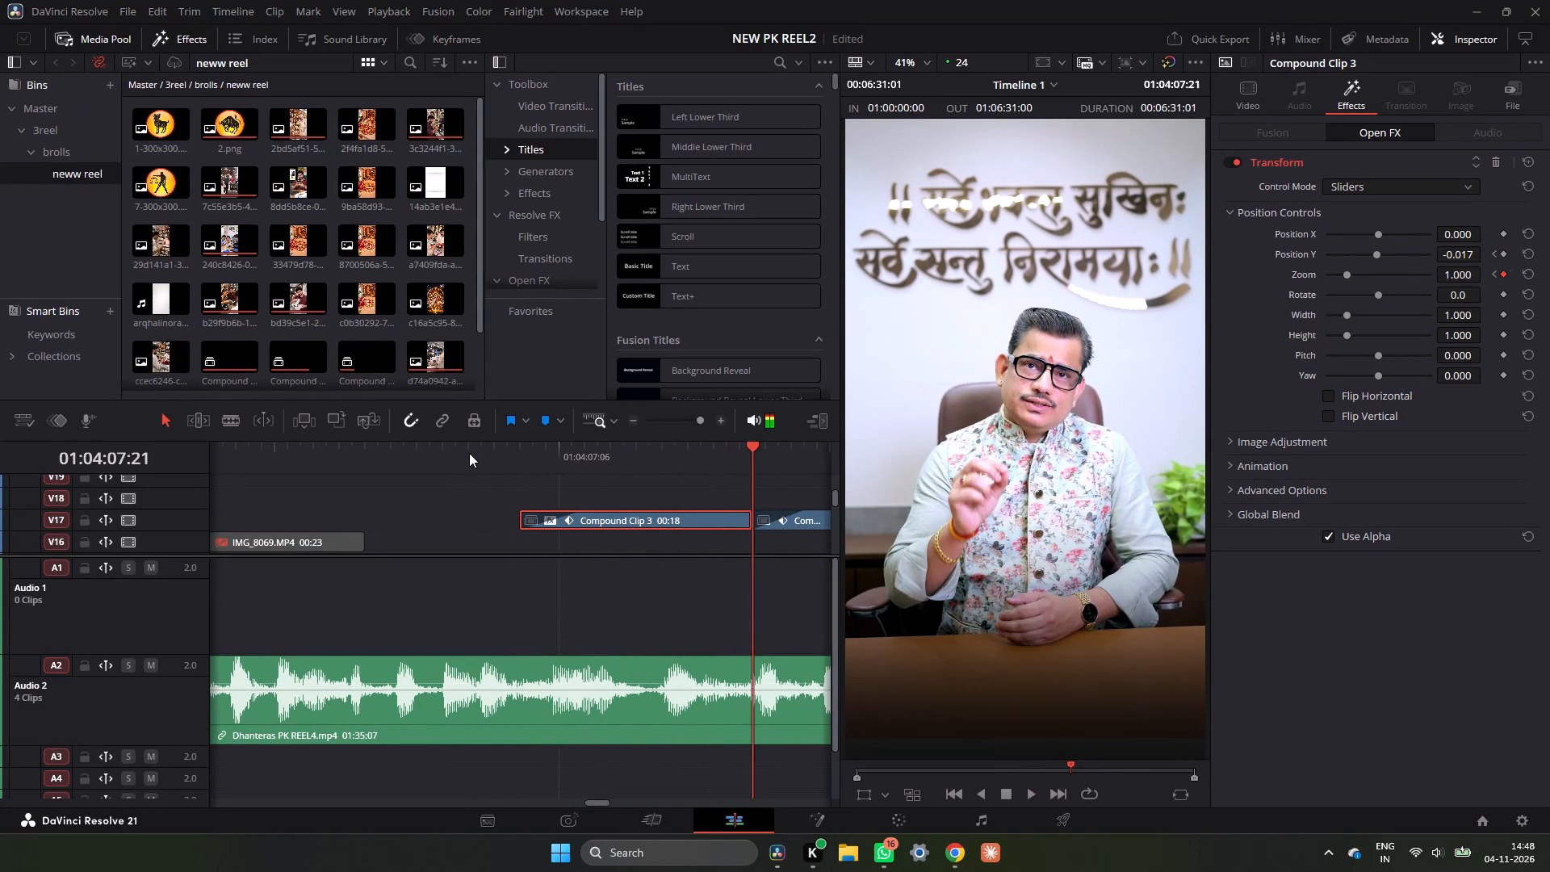
left_click(469, 453)
key("space")
left_click(469, 452)
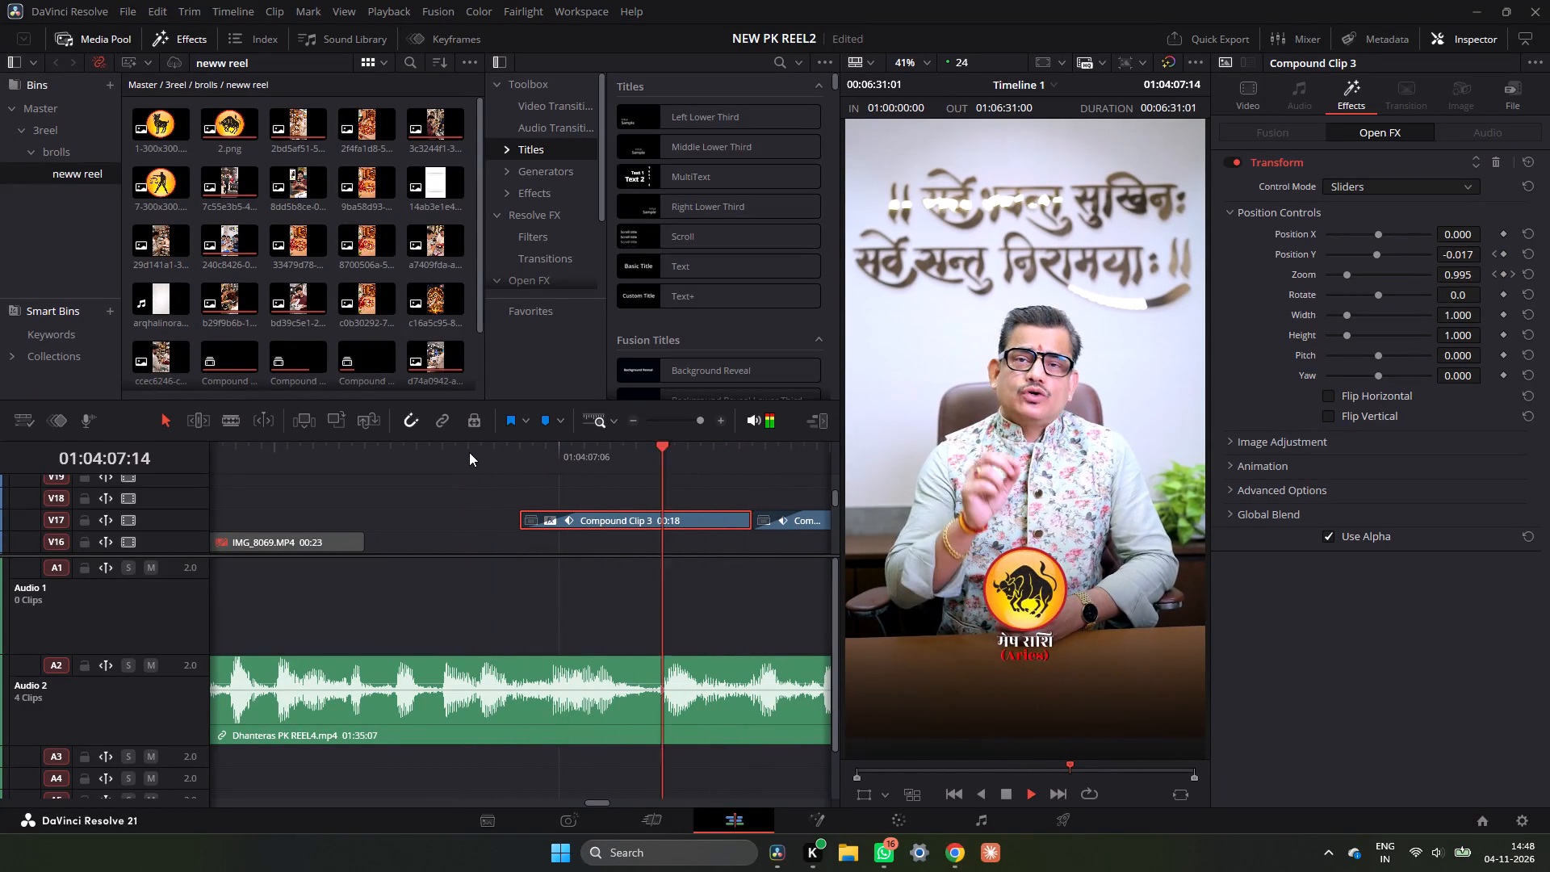
left_click(469, 452)
key("space")
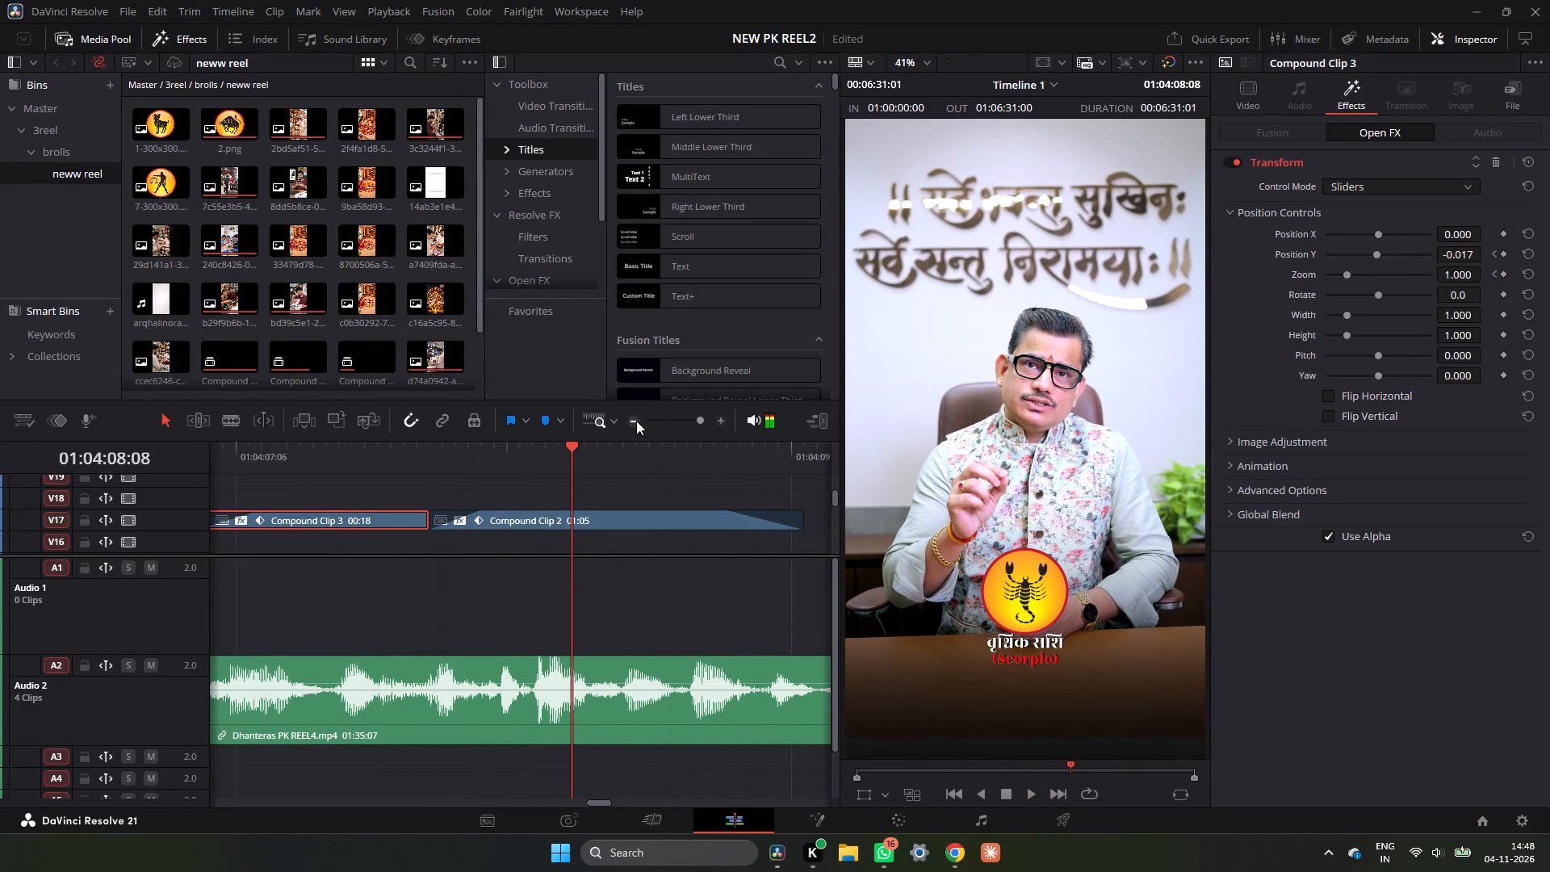
Replay both zodiac badges from the Aries entrance, in the timeline viewer and full screen, to compare their motion.
double_click(636, 421)
left_click(426, 448)
key("space")
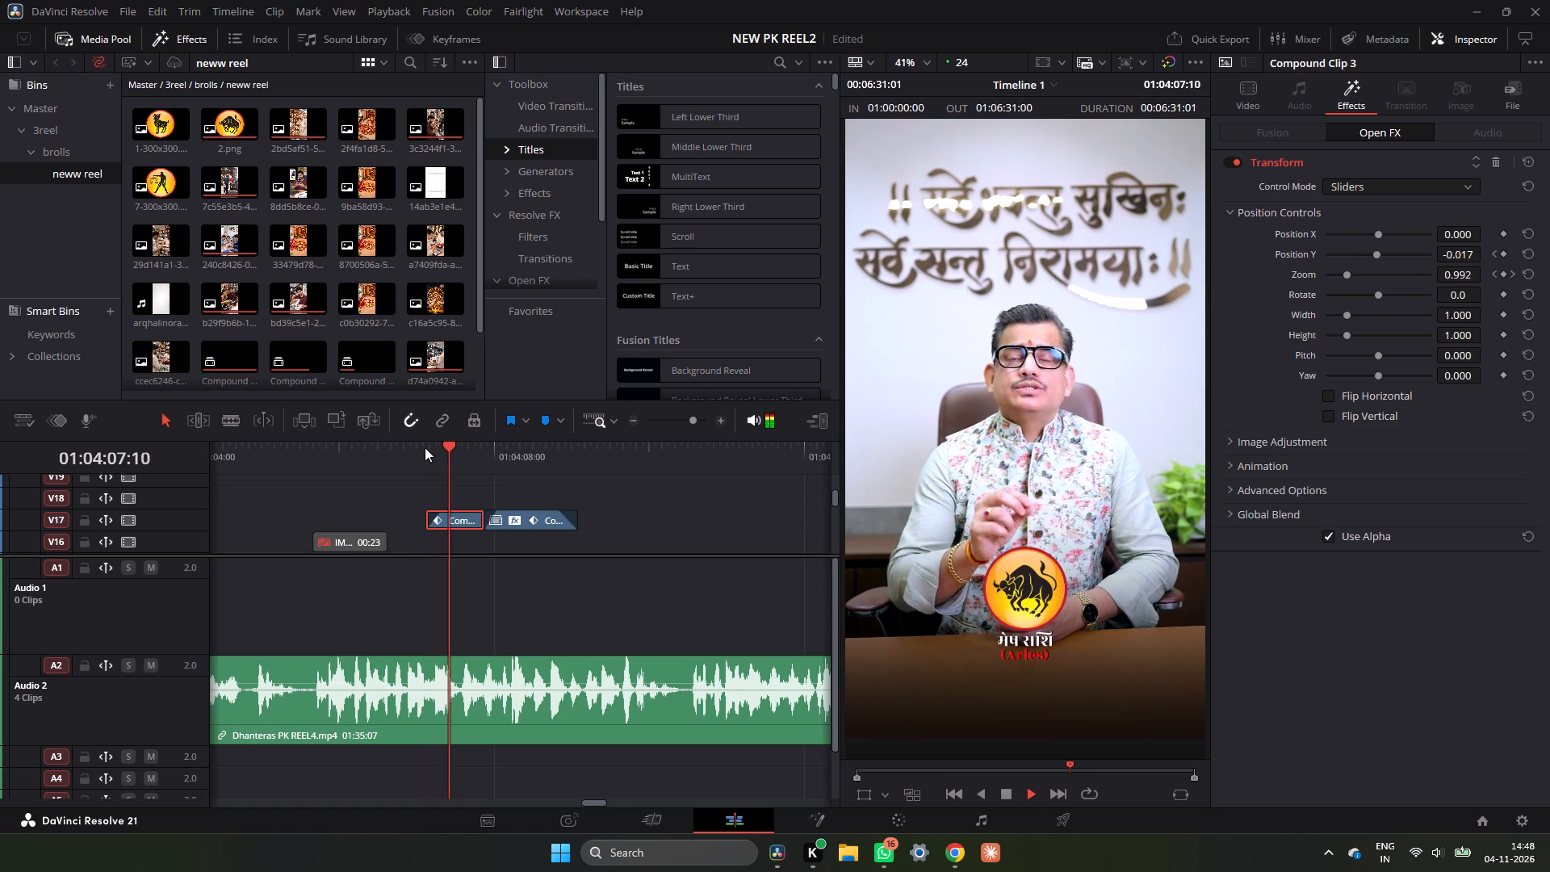
left_click(425, 447)
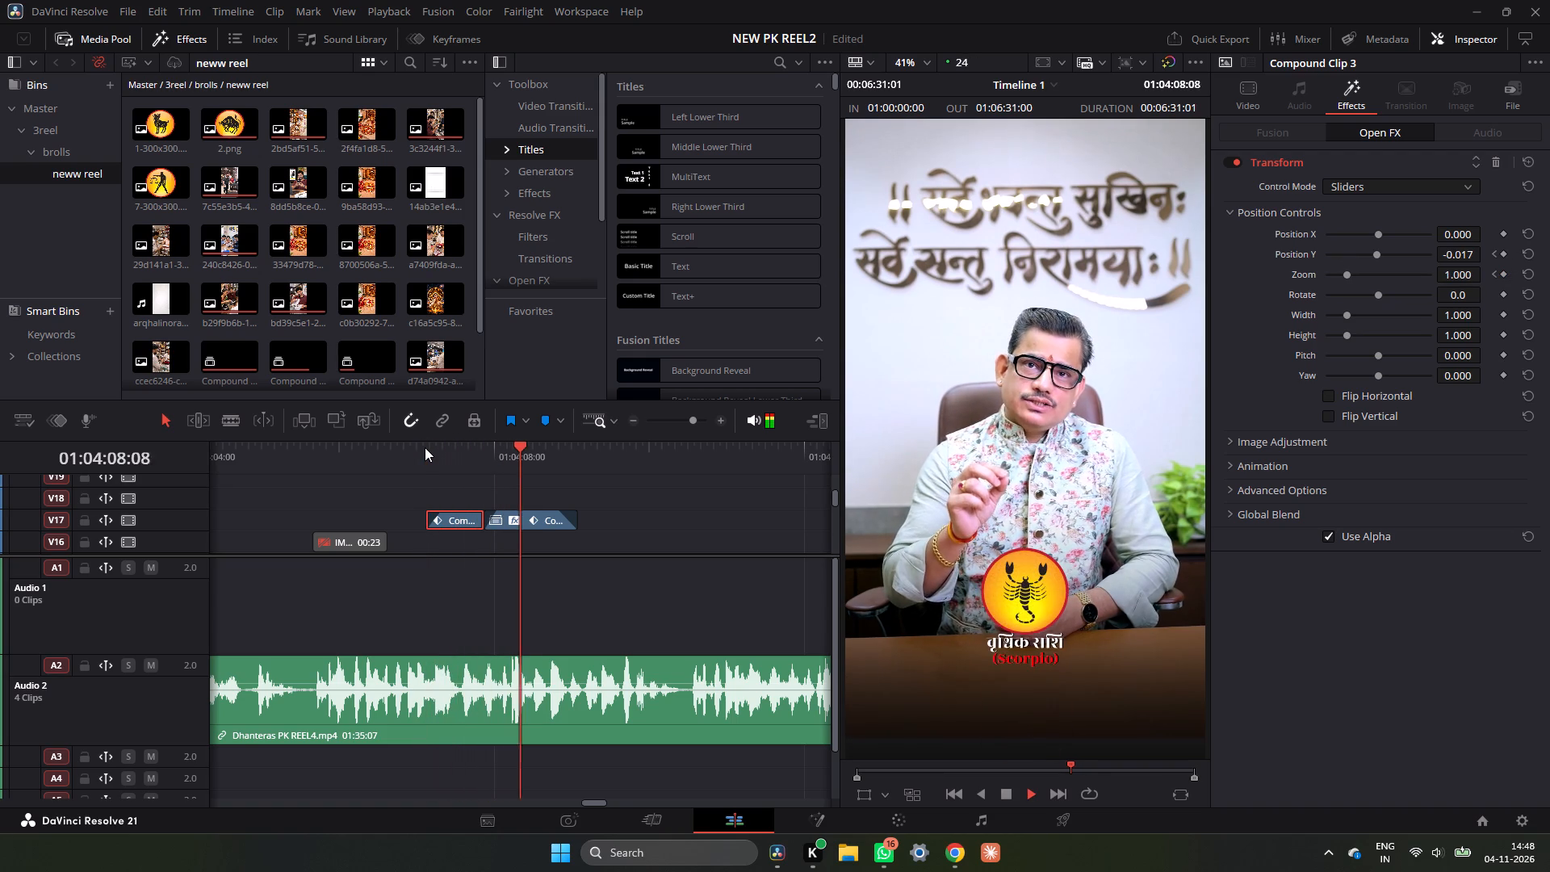
key("space")
left_click(425, 446)
key("space")
key("space")
left_click(425, 446)
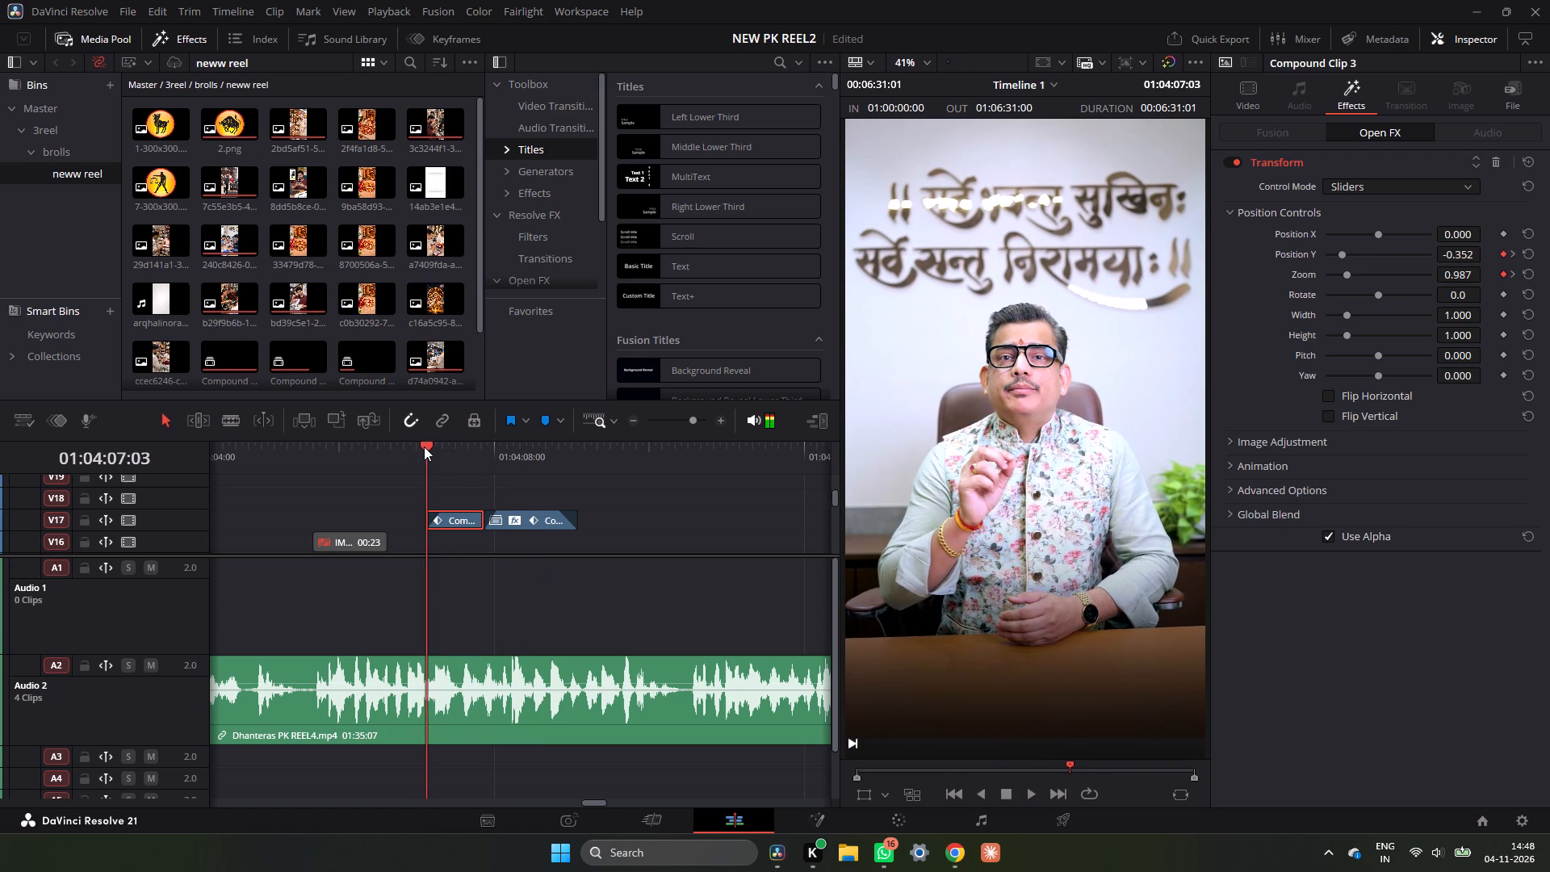
type("p")
key("space")
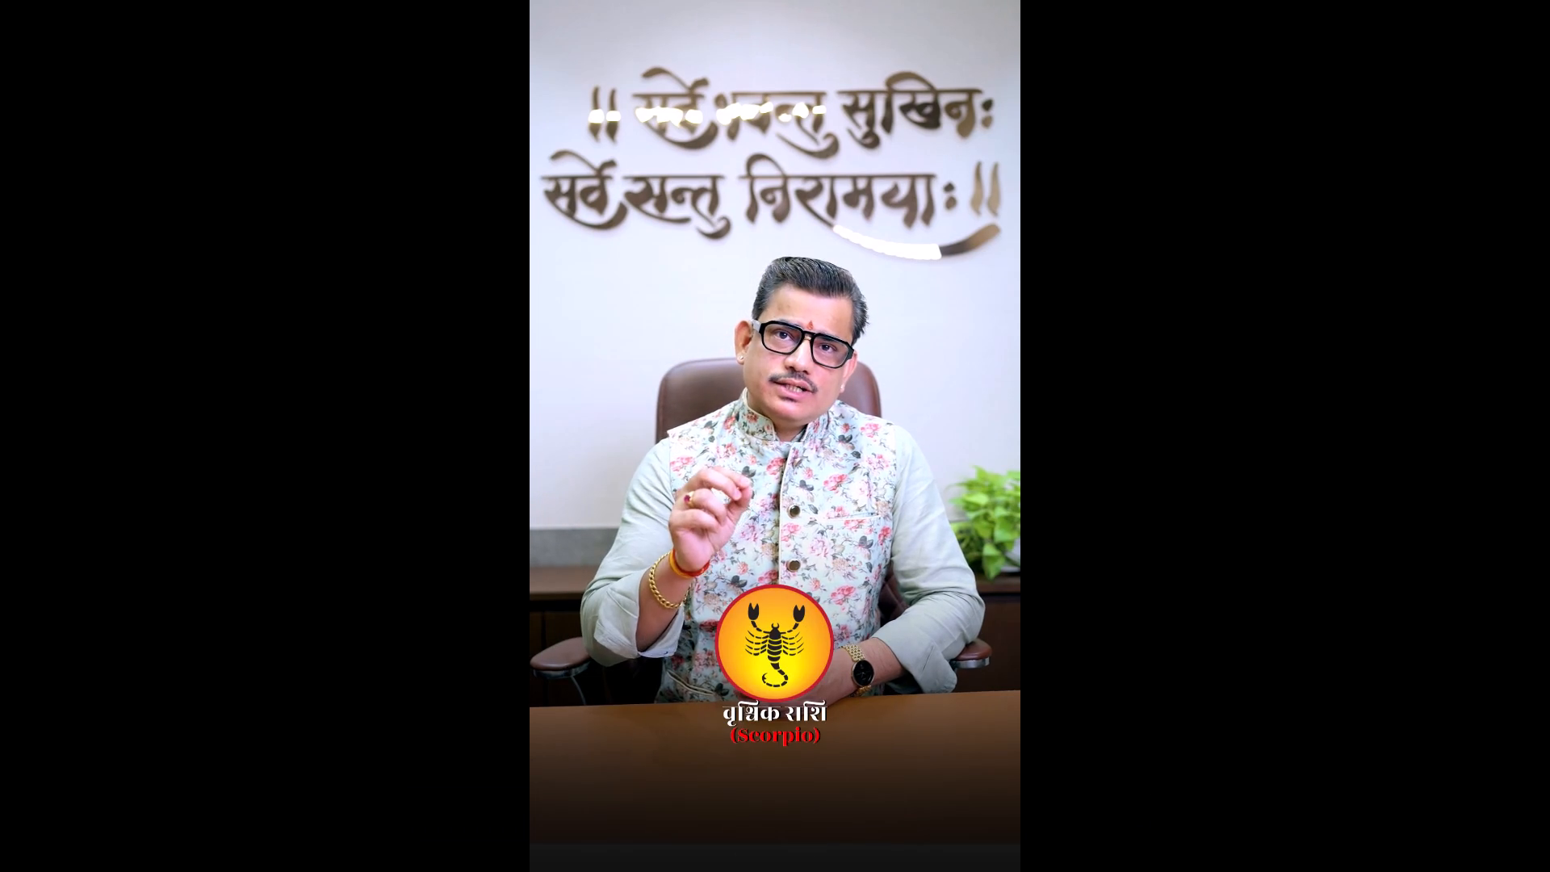
key("space")
left_click(1126, 799)
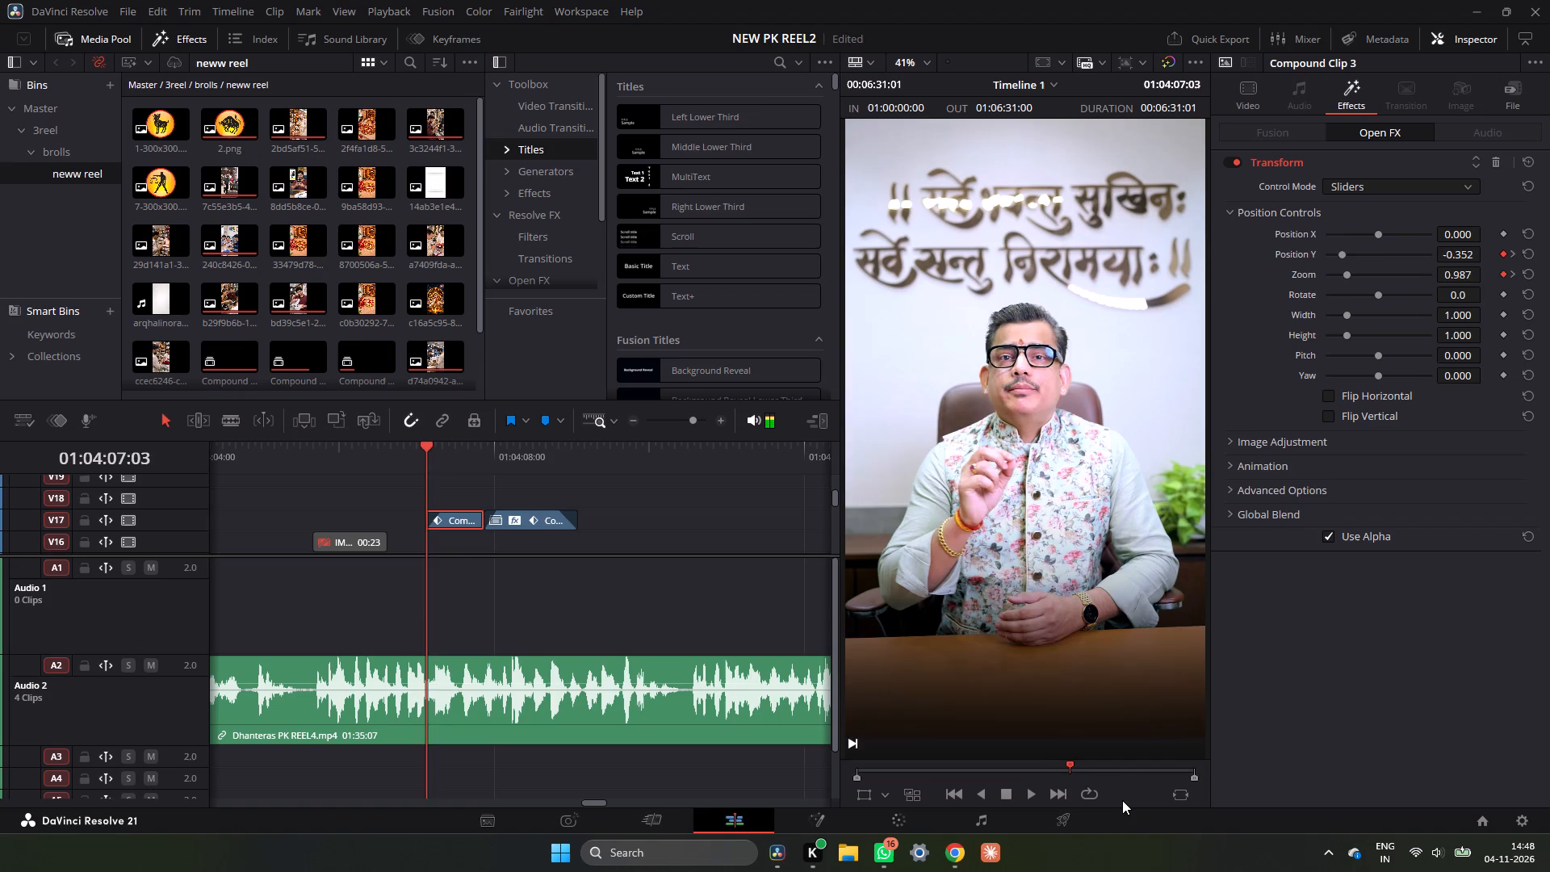
Keyframe the Scorpio badge clip's Transform zoom from 0.978 at its start (01:04:07:21) to 1.000 at its end (01:04:09:02).
left_click_drag(540, 452, 487, 455)
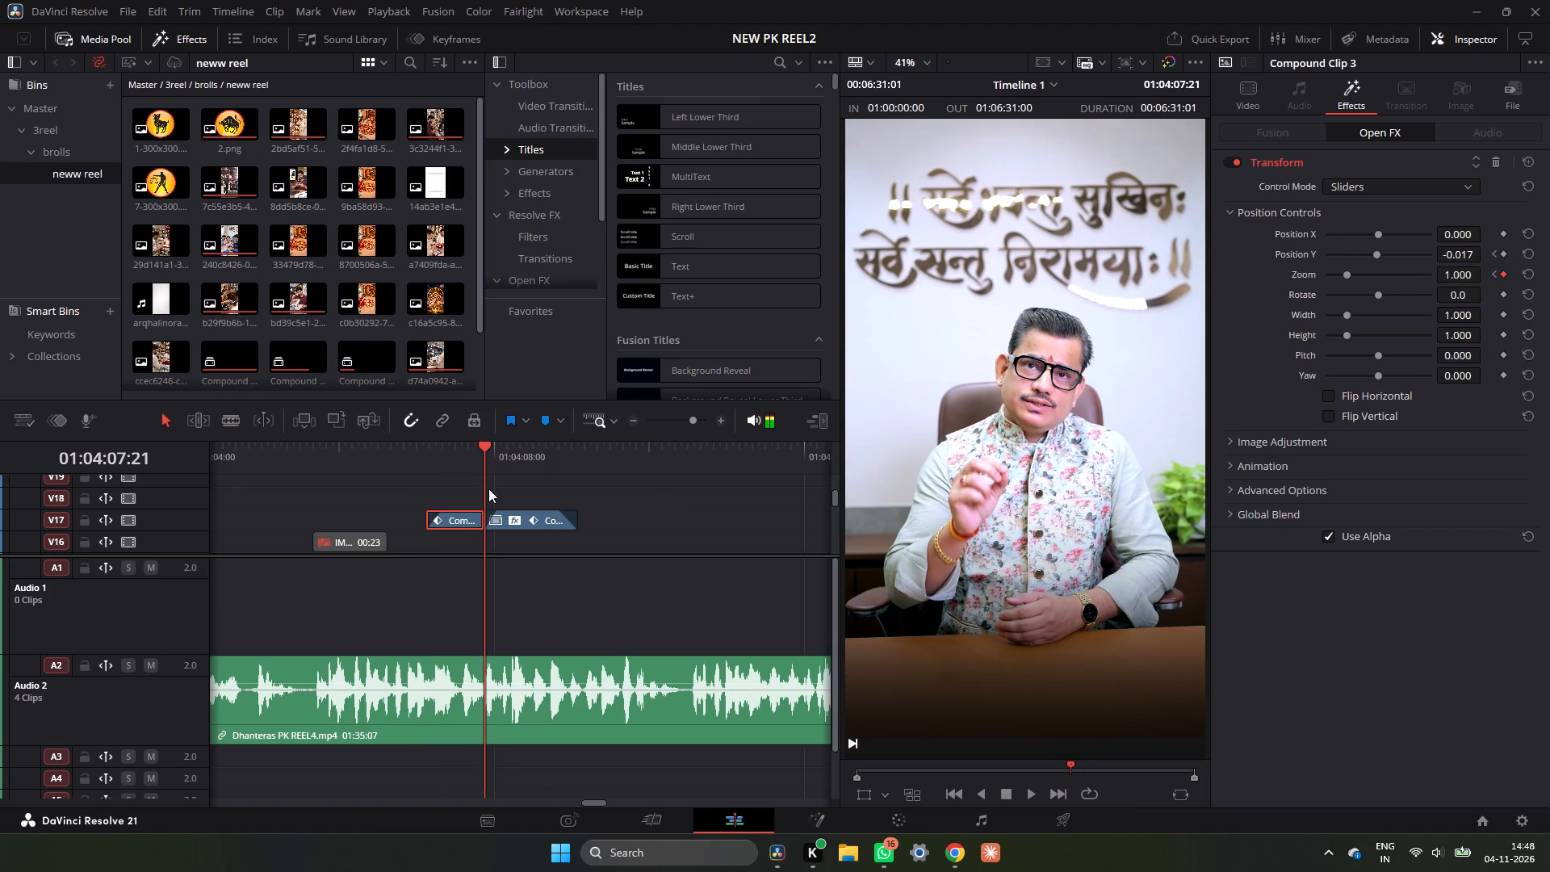
left_click(529, 525)
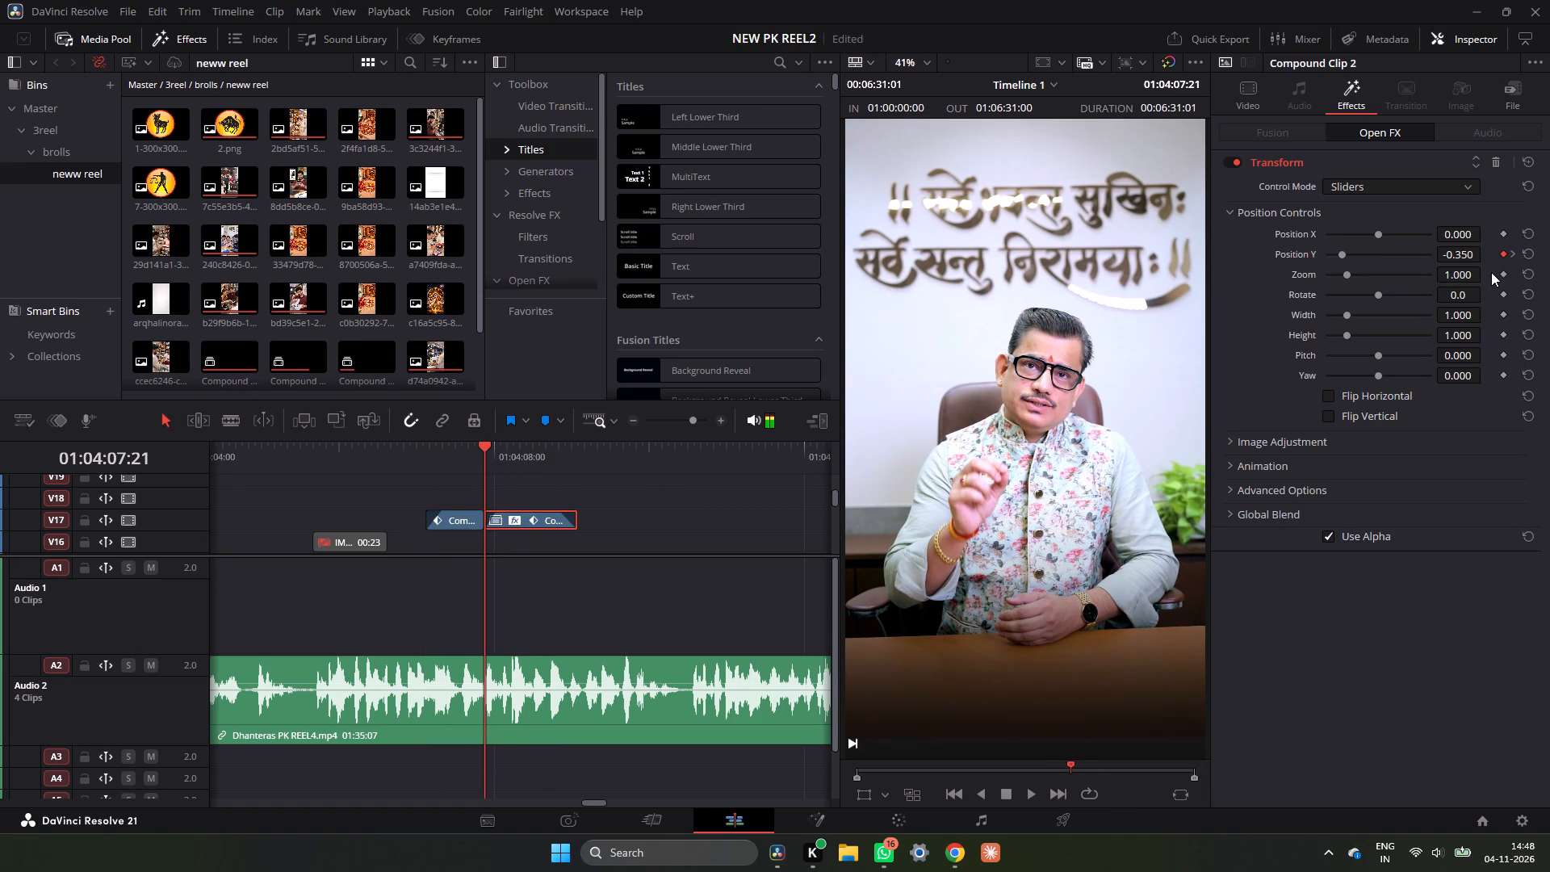
left_click(1499, 271)
left_click_drag(1471, 277, 1453, 283)
left_click(571, 439)
left_click(572, 444)
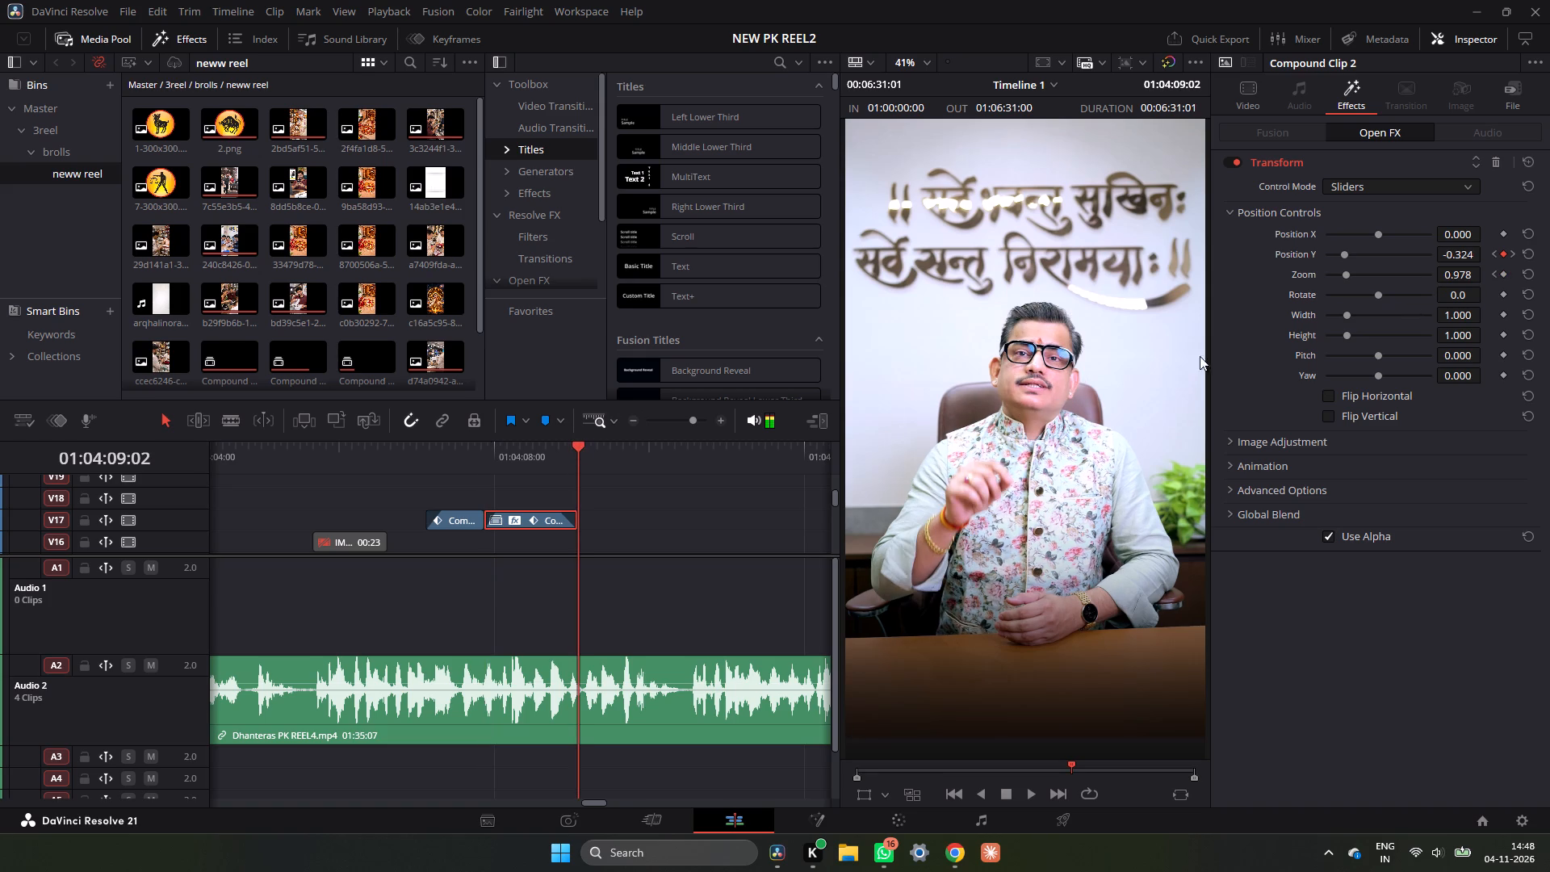
left_click_drag(1460, 275, 1475, 275)
left_click_drag(1475, 275, 1477, 276)
Play from the Aries entrance through both badges and the speech that follows, up to about 01:04:21.
left_click(432, 465)
key("space")
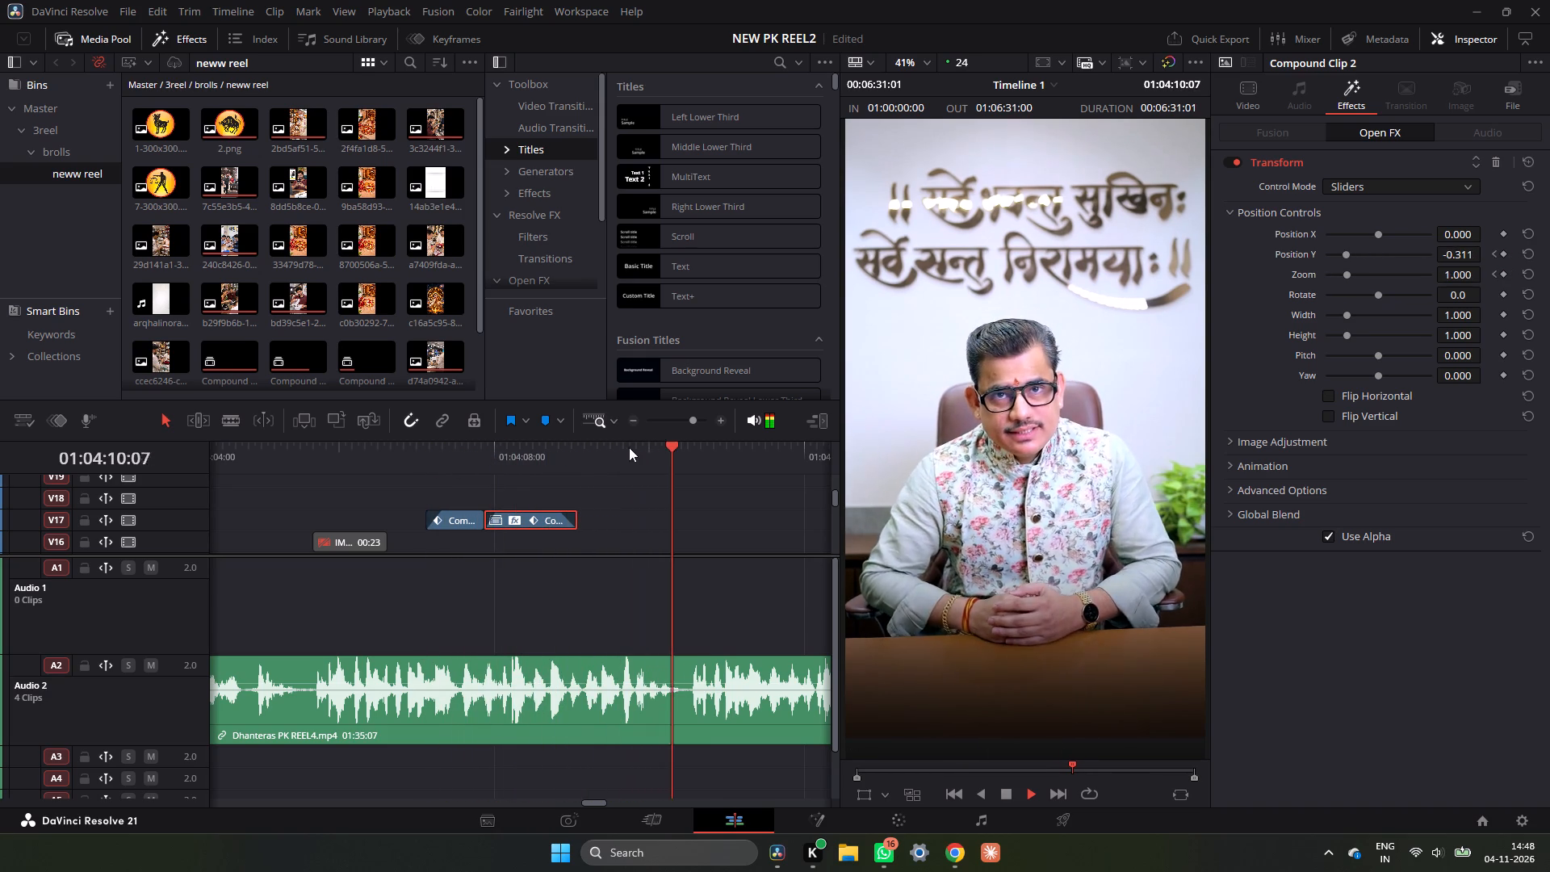
left_click(636, 416)
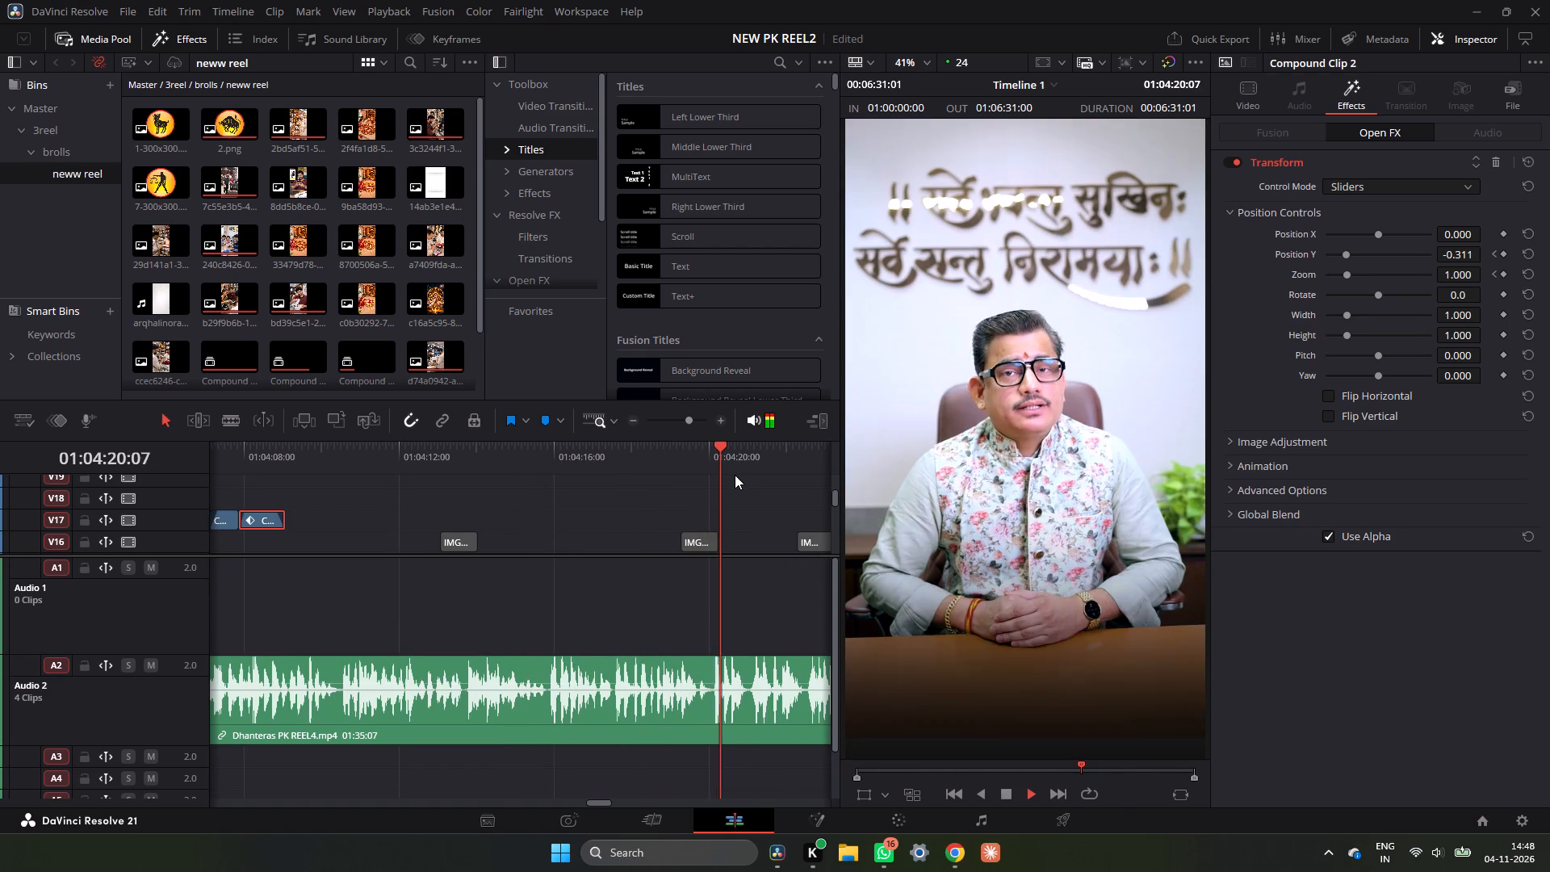
key("space")
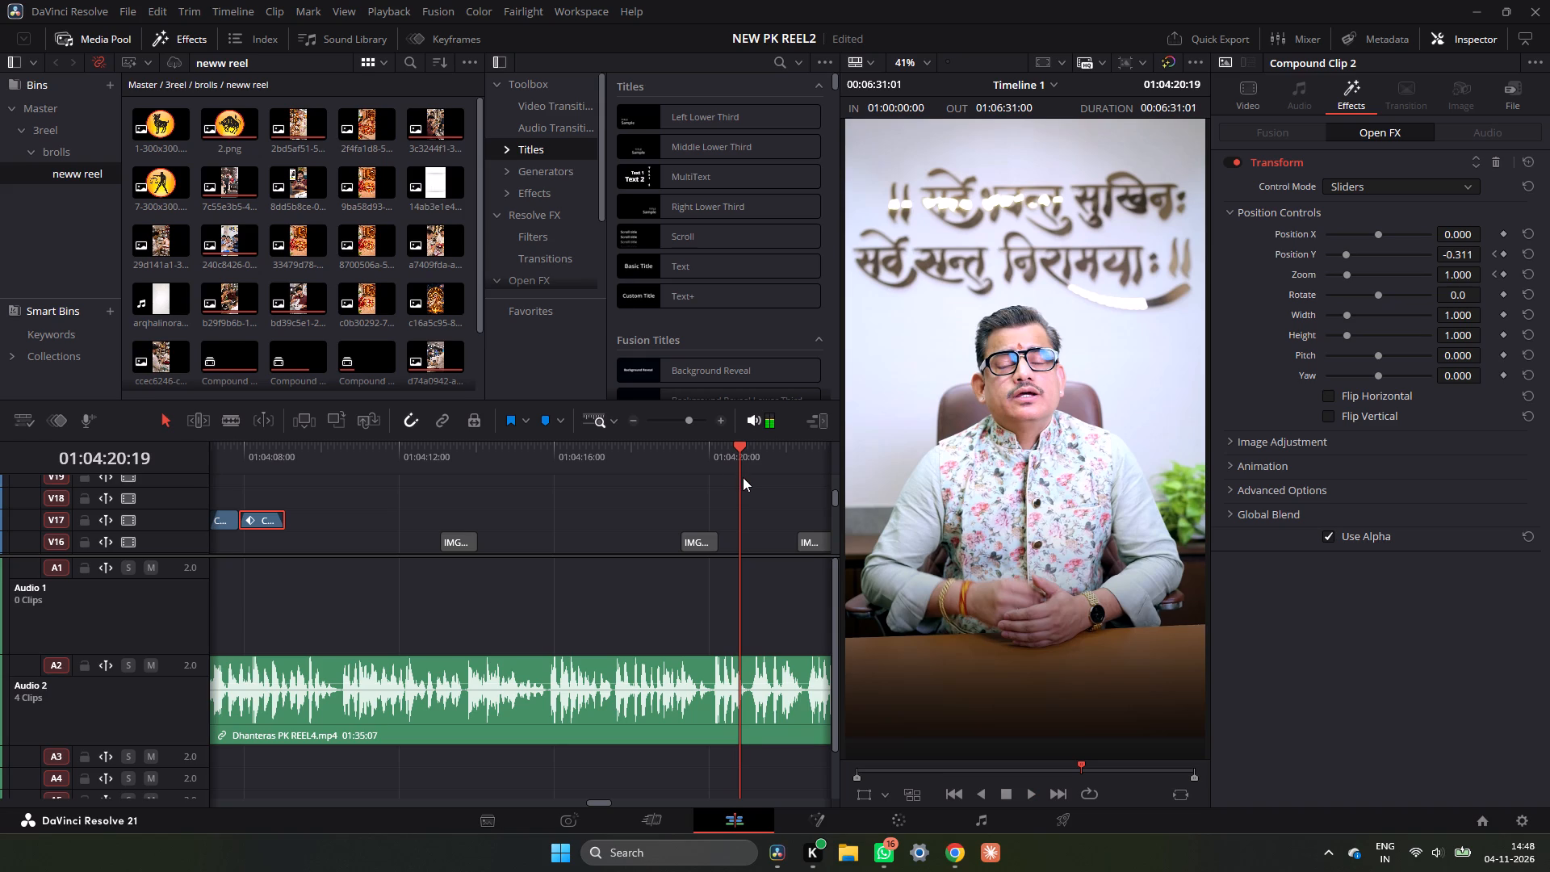
key("space")
key("space")
left_click(630, 421)
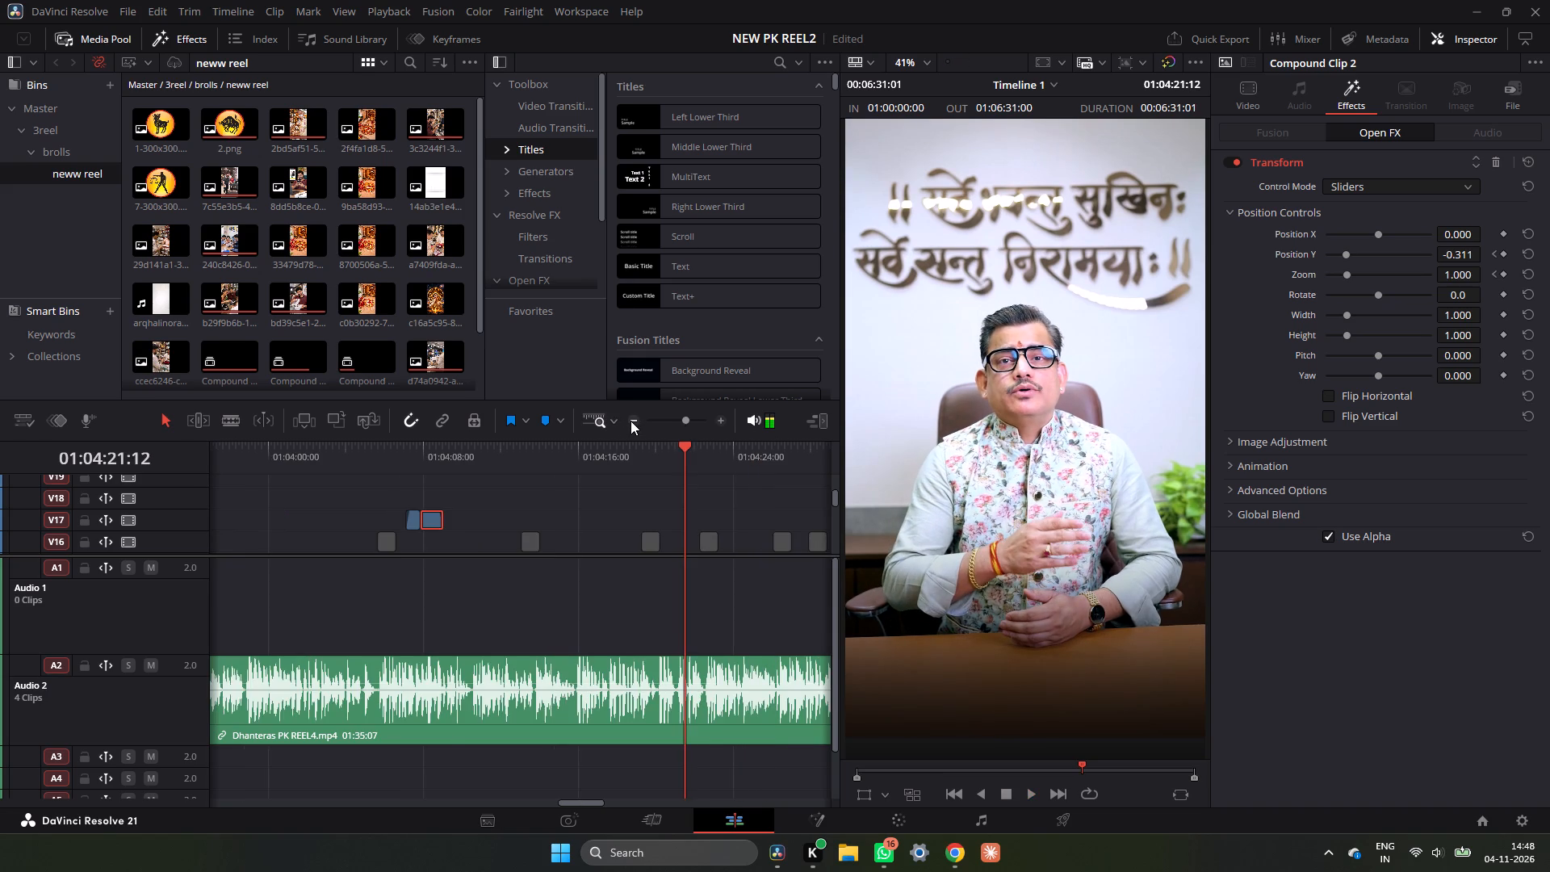
left_click(630, 421)
scroll(384, 342, "down", 3)
scroll(364, 328, "up", 3)
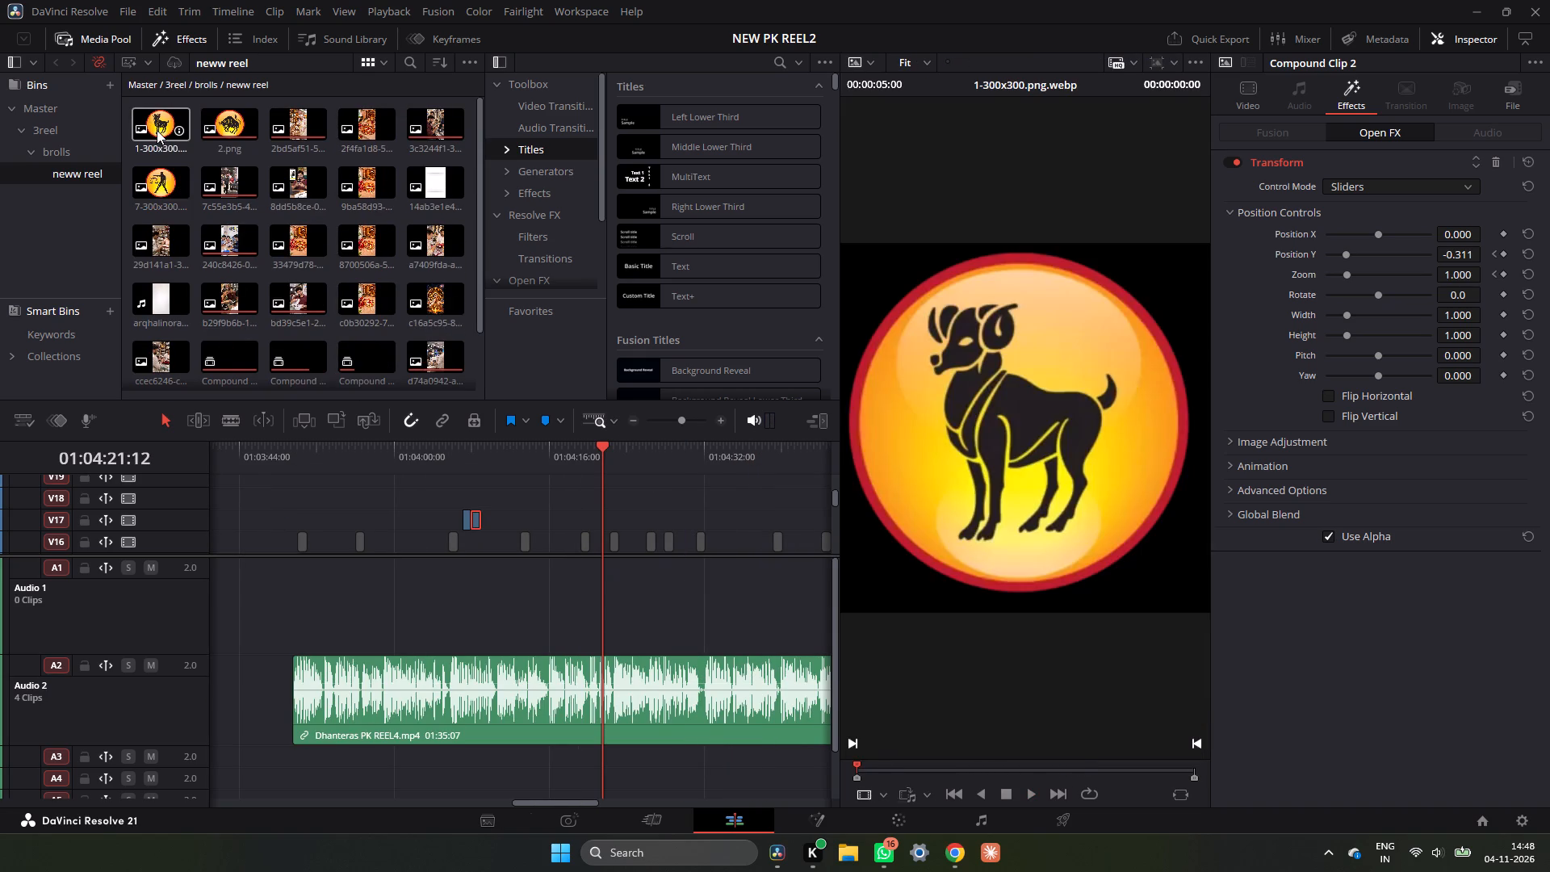
Replay the zodiac badge passage from just before and at the Aries entrance to recheck both animations.
left_click(458, 456)
key("space")
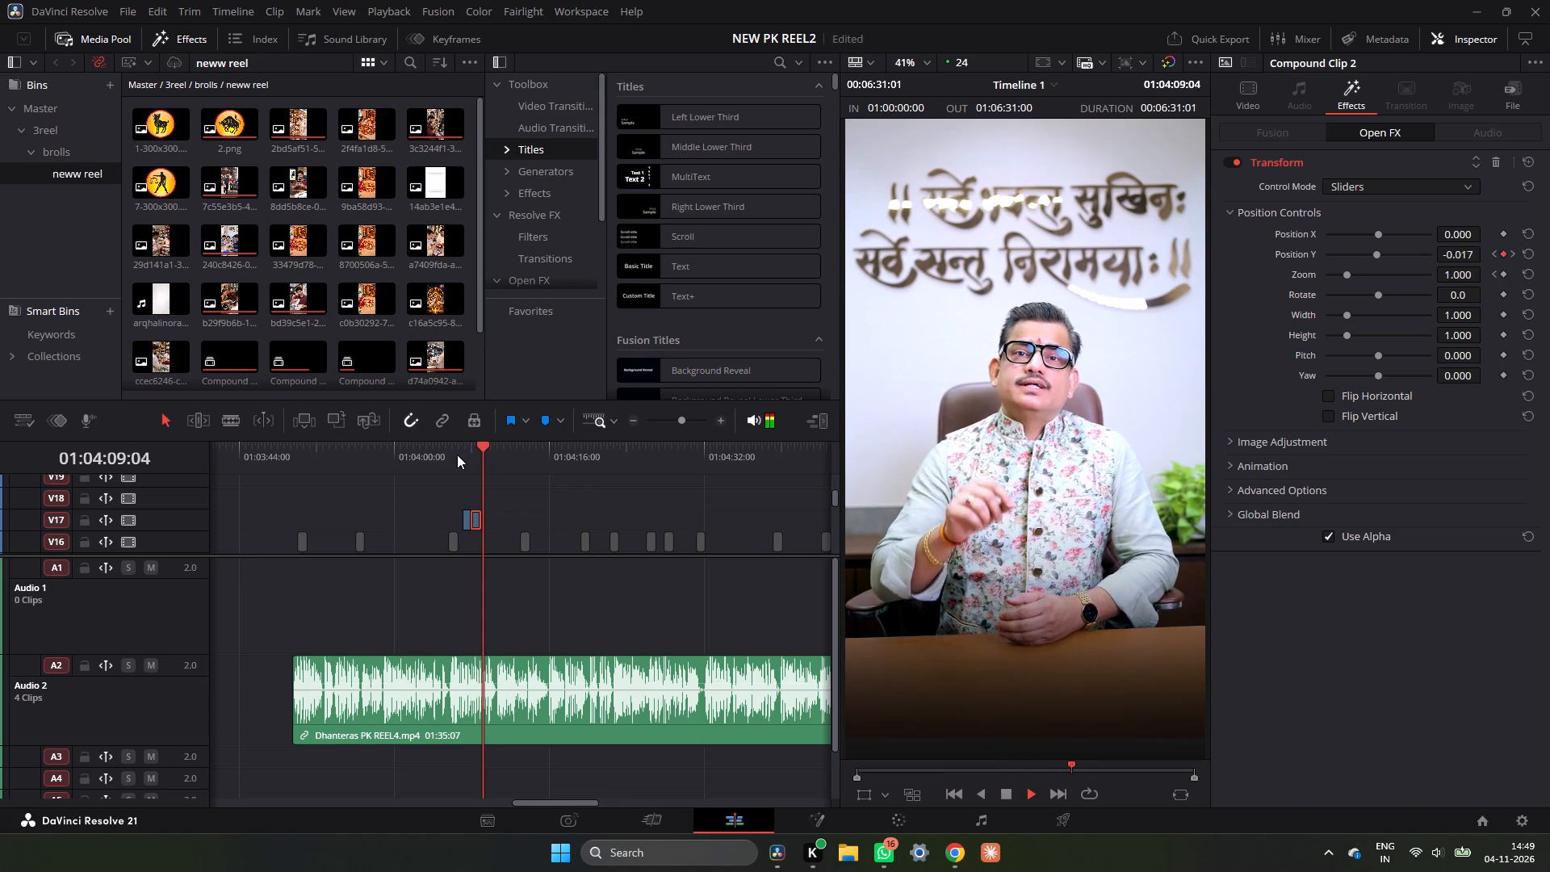
key("space")
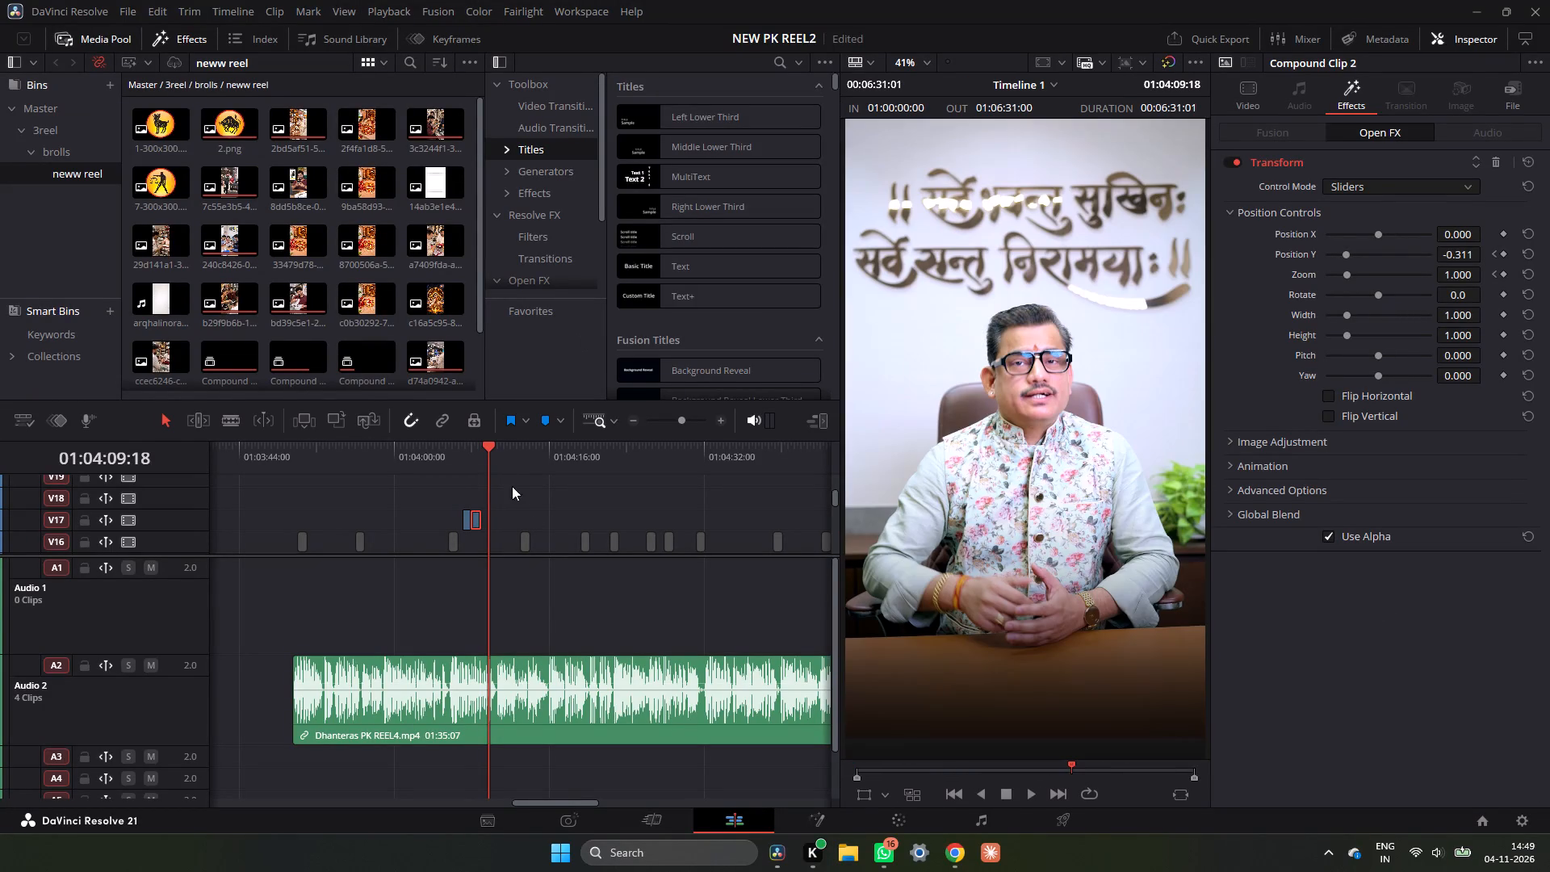
left_click(464, 443)
key("space")
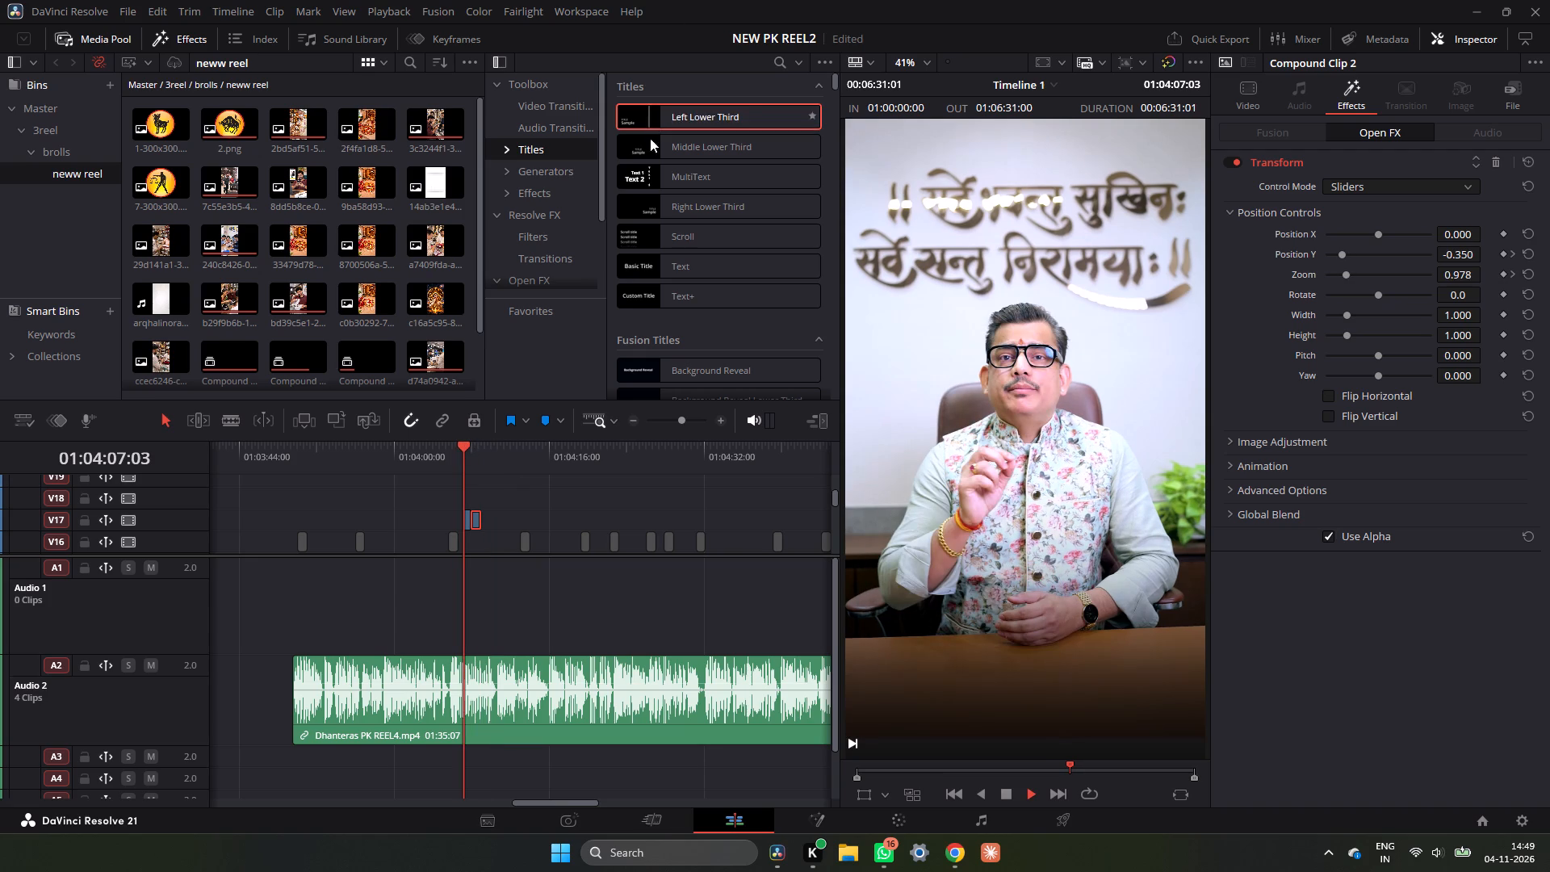
key("space")
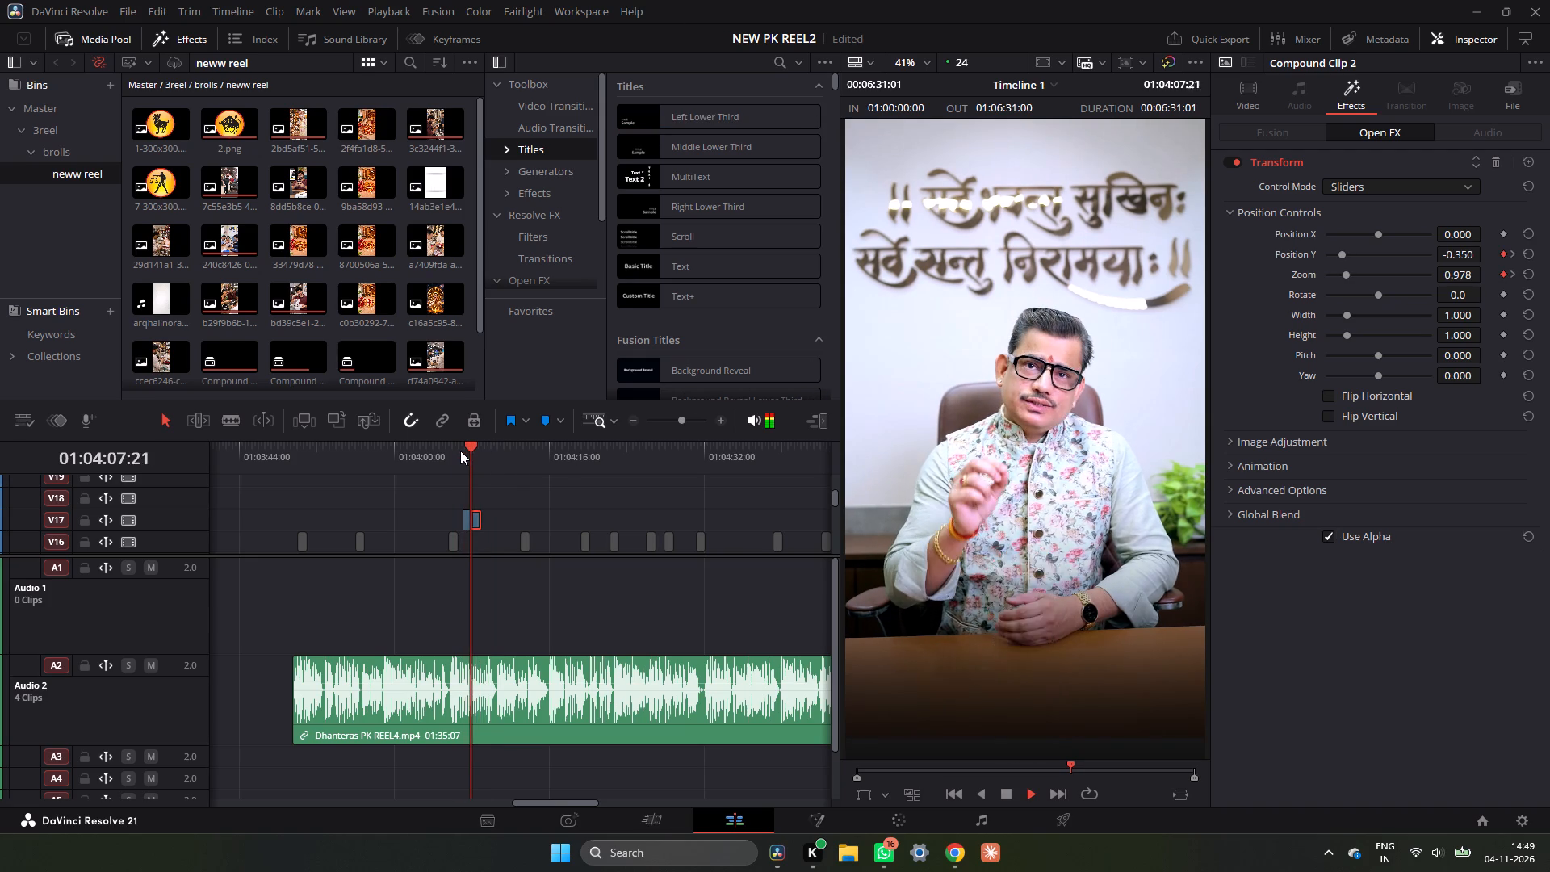
key("space")
Shift Compound Clip 1 on V15 earlier so it starts at the Dhanteras section's first frame, 01:03:49:13.
left_click_drag(362, 451, 294, 467)
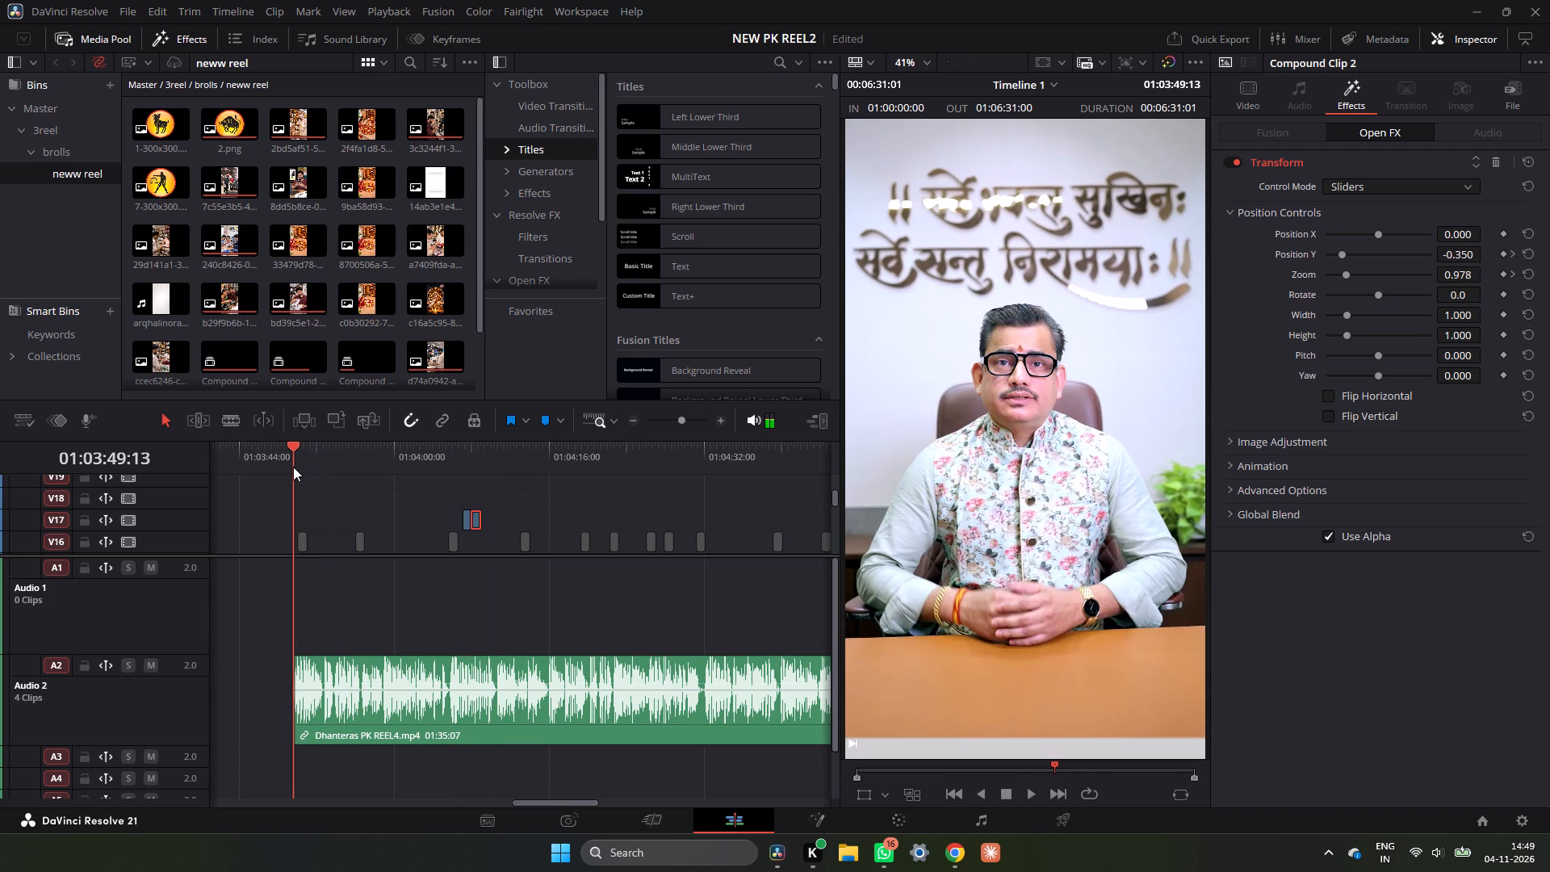
key("space")
key("space")
scroll(419, 513, "up", 5)
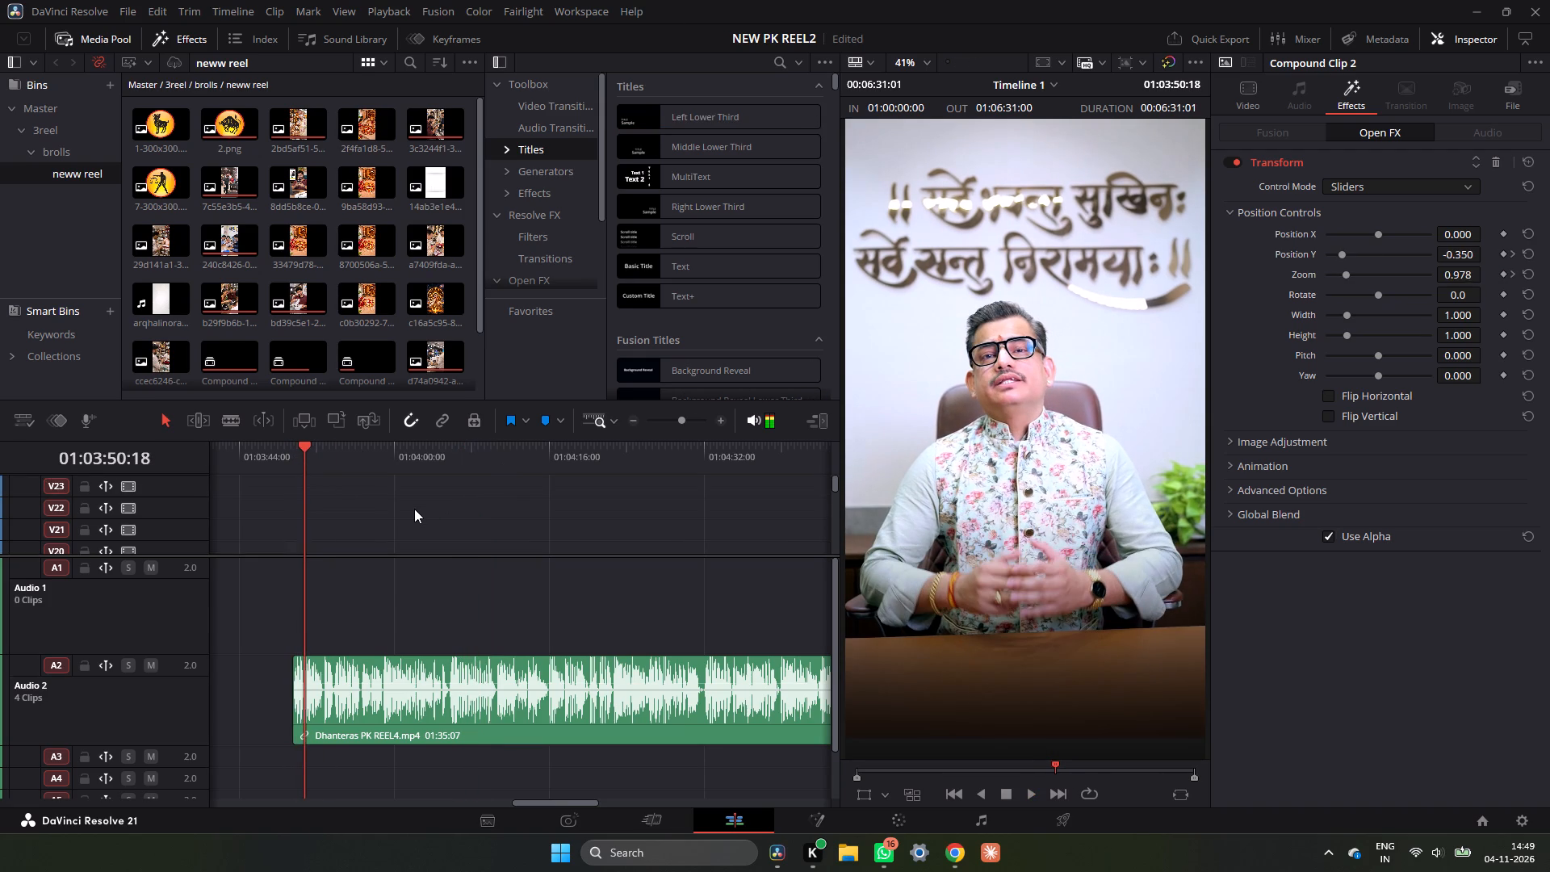
scroll(414, 509, "down", 4)
scroll(414, 509, "up", 3)
scroll(414, 509, "down", 2)
scroll(414, 509, "up", 2)
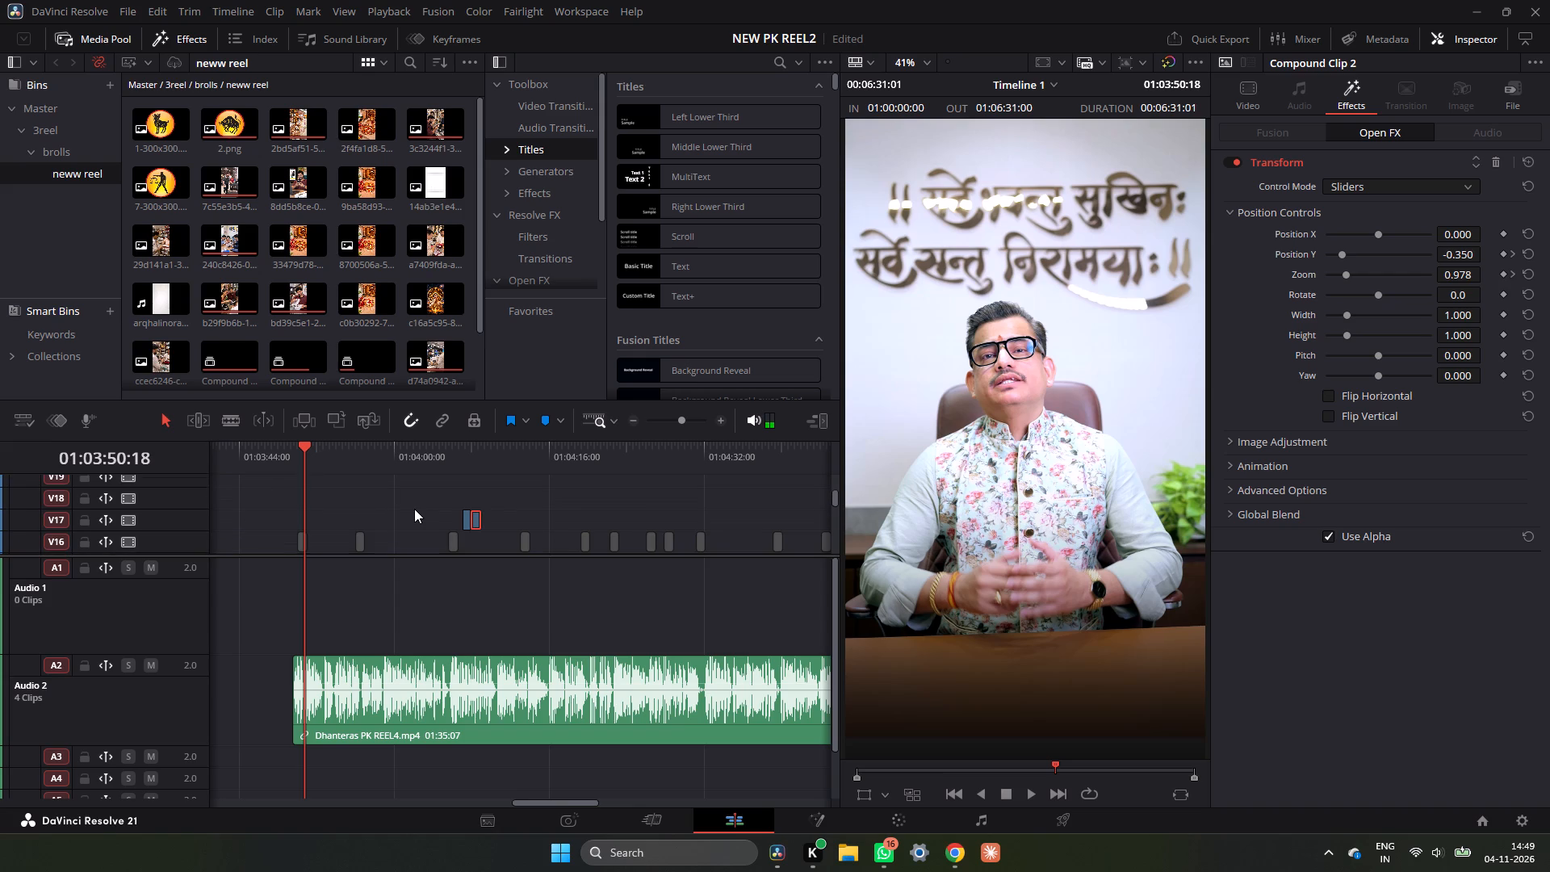
left_click_drag(305, 460, 291, 475)
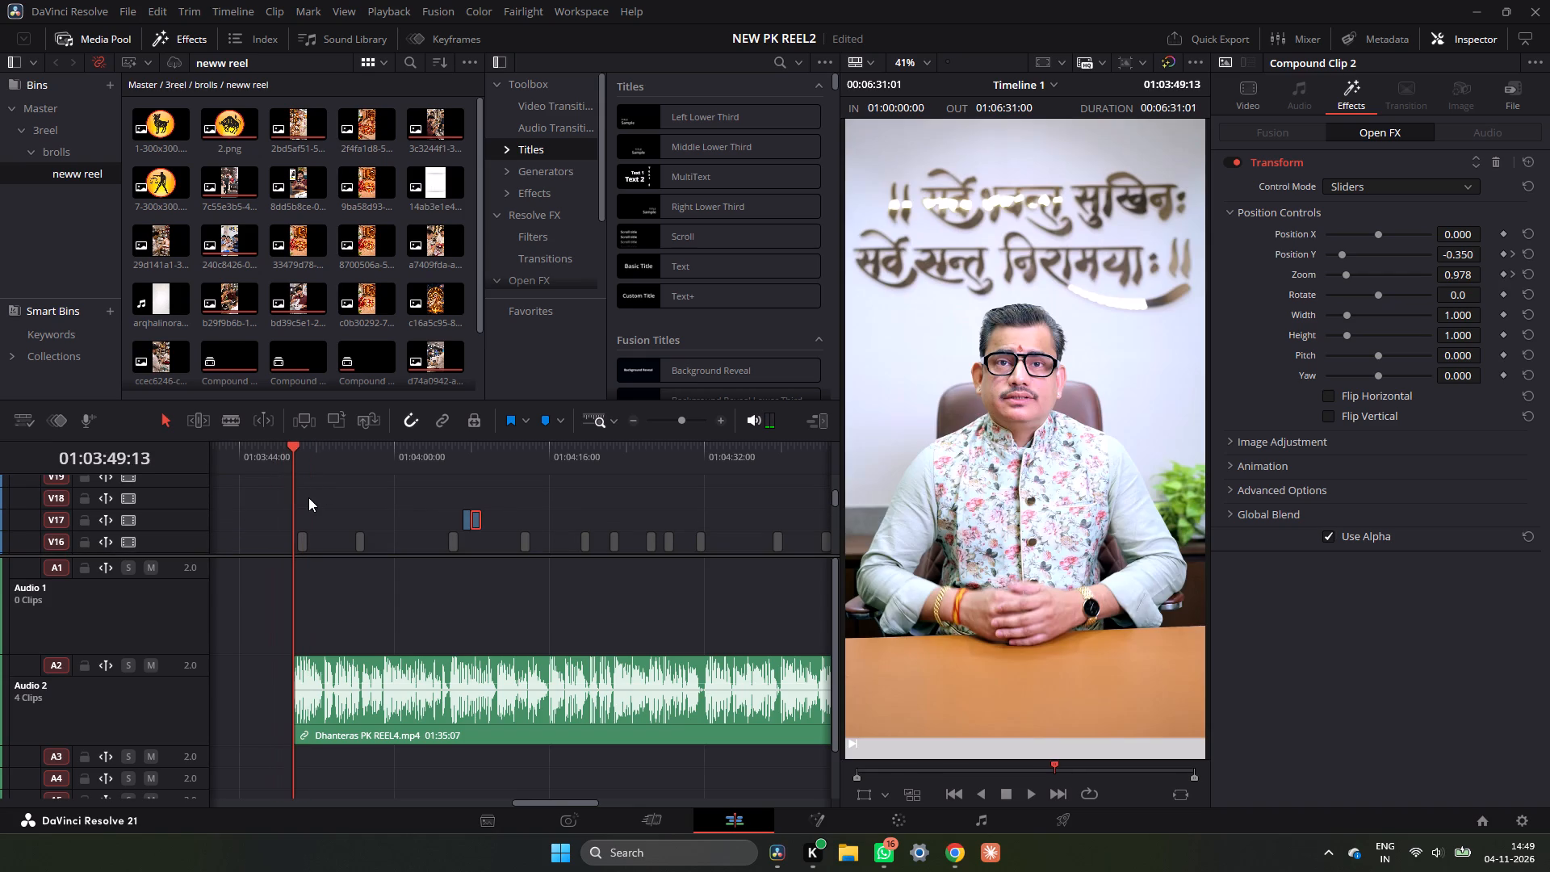
scroll(309, 499, "down", 2)
scroll(316, 492, "up", 2)
left_click_drag(563, 555, 558, 635)
left_click(520, 566)
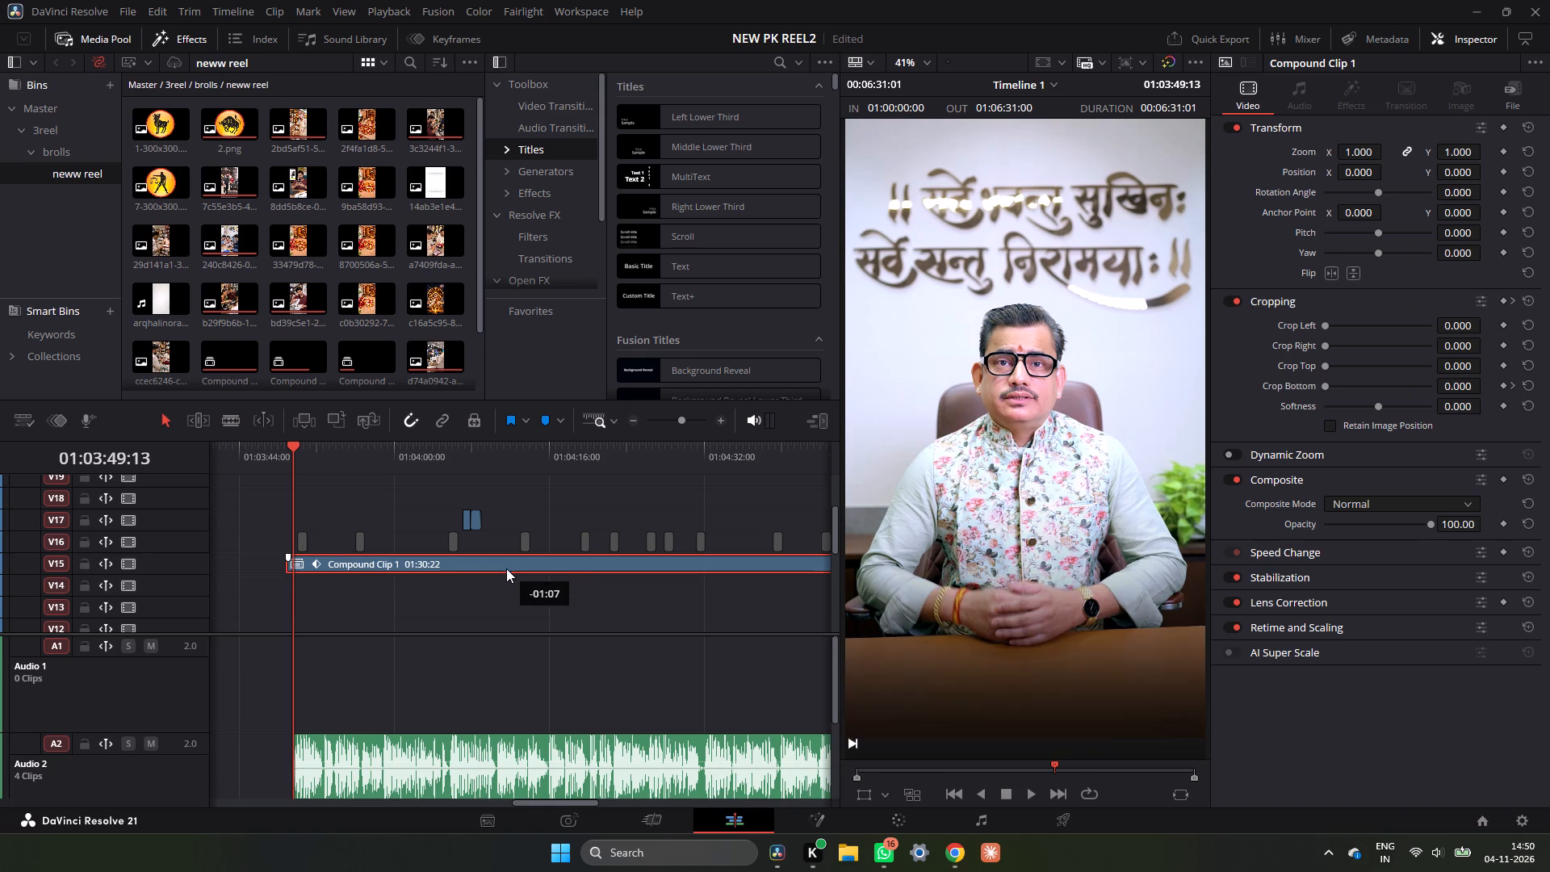
Play the Dhanteras section from its start through the zodiac badges to the Copper Utensils title, stopping at about 01:04:14:22.
key("space")
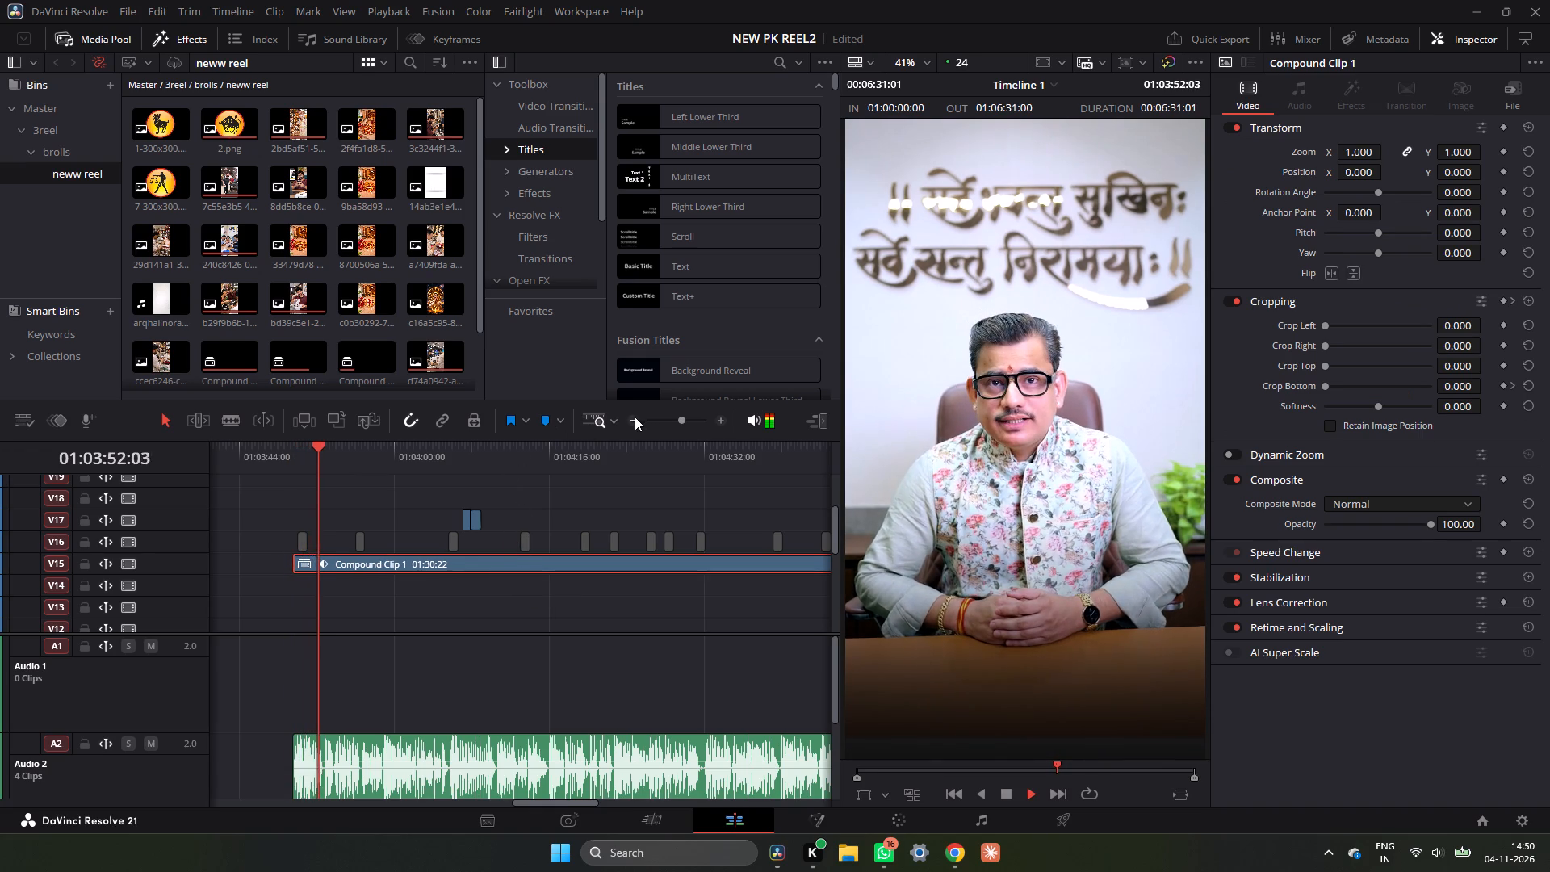
left_click(296, 450)
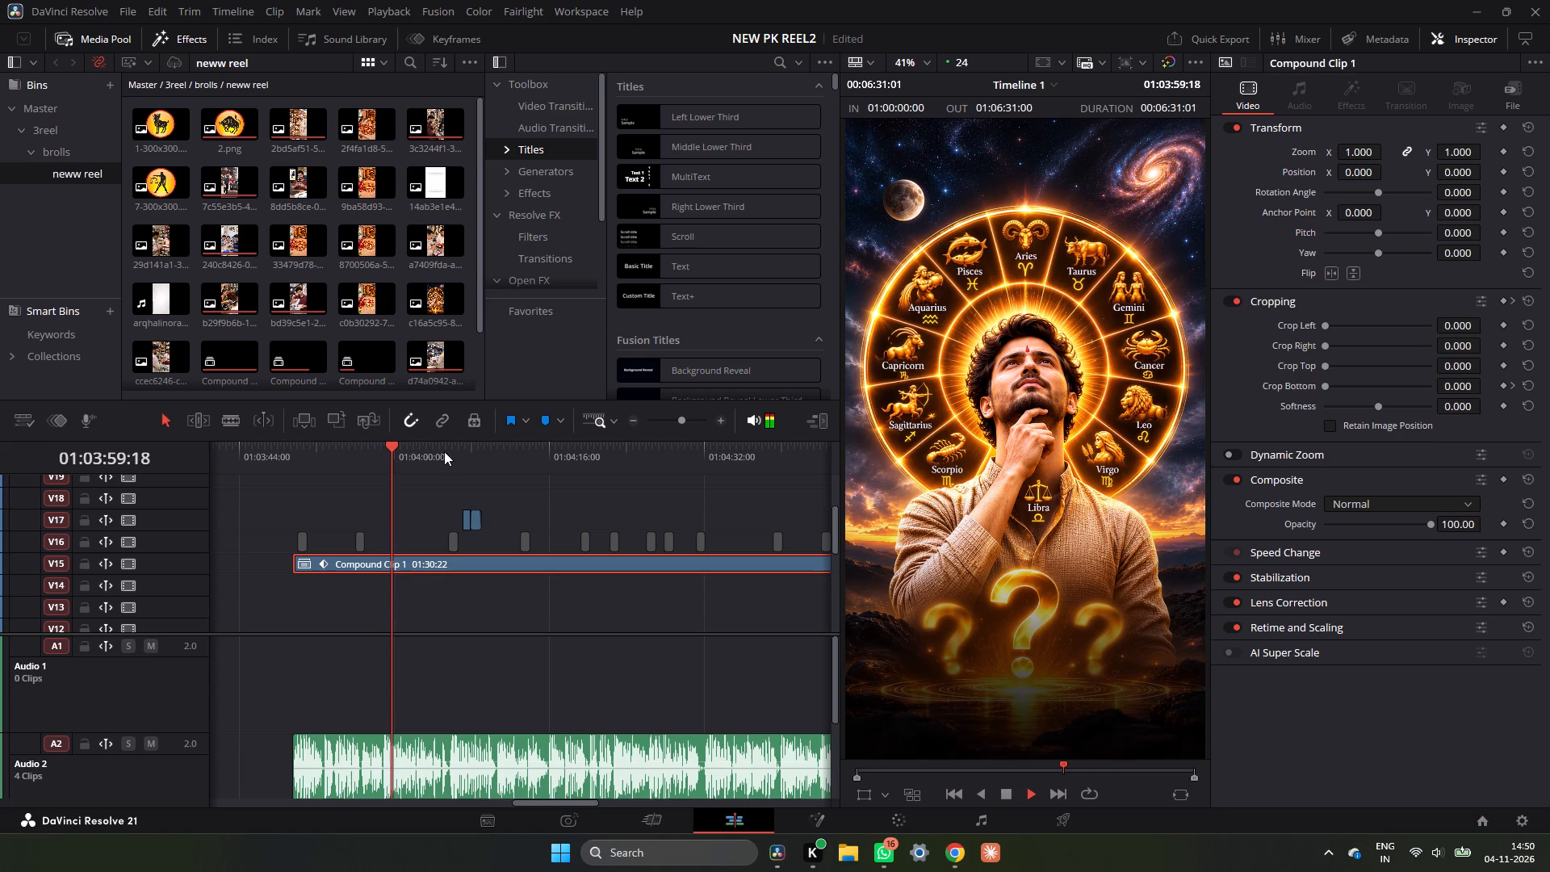
key("space")
left_click(287, 453)
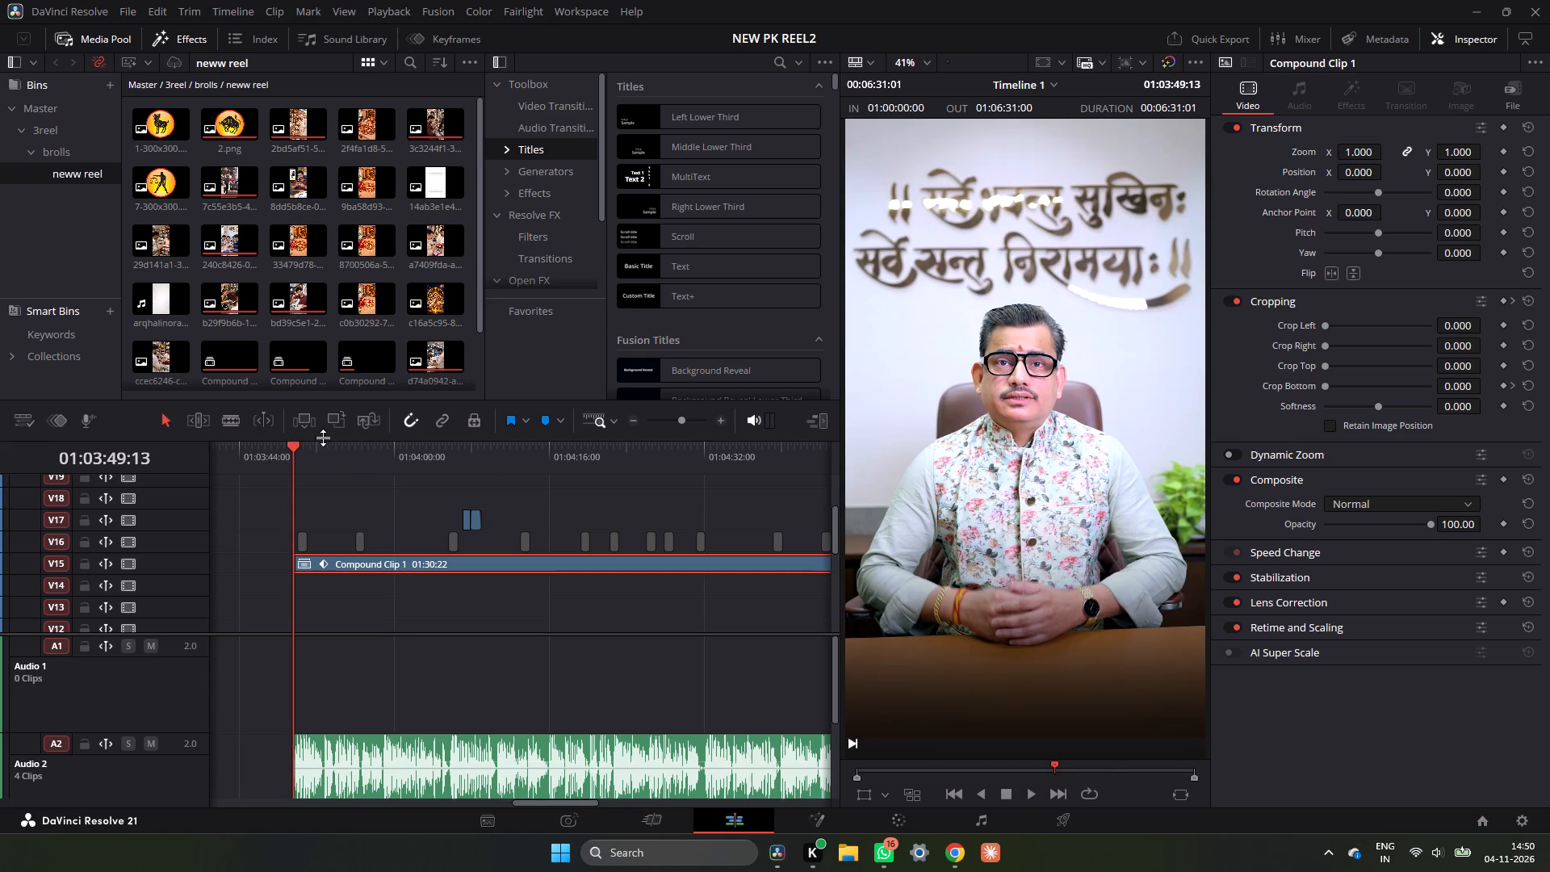
left_click_drag(300, 446, 293, 450)
scroll(450, 568, "down", 3)
scroll(450, 568, "up", 1)
scroll(446, 568, "down", 2)
key("space")
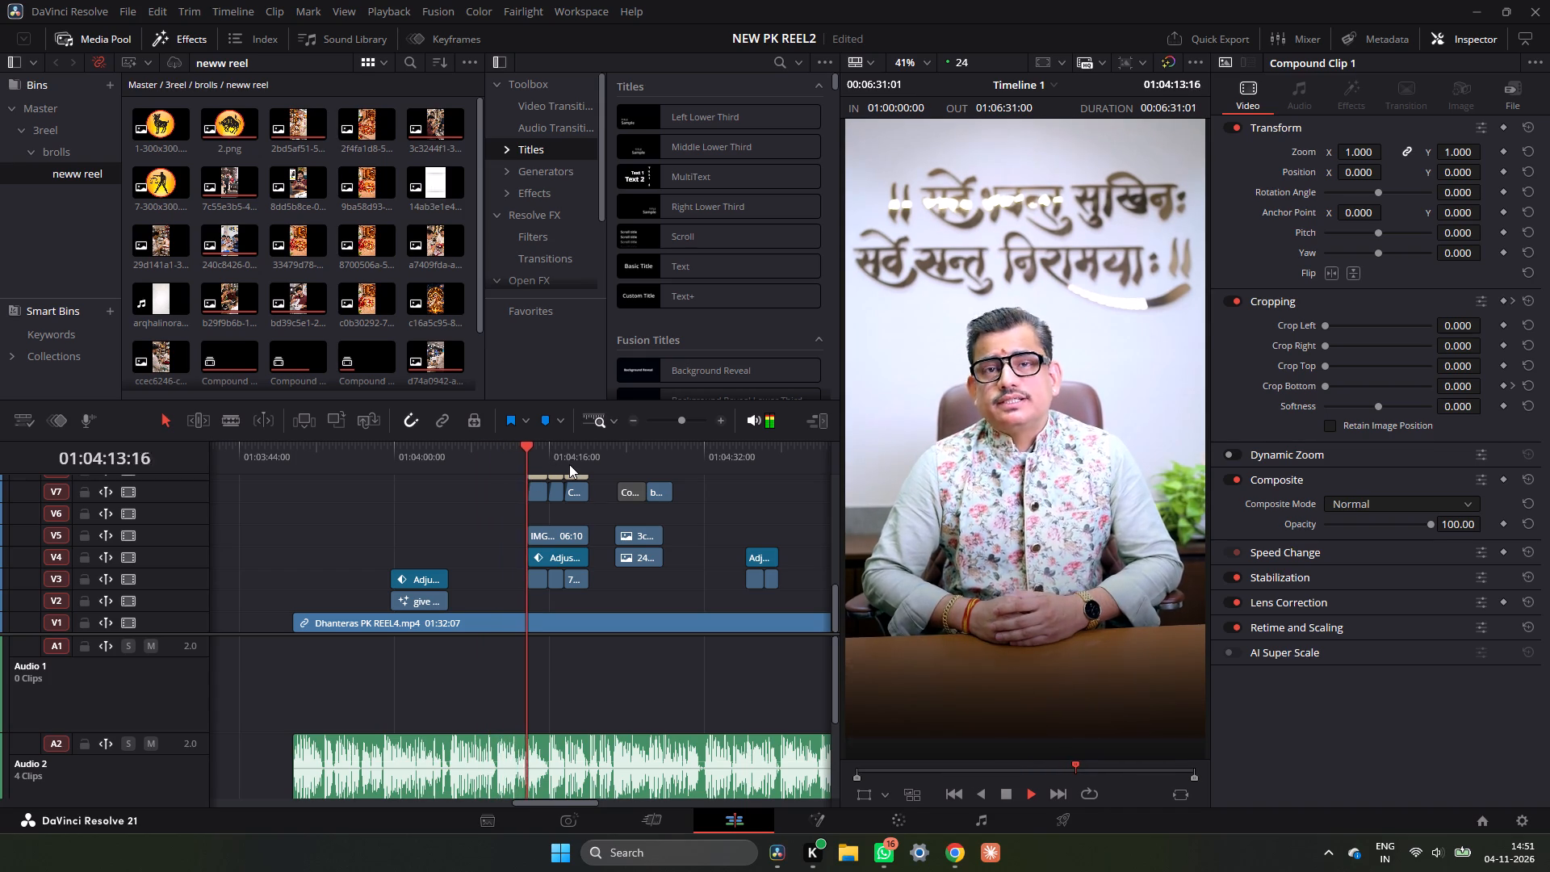
key("space")
Enable the IMG_8069.MP4 light-leak overlay on V16 over the cut to the Copper Utensils shot at 01:04:13:17.
scroll(572, 537, "up", 4)
scroll(572, 537, "down", 1)
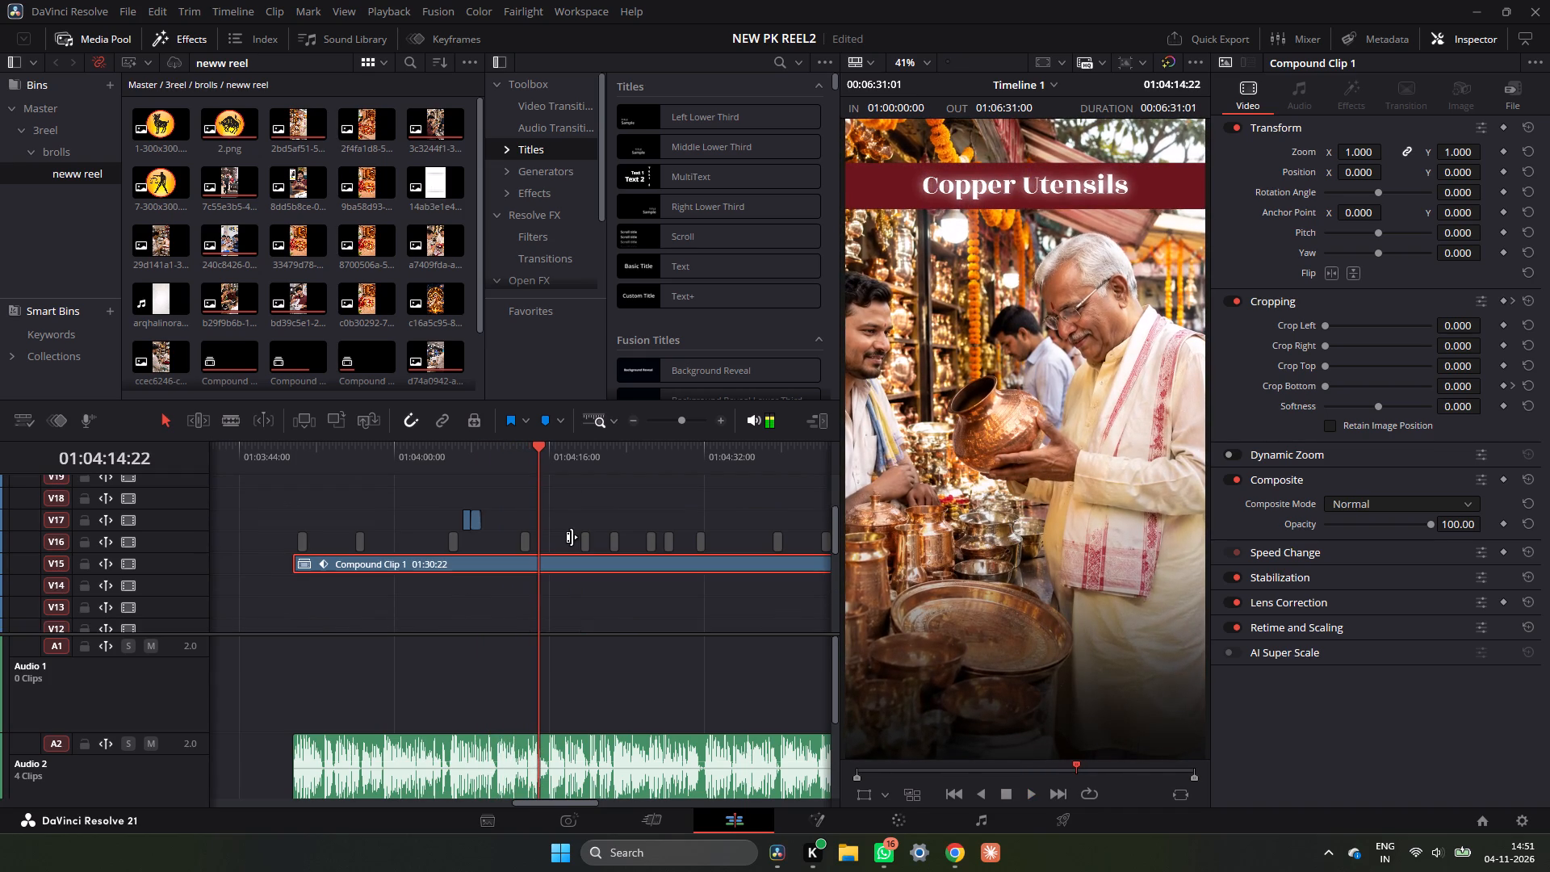
left_click(525, 544)
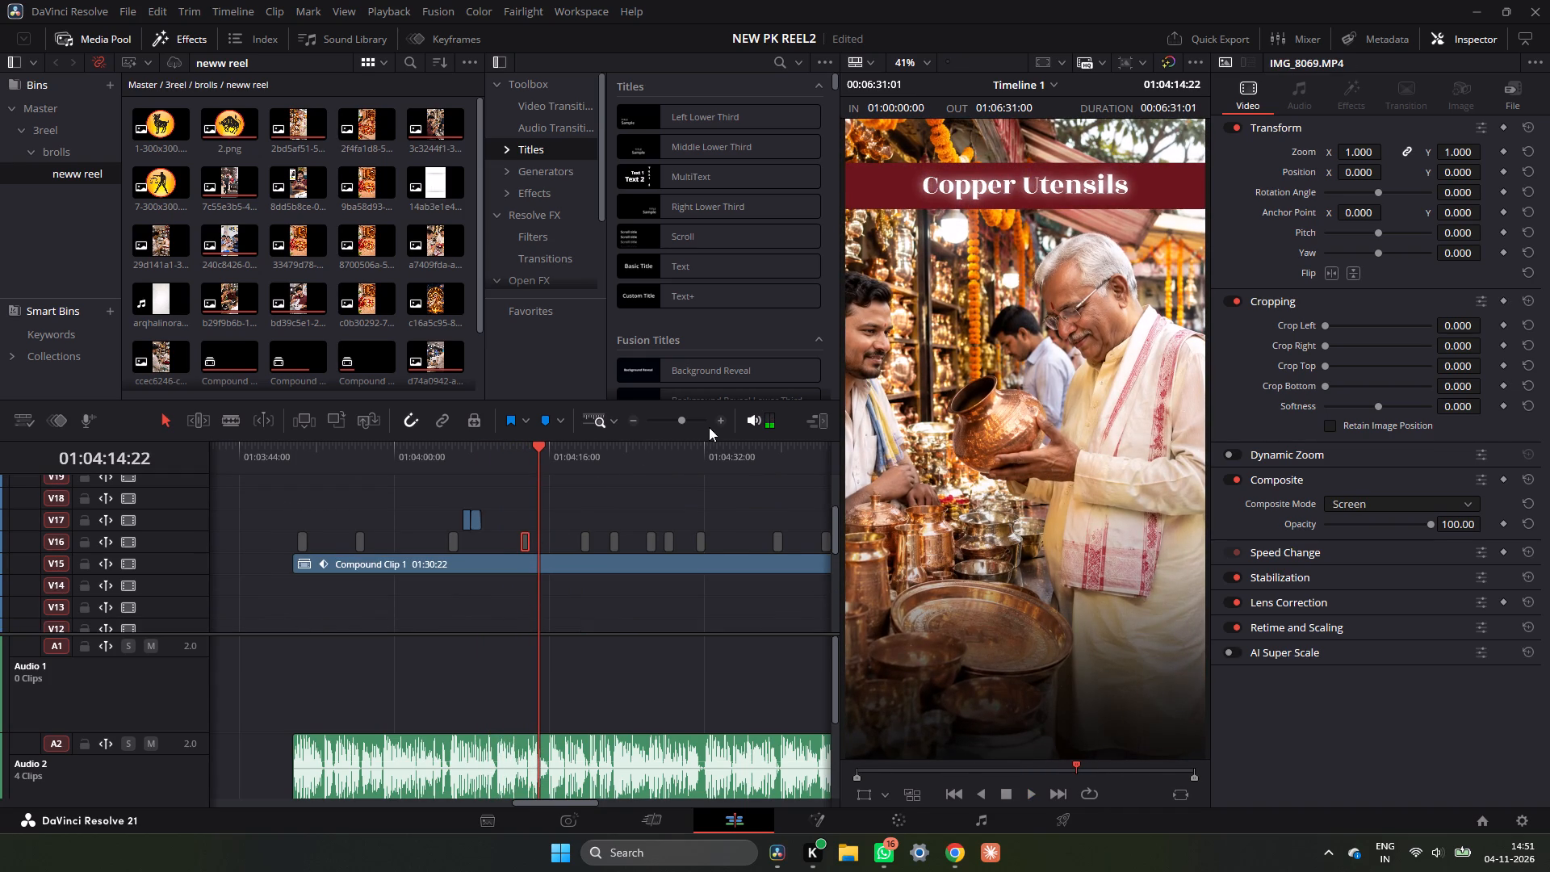
double_click(718, 423)
scroll(577, 495, "down", 2)
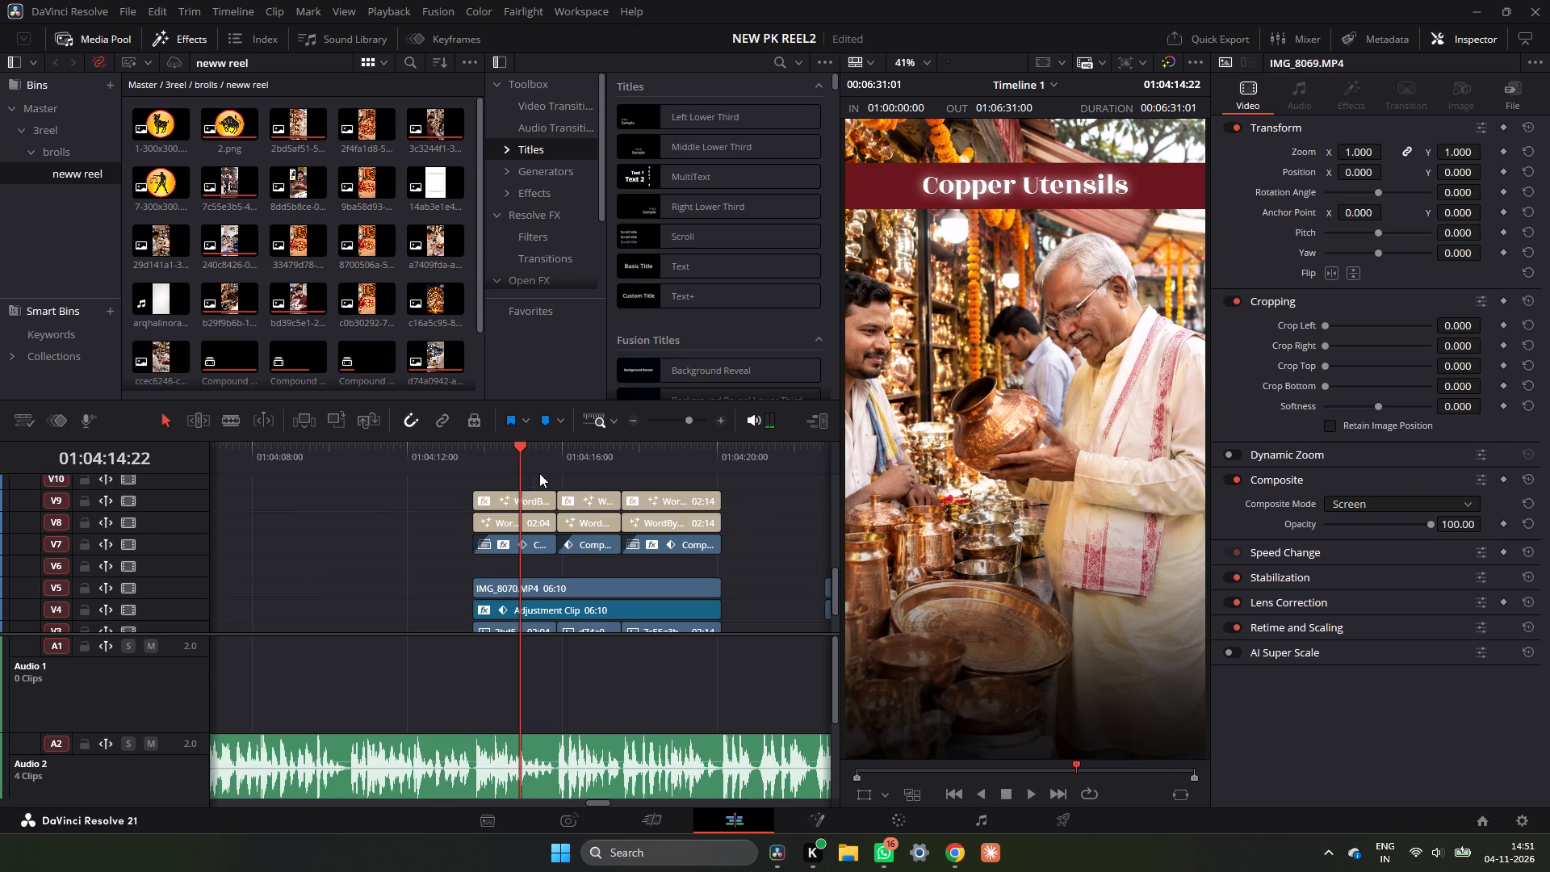
left_click_drag(507, 455, 474, 464)
scroll(501, 497, "up", 3)
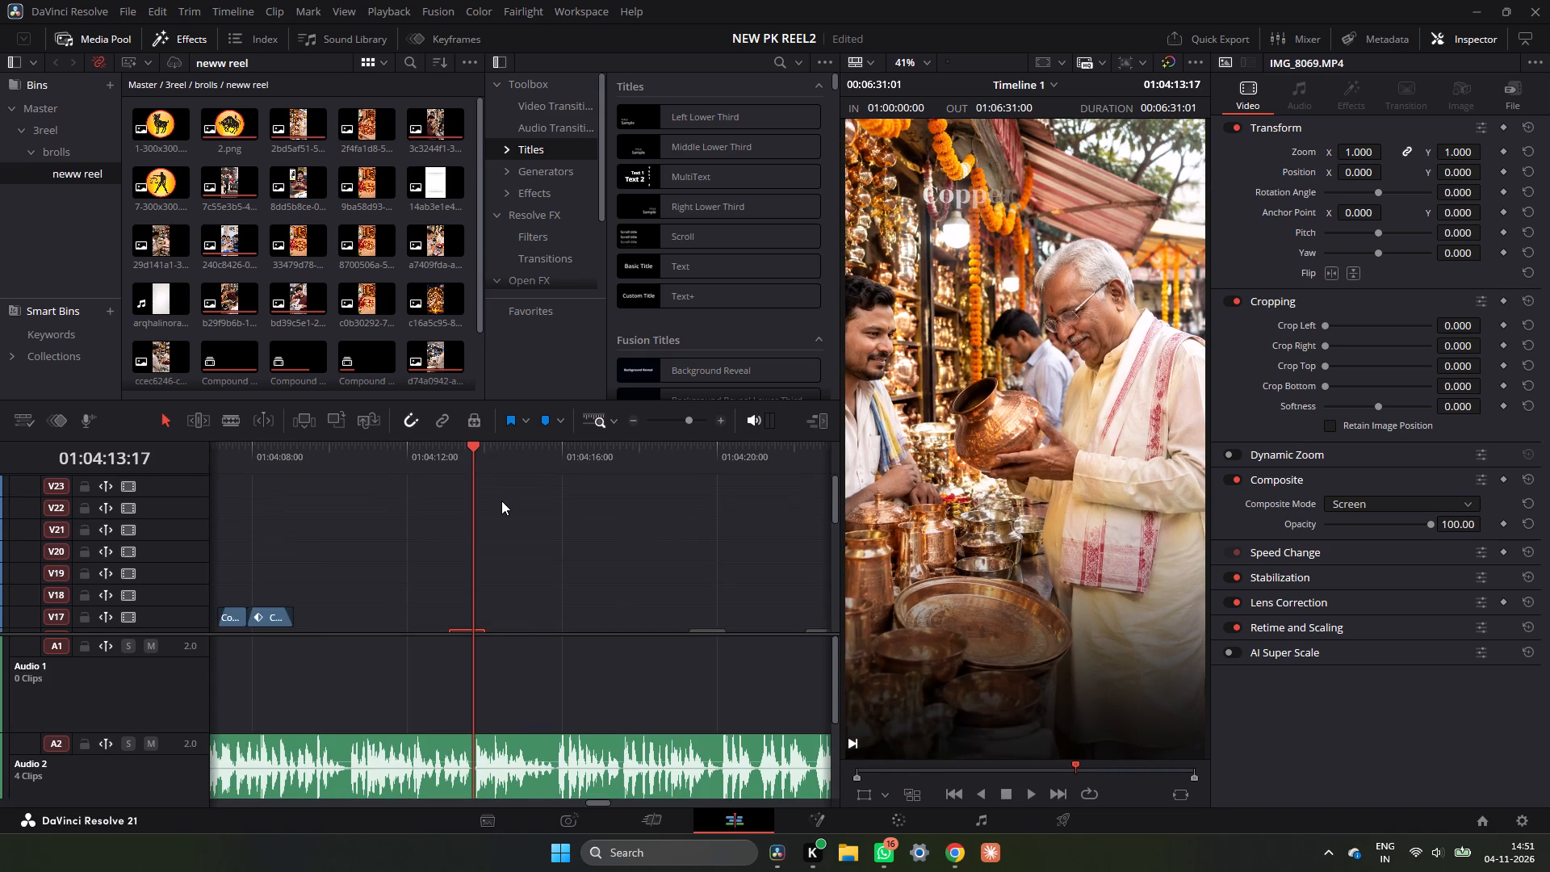
scroll(501, 501, "down", 2)
scroll(501, 501, "up", 1)
key("d")
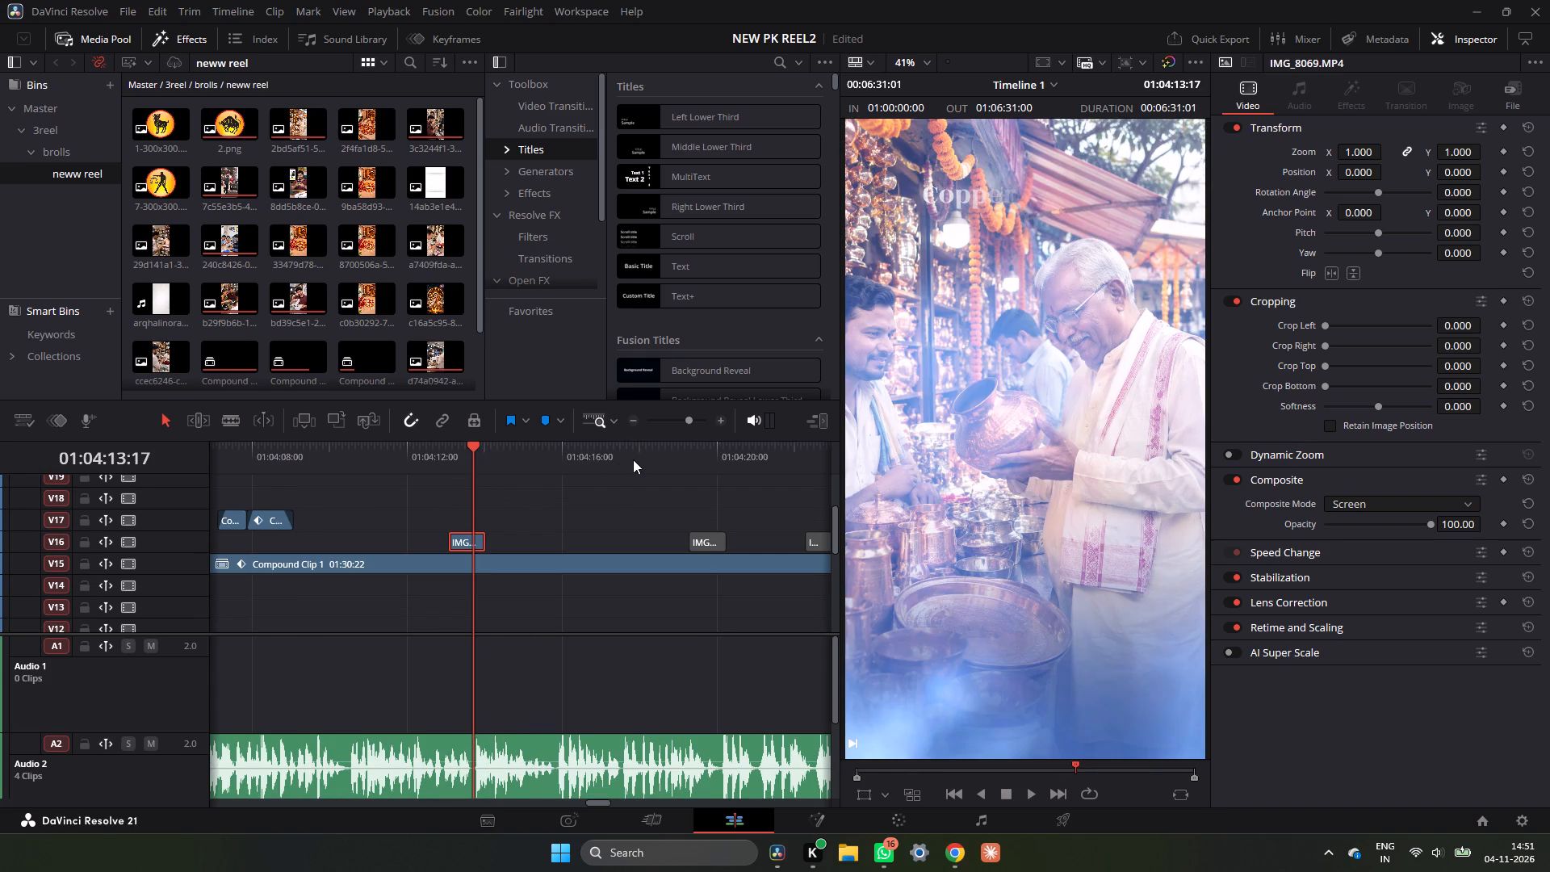
Shift this overlay slightly later on V16 so its full white flash falls on the cut at 01:04:13:17.
double_click(722, 426)
left_click_drag(537, 545, 547, 545)
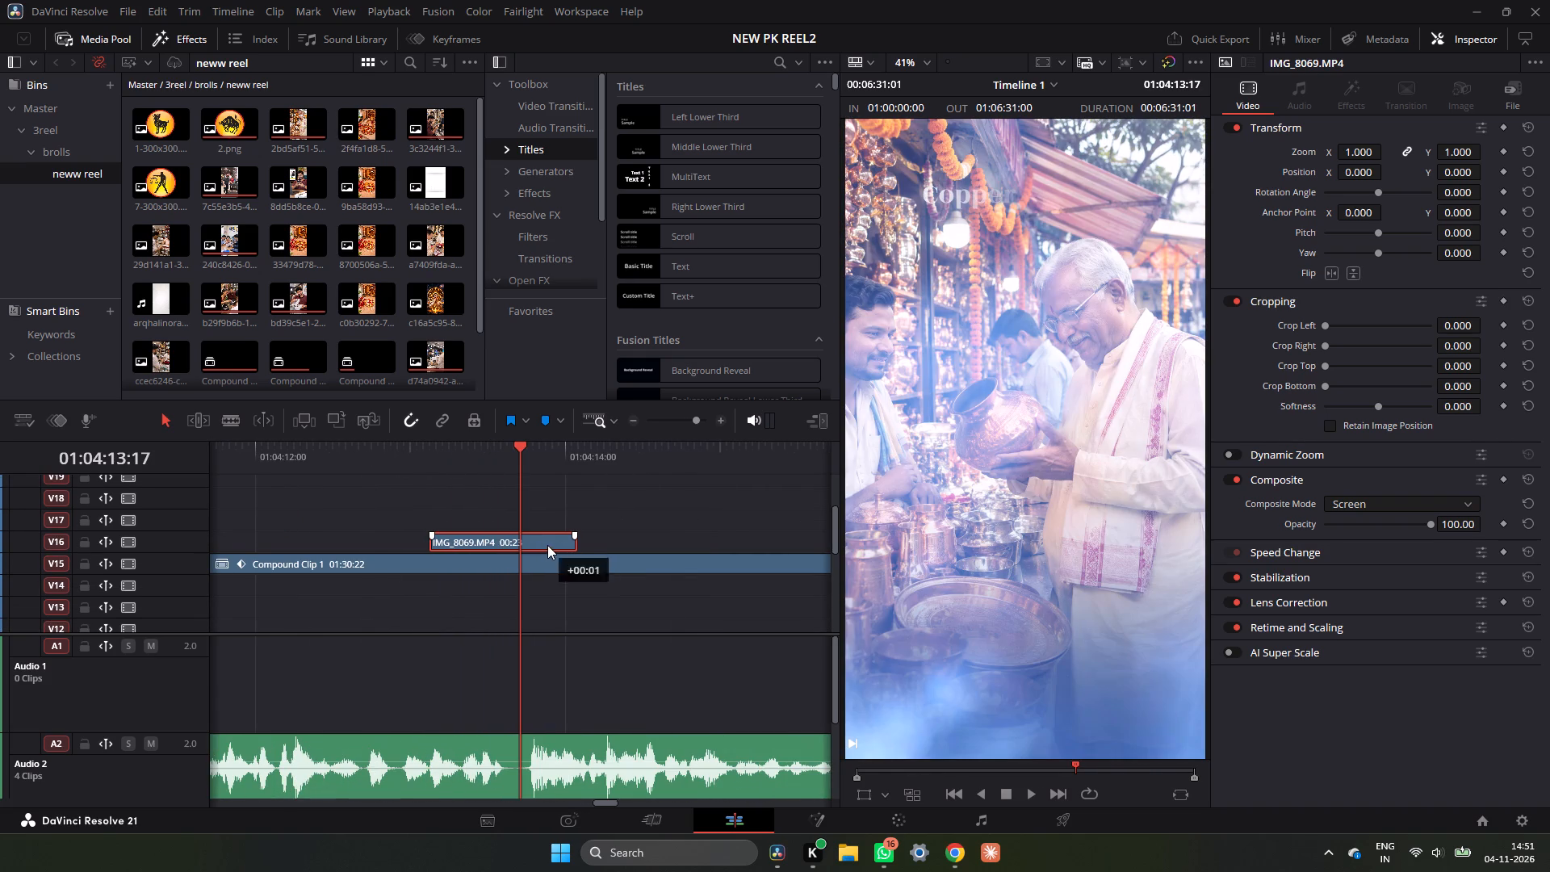
left_click_drag(547, 545, 572, 540)
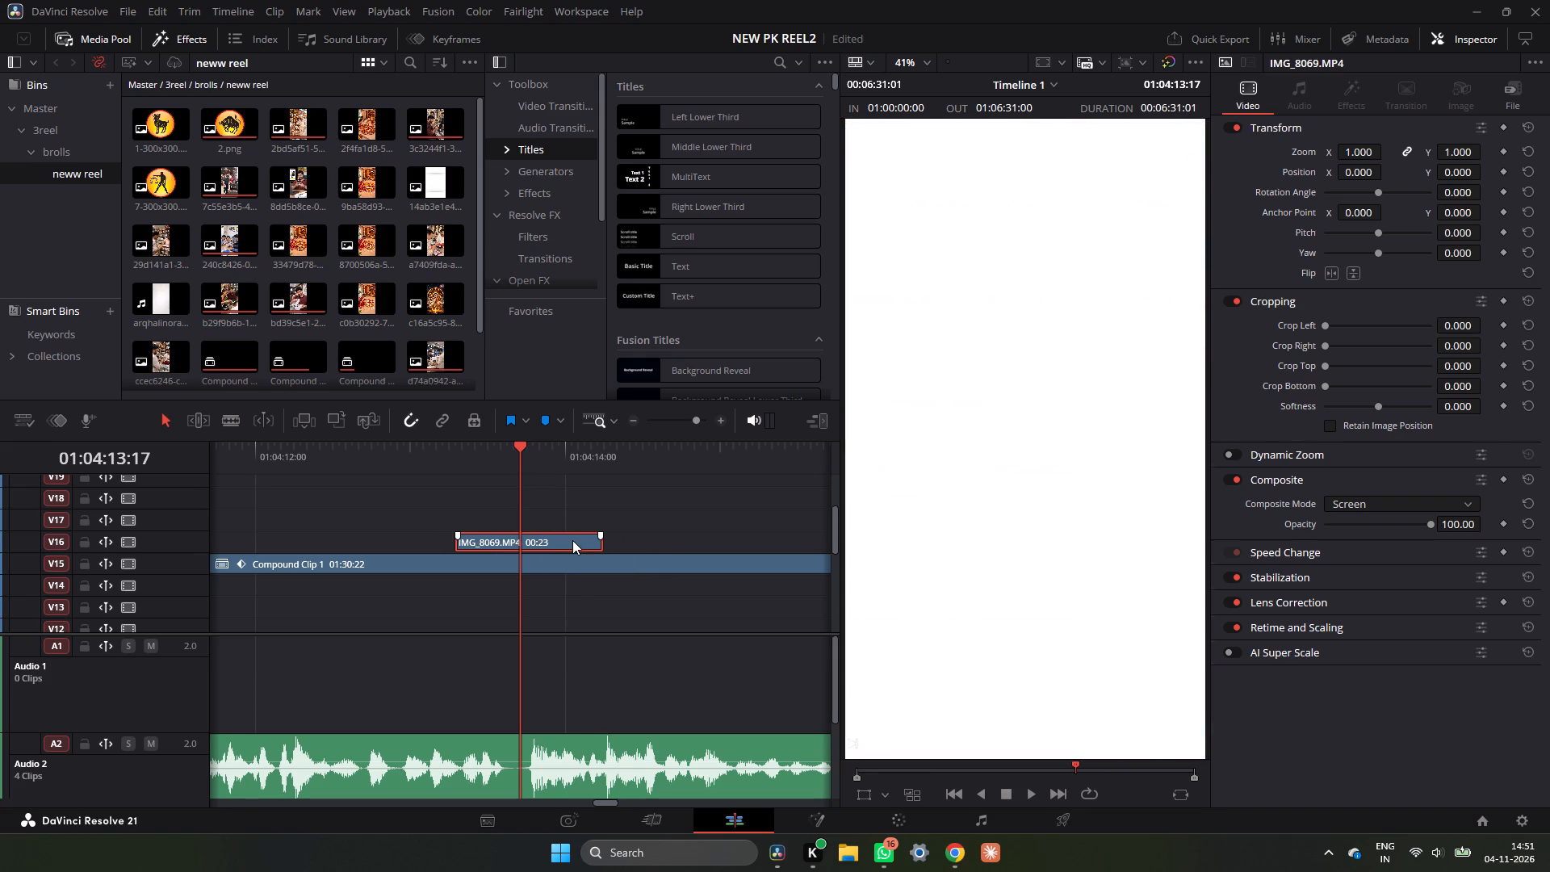
Replay the speaker-to-Copper Utensils transition several times to check the light-leak flash timing.
double_click(630, 418)
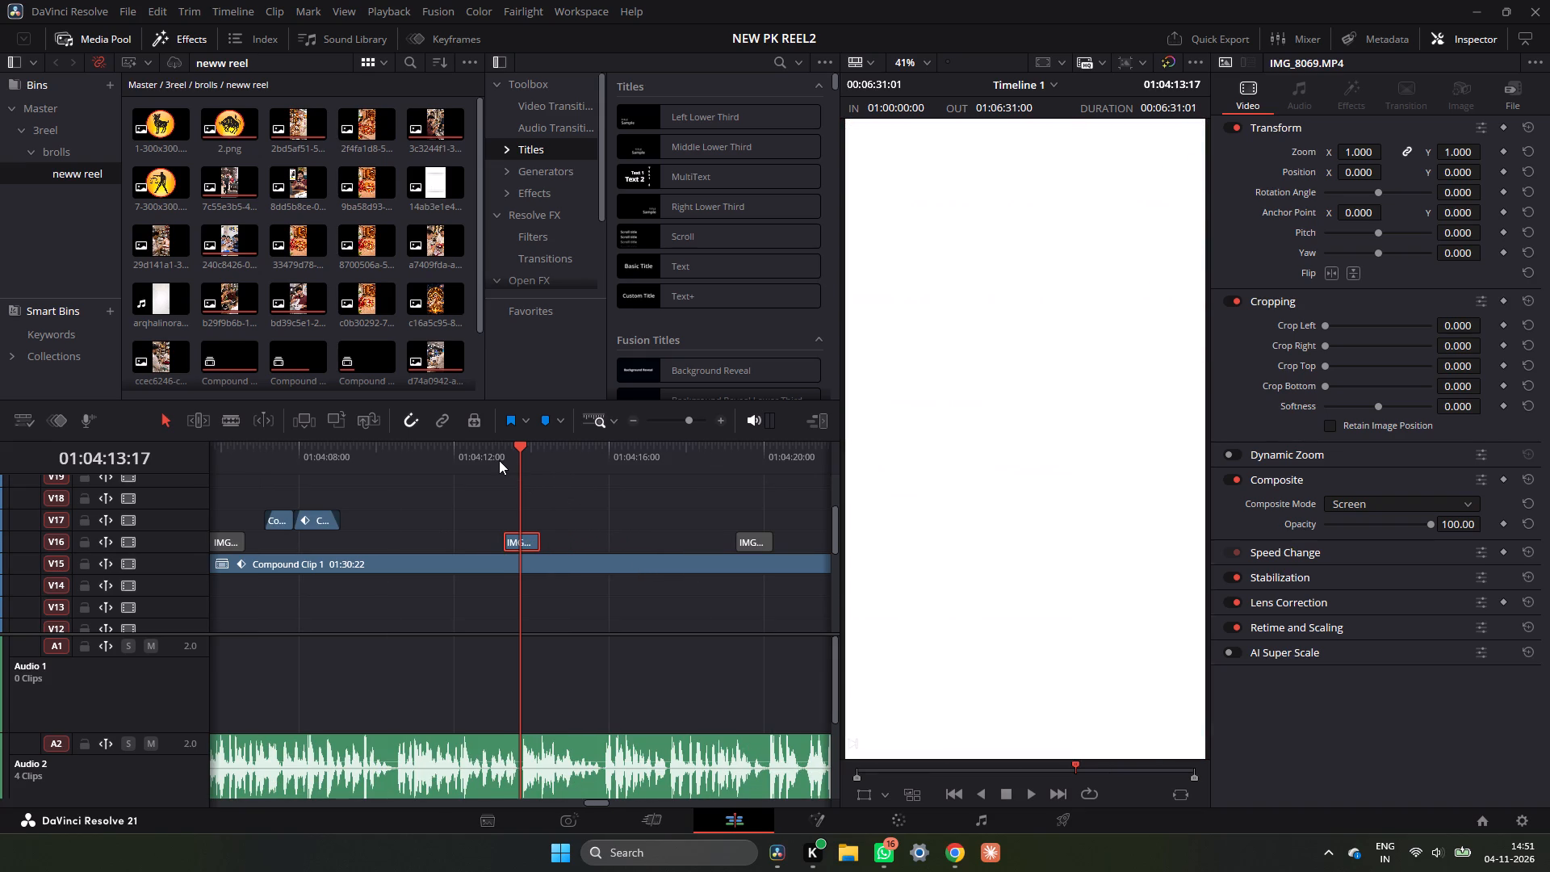
left_click(498, 460)
key("space")
left_click(498, 460)
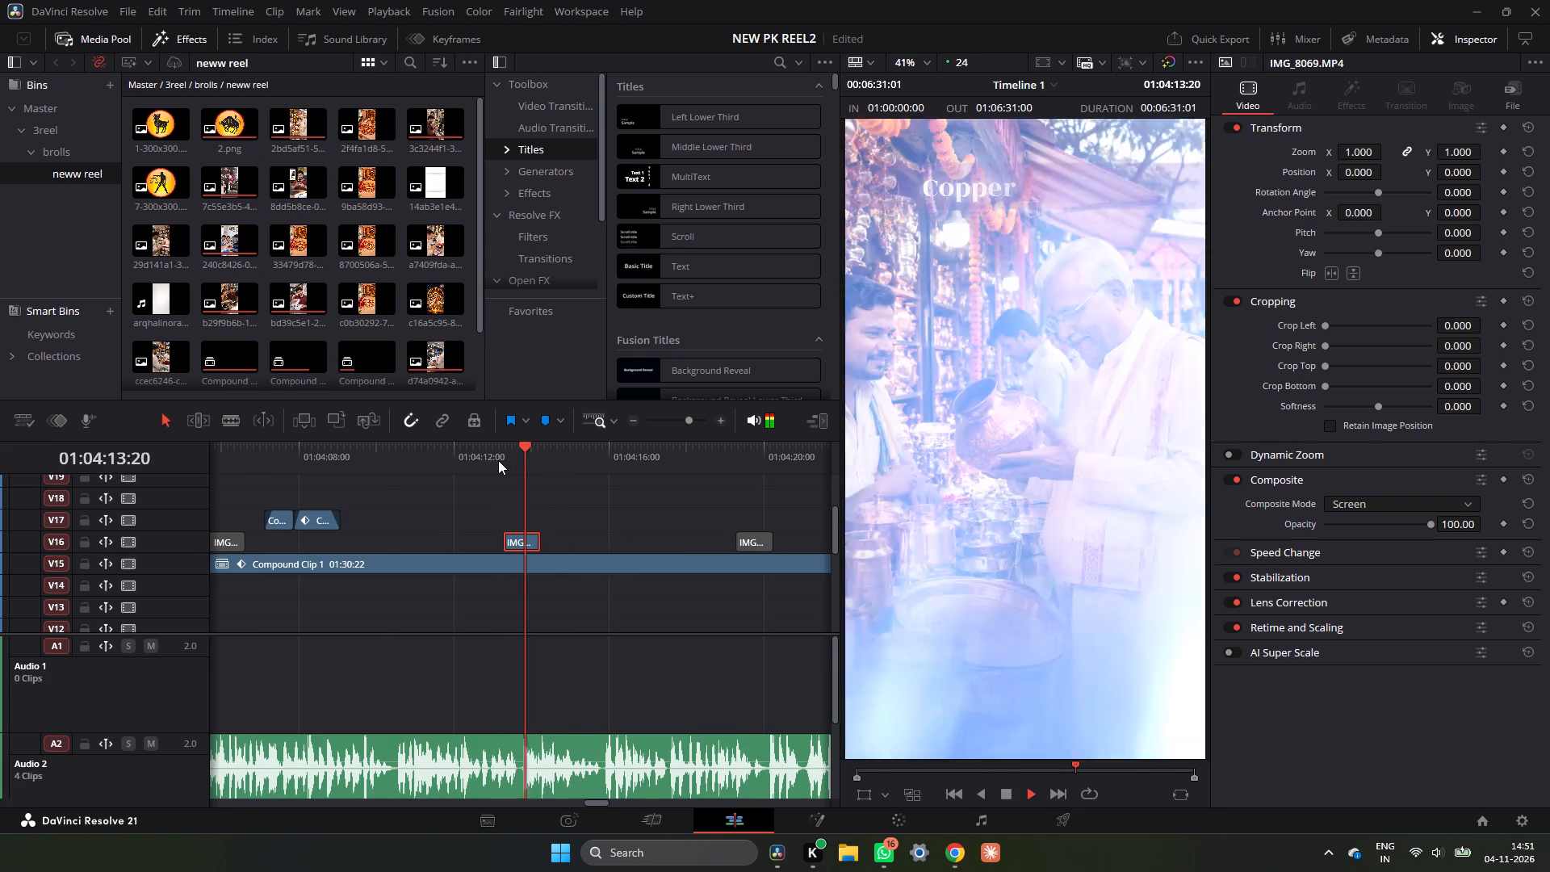
left_click(498, 460)
left_click(448, 463)
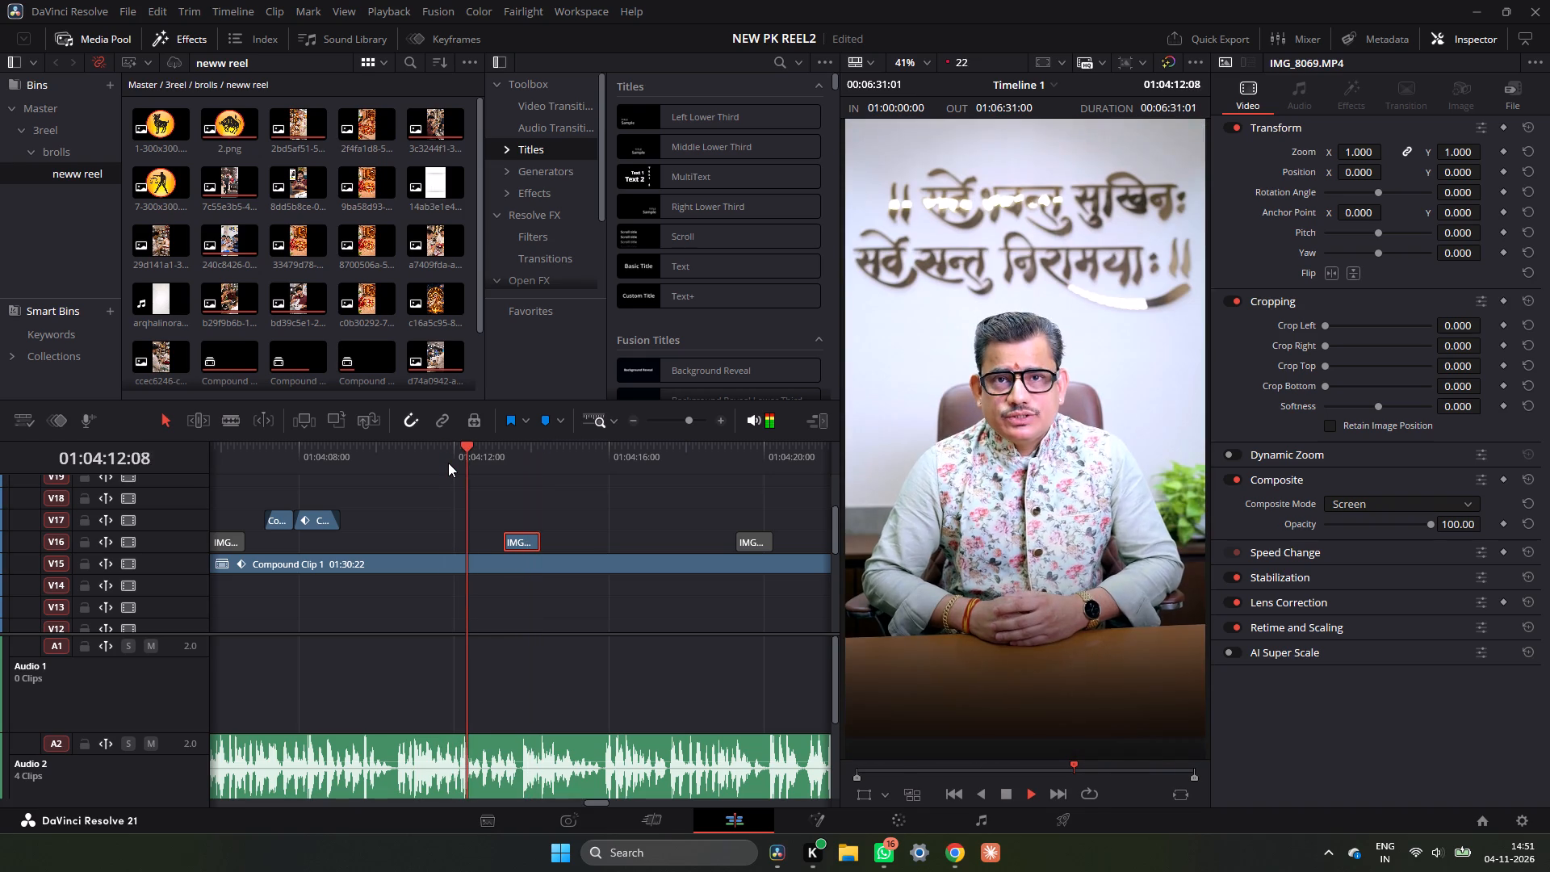
key("space")
scroll(589, 497, "down", 3)
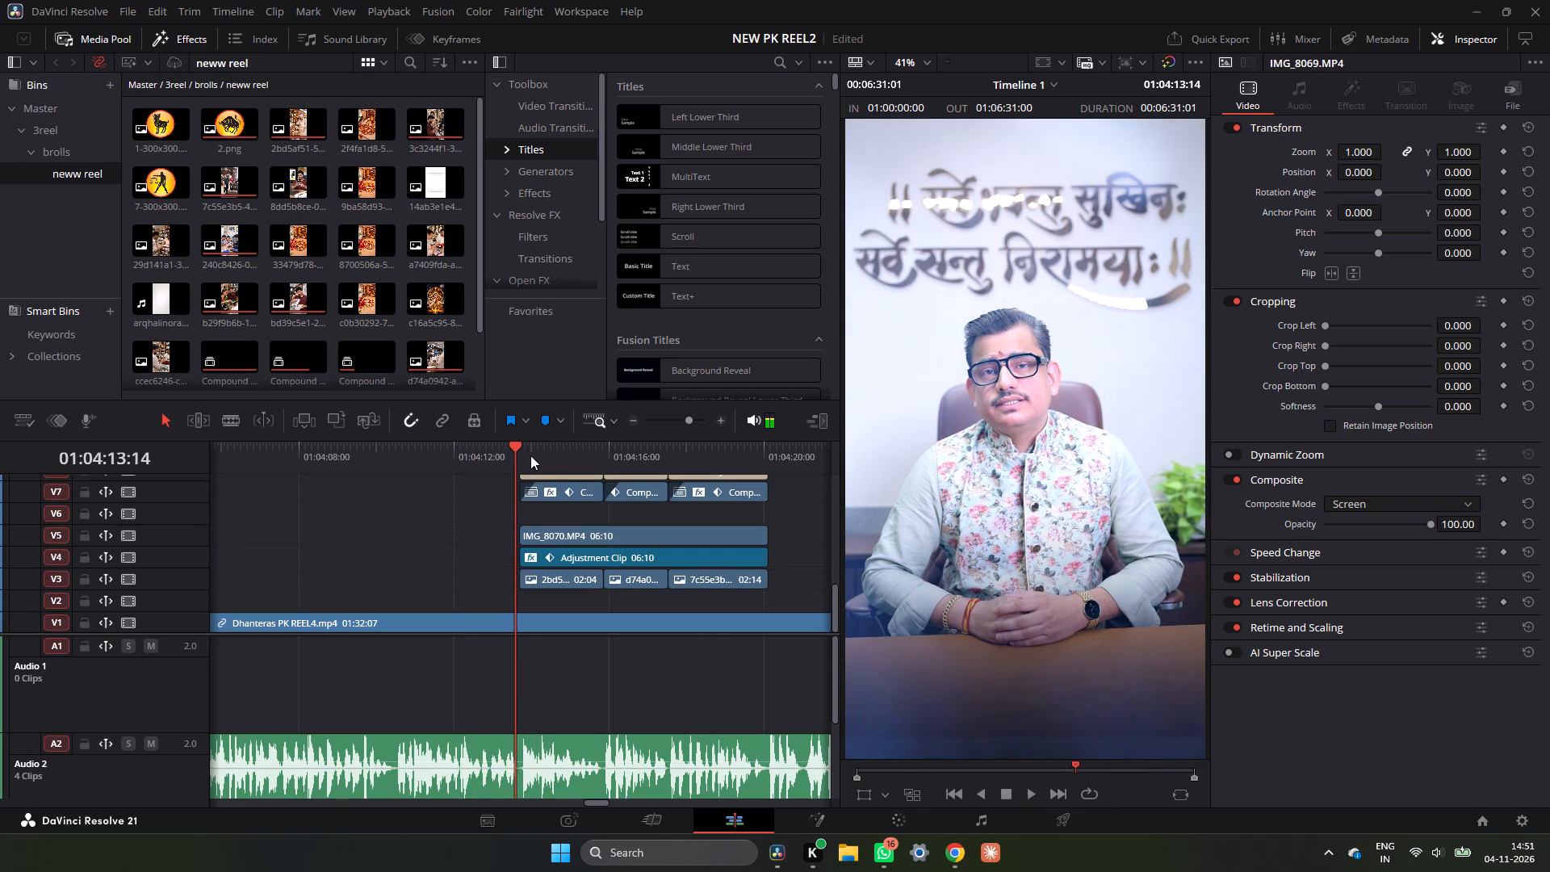
Examine the overlay's alignment with the cut at 01:04:13:17 and replay from just before it through the Fitness Equipment title.
left_click(526, 451)
scroll(550, 519, "up", 3)
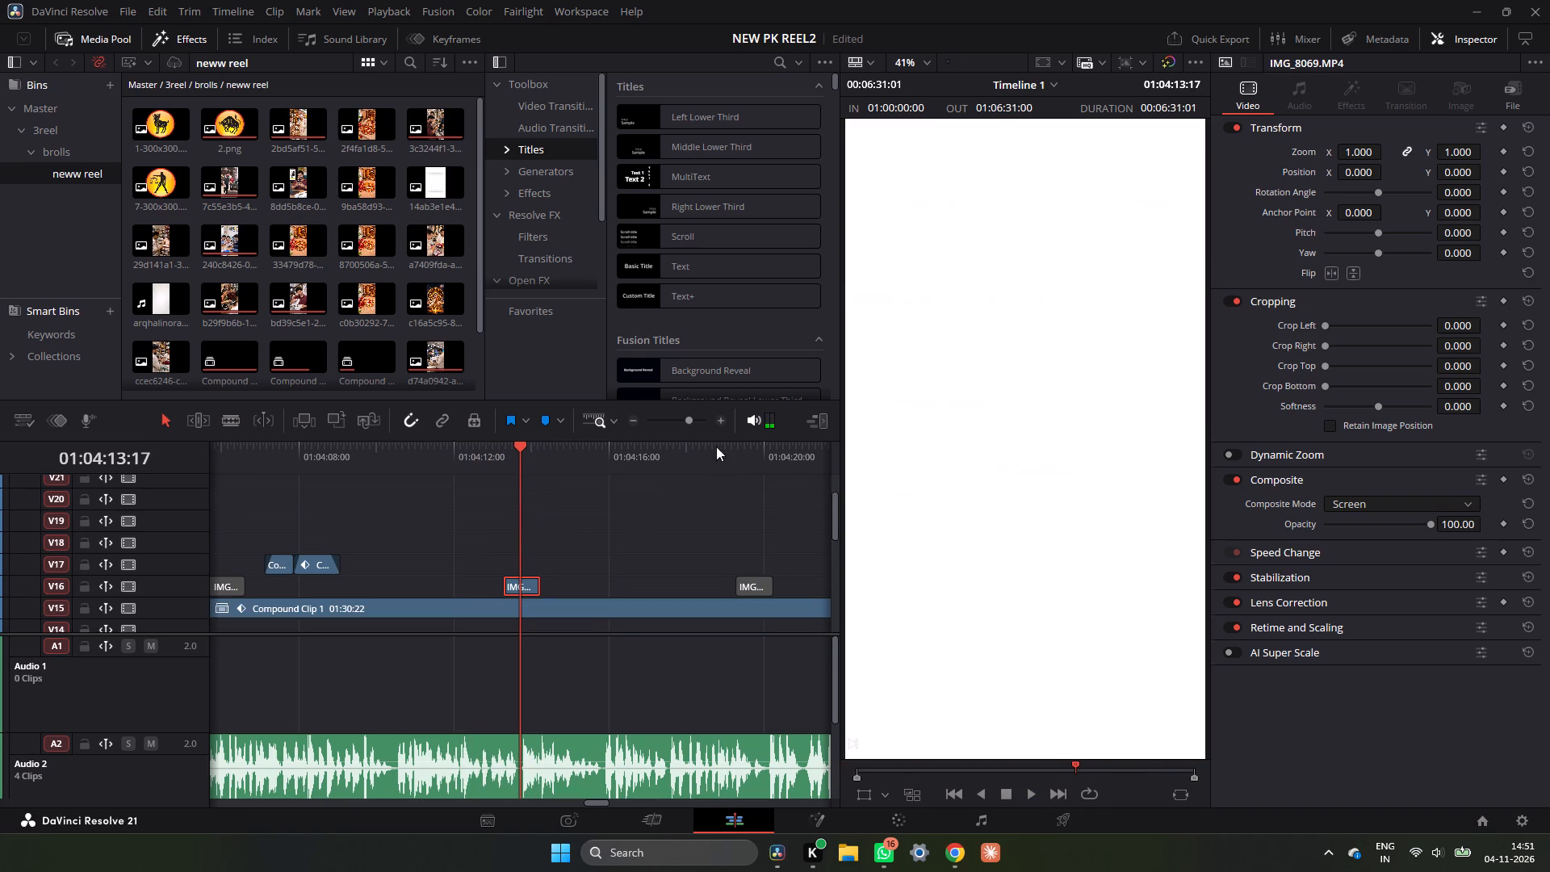
double_click(720, 422)
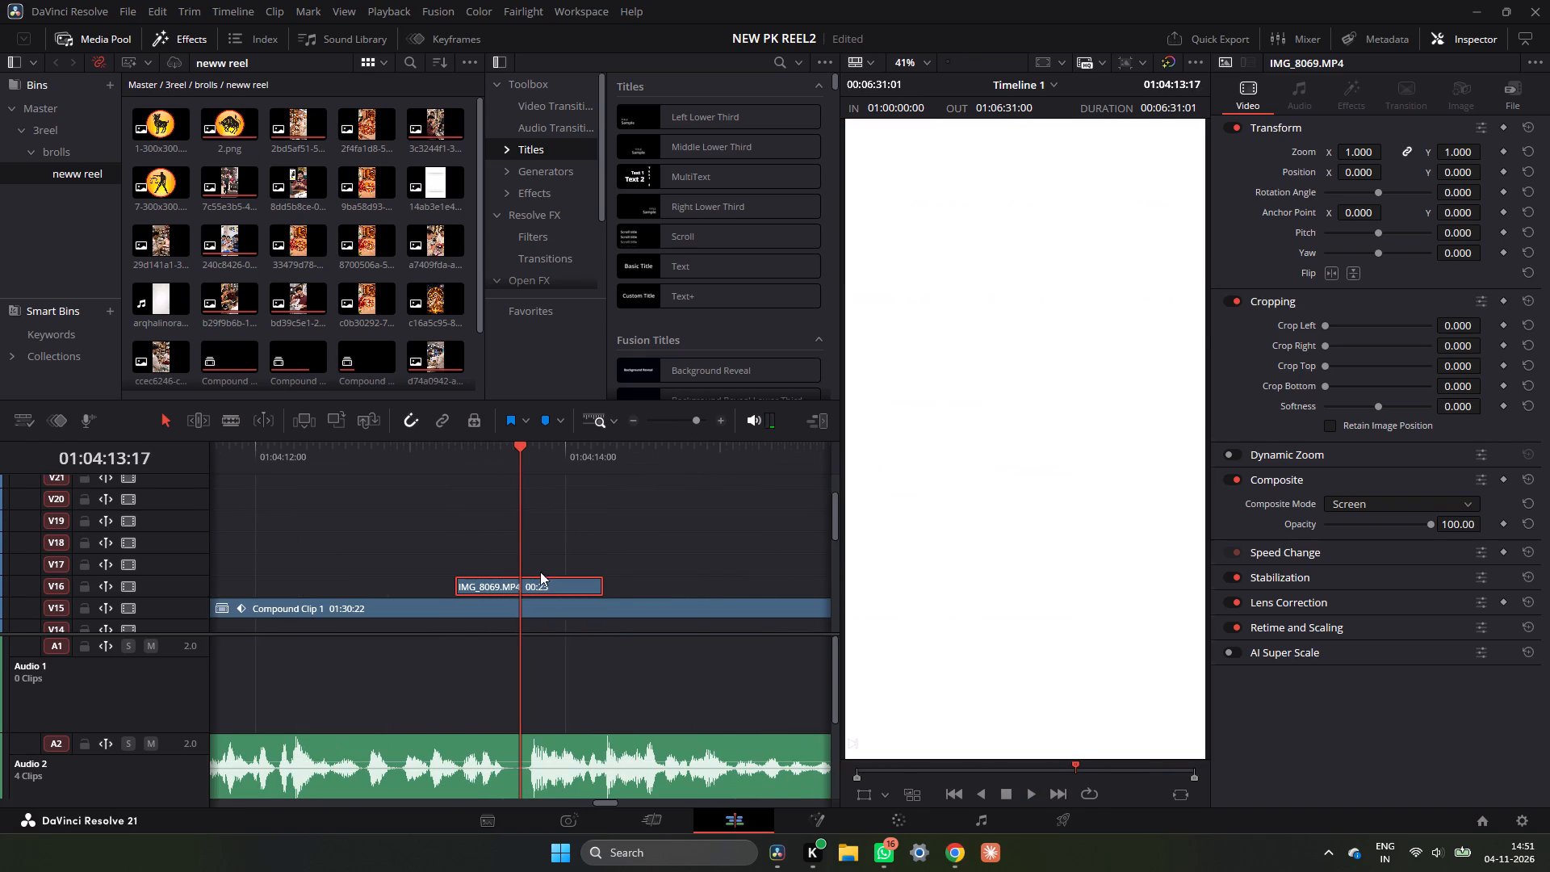
left_click(541, 578)
scroll(545, 580, "down", 3)
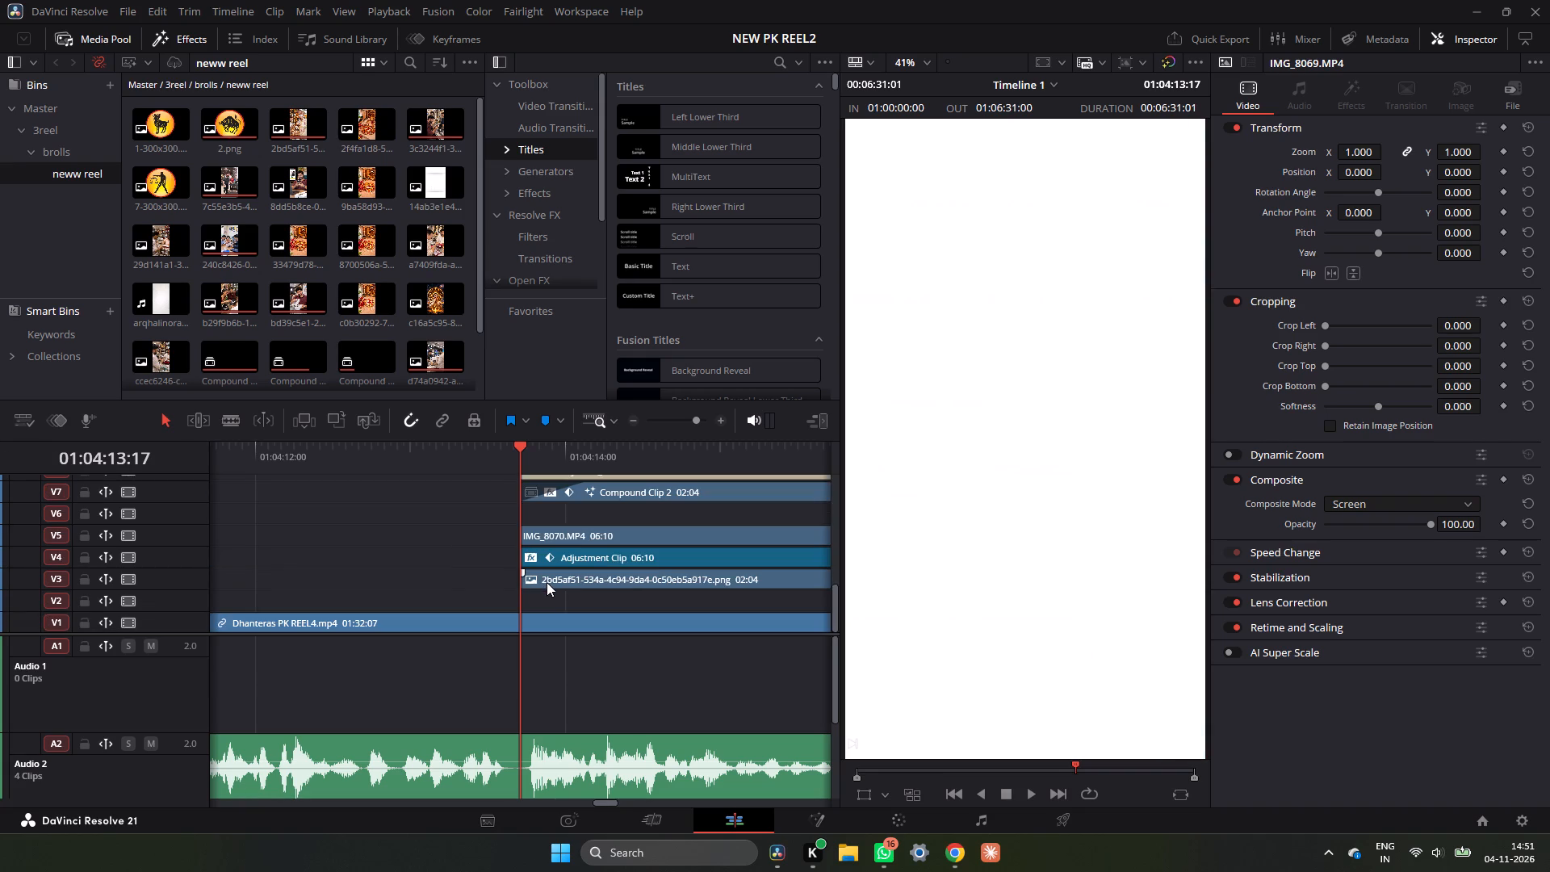
scroll(547, 582, "up", 2)
scroll(547, 582, "down", 3)
left_click(460, 452)
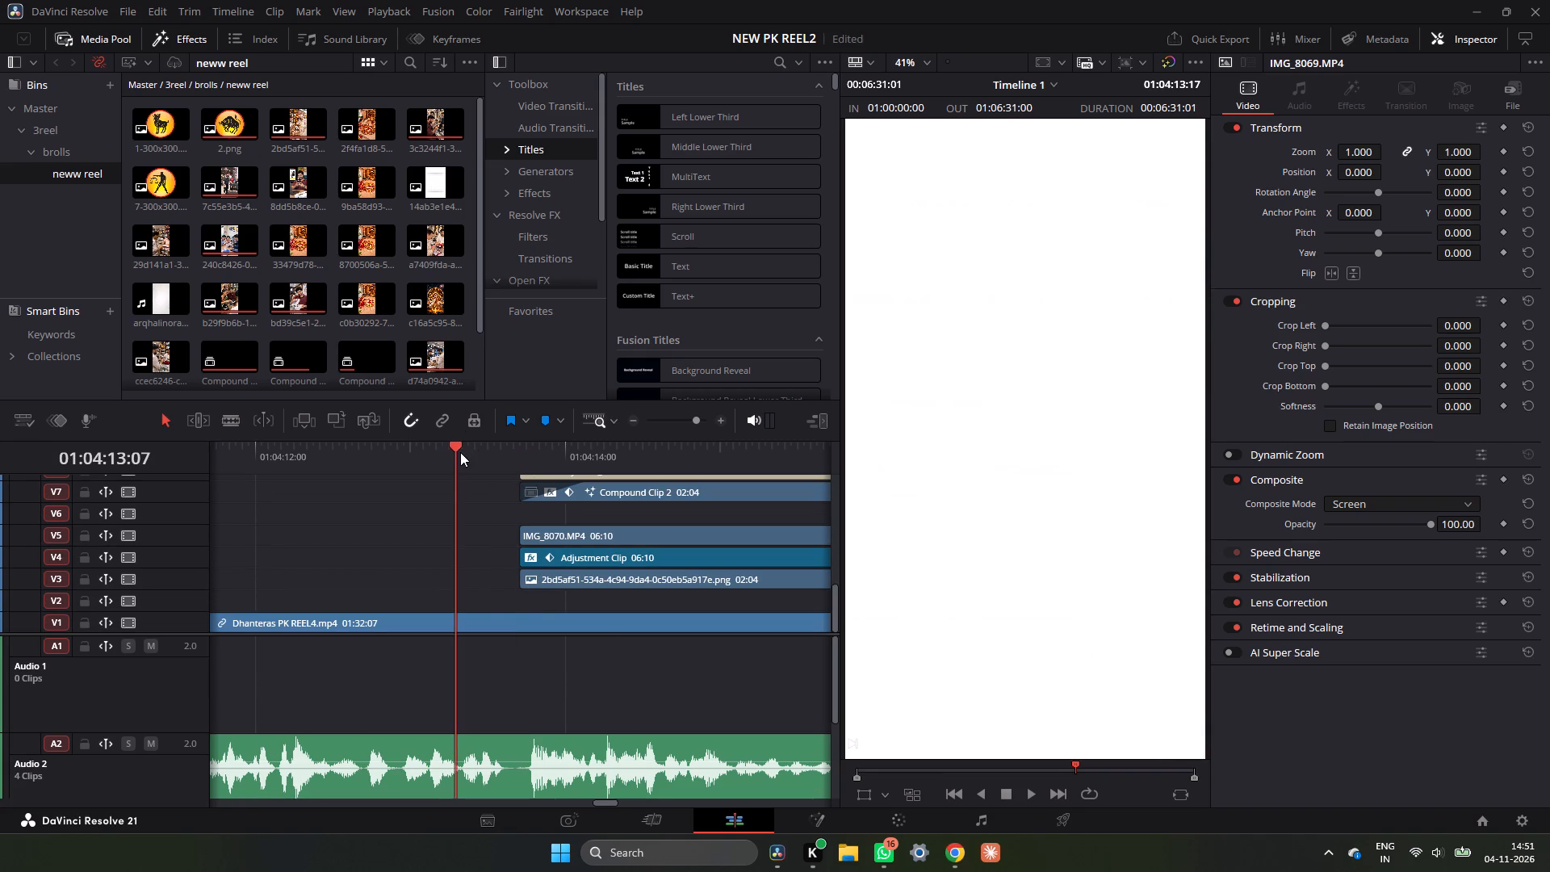
key("space")
left_click(460, 452)
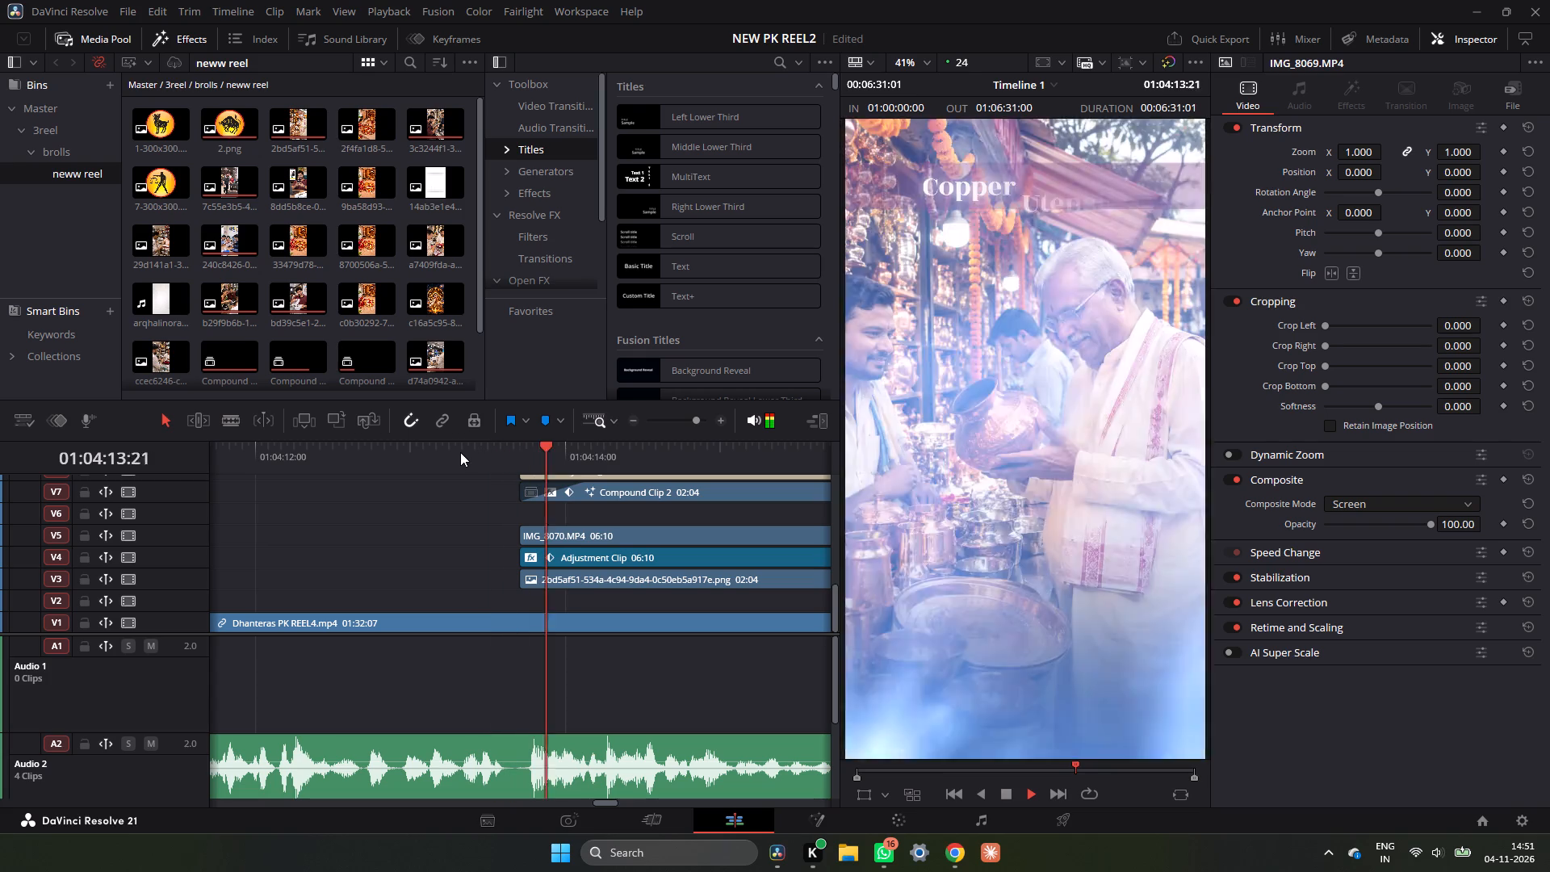
left_click(641, 418)
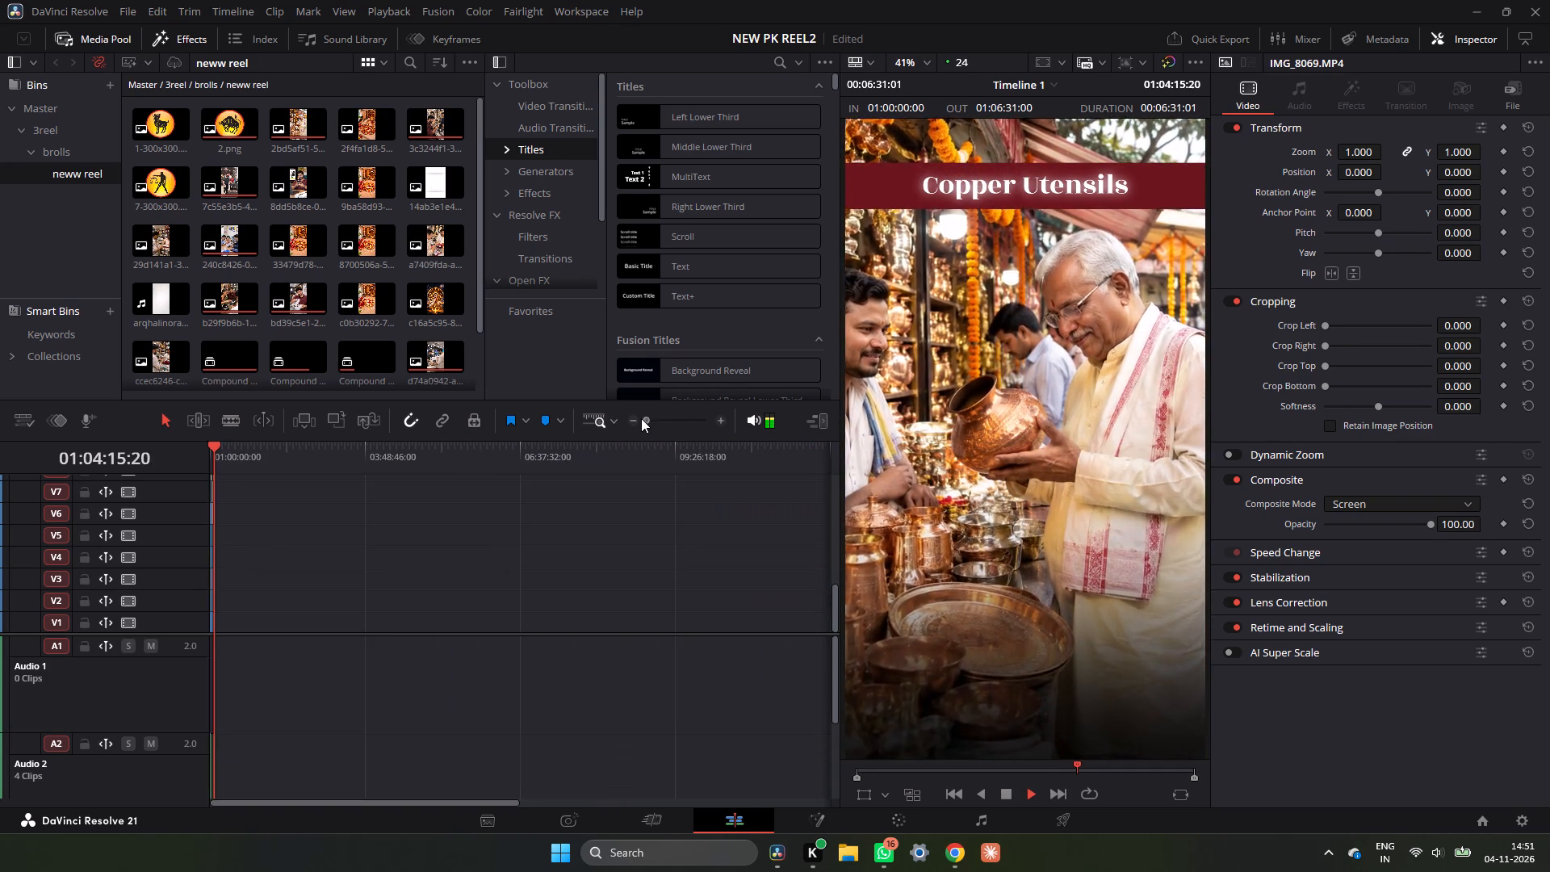
left_click(665, 417)
left_click(683, 419)
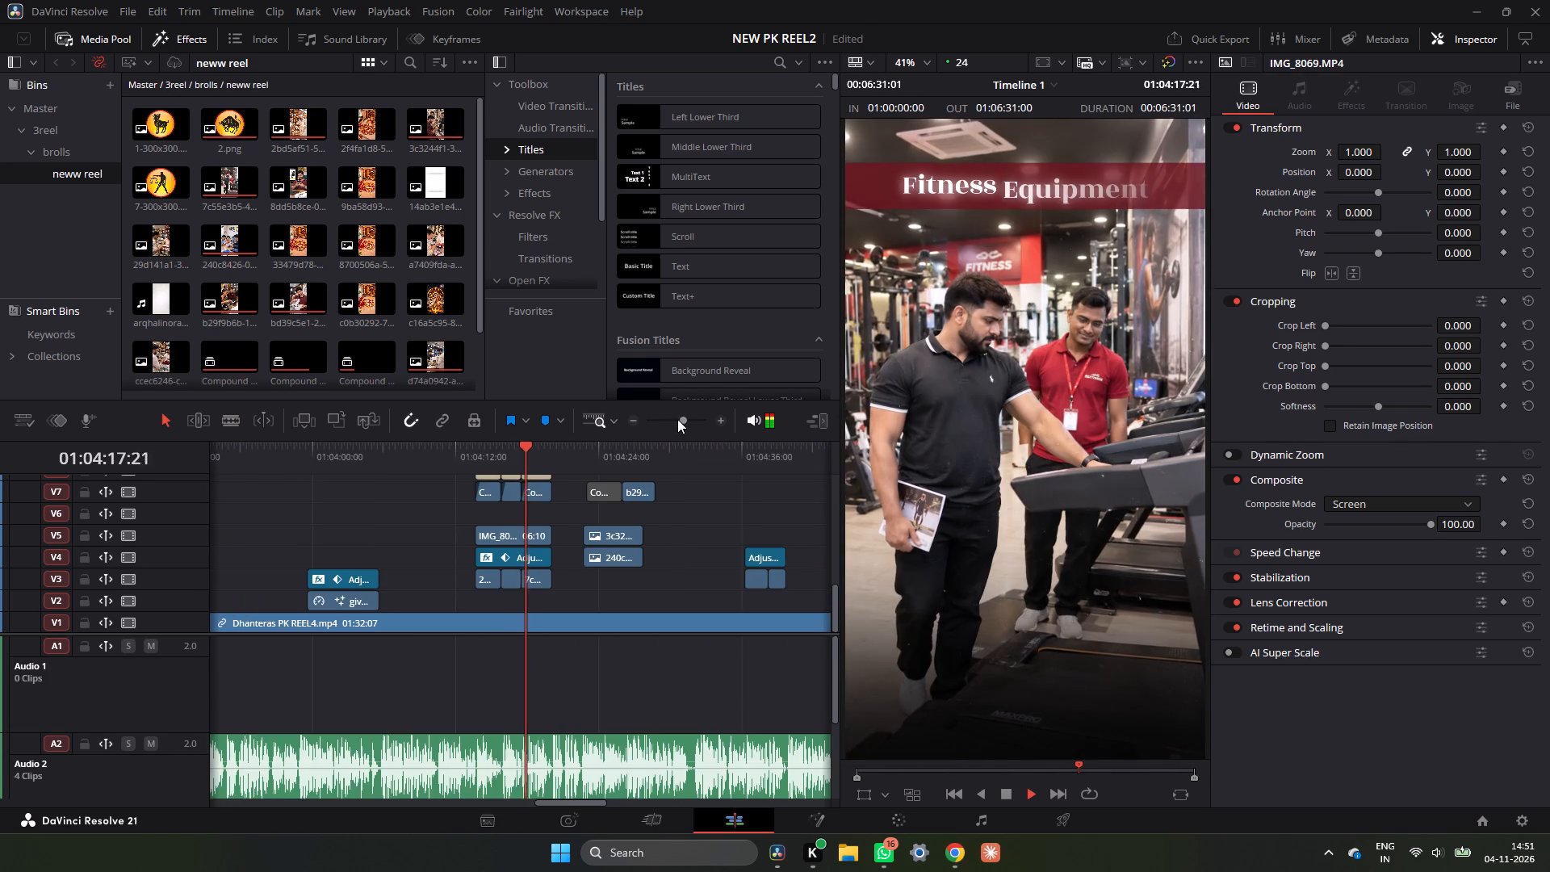
key("space")
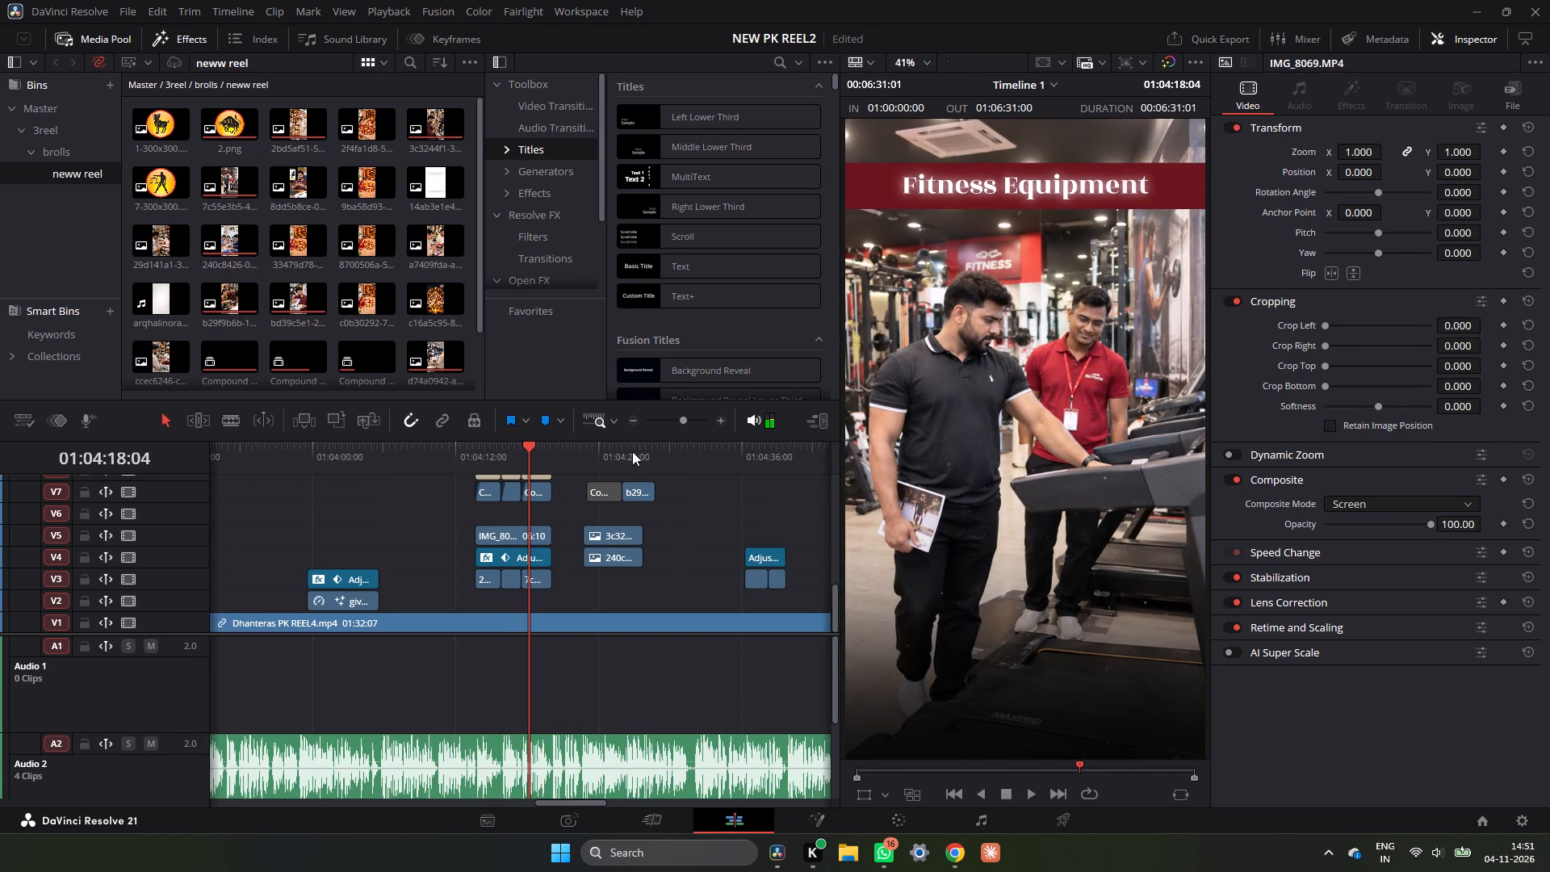
Enable the next IMG_8069.MP4 overlay on V16, at the cut from the Fitness Equipment shot back to the speaker near 01:04:20.
left_click(544, 460)
scroll(557, 495, "up", 2)
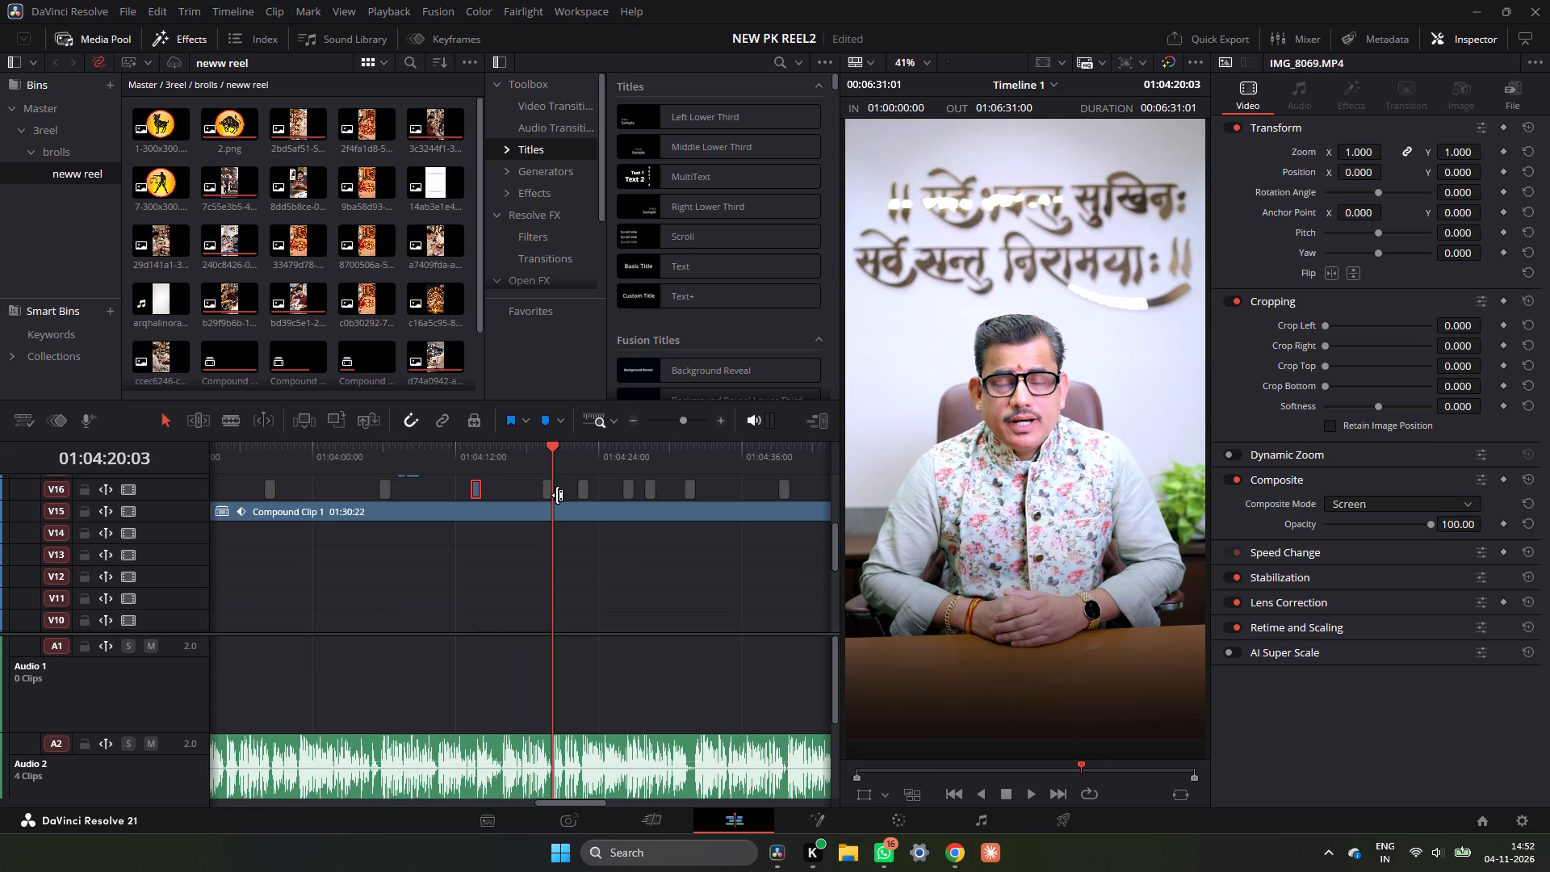
scroll(557, 495, "up", 1)
left_click(549, 591)
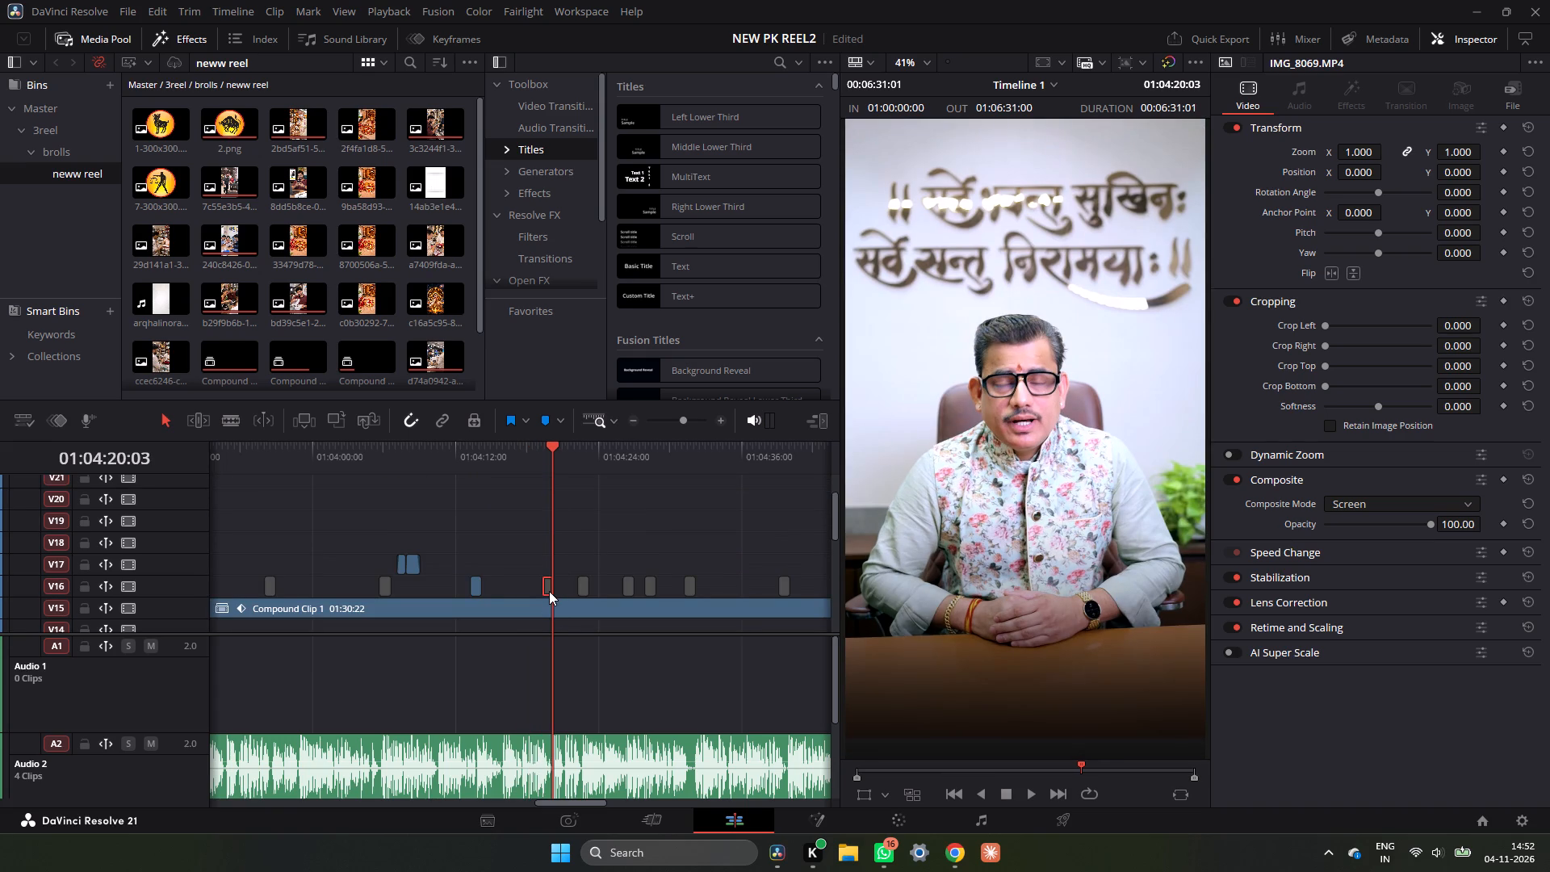
key("d")
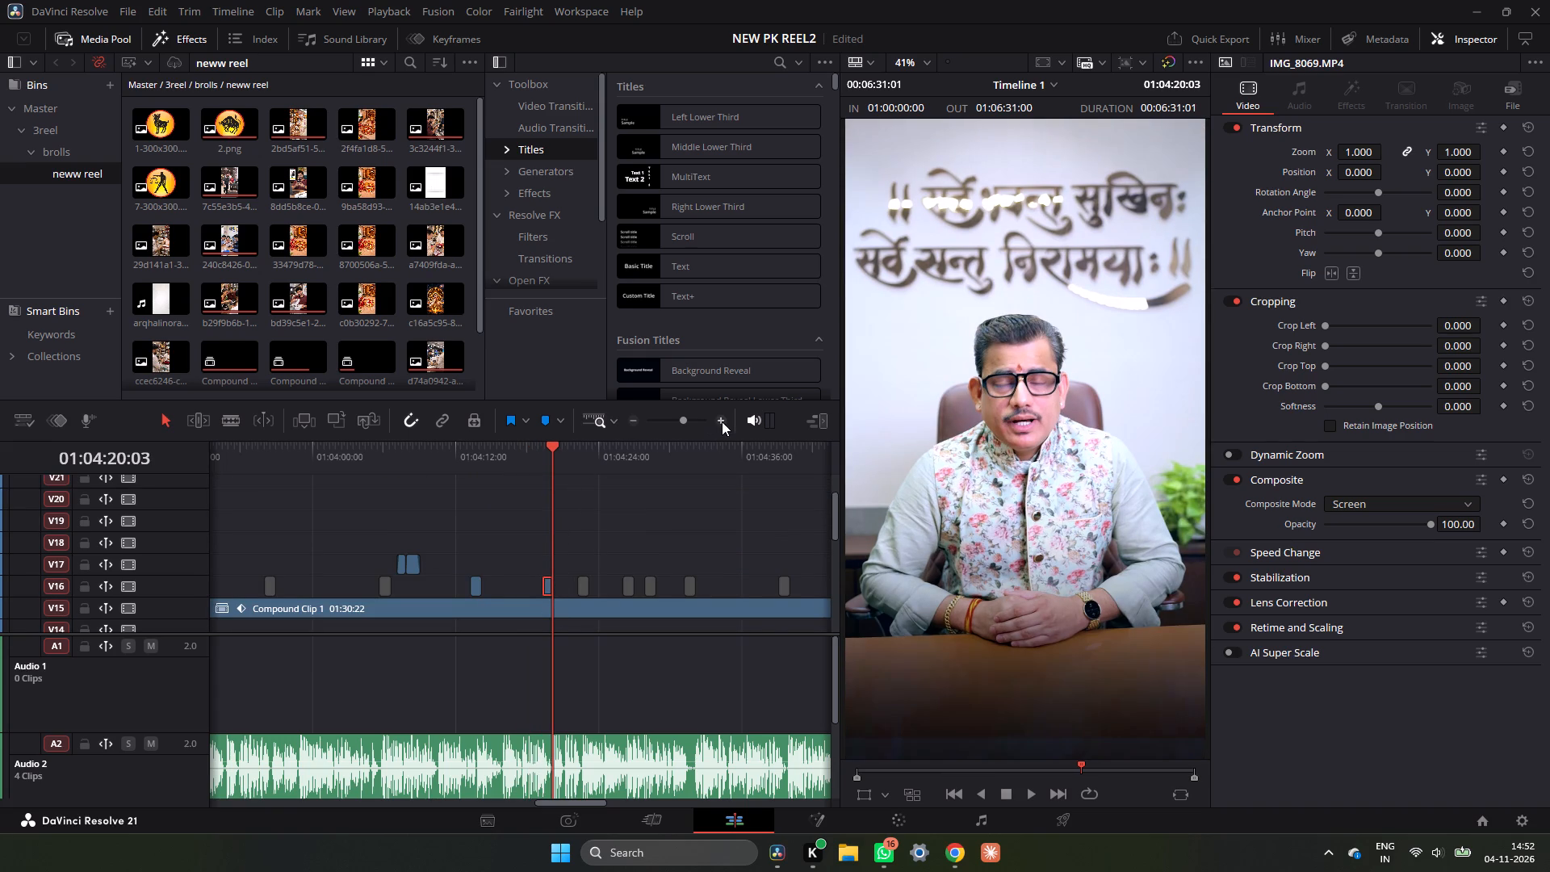
Shift the IMG_8069.MP4 overlay on V16 slightly later so its full white flash falls on the cut at 01:04:20:03.
triple_click(723, 421)
left_click(723, 421)
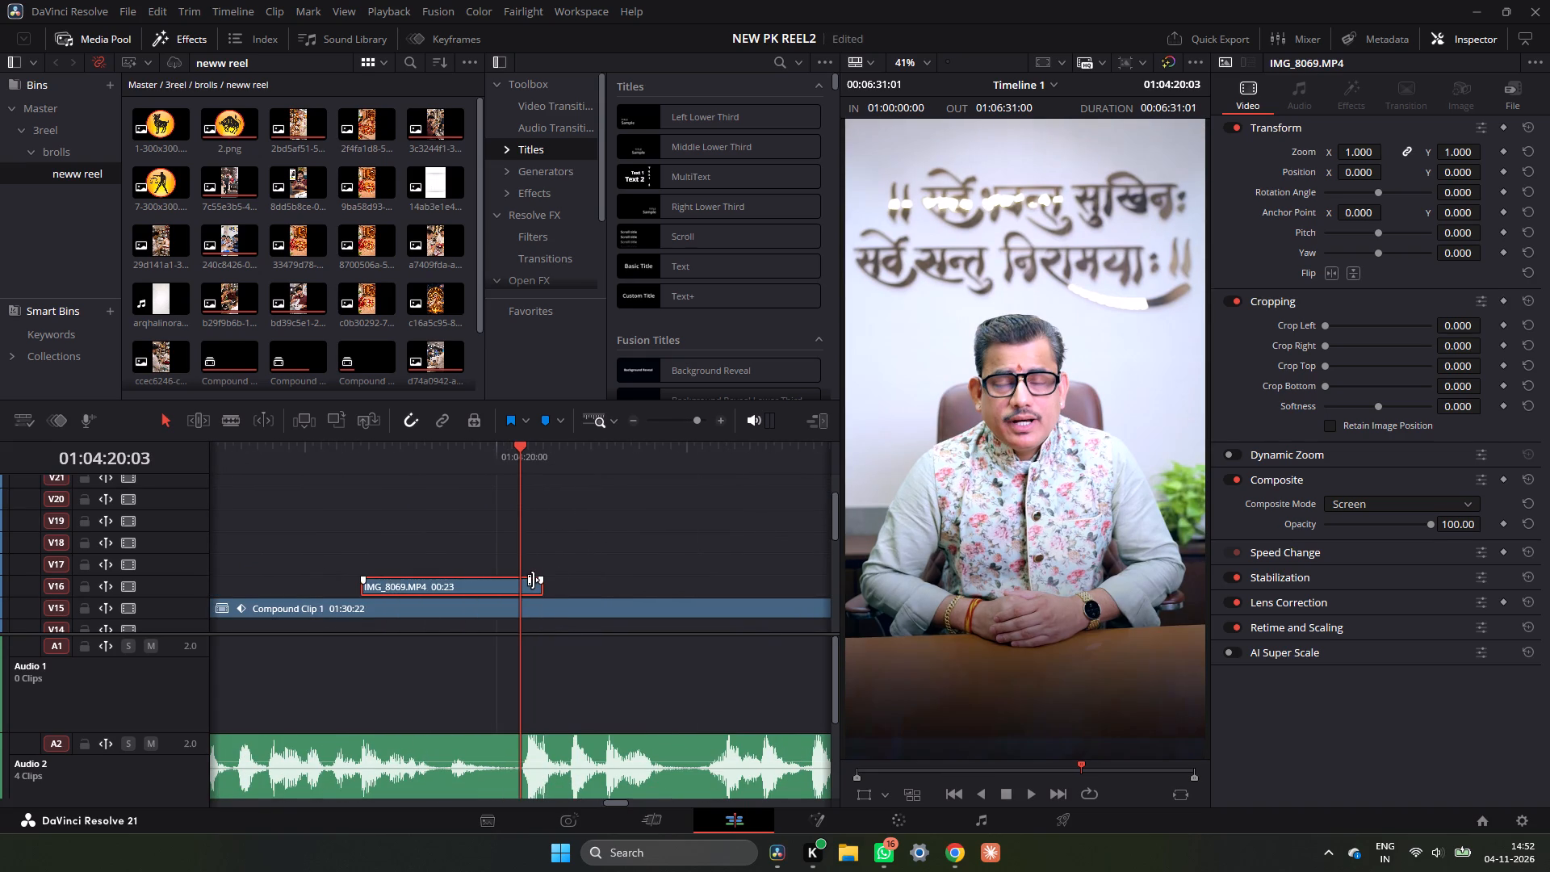
scroll(552, 601, "down", 4)
scroll(552, 601, "up", 3)
left_click_drag(526, 589, 630, 585)
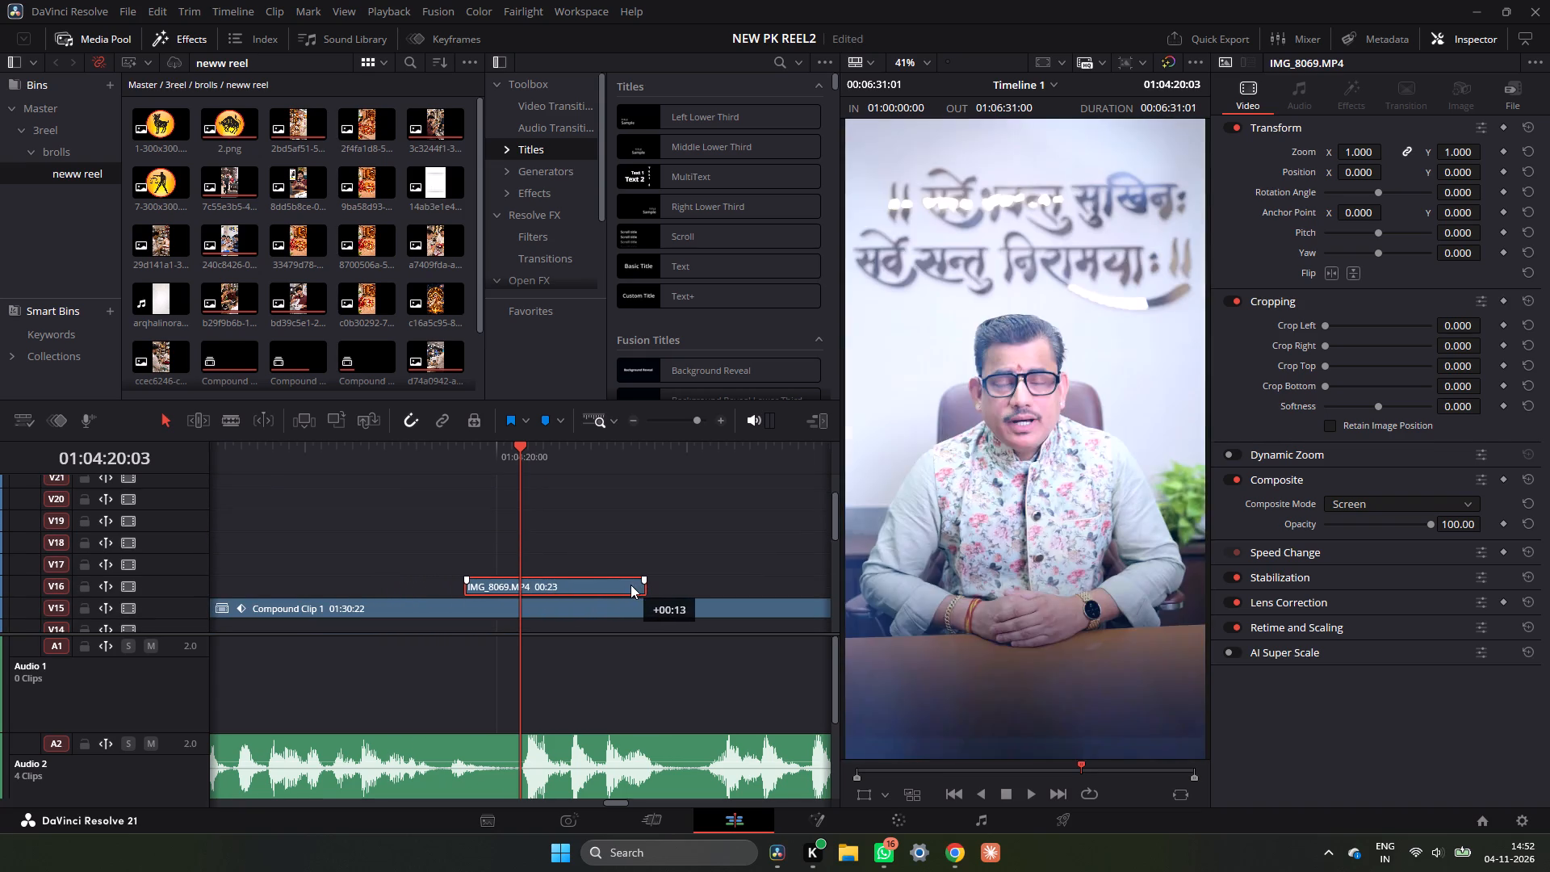
left_click_drag(630, 585, 606, 581)
Replay the Fitness Equipment-to-speaker transition and examine the light-leak flash against the cut at 01:04:20:03.
left_click(408, 461)
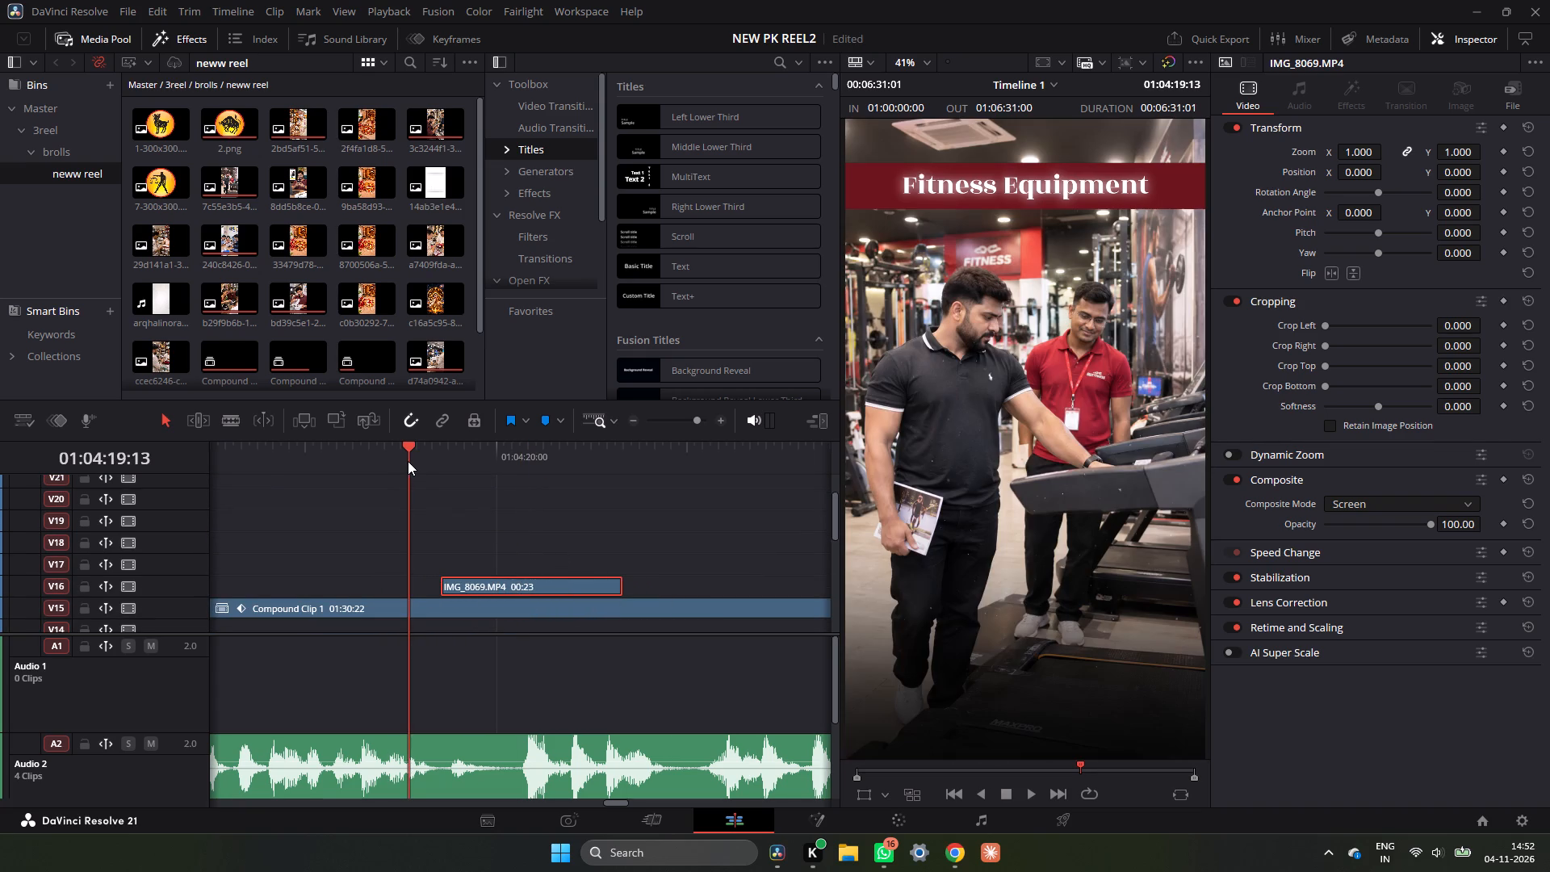
key("space")
key("space")
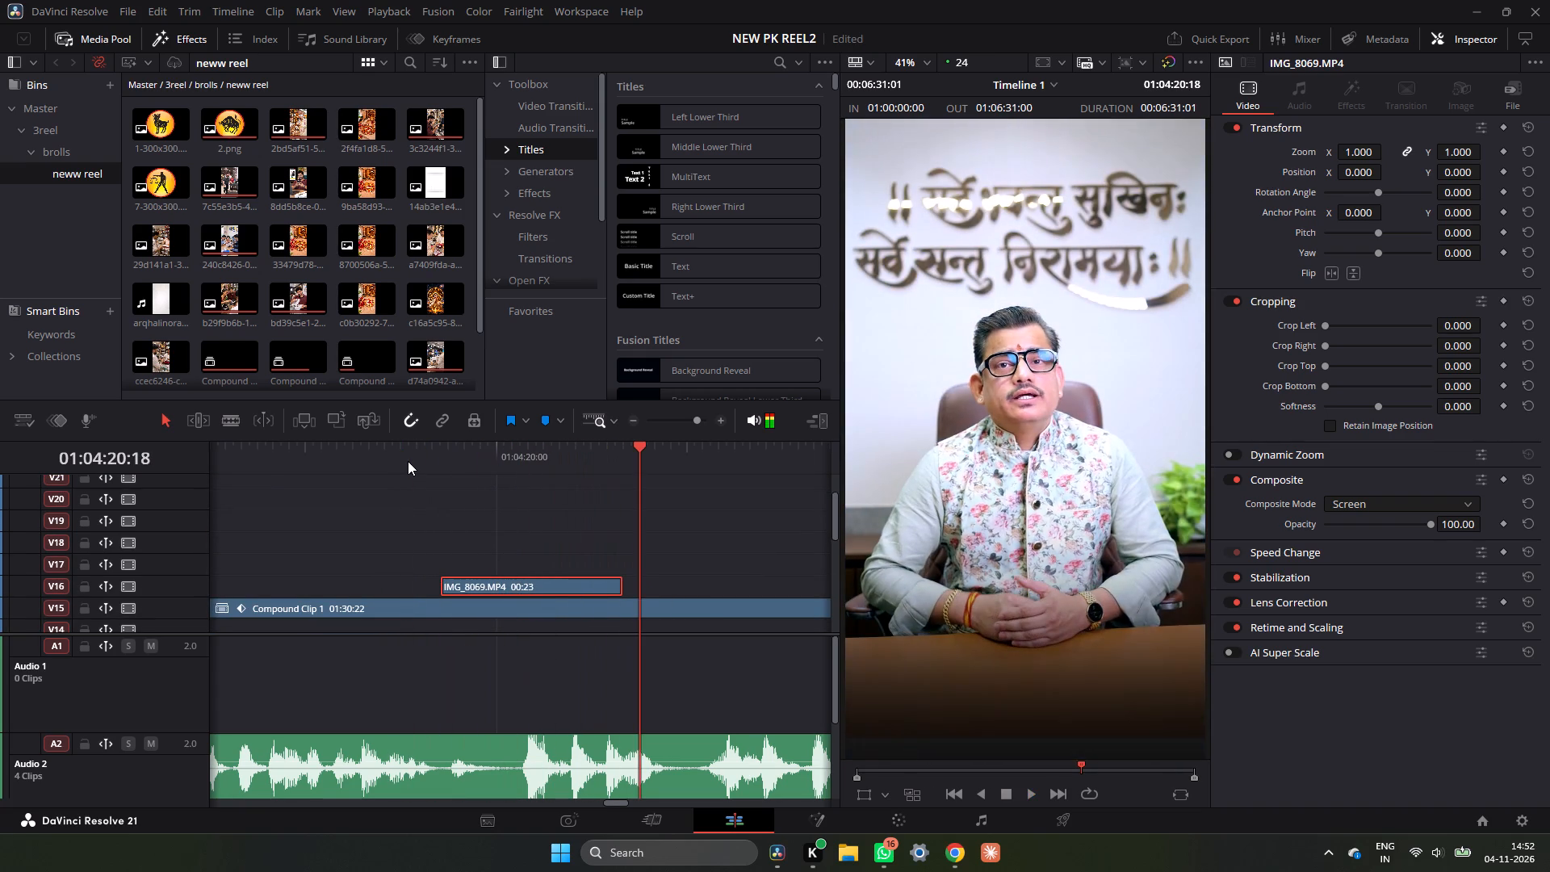
left_click(408, 461)
key("space")
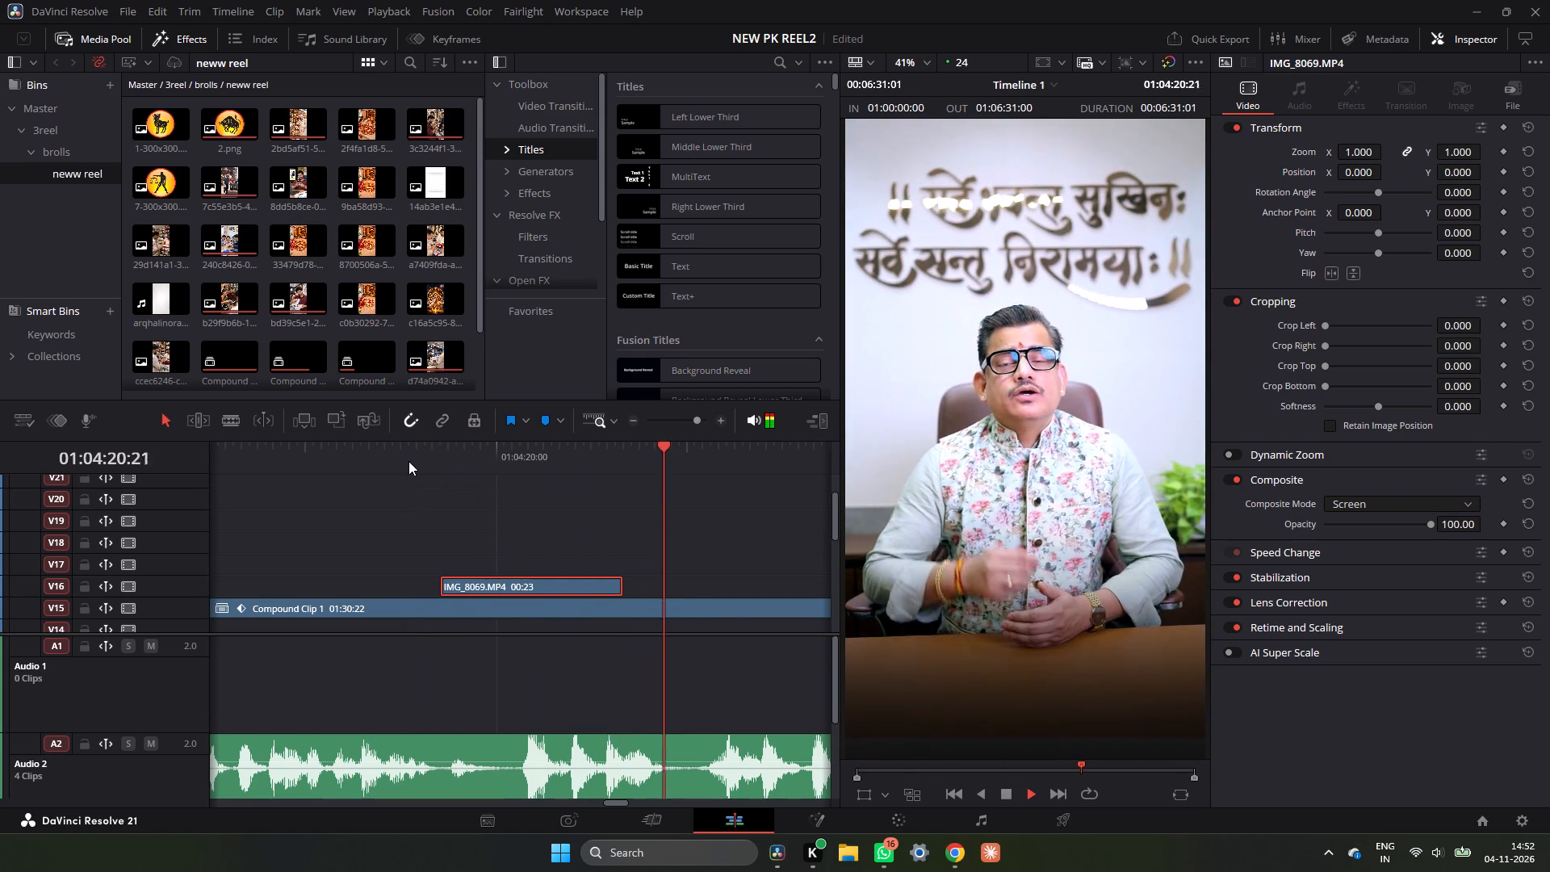
key("space")
scroll(521, 466, "down", 5)
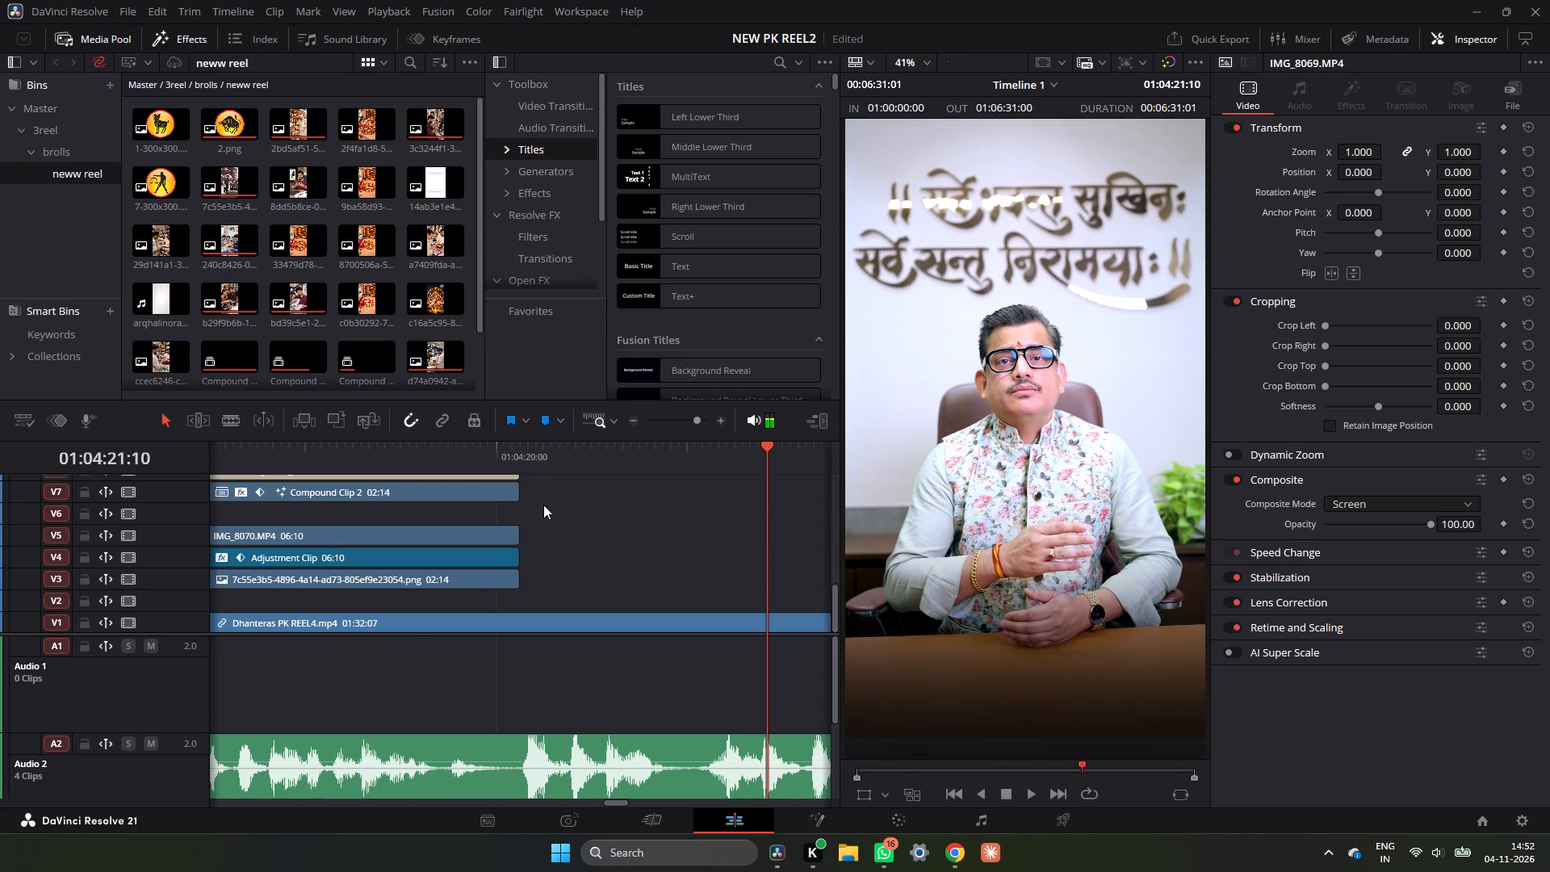
left_click_drag(544, 461, 524, 461)
scroll(535, 518, "up", 3)
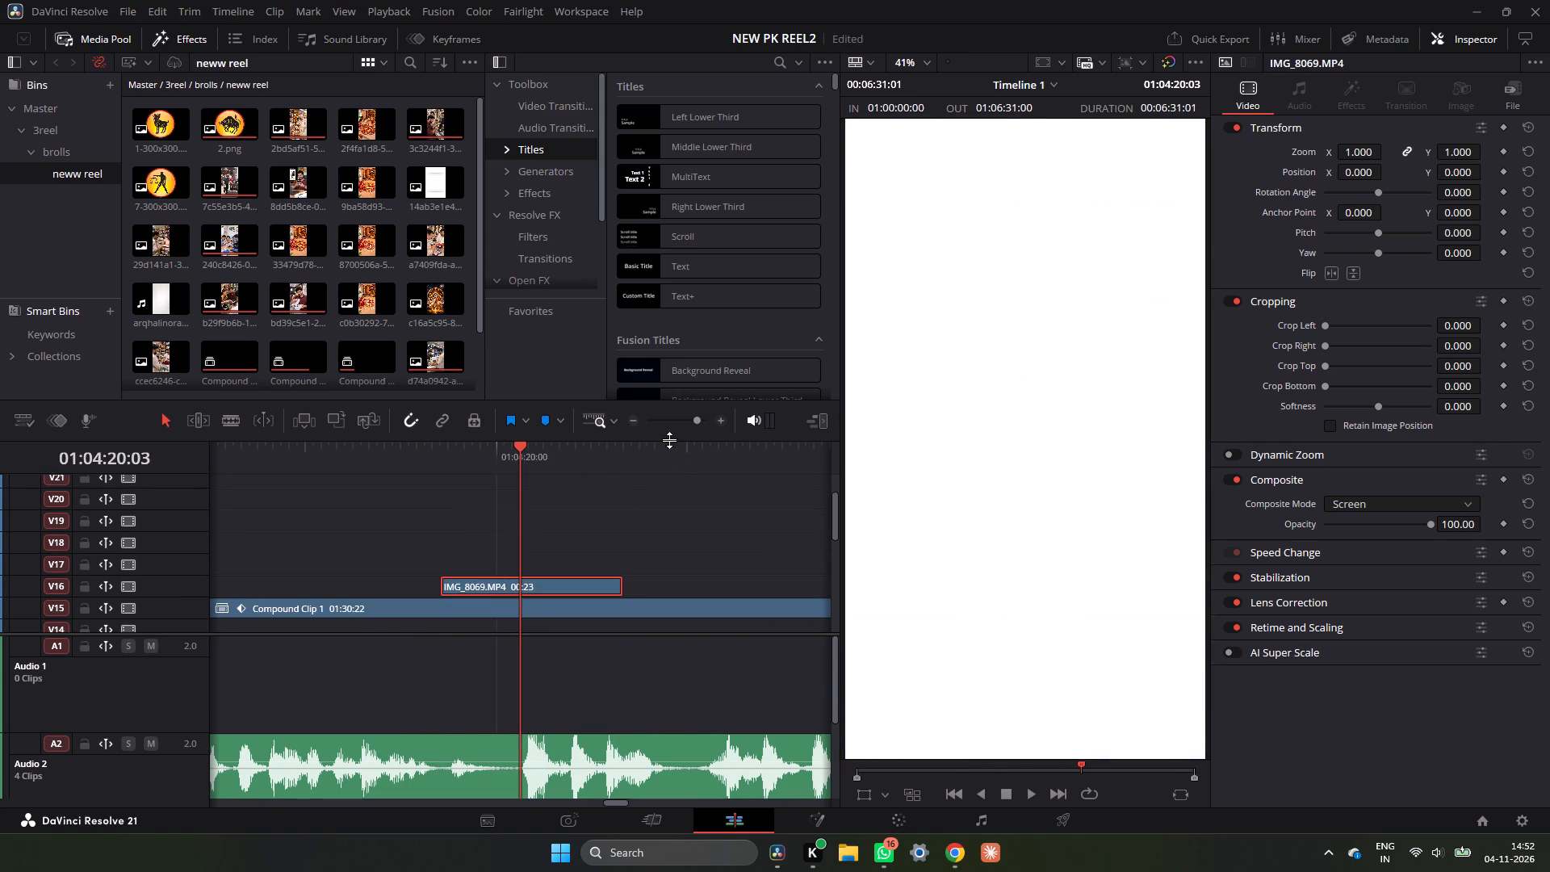
Replay the Copper Utensils shot into the Electronic Appliances title to check how the title banners change.
triple_click(629, 421)
scroll(412, 525, "down", 2)
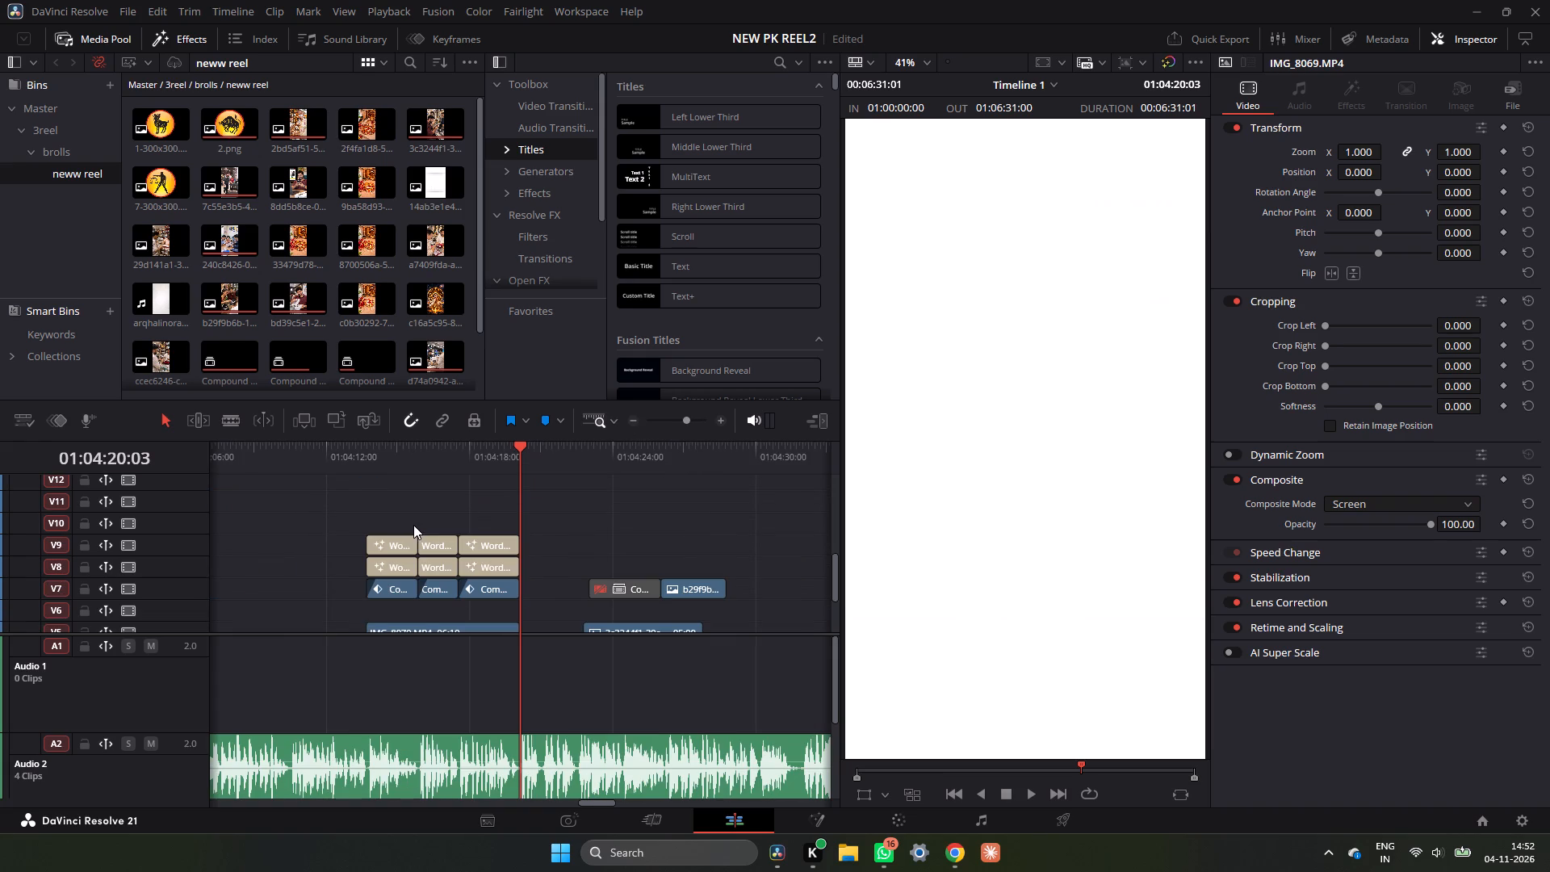
left_click(389, 456)
key("space")
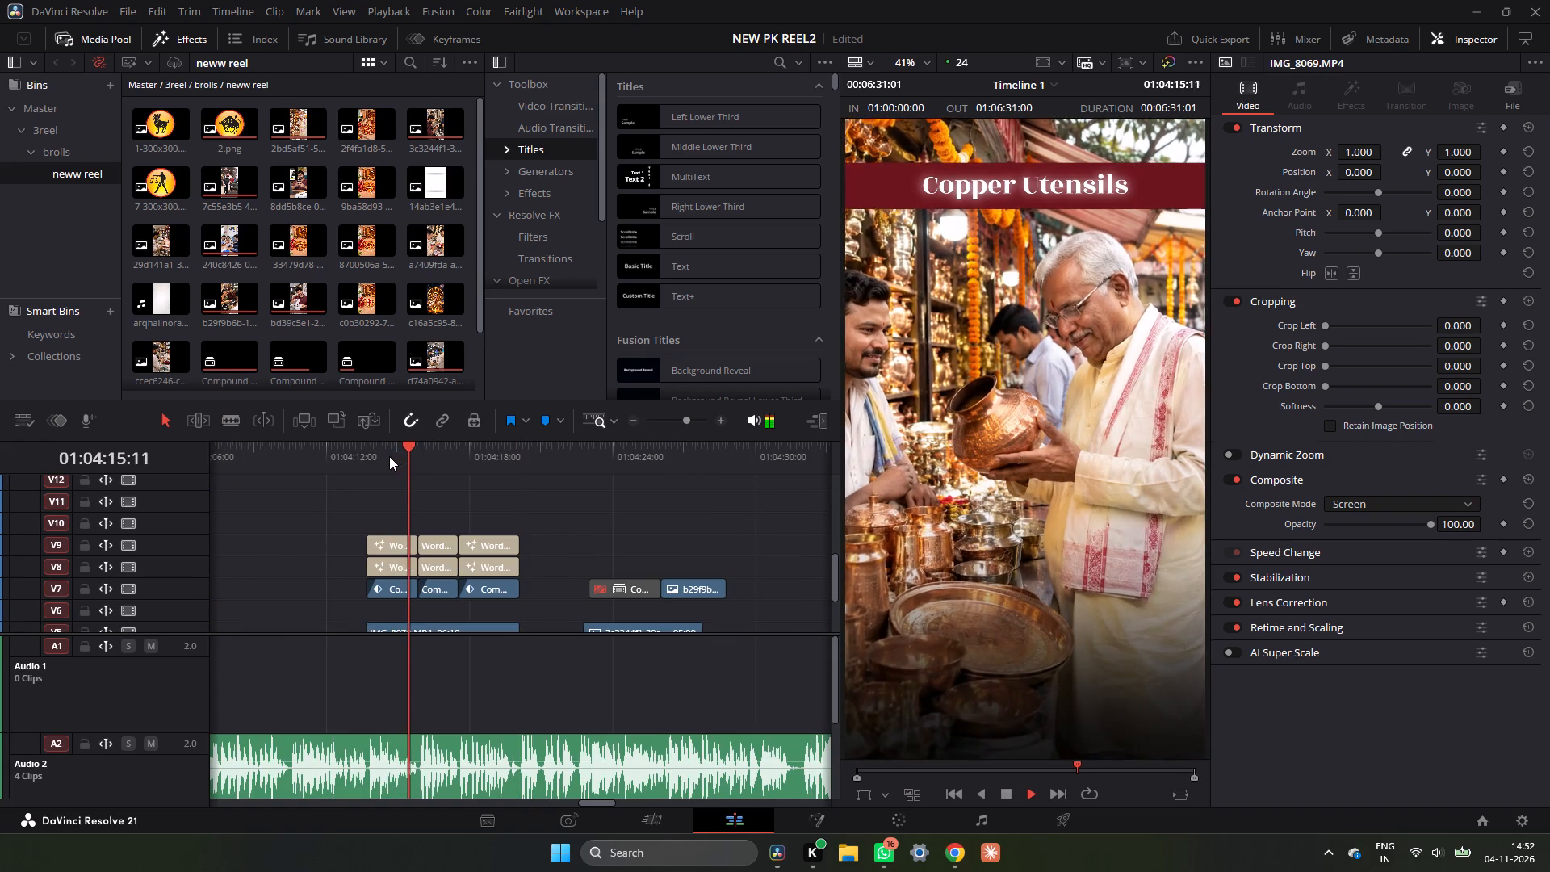
key("space")
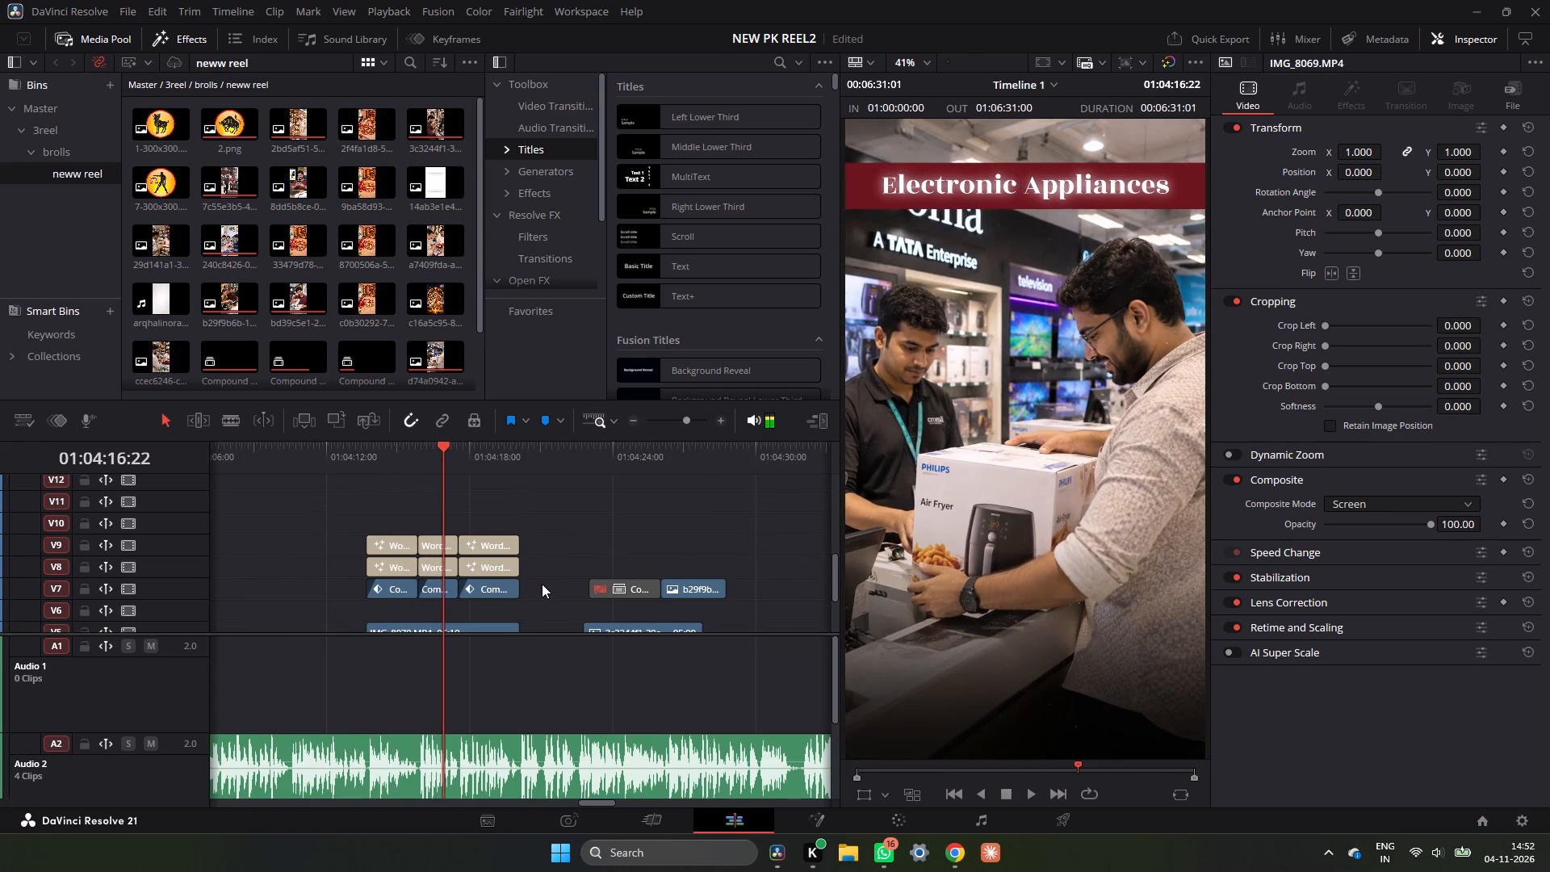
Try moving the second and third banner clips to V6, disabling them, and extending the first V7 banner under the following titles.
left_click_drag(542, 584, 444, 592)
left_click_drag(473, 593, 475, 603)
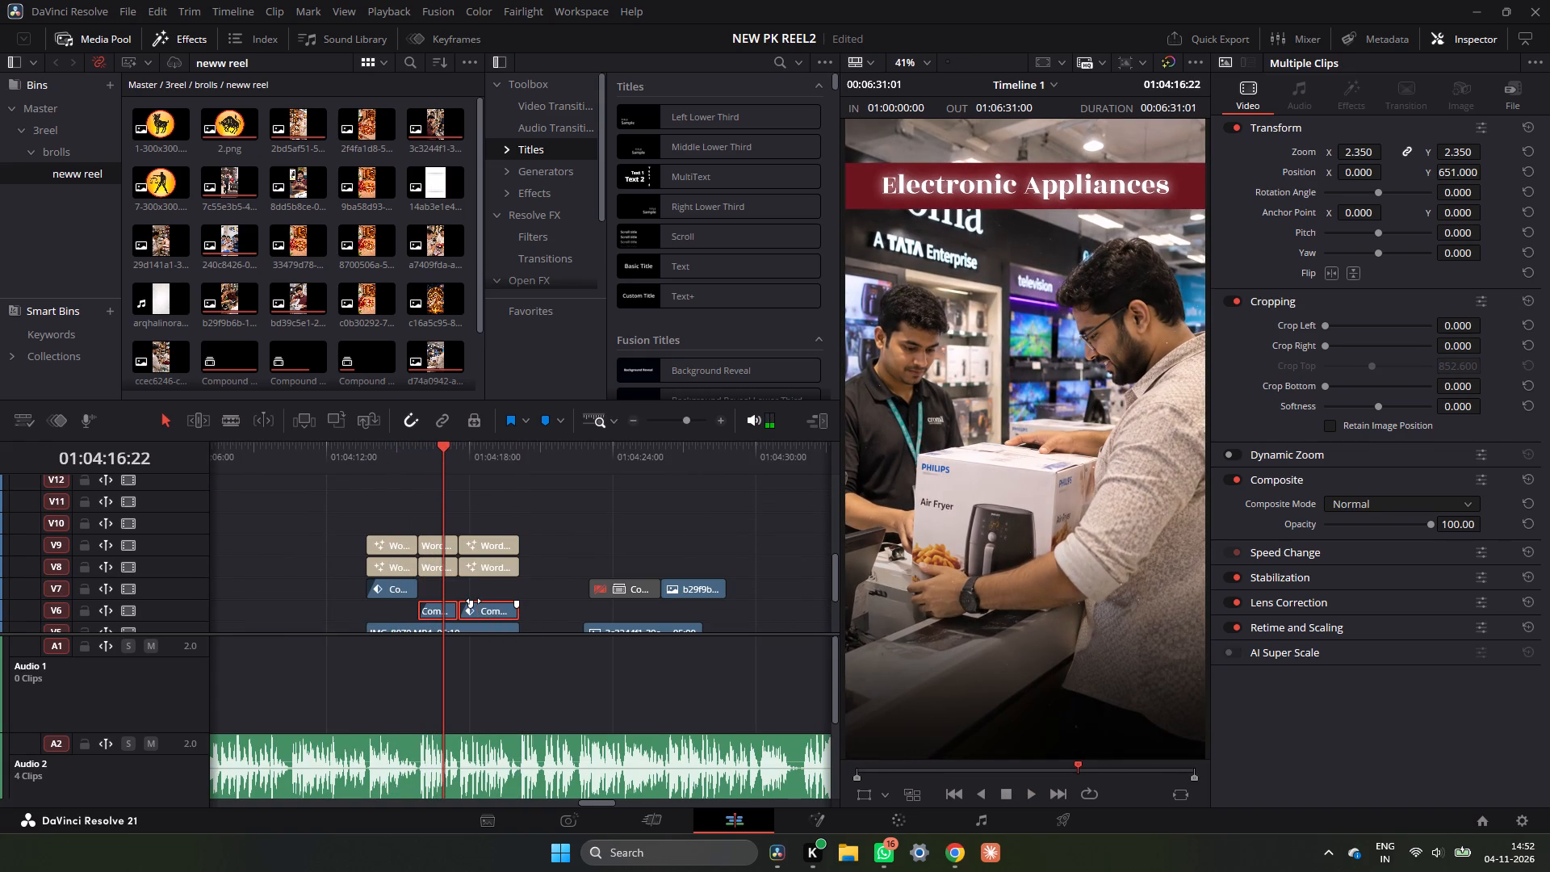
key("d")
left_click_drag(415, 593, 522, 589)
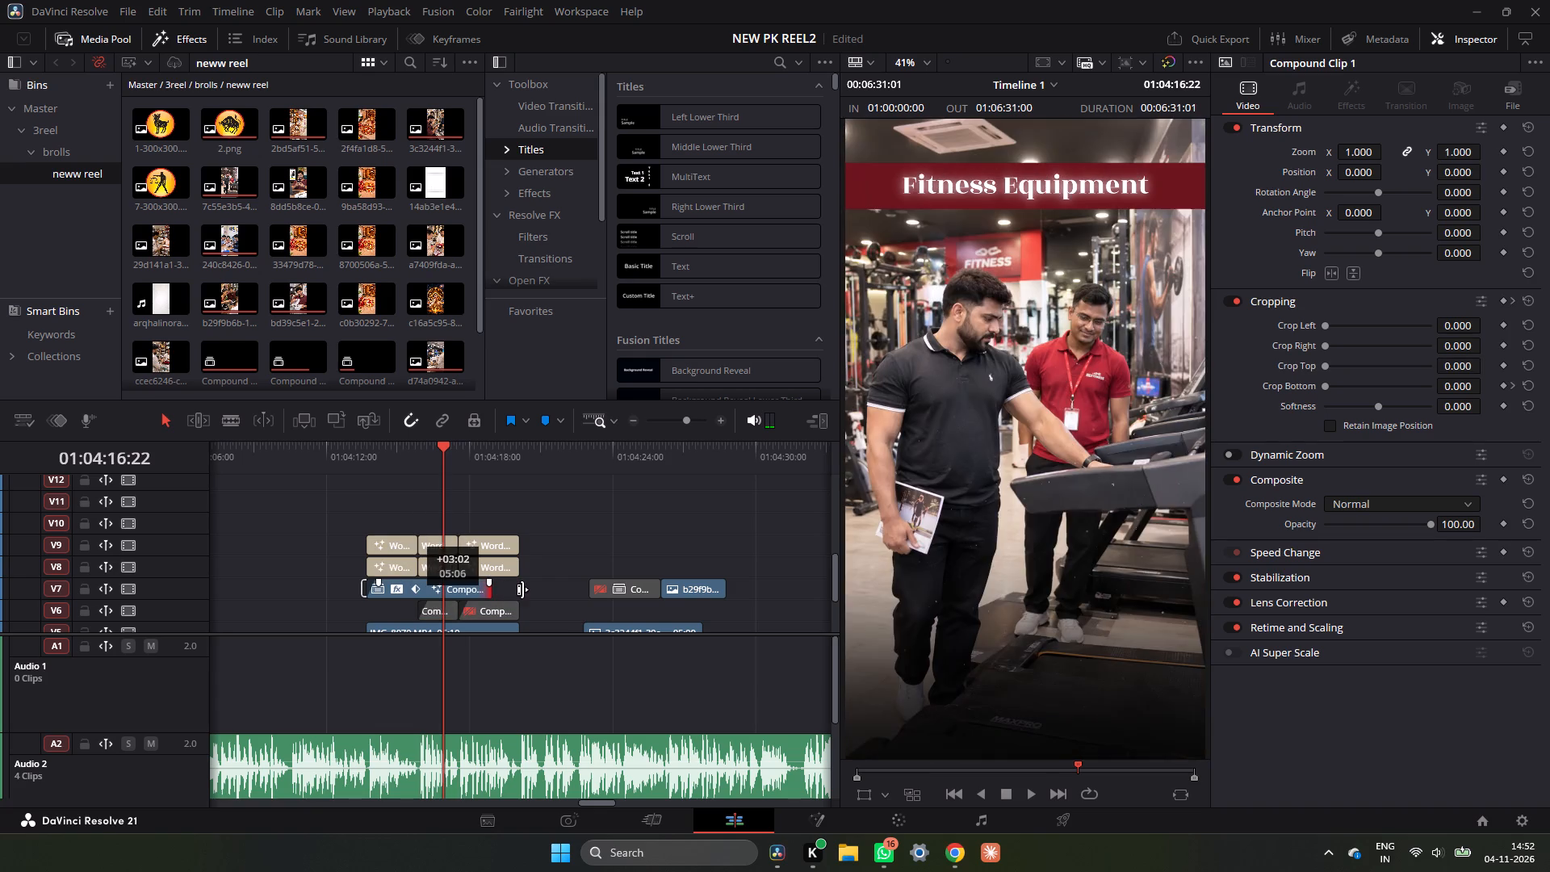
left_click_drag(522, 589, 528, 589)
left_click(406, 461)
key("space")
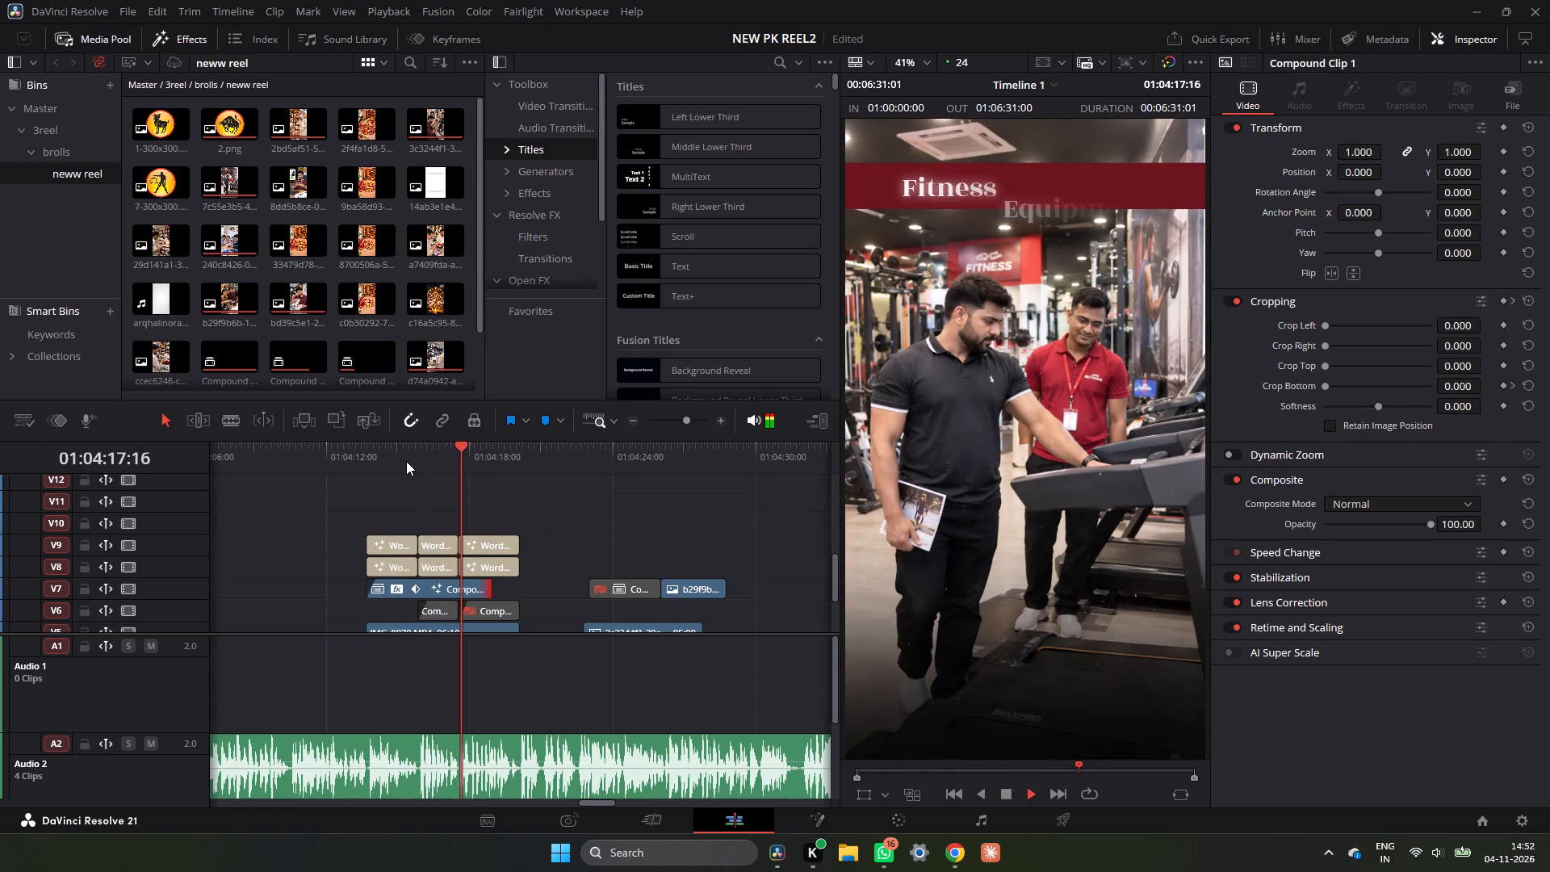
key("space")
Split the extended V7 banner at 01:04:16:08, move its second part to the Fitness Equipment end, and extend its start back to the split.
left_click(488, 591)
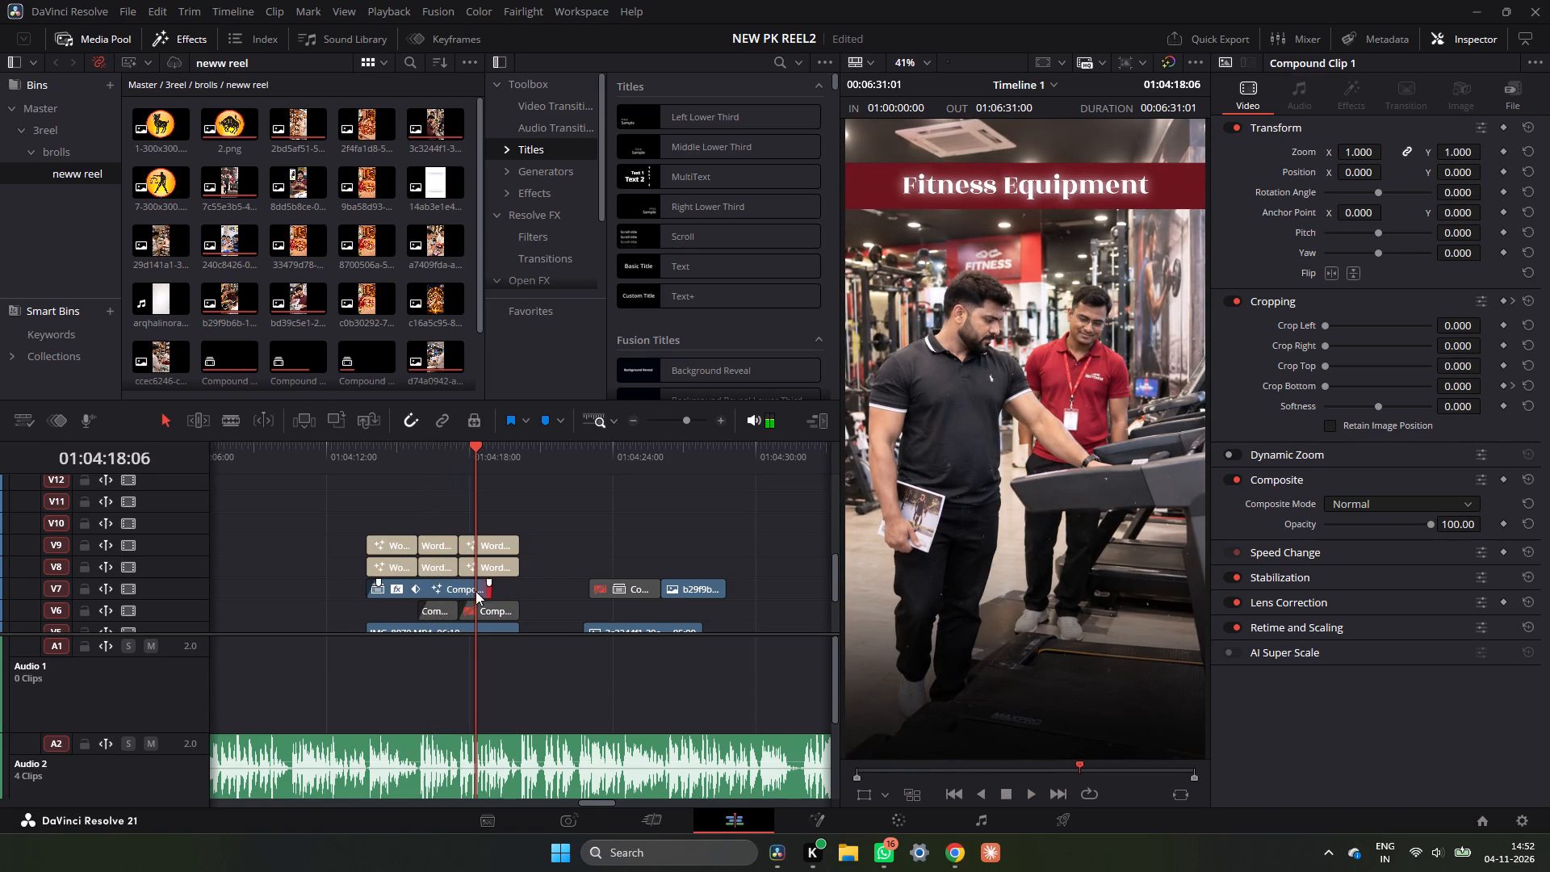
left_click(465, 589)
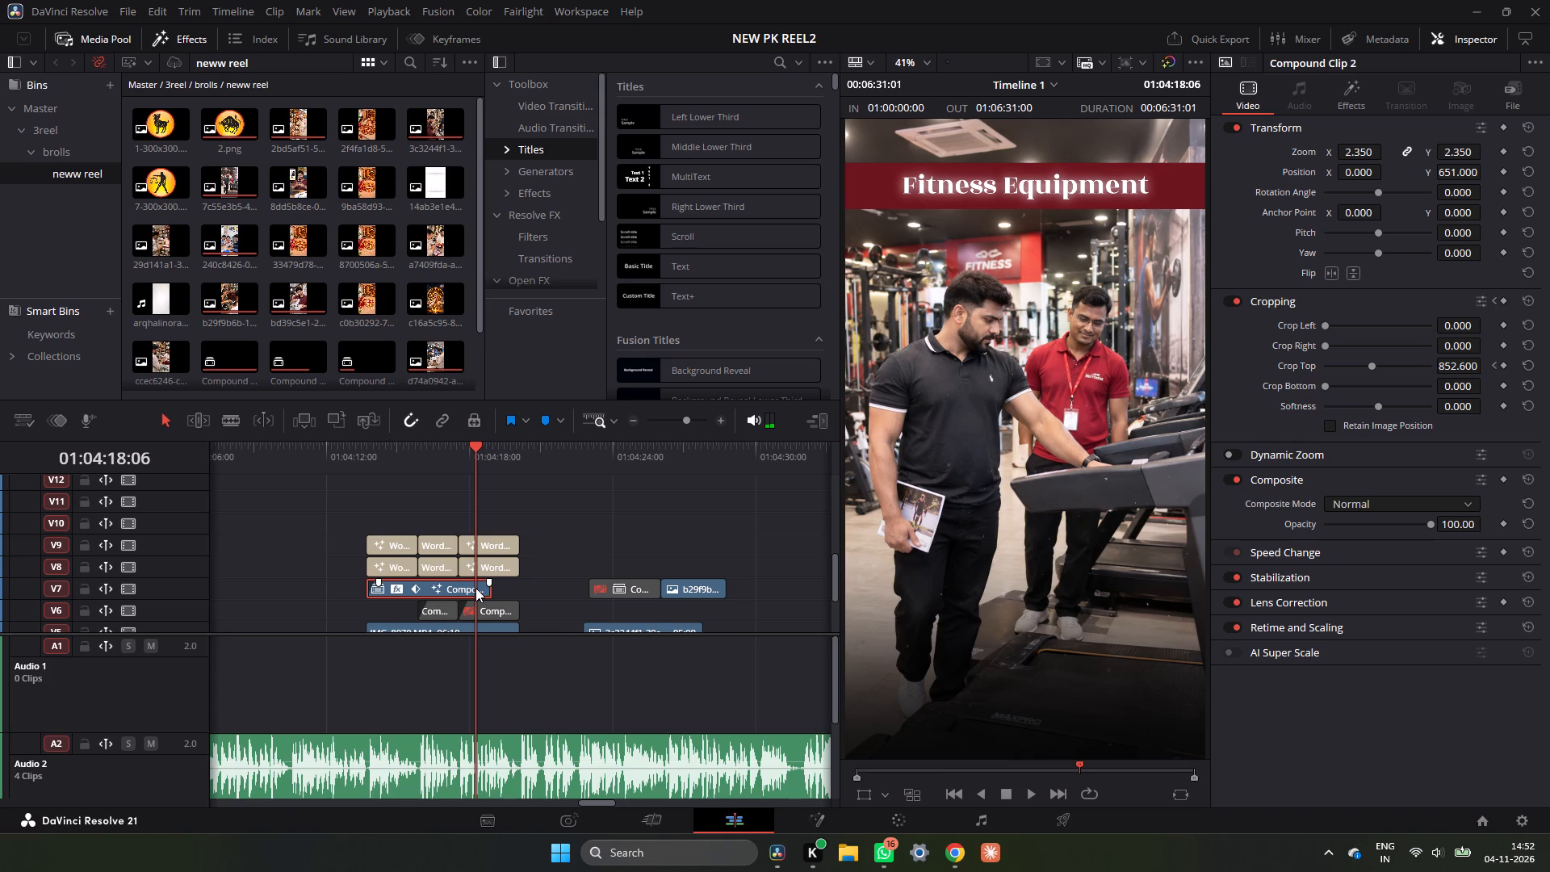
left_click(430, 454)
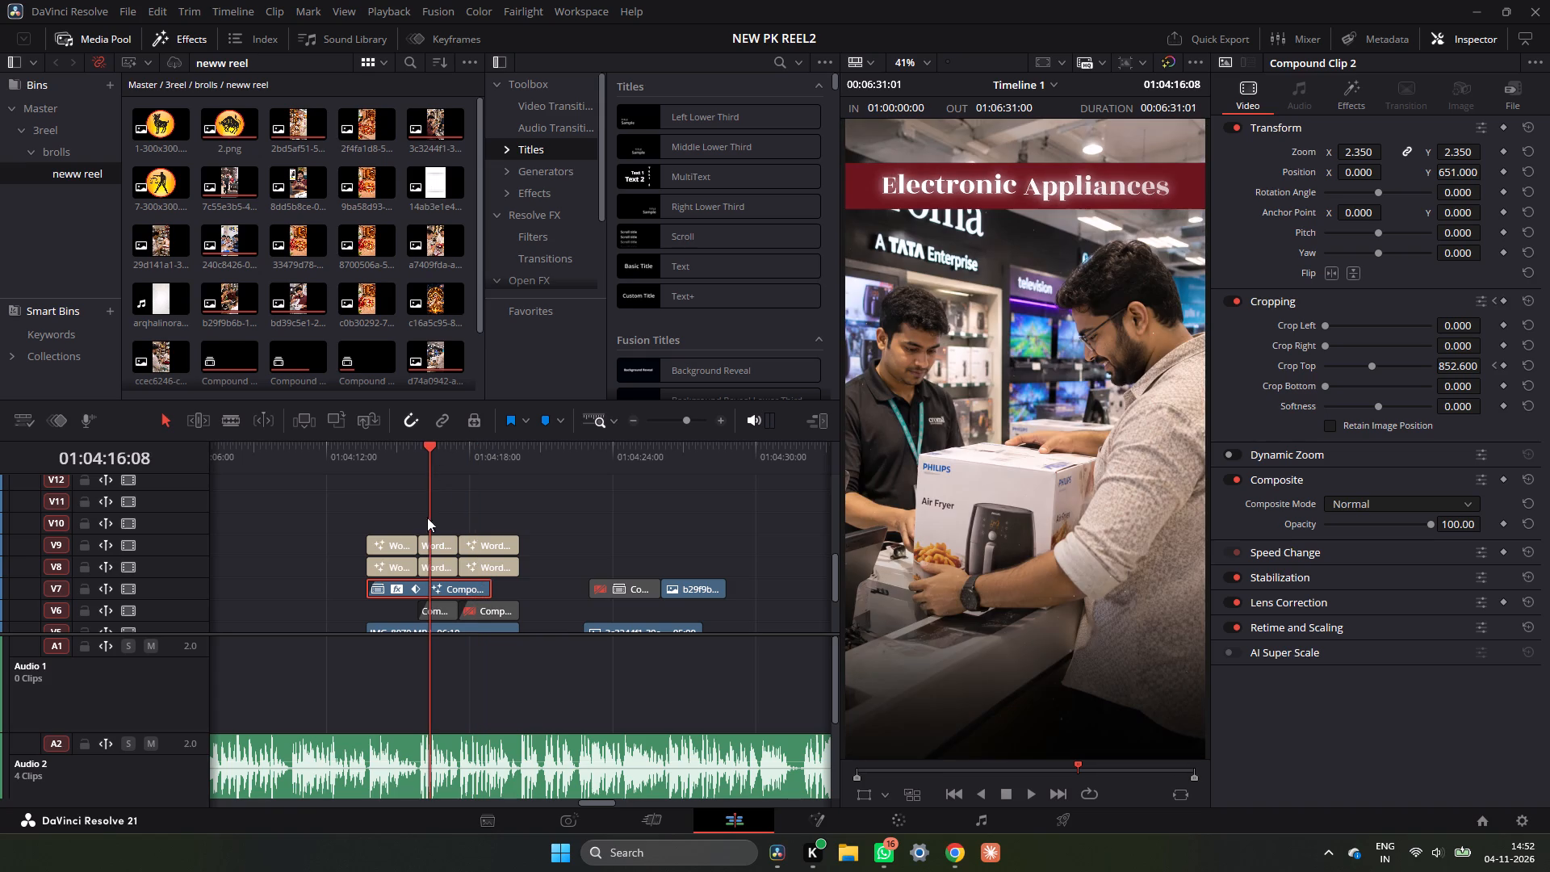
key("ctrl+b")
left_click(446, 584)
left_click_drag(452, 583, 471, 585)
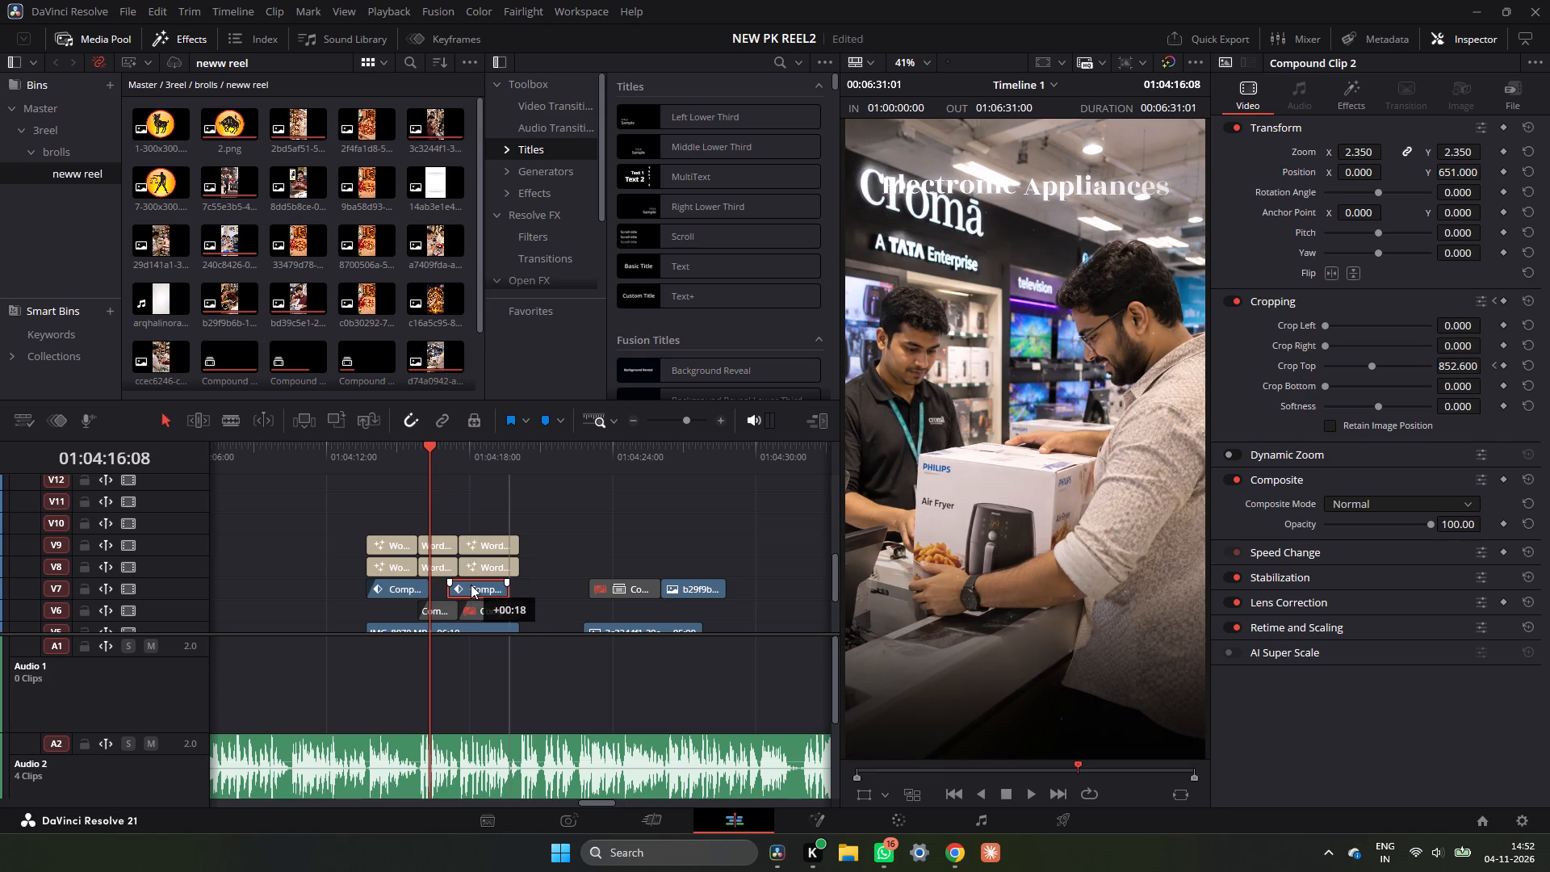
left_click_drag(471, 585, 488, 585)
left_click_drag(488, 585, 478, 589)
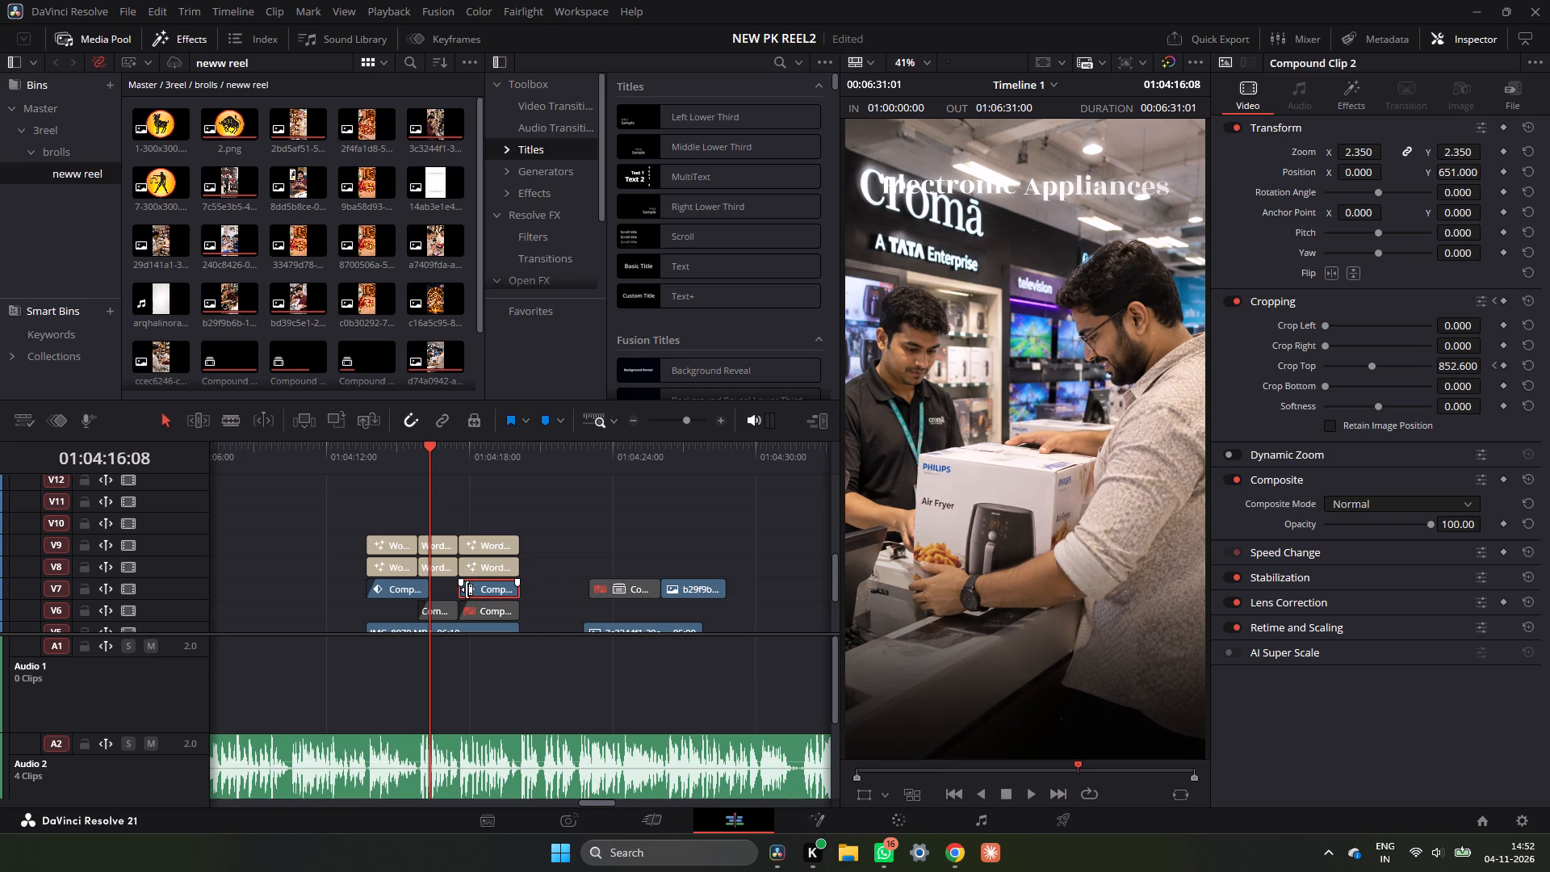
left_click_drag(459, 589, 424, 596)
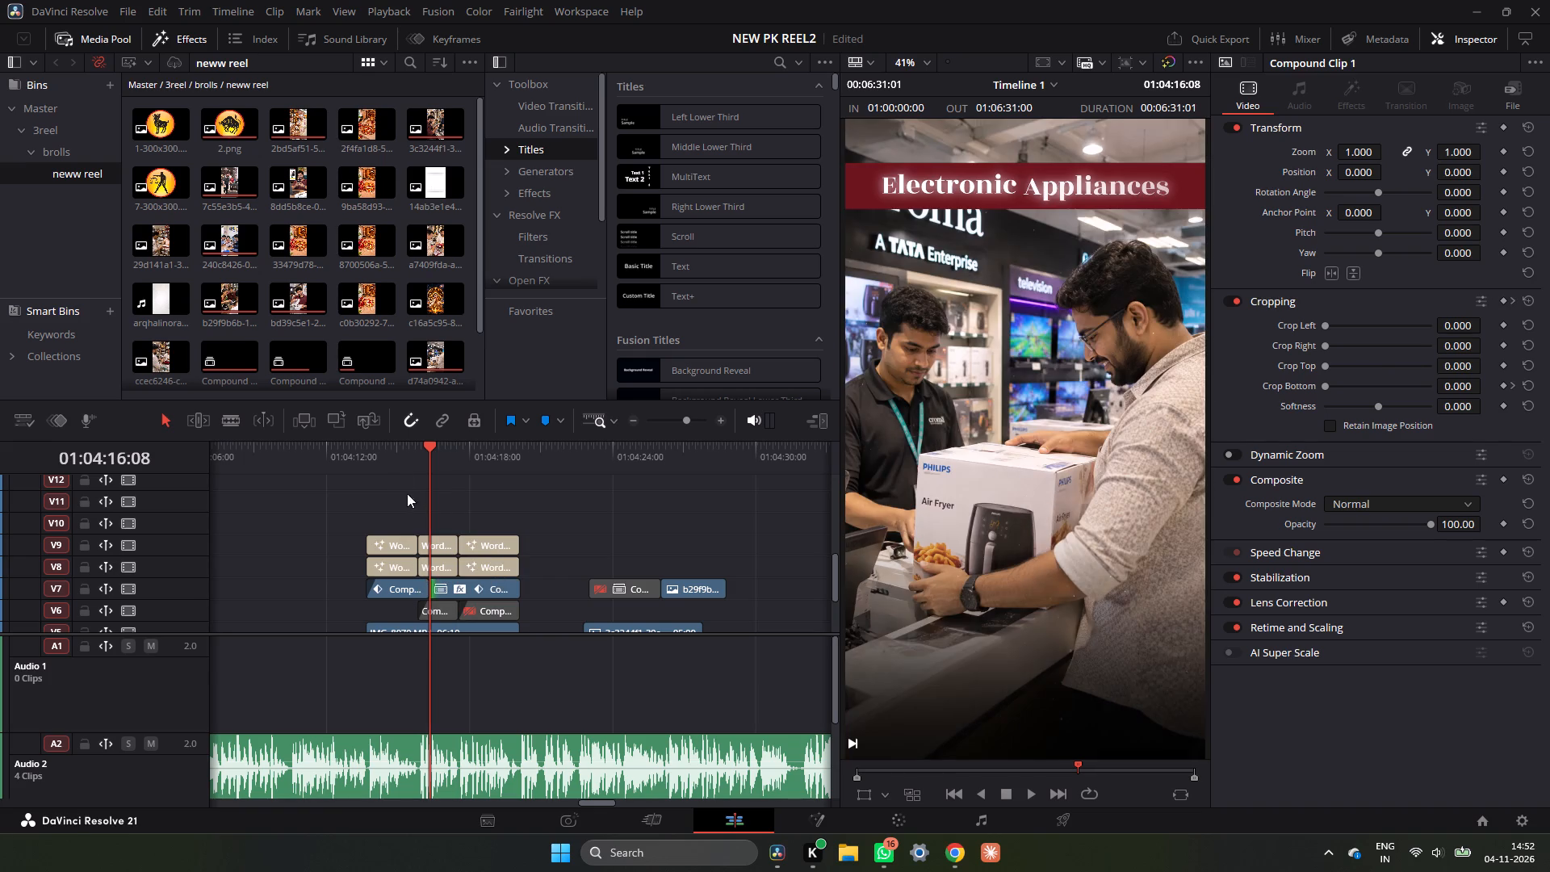
Replay the product titles with the continuous banner through the cut back to the speaker.
left_click(397, 459)
key("space")
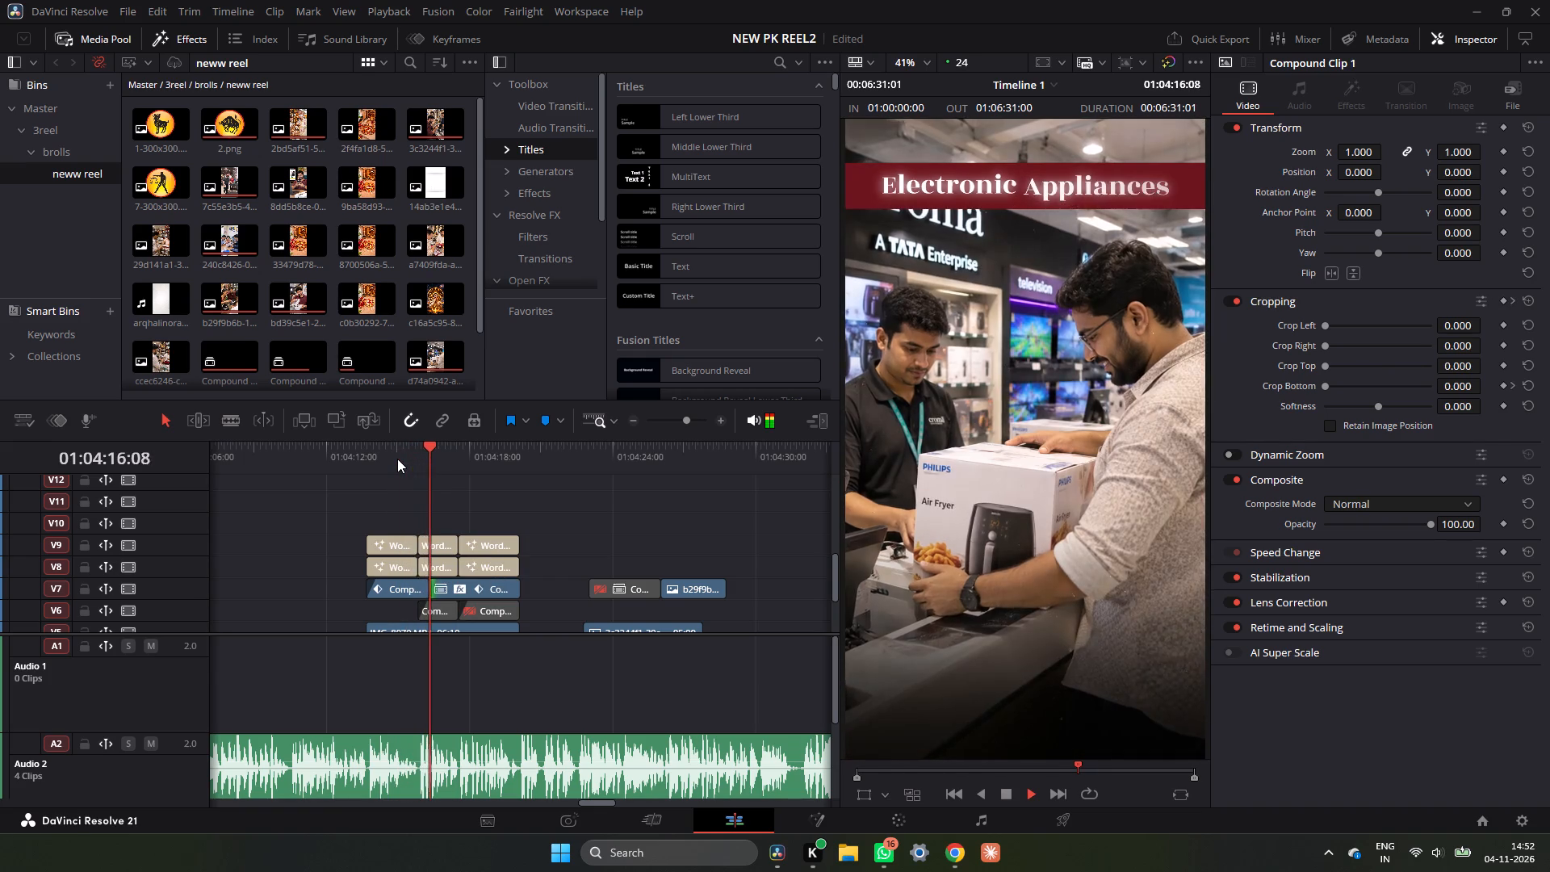
left_click(397, 459)
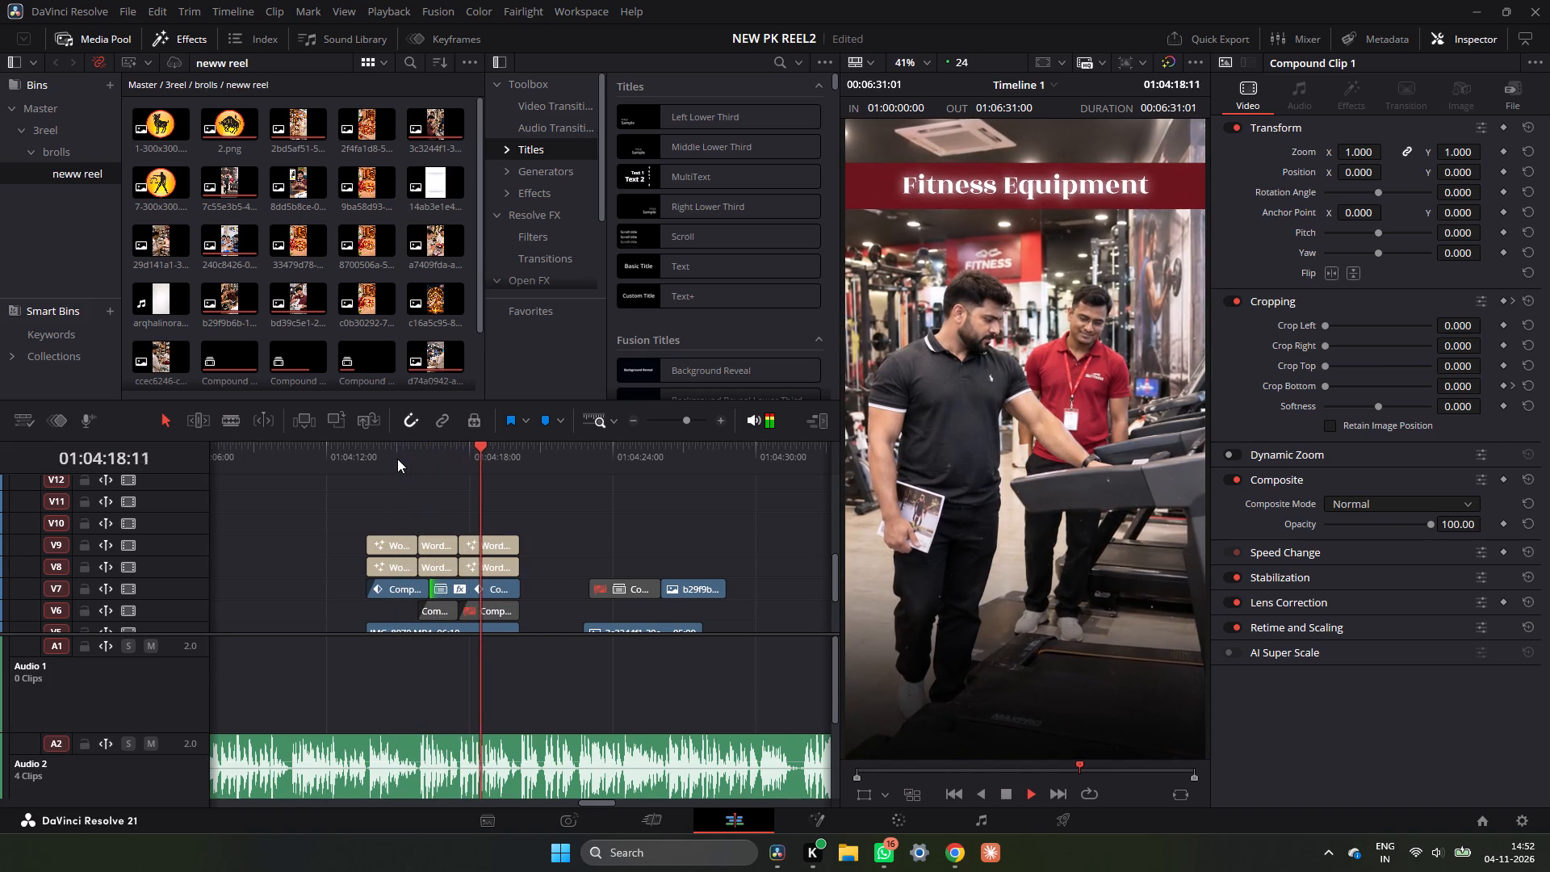
key("space")
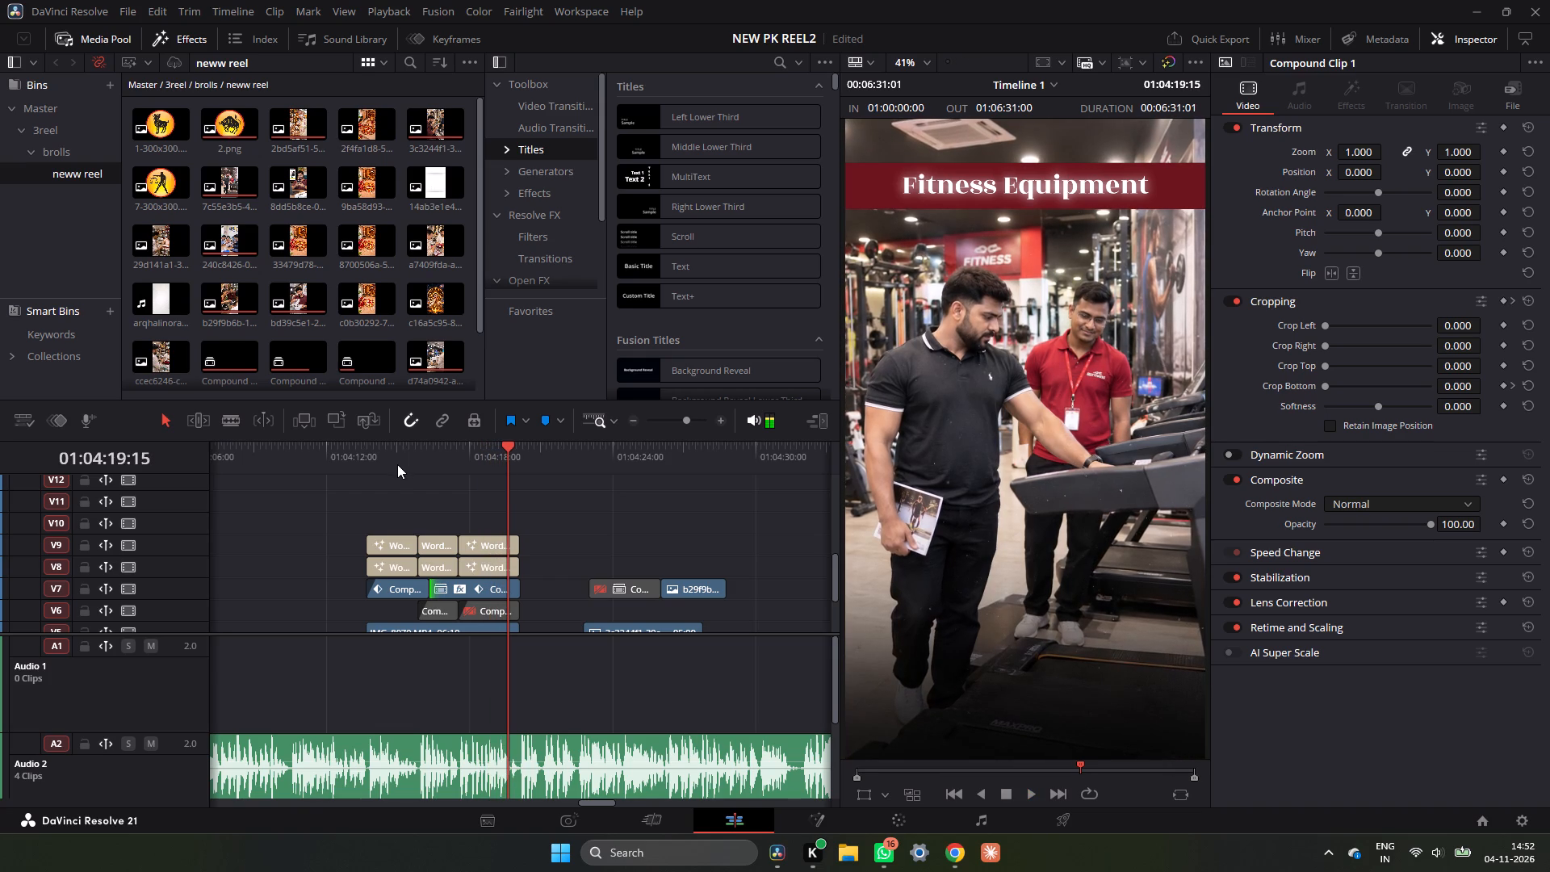
key("space")
key("space")
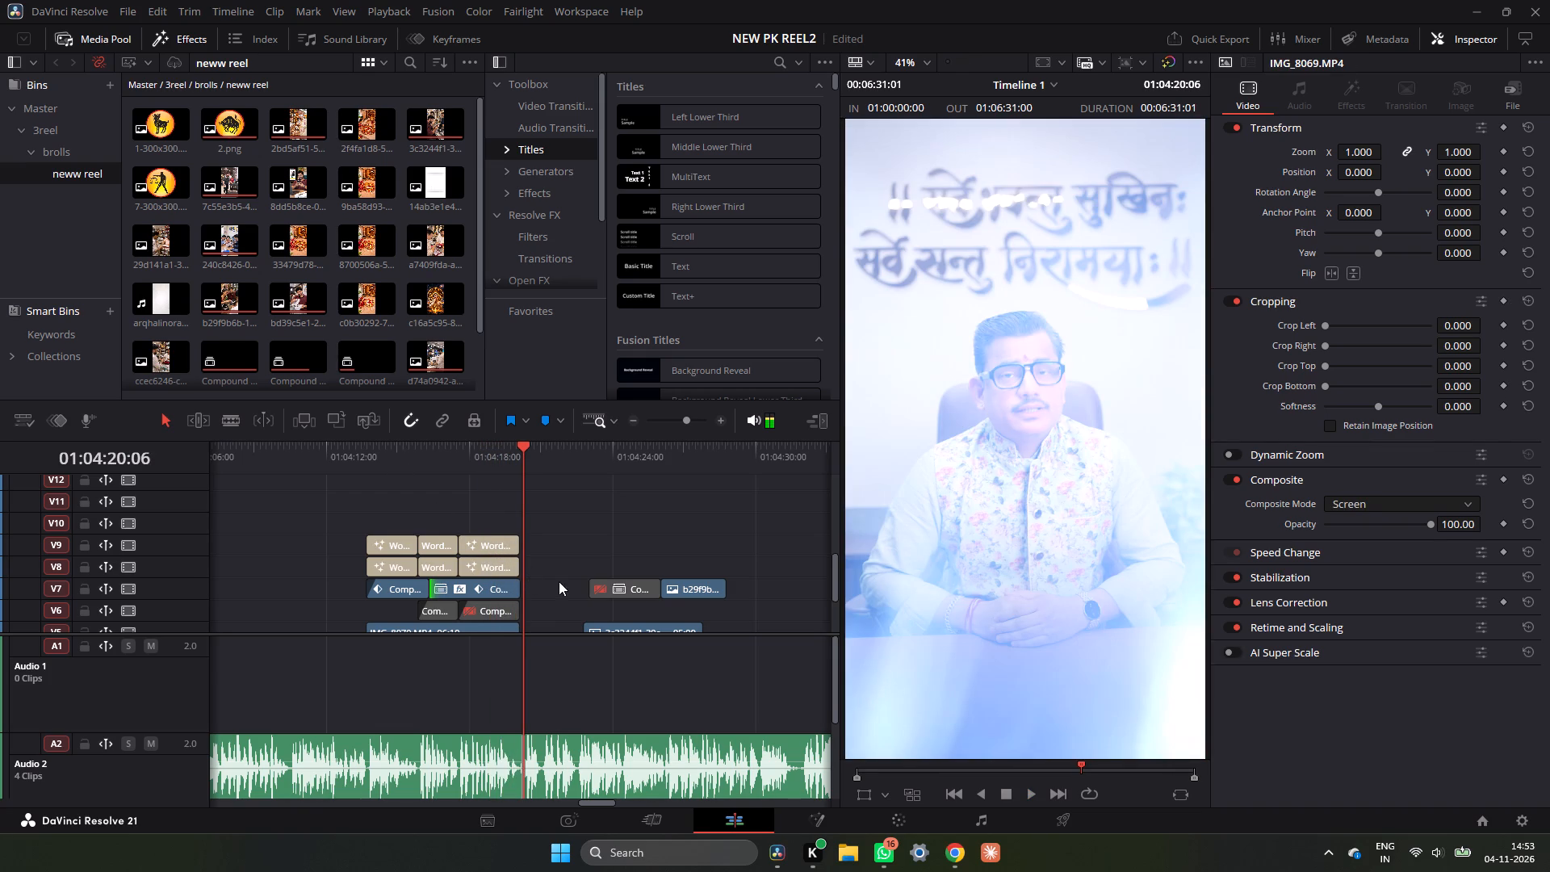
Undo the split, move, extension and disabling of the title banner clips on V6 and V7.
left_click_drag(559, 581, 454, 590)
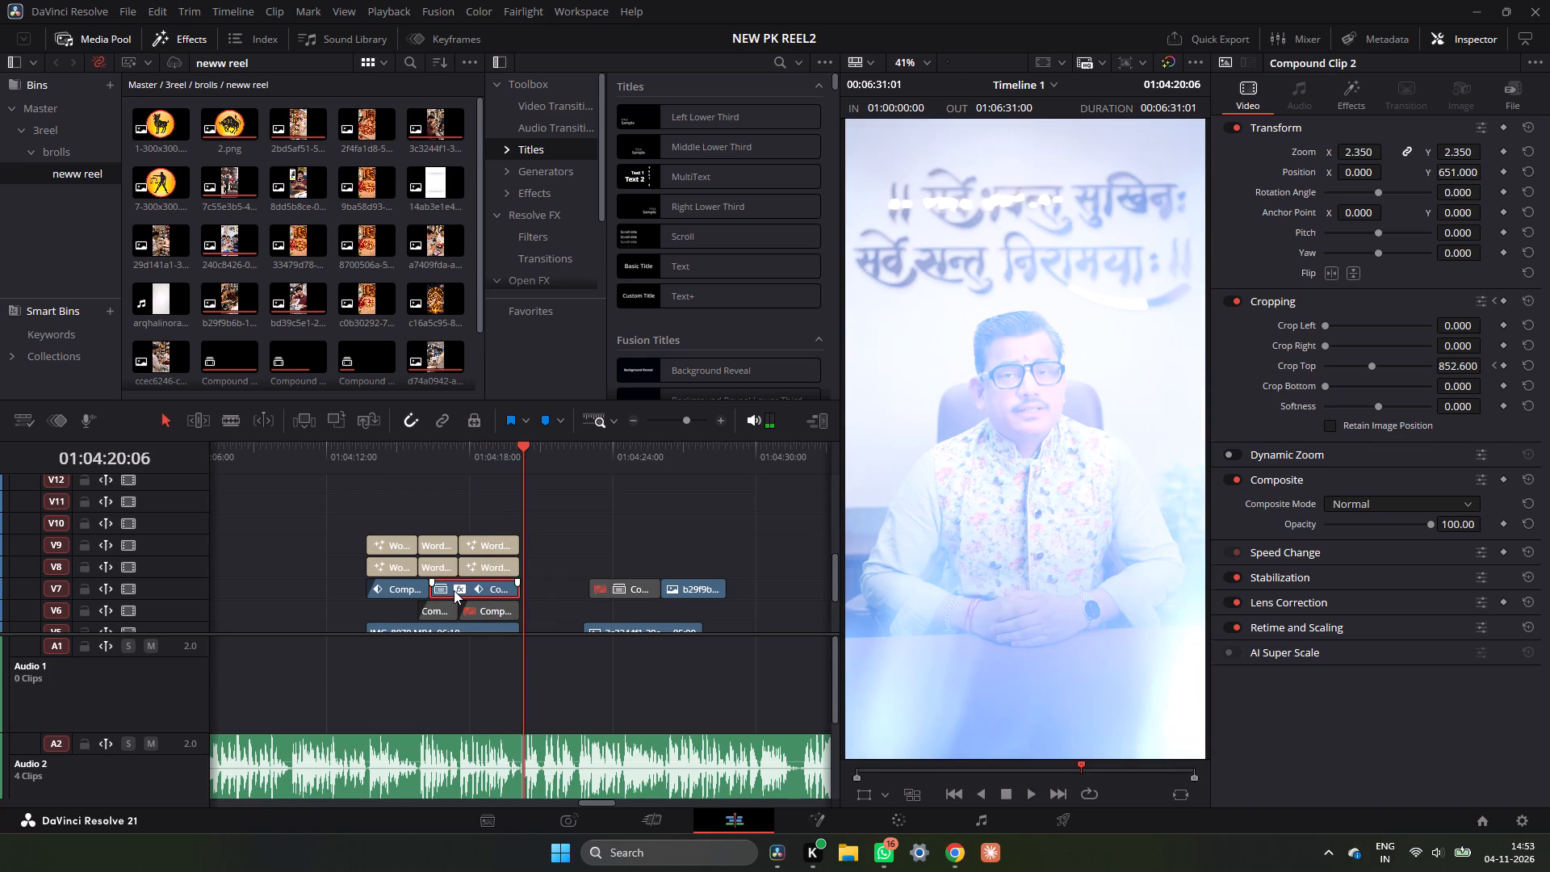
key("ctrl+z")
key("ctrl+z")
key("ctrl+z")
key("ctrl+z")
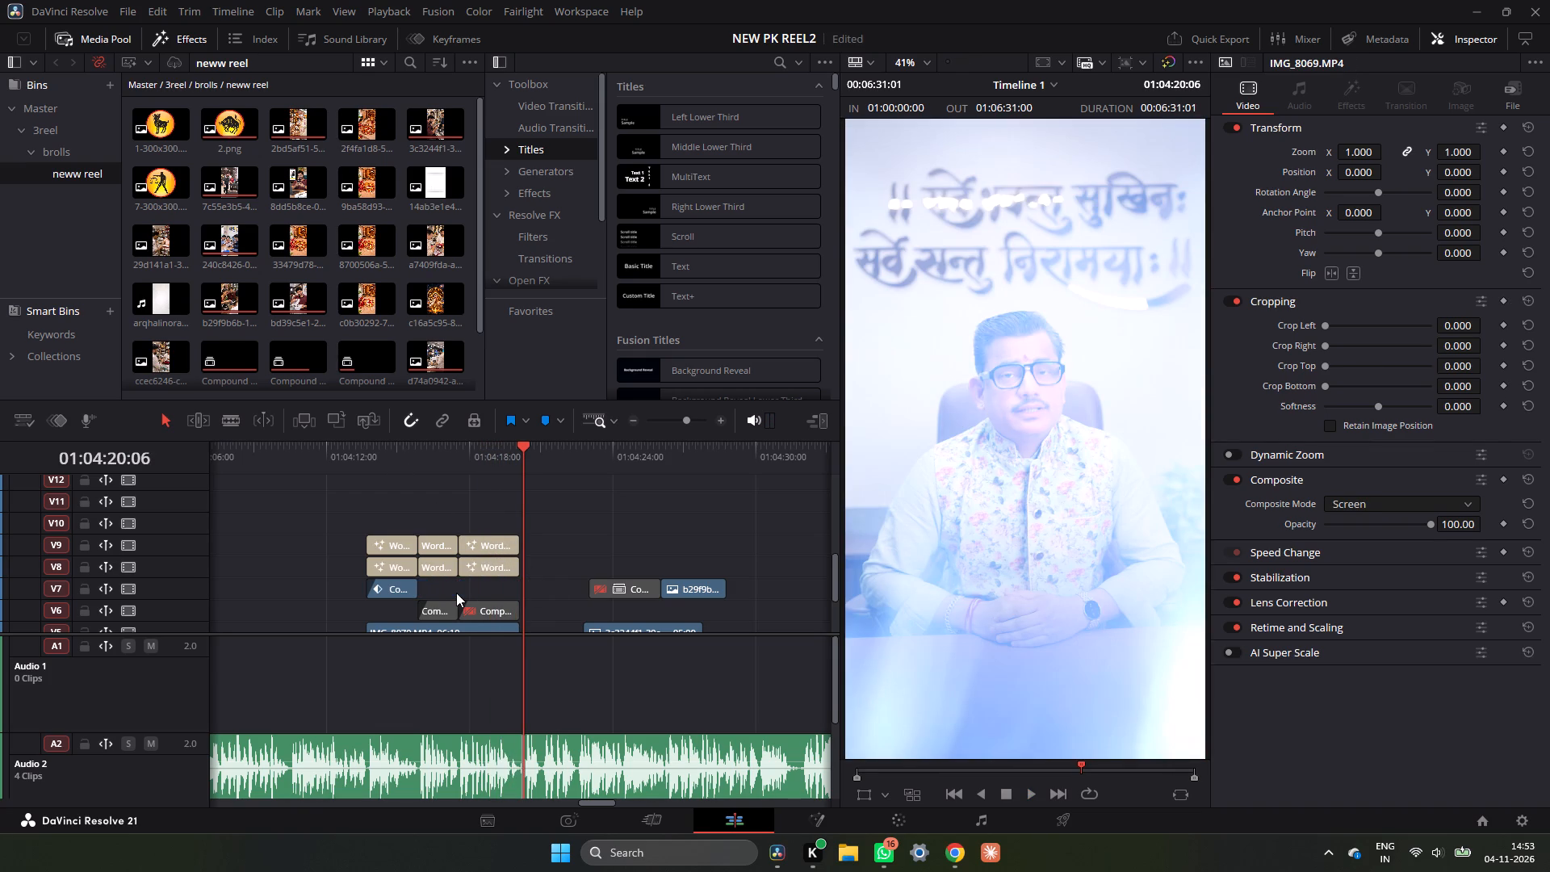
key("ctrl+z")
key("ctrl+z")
Replay the product titles from 01:04:15:00 through the light-leak transition and the speaker shot that follows.
left_click(398, 445)
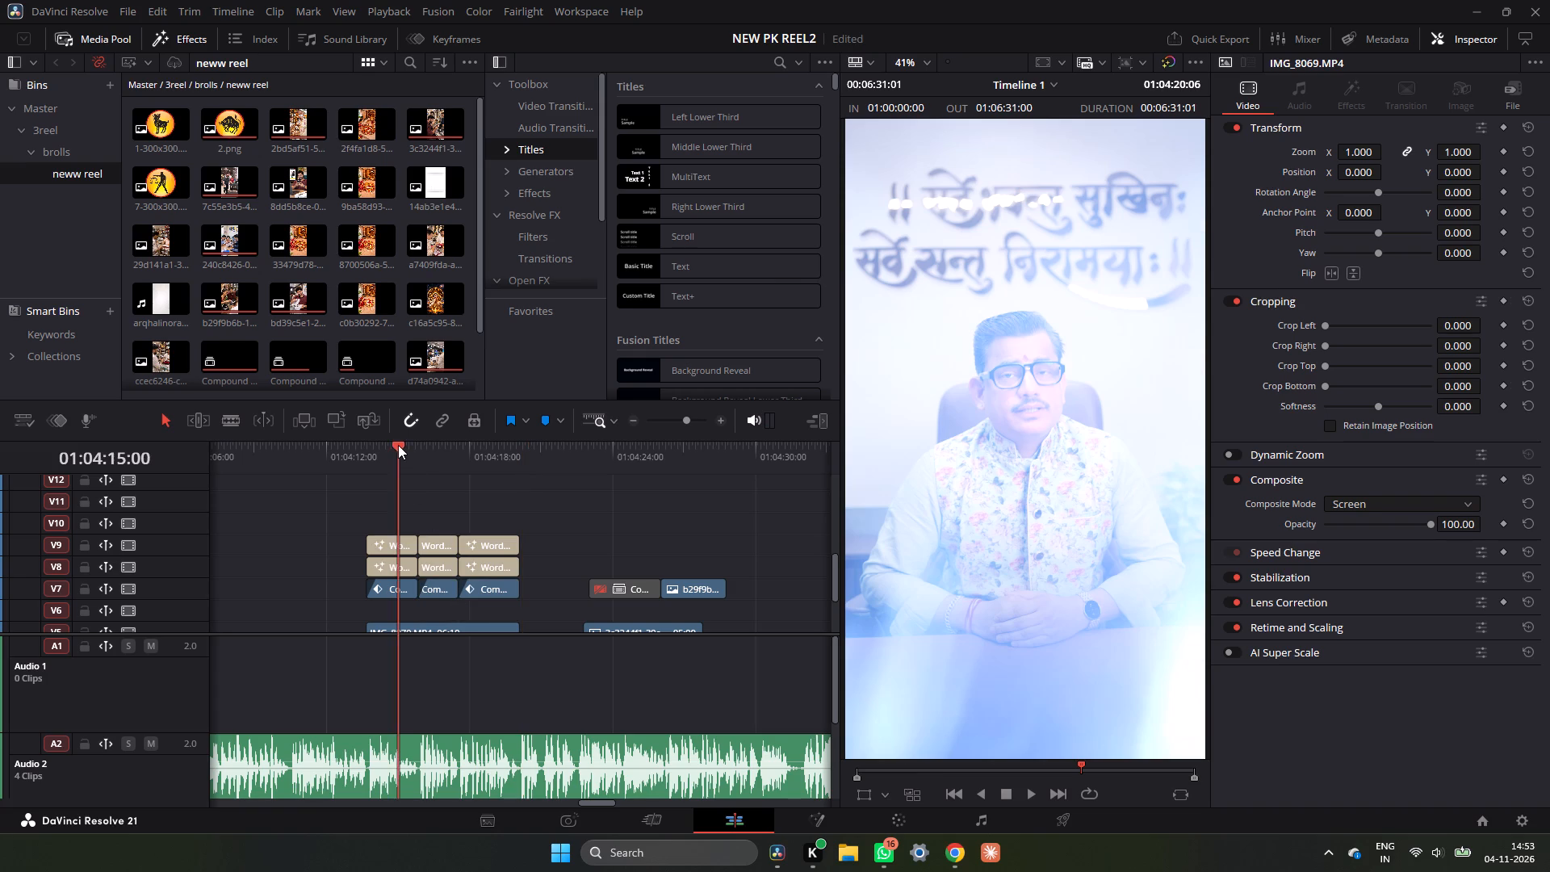
key("space")
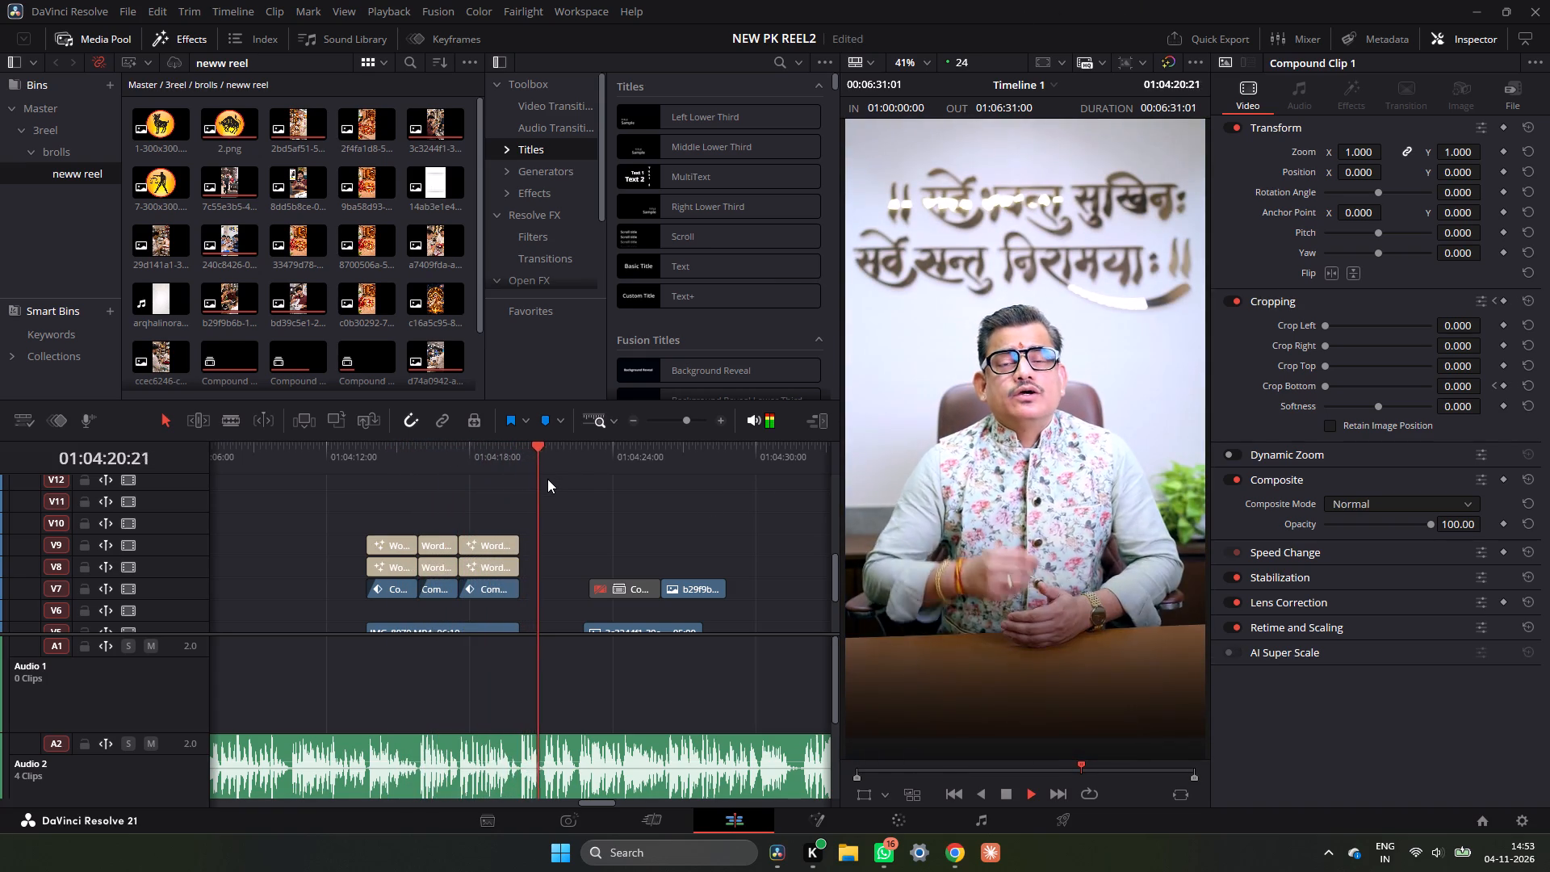
key("space")
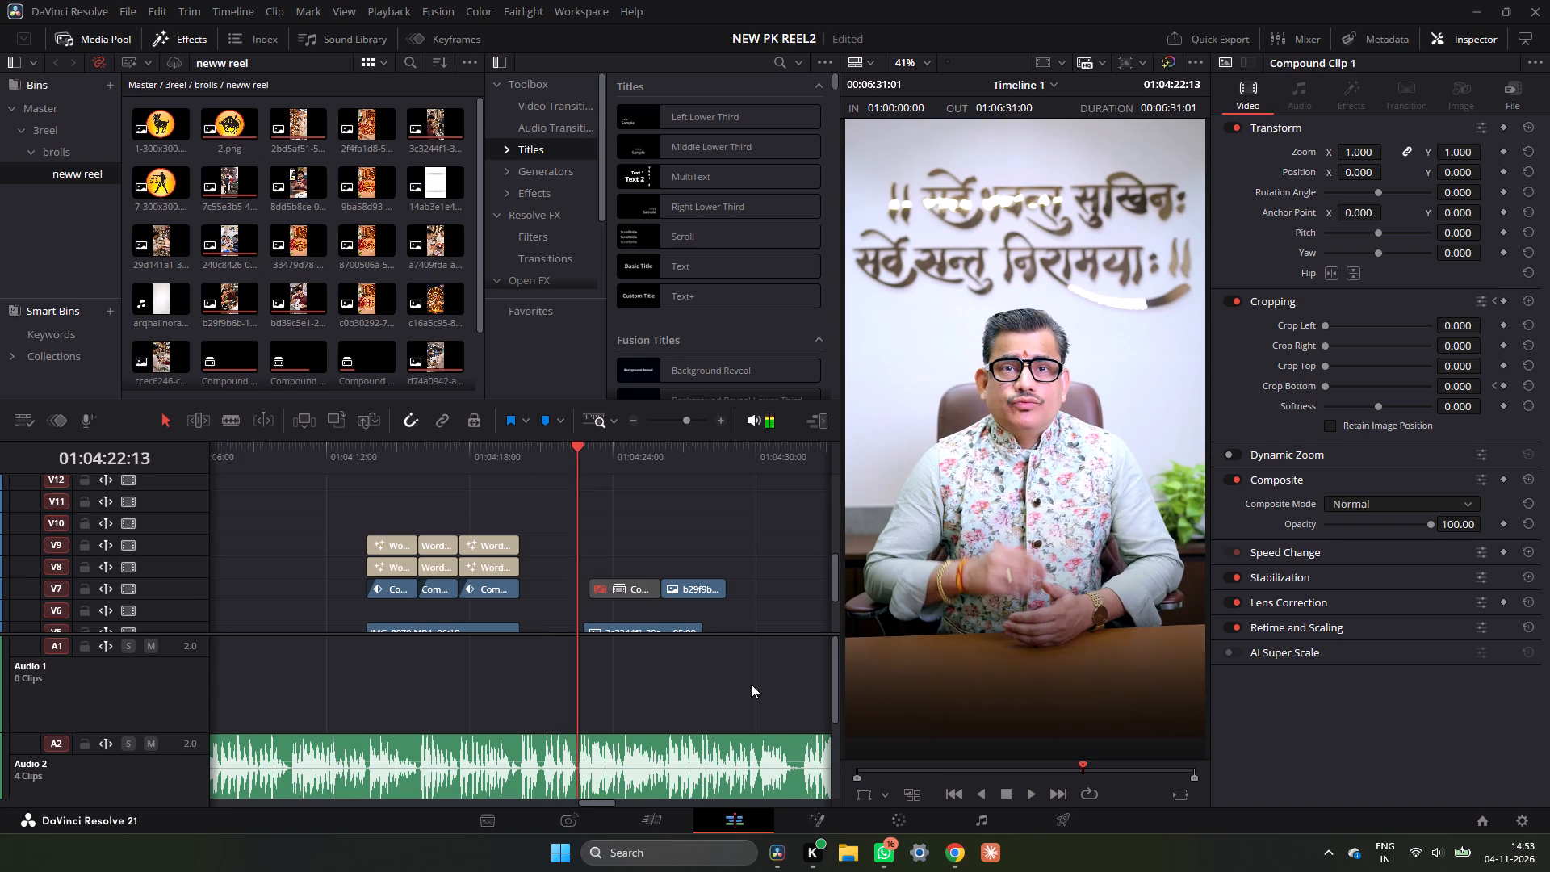
Replay the speaker shot between the product titles and the watch shop image several times, starting around 01:04:20:16.
scroll(660, 580, "down", 2)
left_click(528, 459)
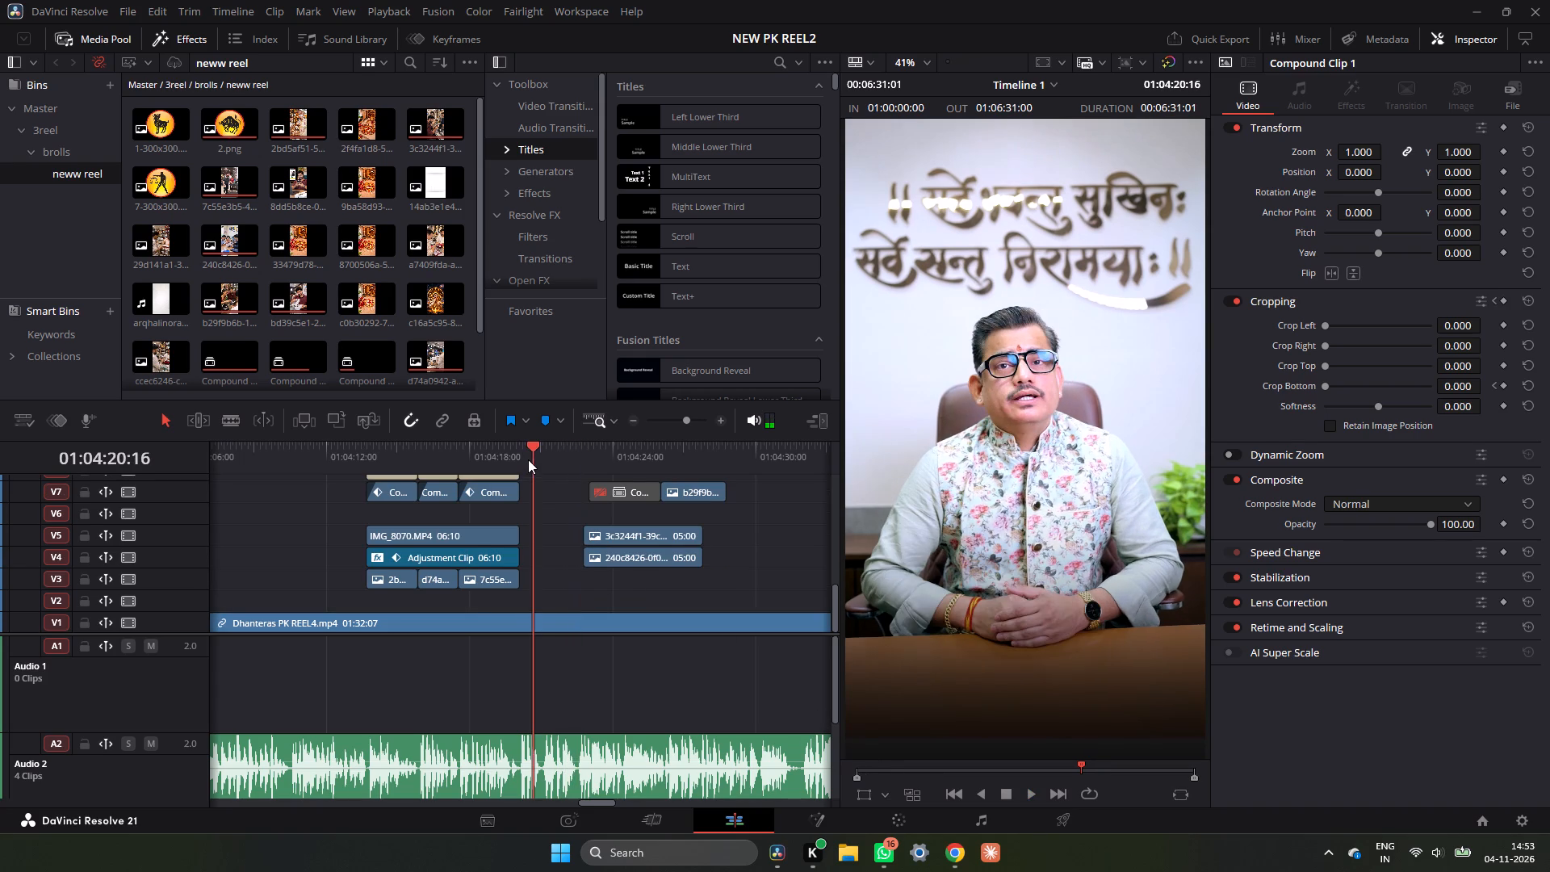
key("space")
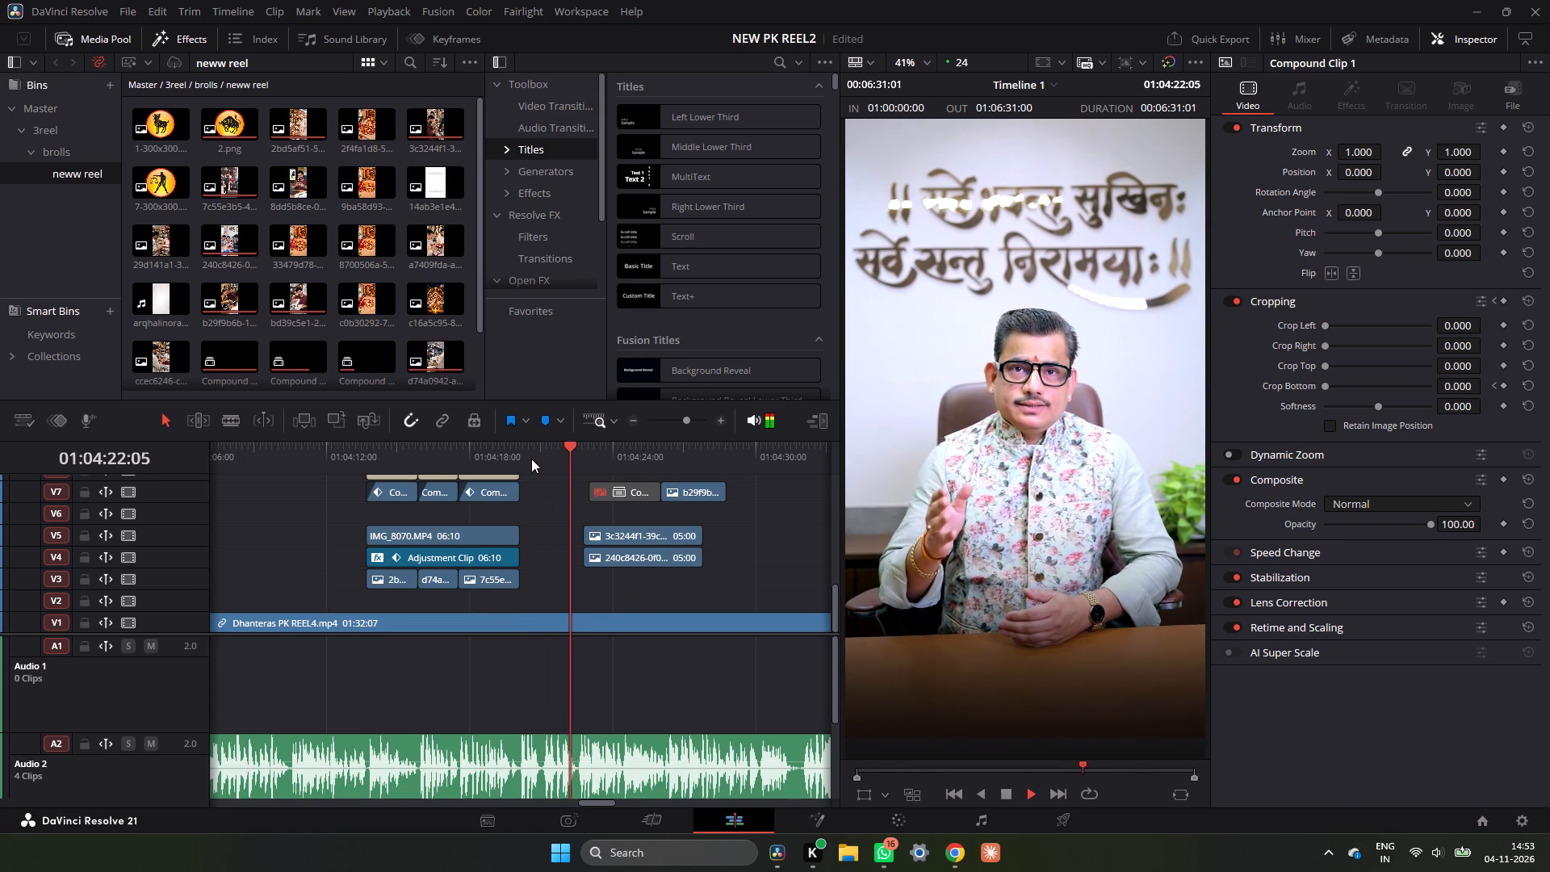
key("space")
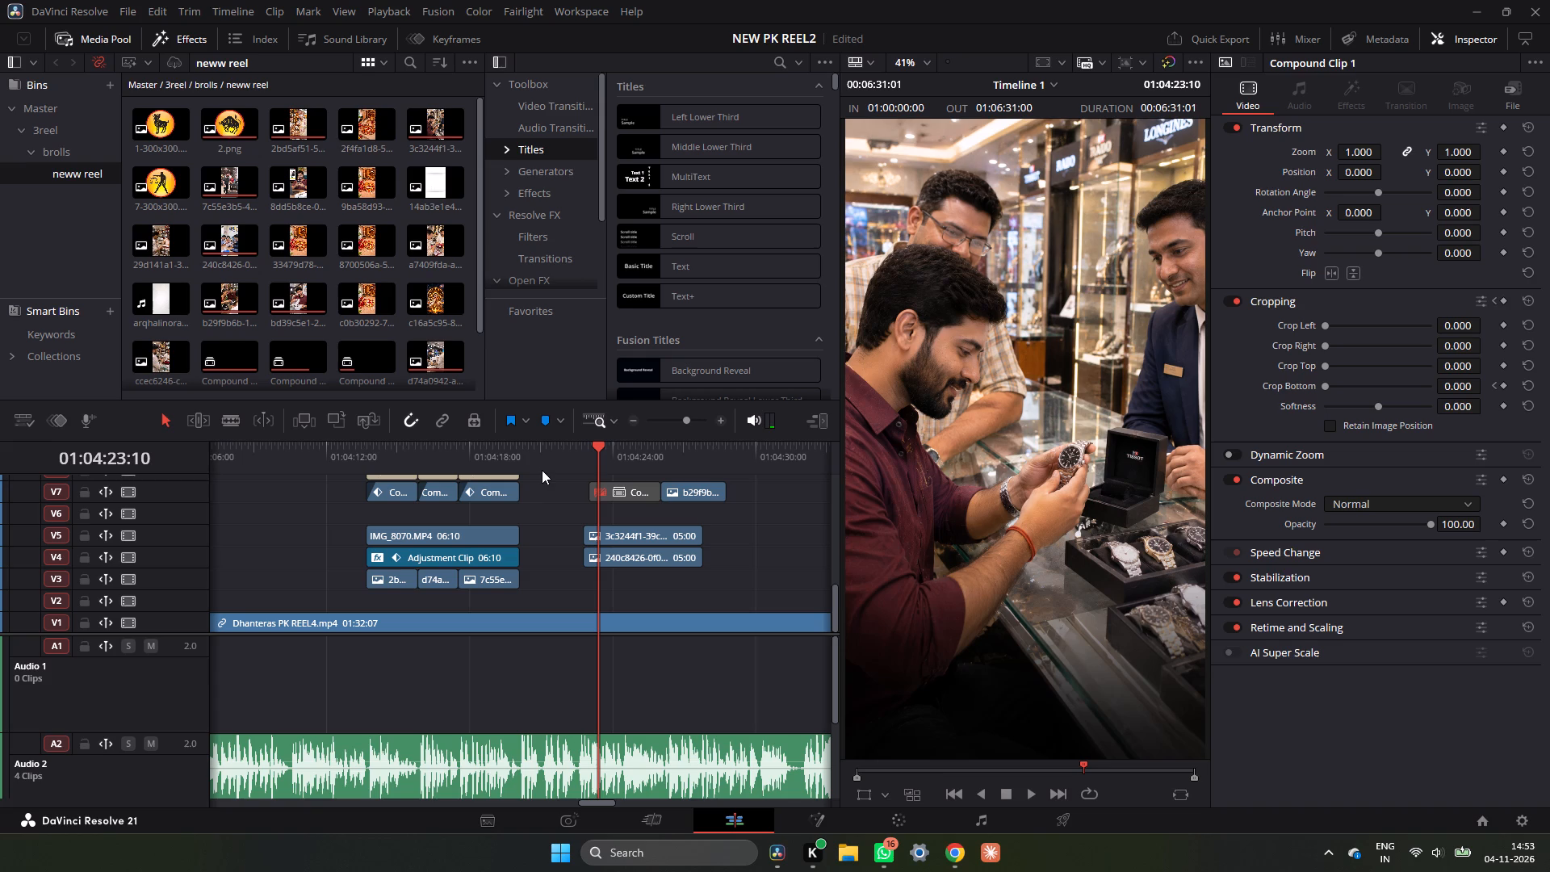
left_click(526, 456)
key("space")
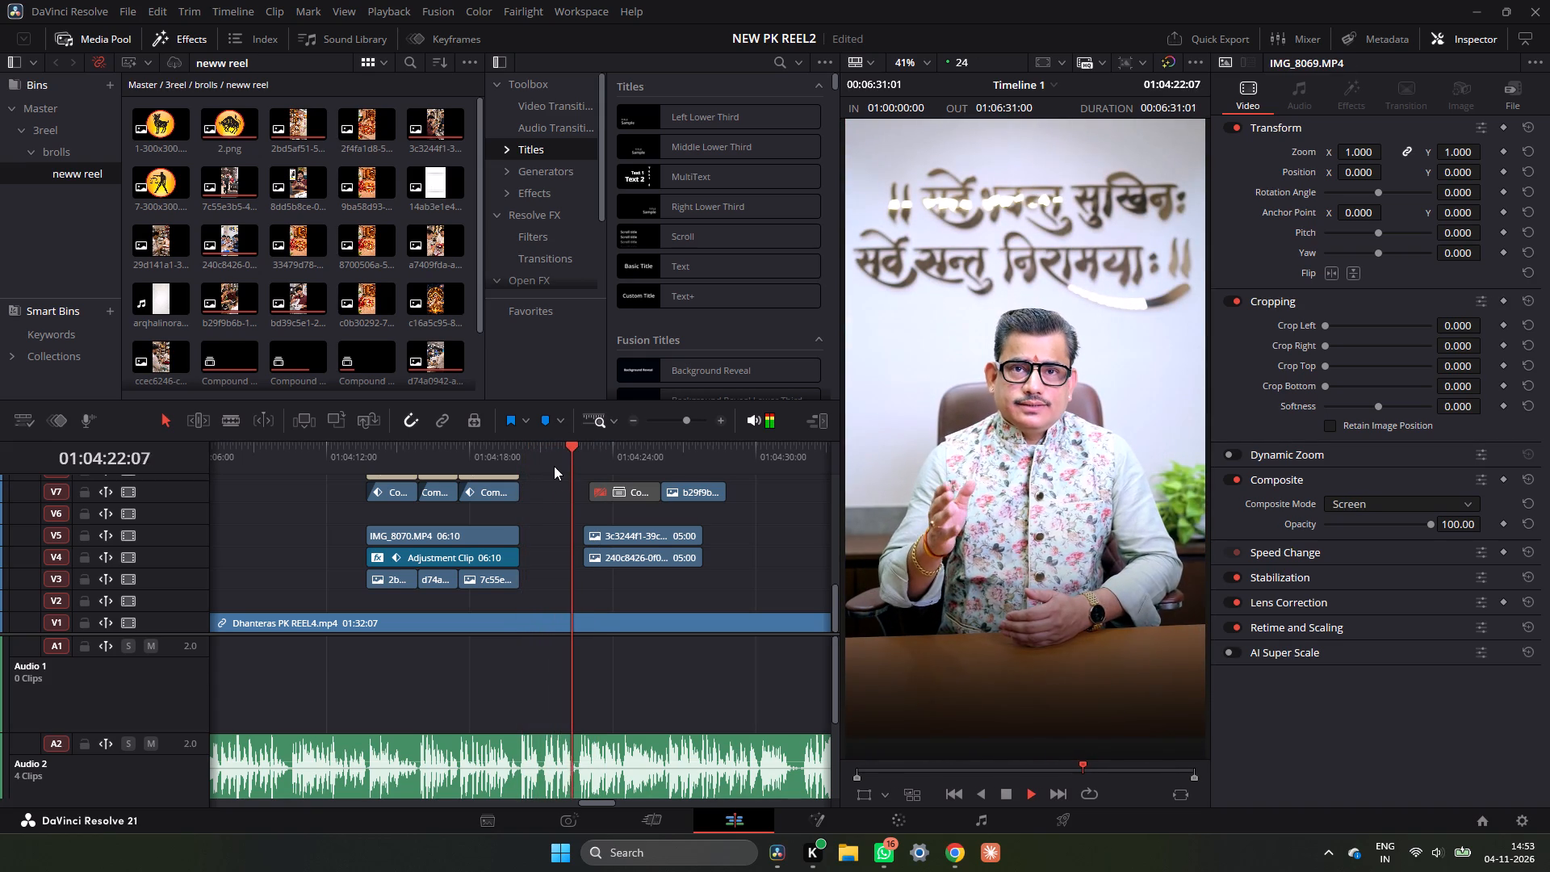
key("space")
left_click(525, 444)
key("space")
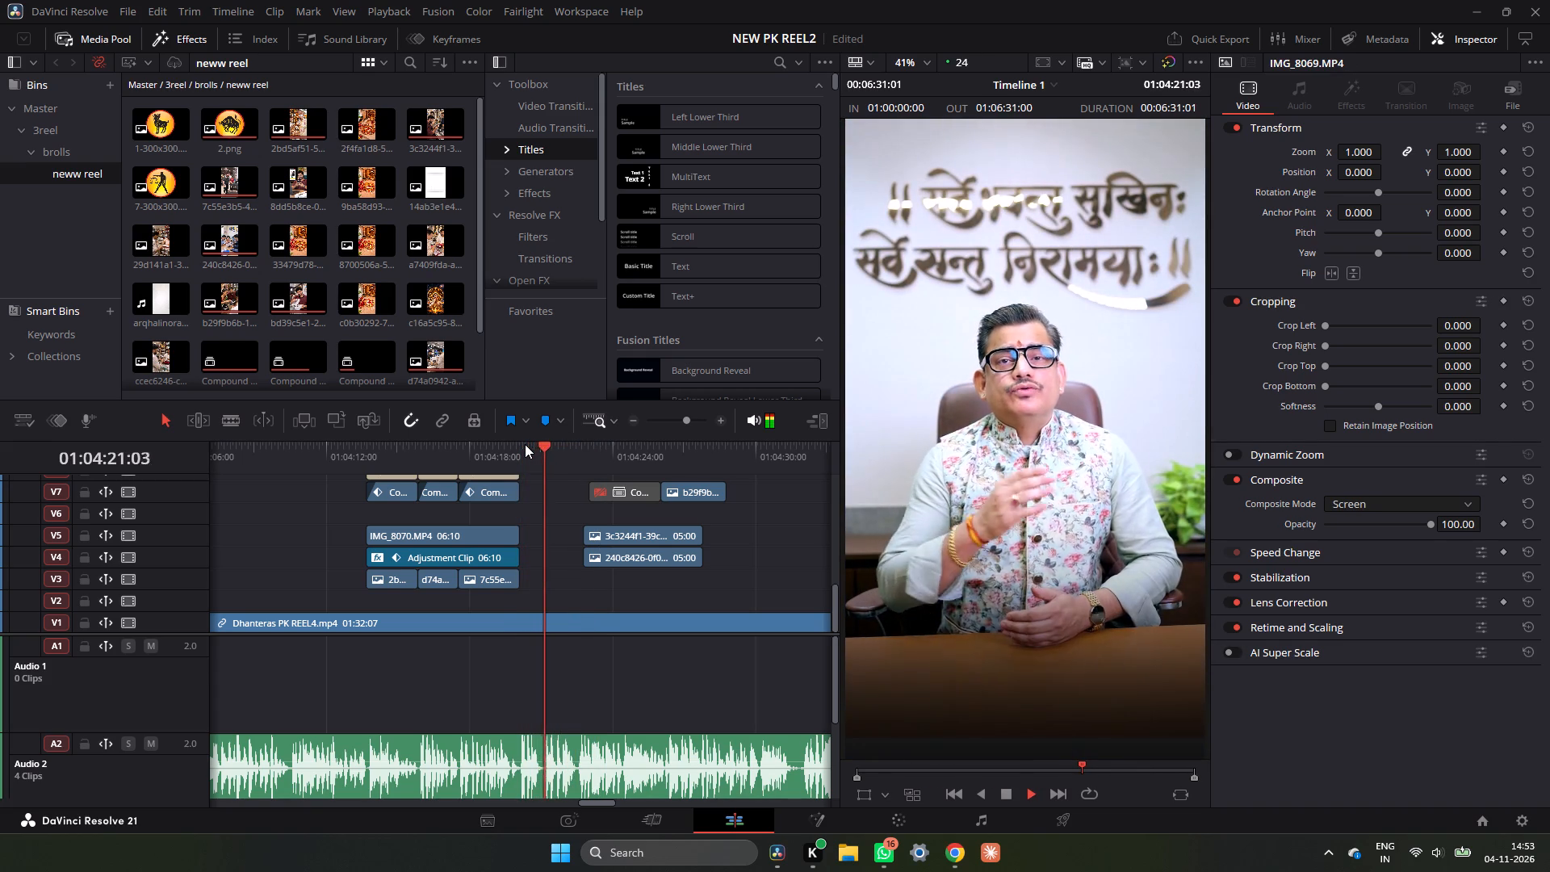
key("space")
key("space")
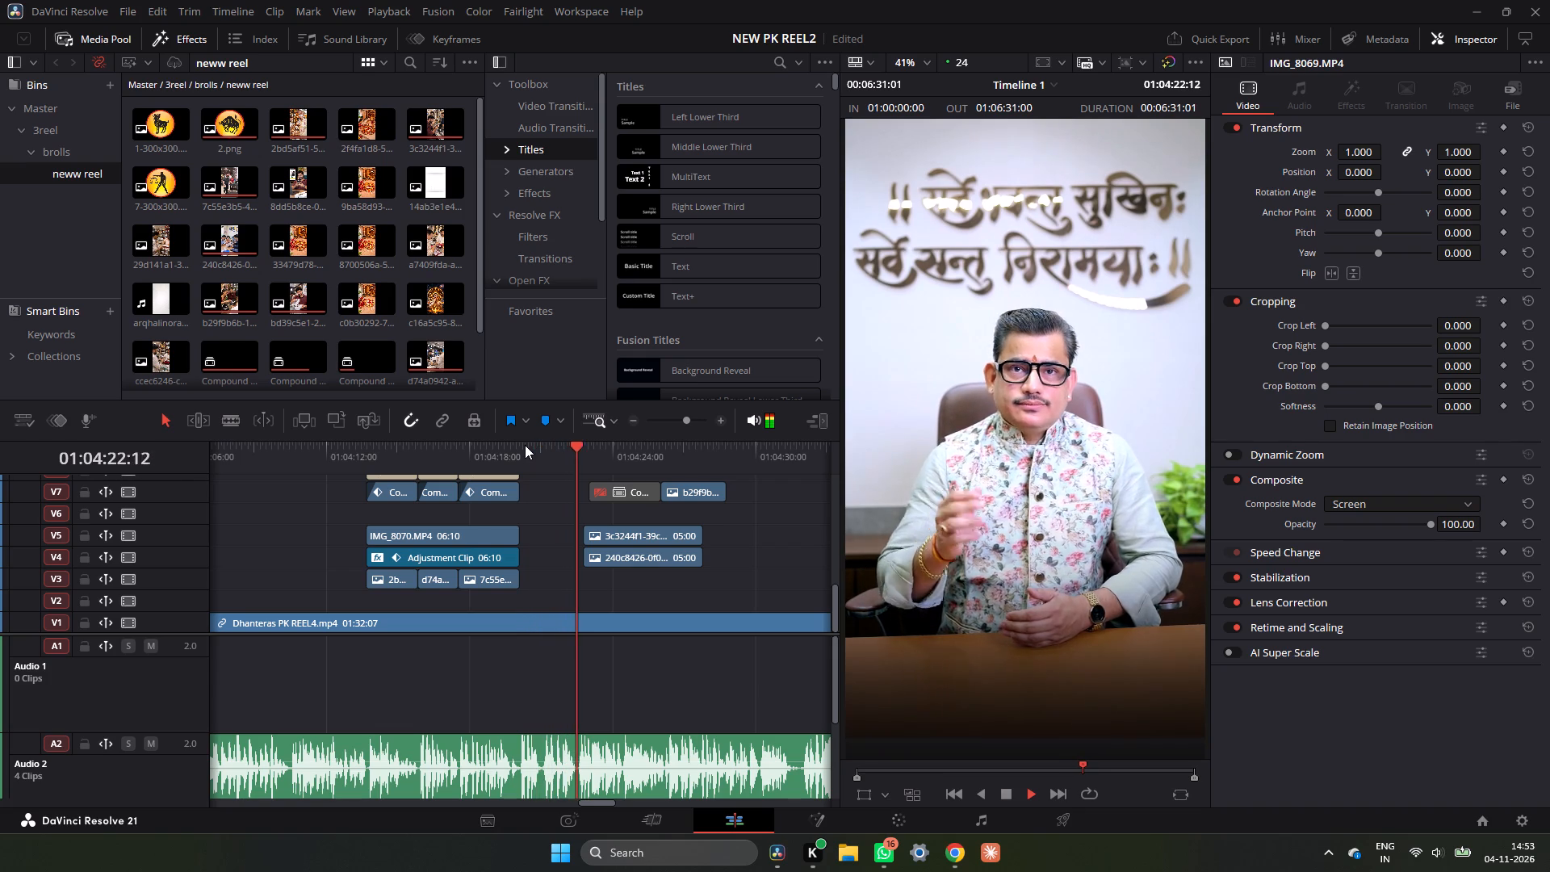
left_click(525, 445)
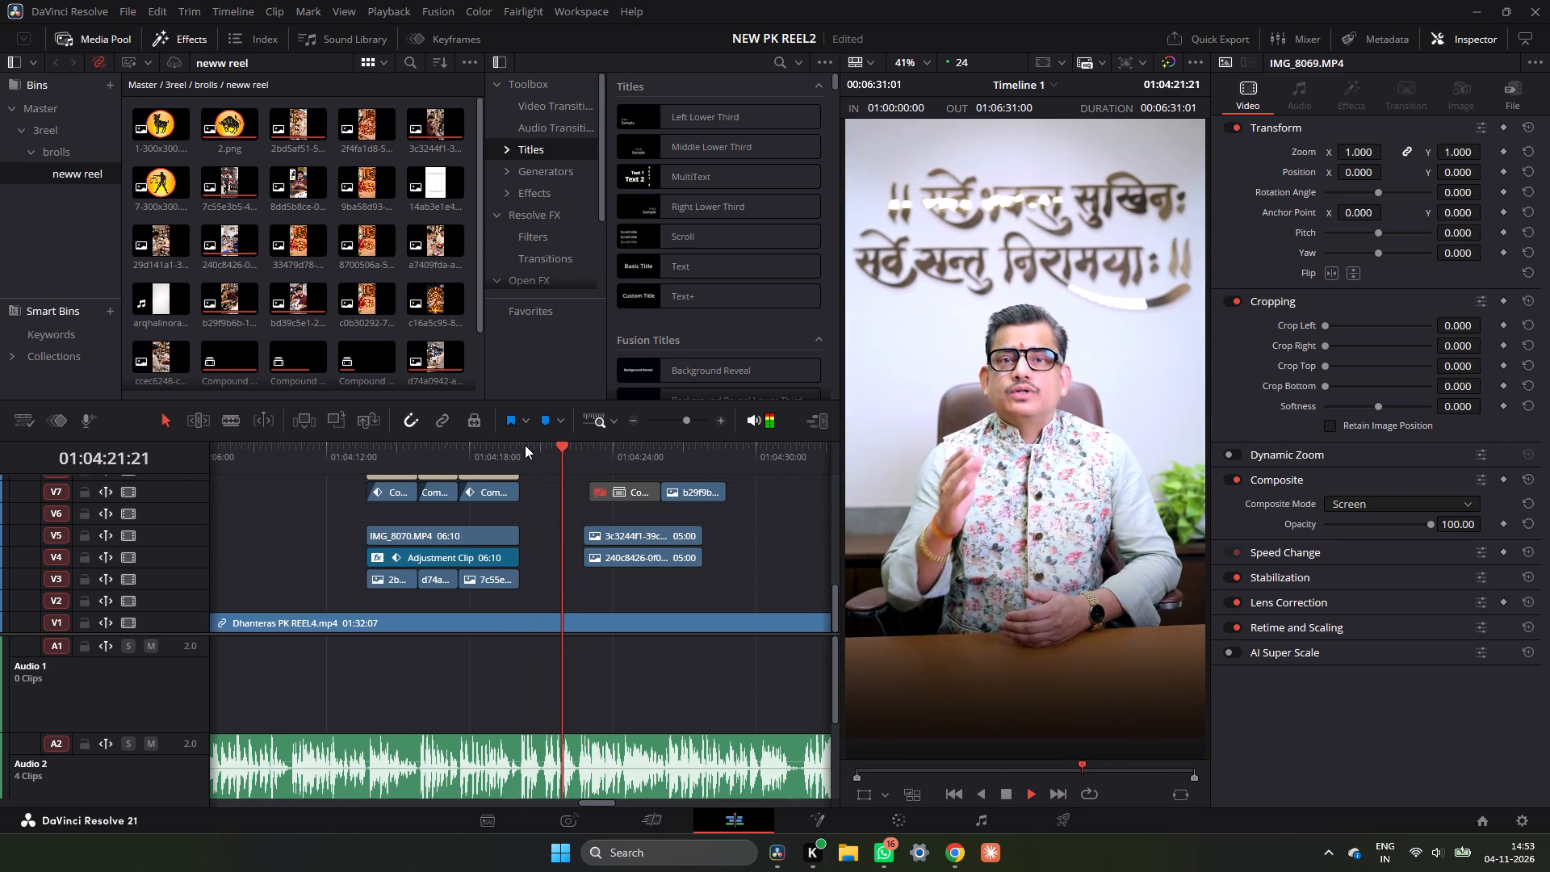
key("space")
Place the Libra badge 7-300x300 on V3 and the badge 1-300x300 on V2 below it, both starting around 01:04:20:16.
scroll(363, 267, "down", 6)
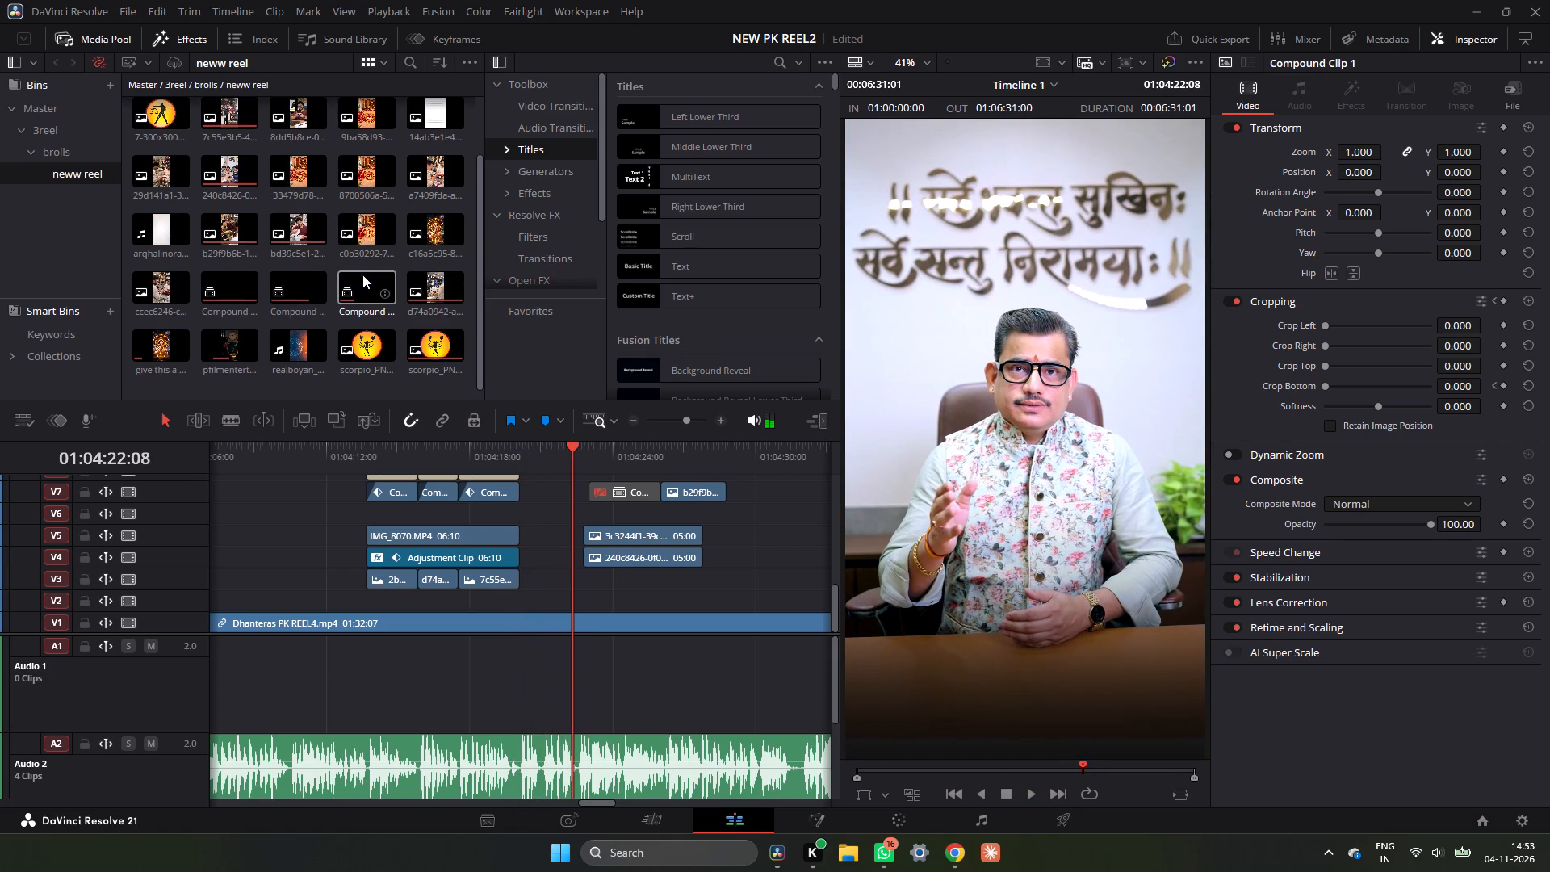
scroll(339, 294, "up", 5)
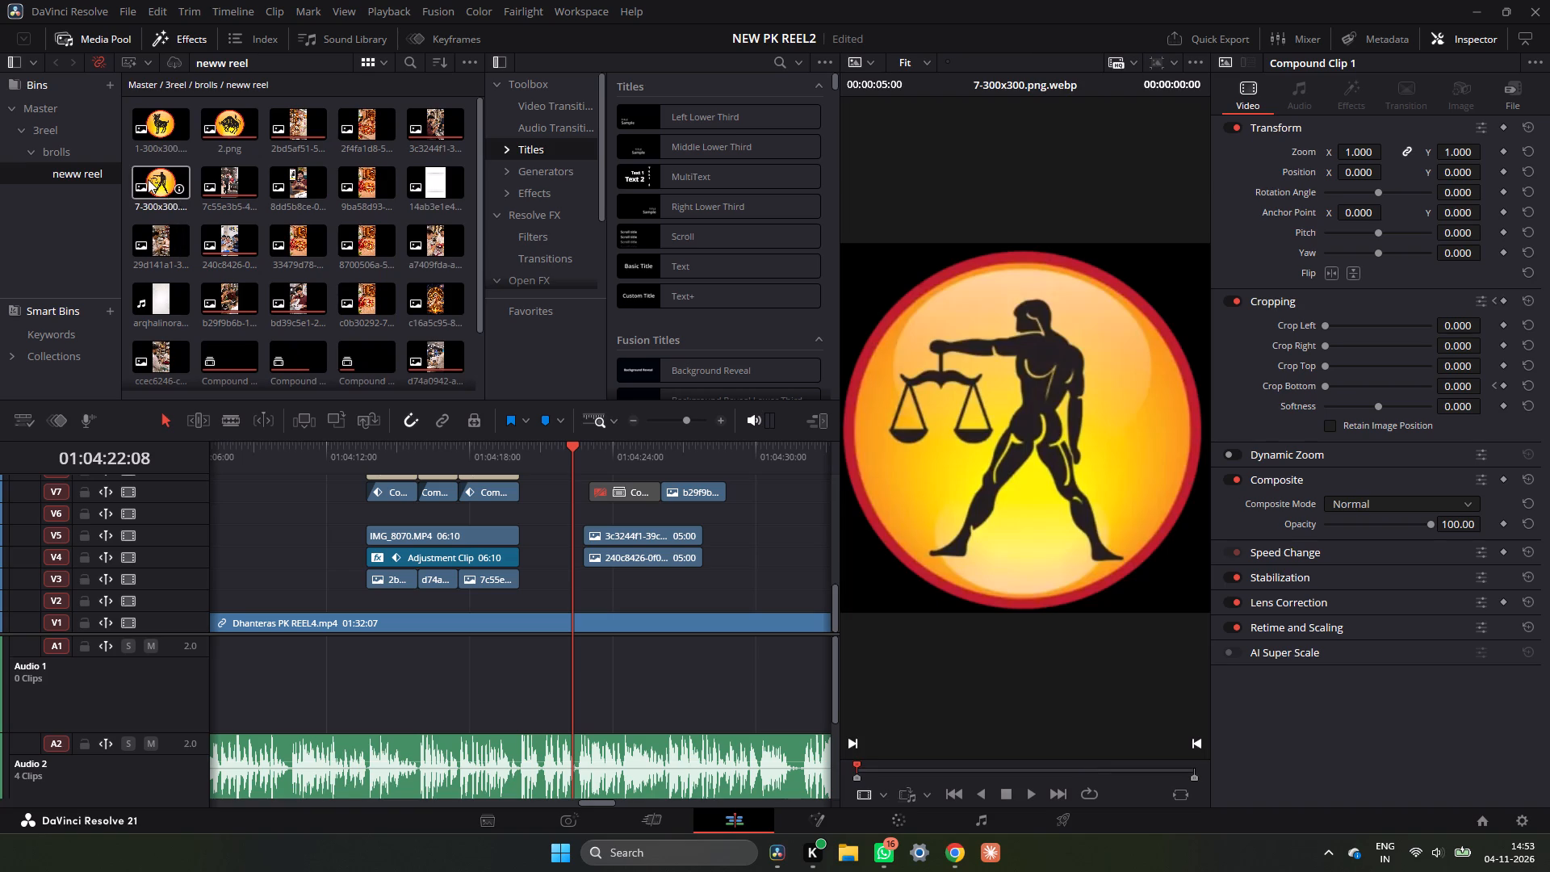
left_click_drag(163, 178, 535, 536)
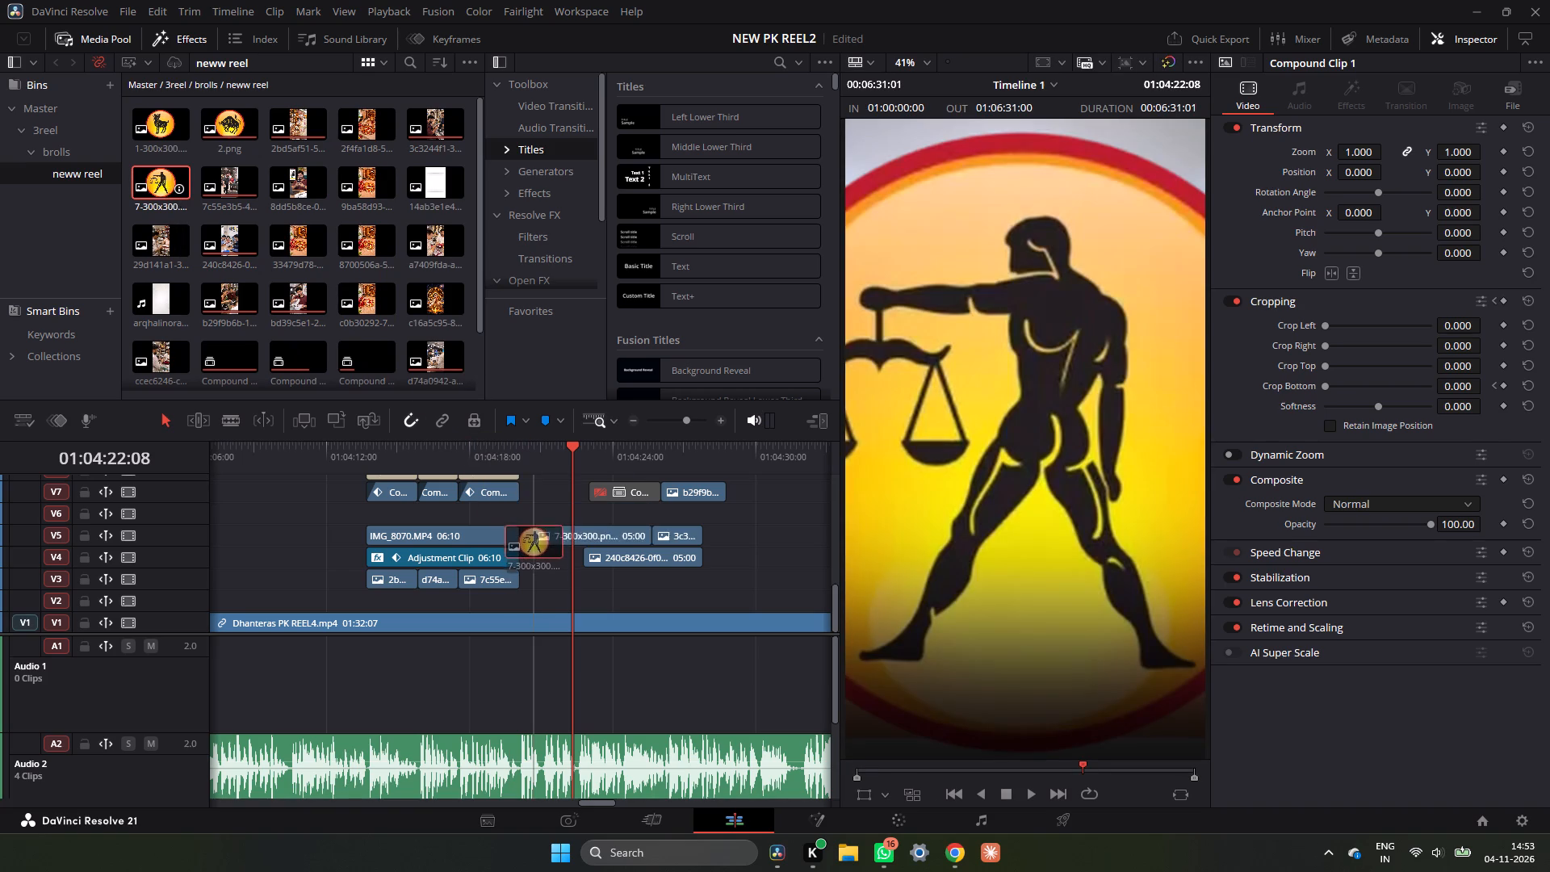
left_click_drag(535, 536, 533, 593)
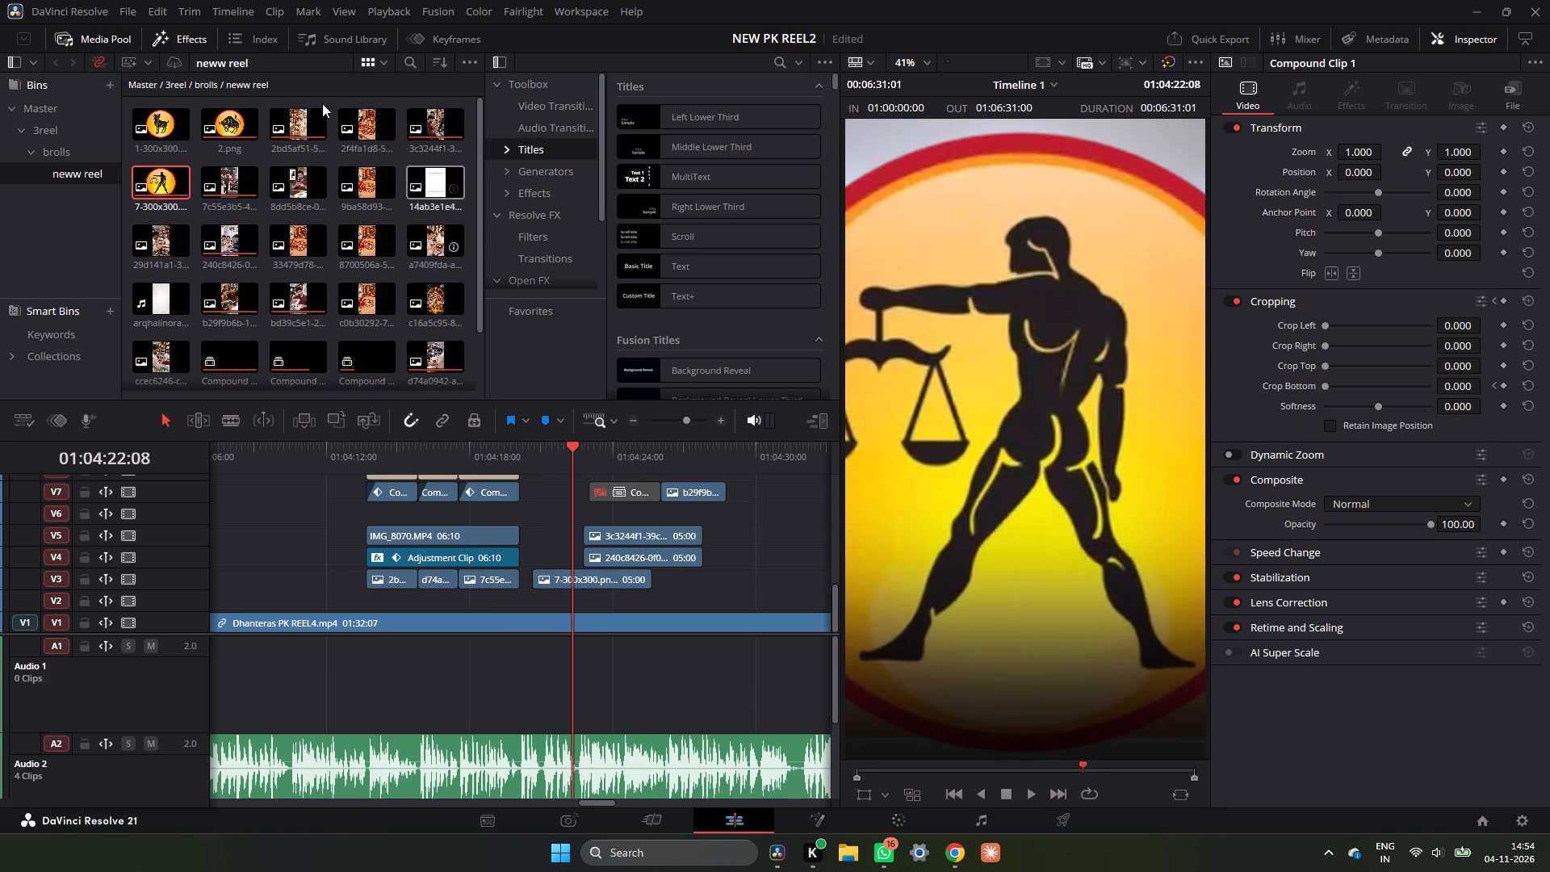
left_click_drag(161, 124, 429, 391)
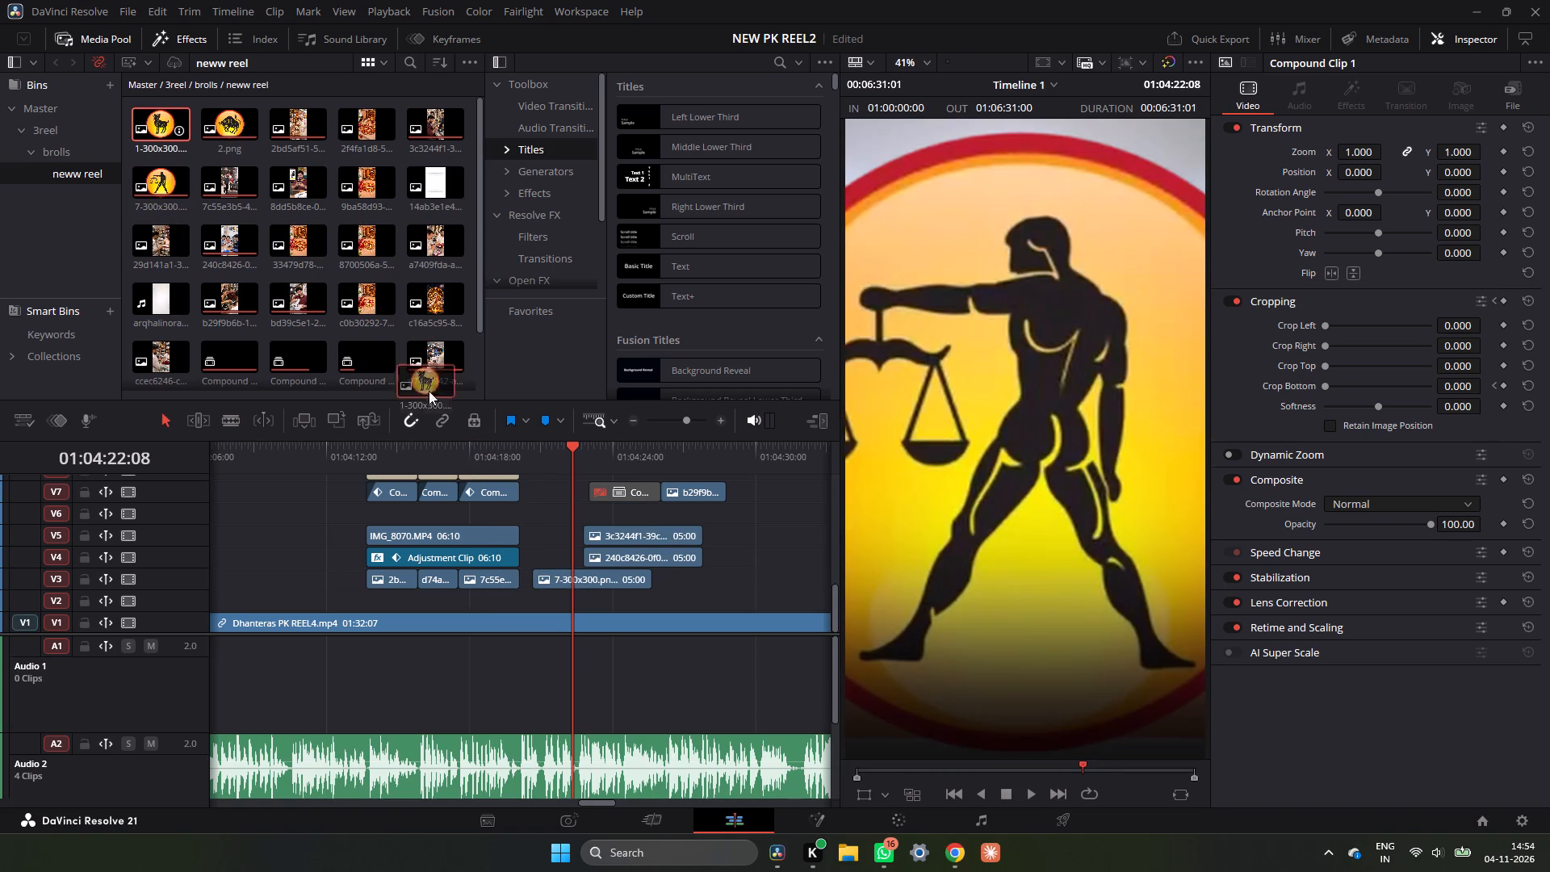
left_click_drag(429, 391, 532, 613)
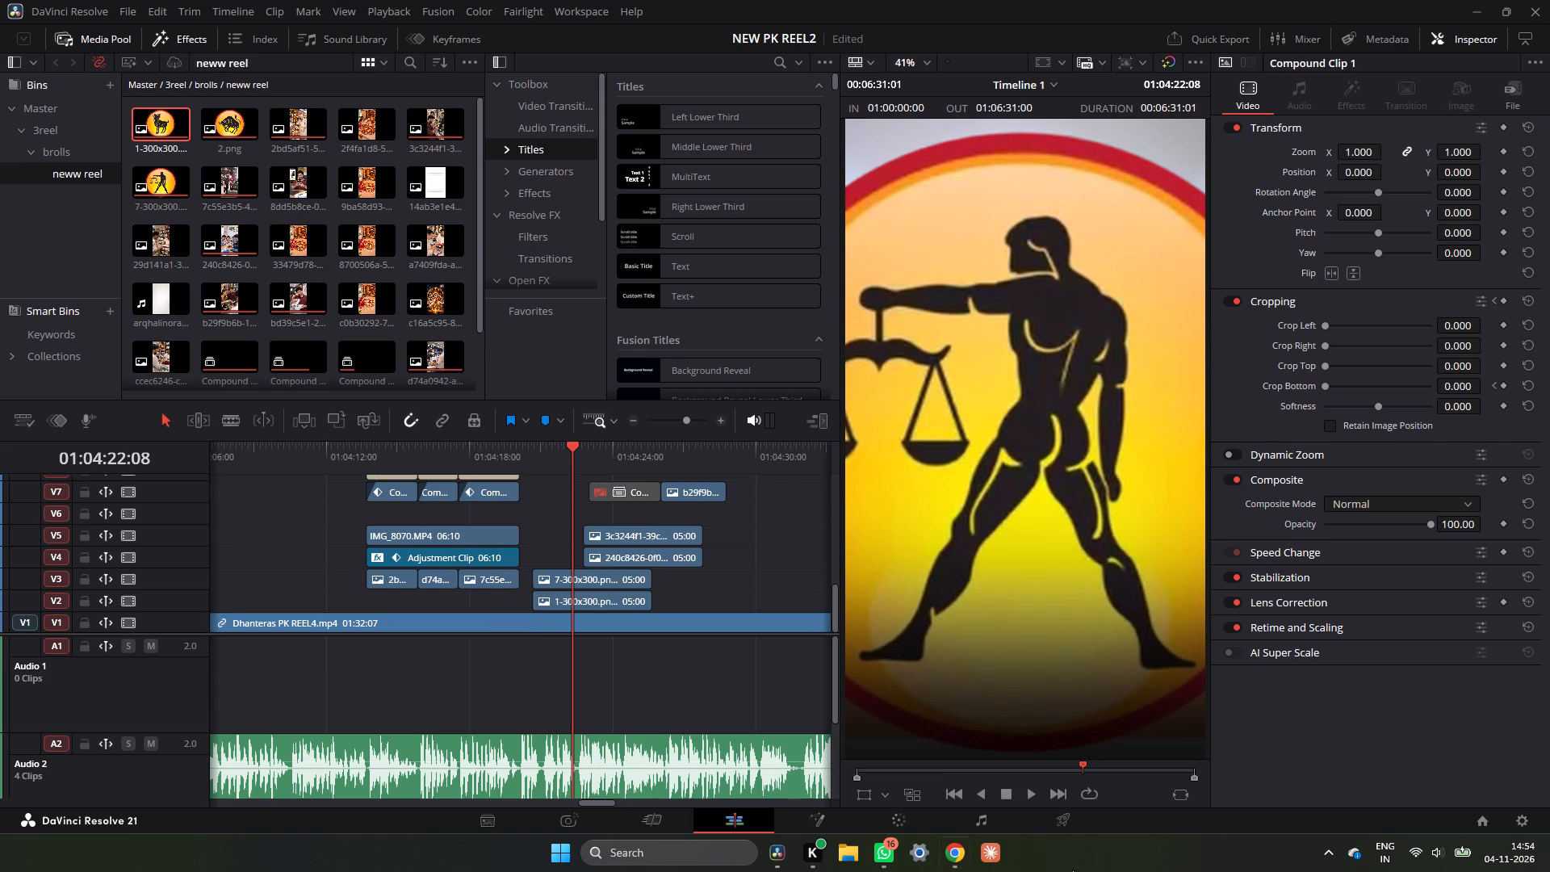
Switch to Chrome, search Google for "brishab rashi" and copy the text "वृषभ राशि (Taurus)" from the overview.
left_click(966, 868)
left_click(634, 107)
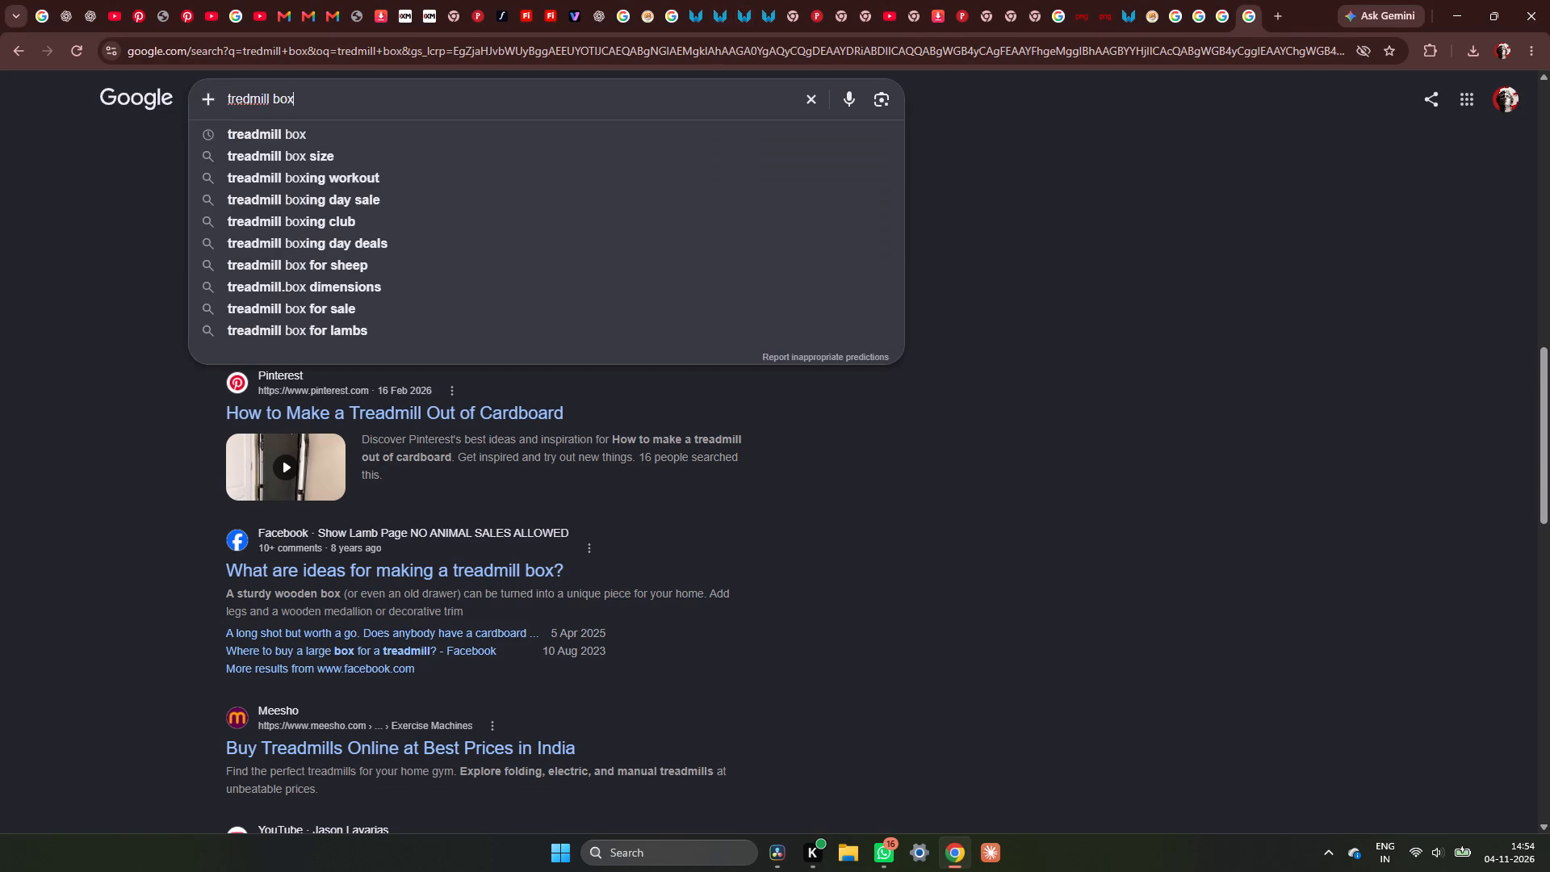
left_click(802, 101)
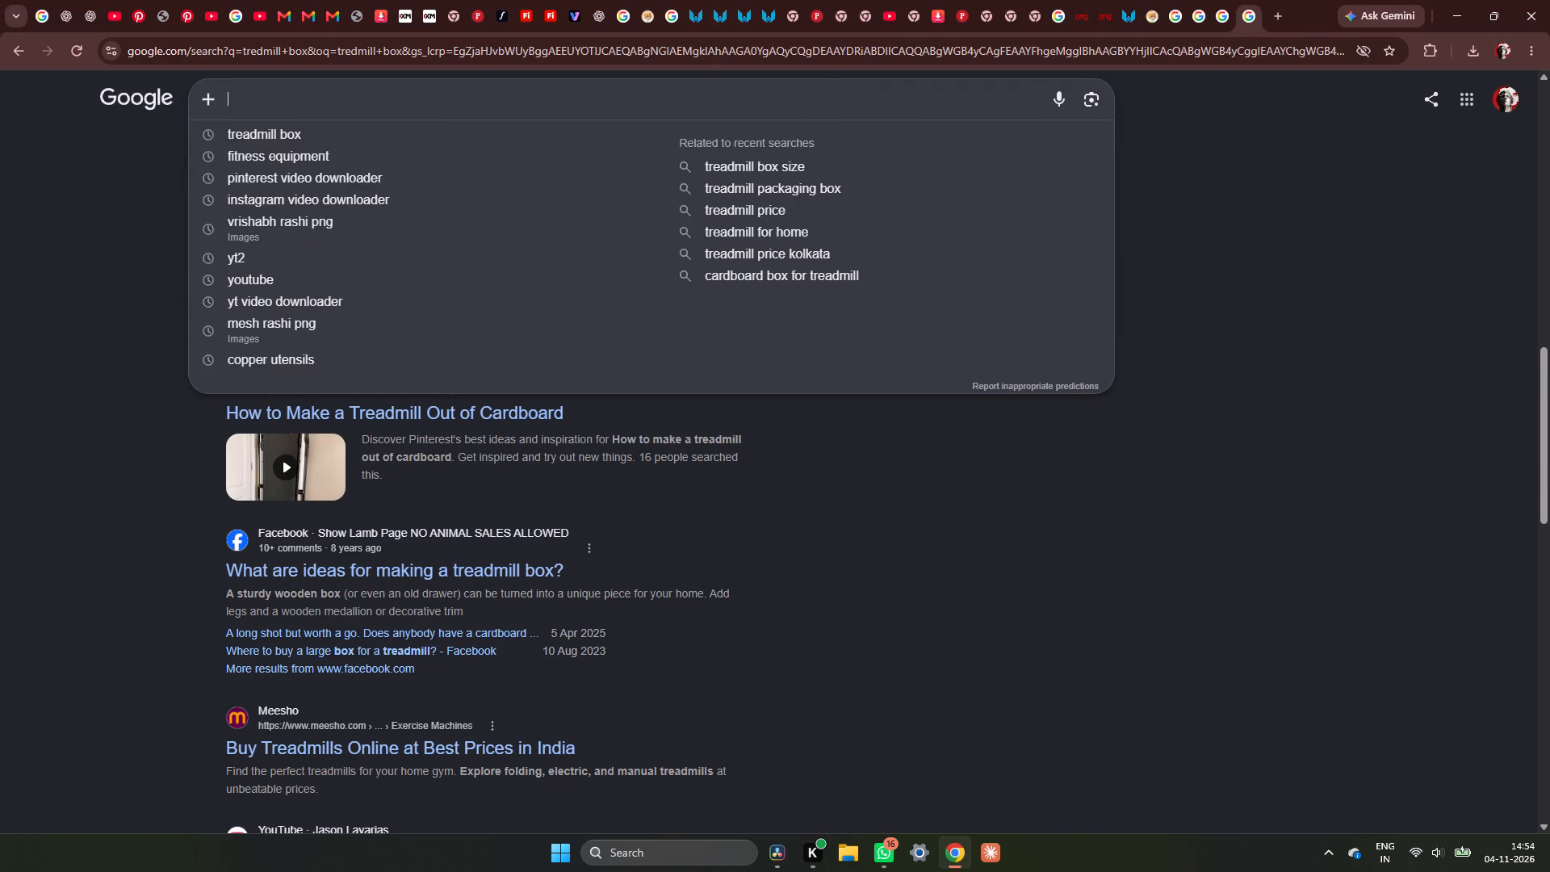
type("brishab rasho")
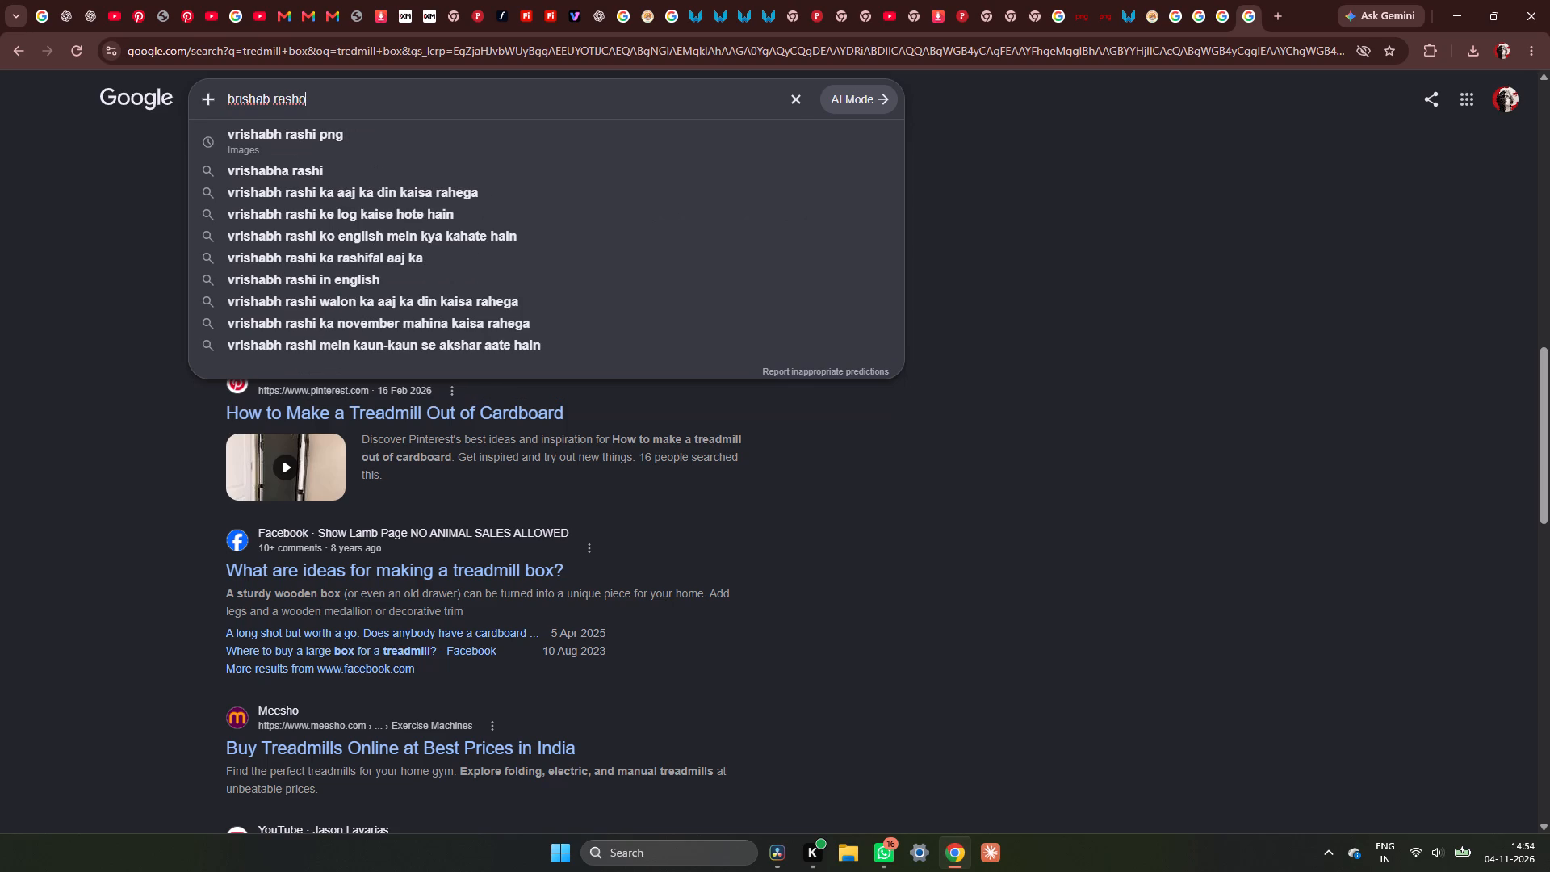
key("BackSpace")
key("i")
key("Return")
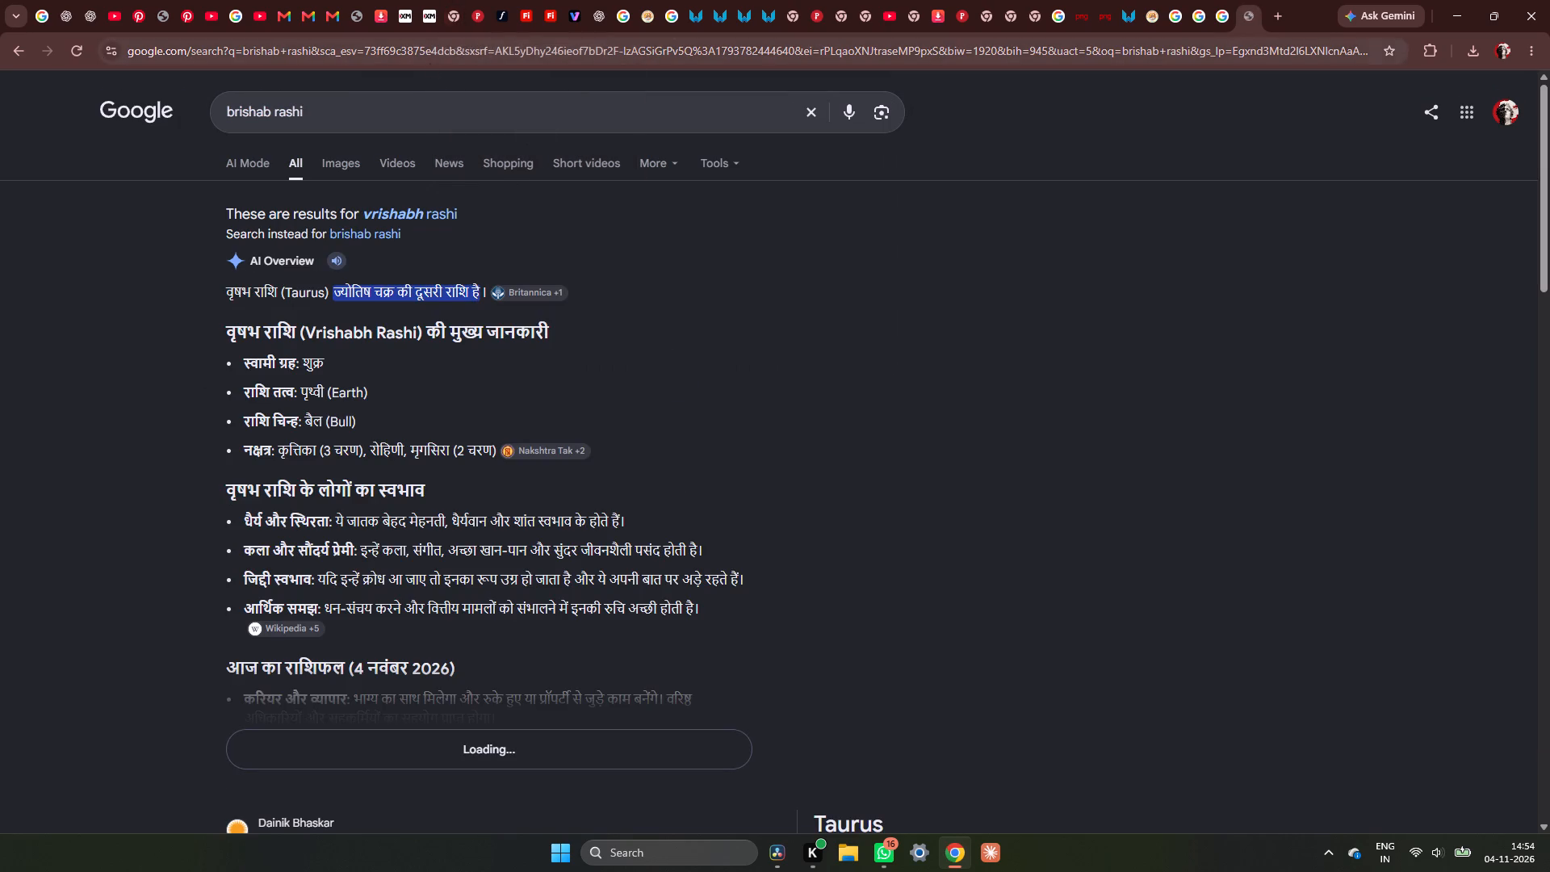
left_click_drag(224, 287, 225, 287)
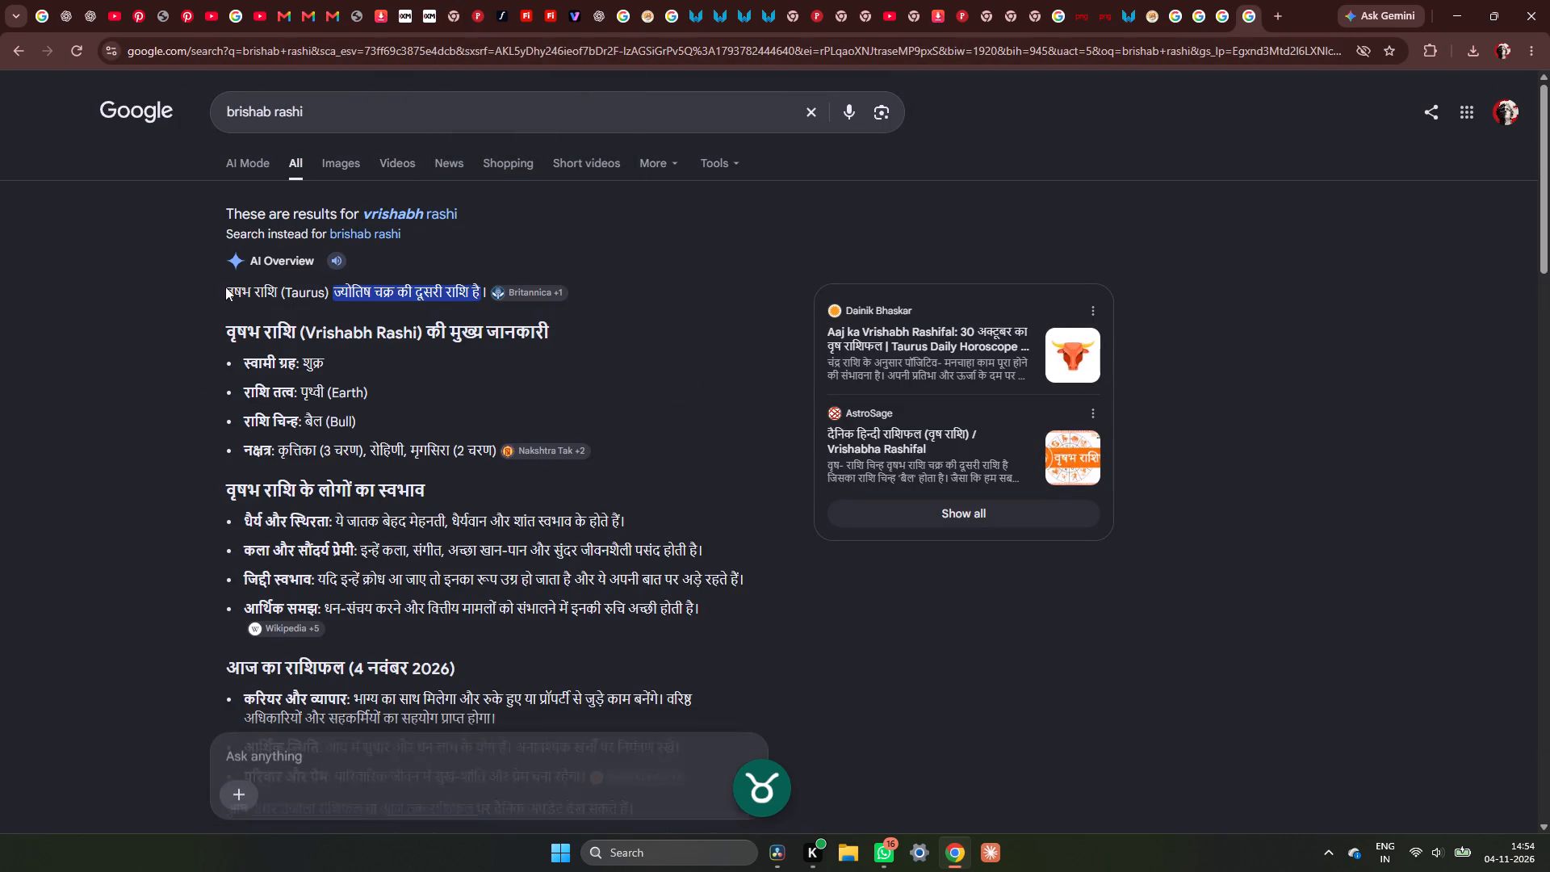
left_click_drag(225, 287, 330, 300)
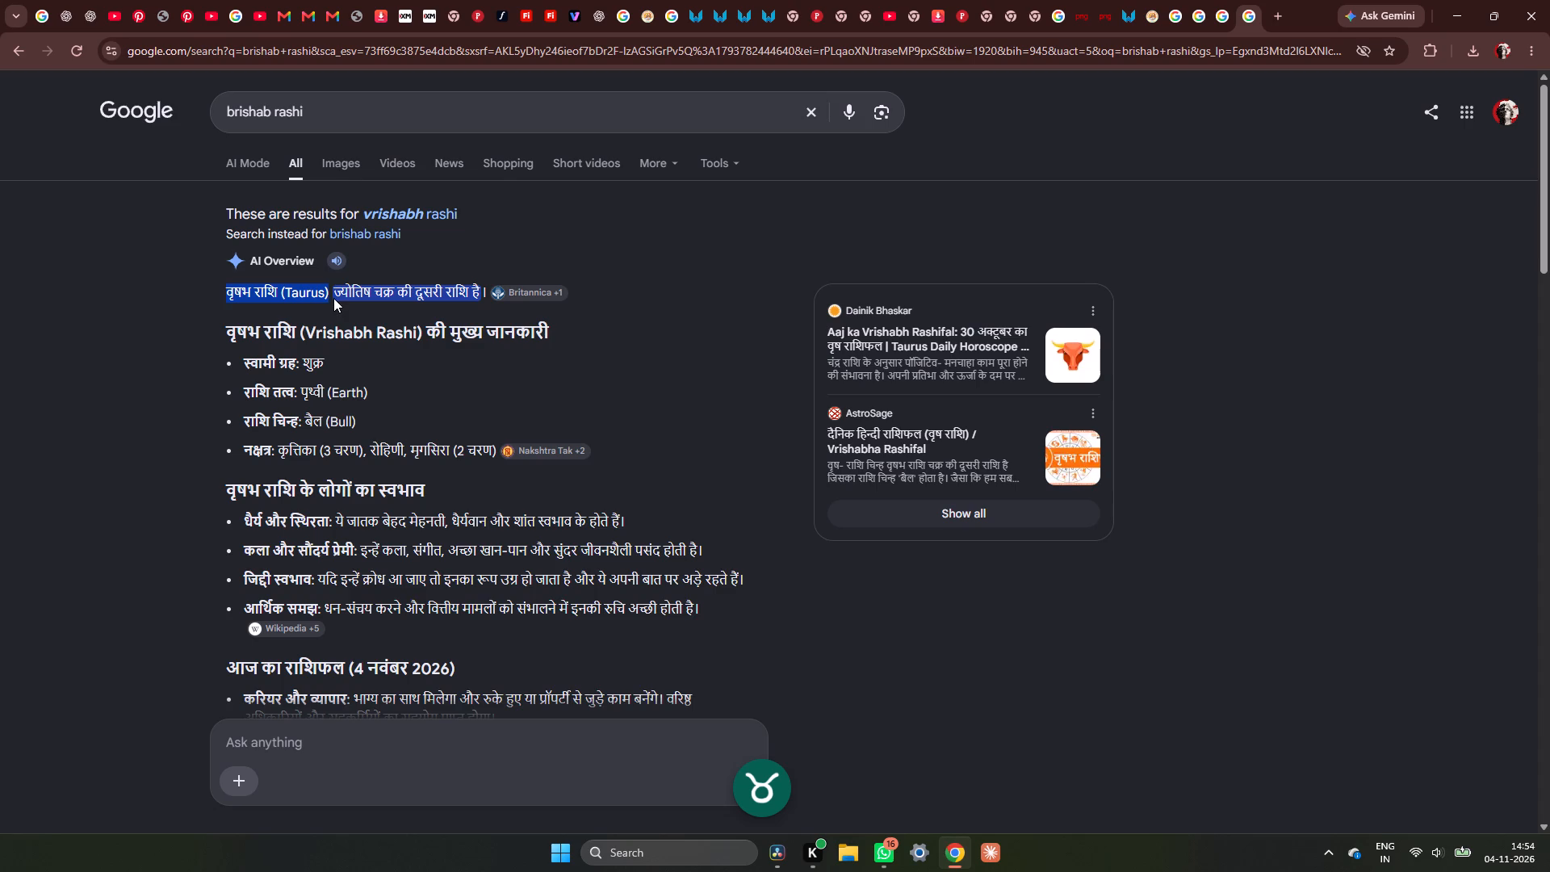
key("ctrl+c")
key("ctrl+c")
Browse the image results for vrishabh rashi.
left_click(340, 167)
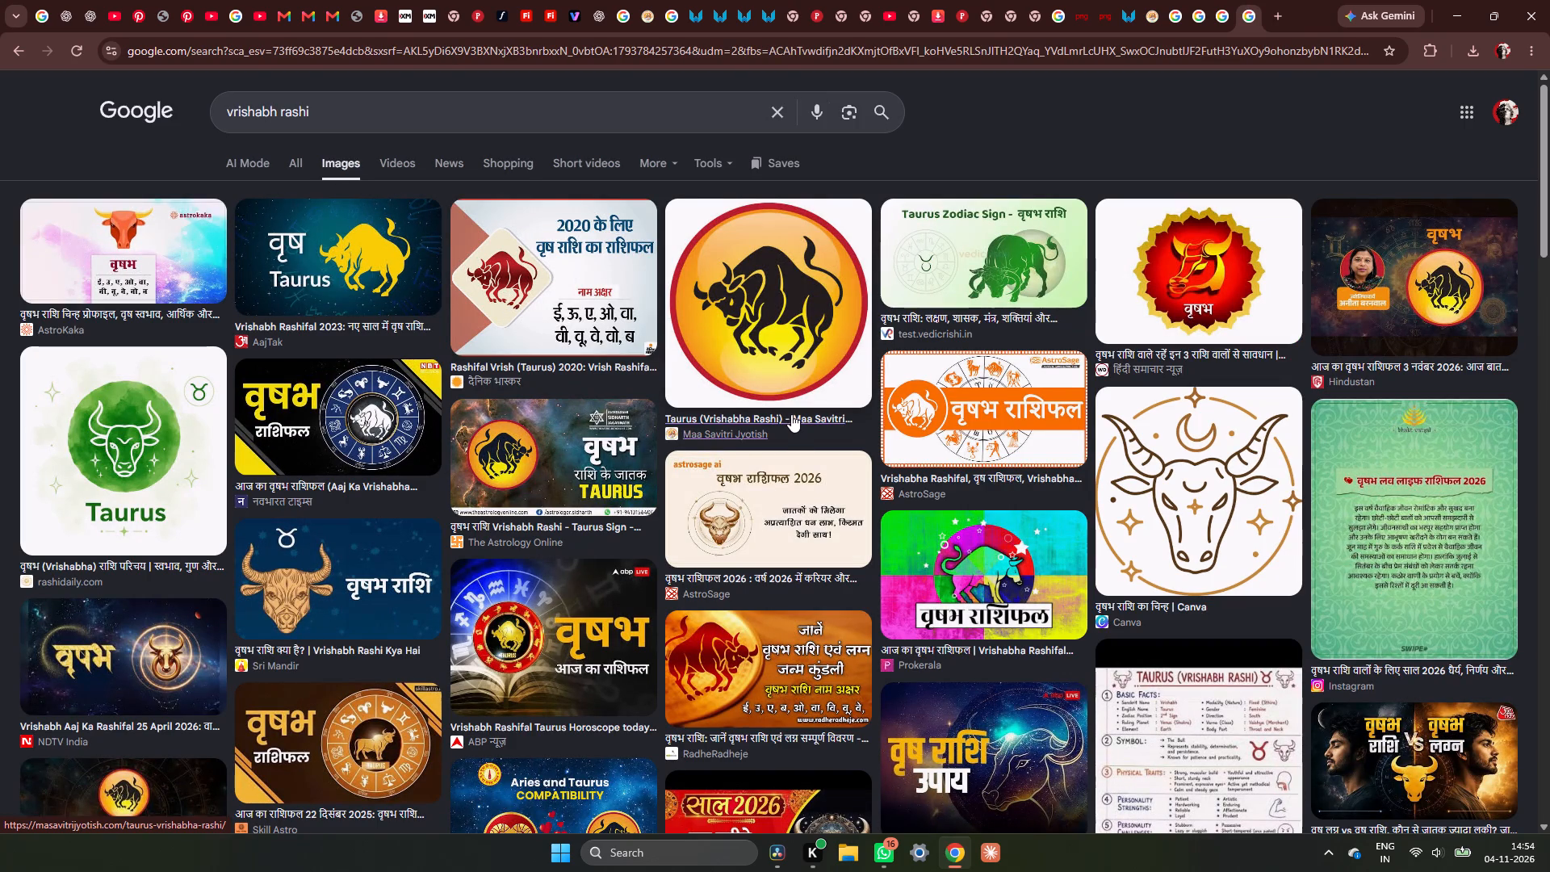
scroll(790, 406, "down", 1)
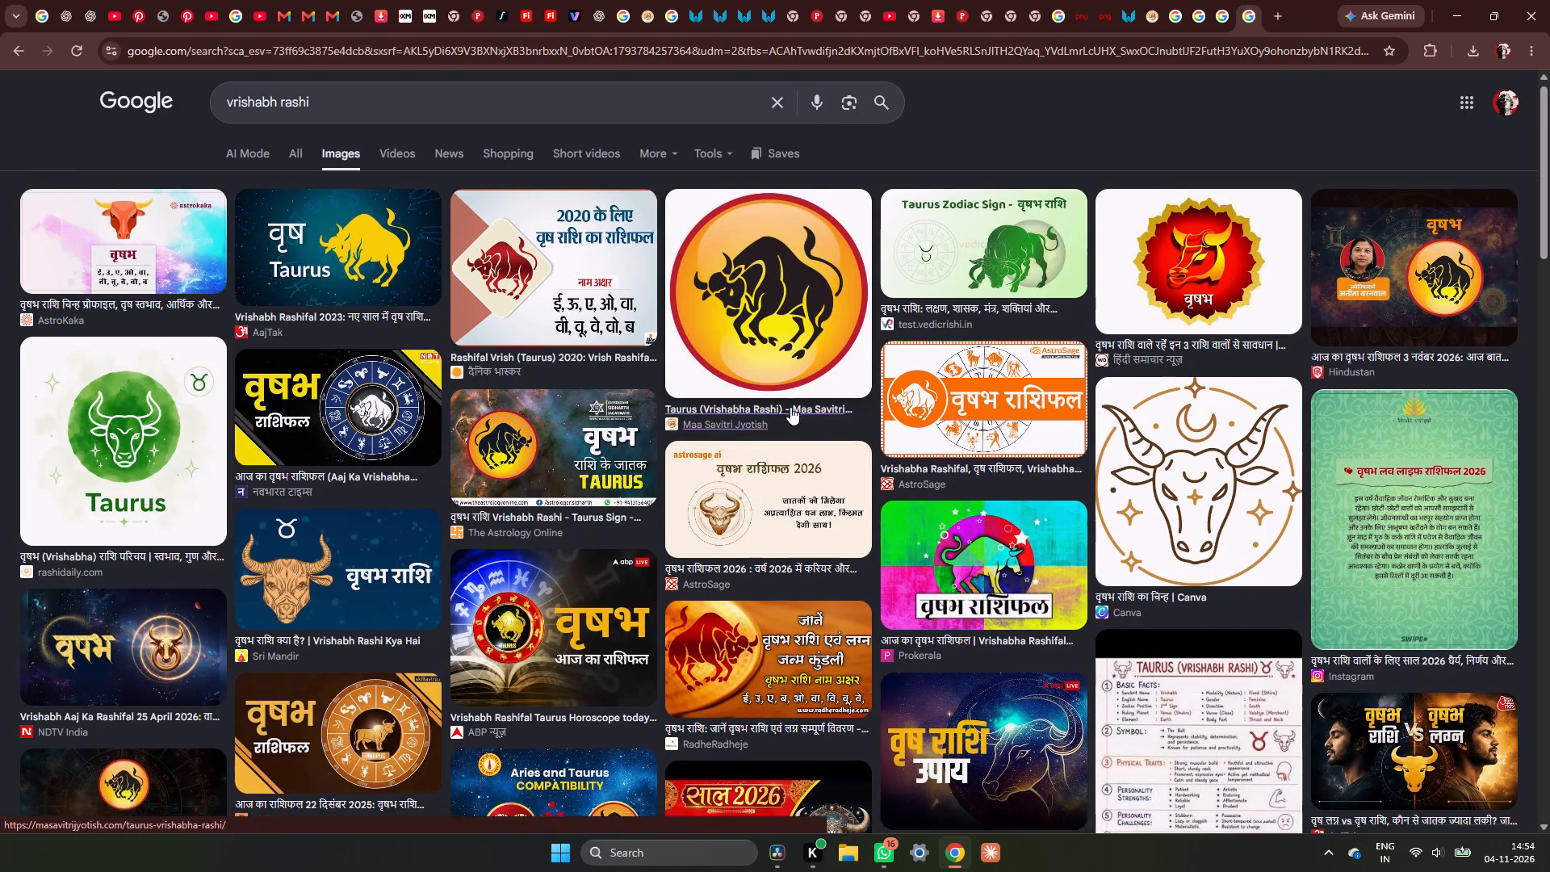
scroll(790, 407, "down", 1)
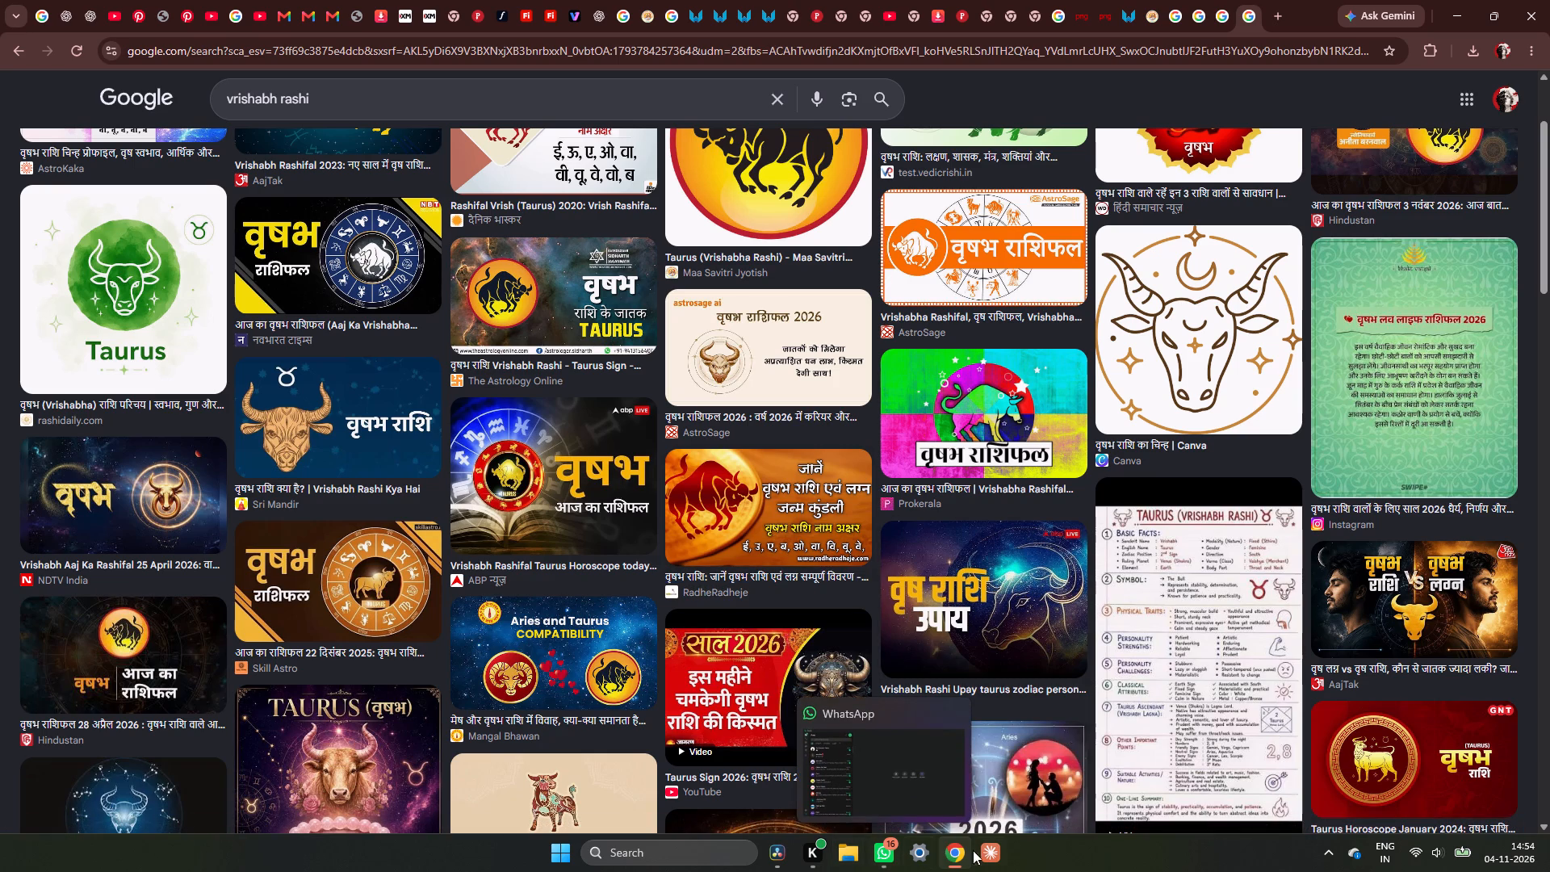
Switch back to DaVinci Resolve and replay the earlier zodiac badge over the speaker from about 01:04:06:15.
left_click(783, 848)
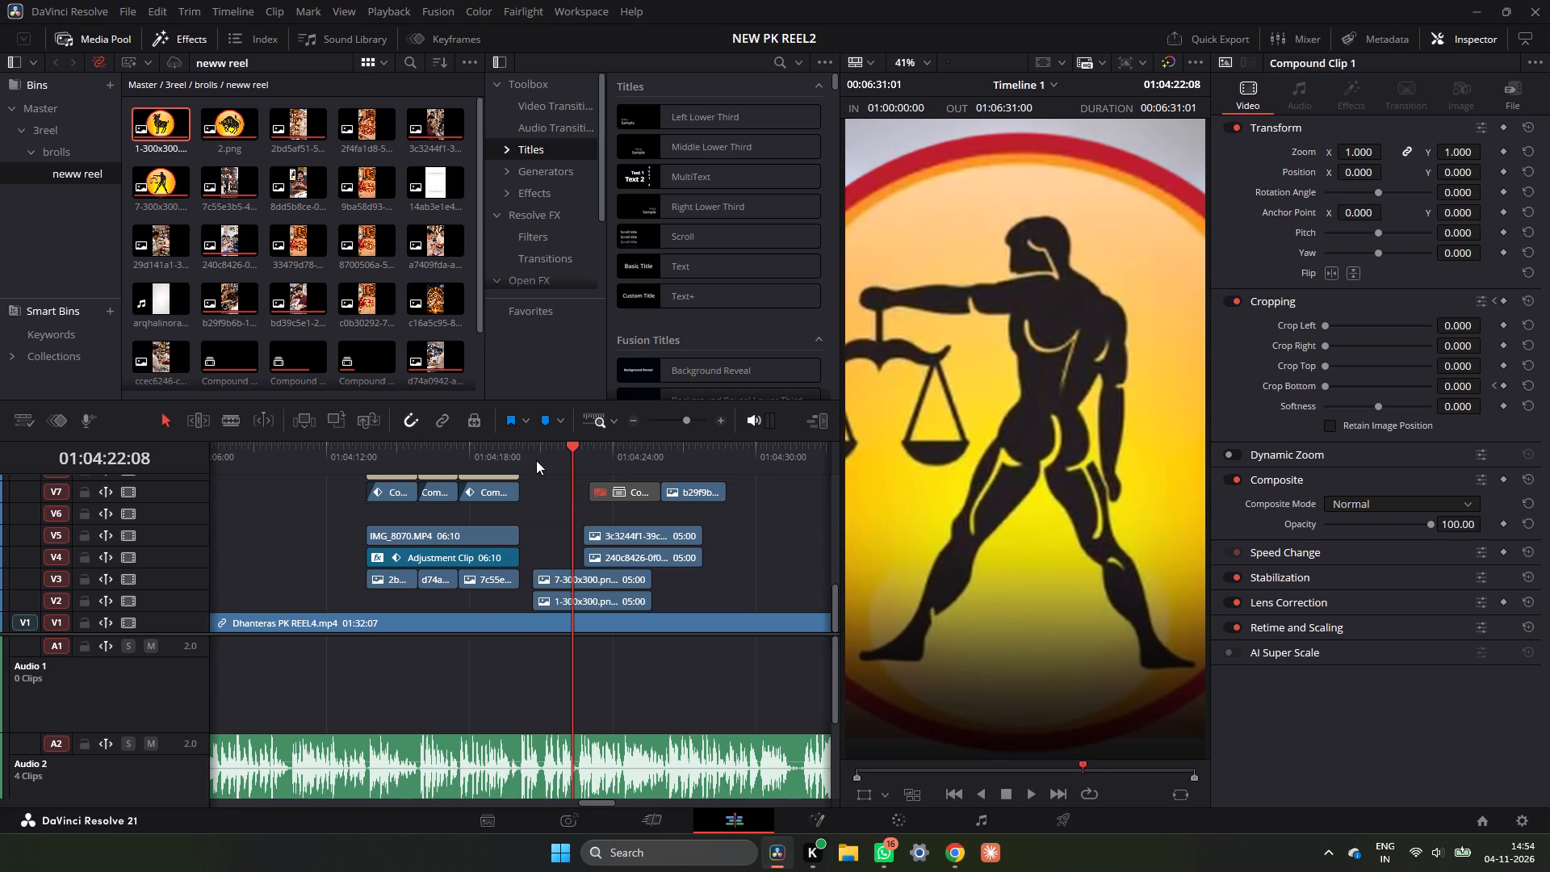
left_click_drag(536, 460, 565, 505)
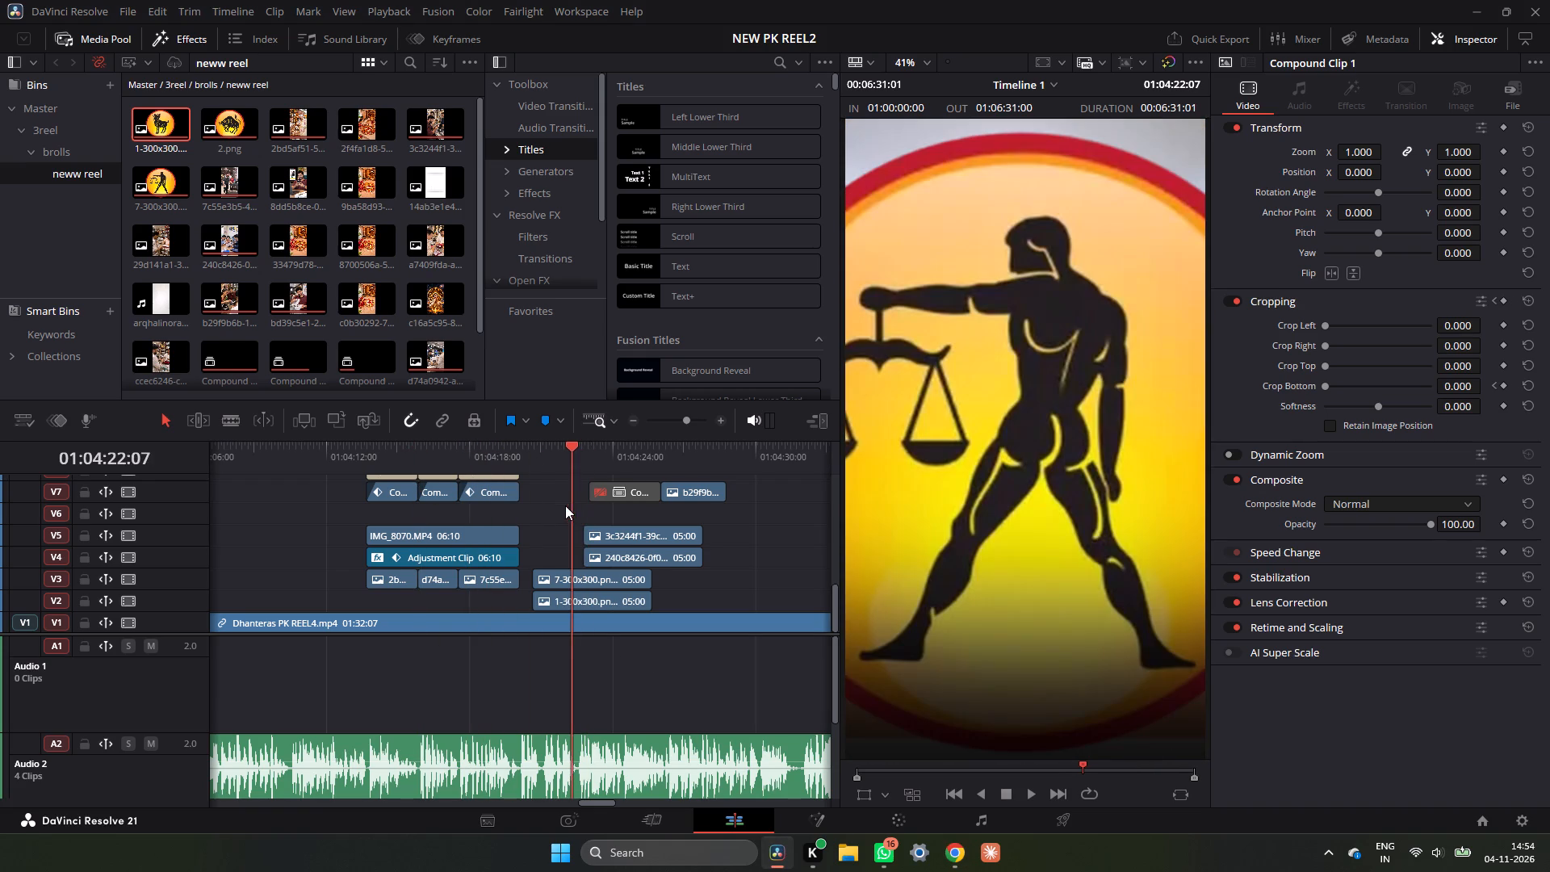
left_click_drag(565, 505, 559, 507)
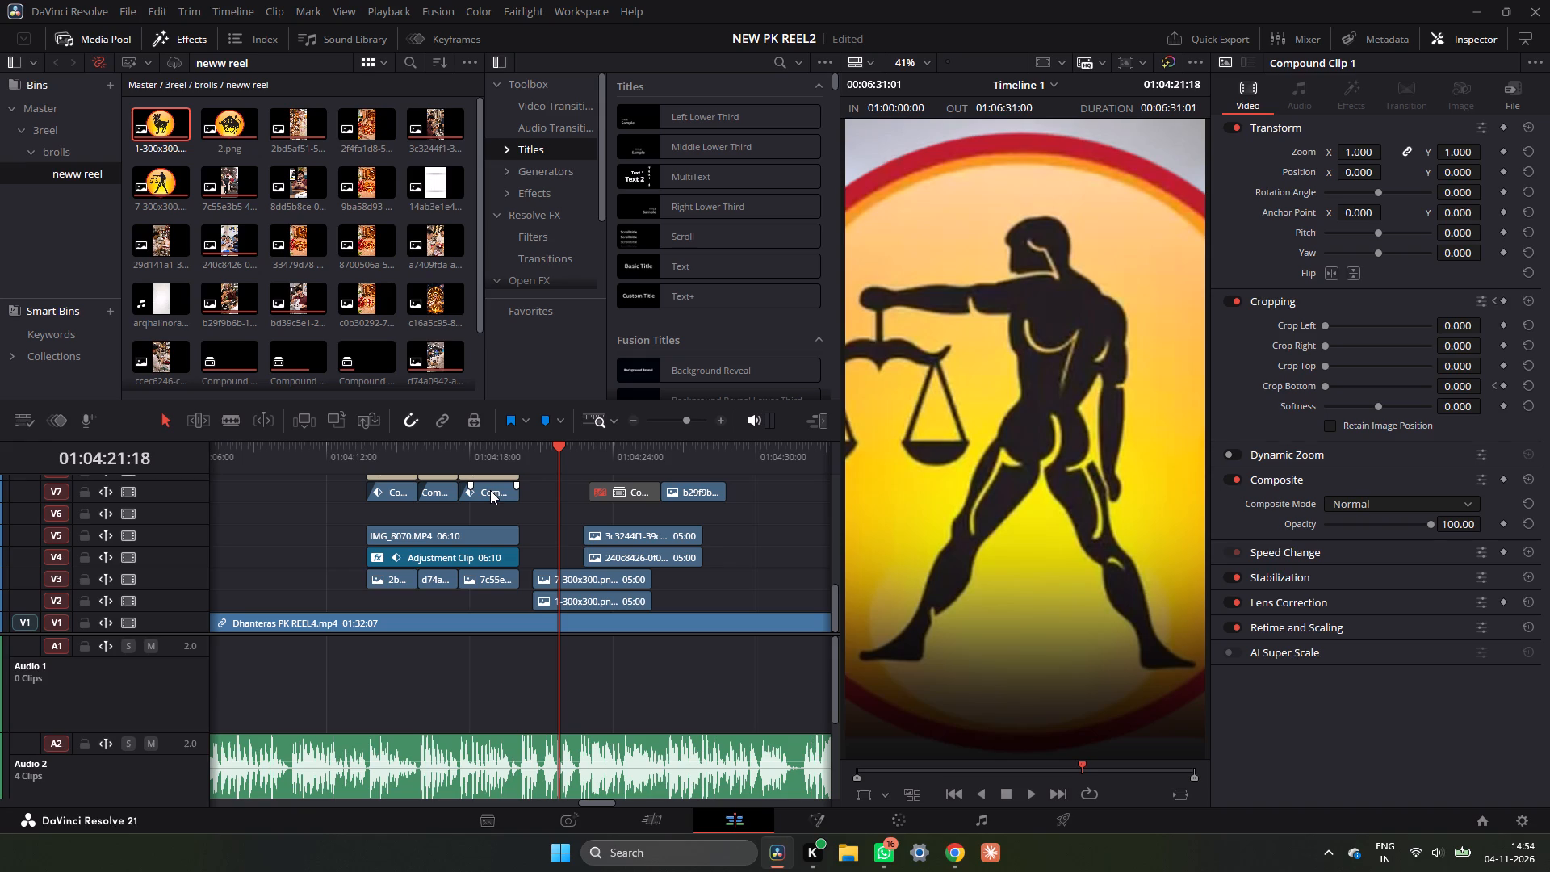
scroll(492, 490, "left", 1)
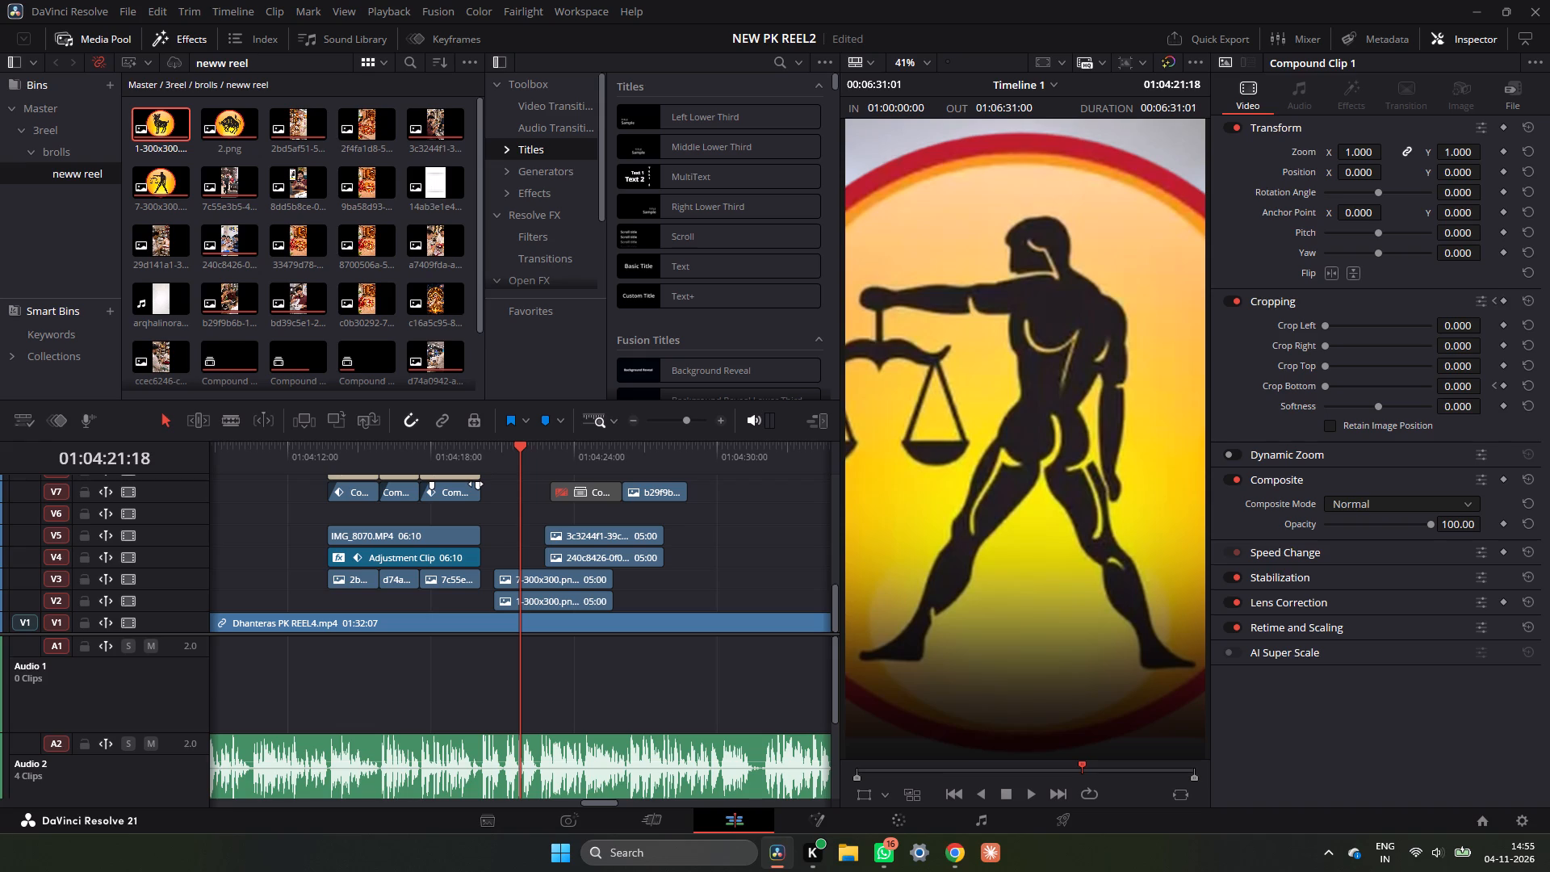
left_click(632, 420)
left_click_drag(404, 459, 334, 463)
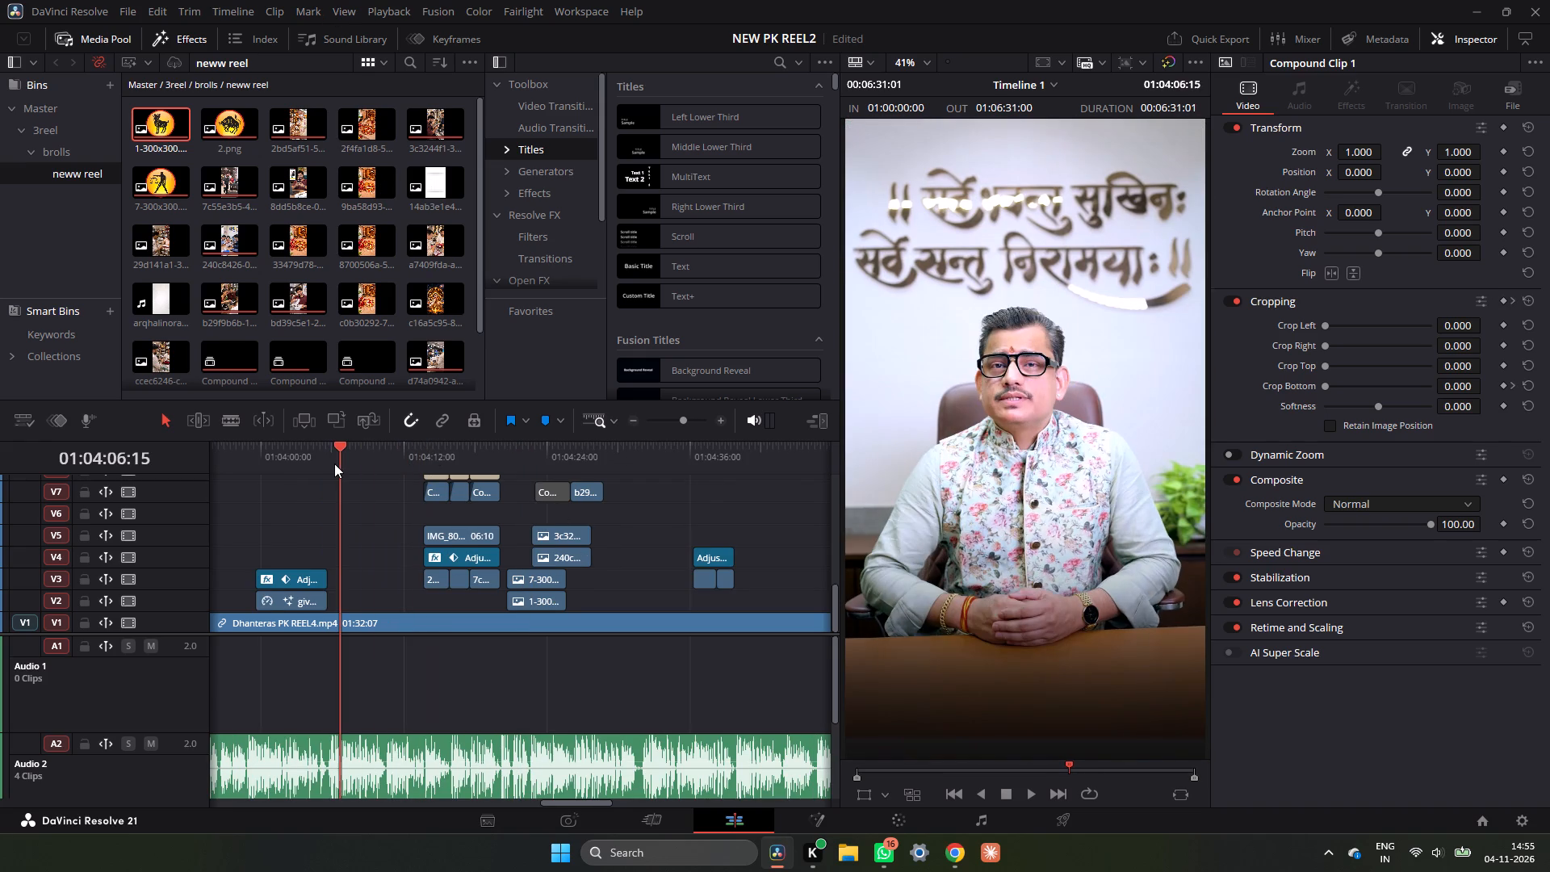
left_click_drag(334, 463, 333, 465)
key("space")
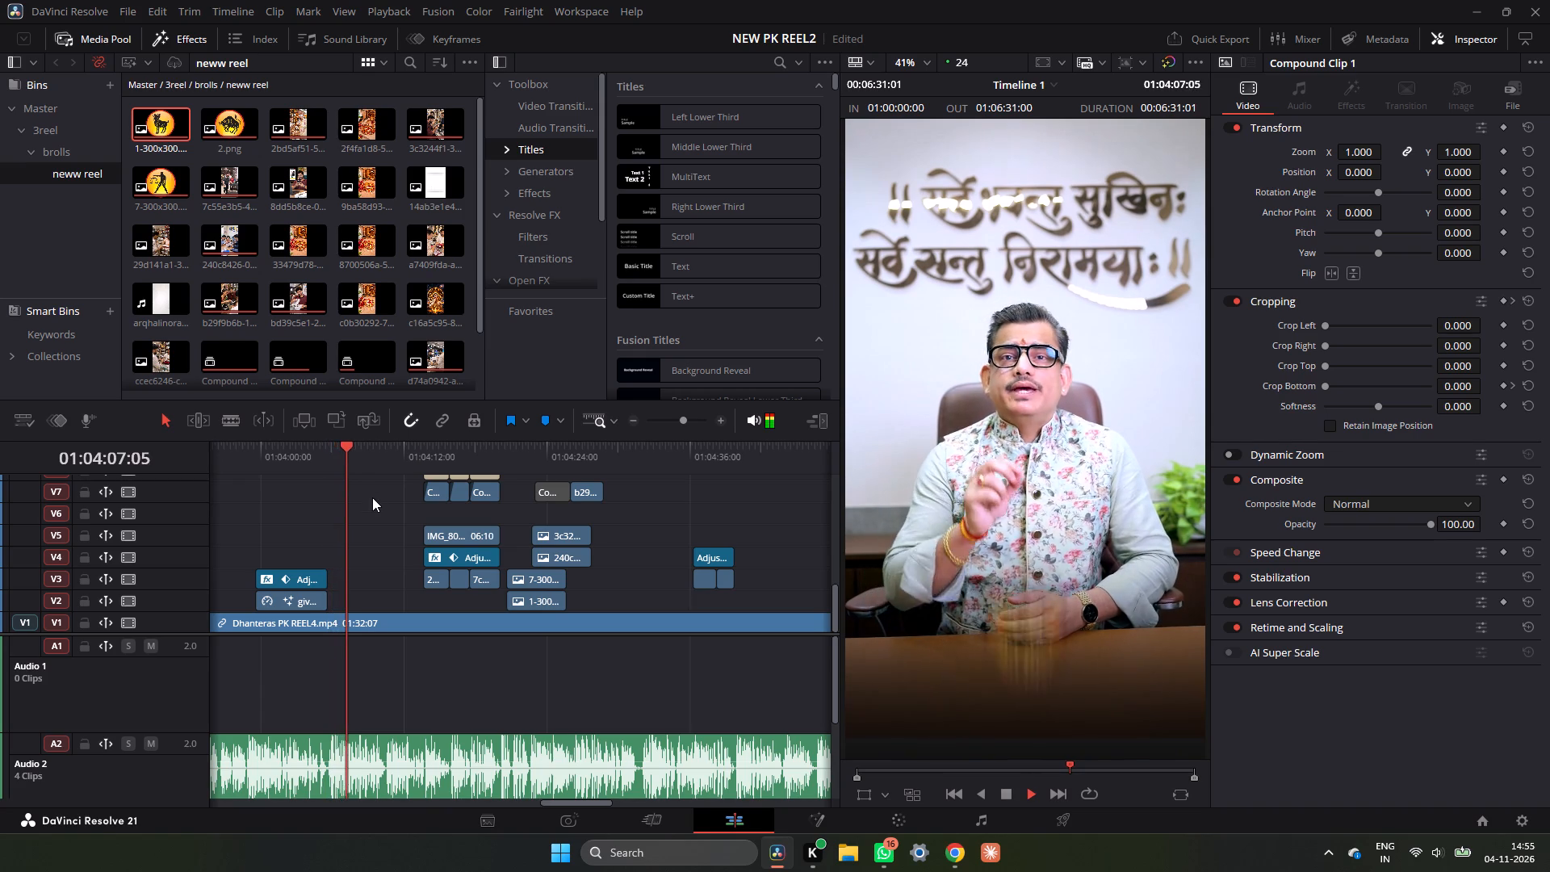
key("space")
Switch to Chrome and search Google Images for "tarus".
left_click(952, 855)
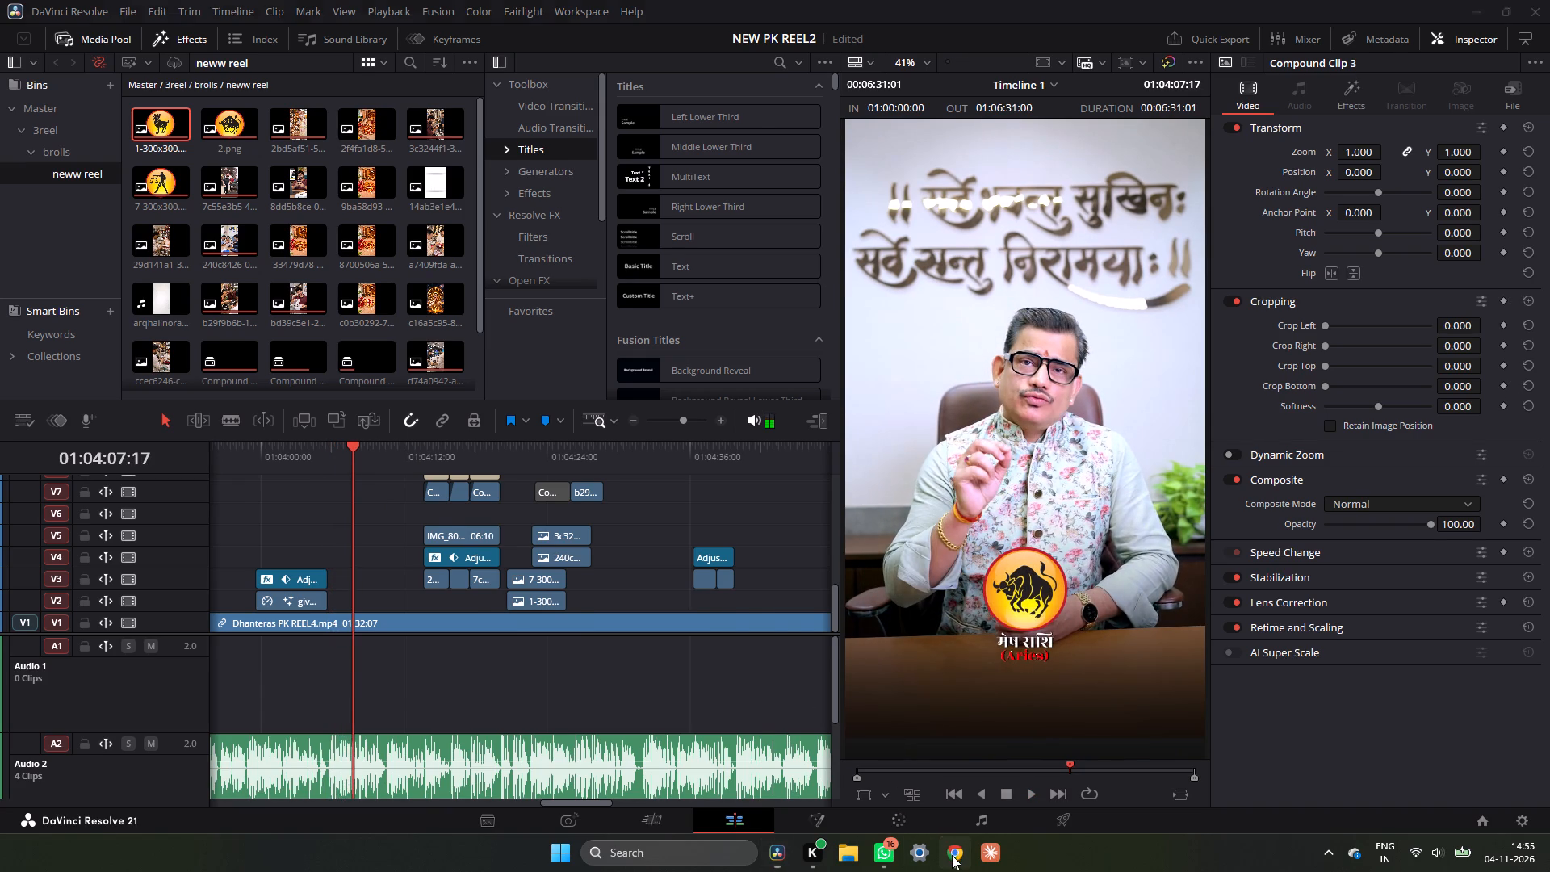
scroll(865, 311, "up", 4)
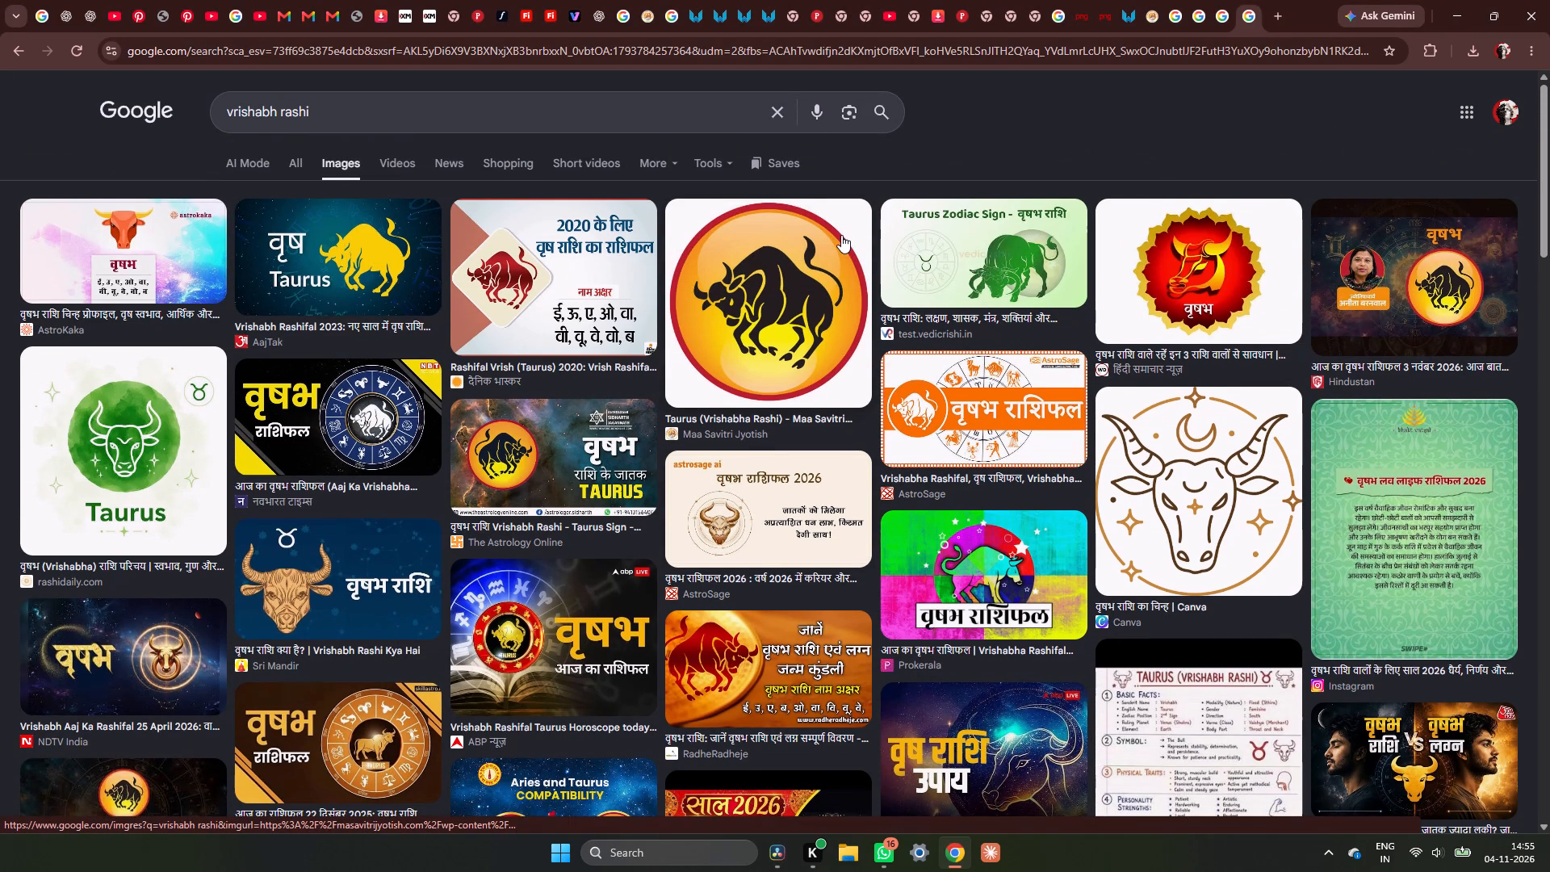
left_click(781, 108)
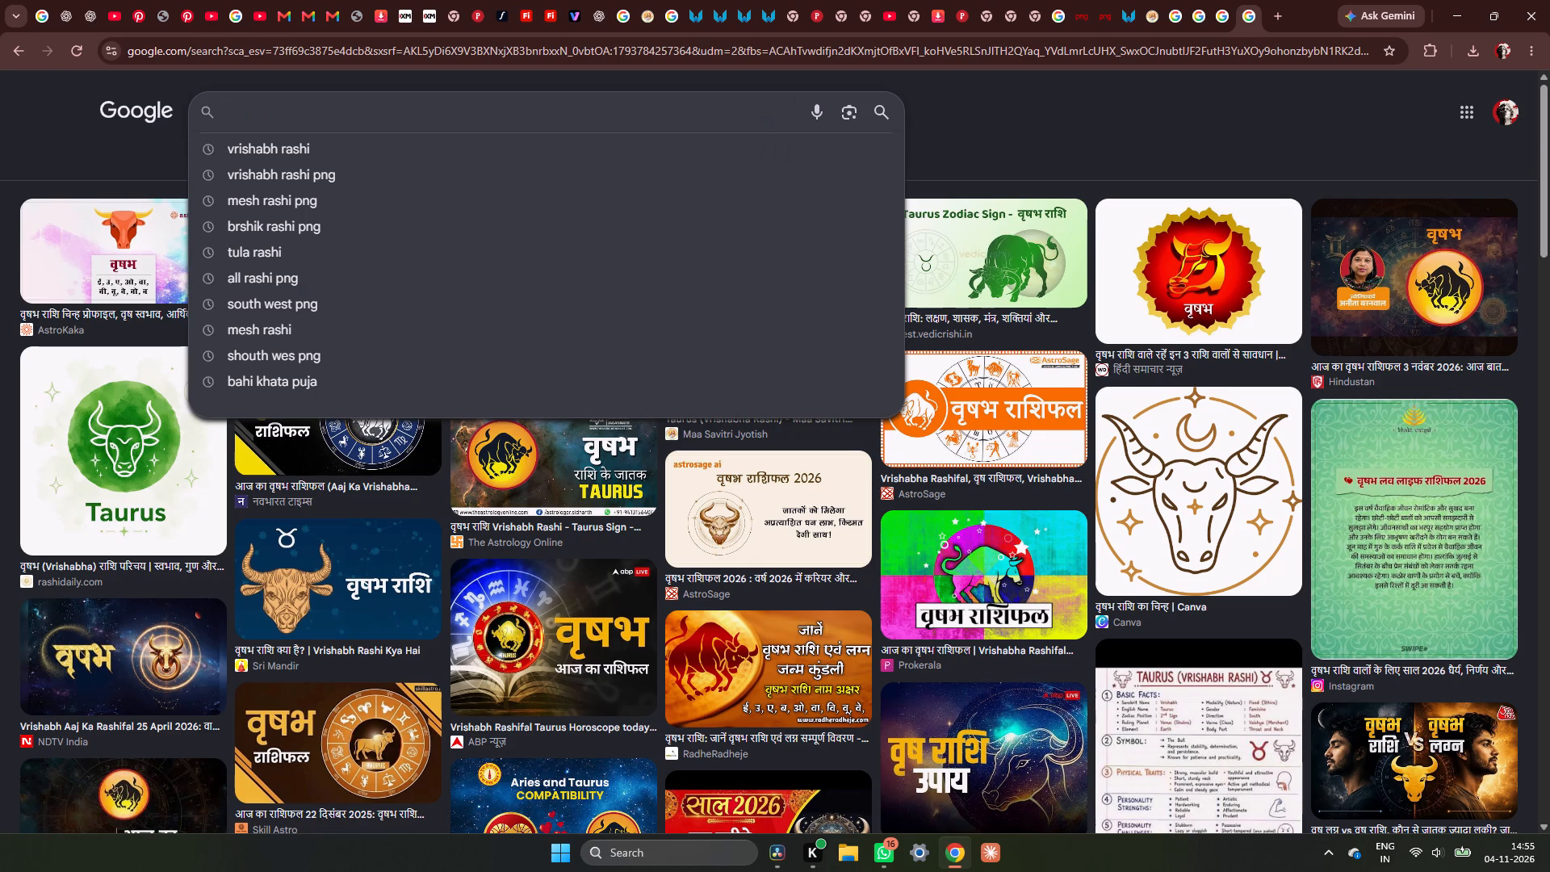
type("tarus")
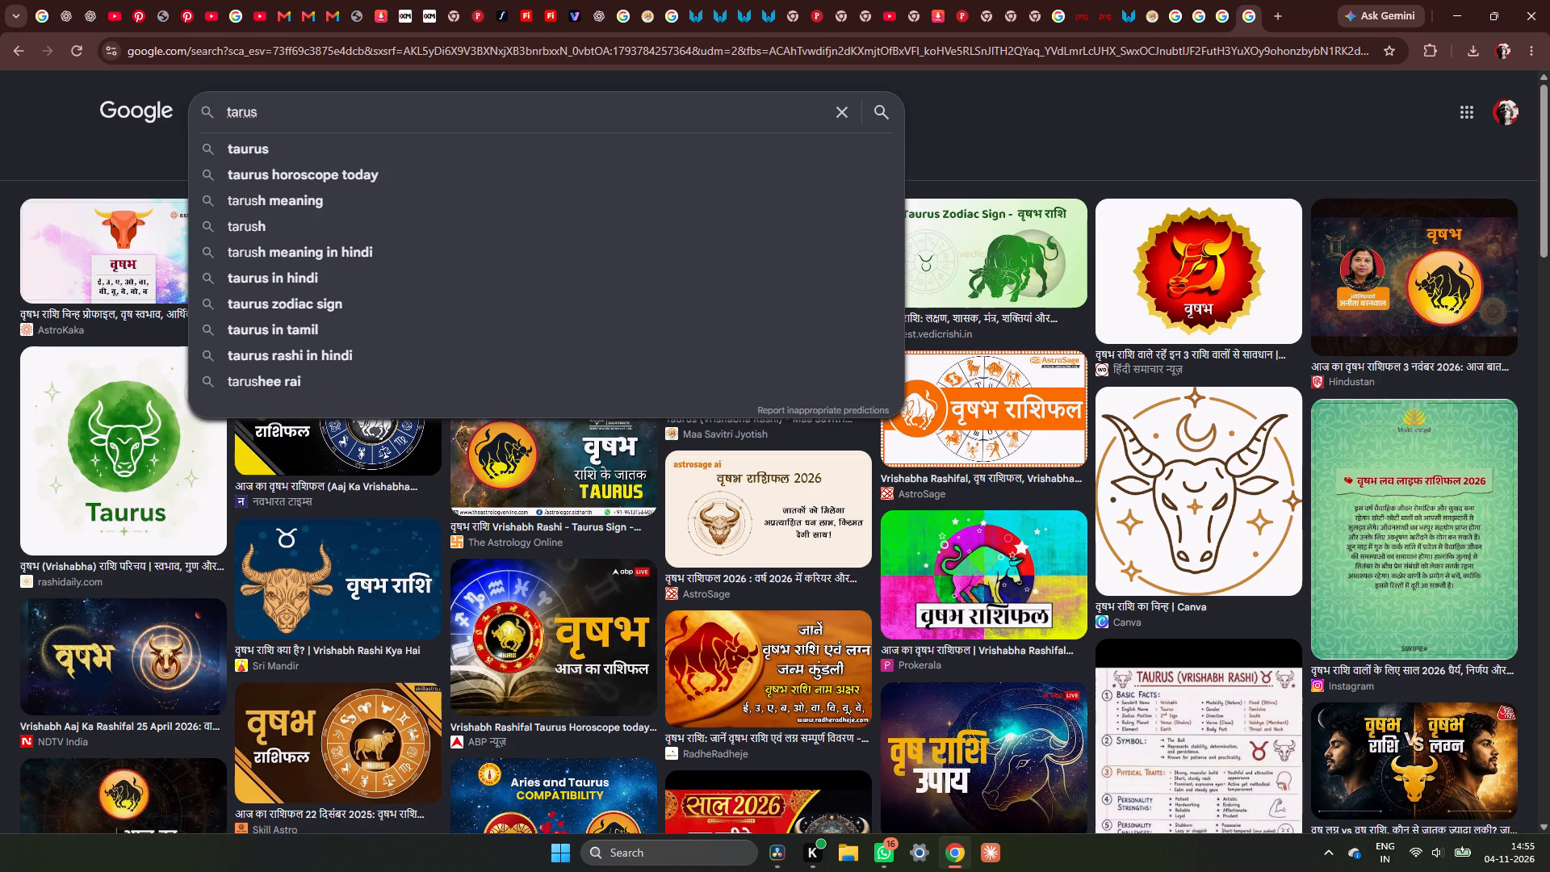
key("Return")
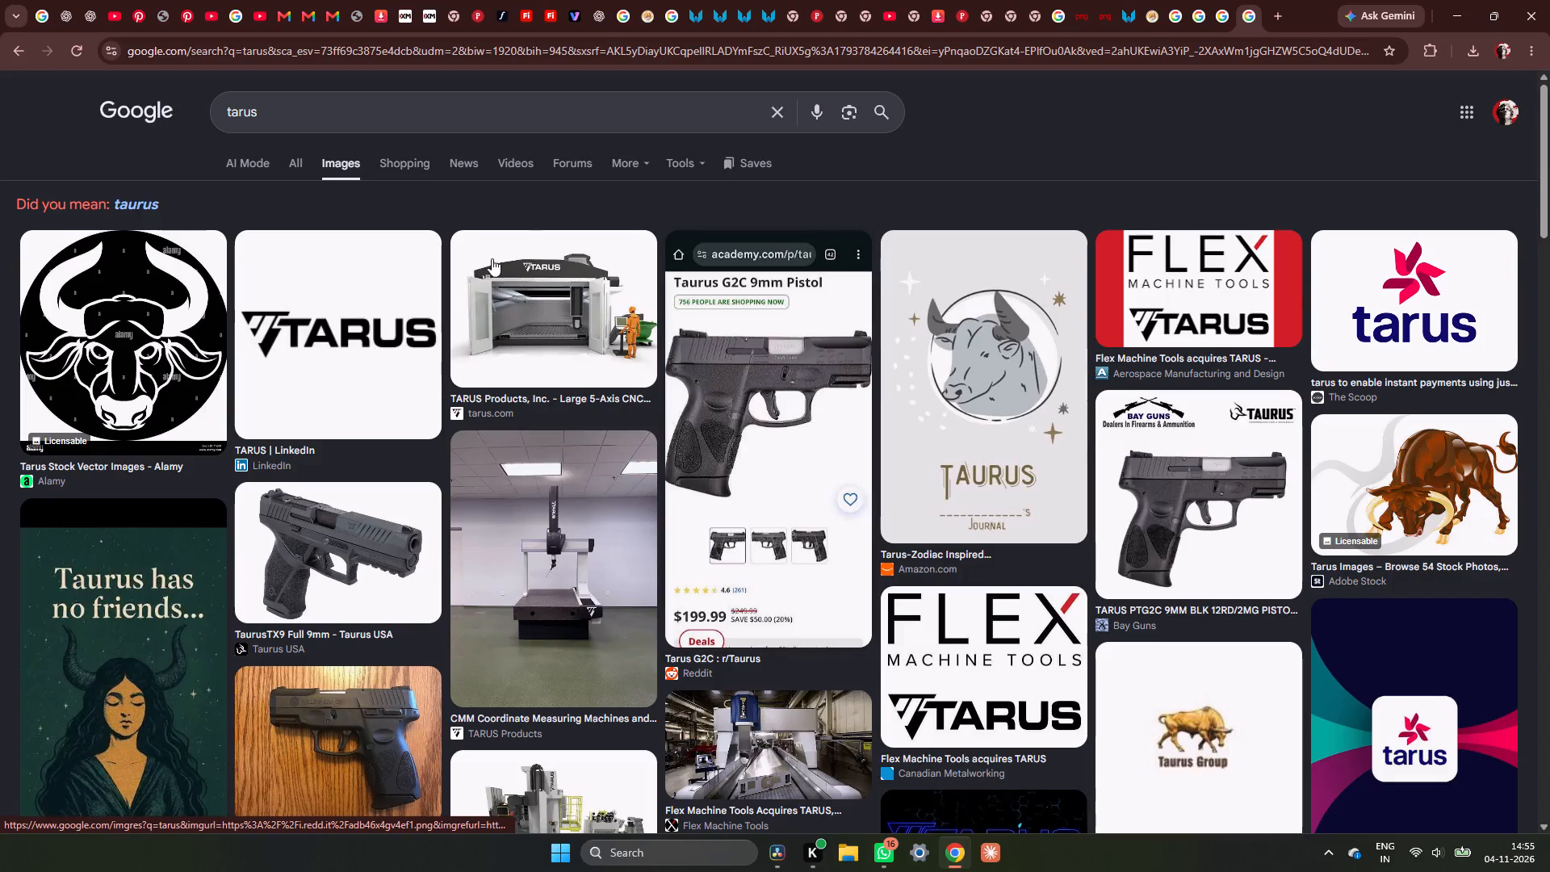
Search Google Images for "mesh rashi" to check the zodiac symbol.
left_click(781, 107)
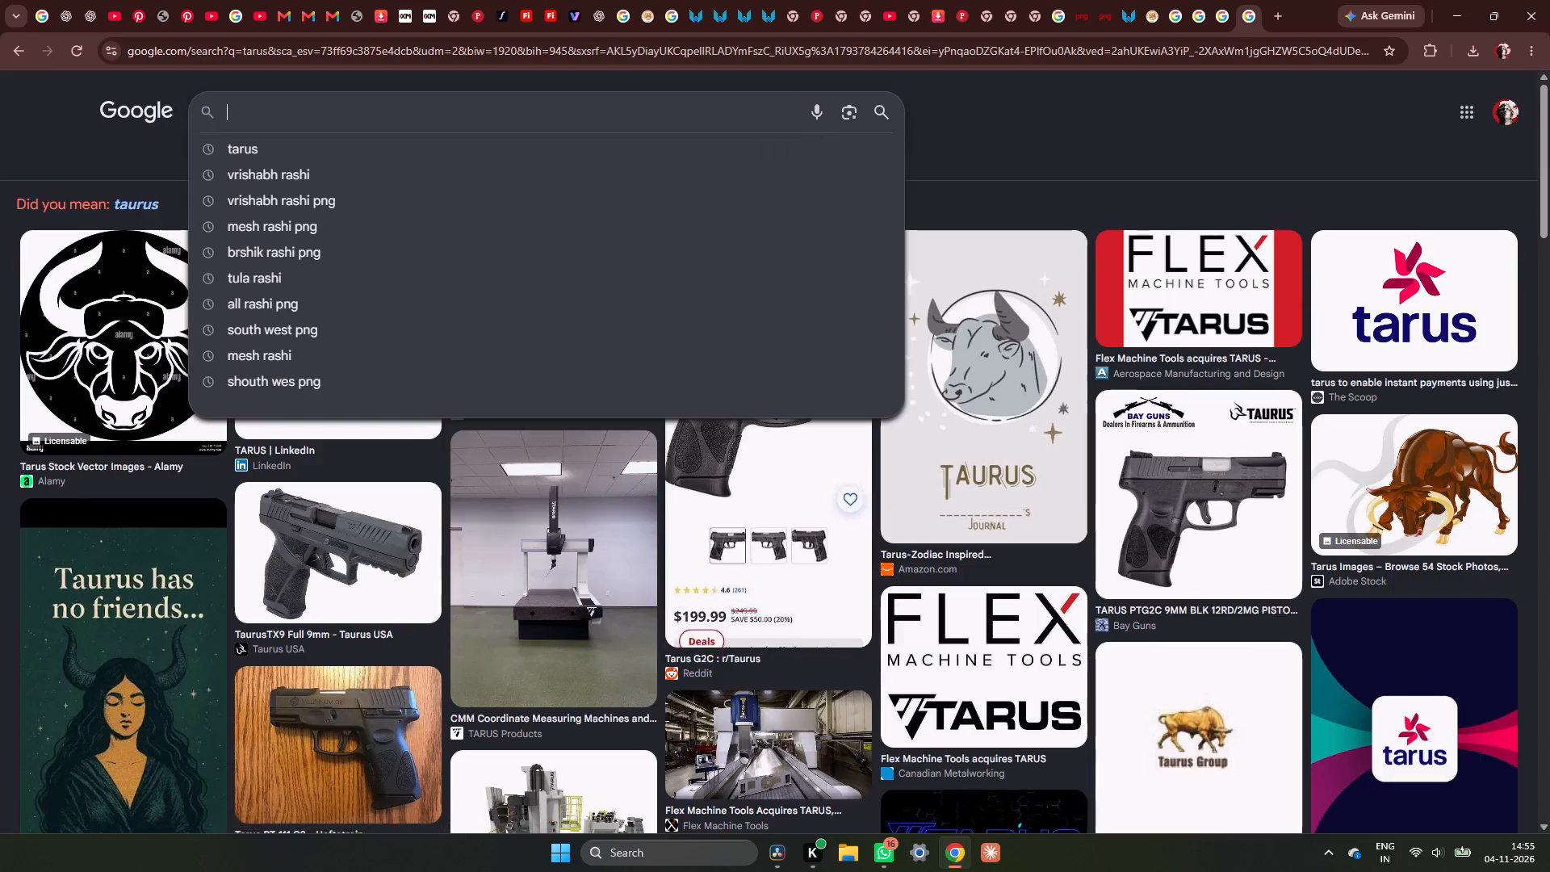
type("mesh")
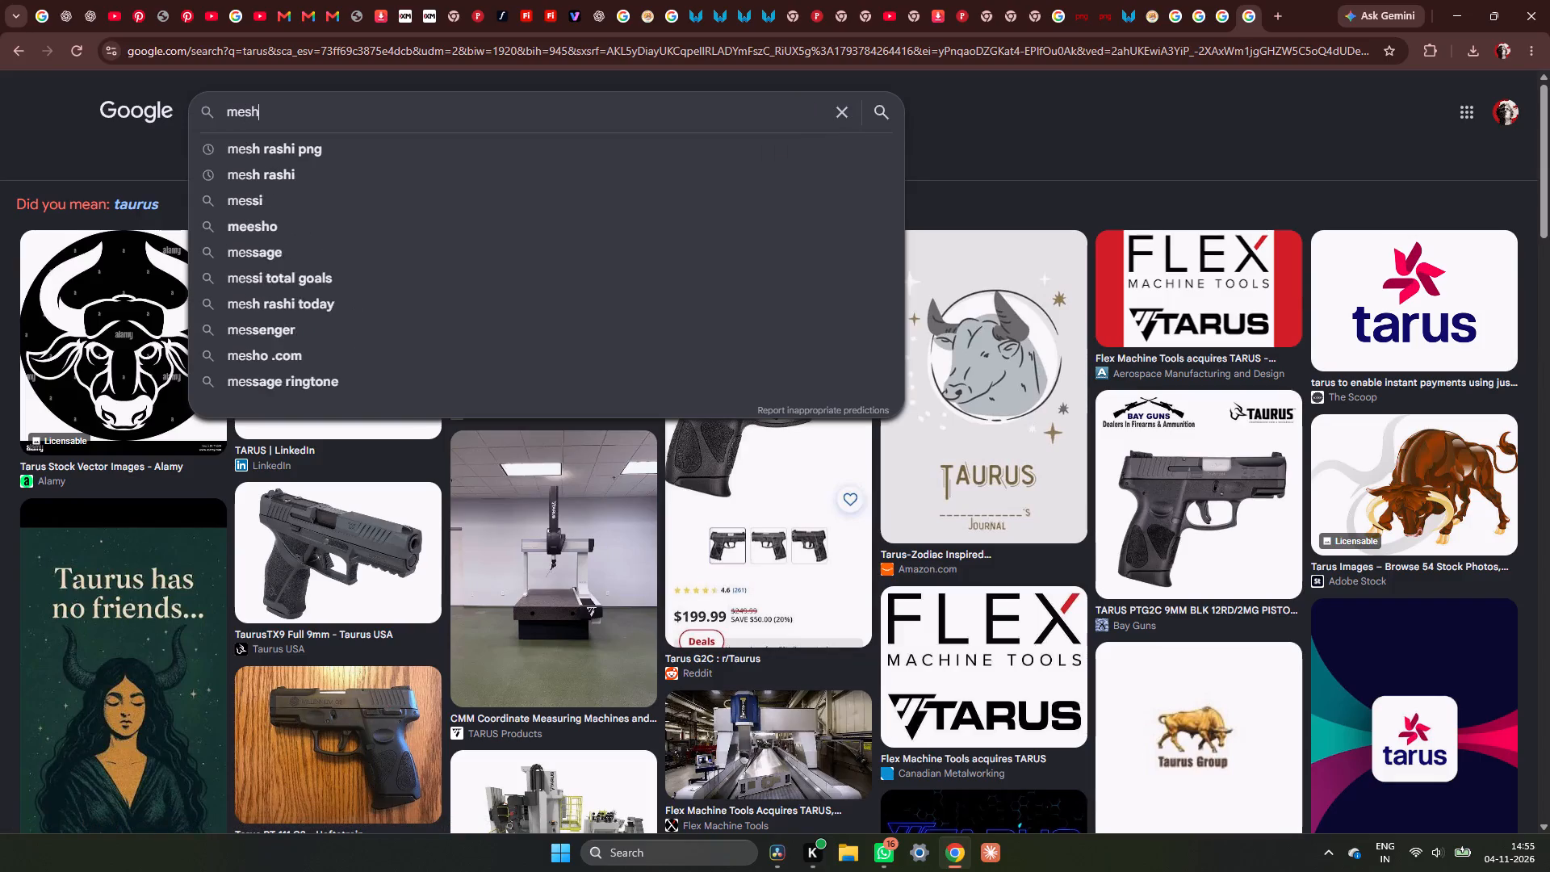
key("space")
key("Return")
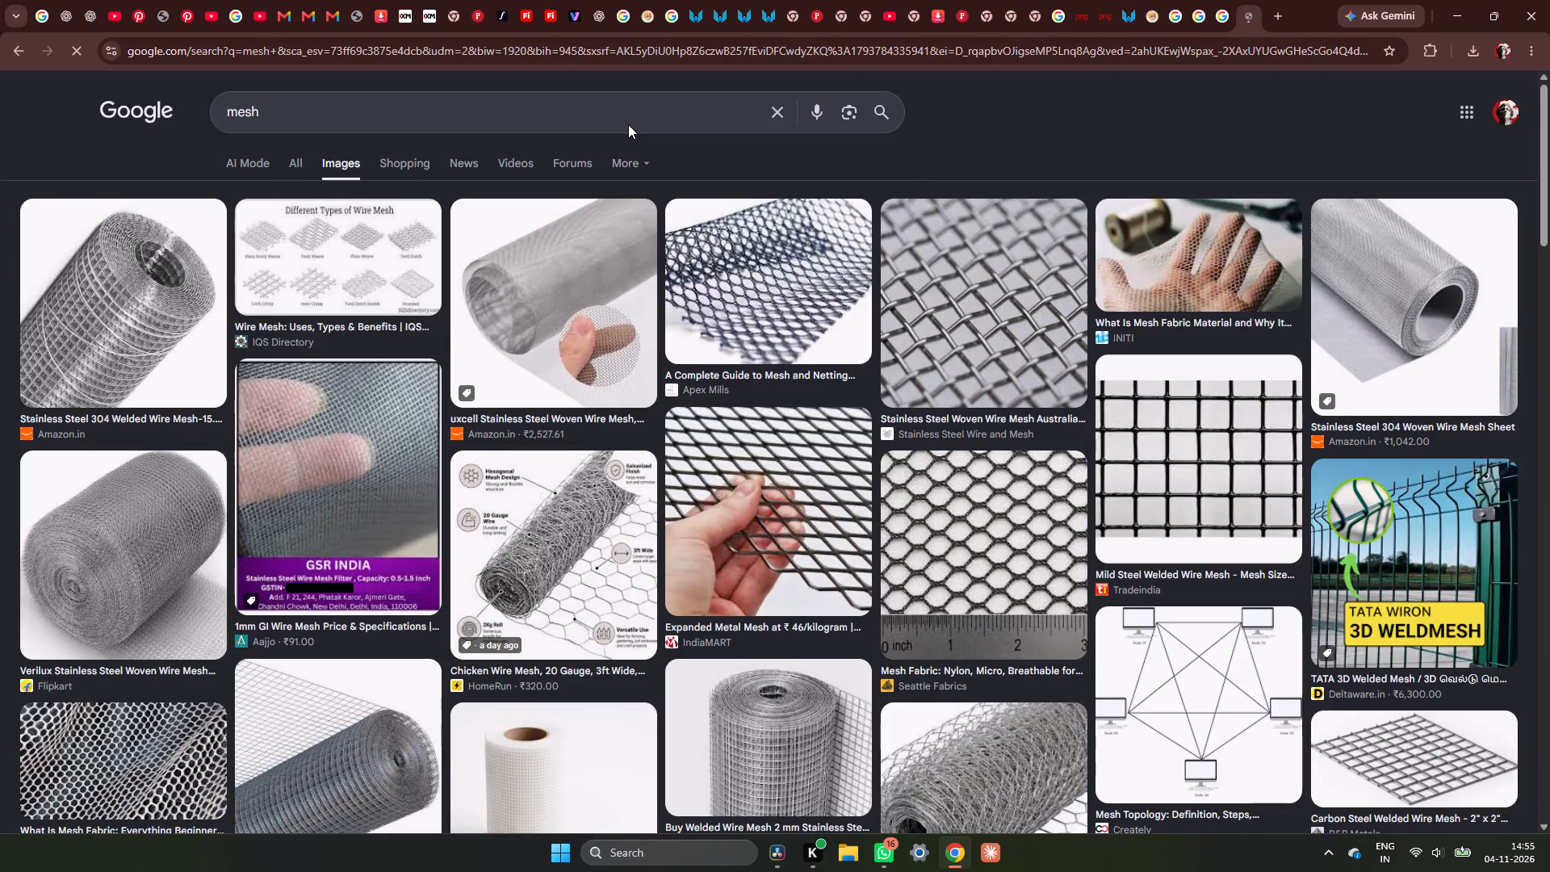
left_click(439, 88)
left_click(438, 96)
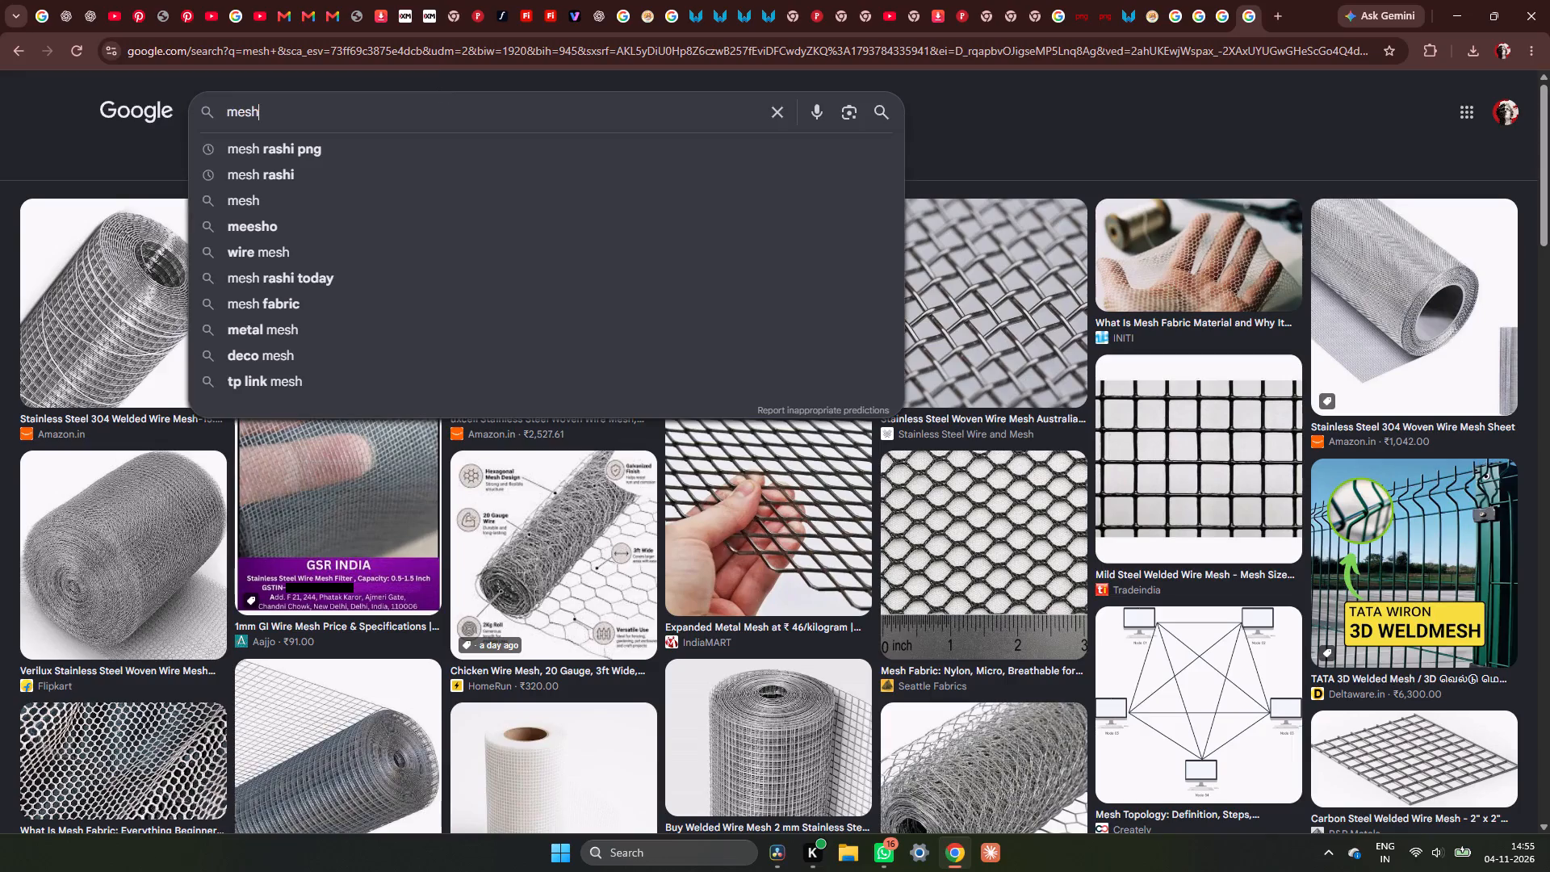
key("space")
type("rashi")
key("space")
key("Return")
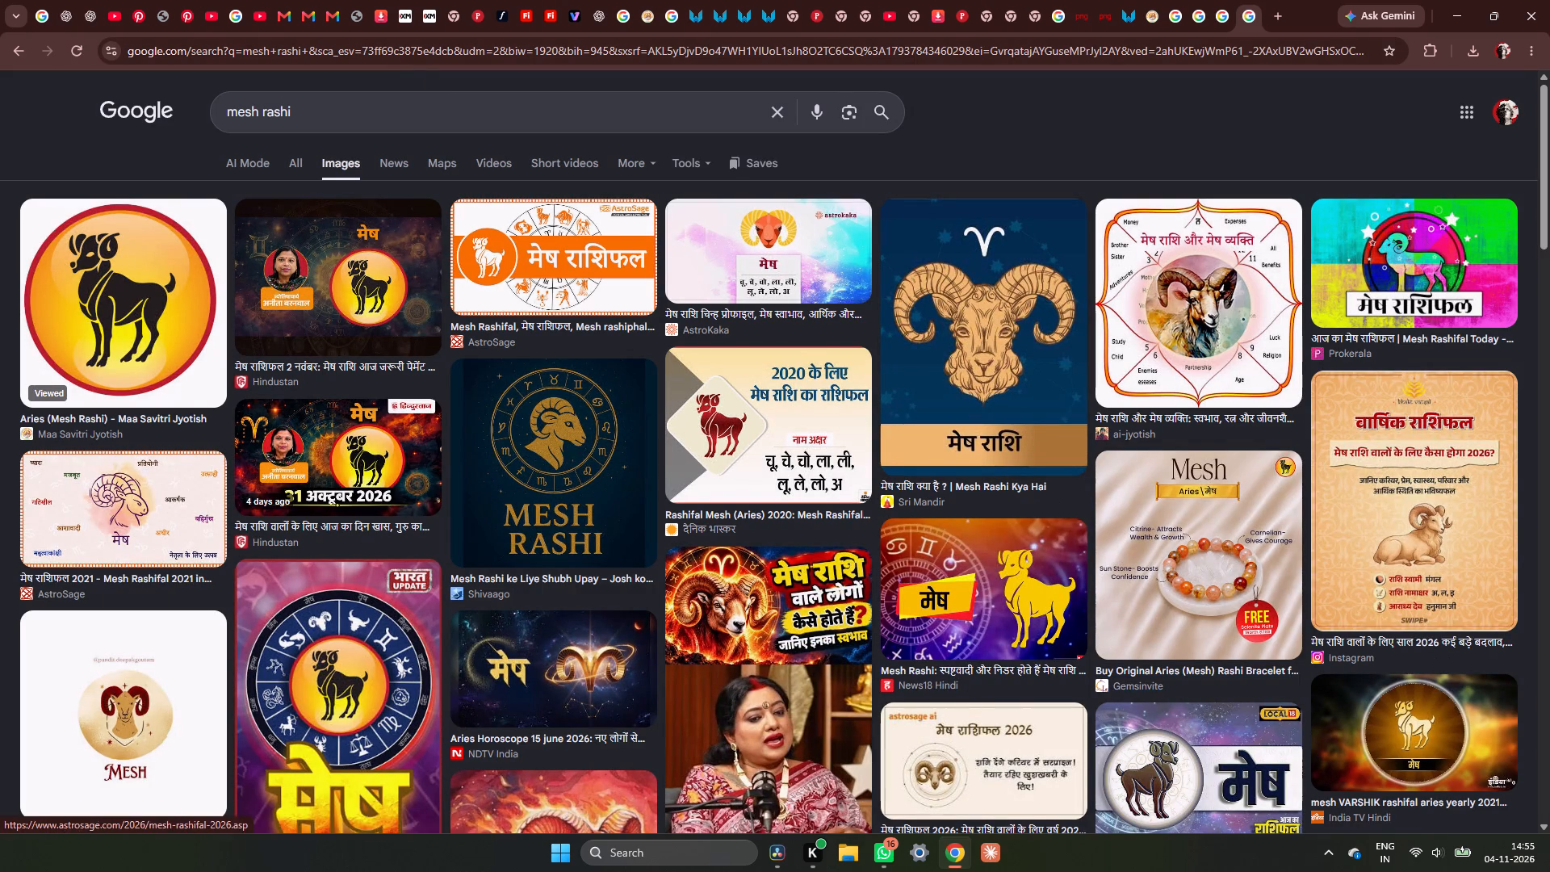
Switch to DaVinci Resolve, find the zodiac badge clips on track V17 and replay them from about 01:04:06:15.
left_click(773, 855)
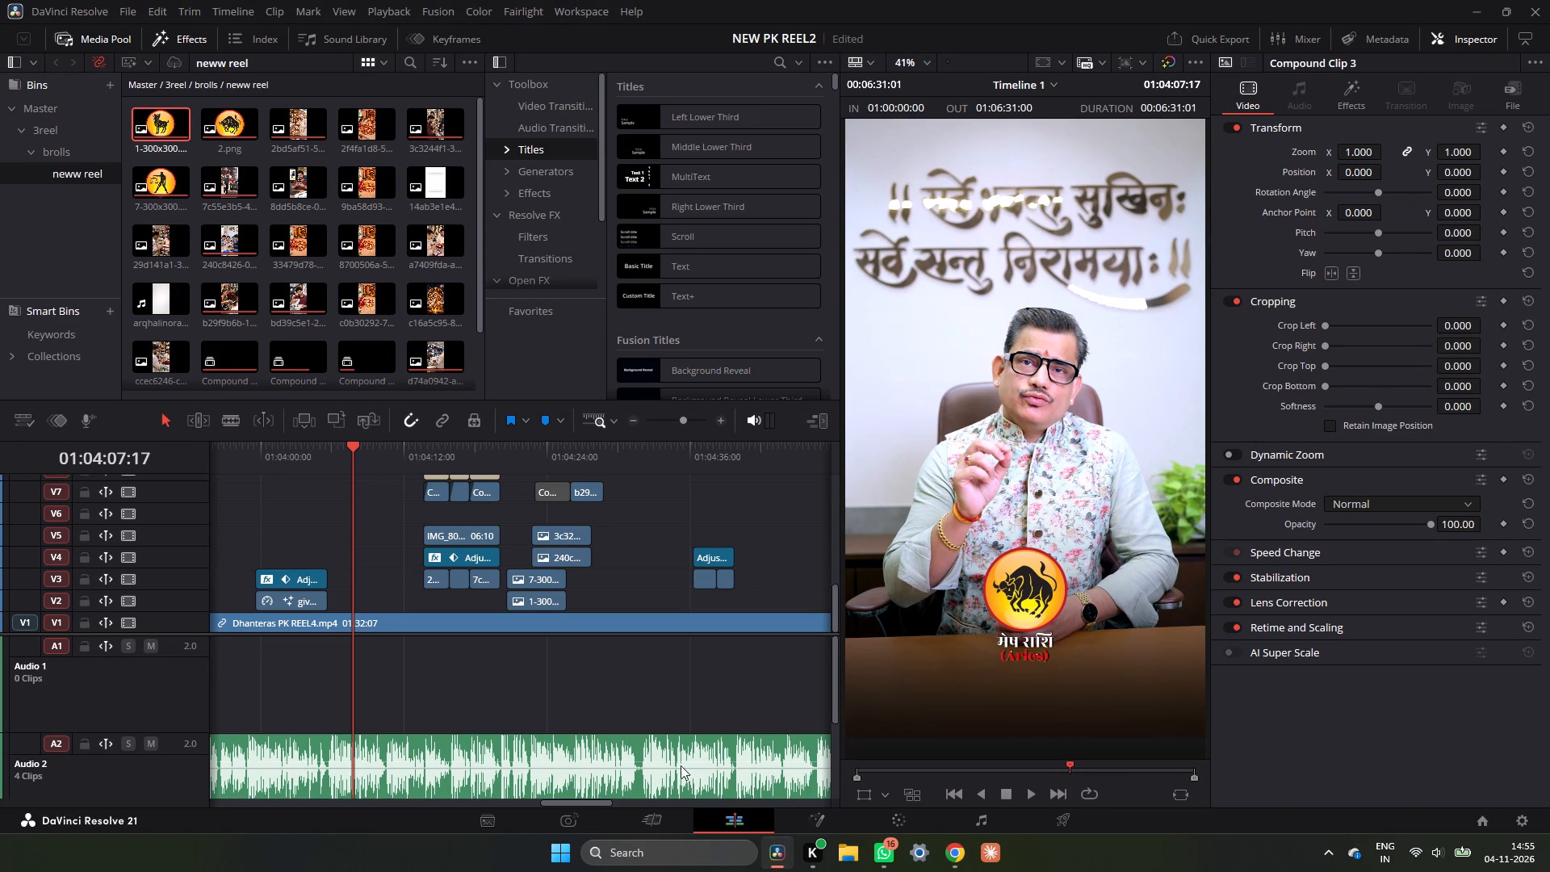
left_click_drag(917, 325, 894, 355)
left_click_drag(894, 355, 889, 364)
scroll(420, 481, "up", 3)
scroll(418, 476, "down", 2)
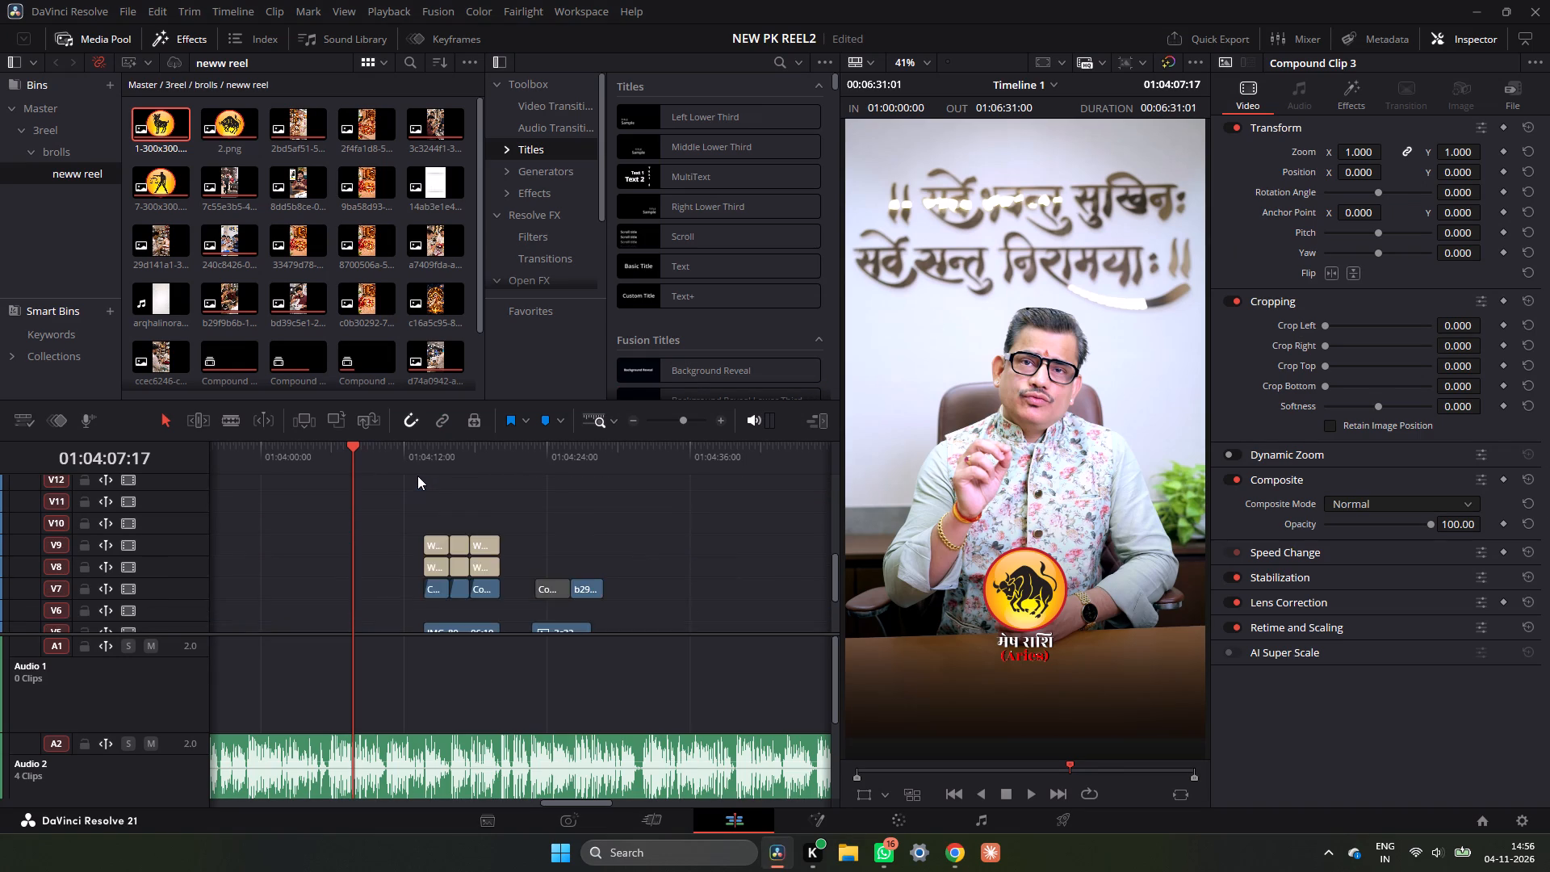
scroll(417, 476, "up", 2)
scroll(413, 477, "down", 4)
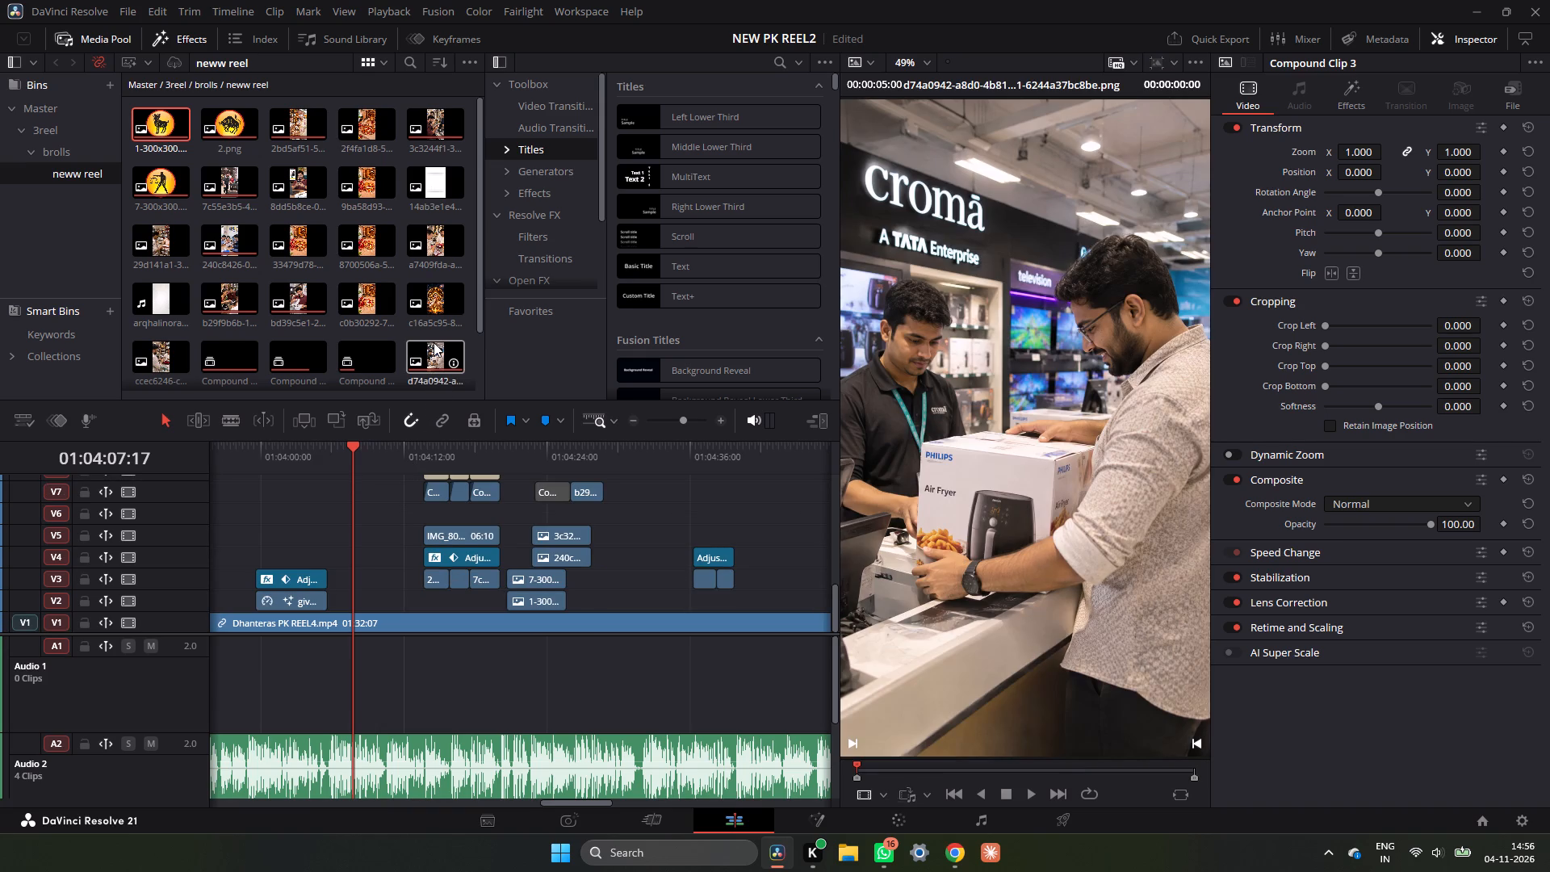
scroll(373, 567, "up", 2)
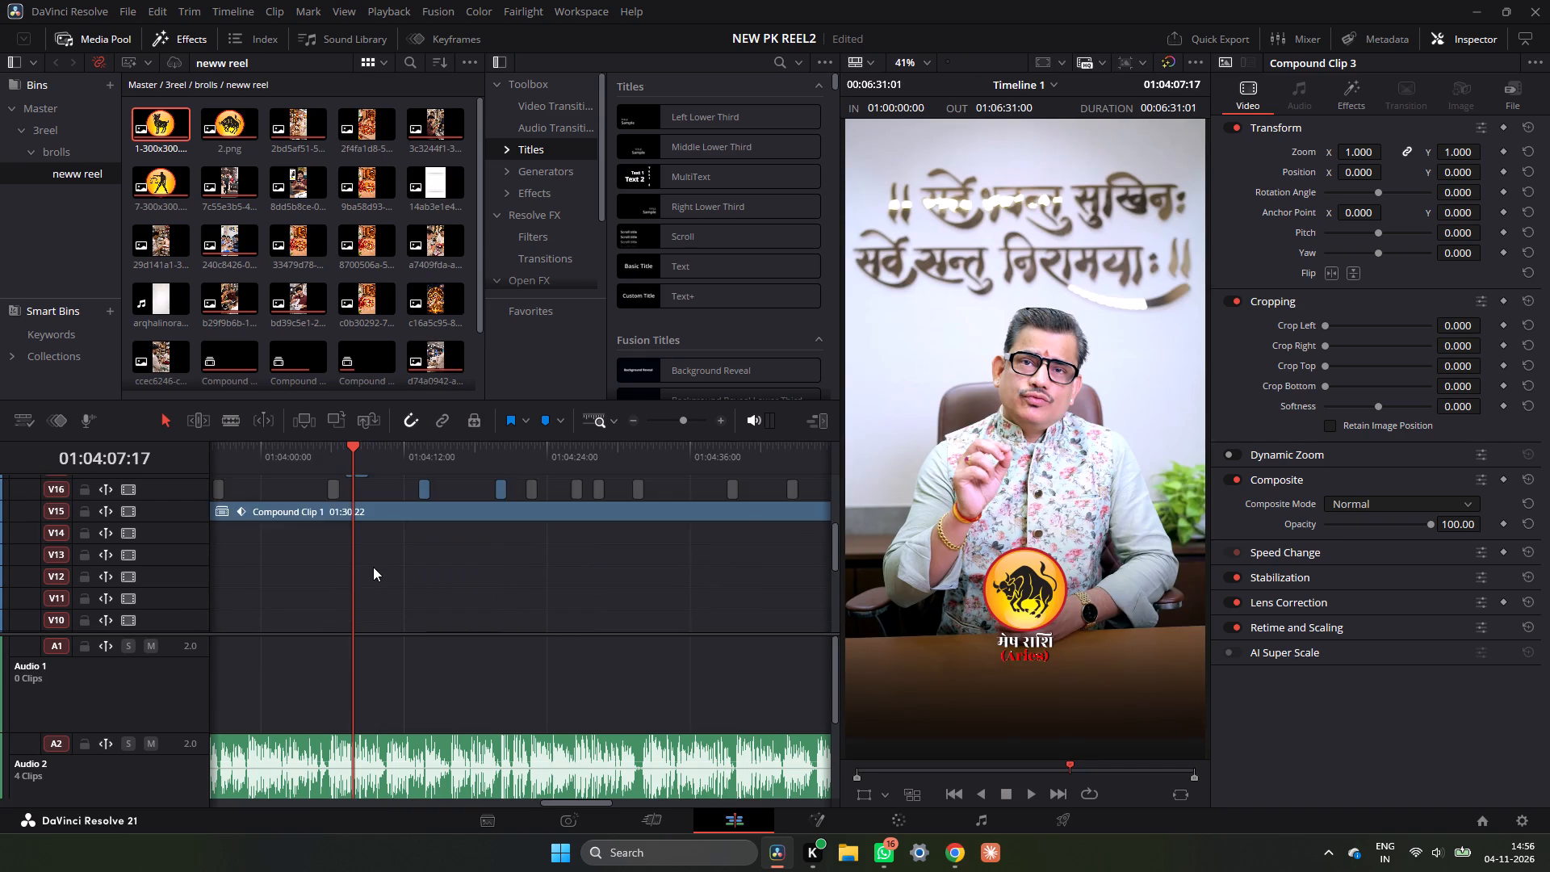
scroll(373, 567, "up", 1)
left_click_drag(348, 448, 358, 456)
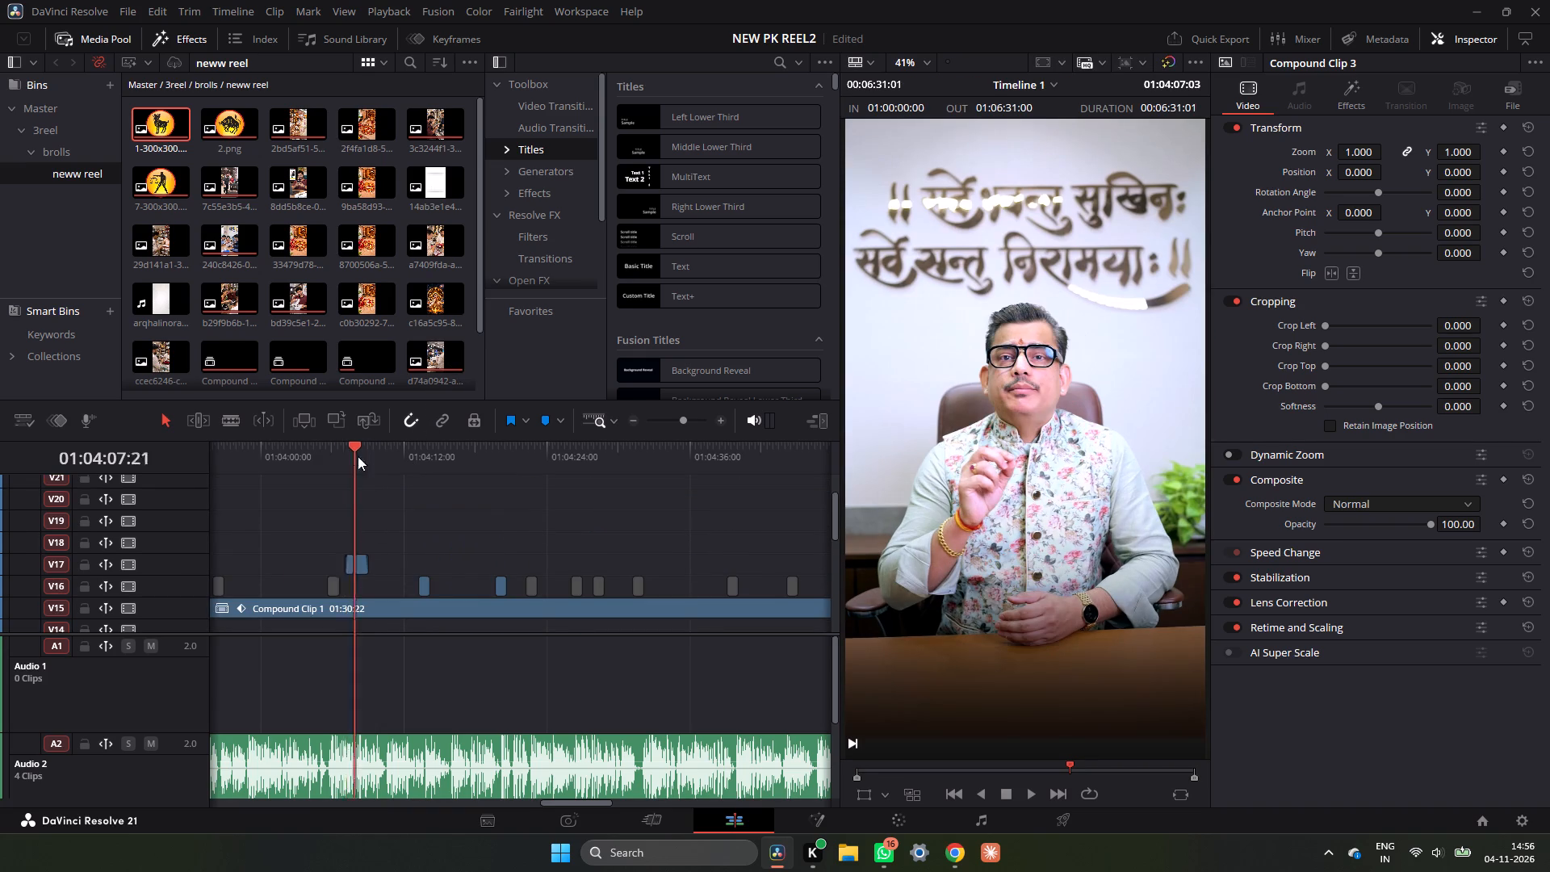
left_click_drag(358, 456, 347, 461)
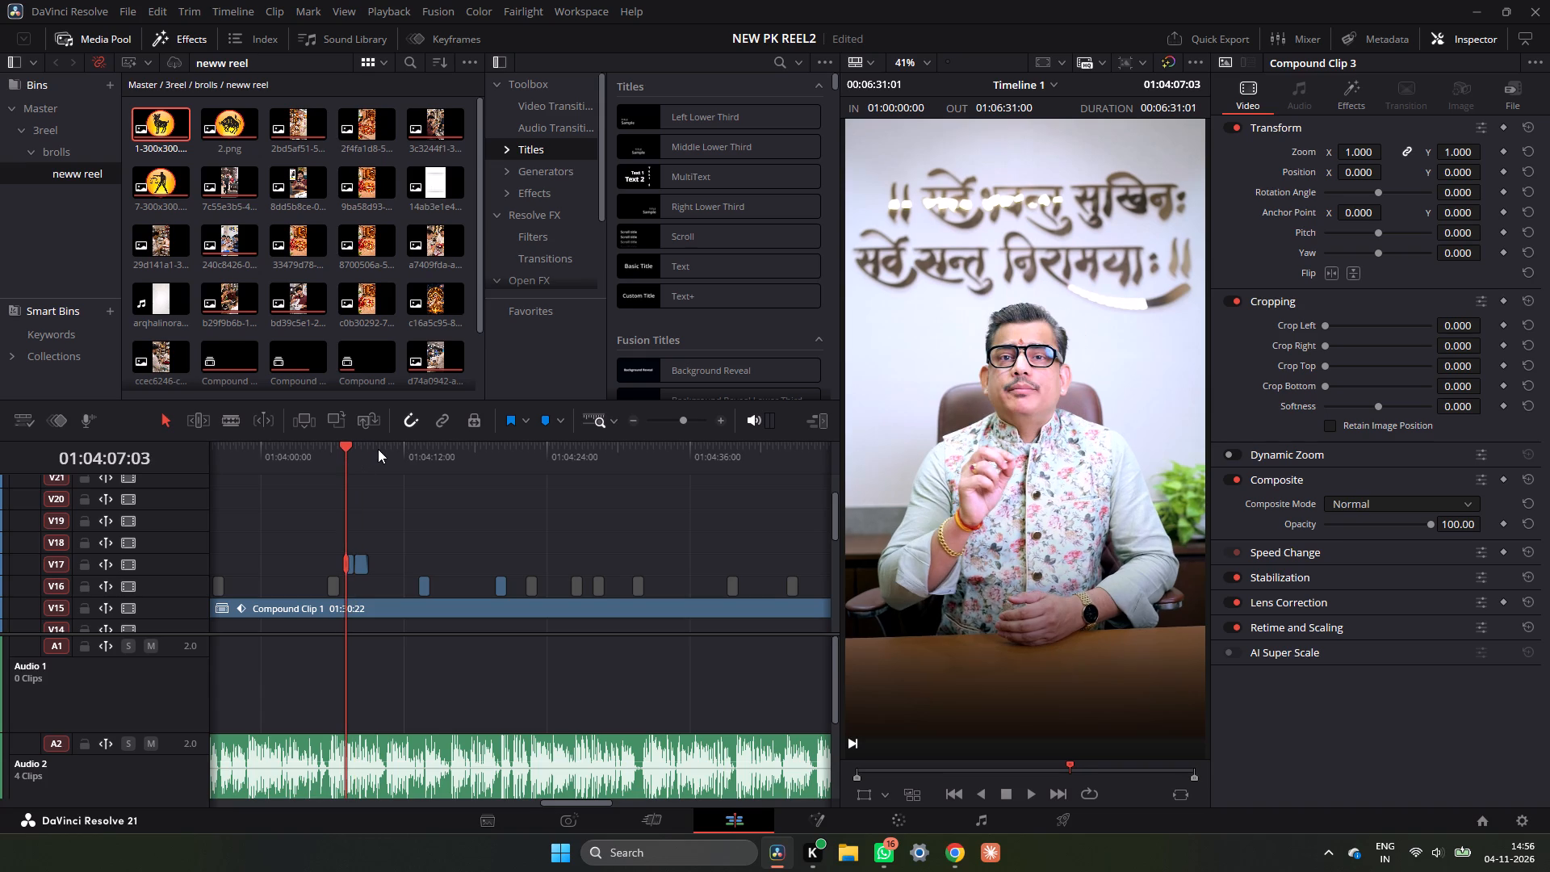
key("space")
key("space")
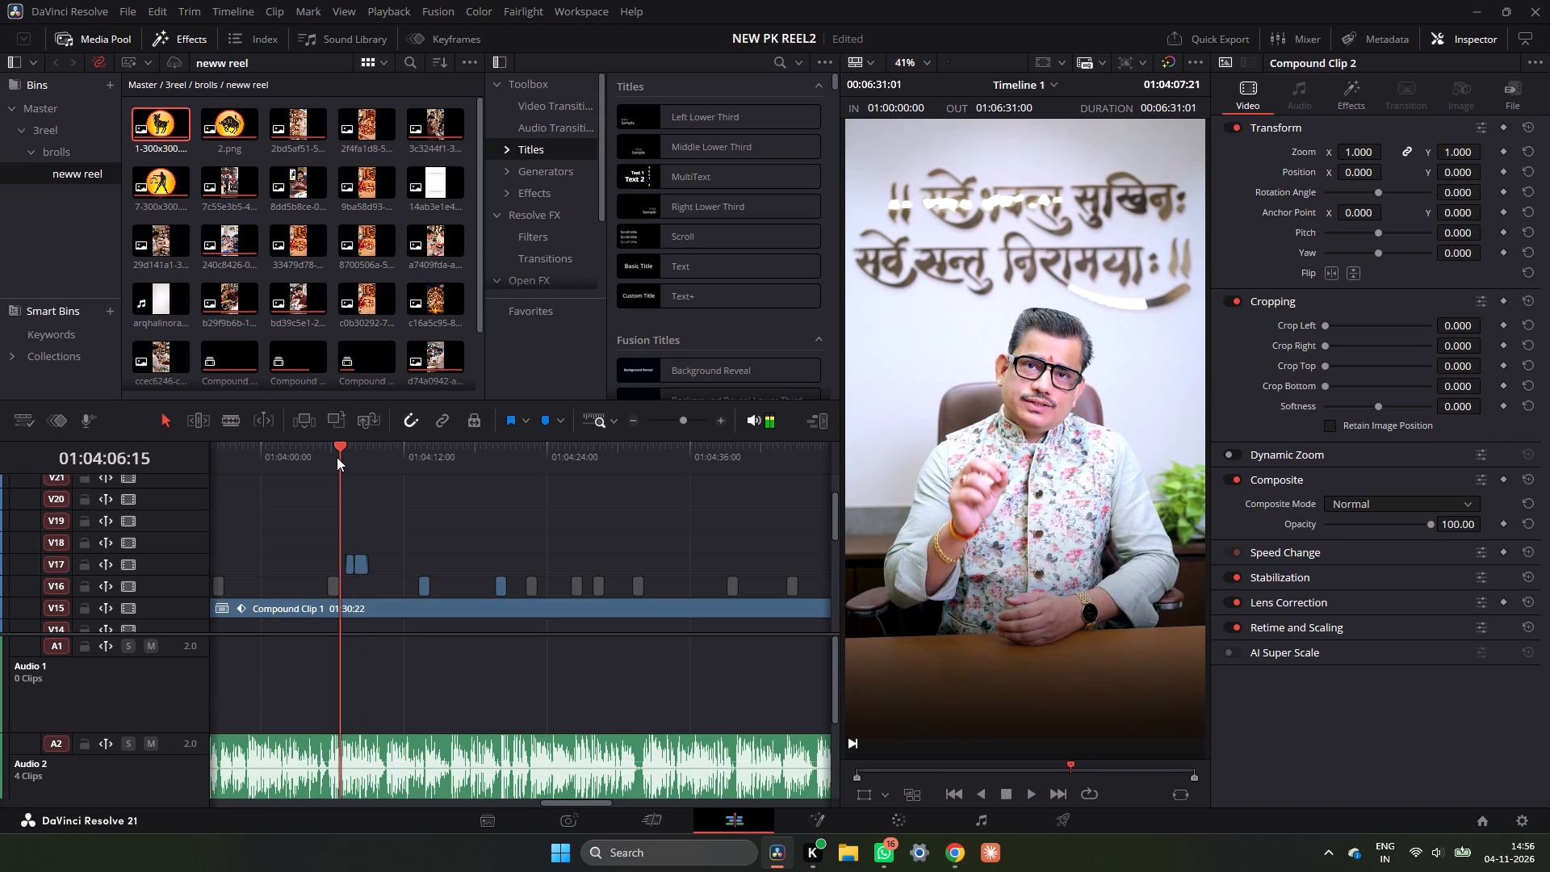
left_click(337, 457)
left_click(350, 450)
left_click(342, 450)
key("space")
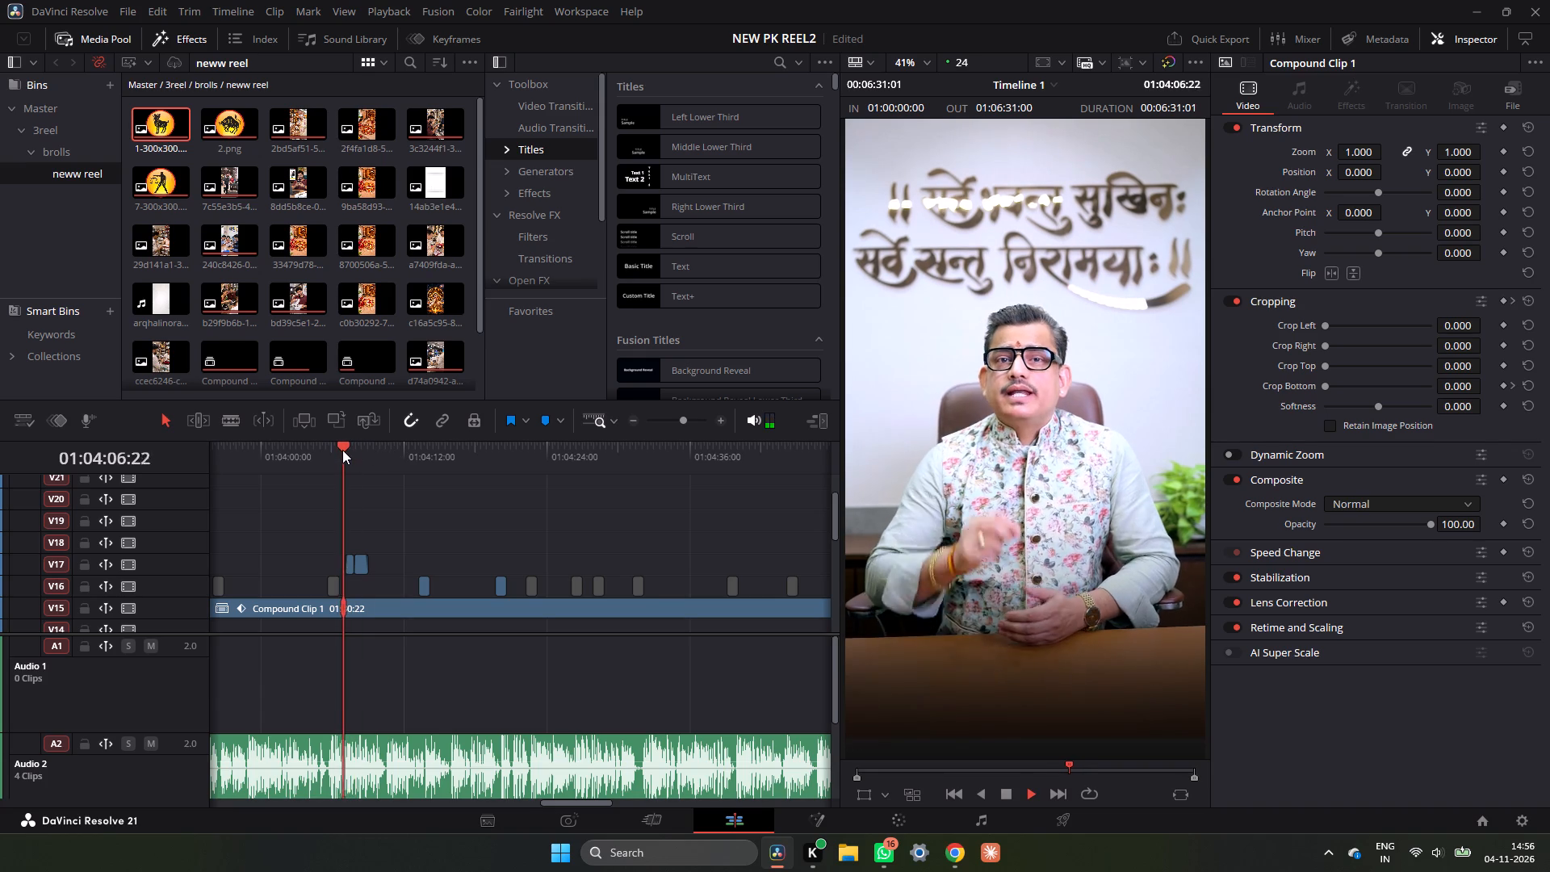
key("space")
left_click(342, 451)
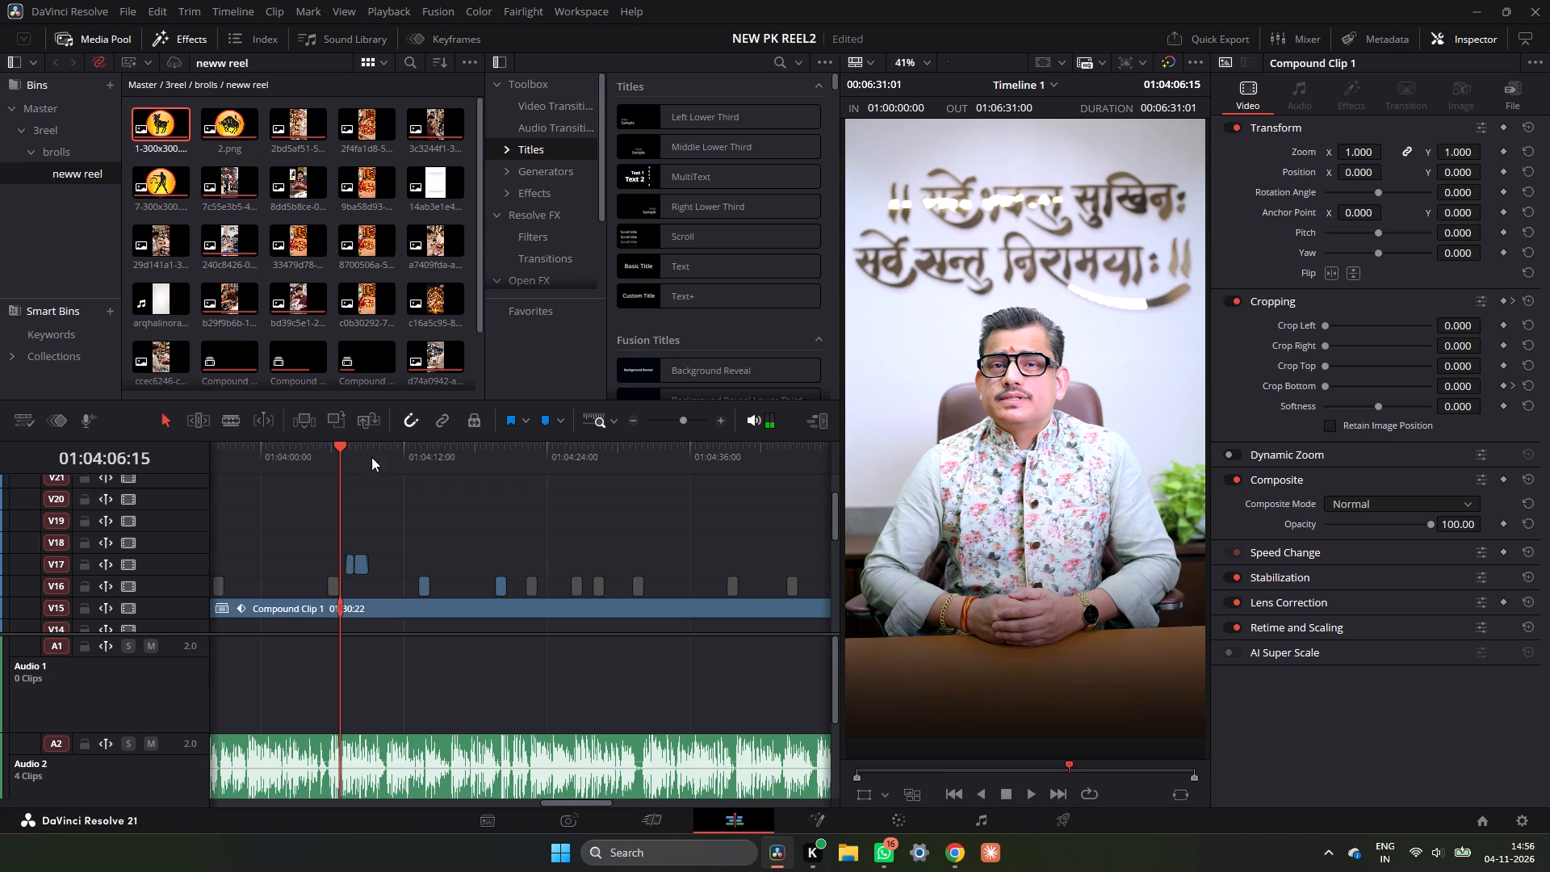
Replay the two zodiac badges on V17 up close from 01:04:07:03, comparing each symbol with its rashi caption.
left_click(723, 423)
left_click(723, 423)
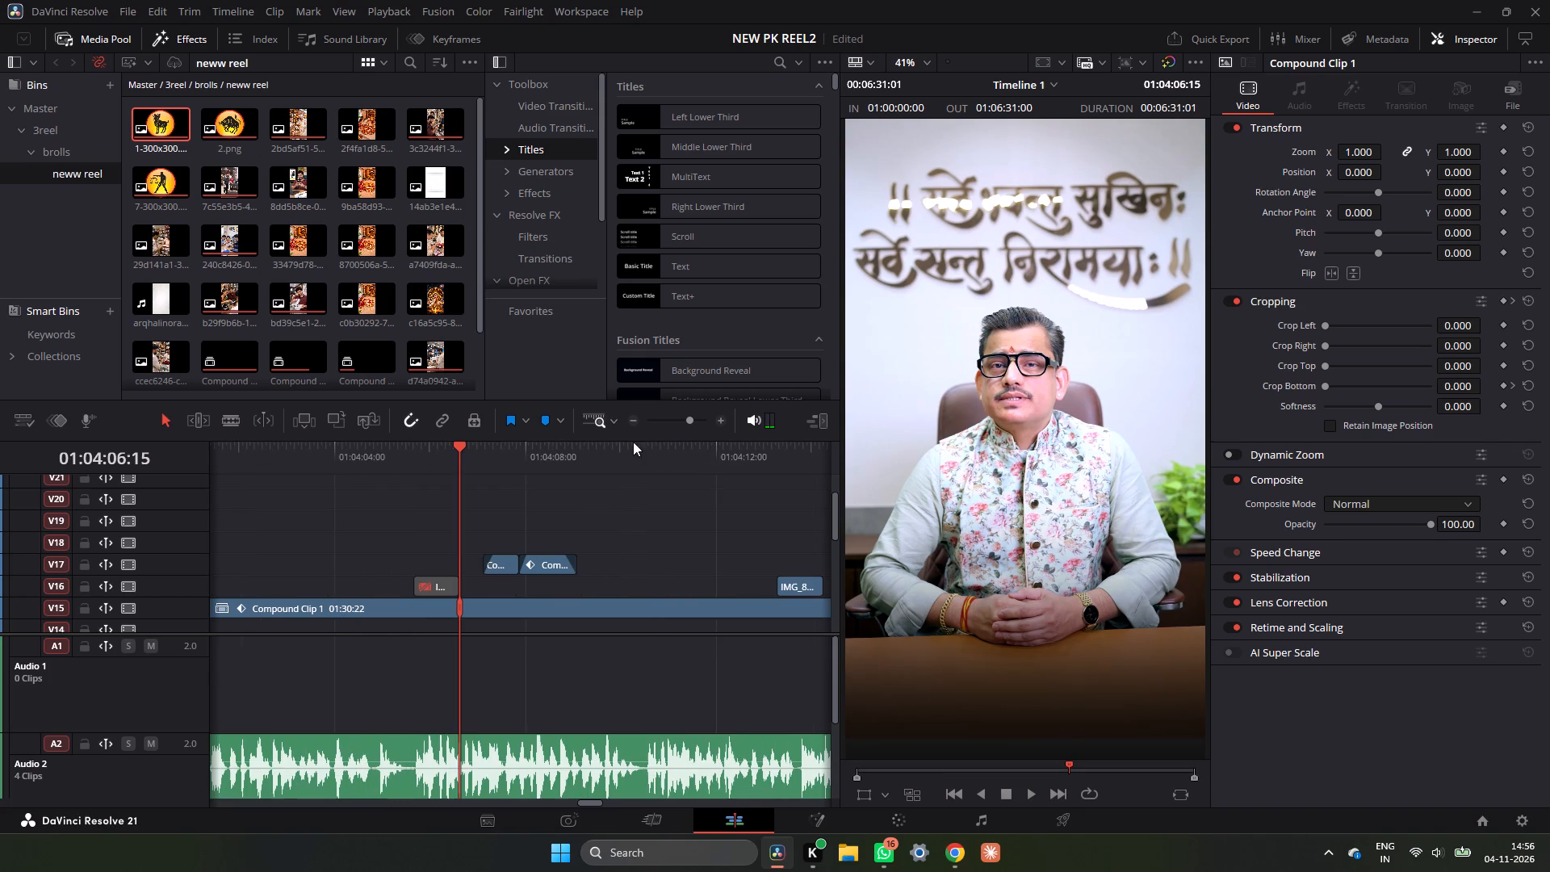
left_click(492, 448)
left_click(487, 448)
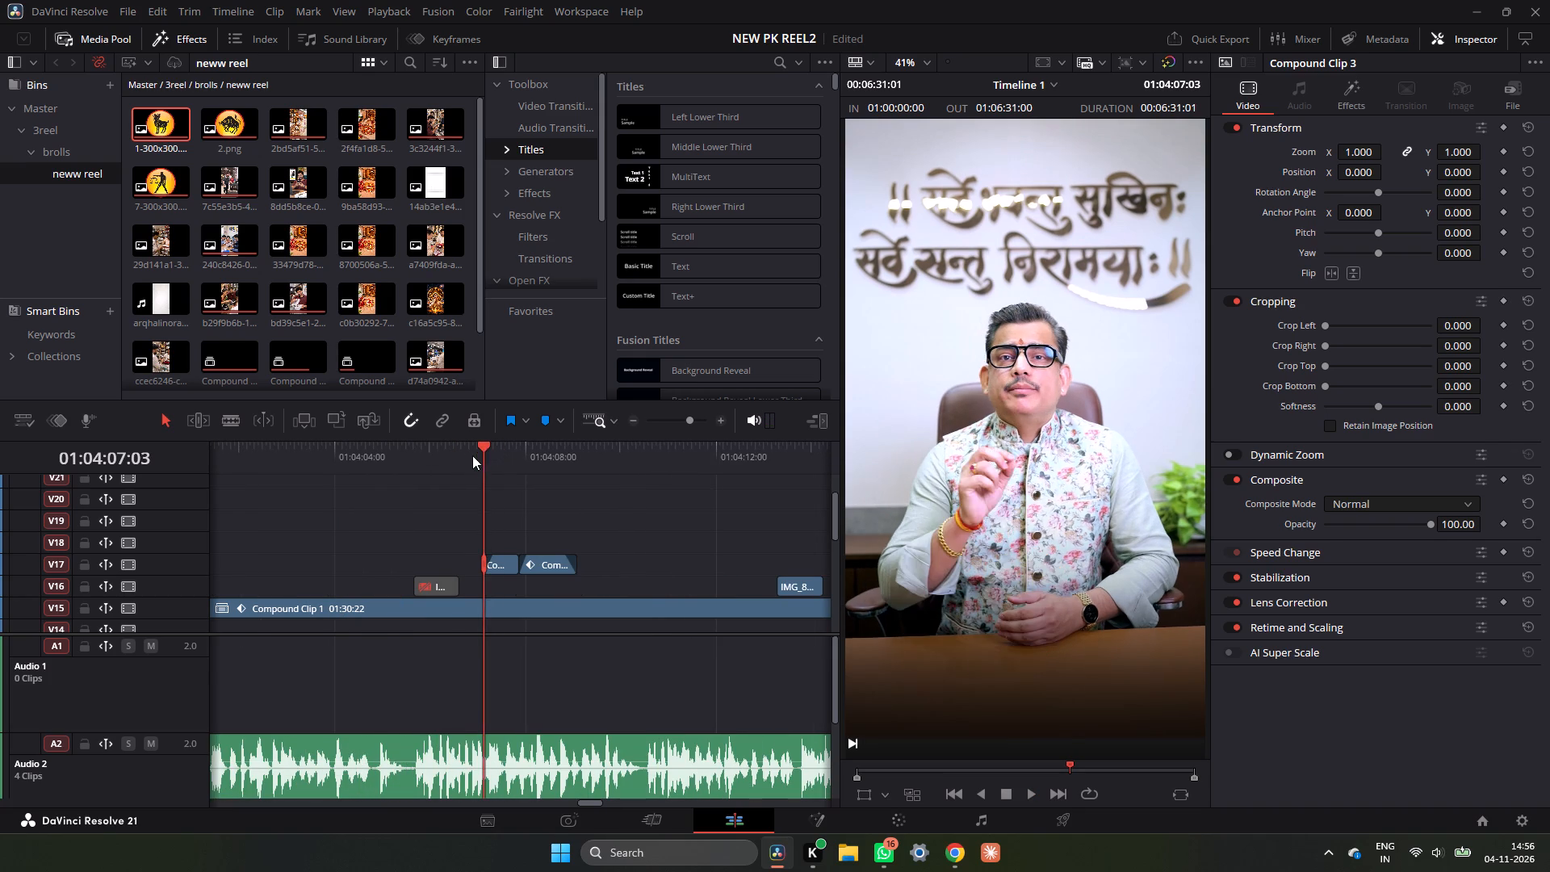
key("space")
key("space")
key("space")
key("space")
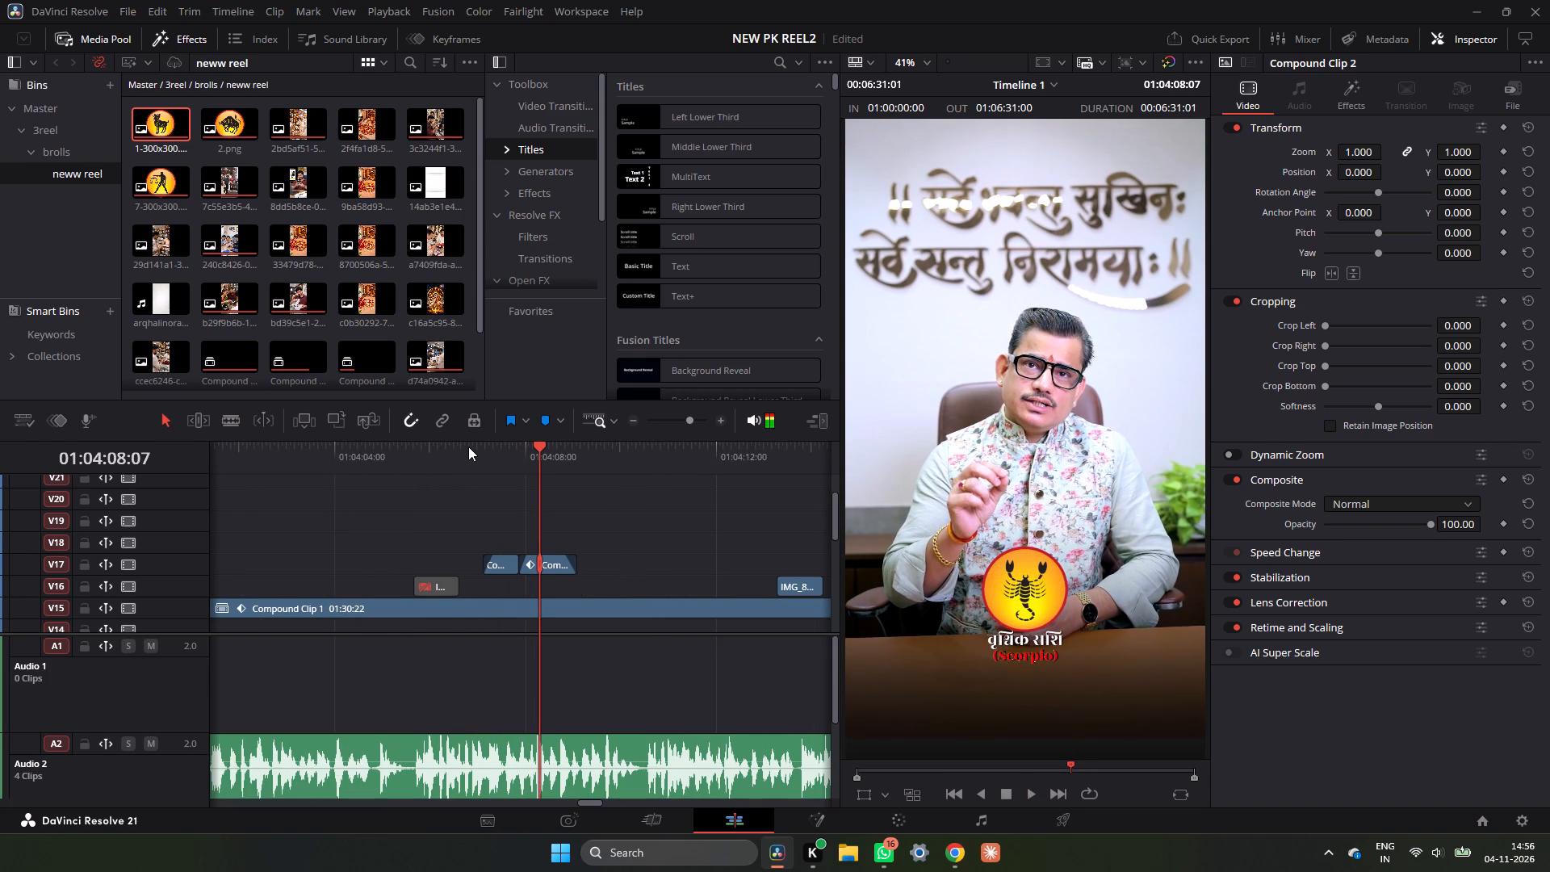
left_click(487, 454)
key("space")
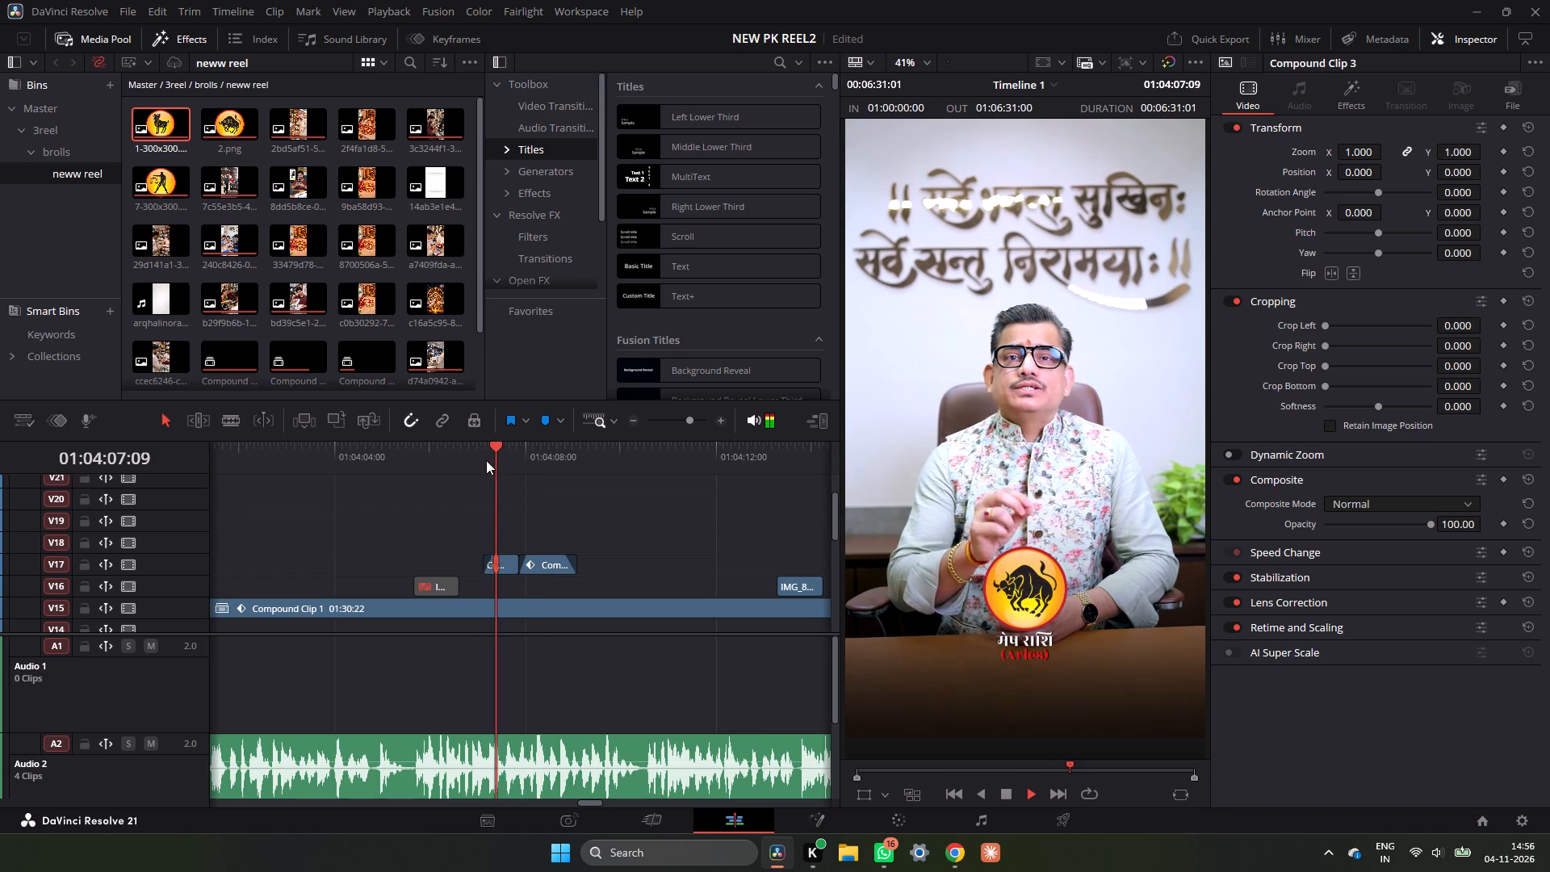
key("space")
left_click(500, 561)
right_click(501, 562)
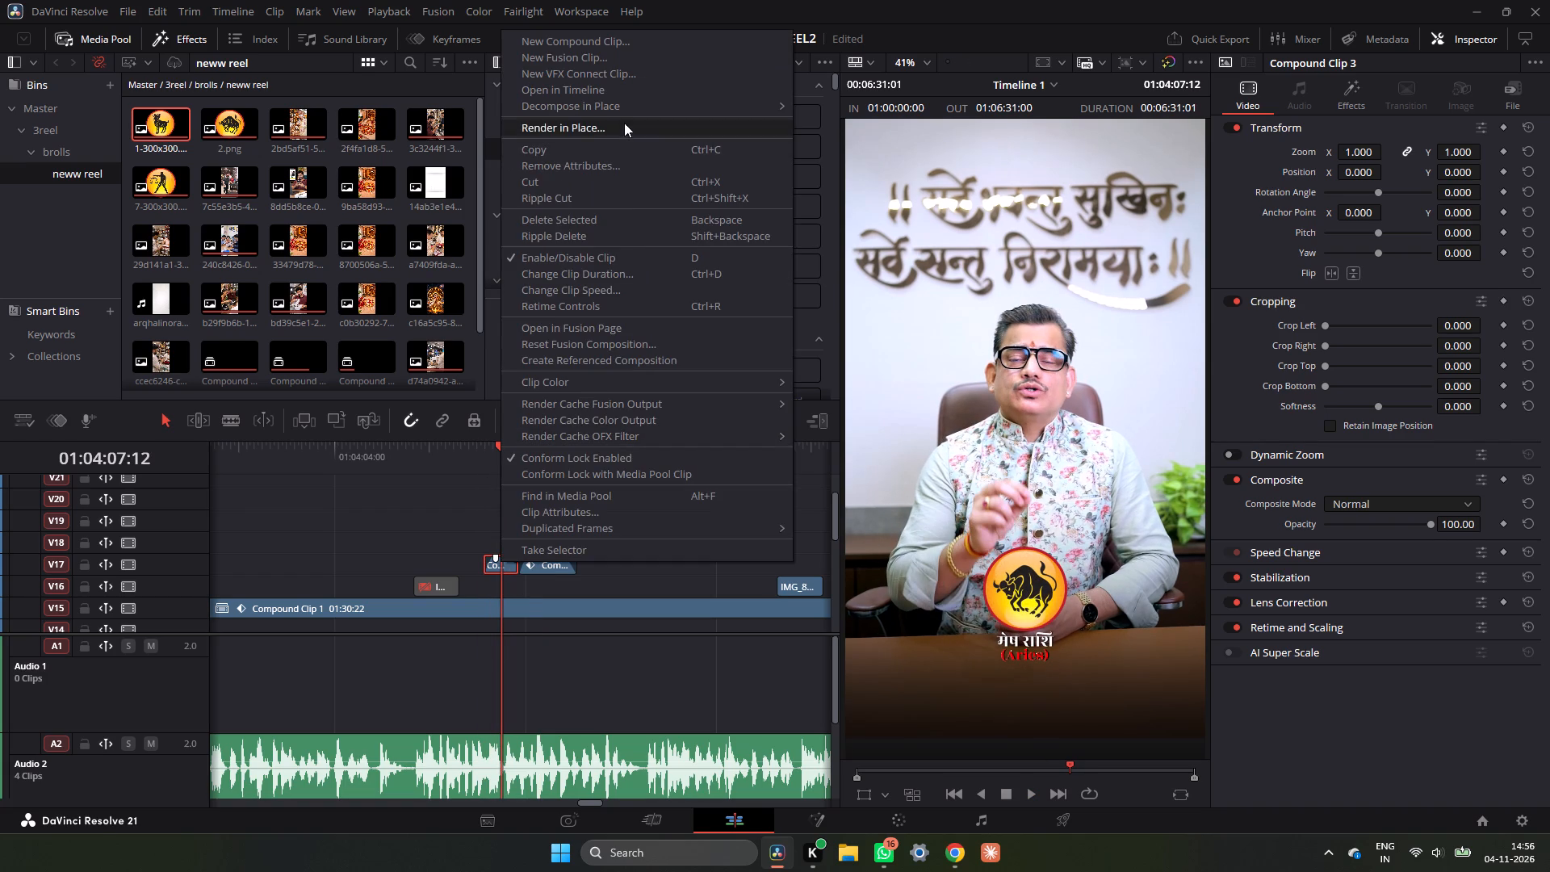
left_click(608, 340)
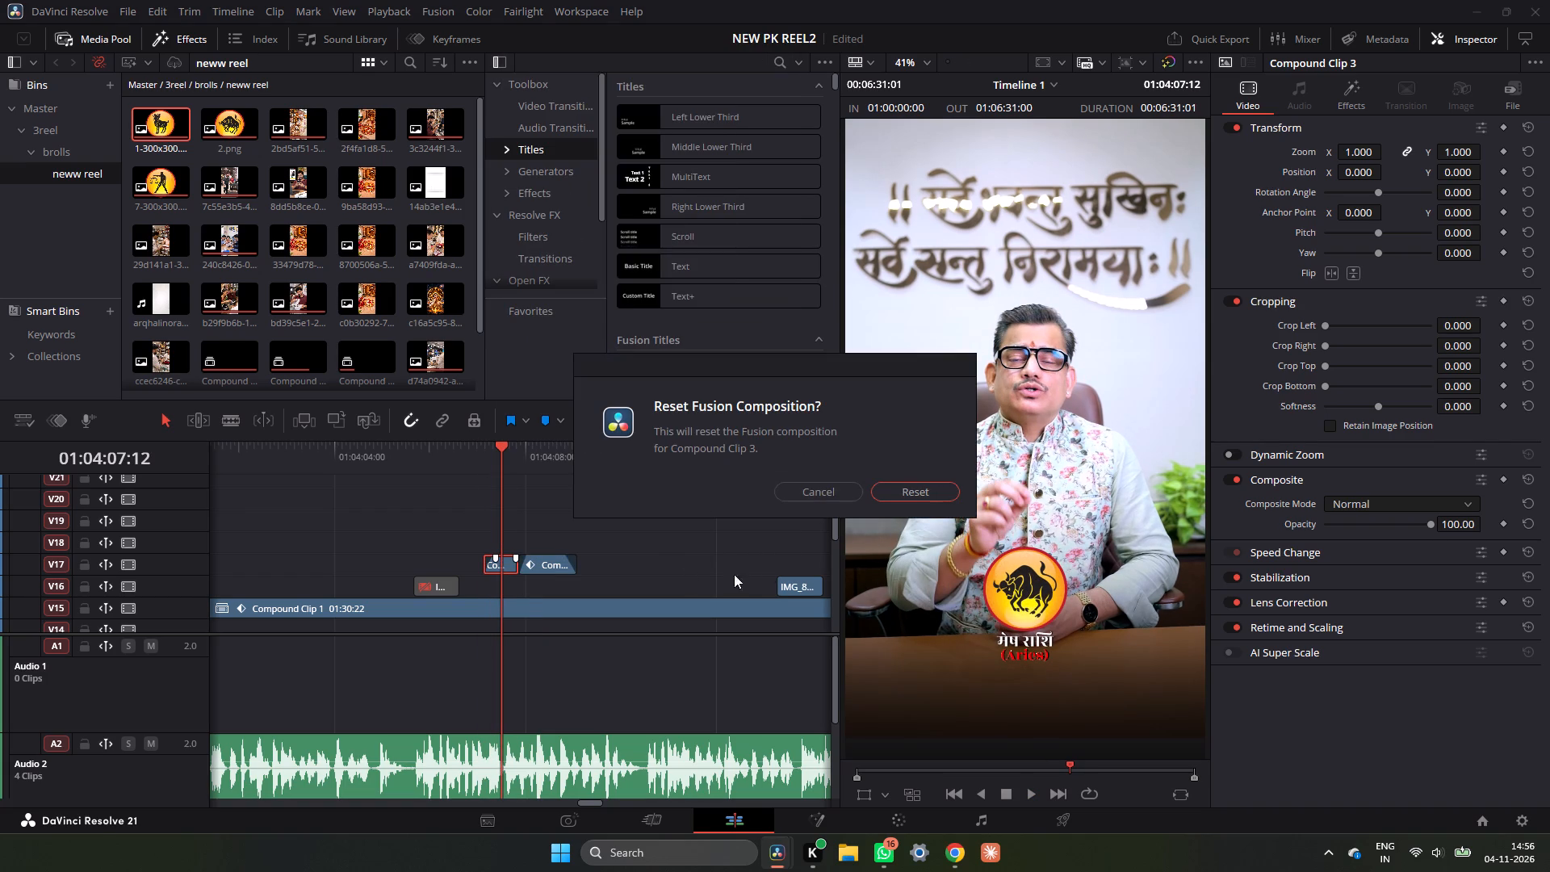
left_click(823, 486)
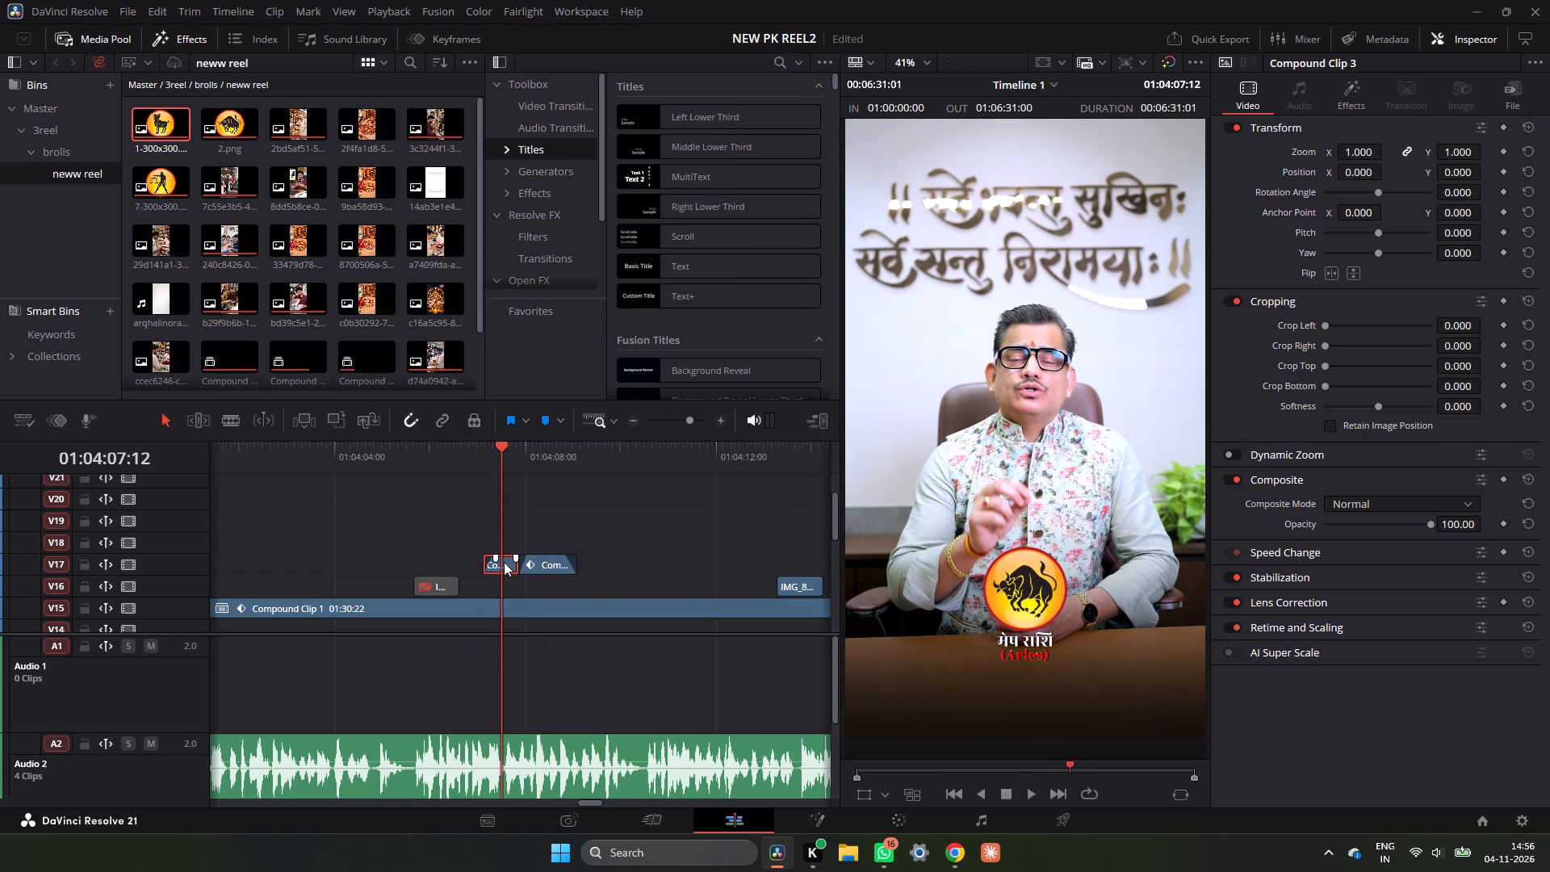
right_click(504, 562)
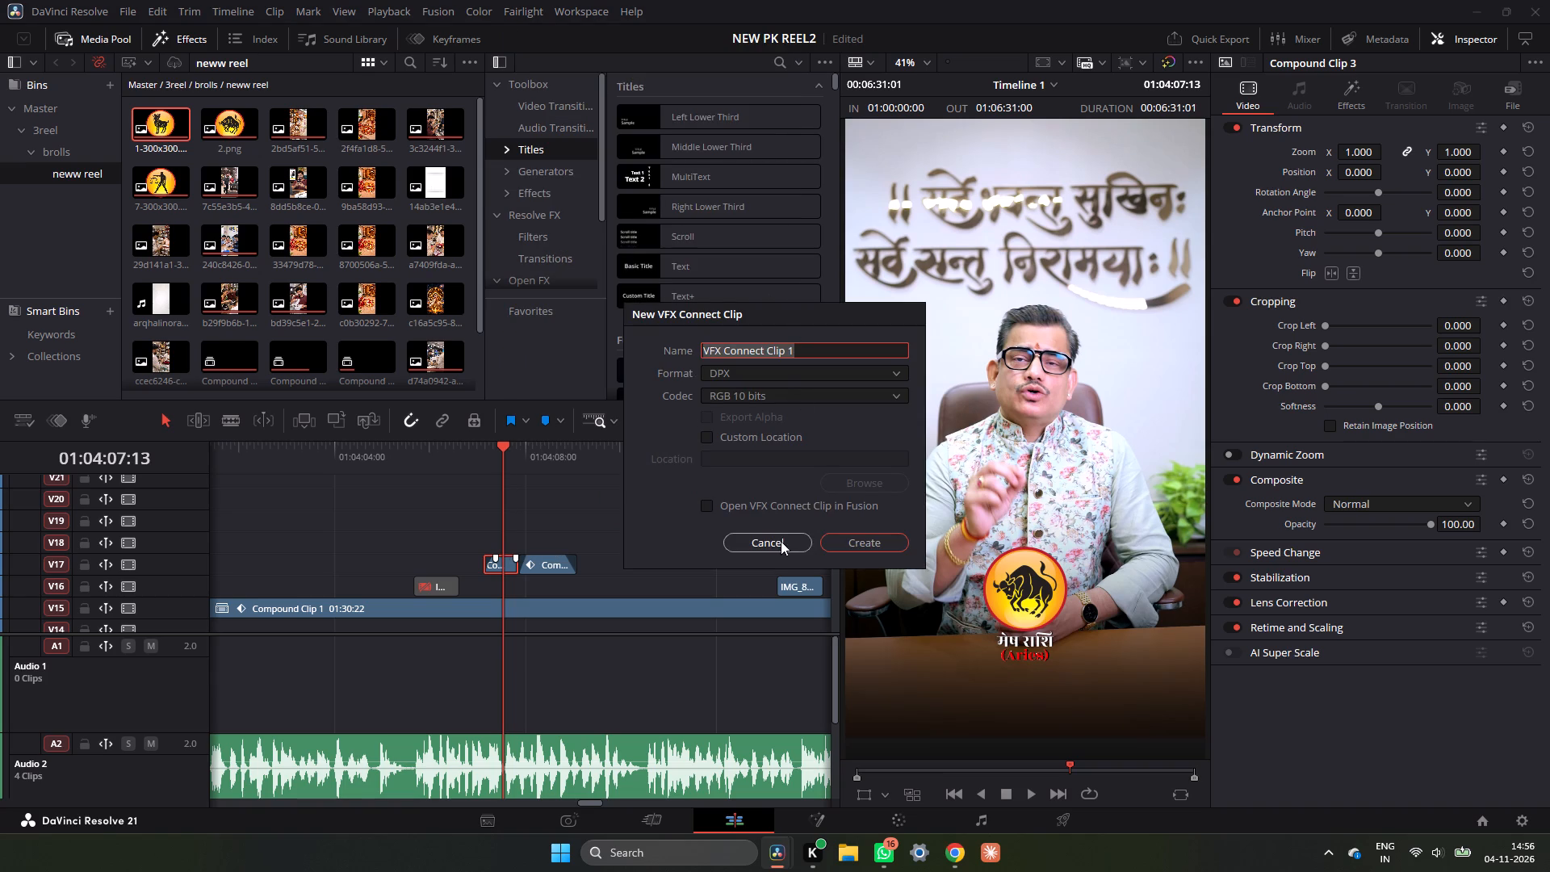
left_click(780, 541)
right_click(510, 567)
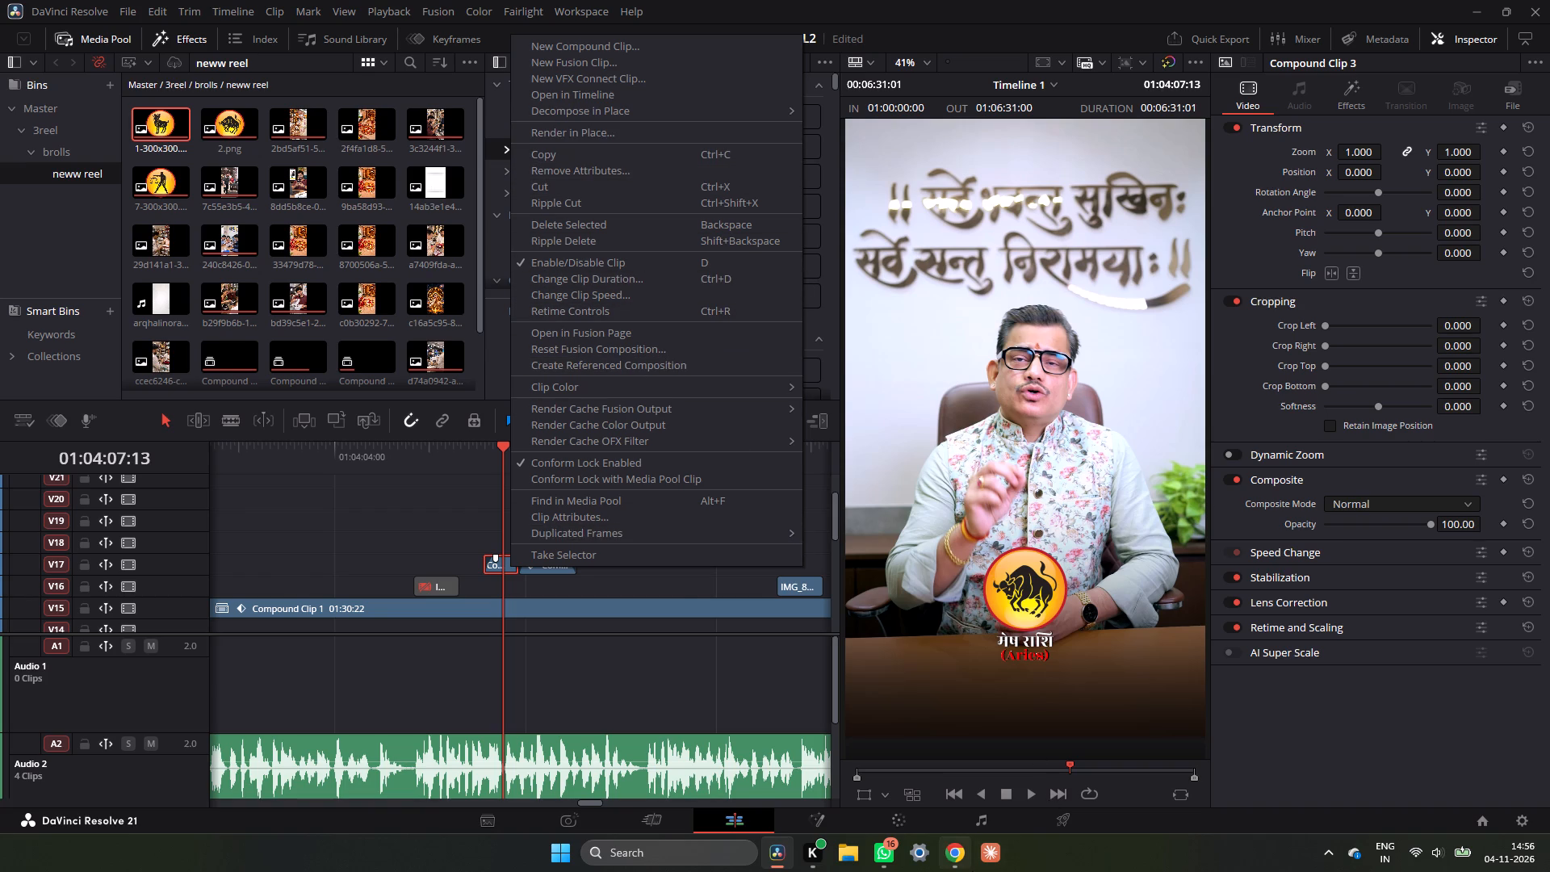
Switch to Chrome, open YouTube in a new tab and search for "how to seprate the com pound clip".
left_click(946, 855)
left_click(1279, 10)
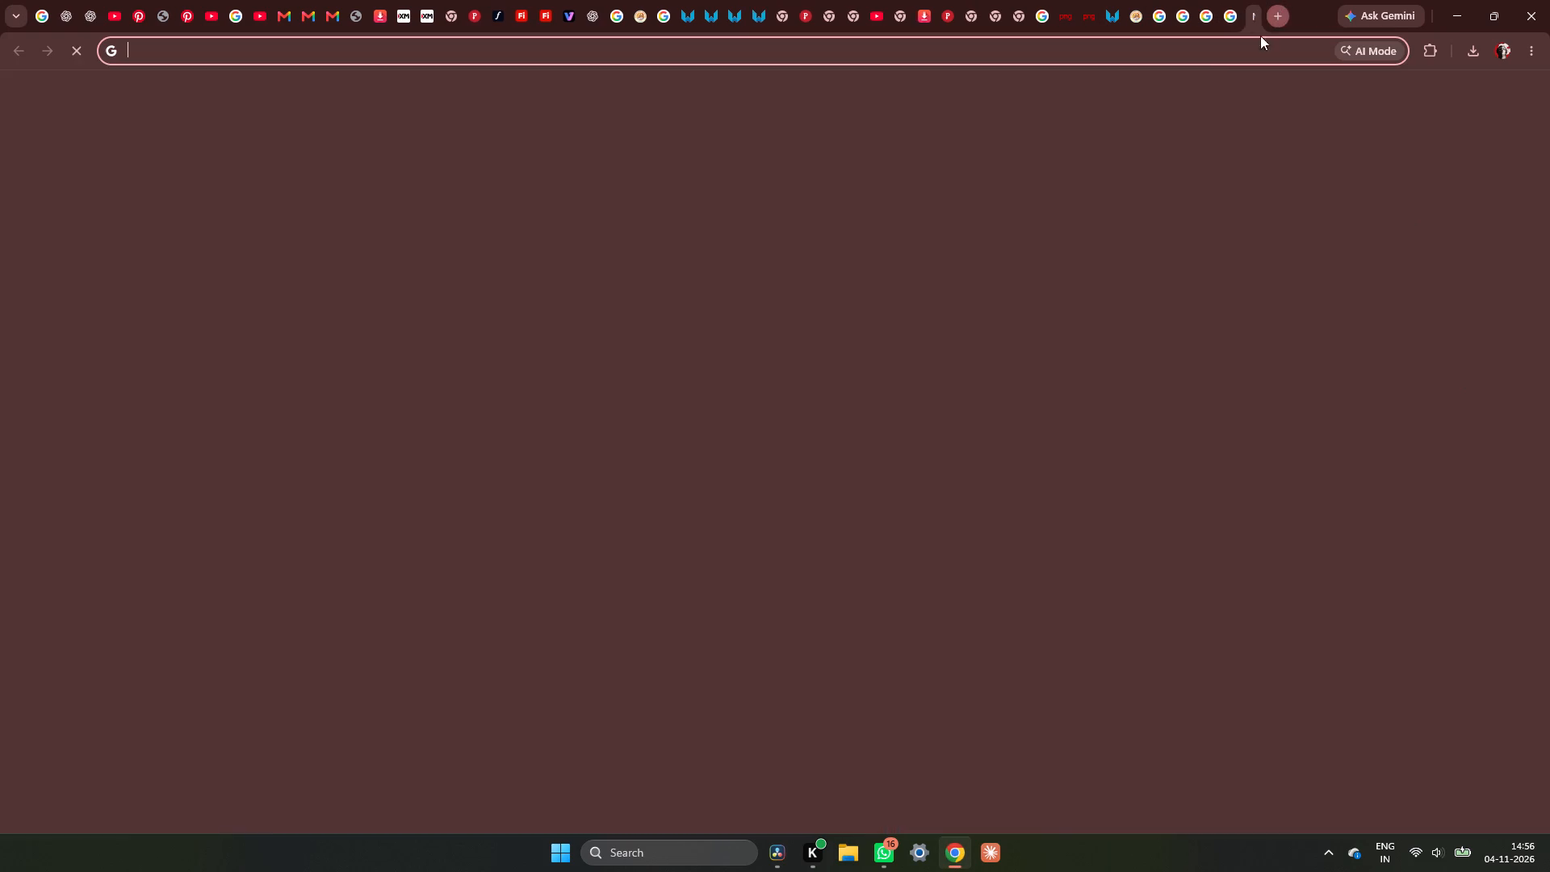
left_click(606, 450)
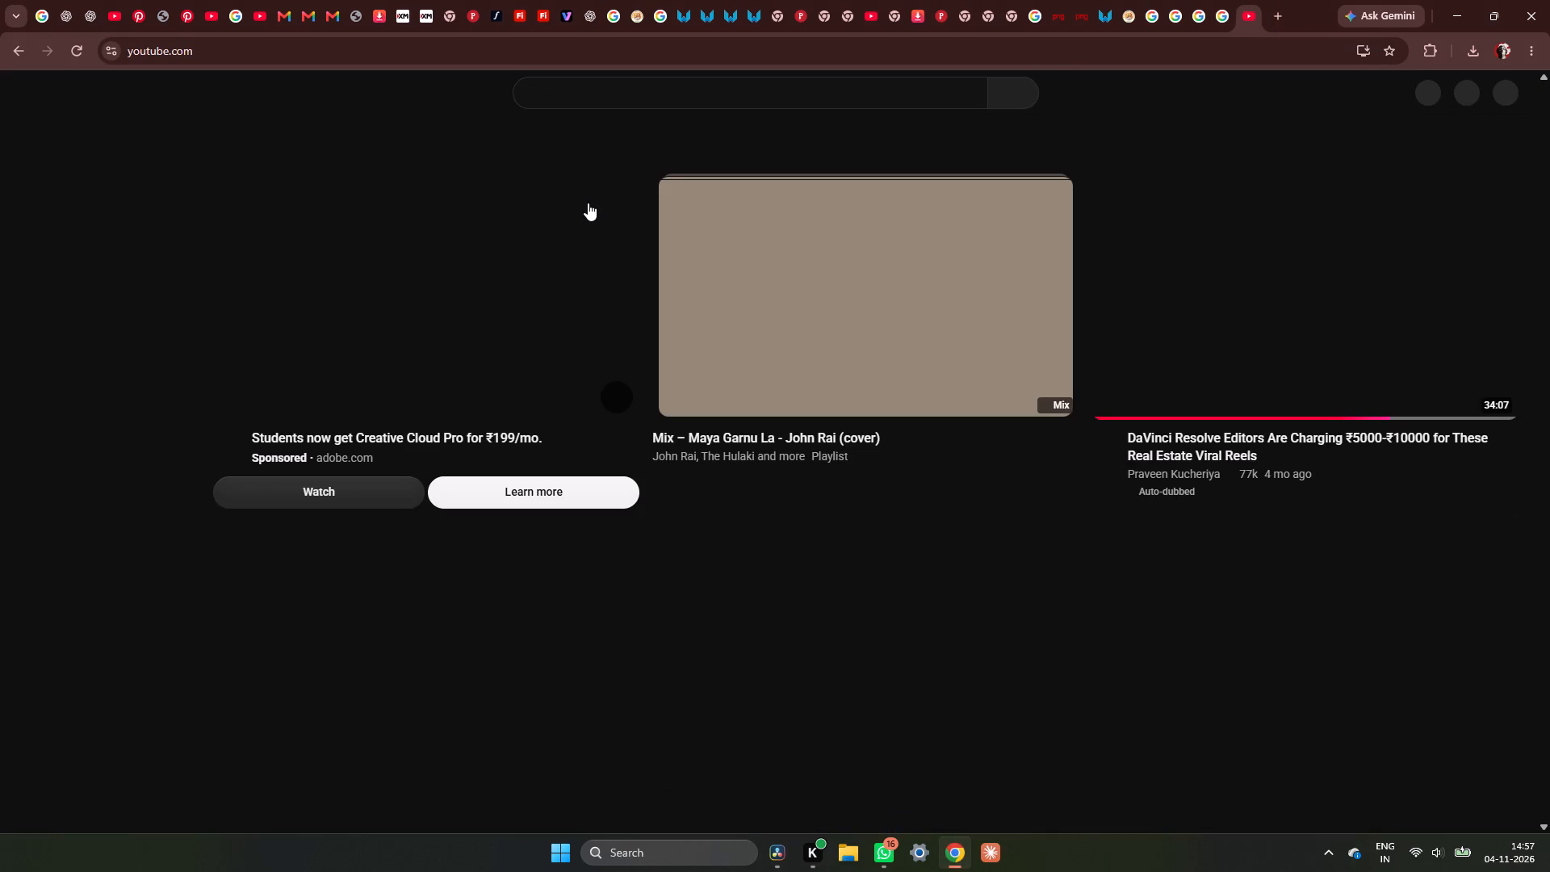
left_click(632, 99)
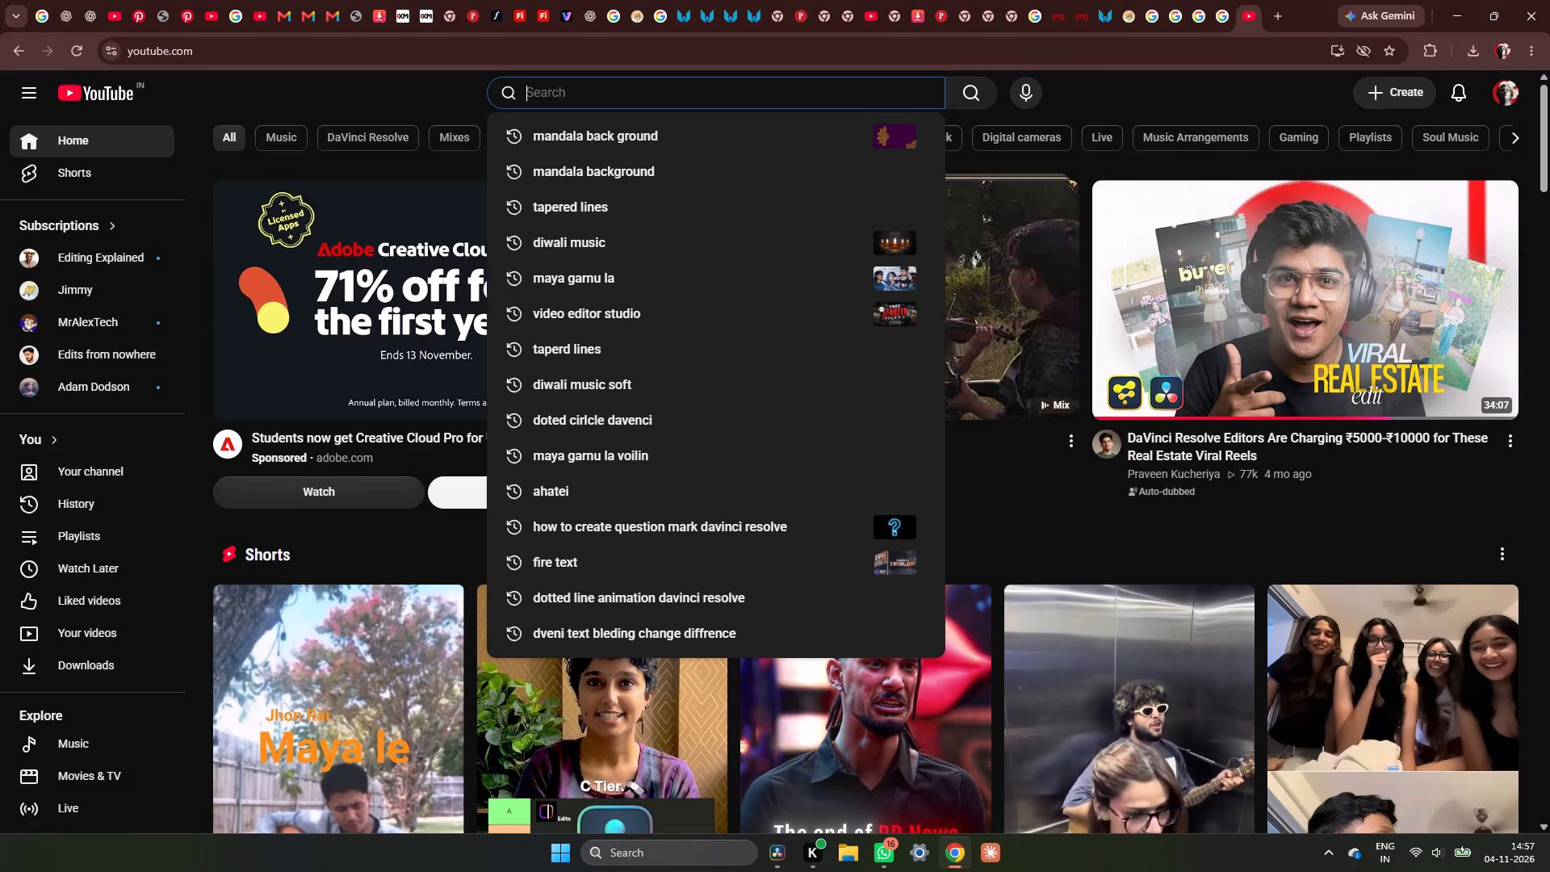
type("how to seprate the")
key("space")
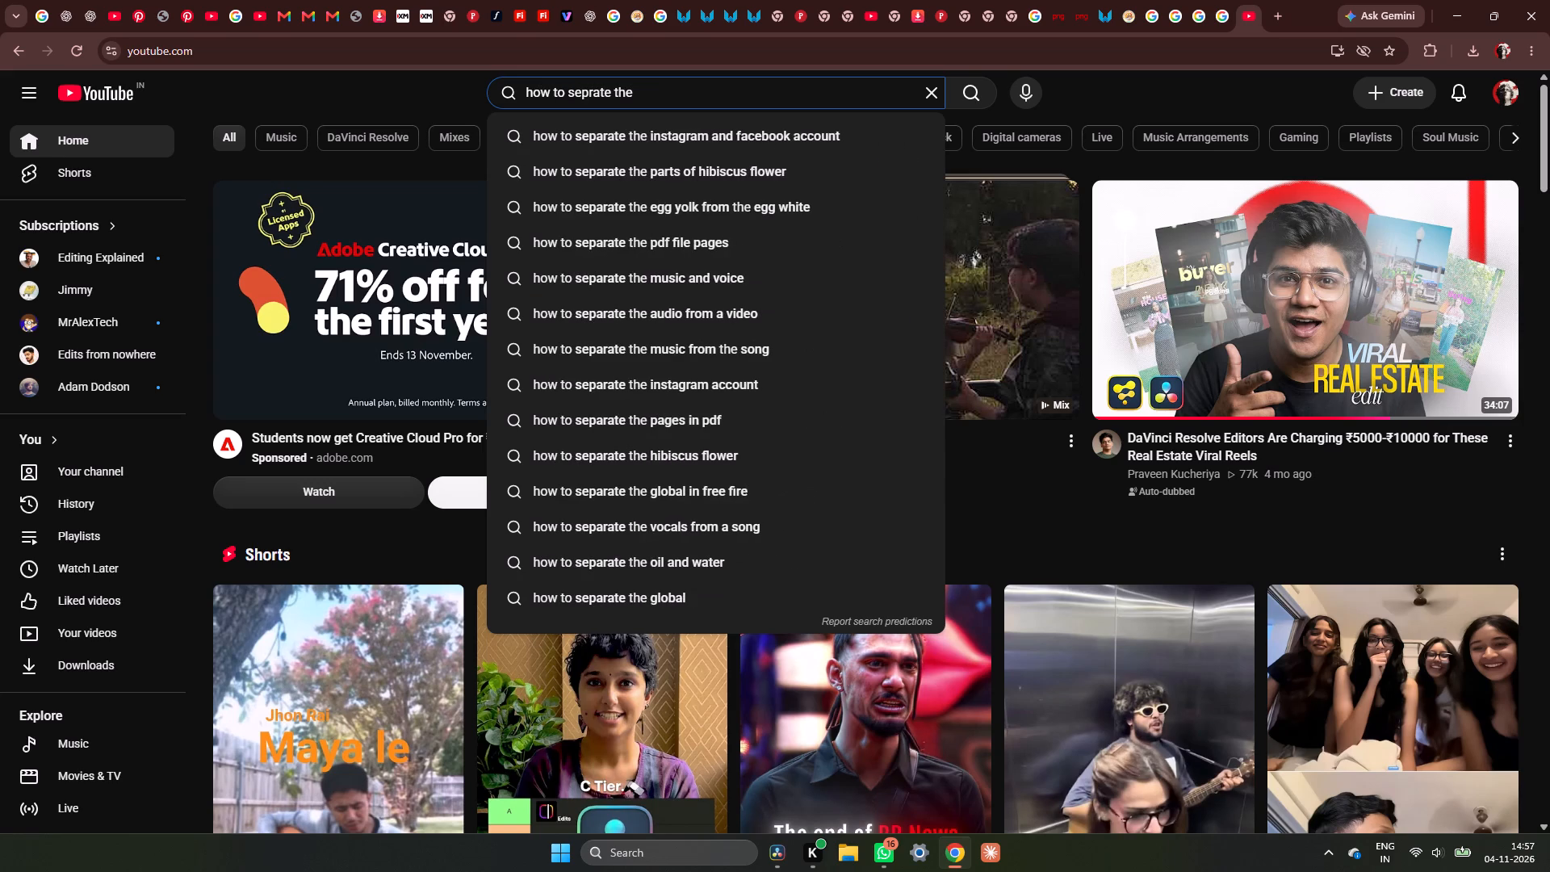
type("com pound clip")
key("Return")
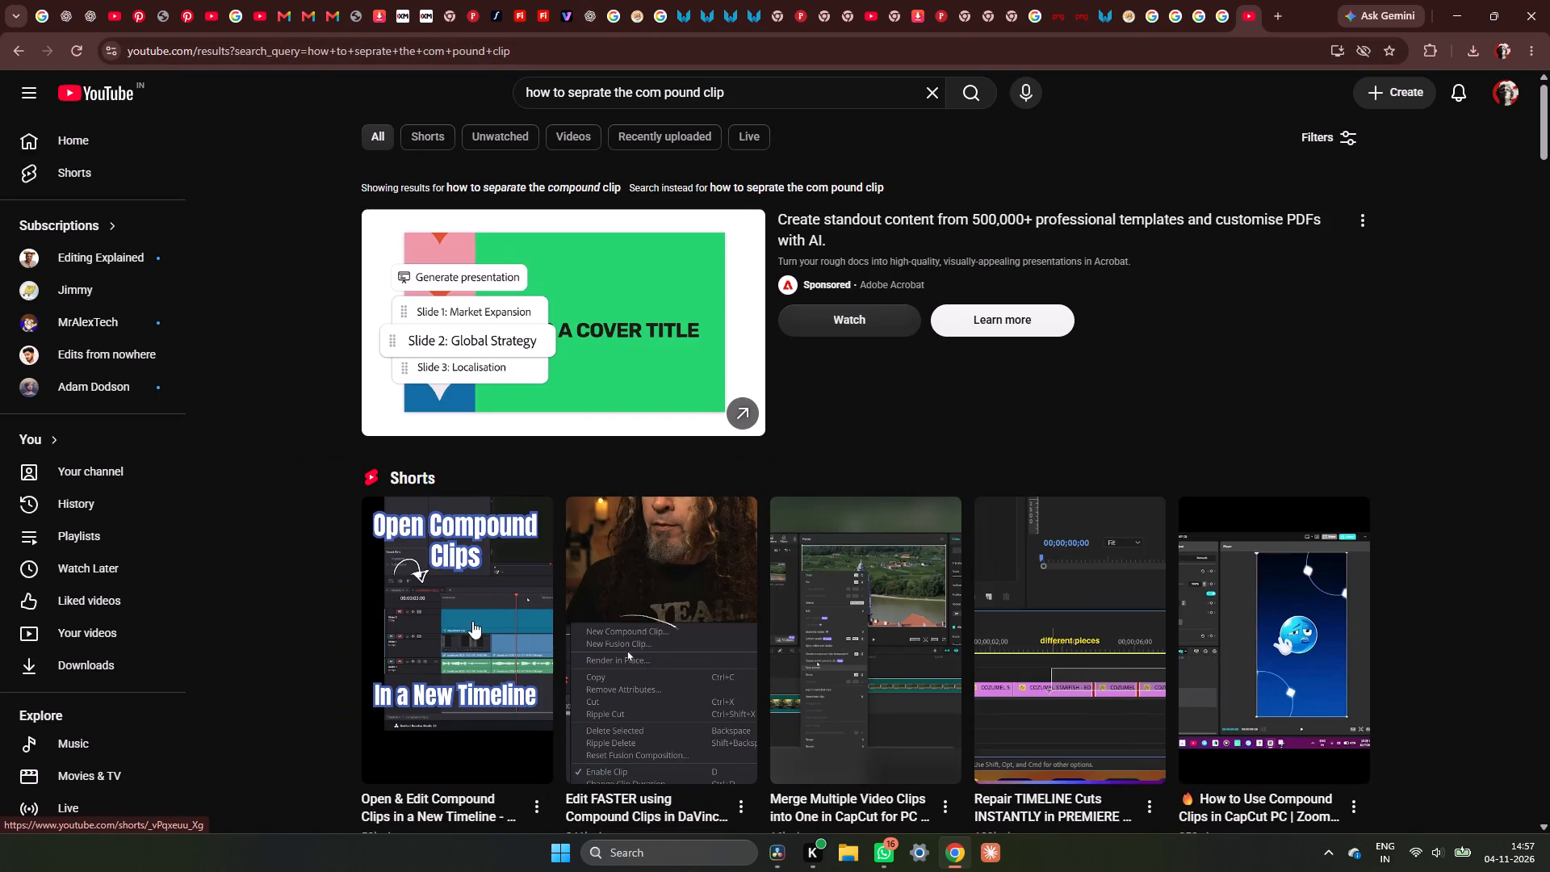
Find and watch the YouTube tutorial "How to Remove Compound Clip in DaVinci Resolve | Undo Compound Clips", skipping its advert.
scroll(654, 637, "down", 1)
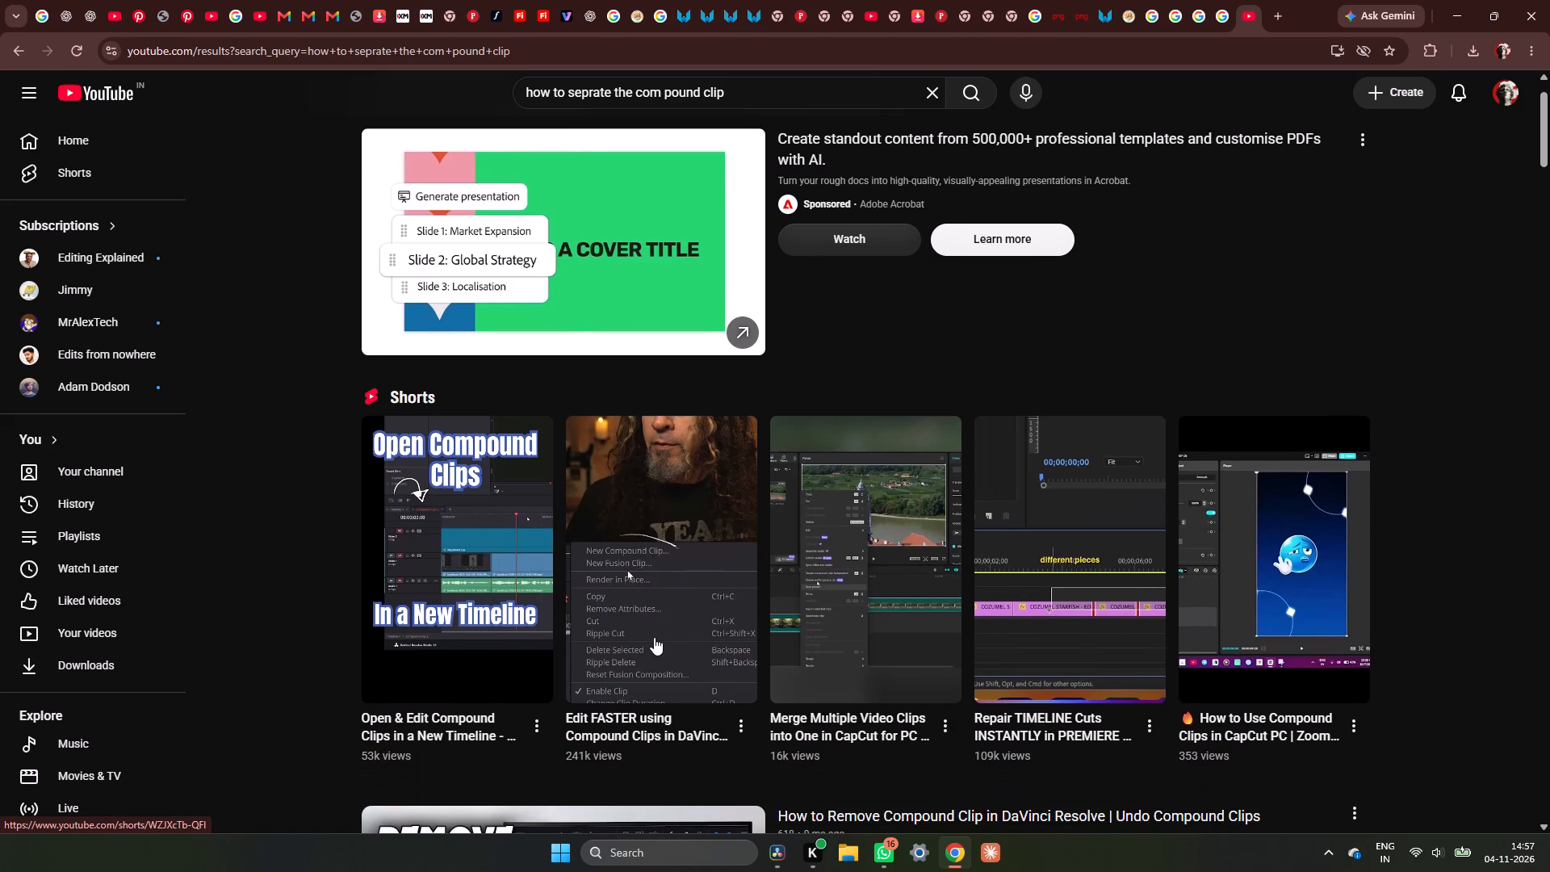
scroll(654, 637, "down", 6)
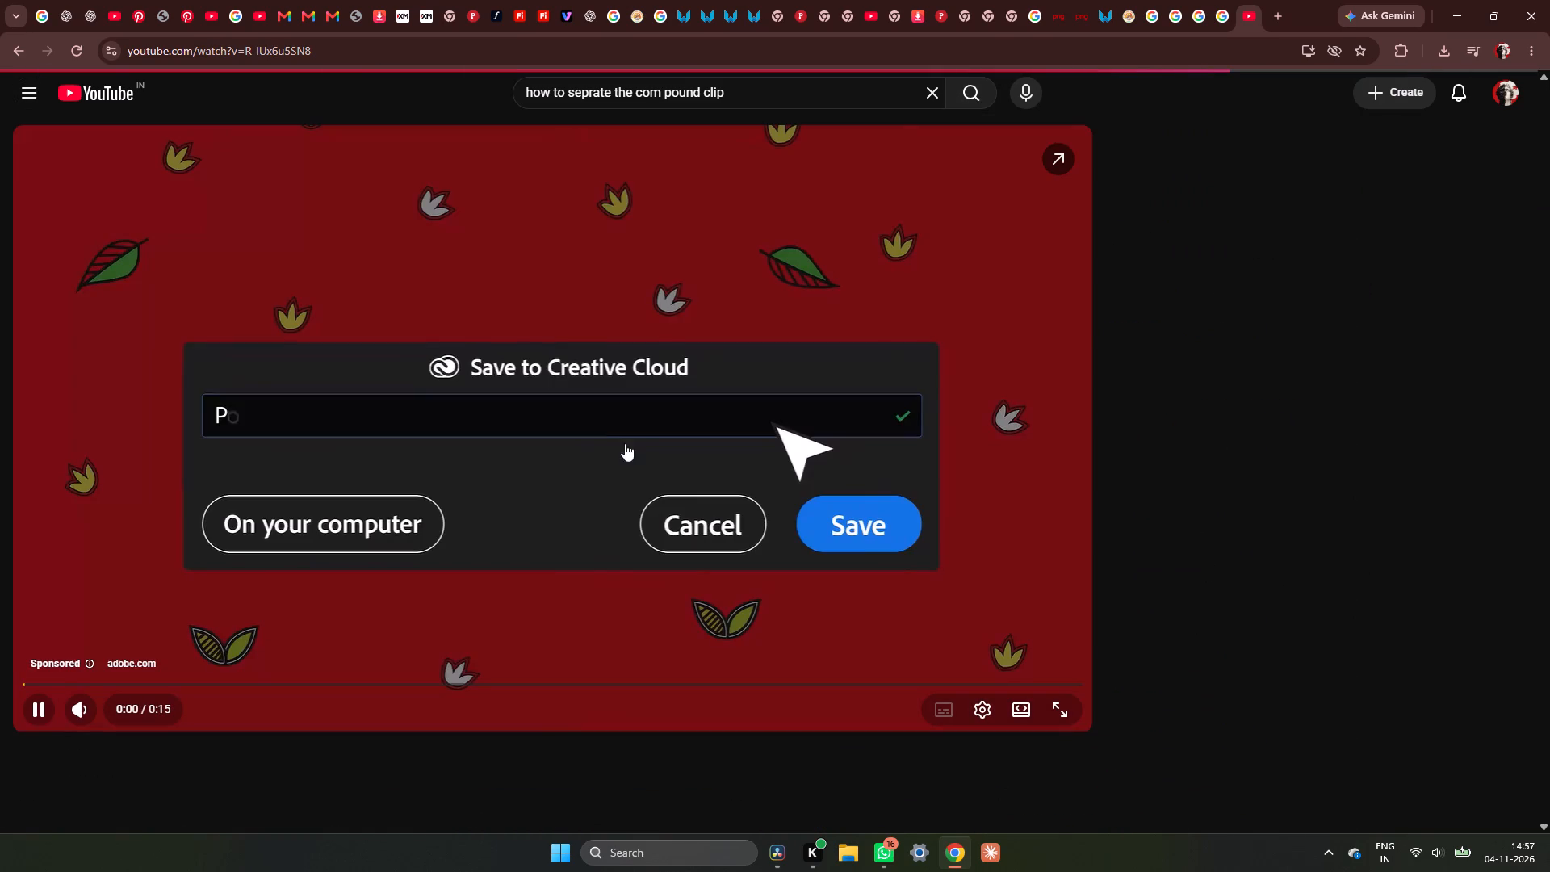
scroll(558, 517, "down", 4)
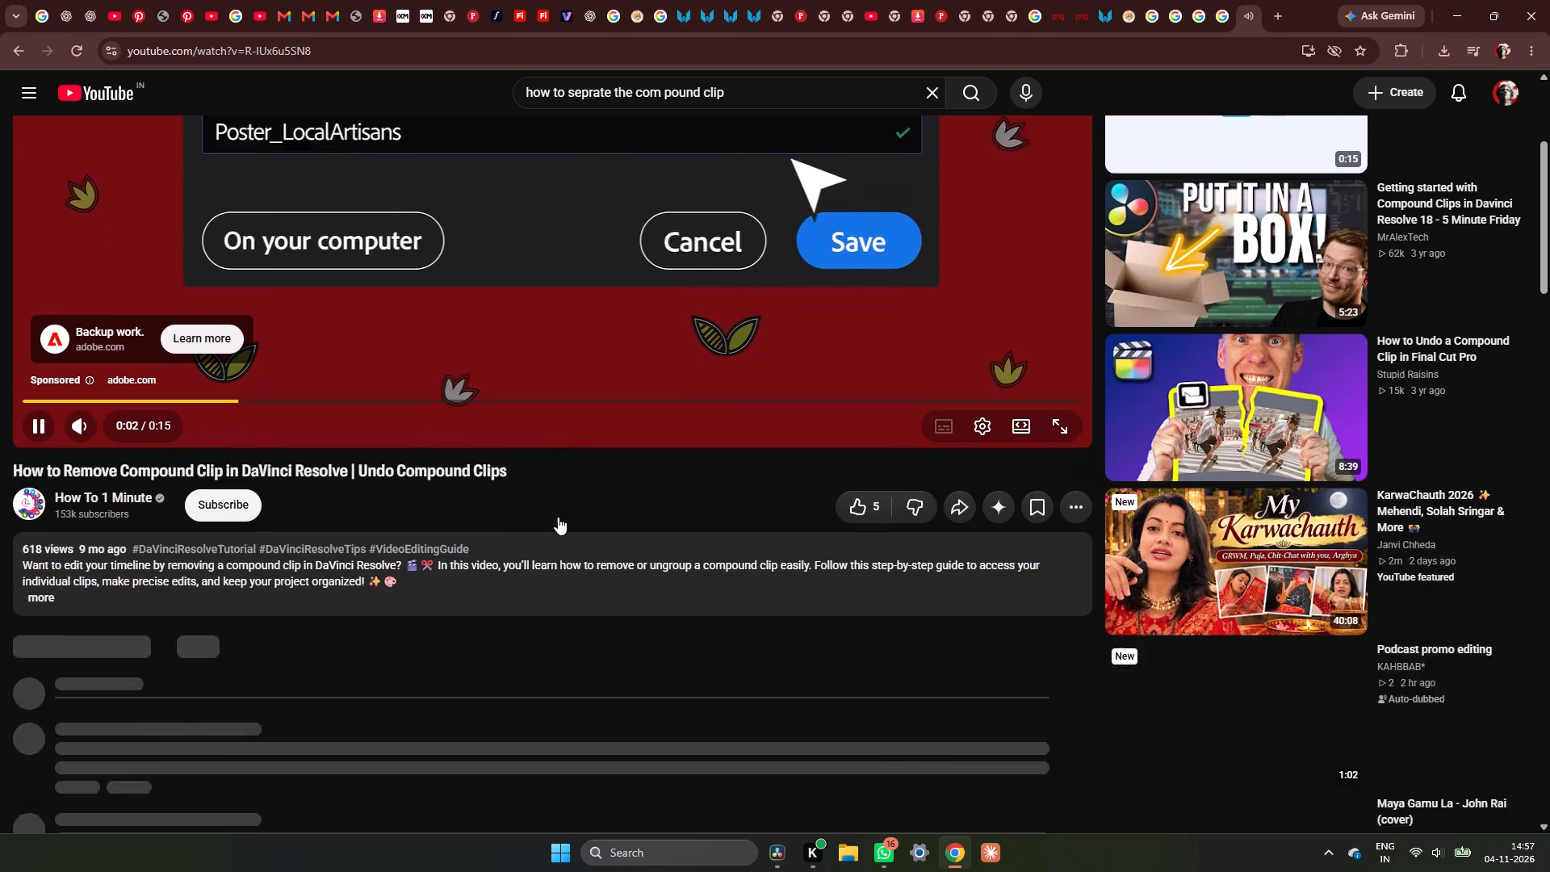
scroll(510, 528, "down", 6)
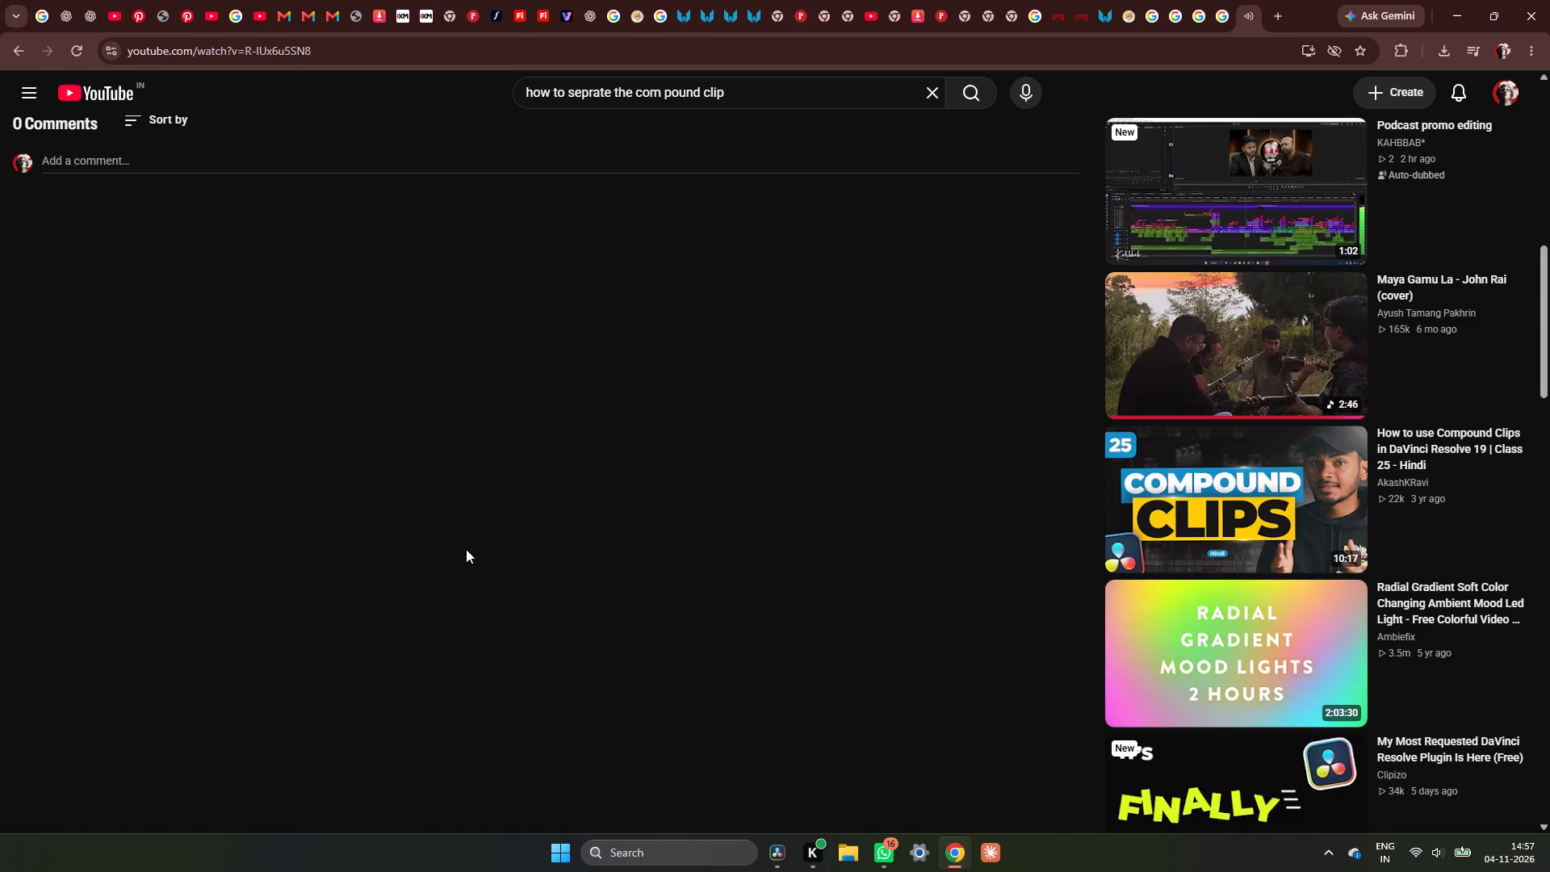
scroll(466, 549, "down", 4)
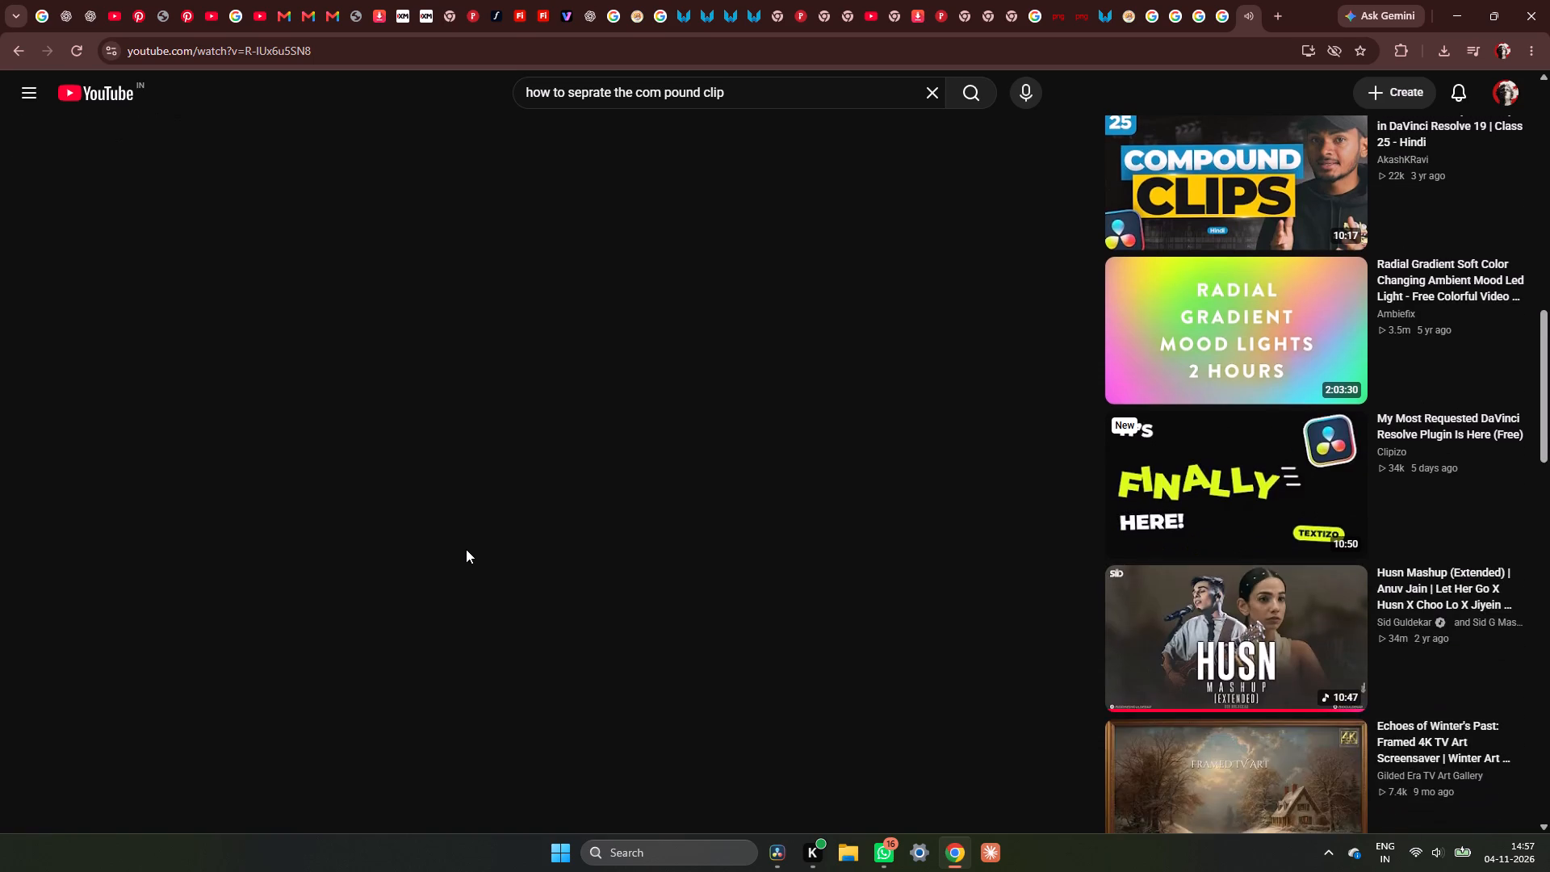
scroll(466, 549, "up", 20)
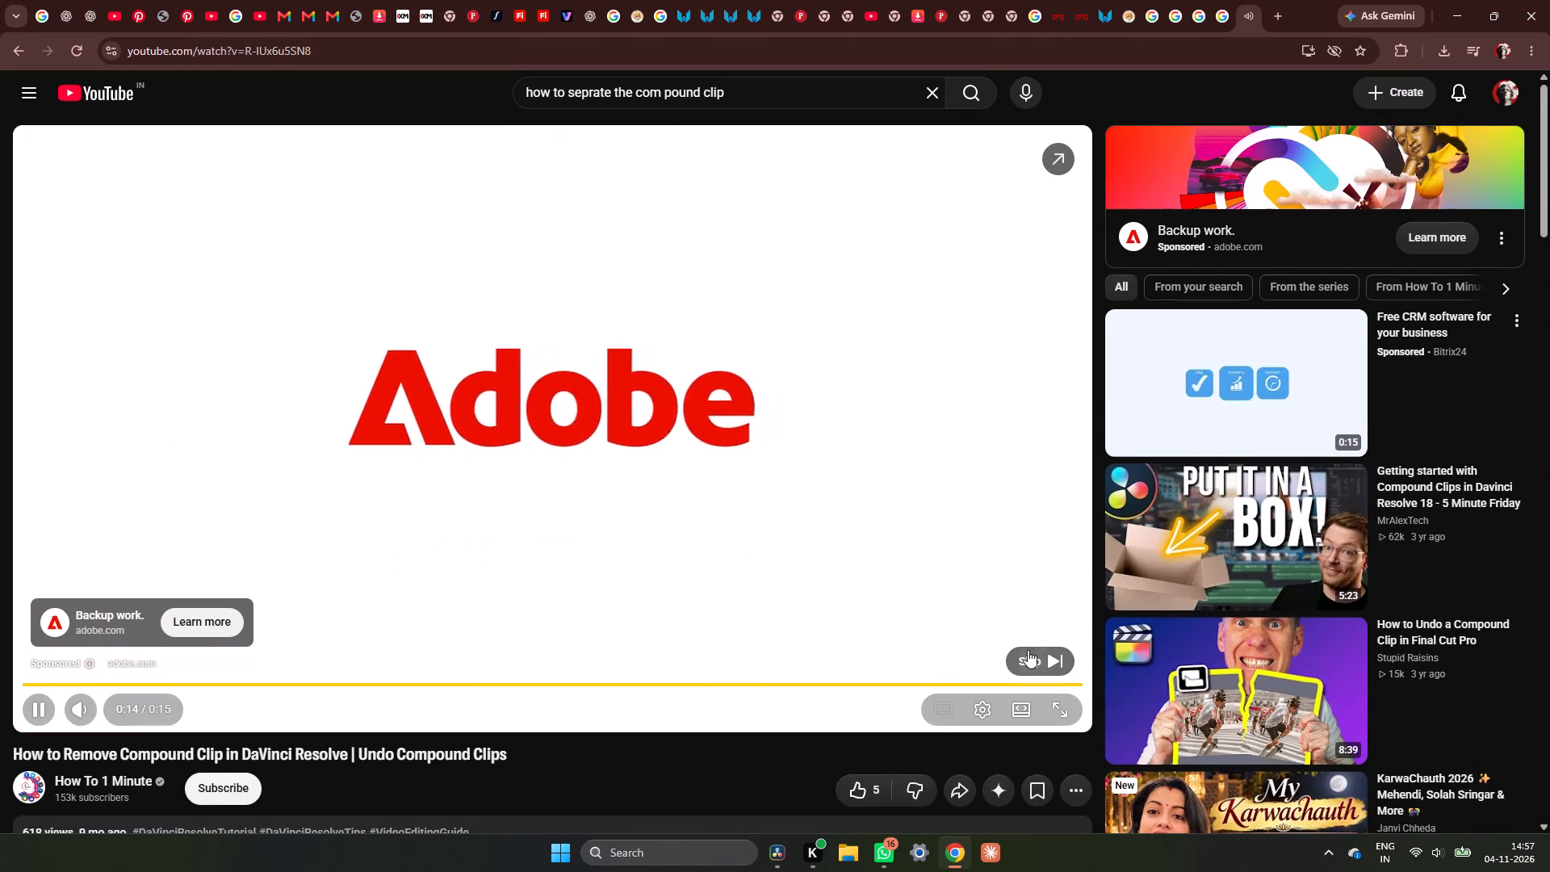
left_click(1028, 650)
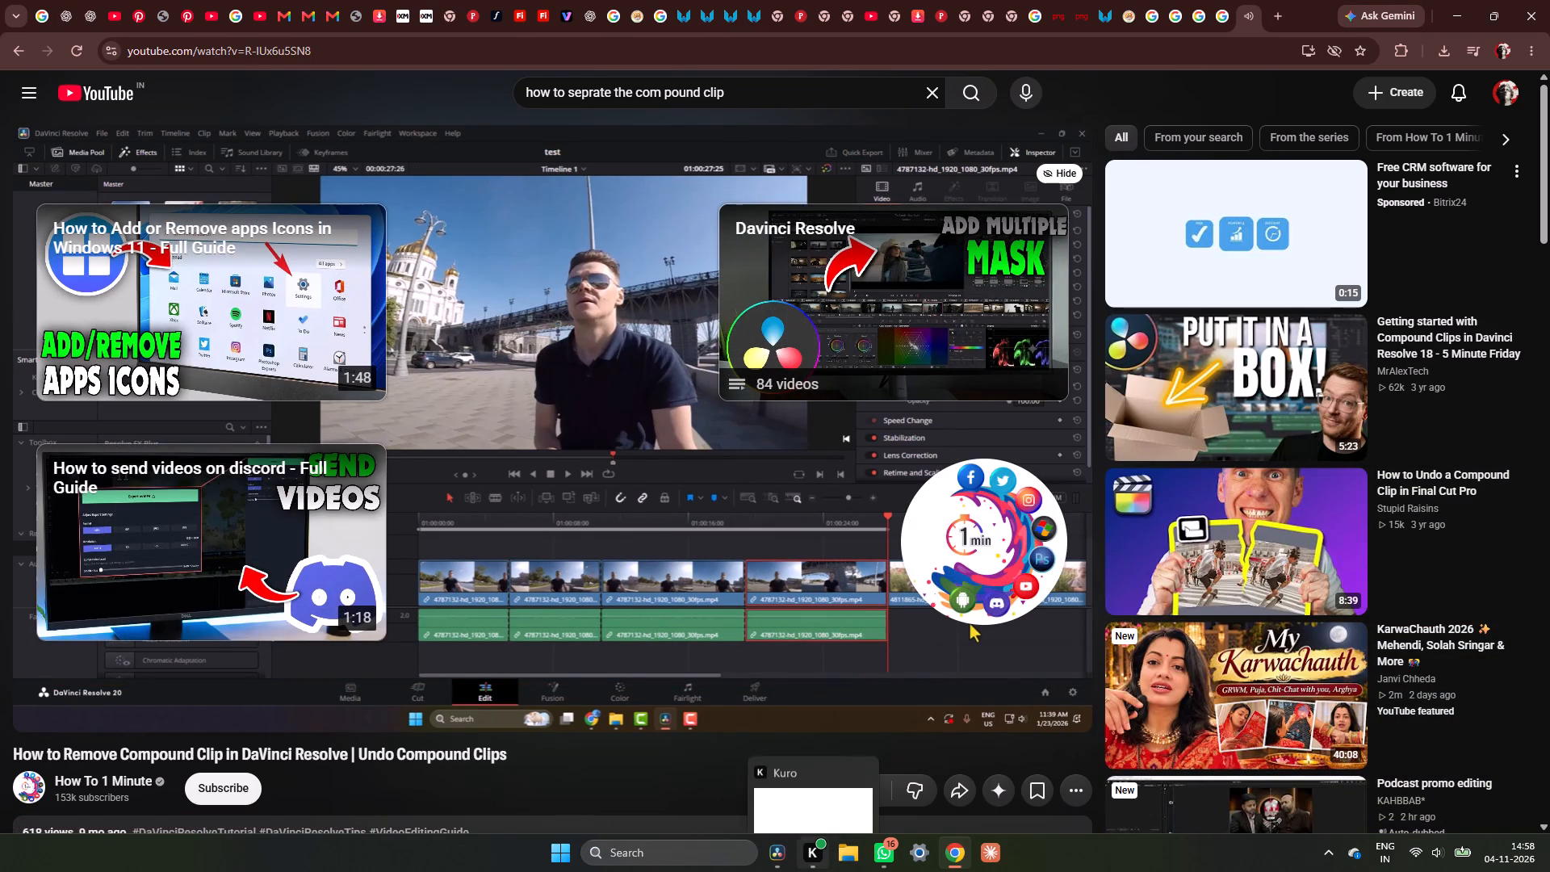
Switch to DaVinci Resolve and decompose the Aries-captioned bull badge's compound clip on V17 in place, using clips only.
left_click(784, 857)
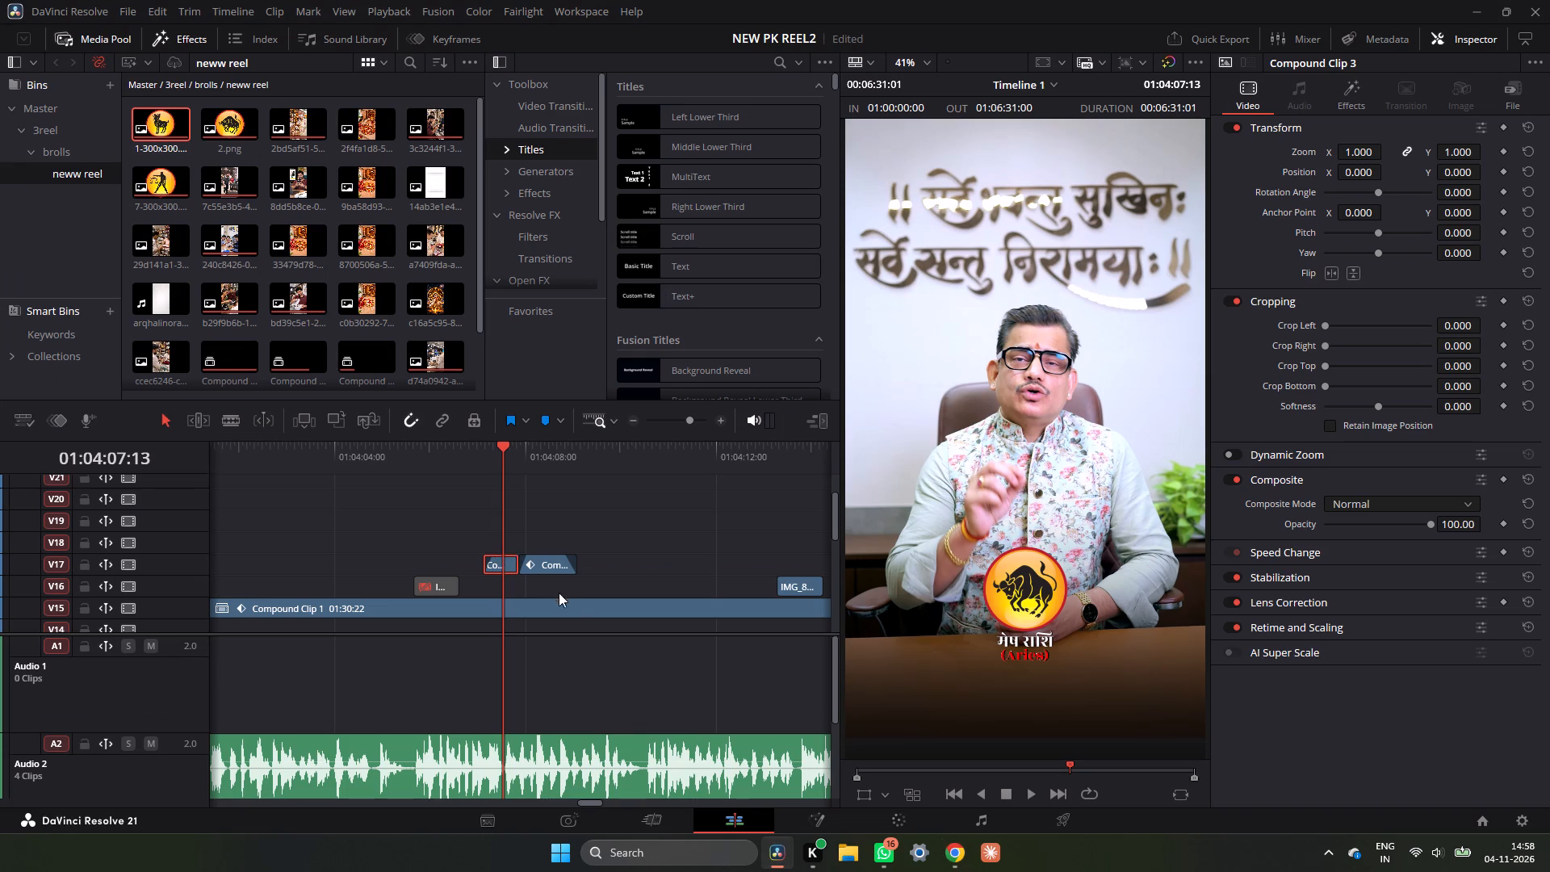
right_click(502, 572)
left_click_drag(502, 572, 525, 558)
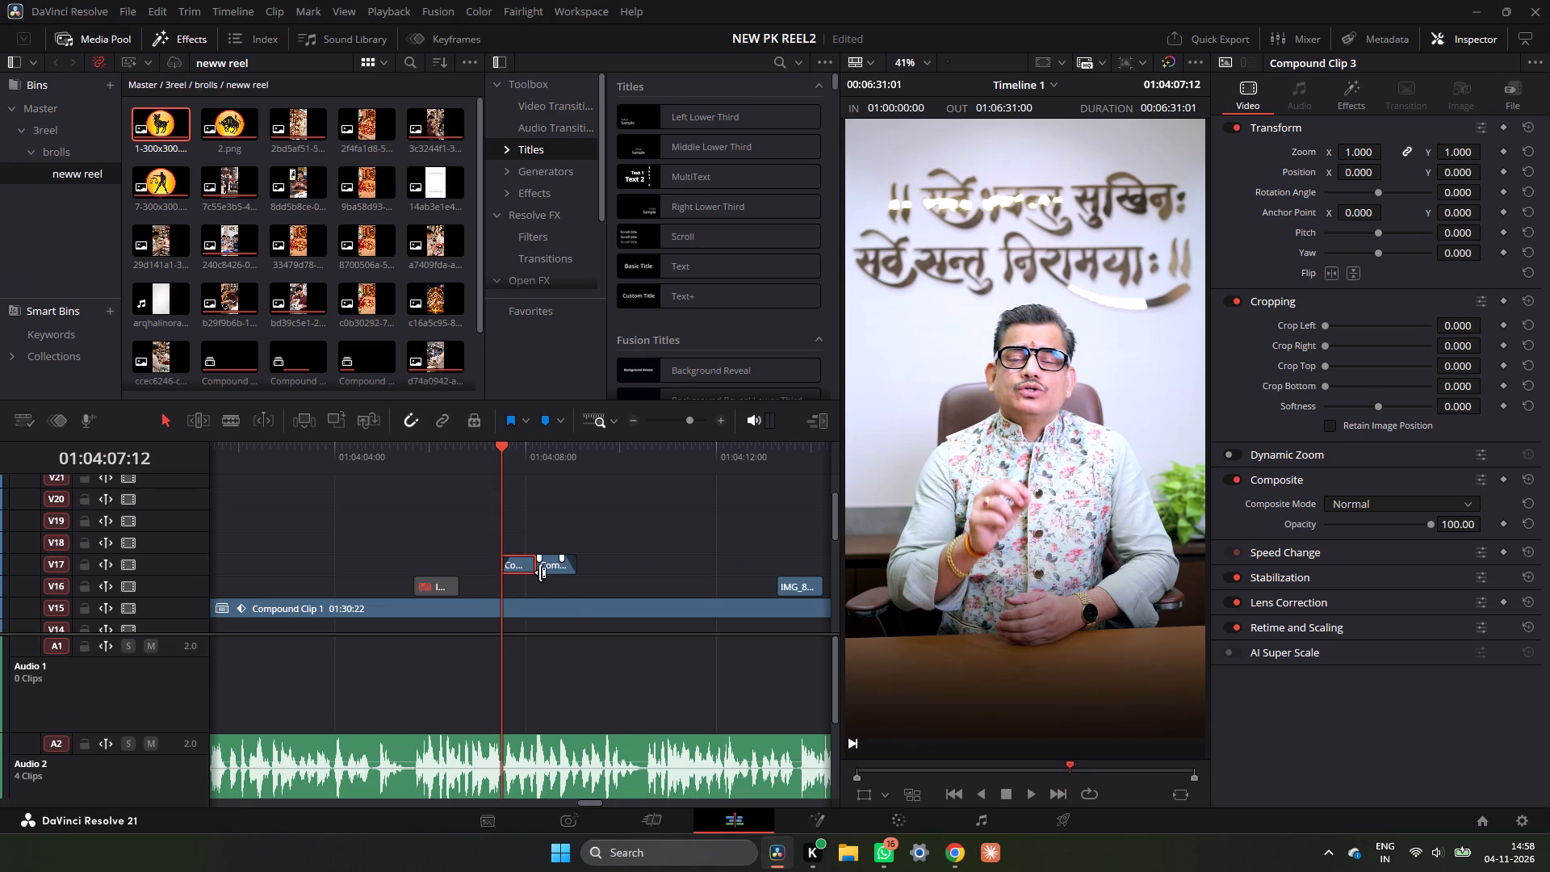
key("ctrl+z")
right_click(509, 568)
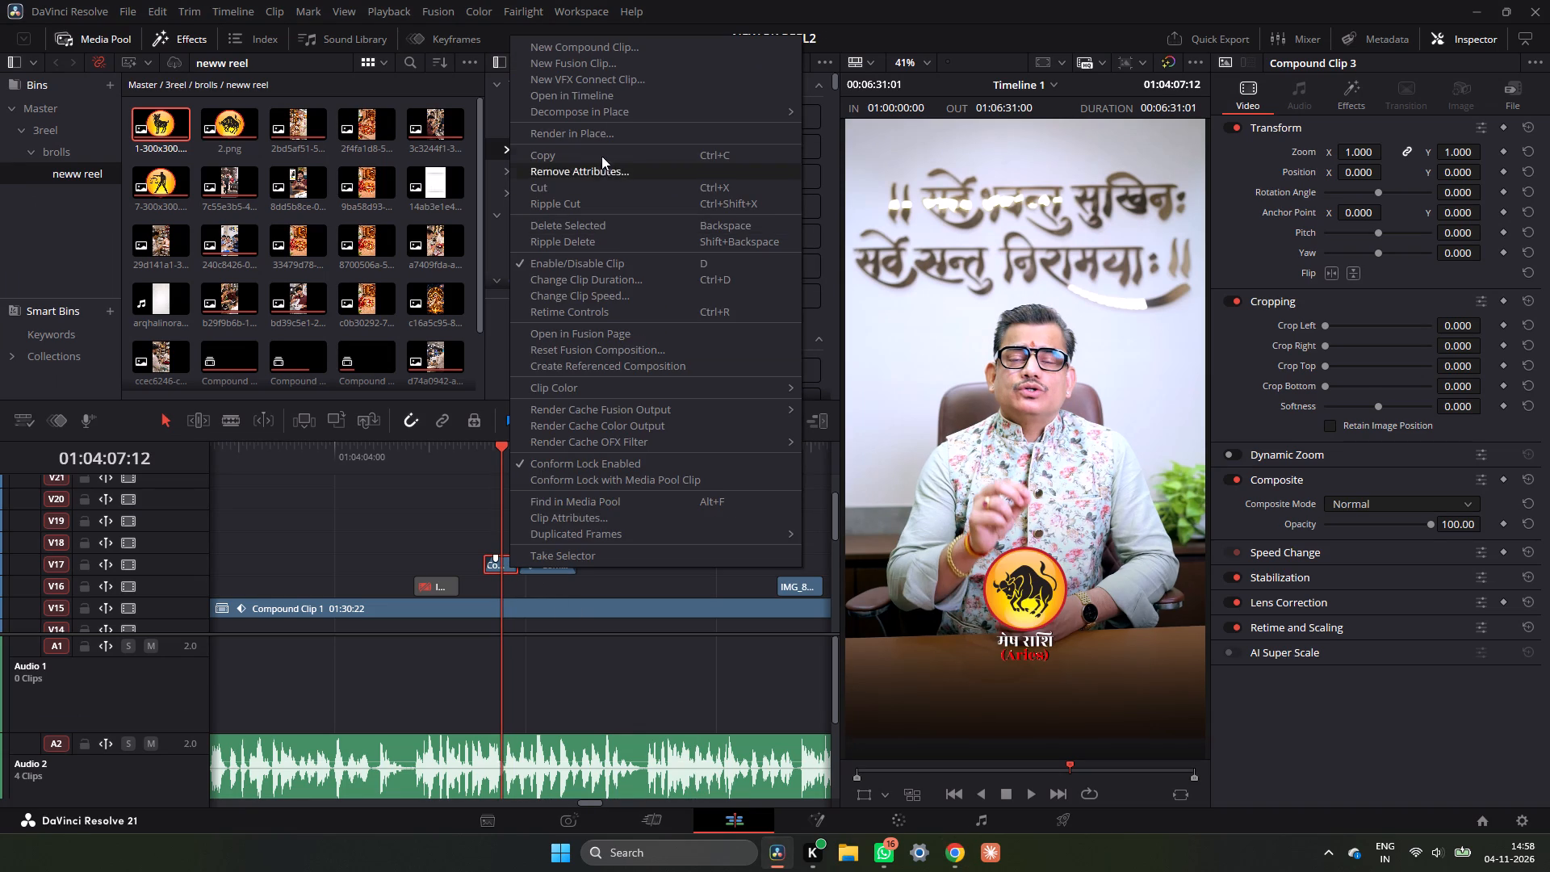
left_click(845, 106)
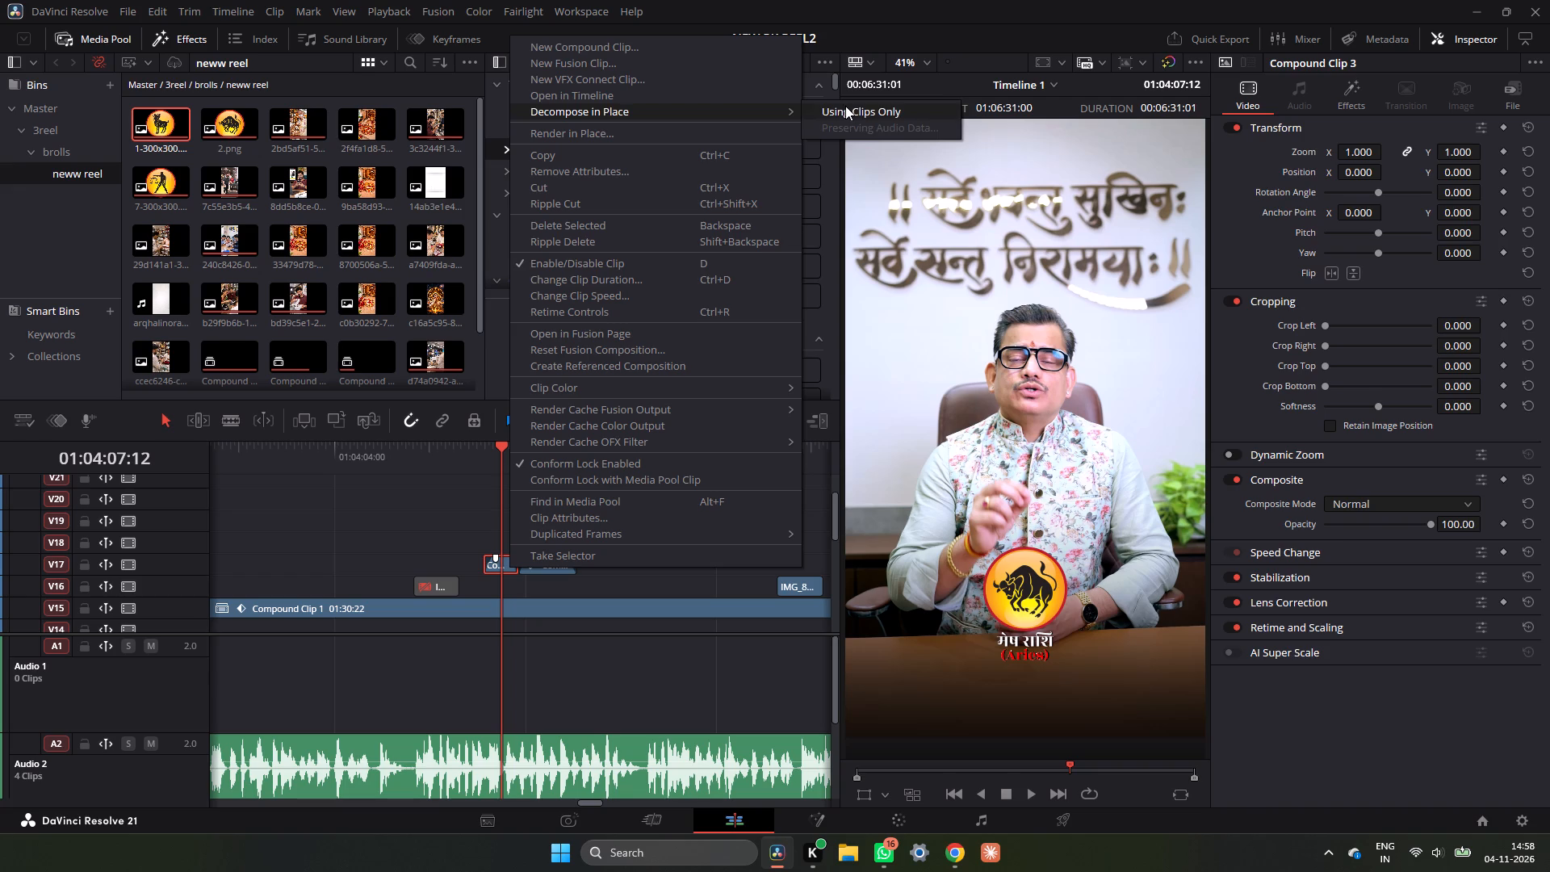
Replay the separated bull badge layers on V17 to V23 and return the playhead to their start at 01:04:07:03.
scroll(560, 545, "up", 3)
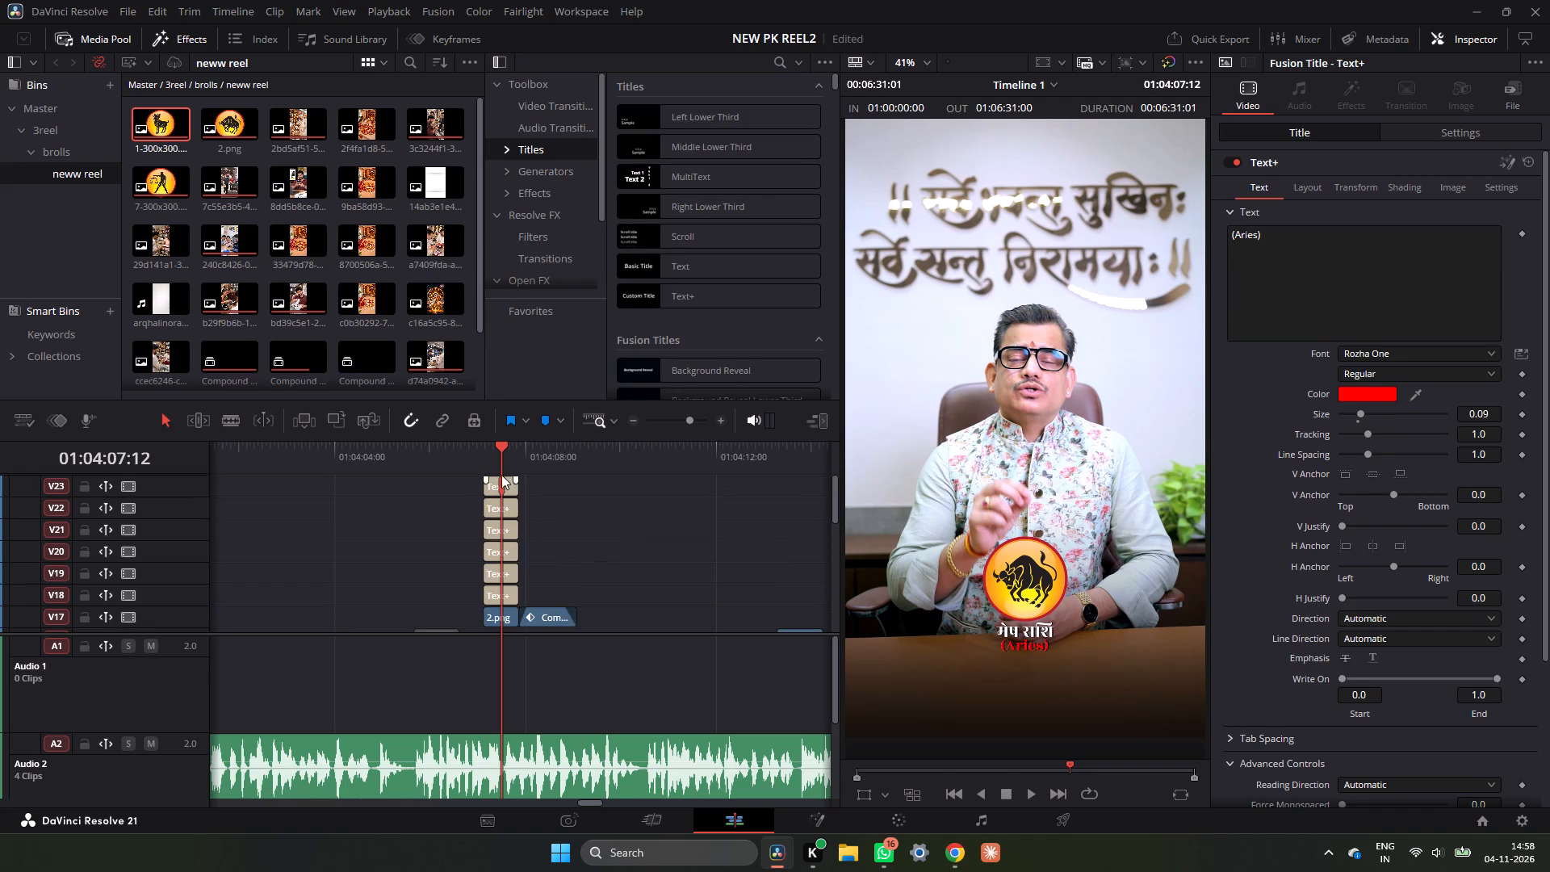
left_click(486, 458)
key("space")
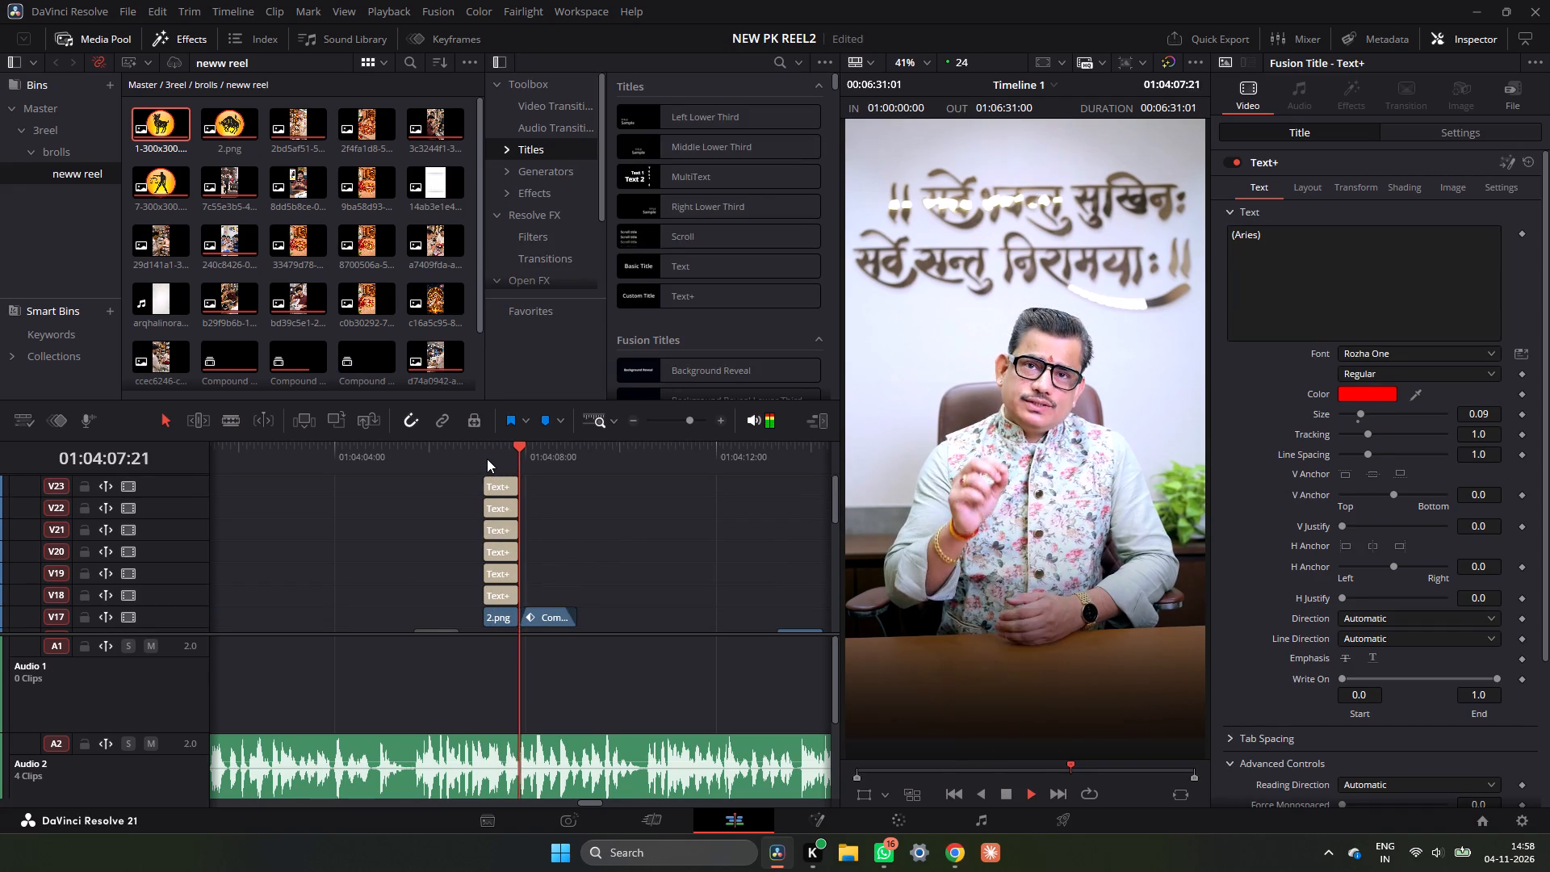
left_click(487, 459)
left_click(487, 459)
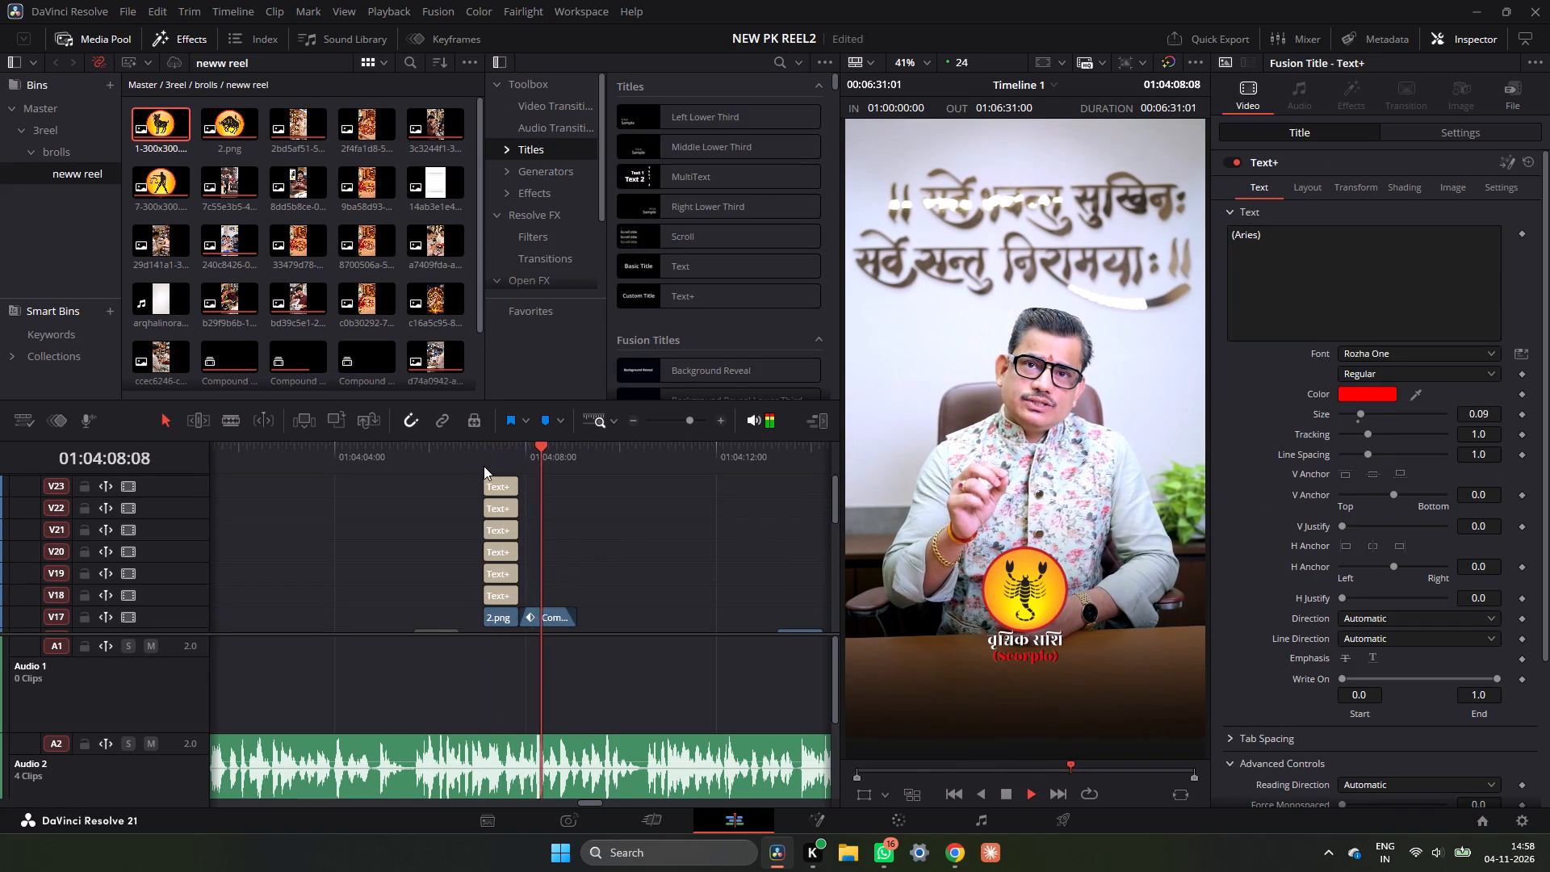
key("space")
left_click_drag(516, 458, 486, 457)
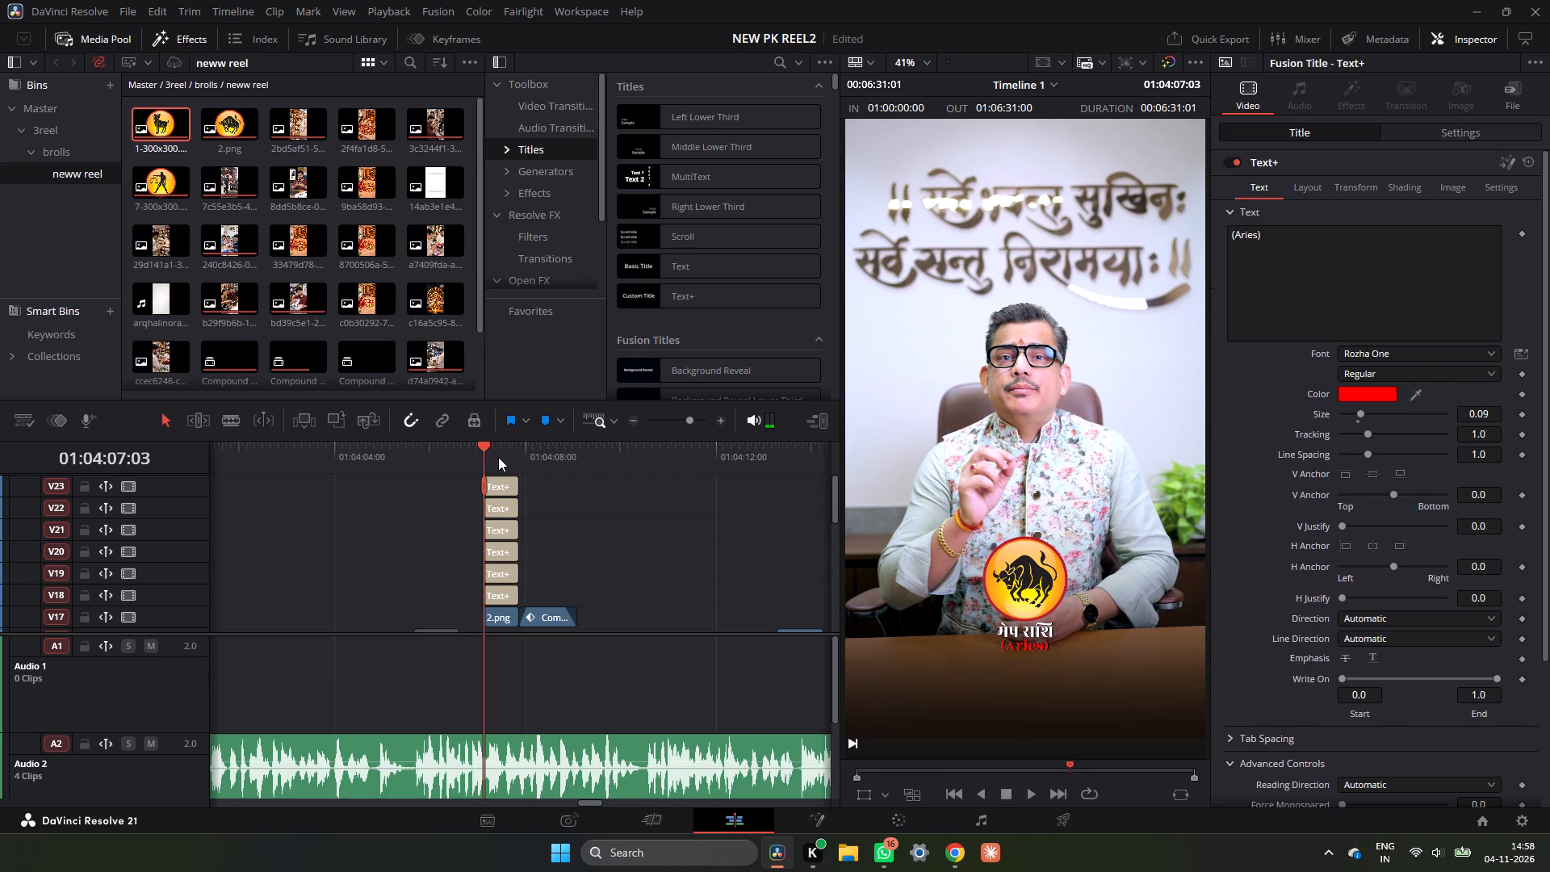
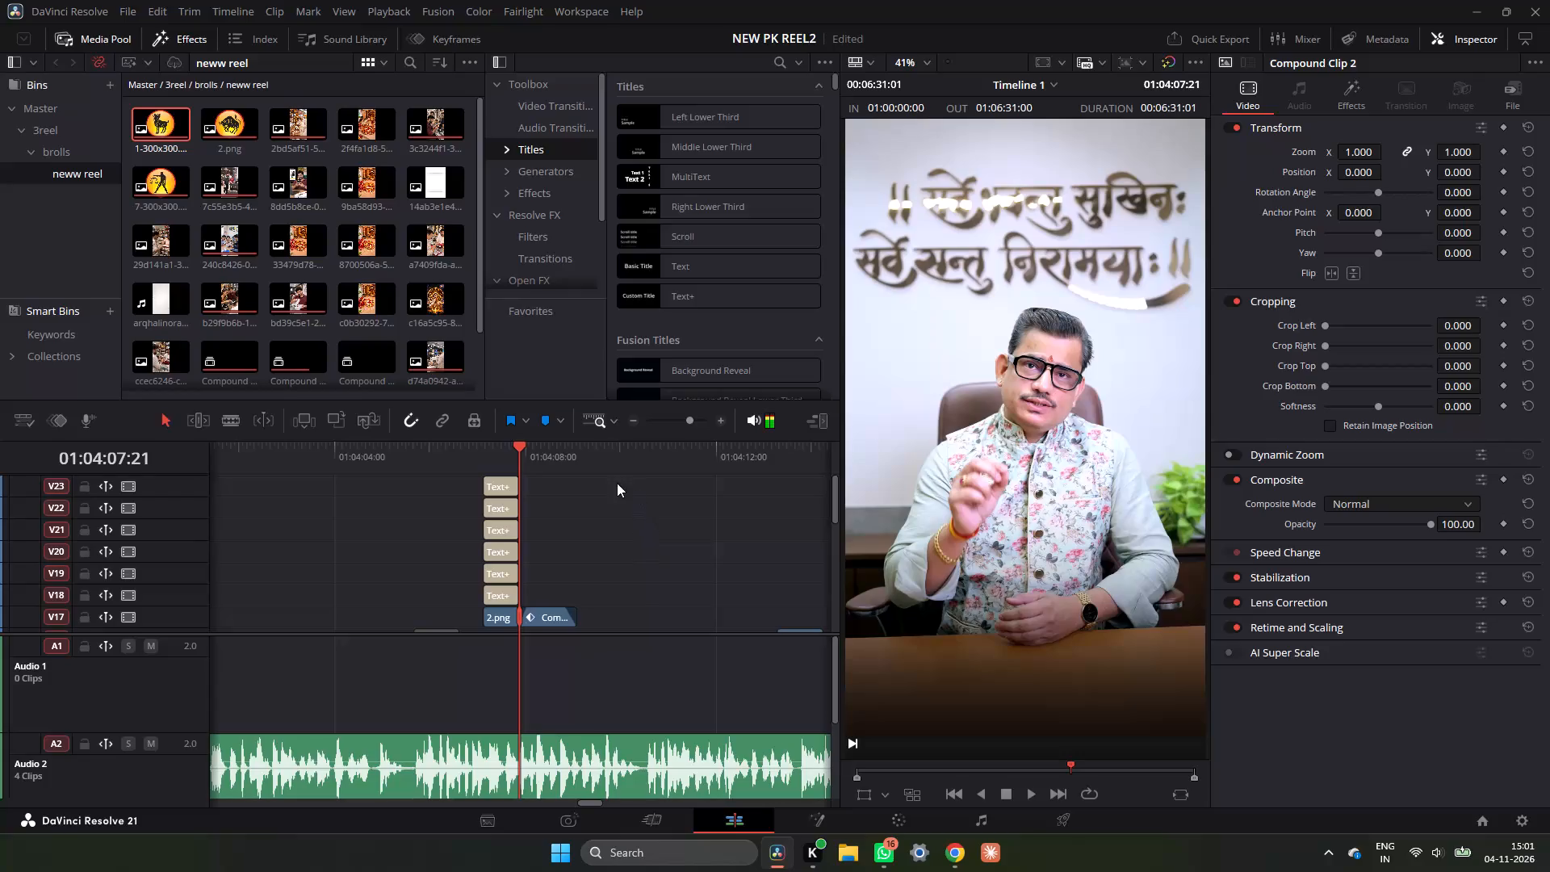
Duplicate the six Text+ clips stacked on V18 to V23, placing the copies on the same tracks from about 01:04:10:17.
left_click_drag(461, 479, 513, 593)
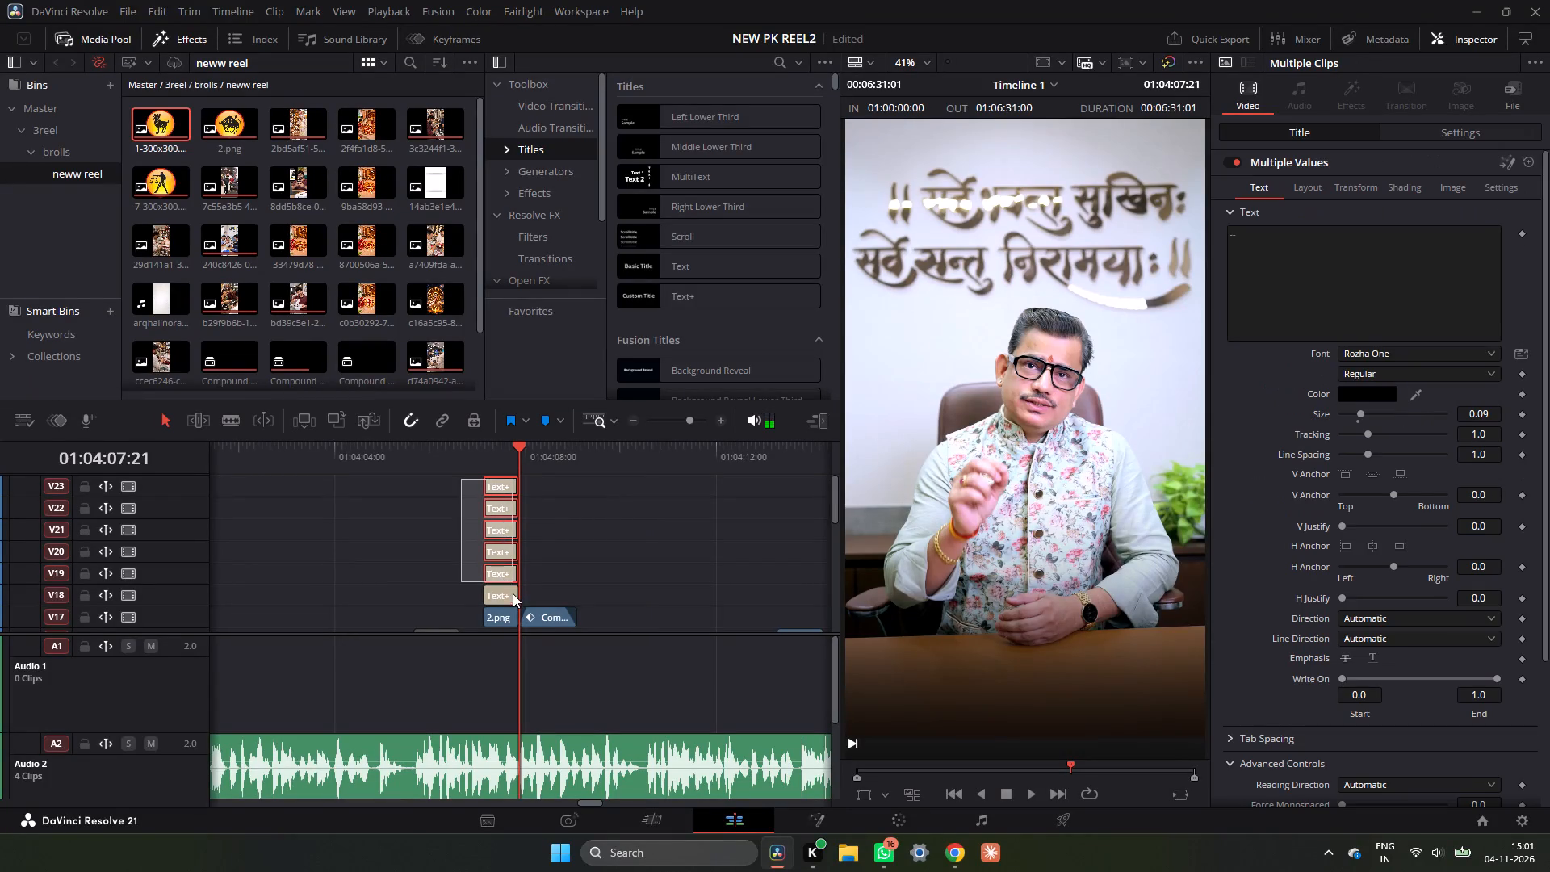
left_click_drag(513, 593, 513, 601)
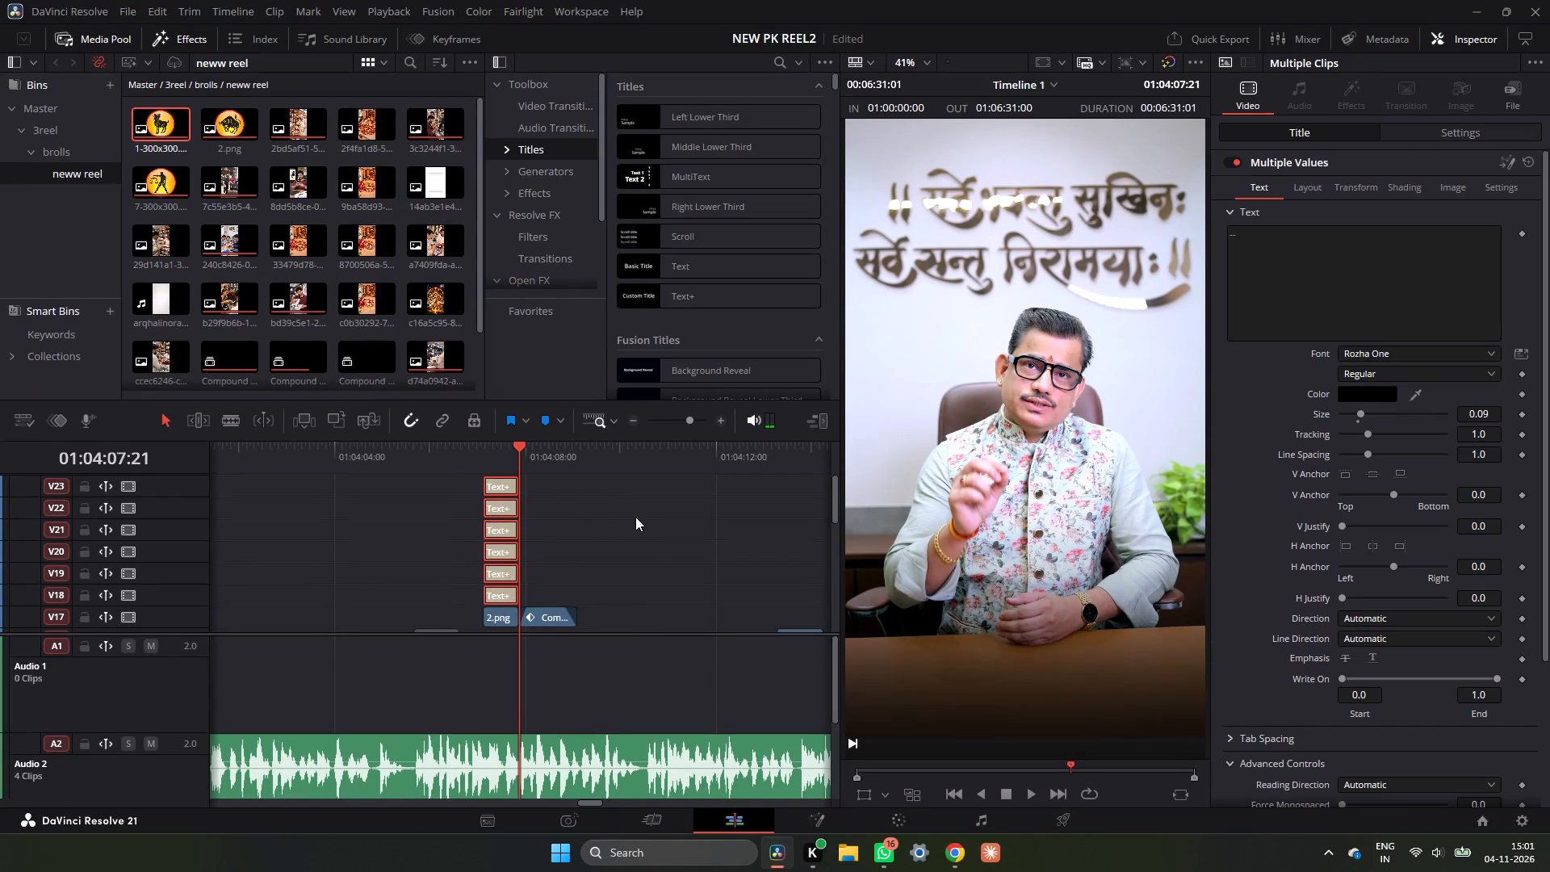
scroll(643, 561, "down", 2)
scroll(643, 561, "up", 2)
left_click_drag(501, 550, 653, 559)
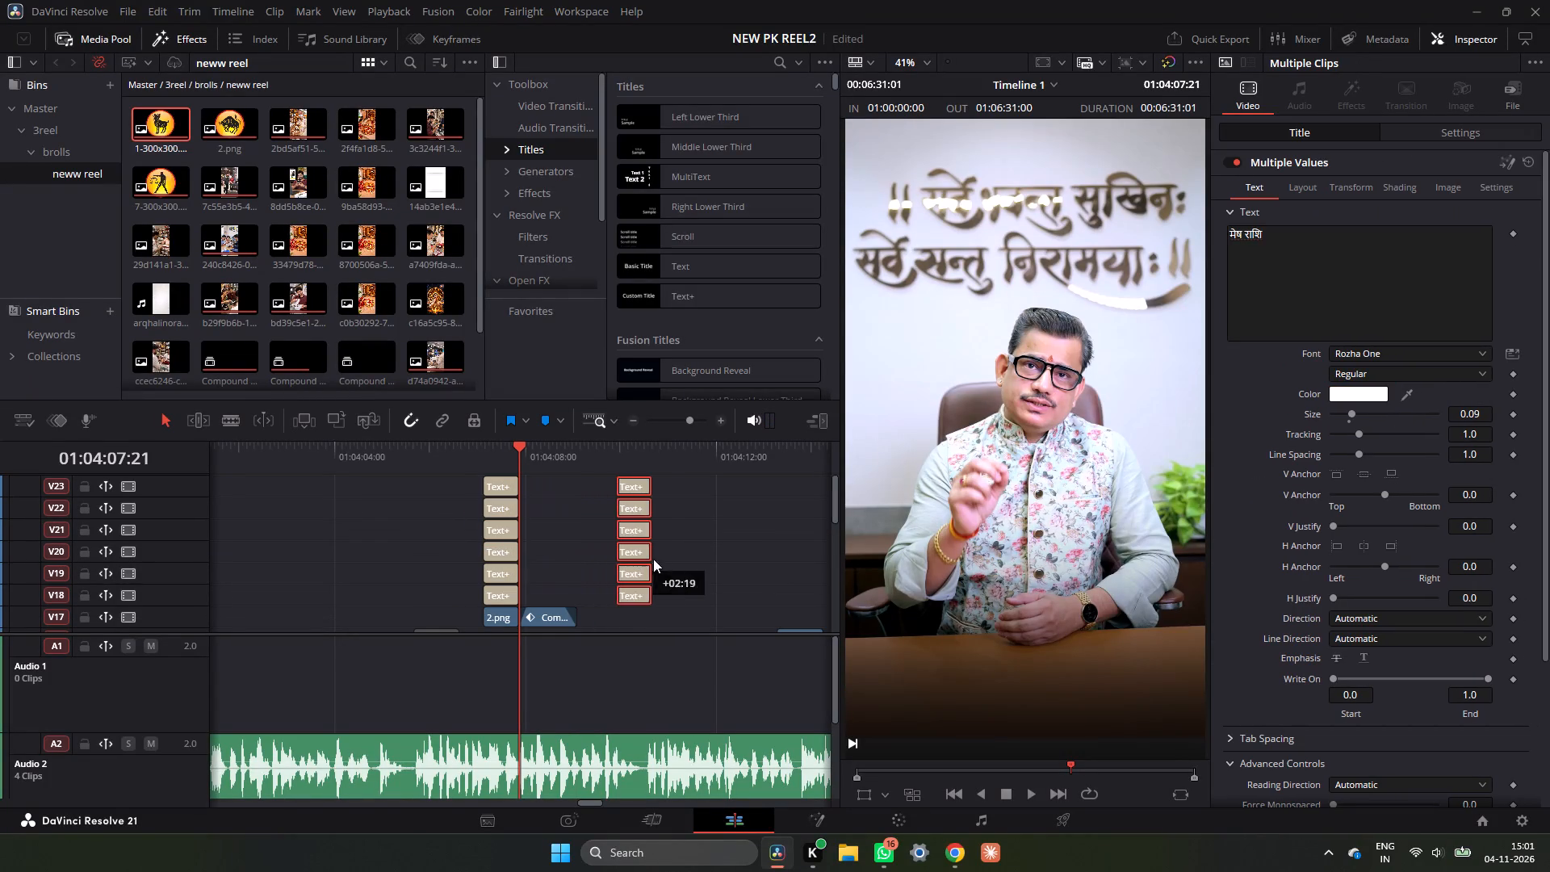
left_click_drag(653, 559, 672, 561)
Play back the timeline from about 01:04:07 to 01:04:12 to check the zodiac graphics against the speech.
left_click(479, 455)
key("space")
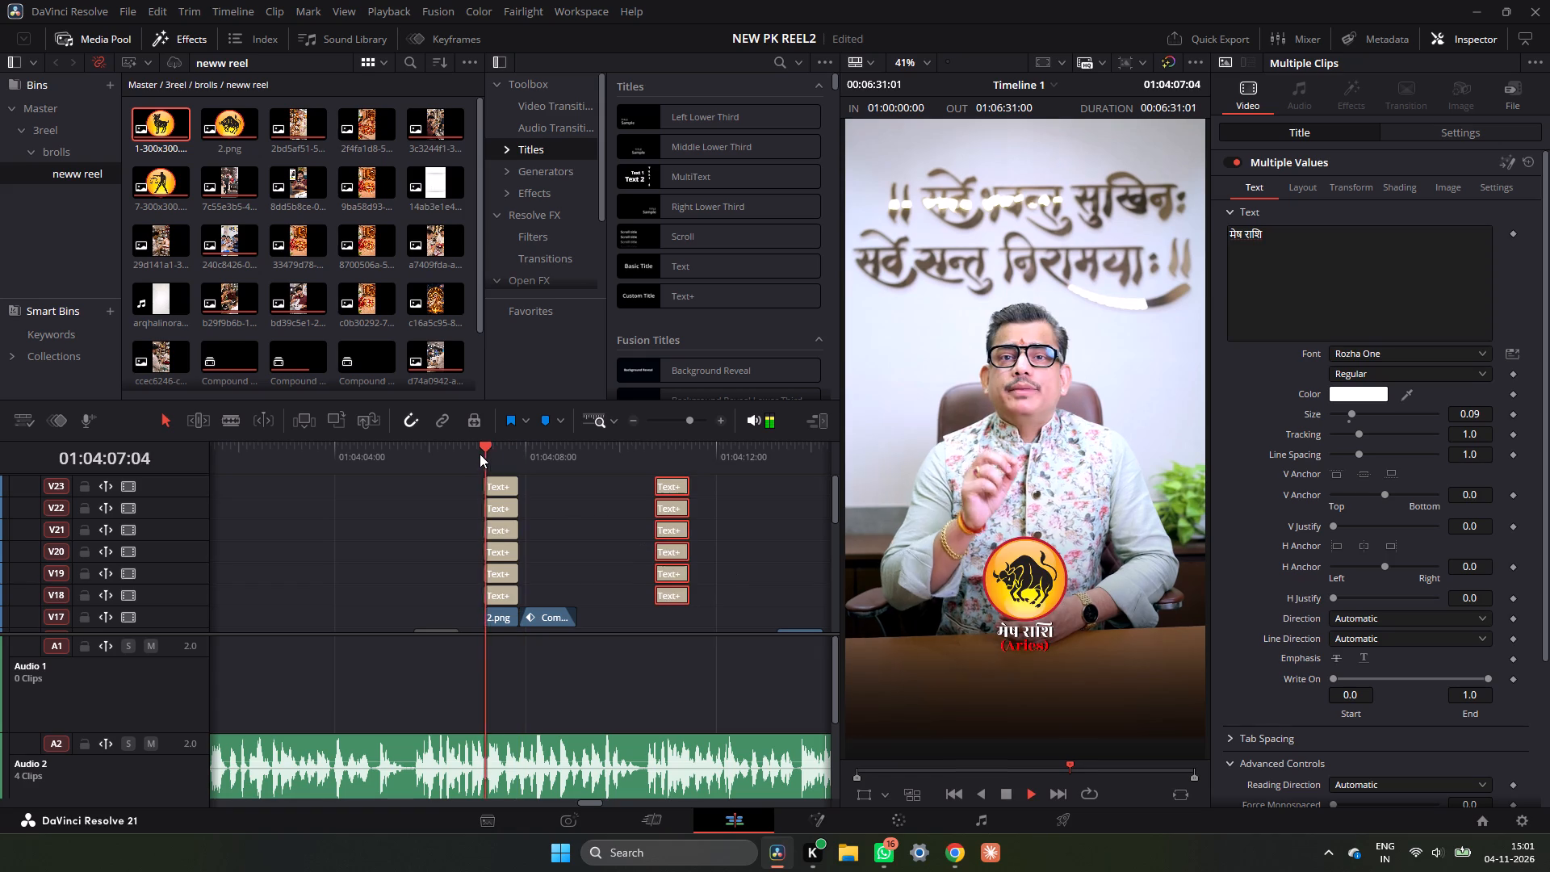
key("space")
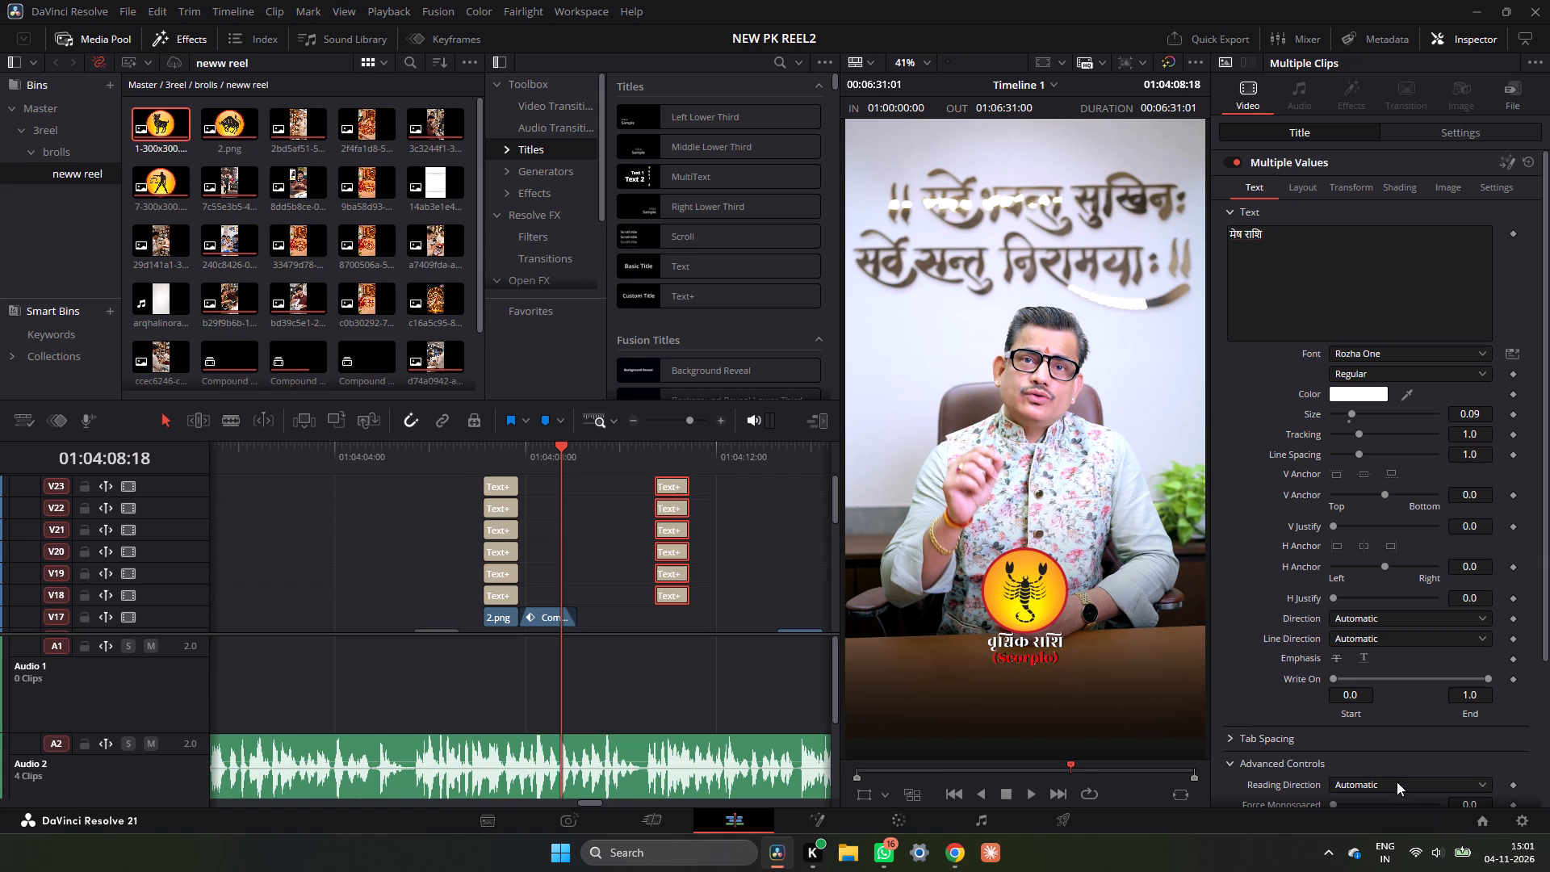
left_click(487, 455)
key("space")
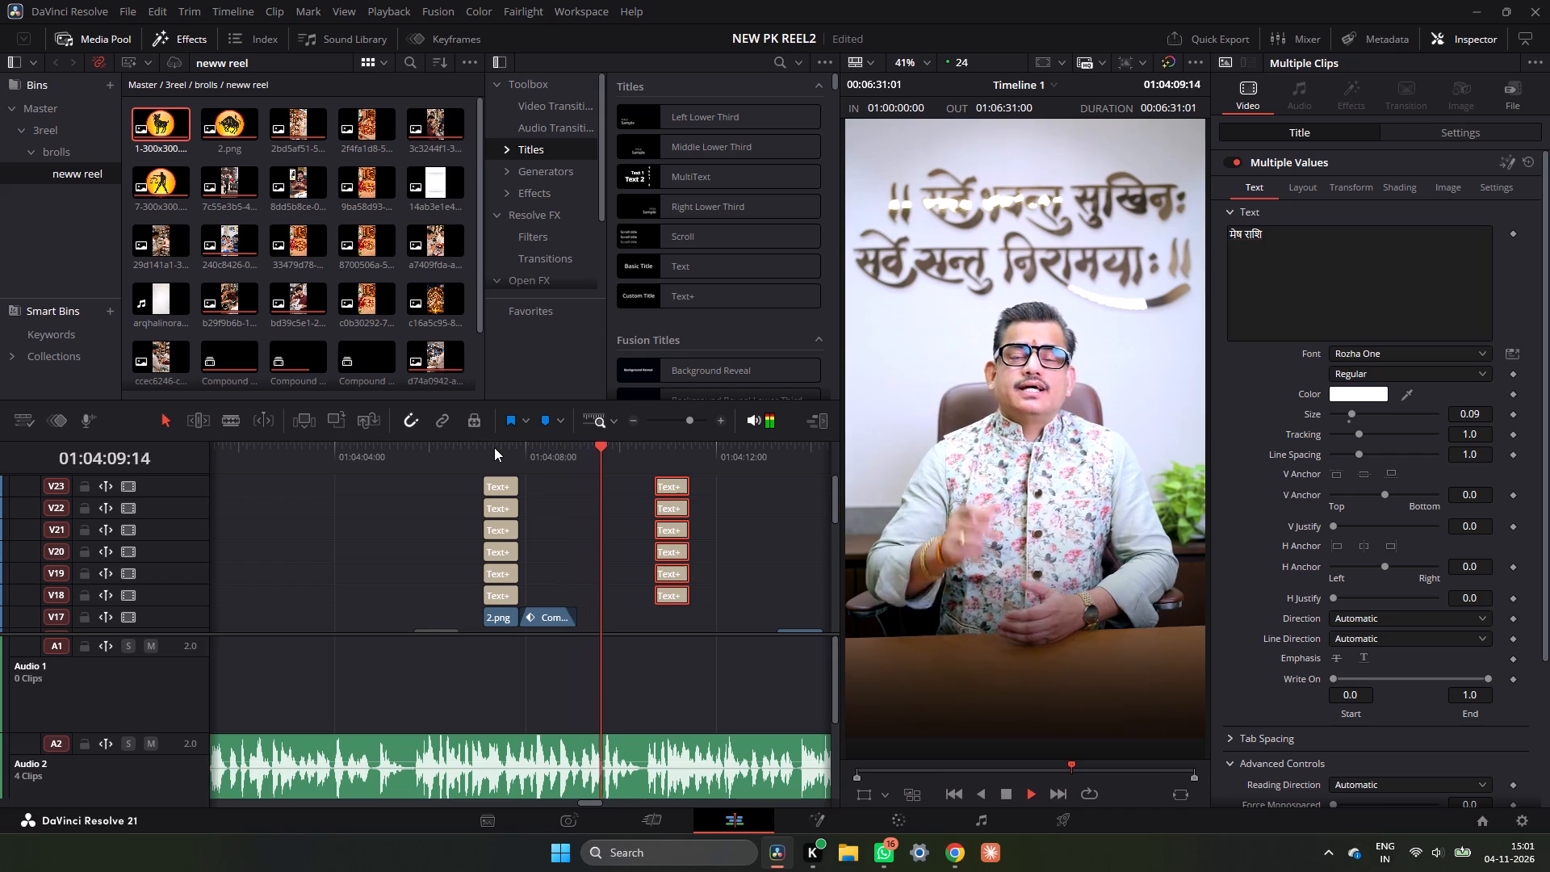
key("space")
left_click(528, 449)
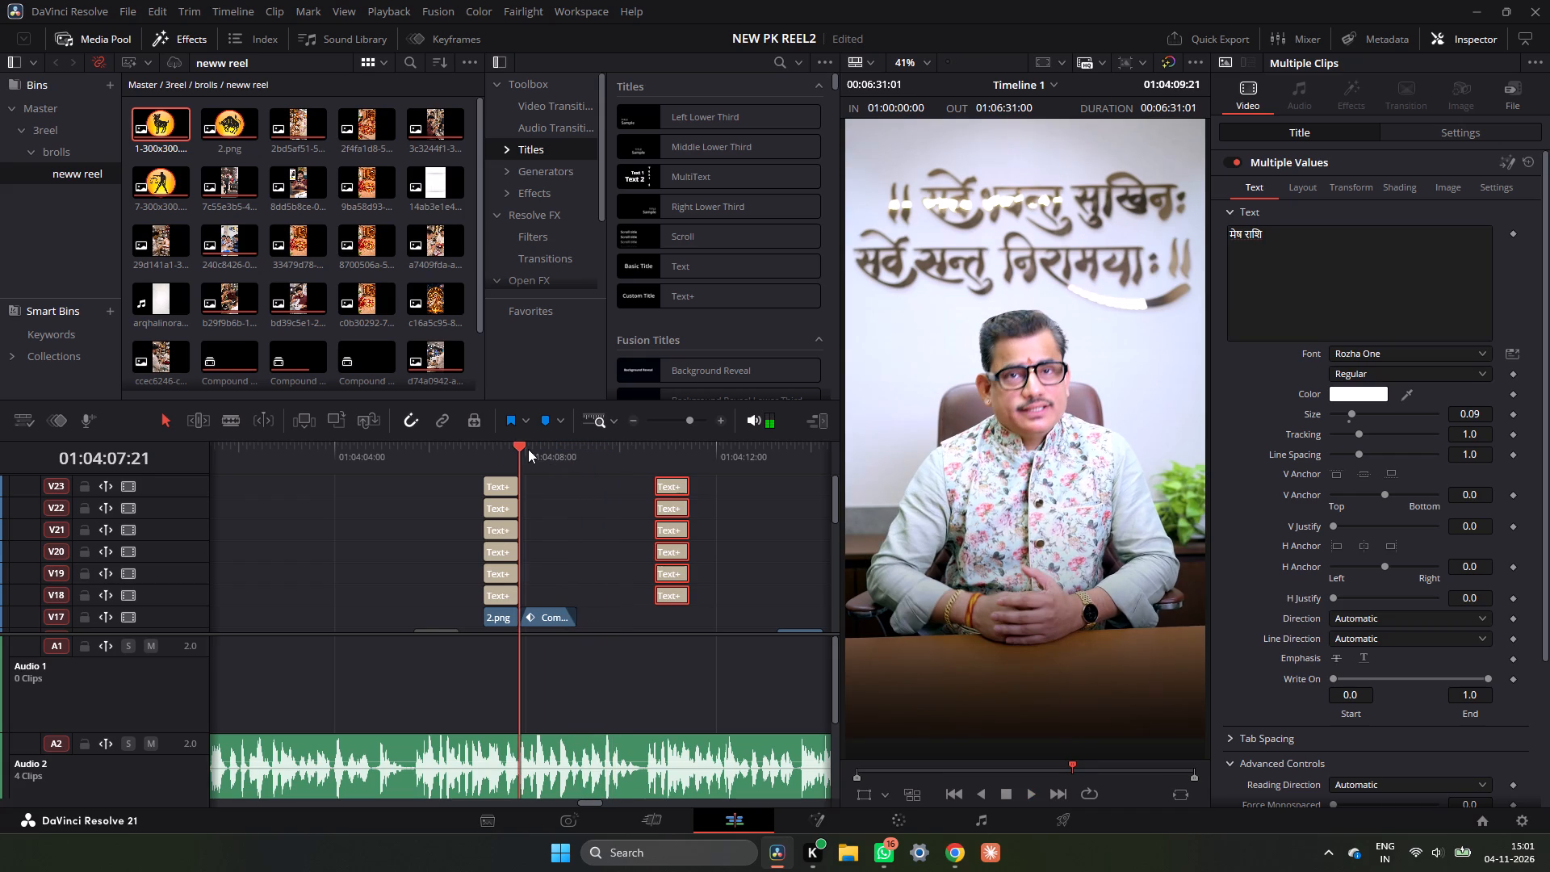
key("space")
key("space")
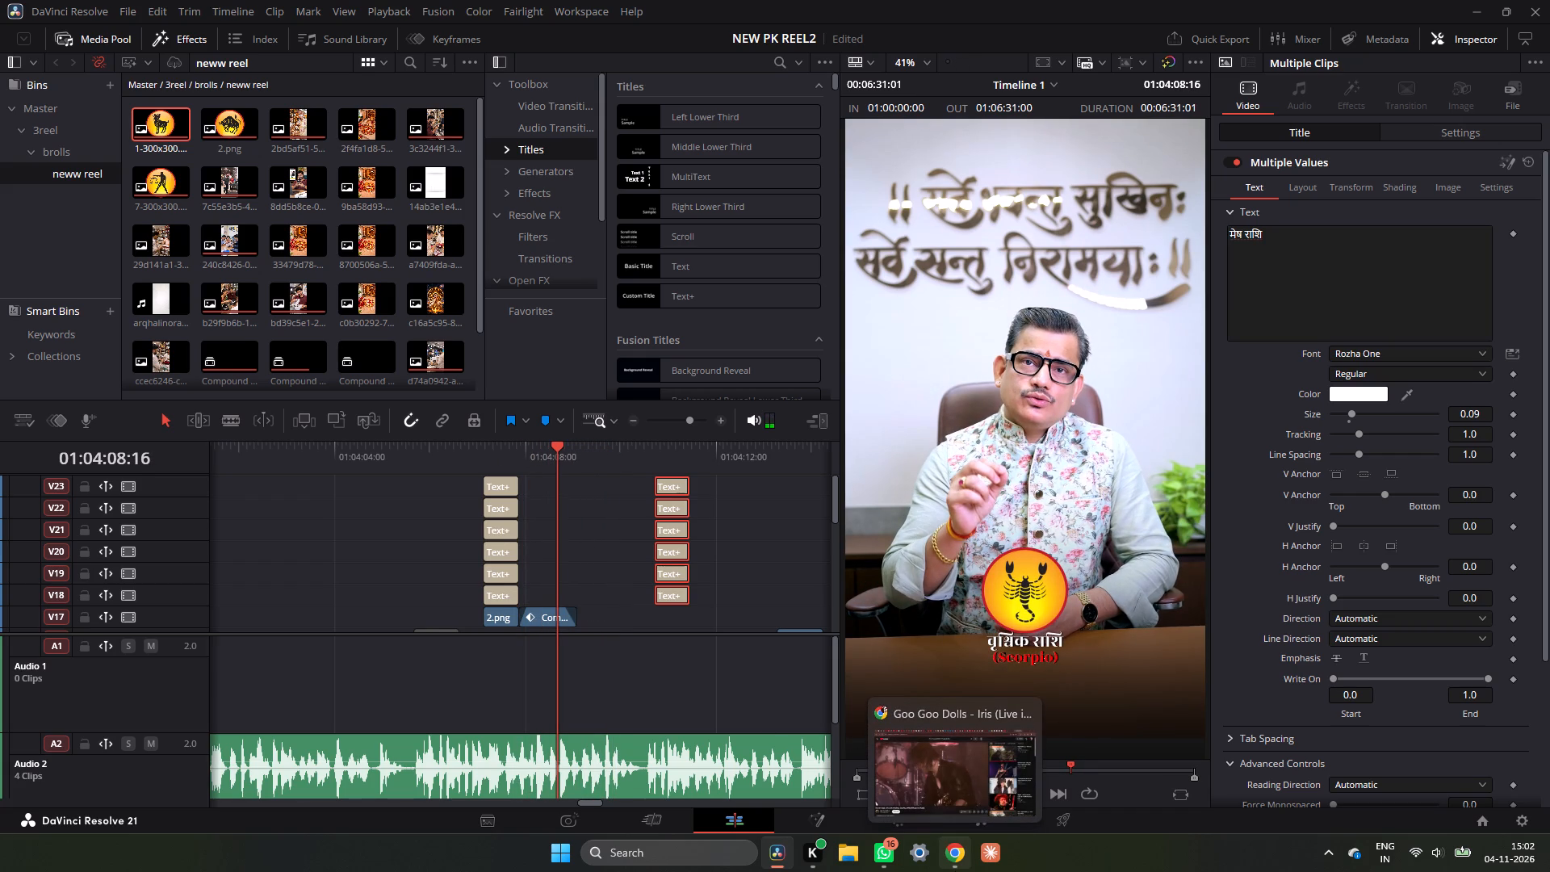
key("space")
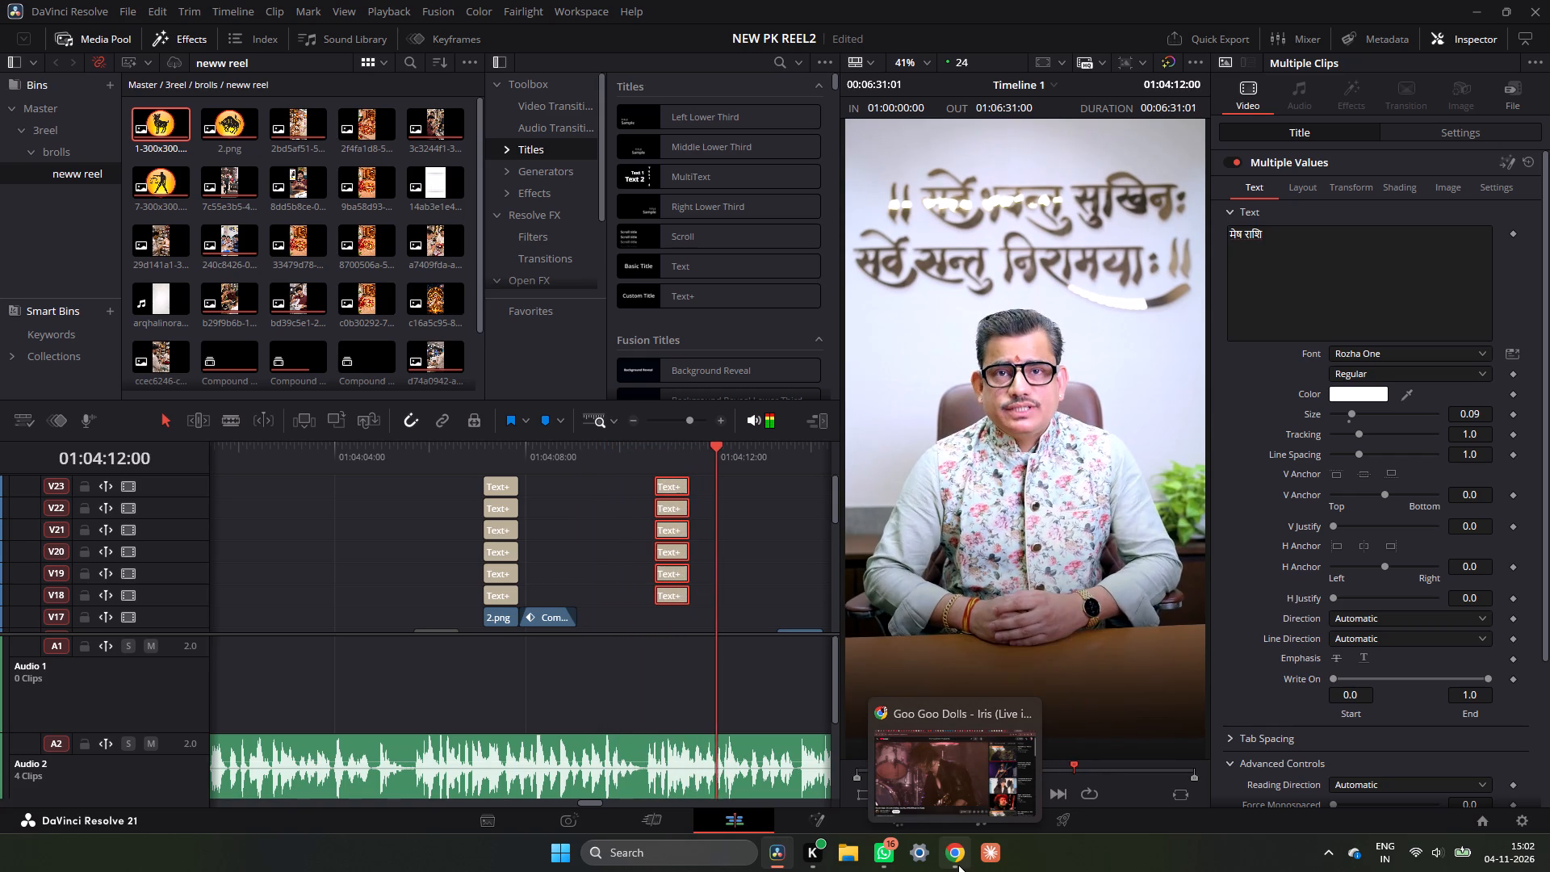
key("space")
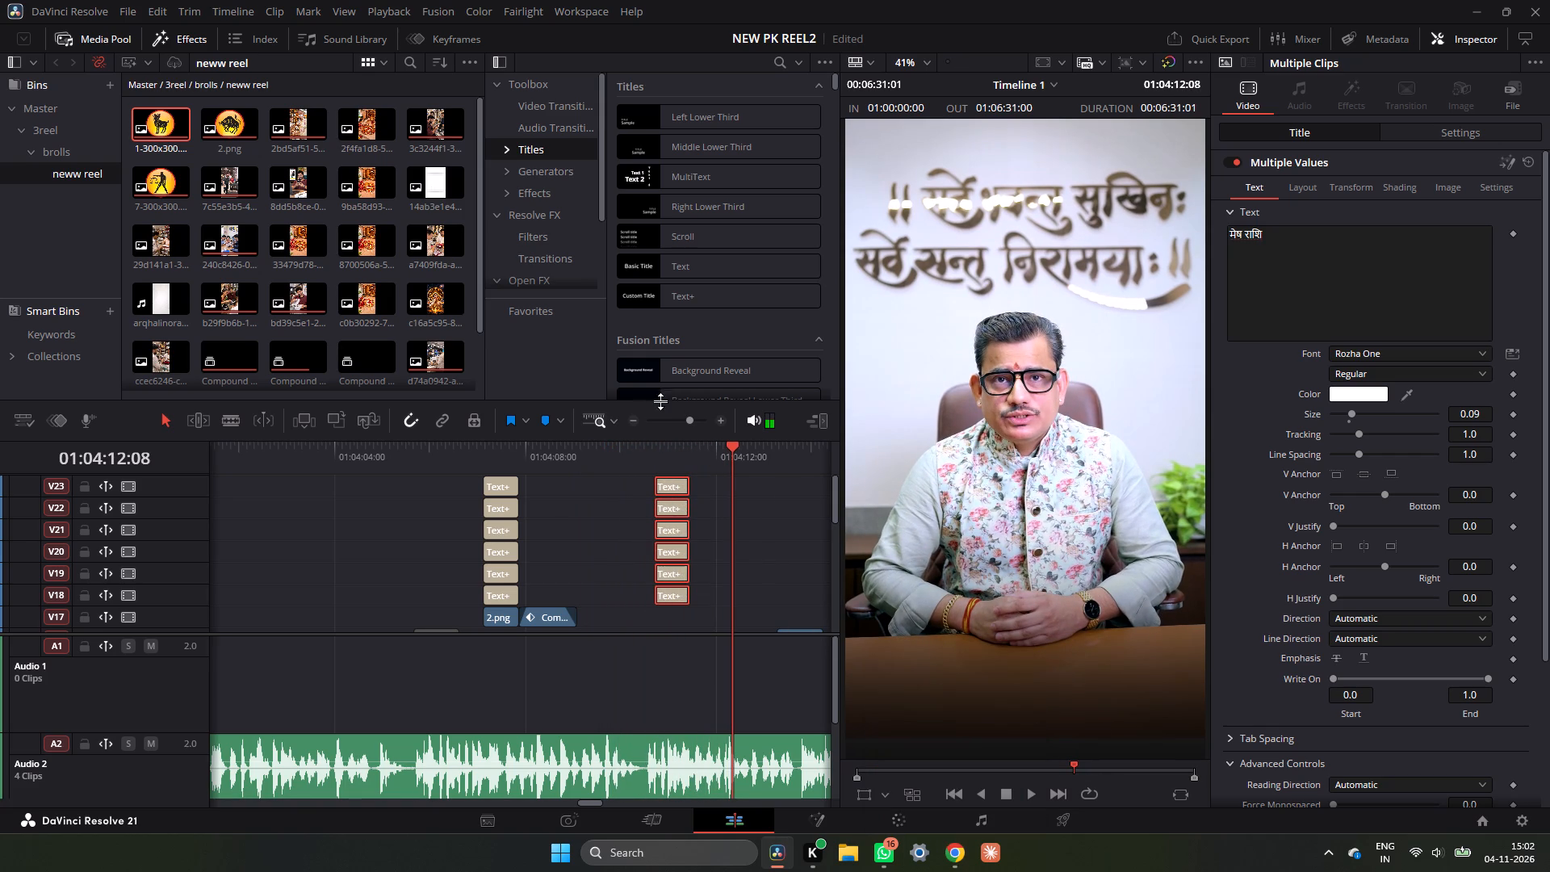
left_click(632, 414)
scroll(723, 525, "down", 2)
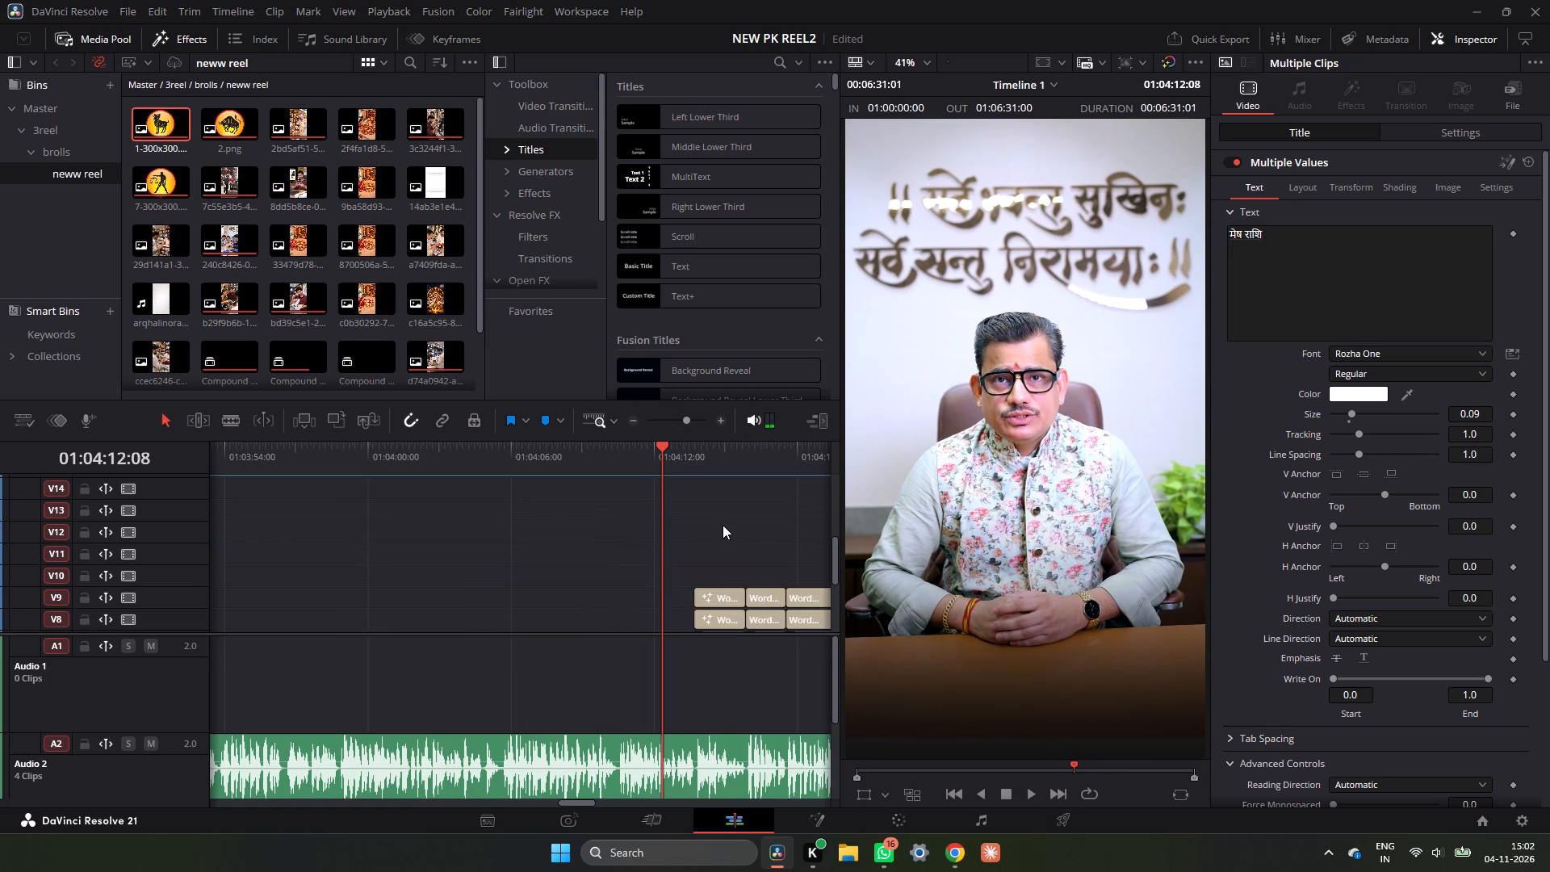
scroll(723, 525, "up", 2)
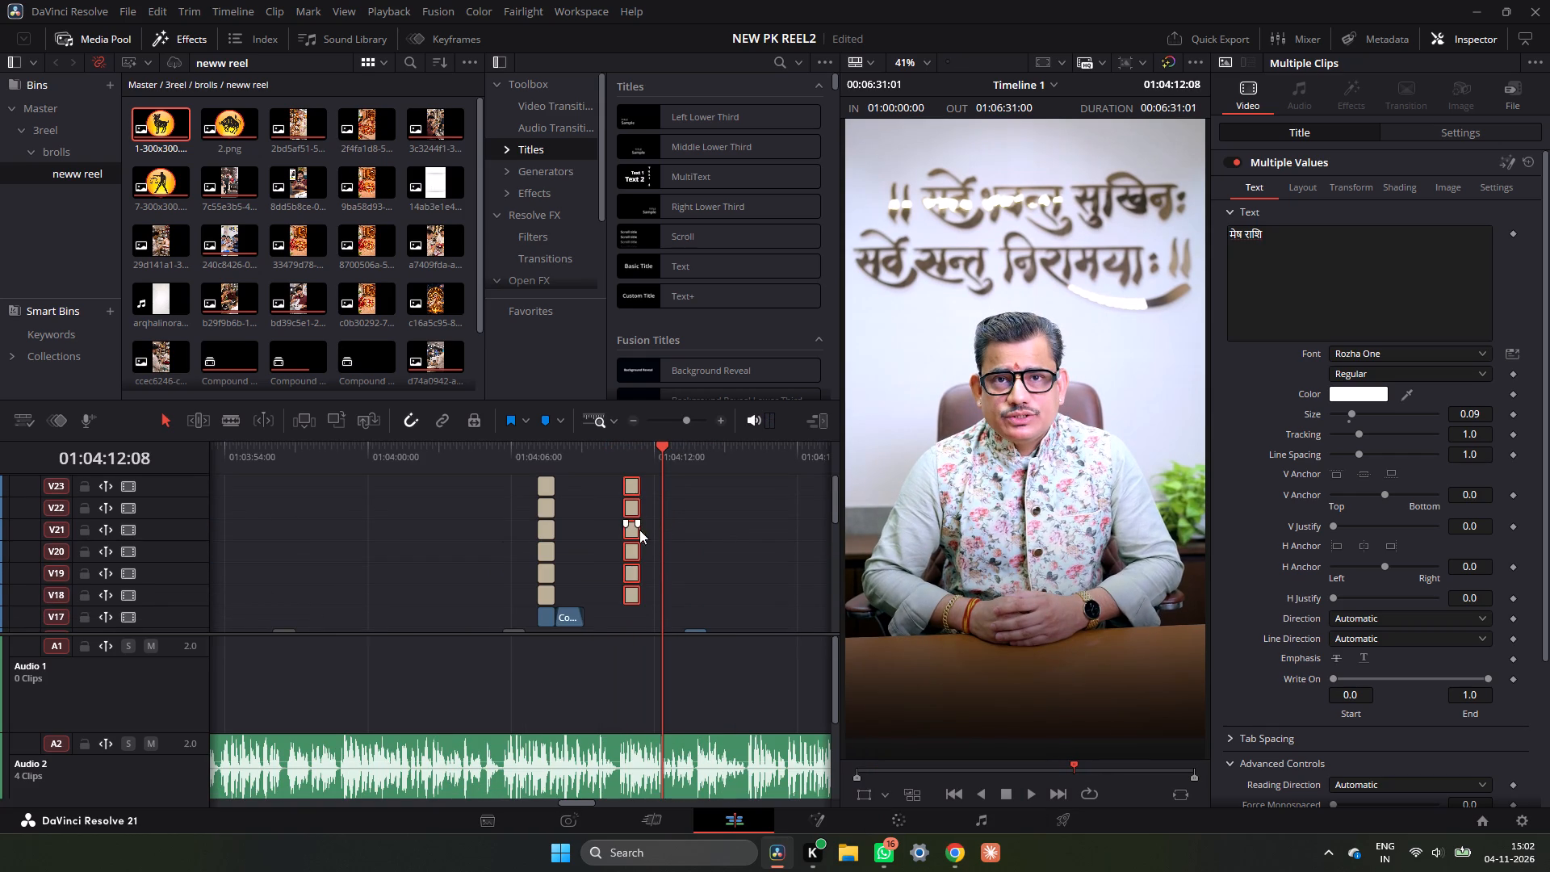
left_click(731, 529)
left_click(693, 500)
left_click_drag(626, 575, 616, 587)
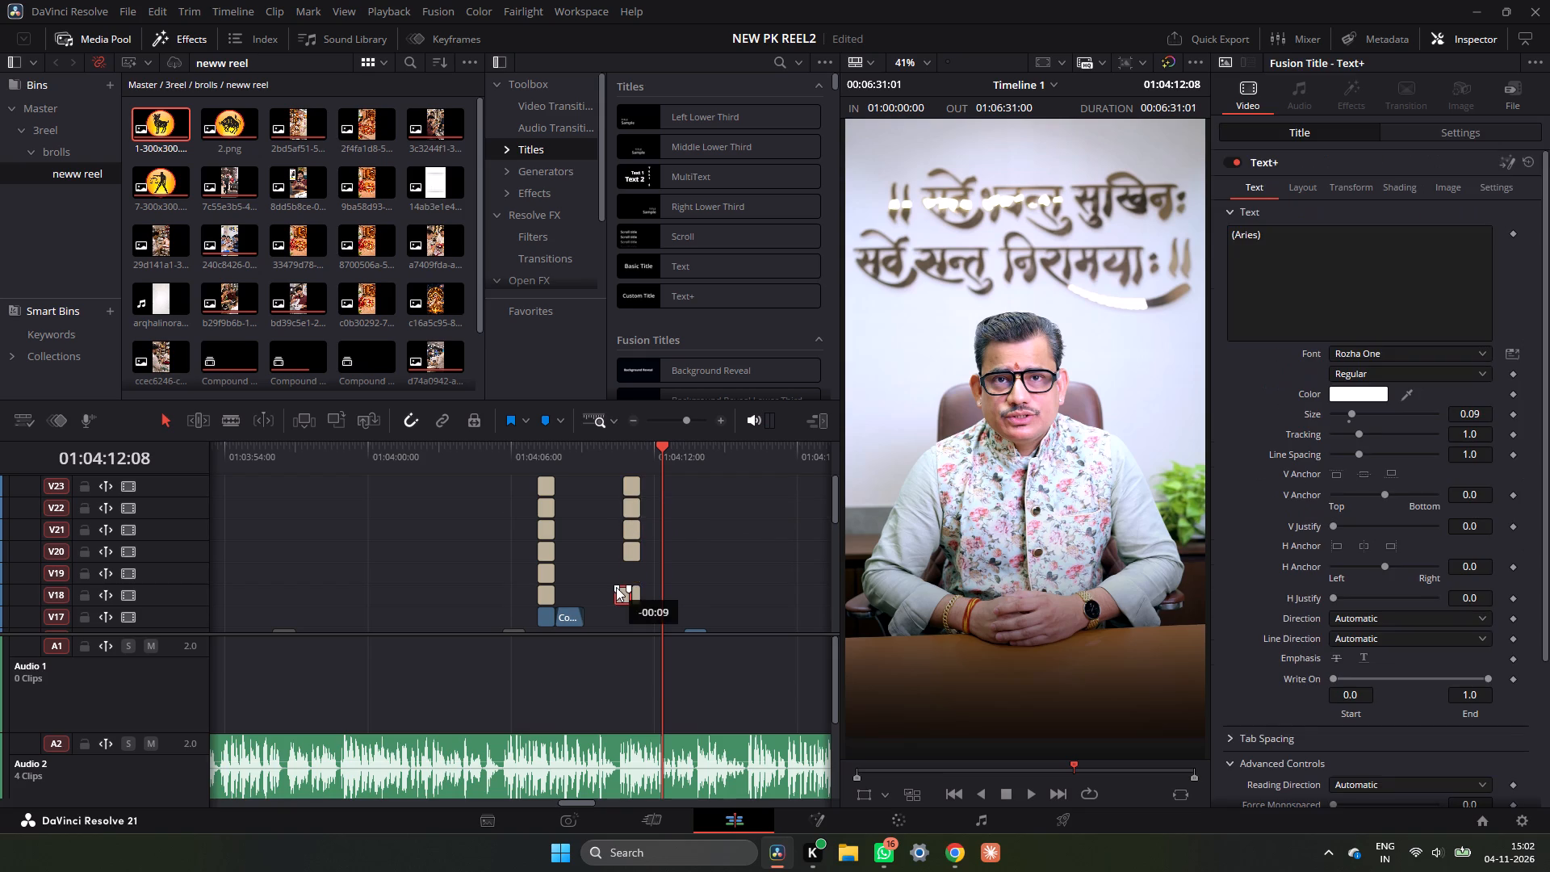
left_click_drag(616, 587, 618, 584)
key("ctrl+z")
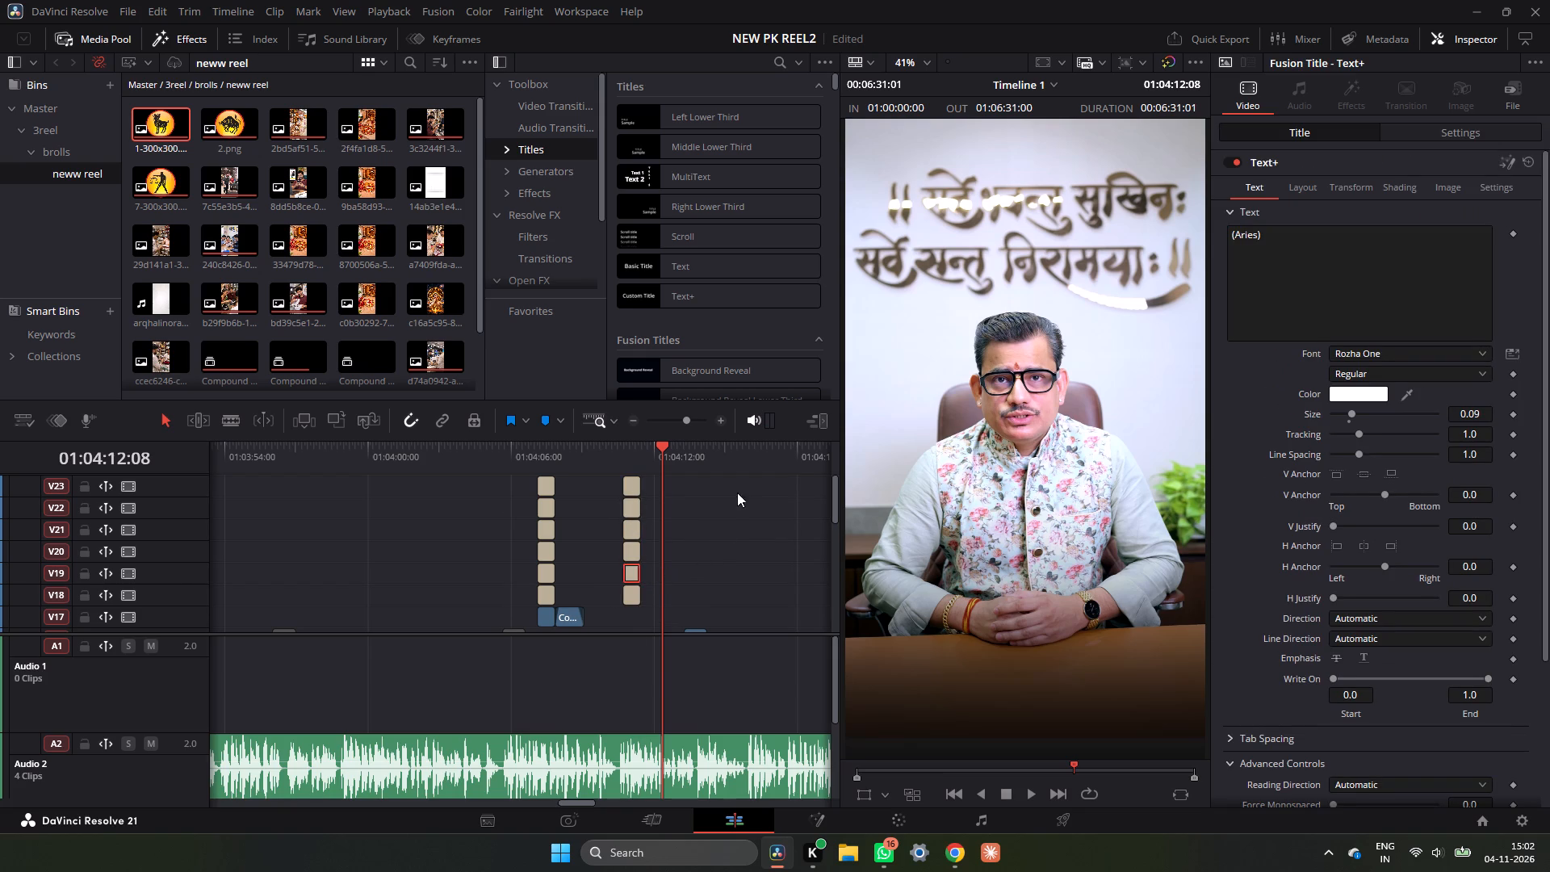
Move the duplicated stack of six Text+ clips to tracks V17 to V22, starting at about 01:04:20:16.
left_click_drag(730, 492, 606, 605)
left_click_drag(629, 576, 761, 576)
scroll(761, 576, "down", 2, "ctrl")
scroll(657, 572, "down", 1)
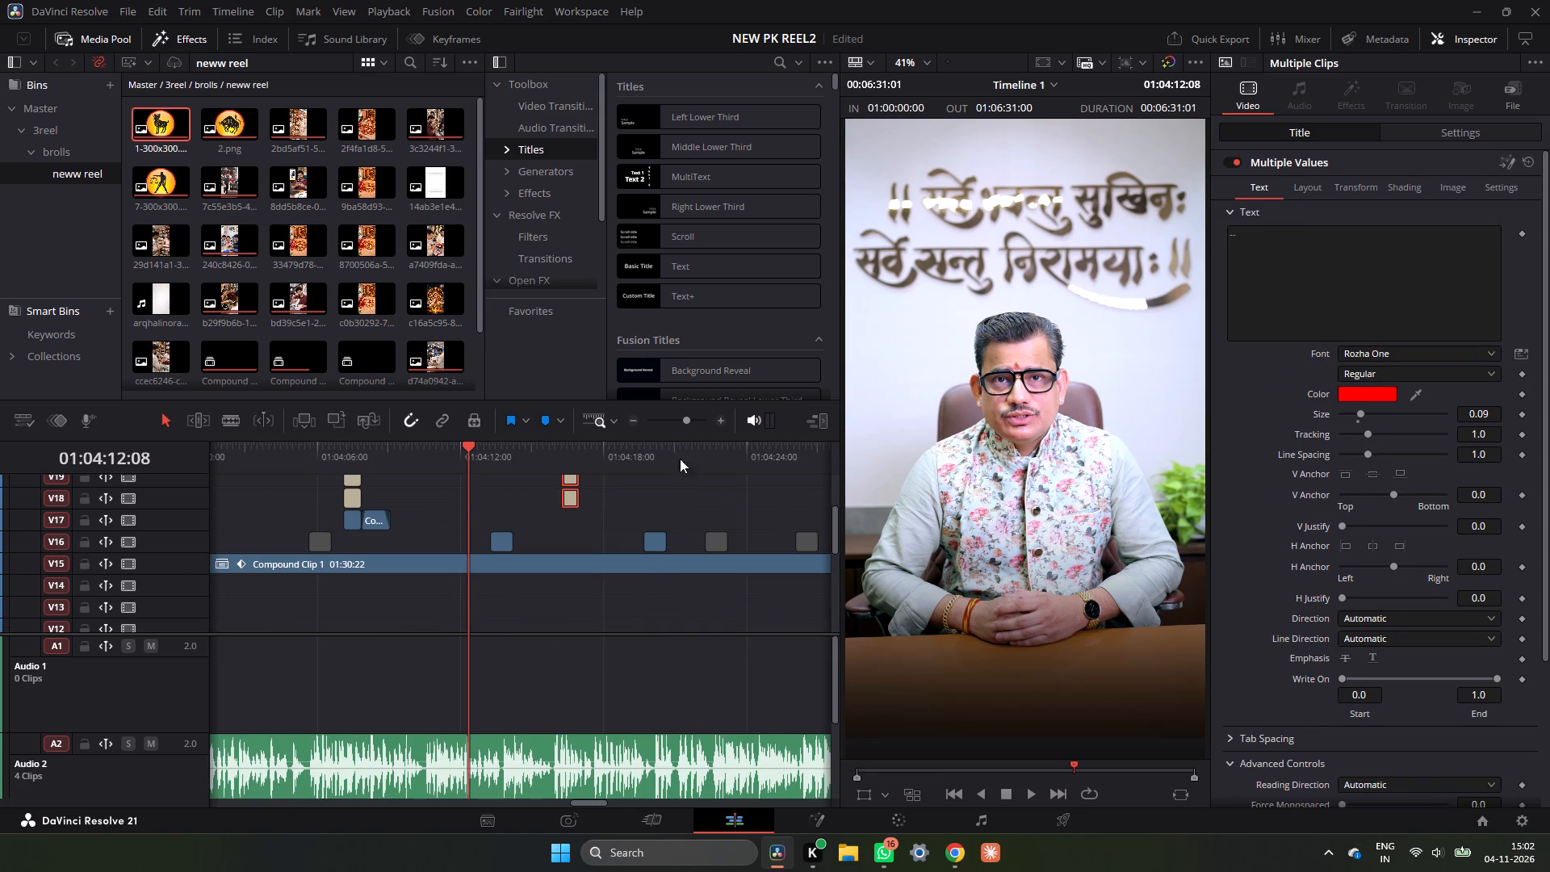
double_click(631, 415)
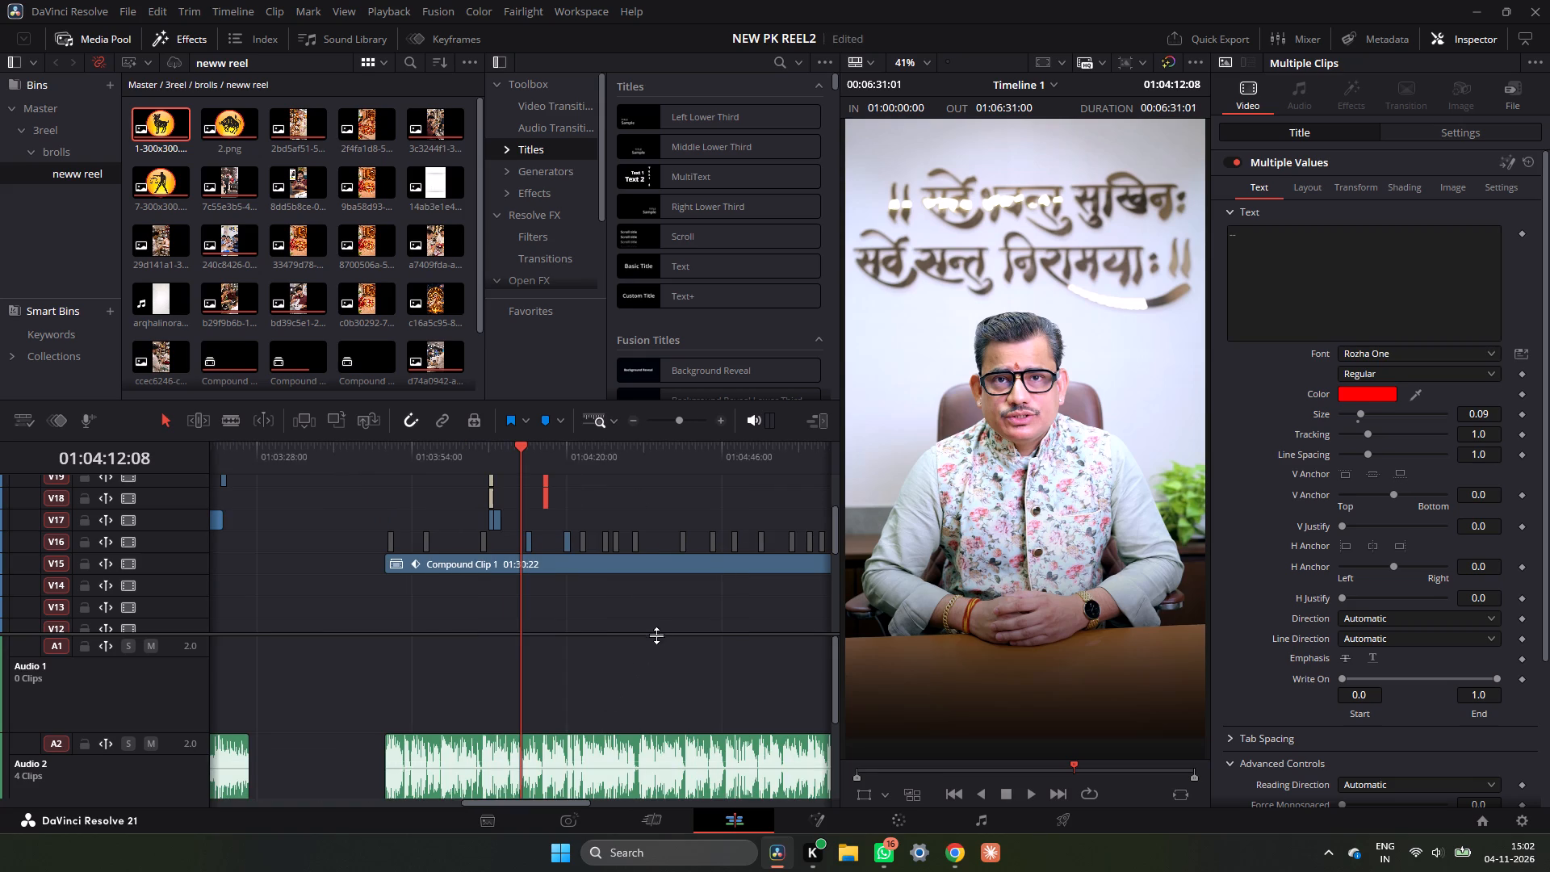
left_click_drag(660, 635, 651, 764)
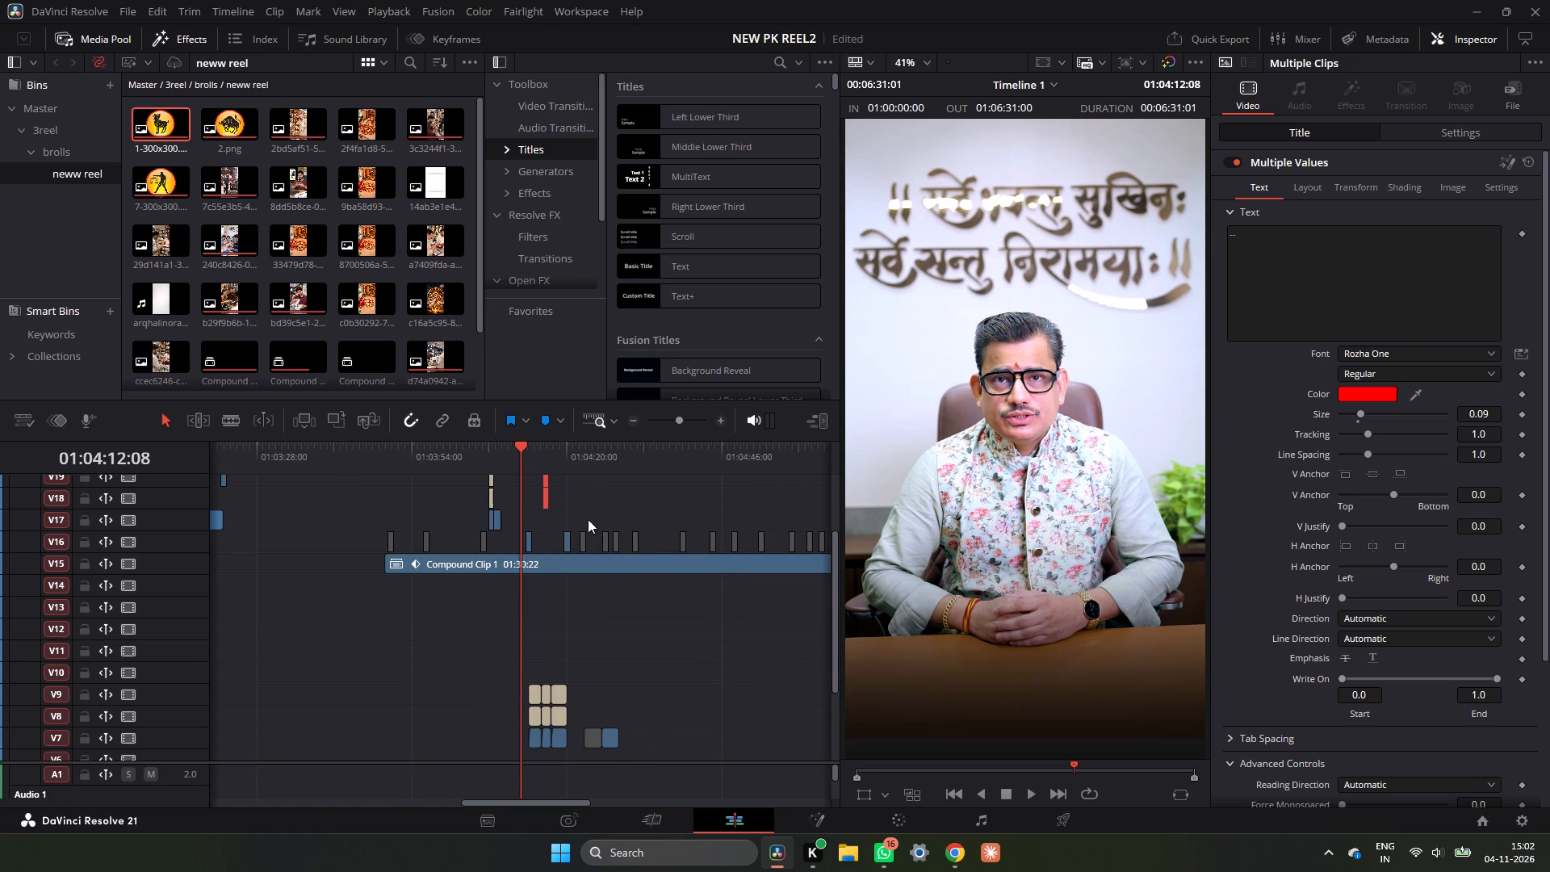
left_click_drag(544, 501, 572, 509)
Play back the section around 01:04:20 to check the moved titles over the full-frame zodiac image.
left_click(569, 453)
key("space")
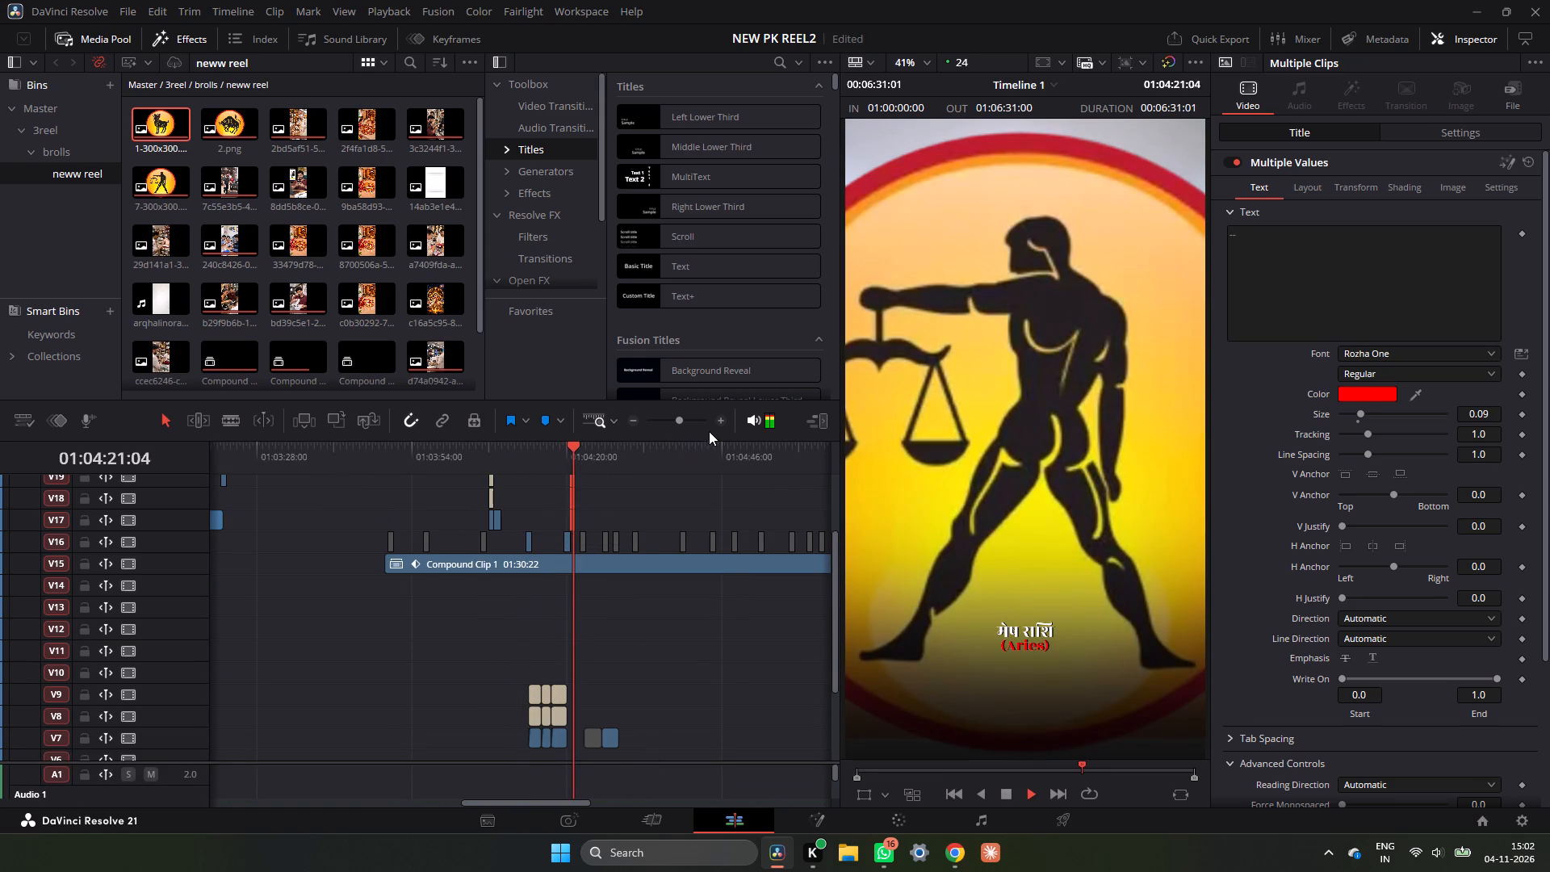
triple_click(719, 422)
key("space")
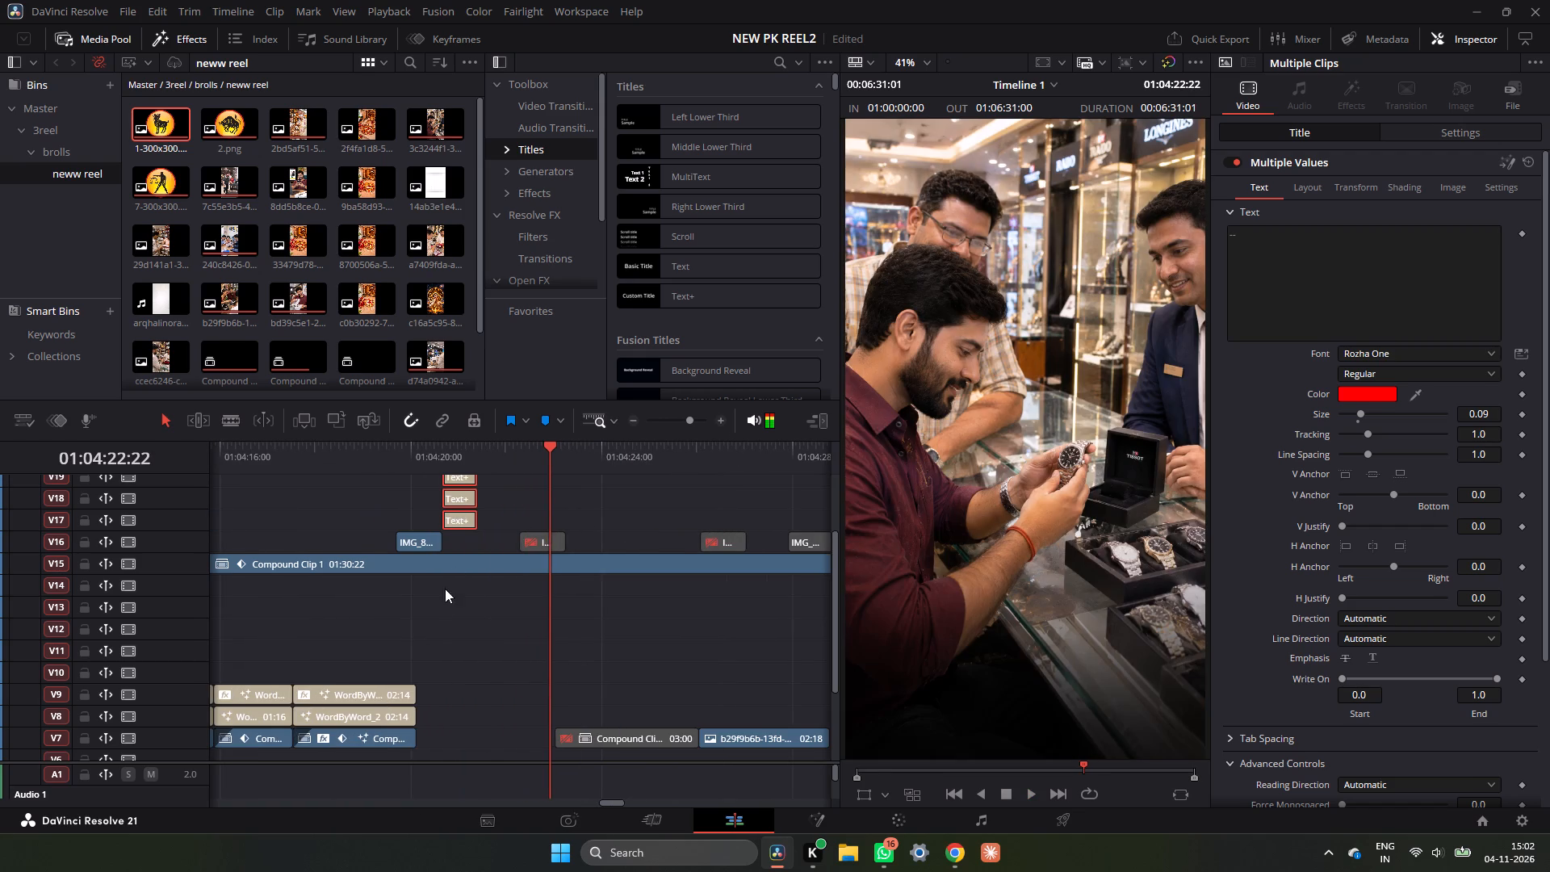
scroll(442, 603, "down", 3)
left_click_drag(475, 456, 437, 467)
key("space")
left_click(443, 467)
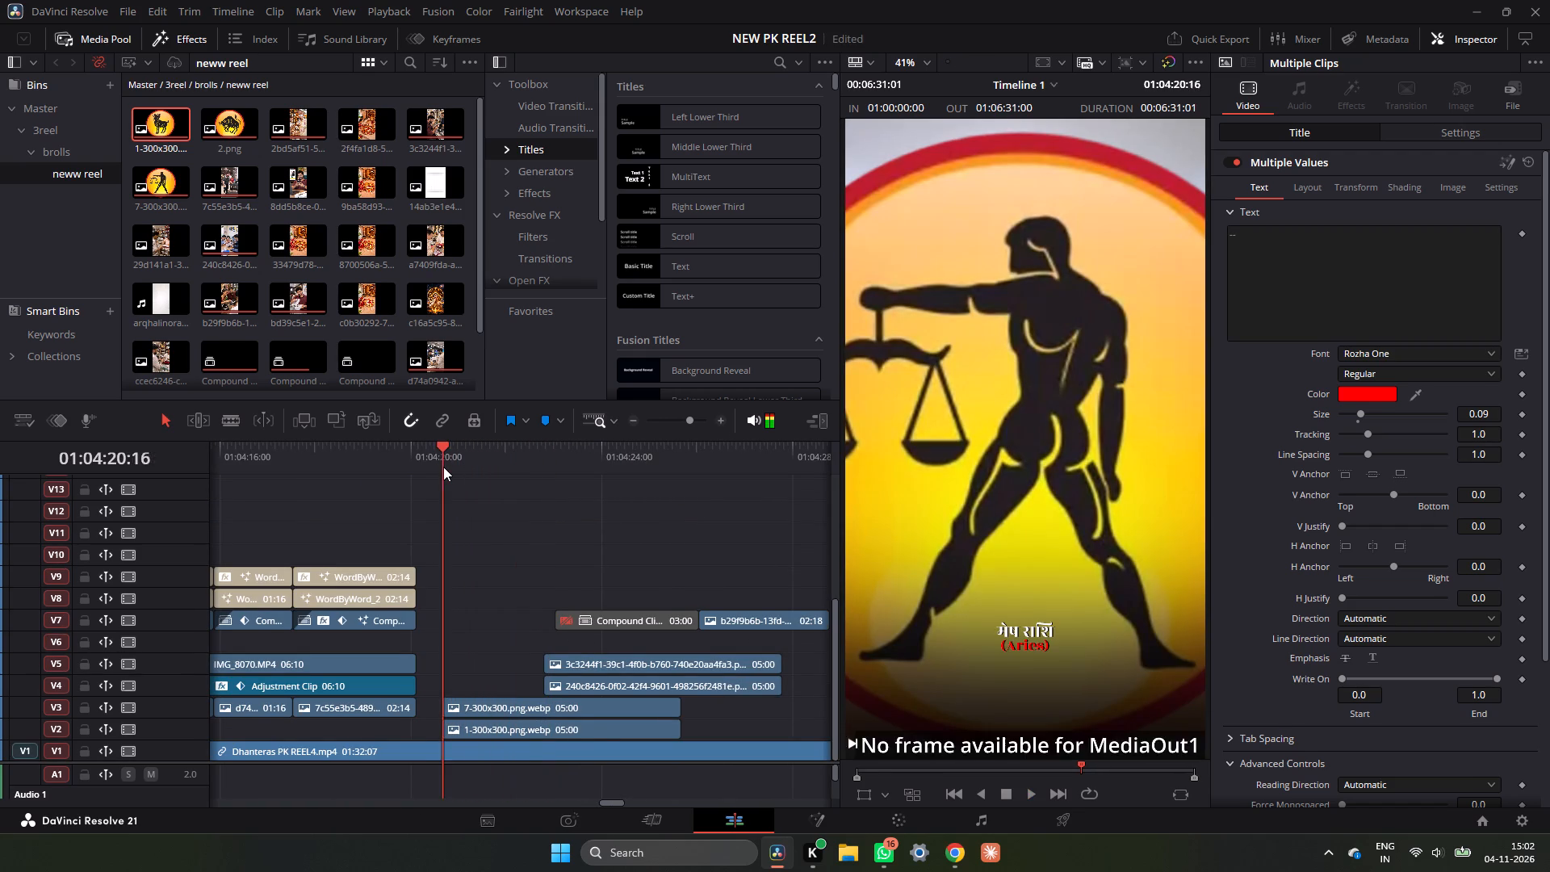
key("space")
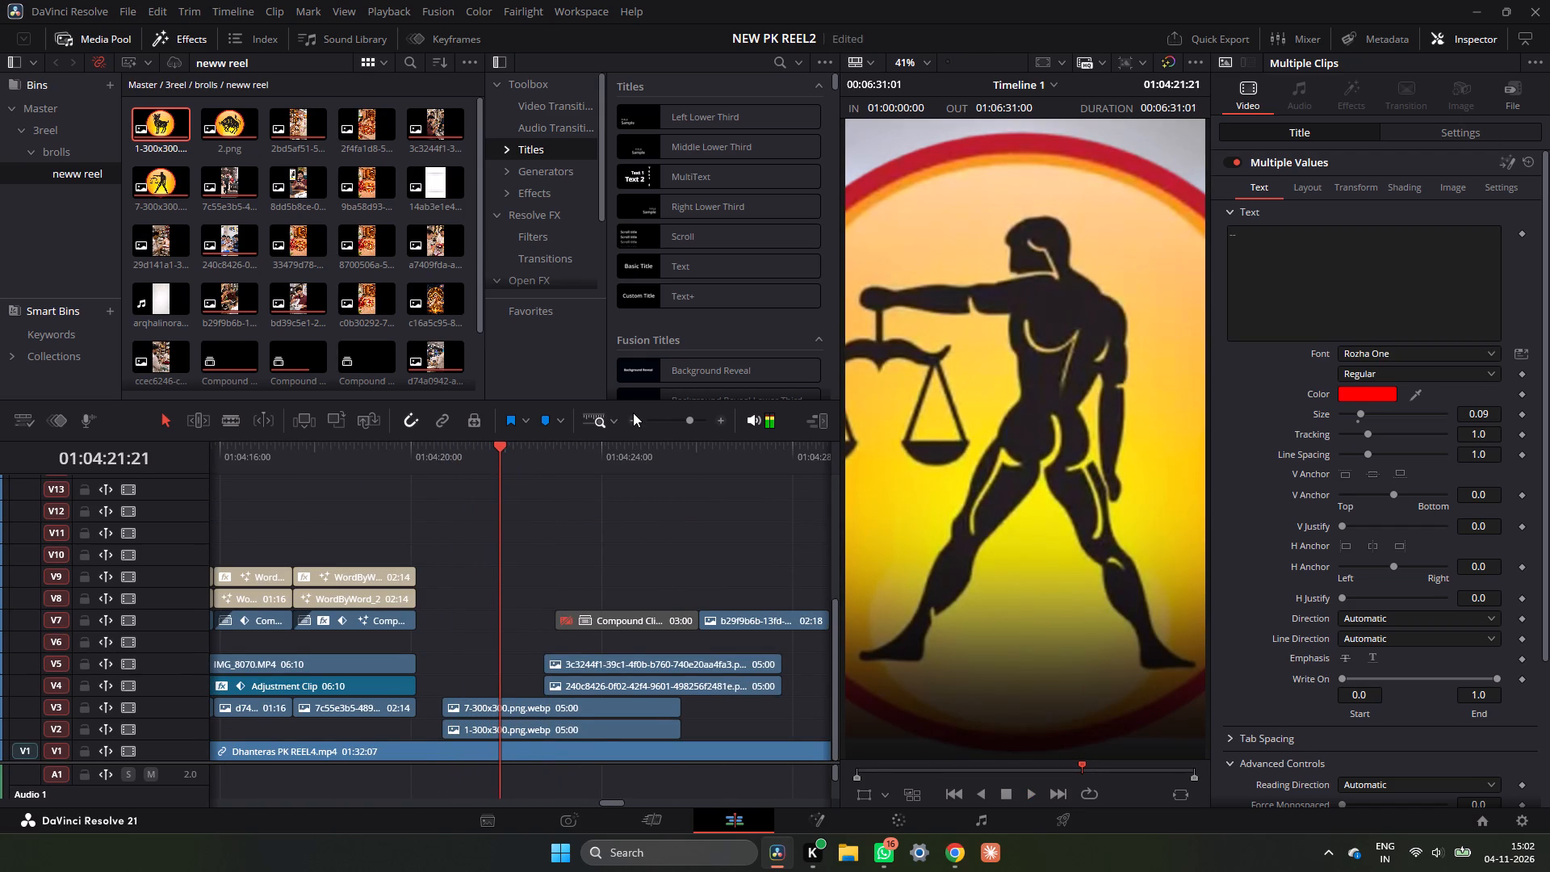
Duplicate the 2.png clip beneath the original Text+ stack at 01:04:07, placing the copy on V21 at about 01:04:11.
double_click(633, 413)
triple_click(633, 421)
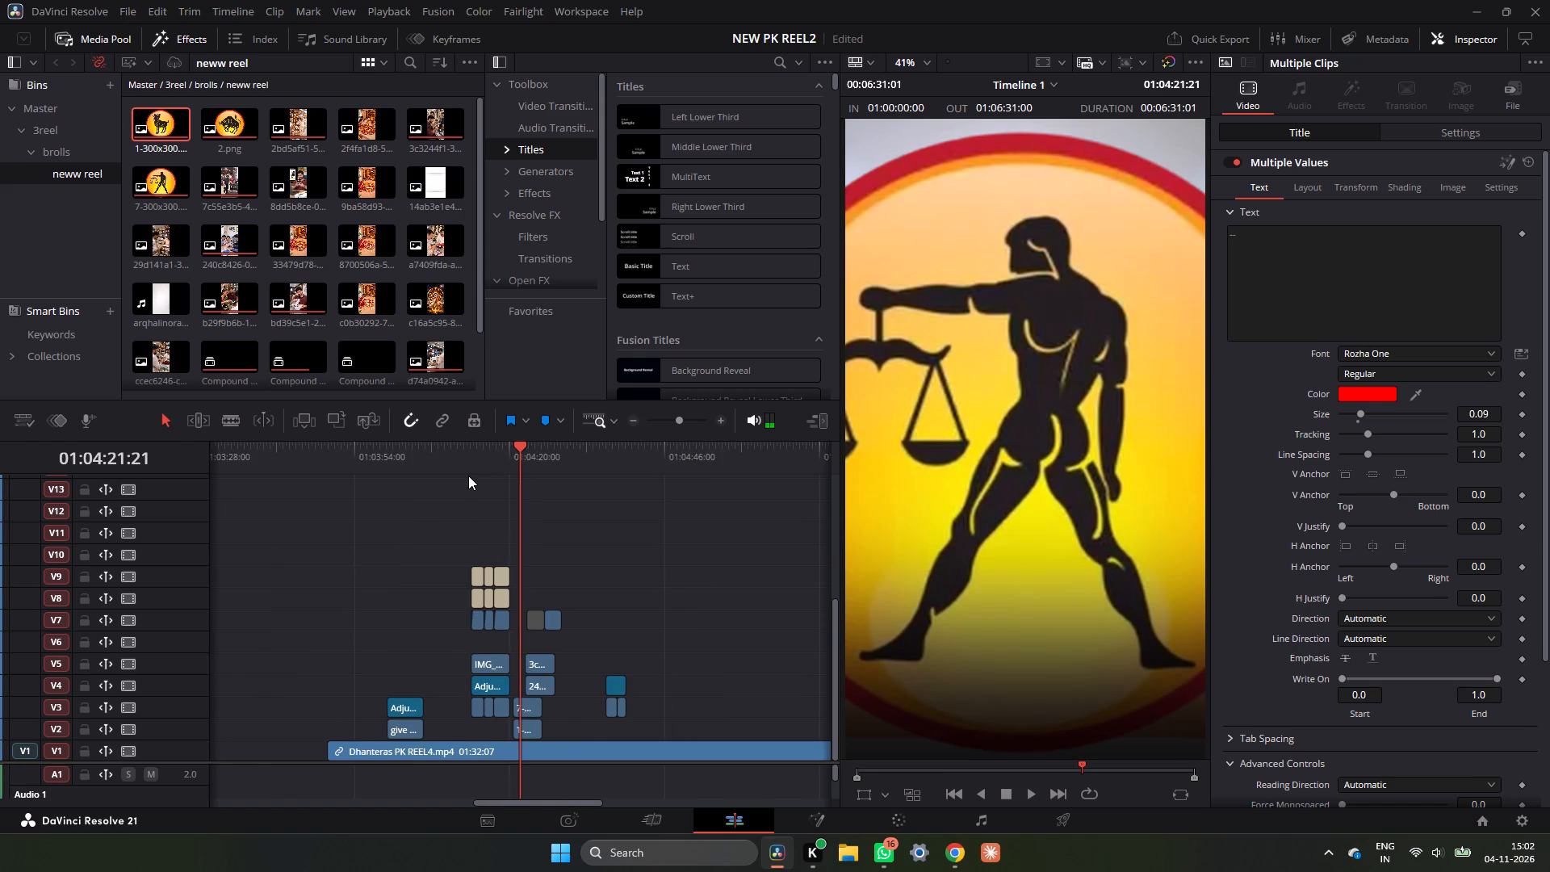
left_click(468, 460)
scroll(488, 476, "up", 3)
scroll(511, 484, "down", 1)
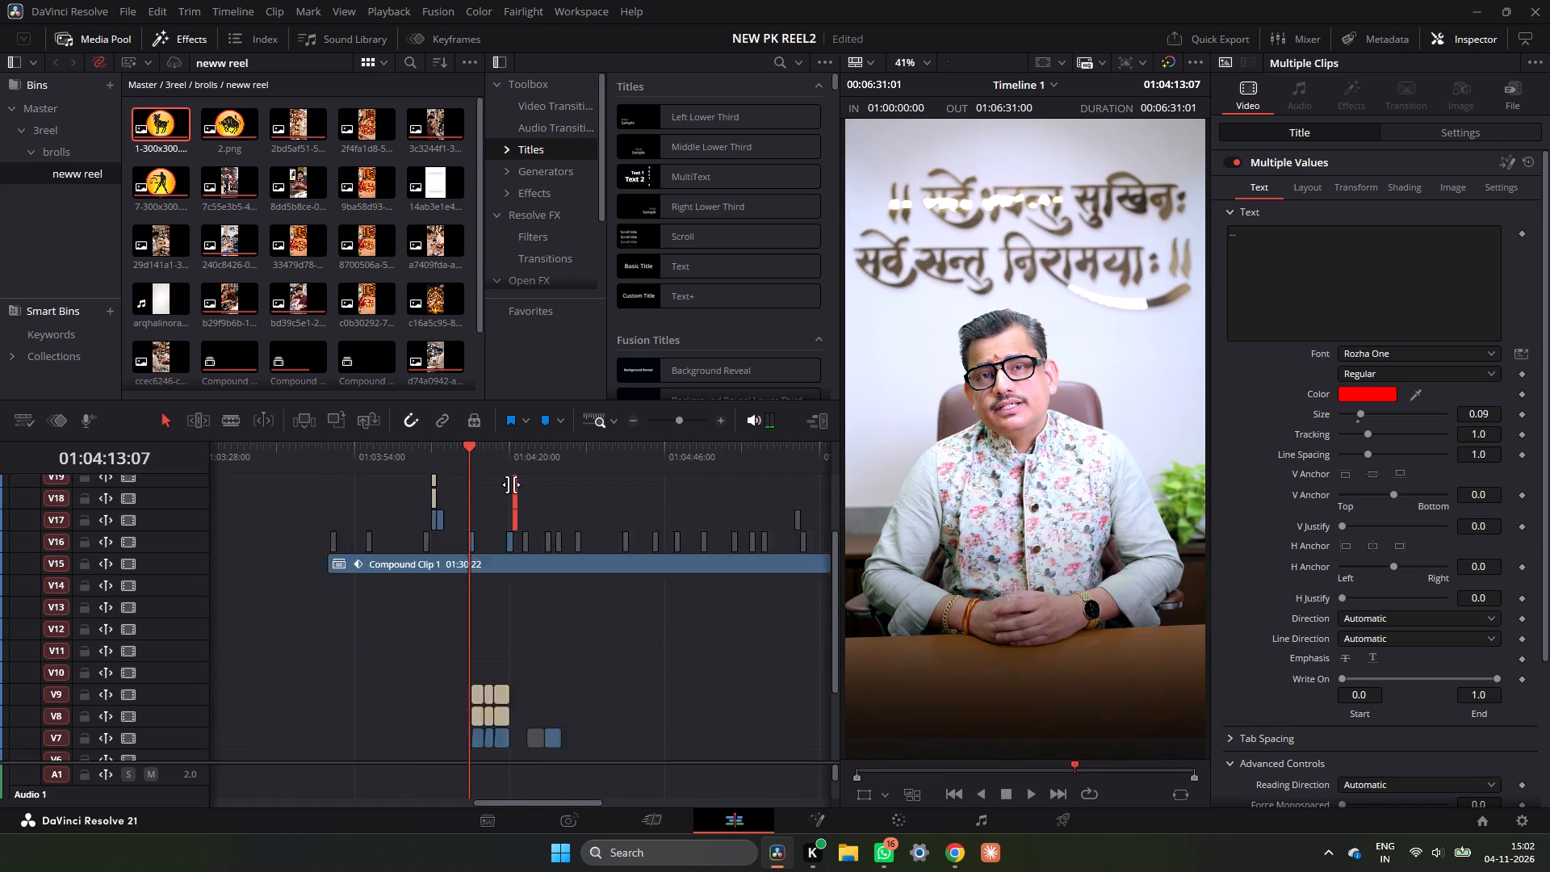
scroll(511, 484, "down", 2)
scroll(542, 479, "up", 3)
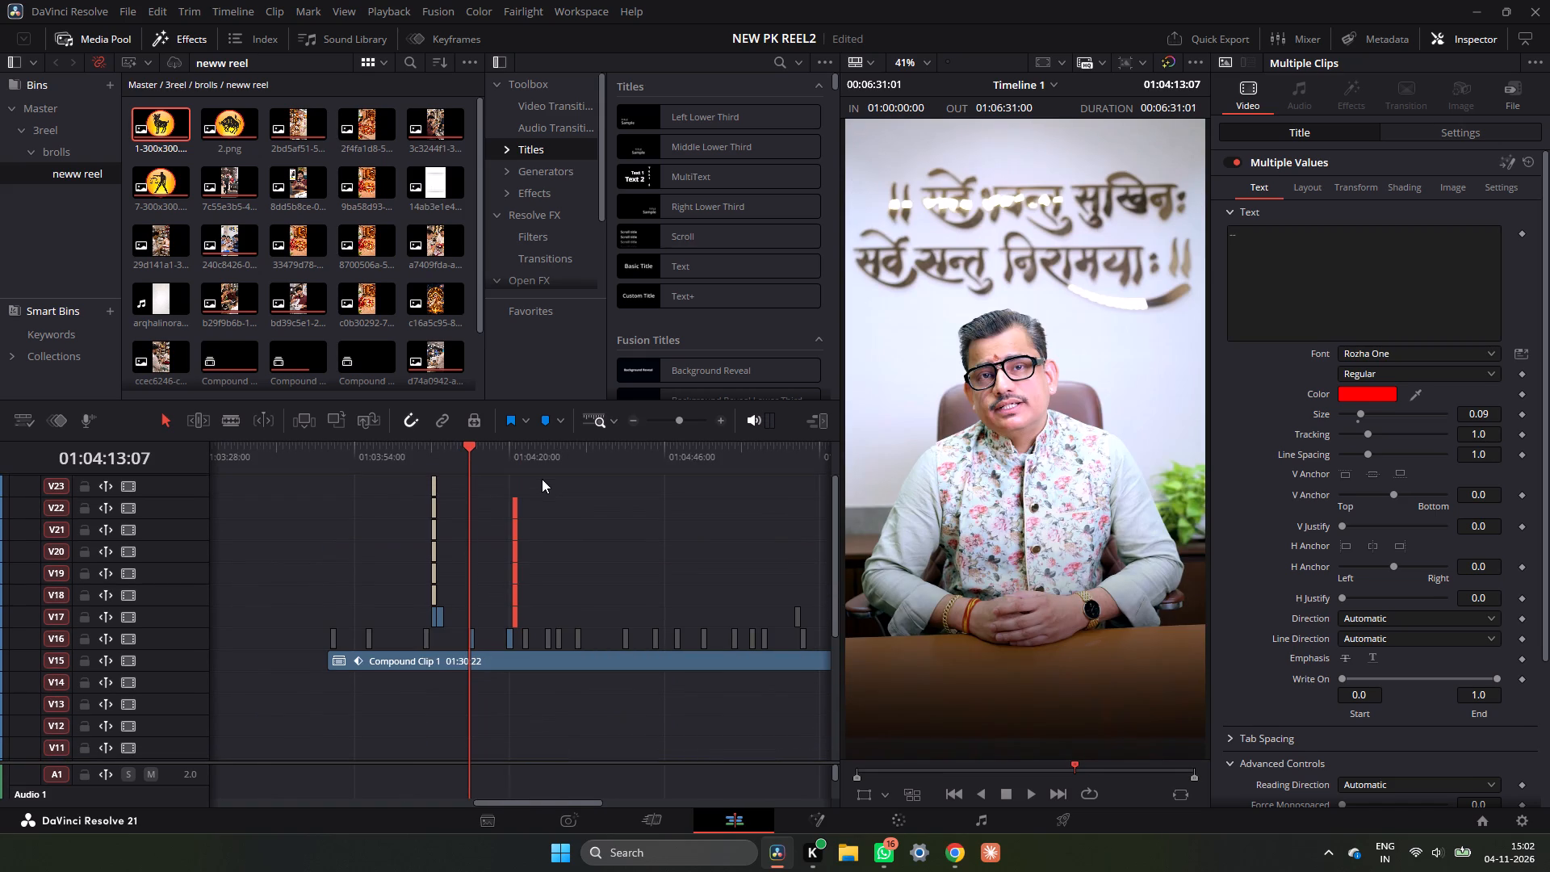
left_click(427, 463)
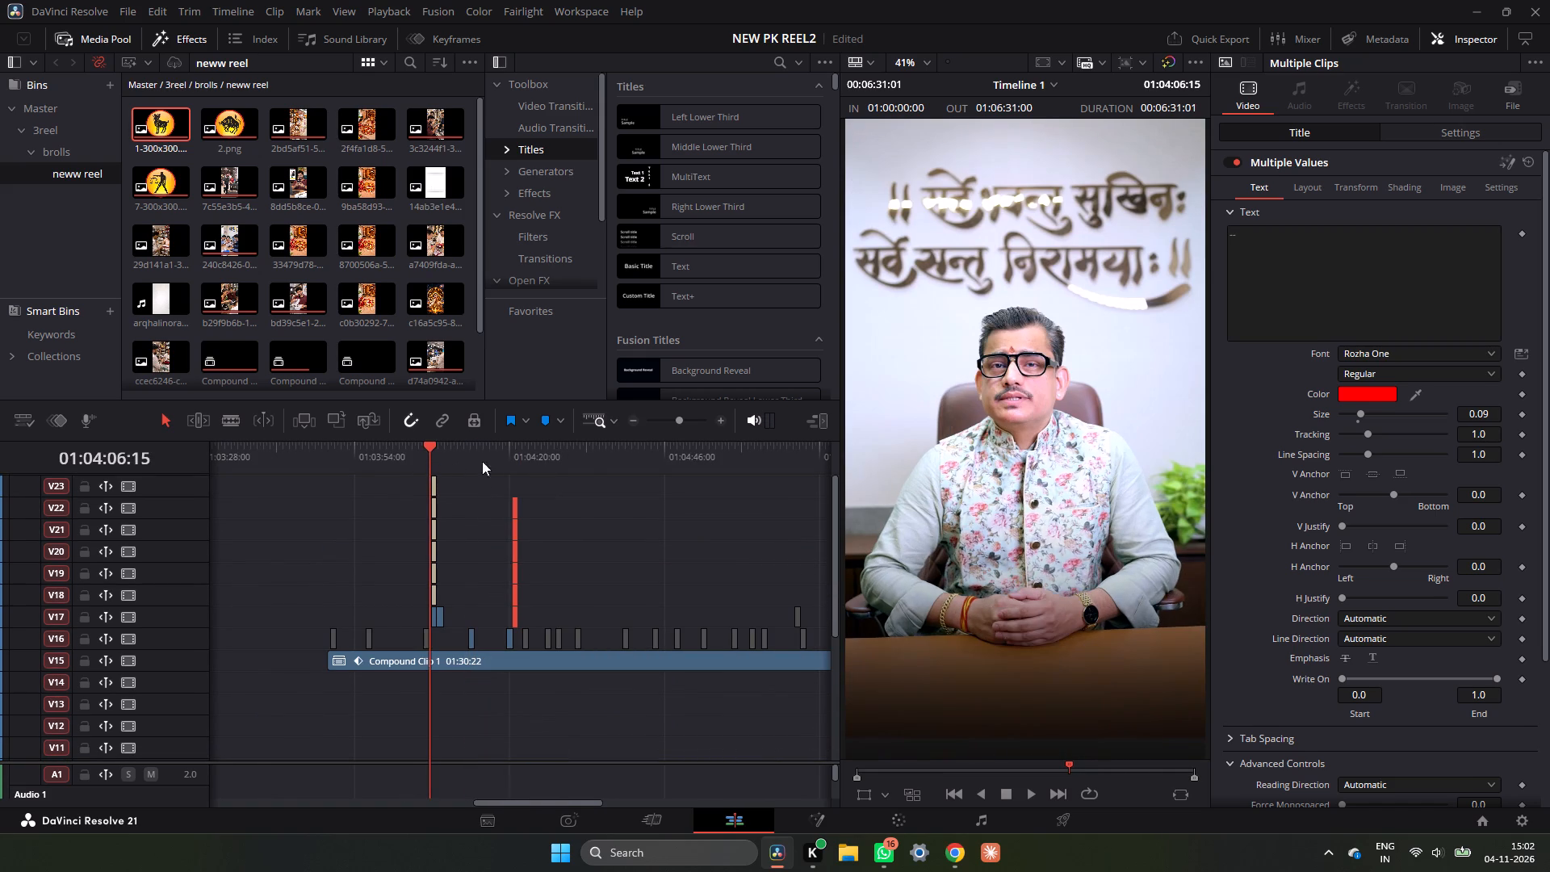
key("space")
key("space")
left_click(720, 421)
triple_click(720, 421)
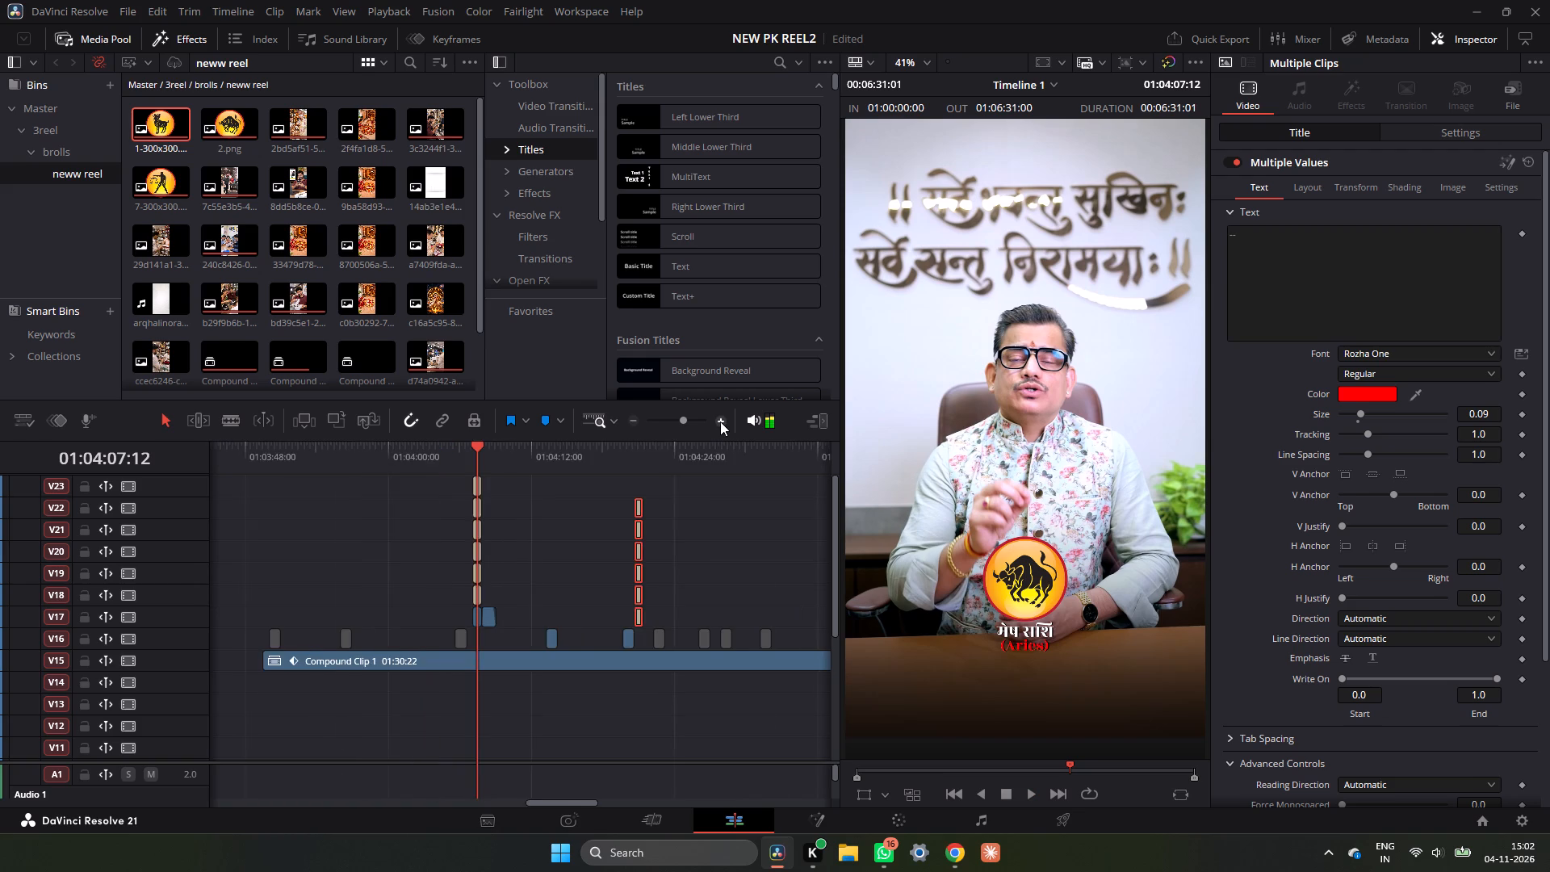
double_click(720, 421)
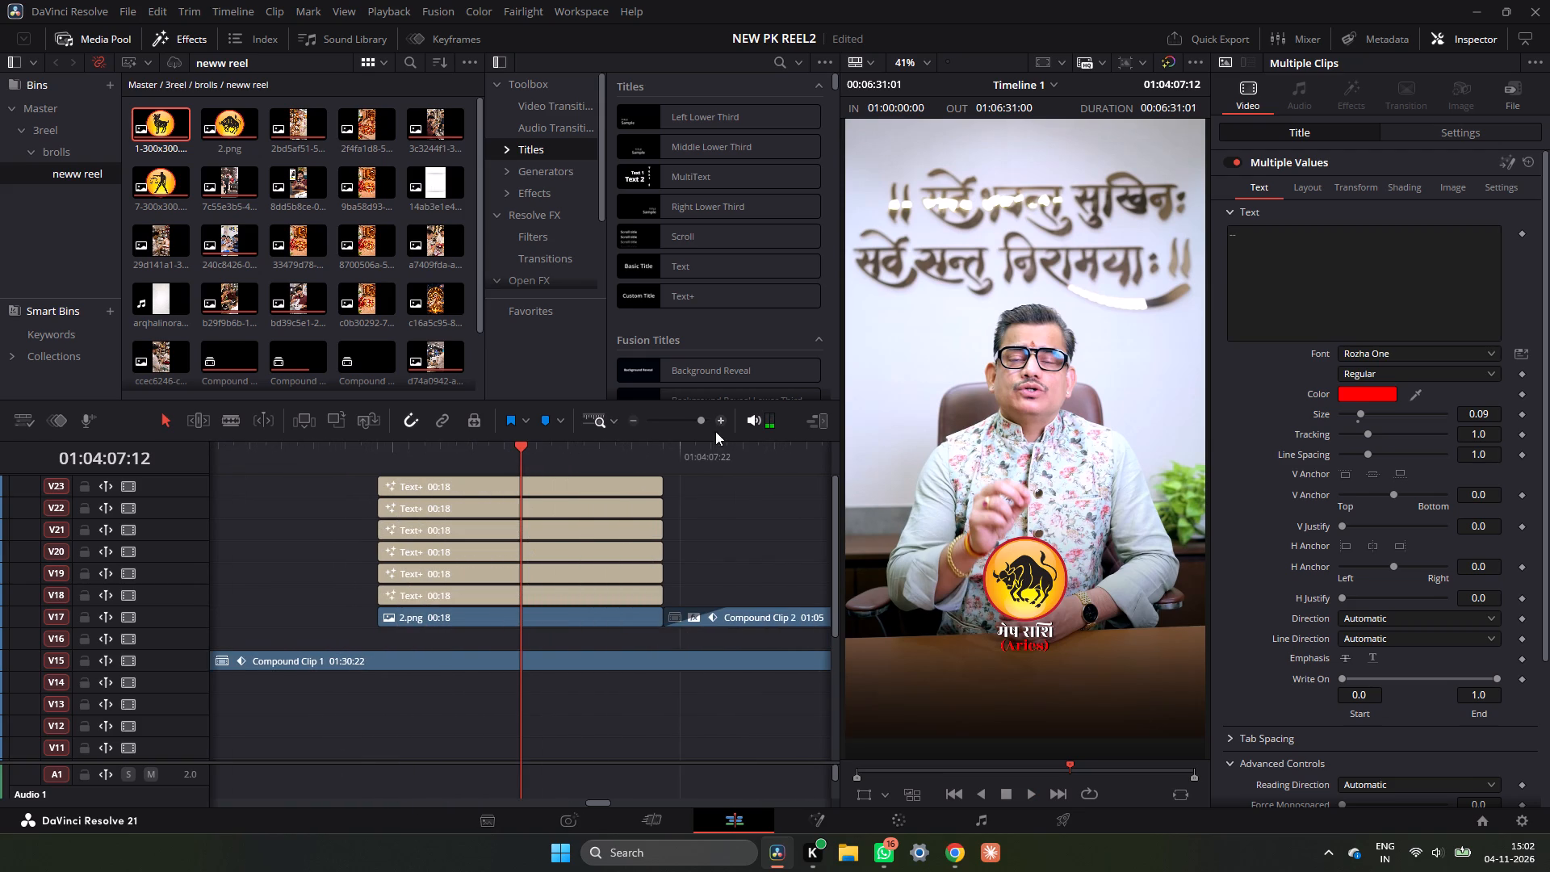
left_click(584, 649)
left_click(523, 614)
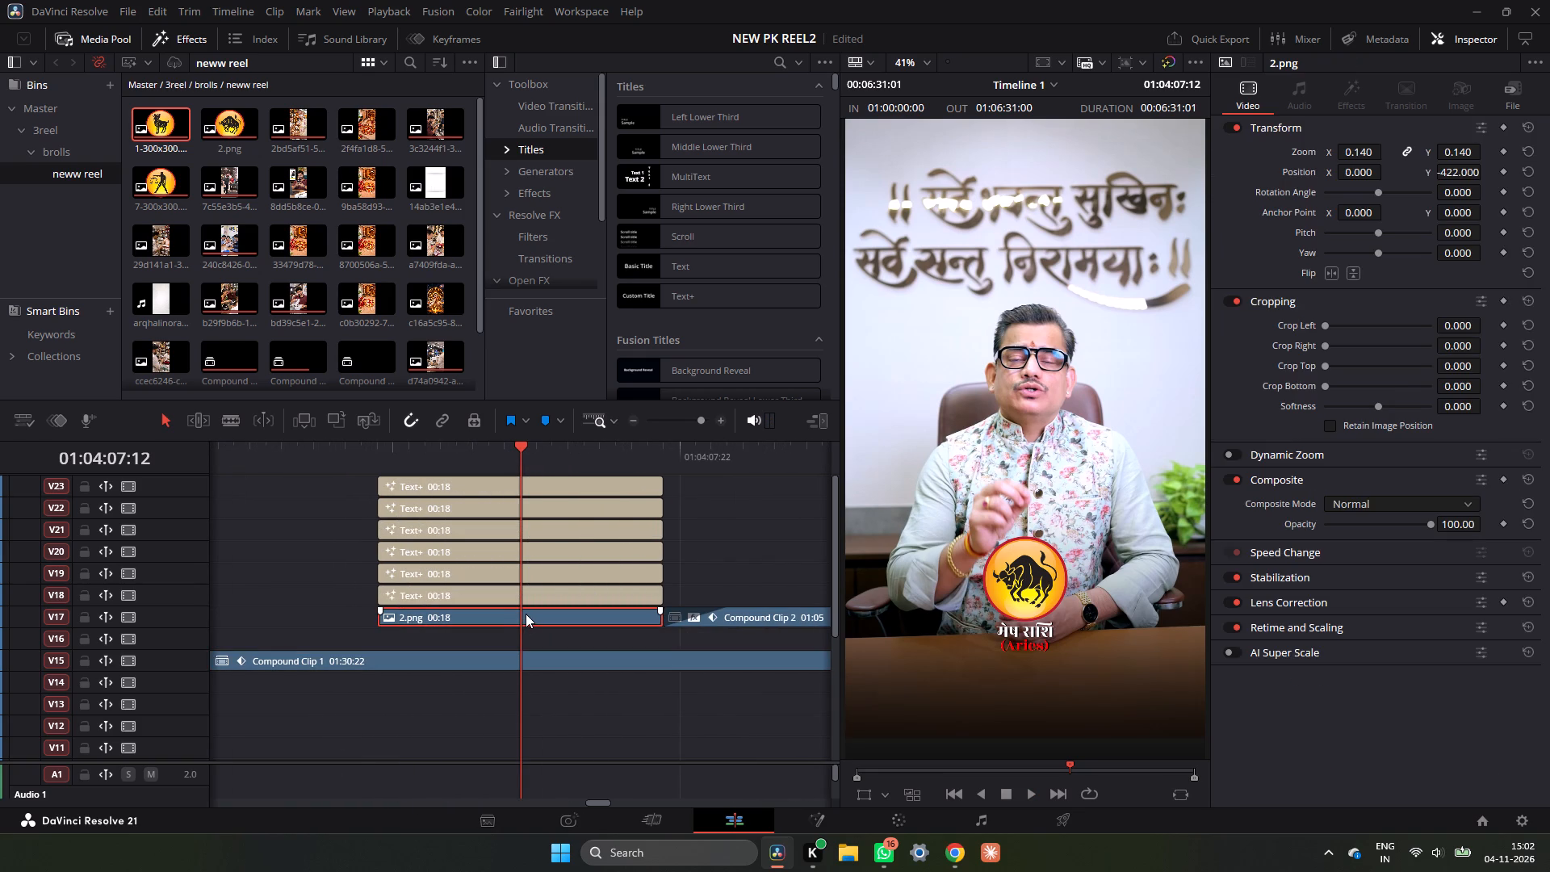
double_click(636, 419)
left_click(638, 418)
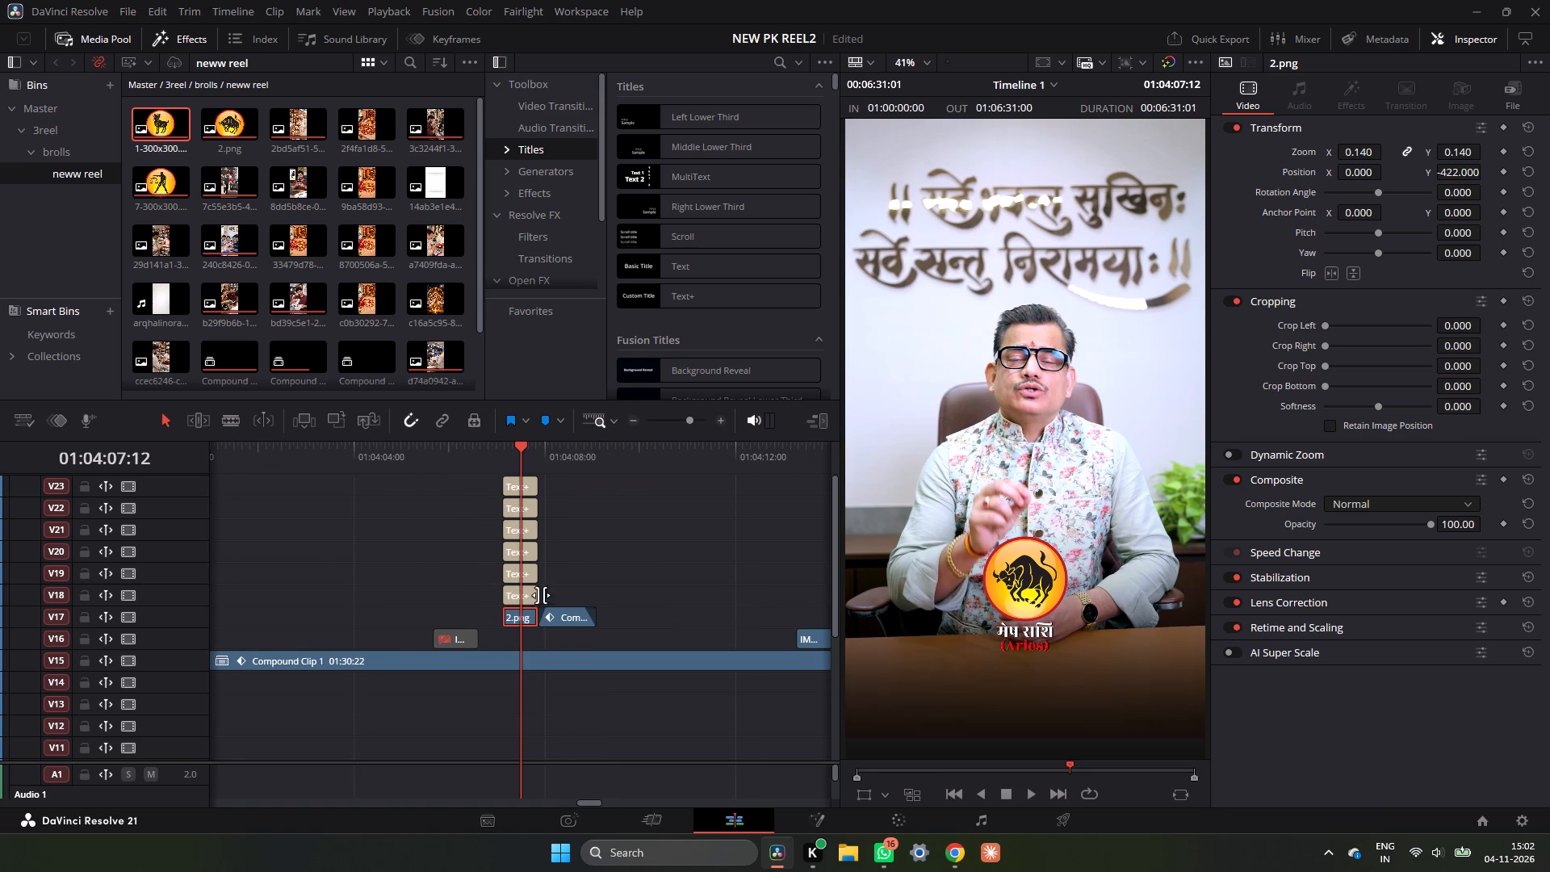
left_click_drag(524, 616, 607, 559, "alt")
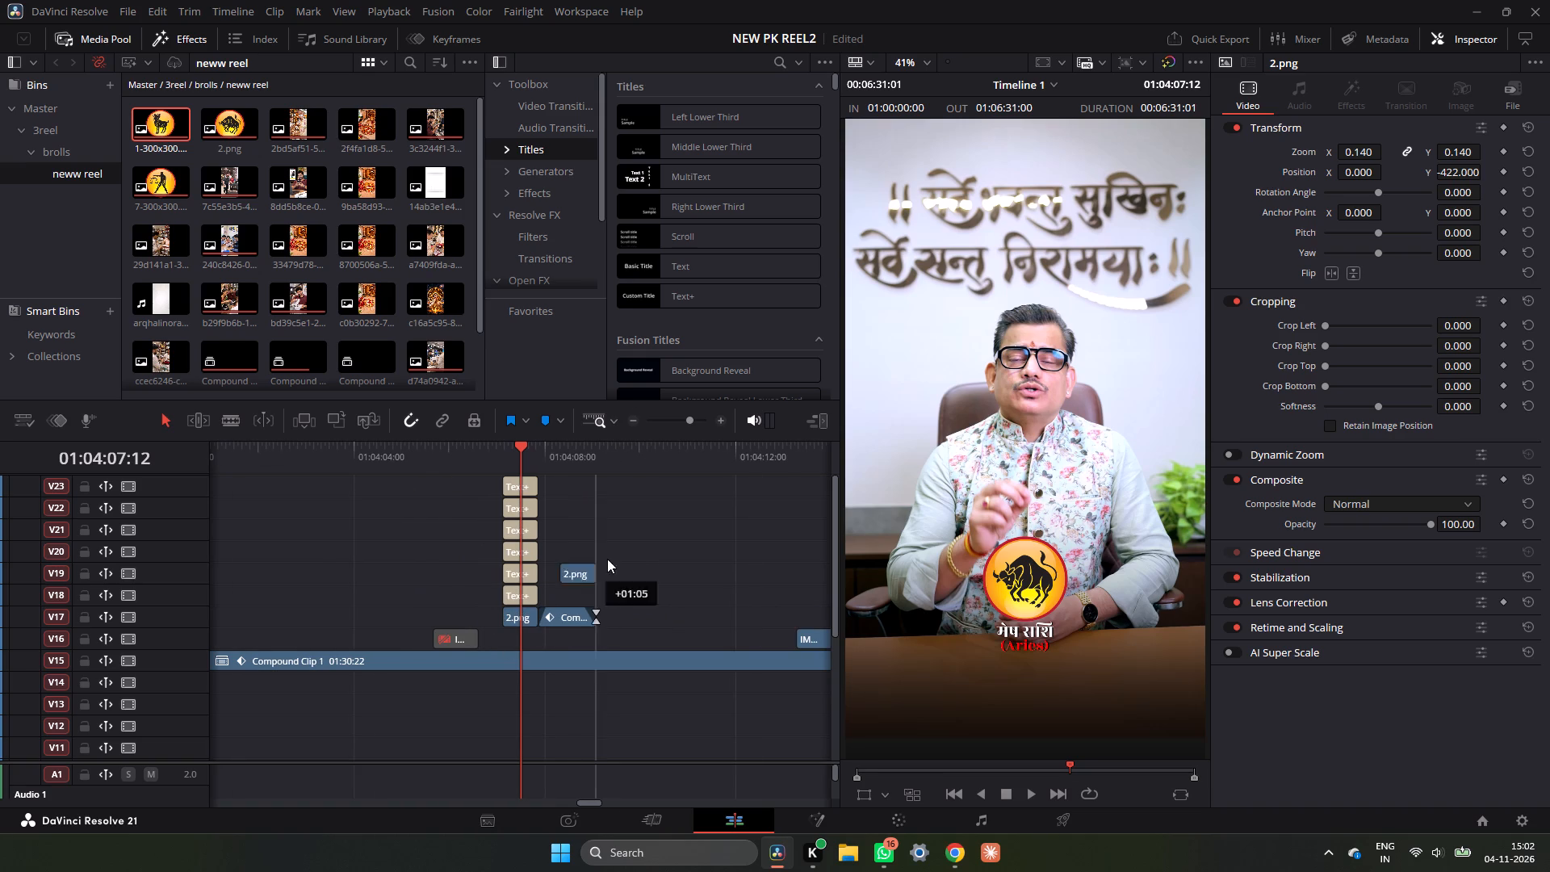
left_click_drag(607, 559, 717, 536, "alt")
Move the copied 2.png clip to V16, overlapping the duplicated Text+ stack at about 01:04:21.
scroll(714, 538, "down", 6, "ctrl")
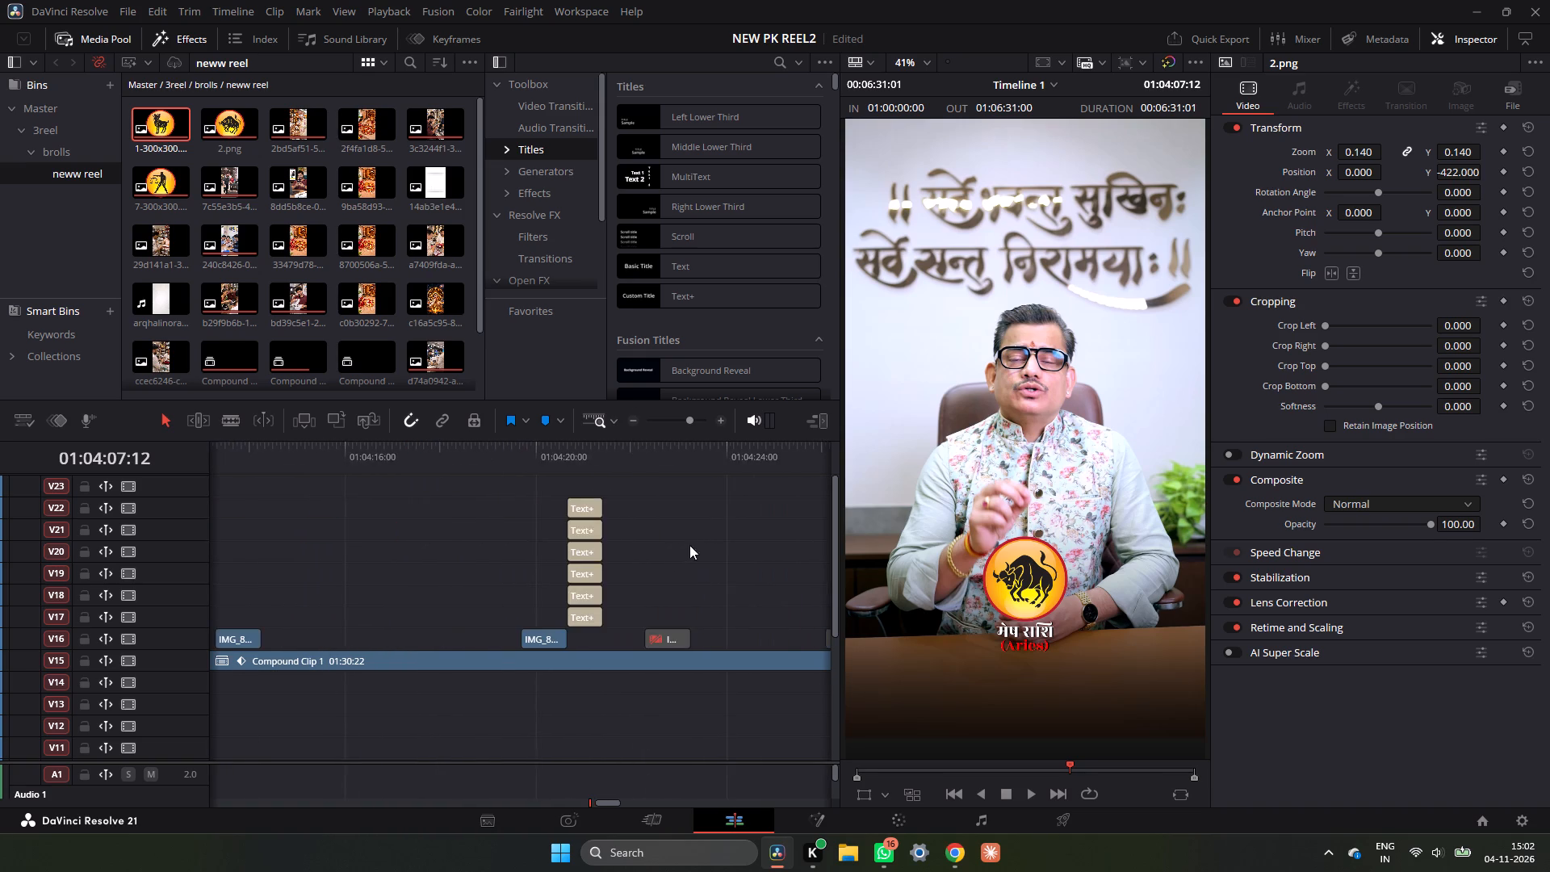
scroll(687, 546, "up", 2, "ctrl")
left_click_drag(329, 530, 746, 572)
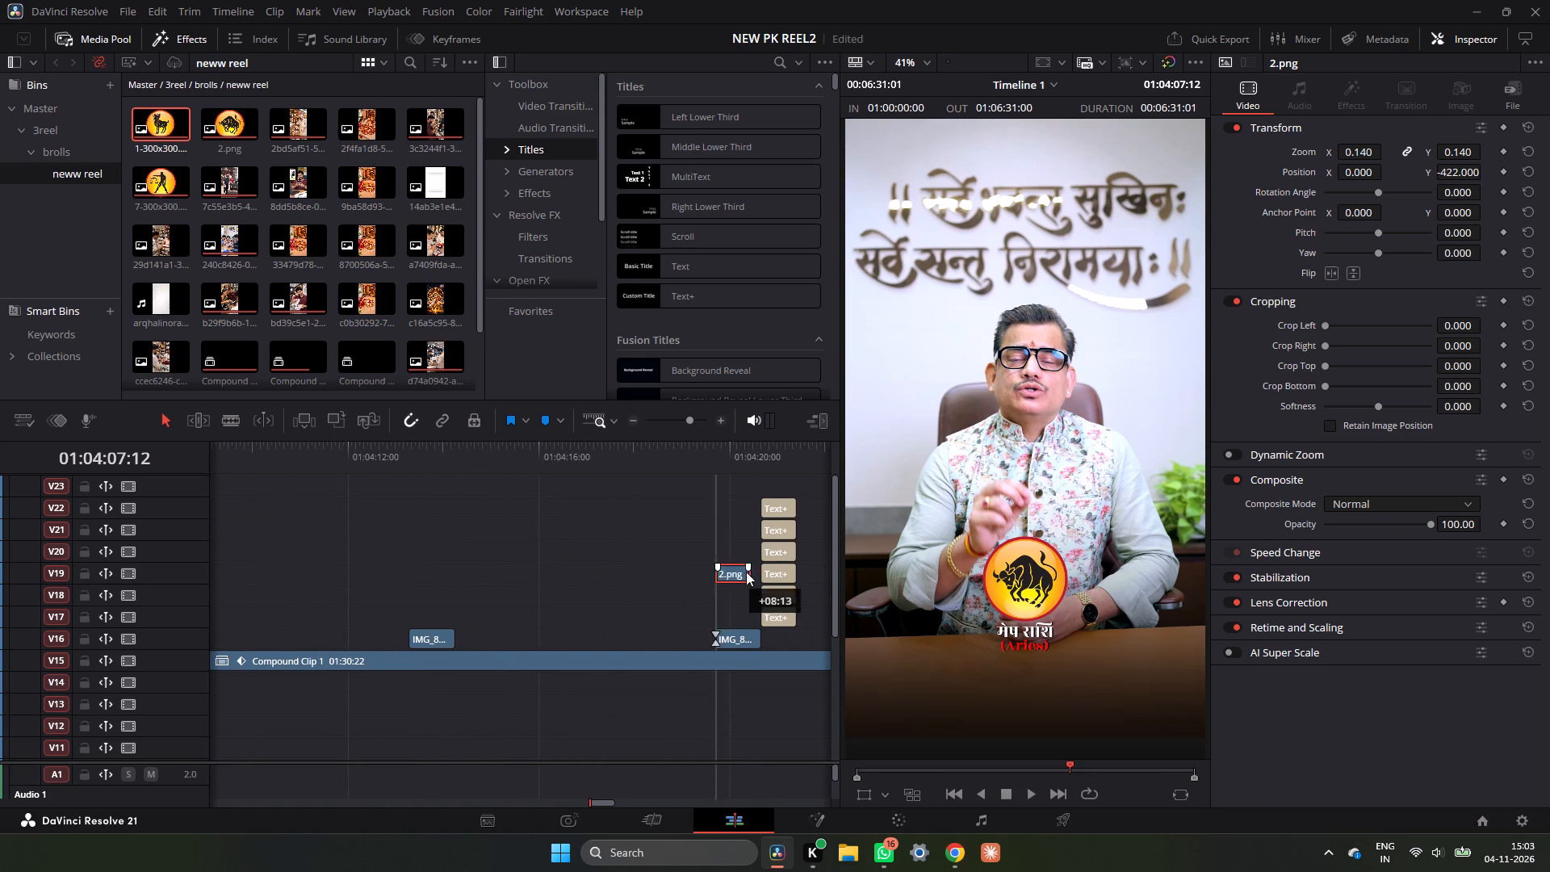
left_click_drag(746, 572, 790, 638)
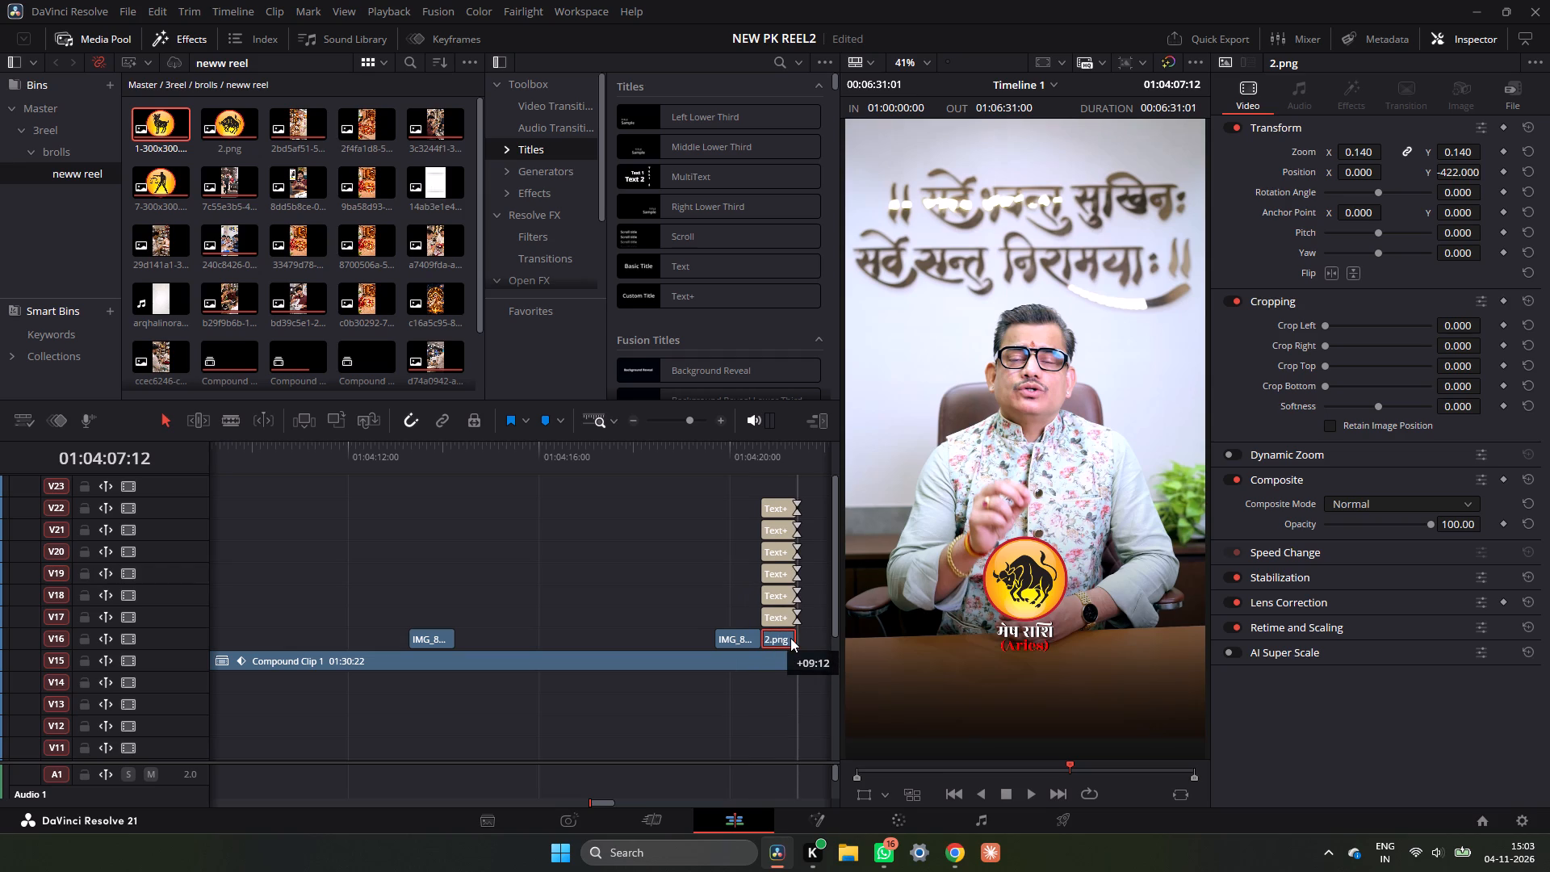
left_click_drag(790, 638, 800, 639)
Raise the duplicated Text+ stack to V18 through V23 and align the 2.png copy beneath it on V17 at 01:04:20:16.
scroll(795, 571, "down", 1, "ctrl")
left_click_drag(739, 509, 706, 573)
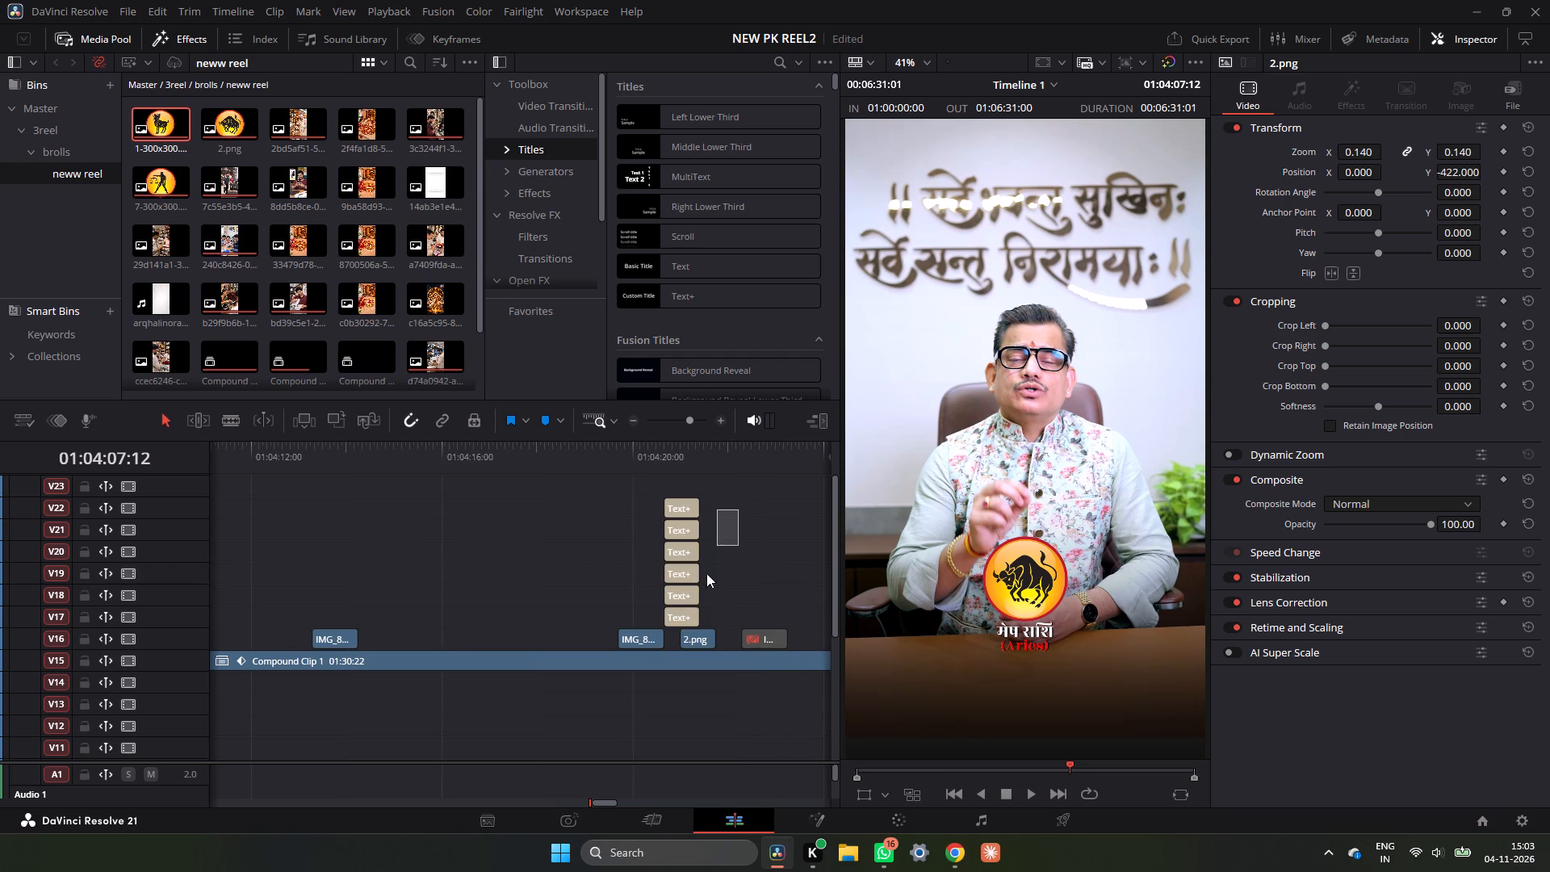
left_click_drag(706, 573, 680, 613)
scroll(692, 606, "down", 1)
left_click_drag(675, 449, 672, 461)
left_click_drag(675, 456, 668, 461)
left_click_drag(692, 505, 687, 483)
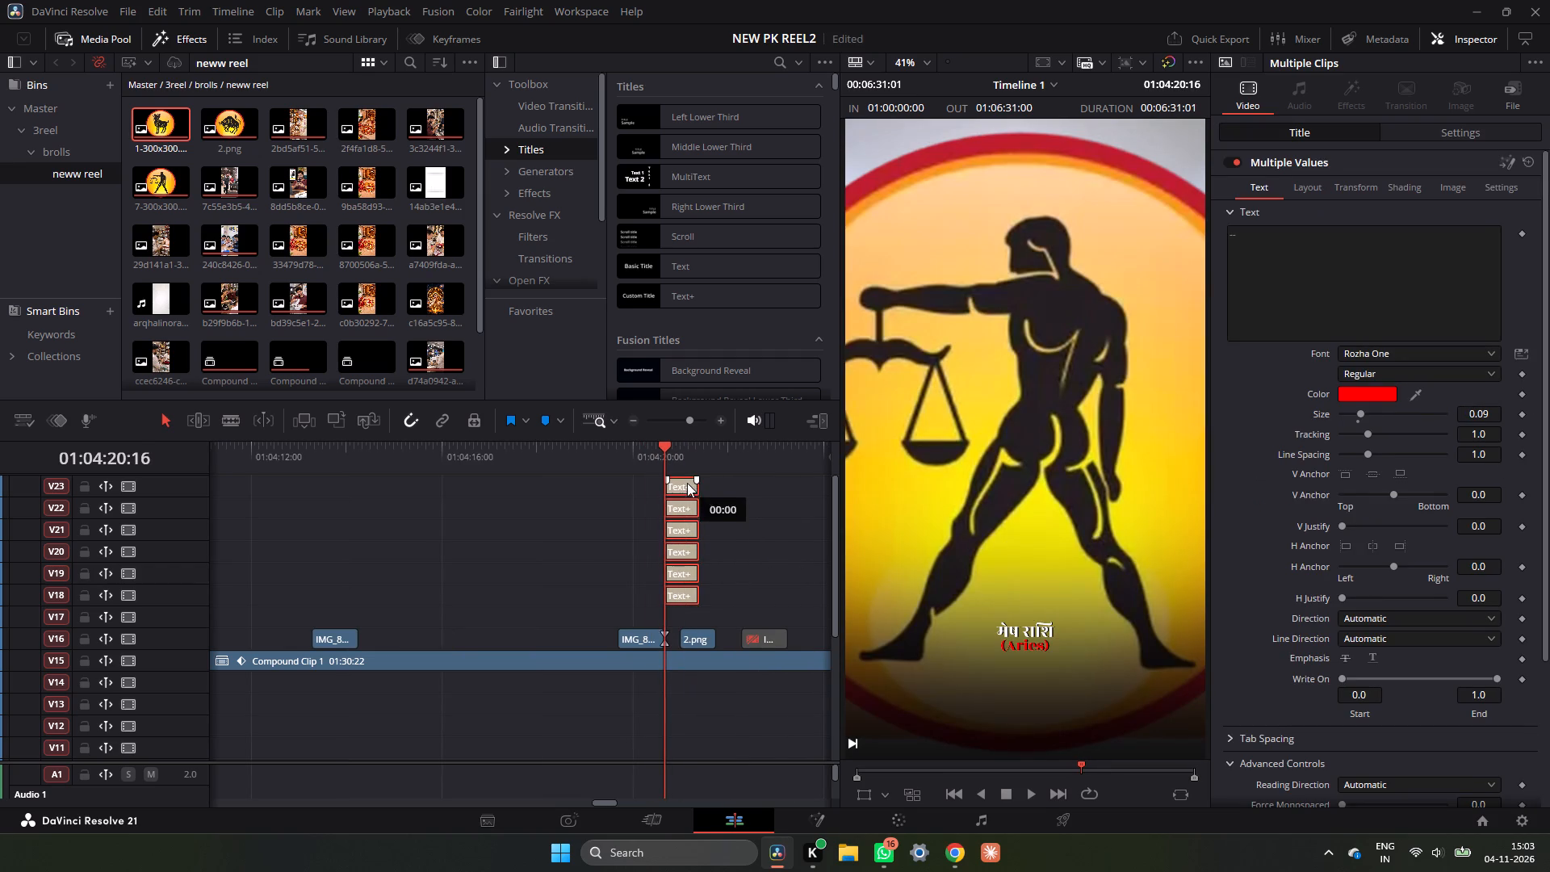
left_click_drag(687, 483, 687, 481)
left_click_drag(698, 635, 685, 619)
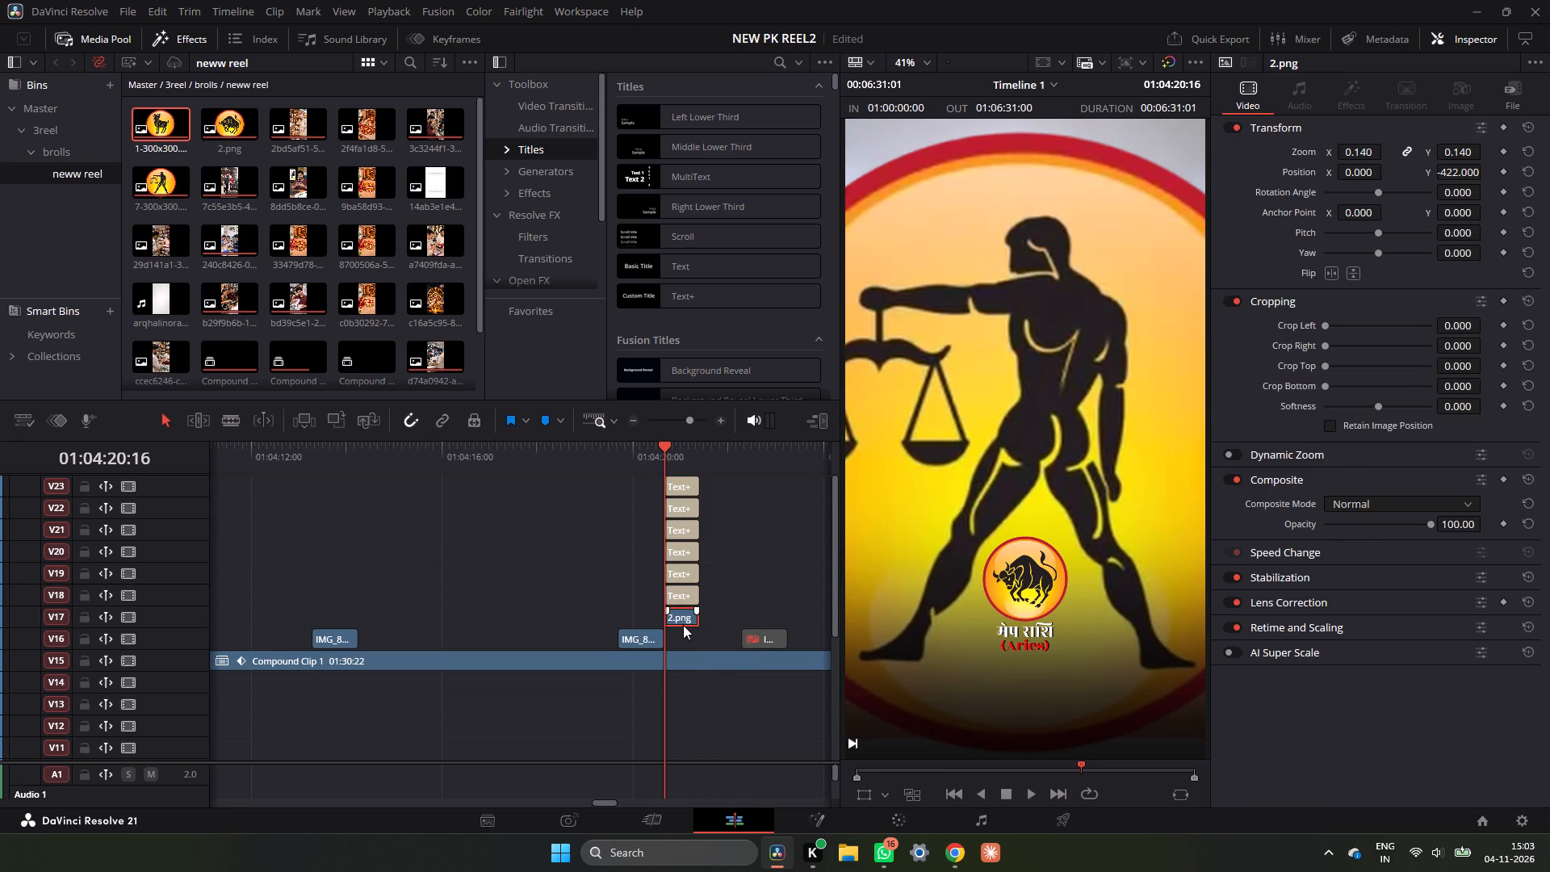
Temporarily disable the 7-300x300.png.webp clip on V3 to check the image beneath it, then re-enable it.
scroll(685, 633, "down", 4)
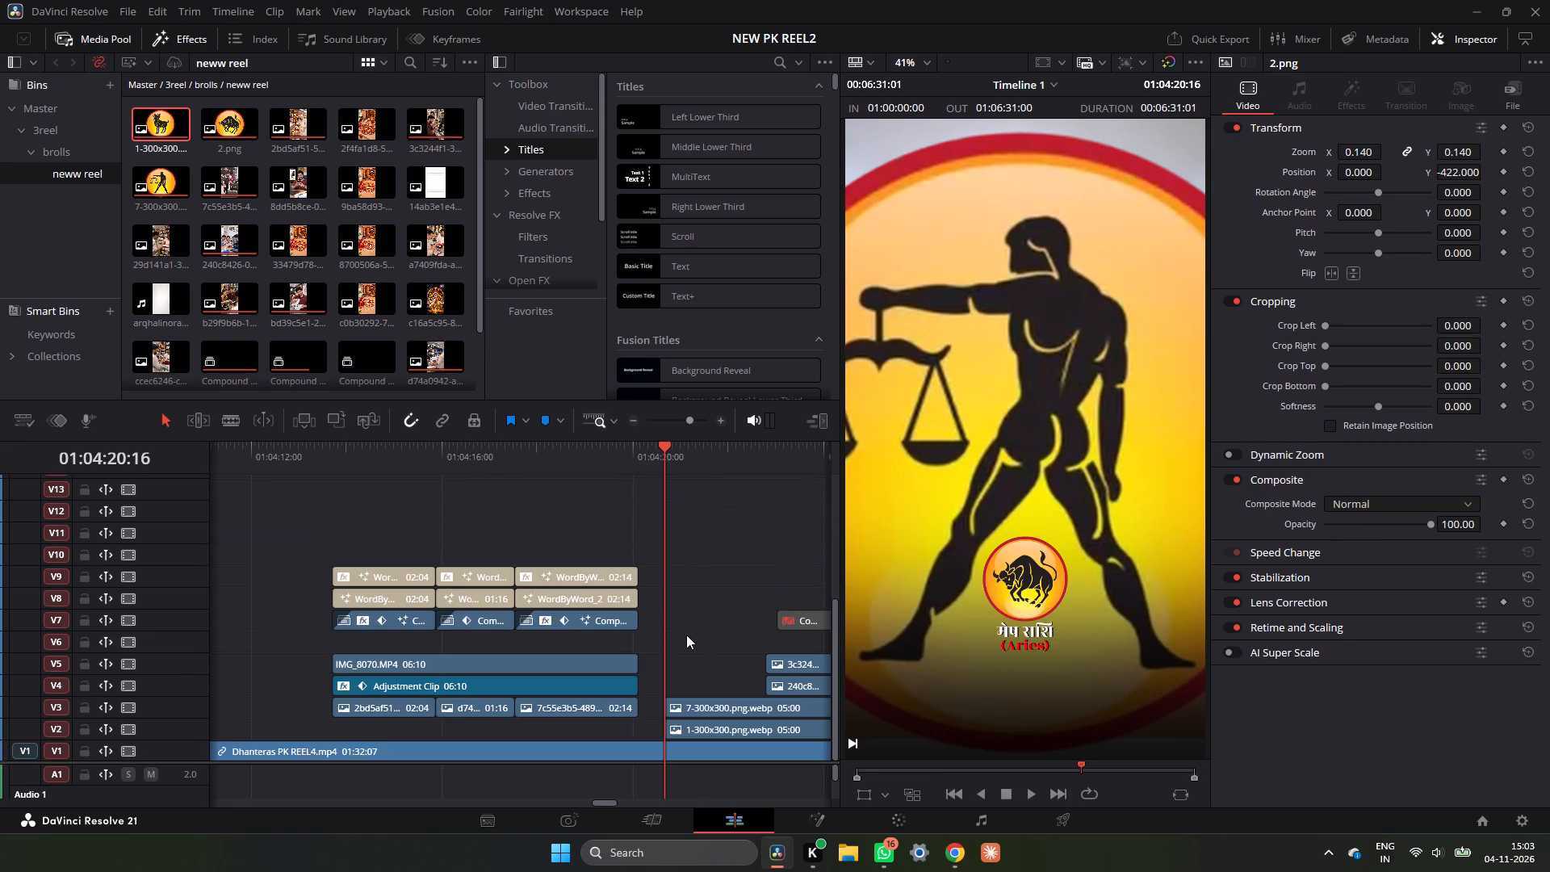
scroll(686, 642, "down", 3)
left_click(698, 703)
key("d")
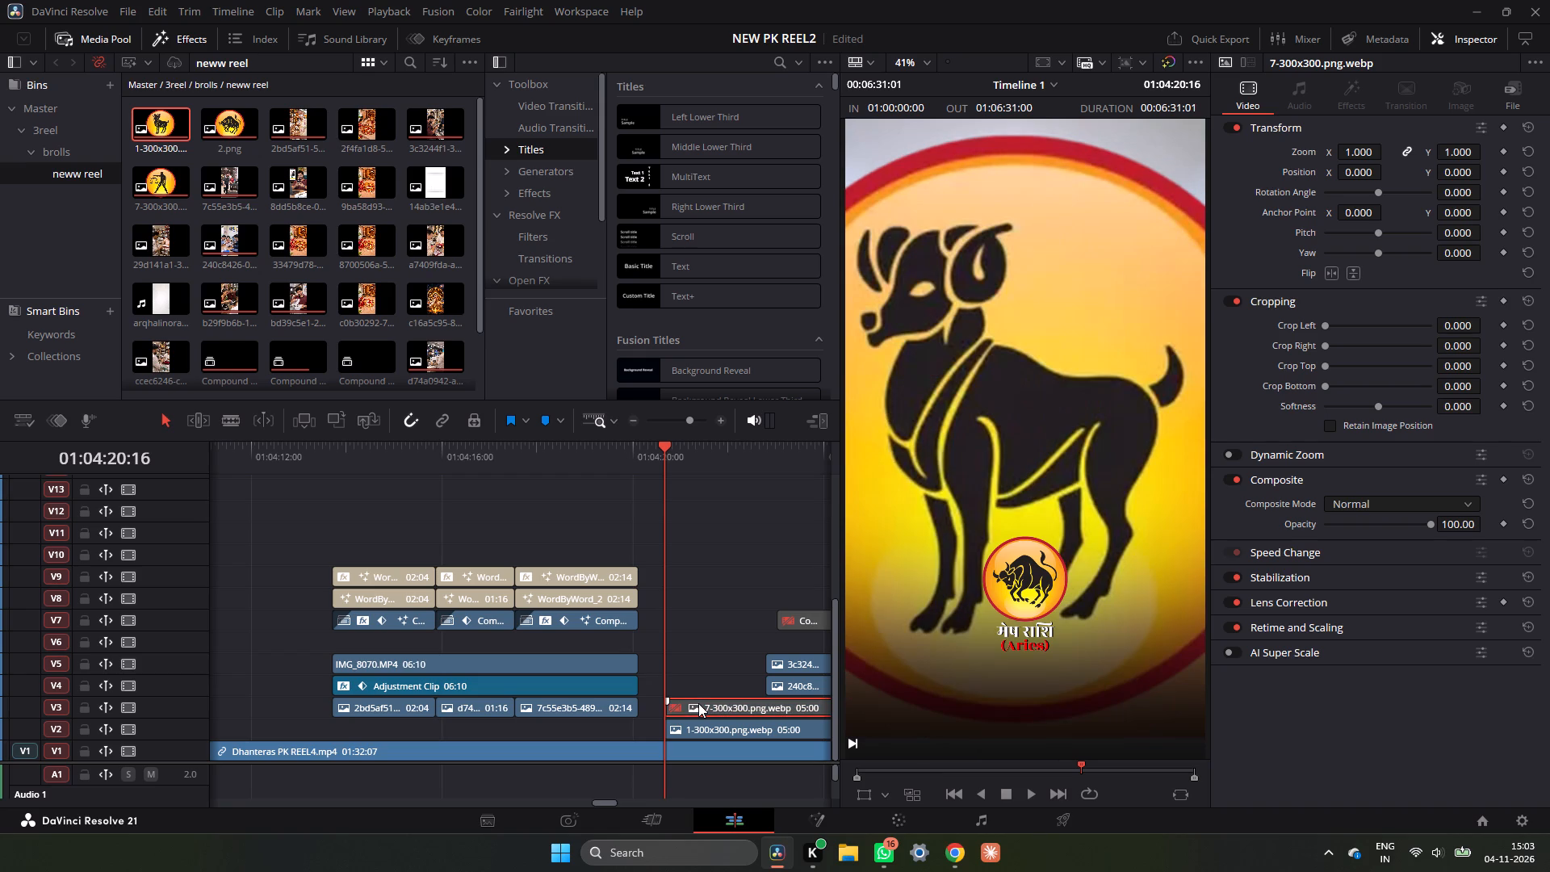
key("d")
Move the 1-300x300.png.webp clip from V2 at 01:04:20 to V20, just ahead of the Text+ stack at 01:04:07.
left_click(698, 725)
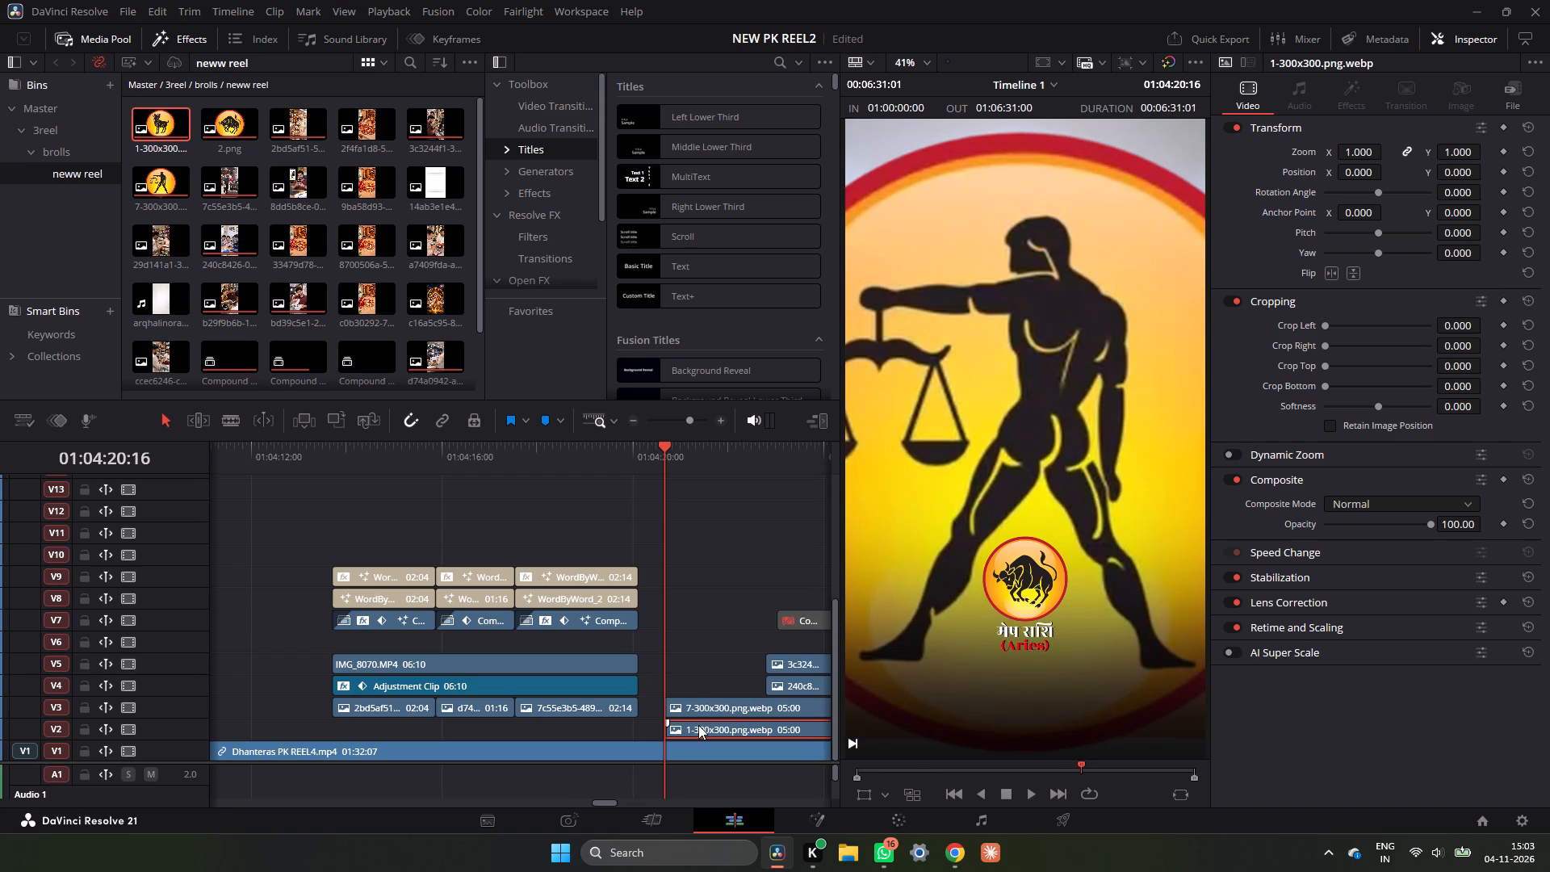
double_click(635, 423)
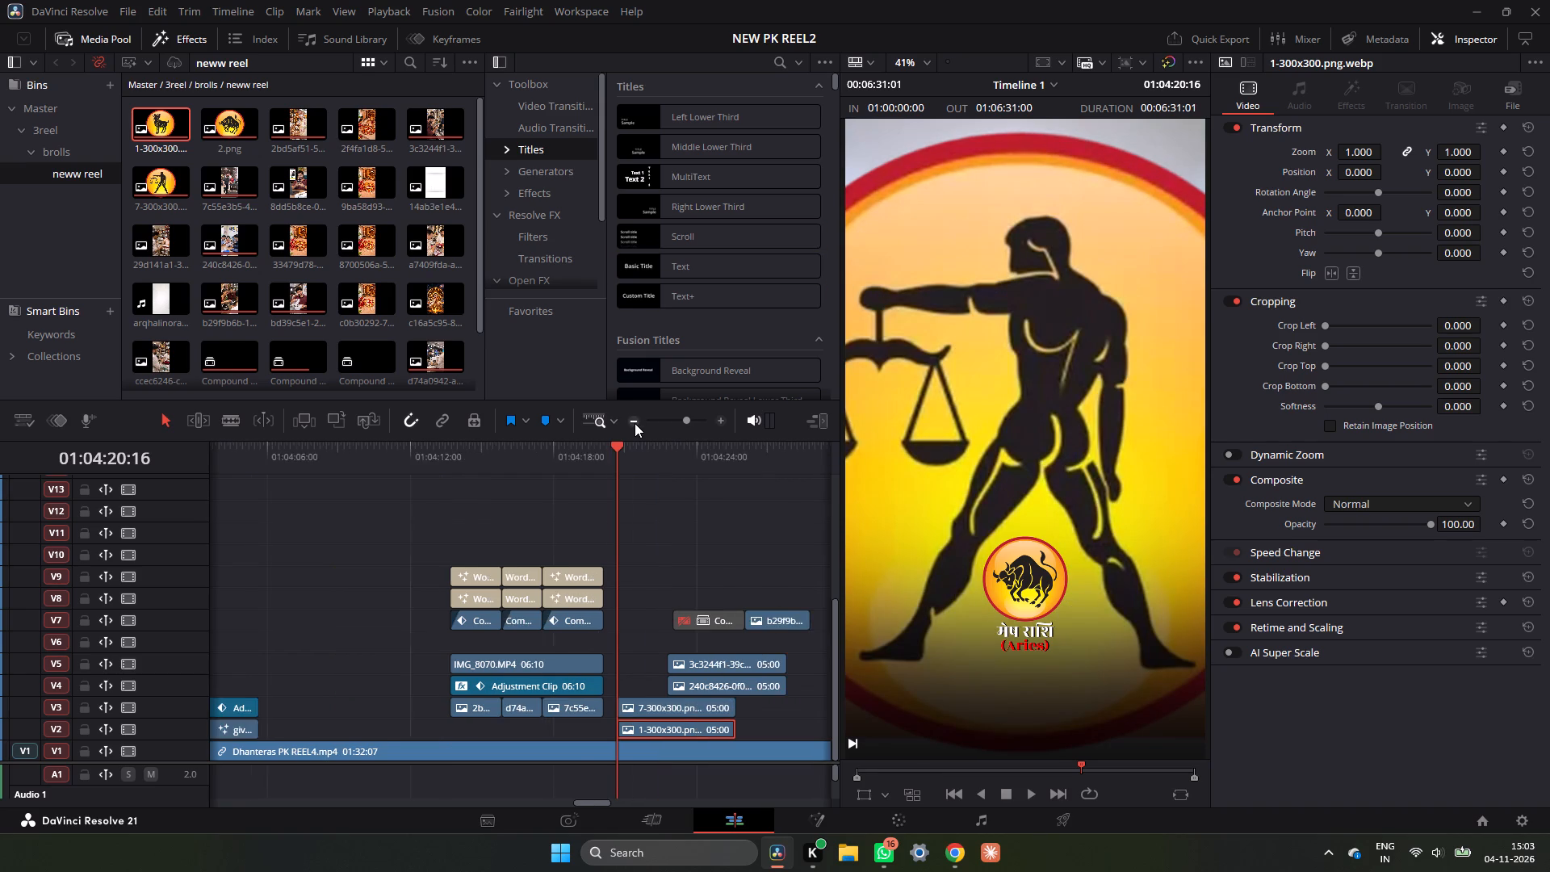
left_click_drag(612, 736, 455, 534)
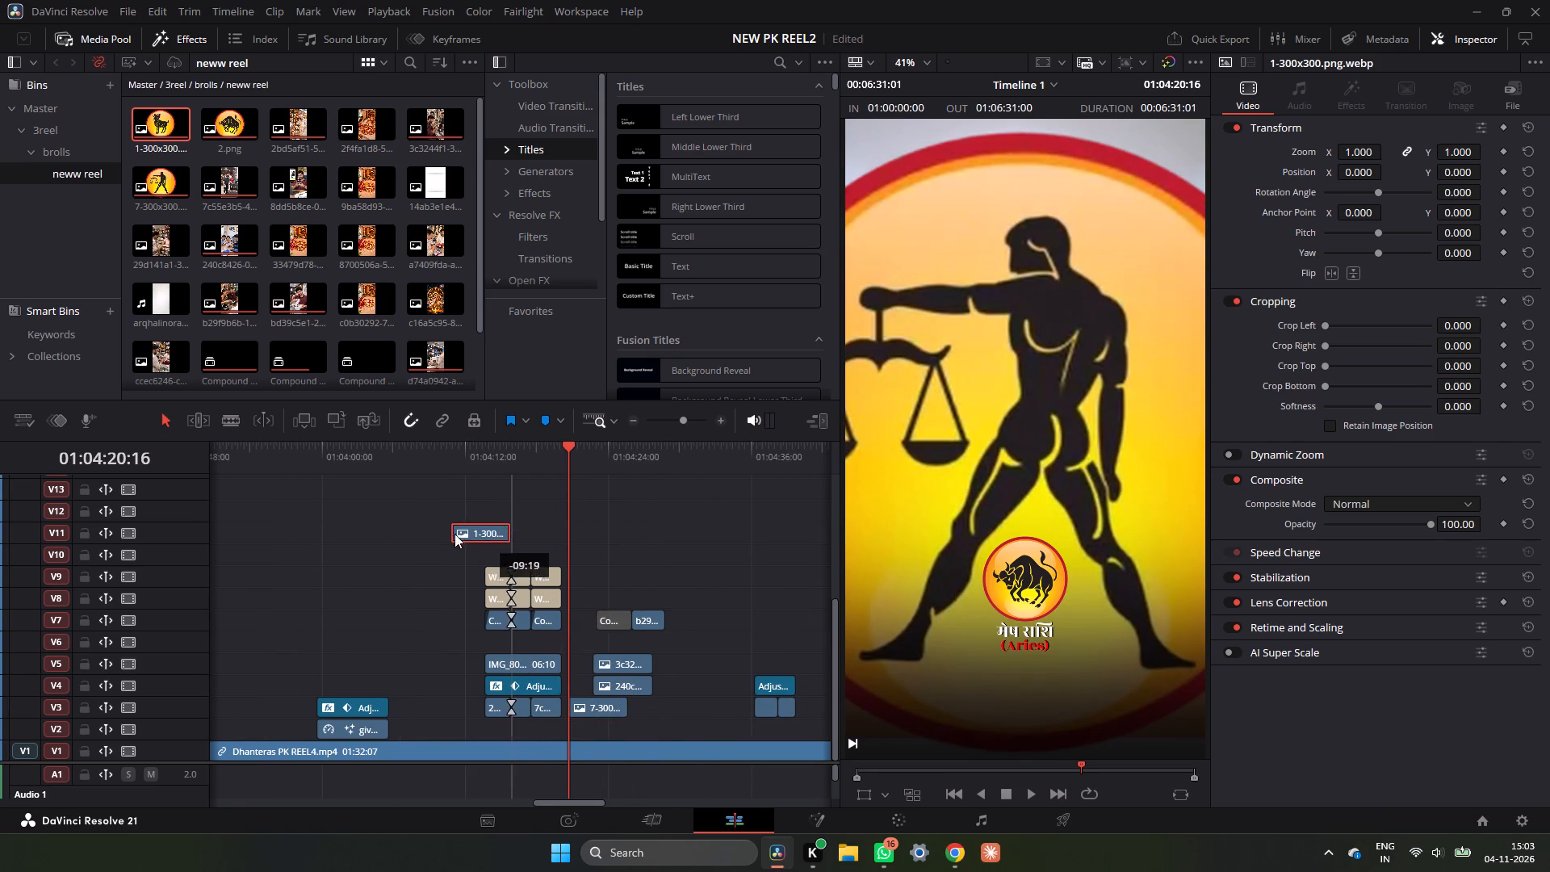
left_click_drag(455, 534, 375, 527)
scroll(374, 530, "up", 2)
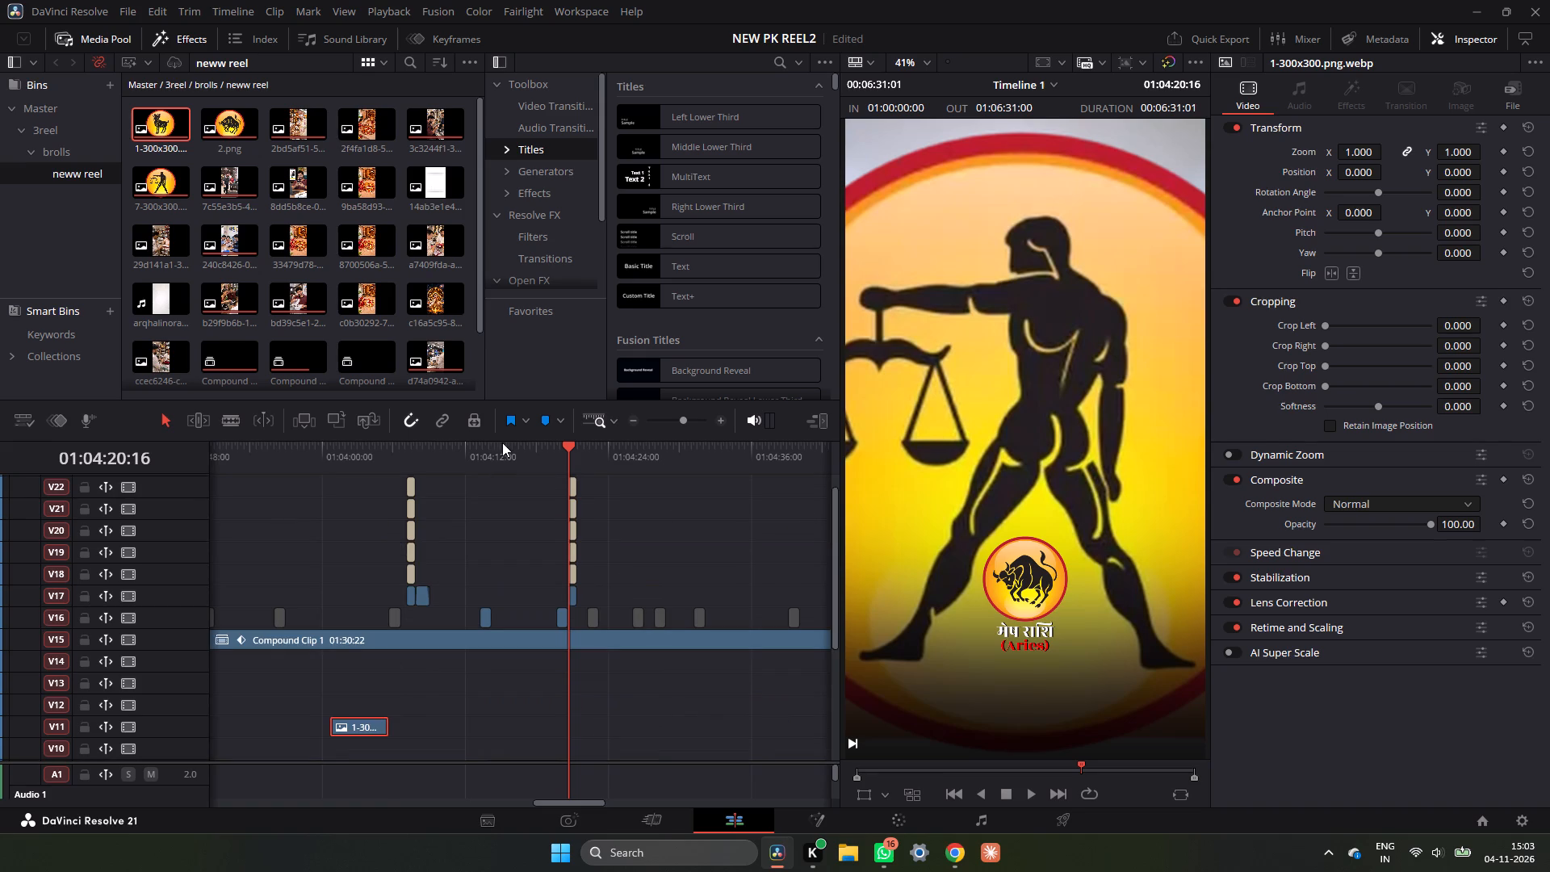
left_click_drag(429, 455, 408, 457)
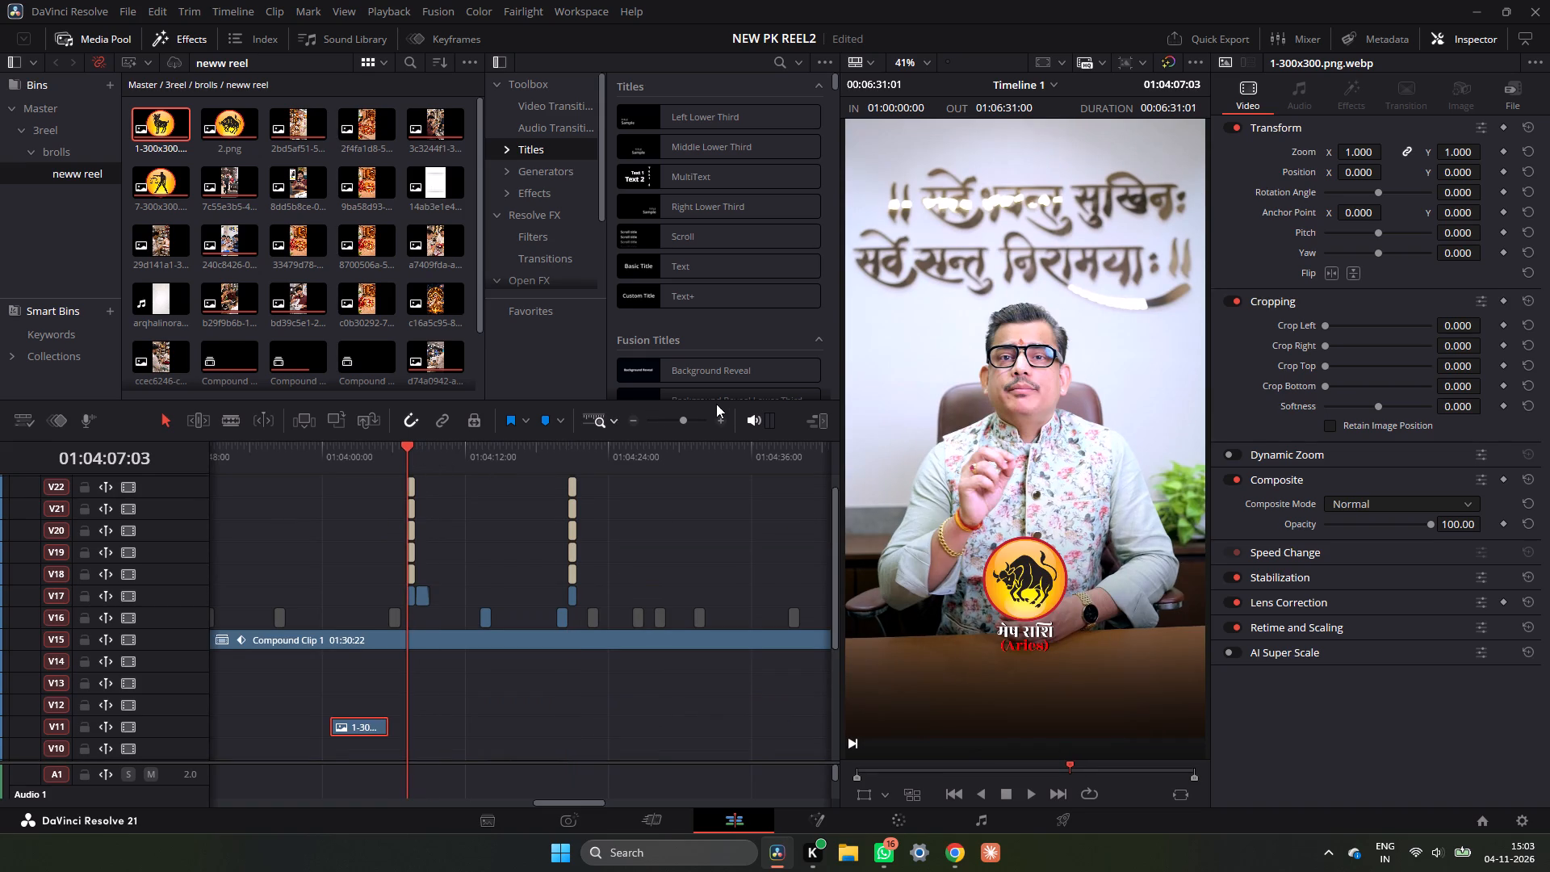
triple_click(722, 422)
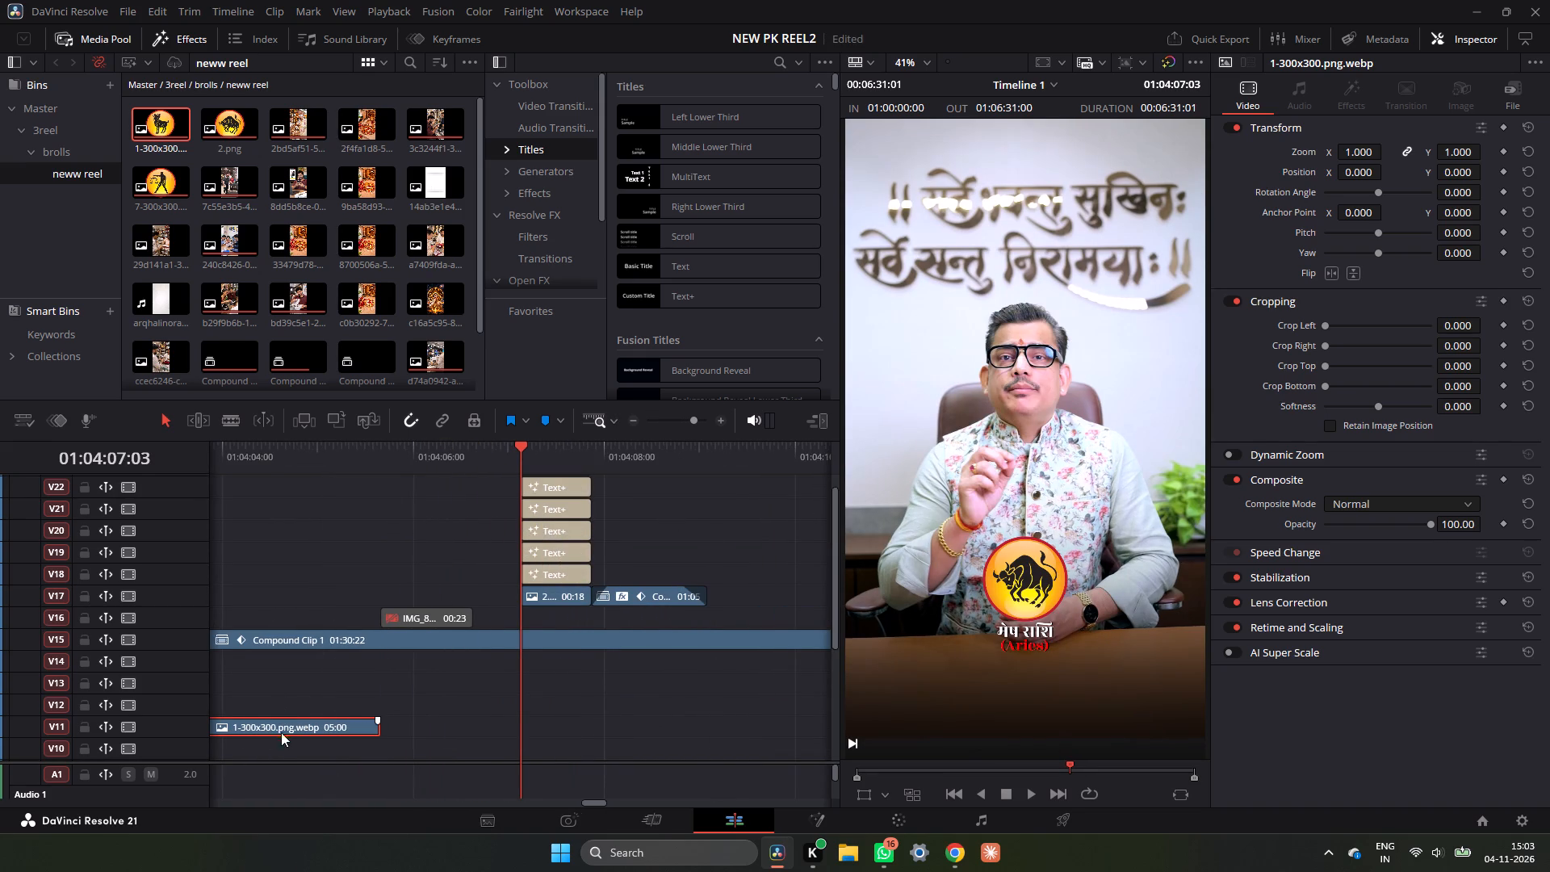
left_click_drag(283, 728, 415, 535)
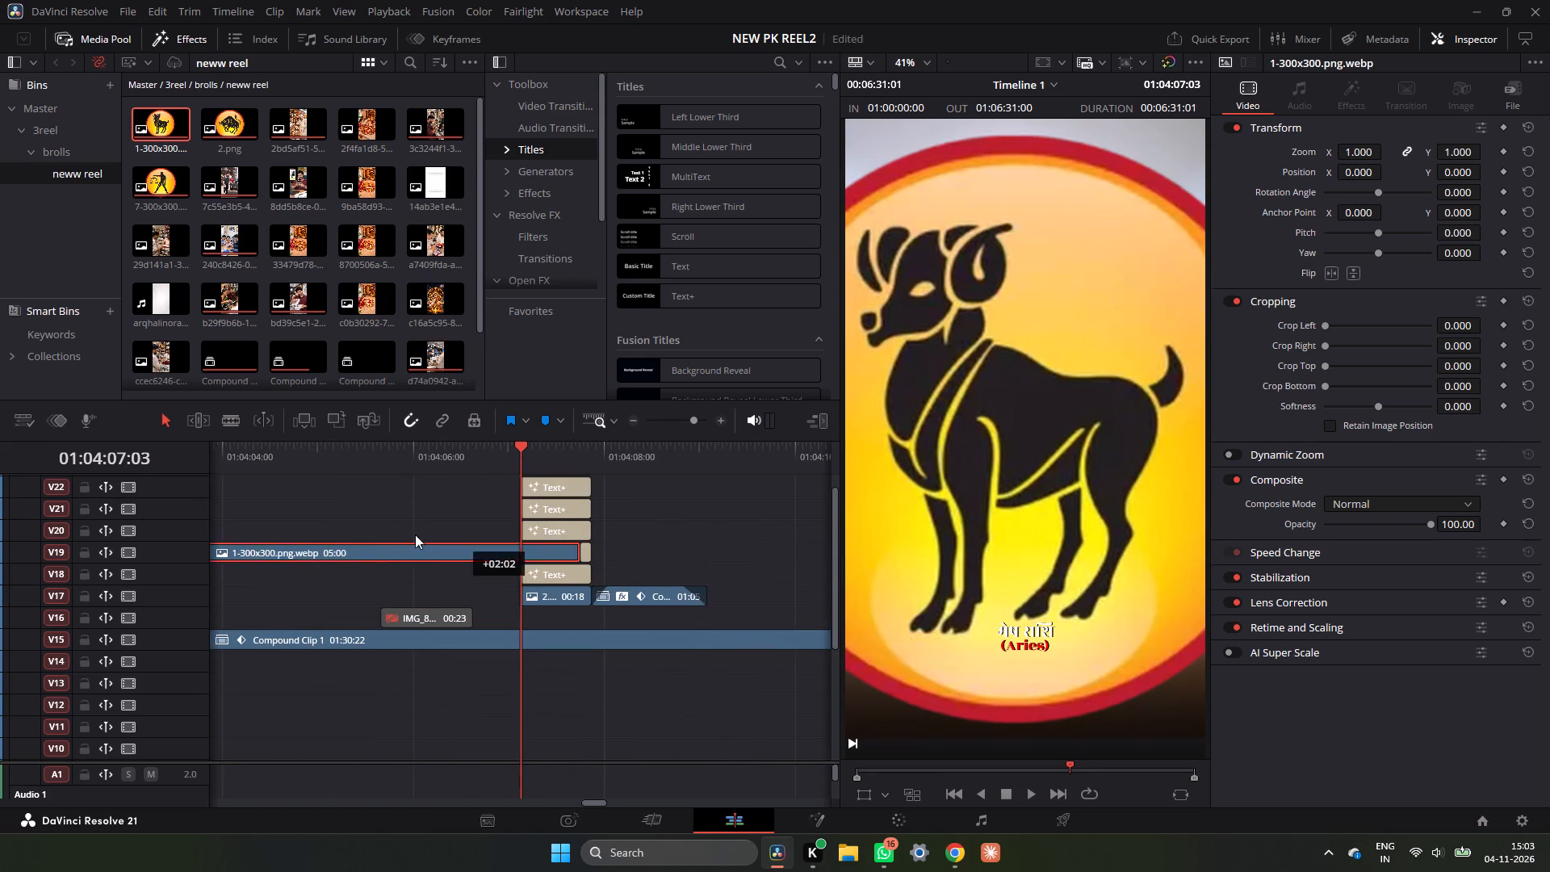
left_click_drag(415, 535, 398, 531)
Trim the 1-300x300.png.webp clip to 18 frames and place it on V16 beneath 2.png, starting at 01:04:07:03.
double_click(630, 421)
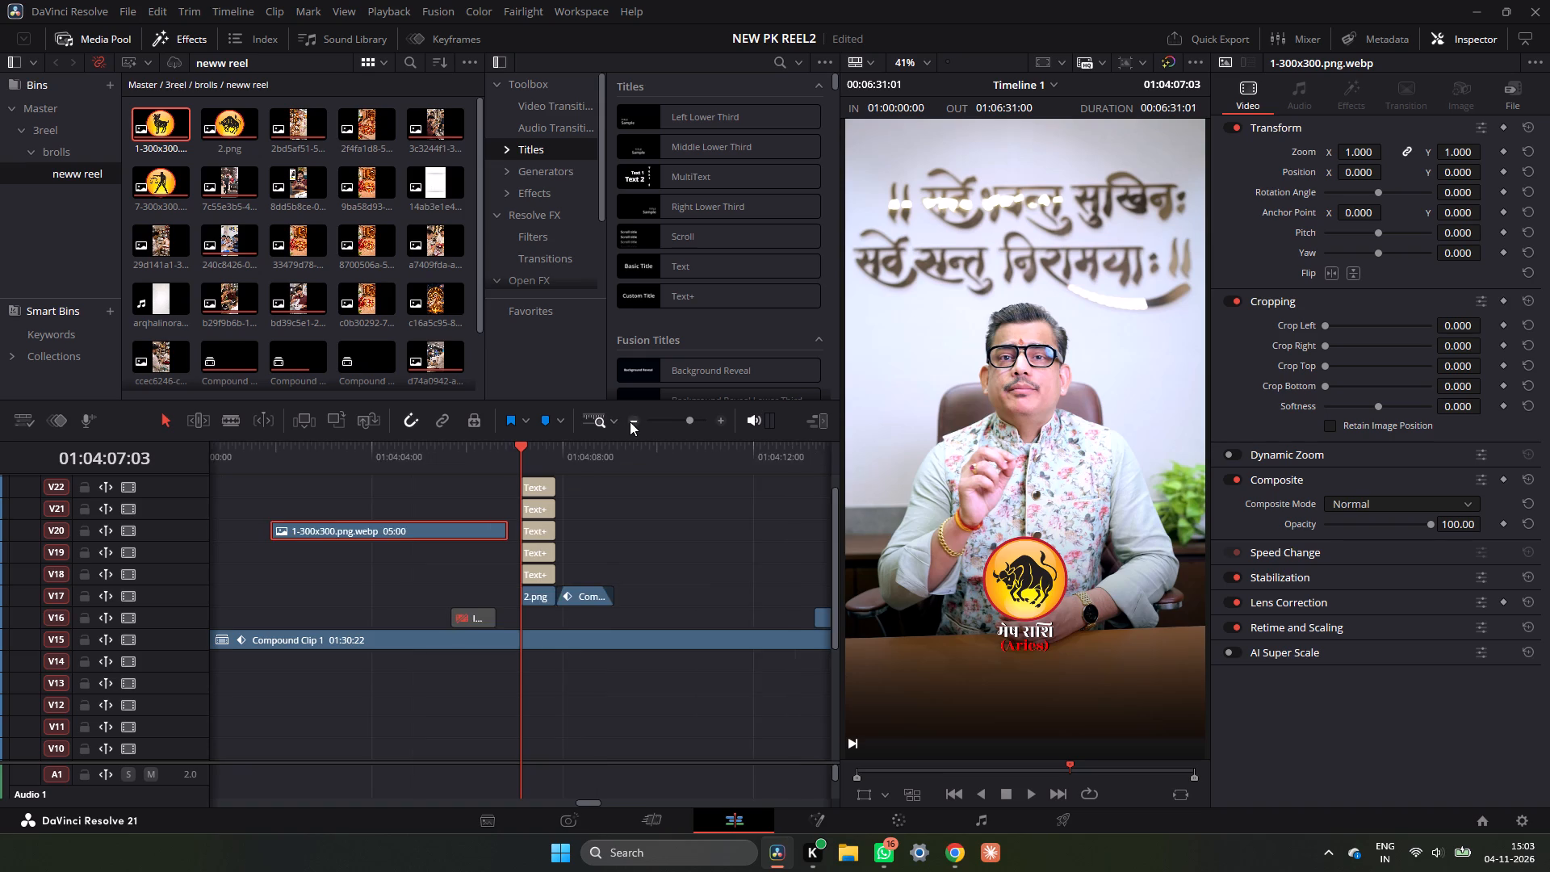
left_click_drag(513, 535, 437, 533)
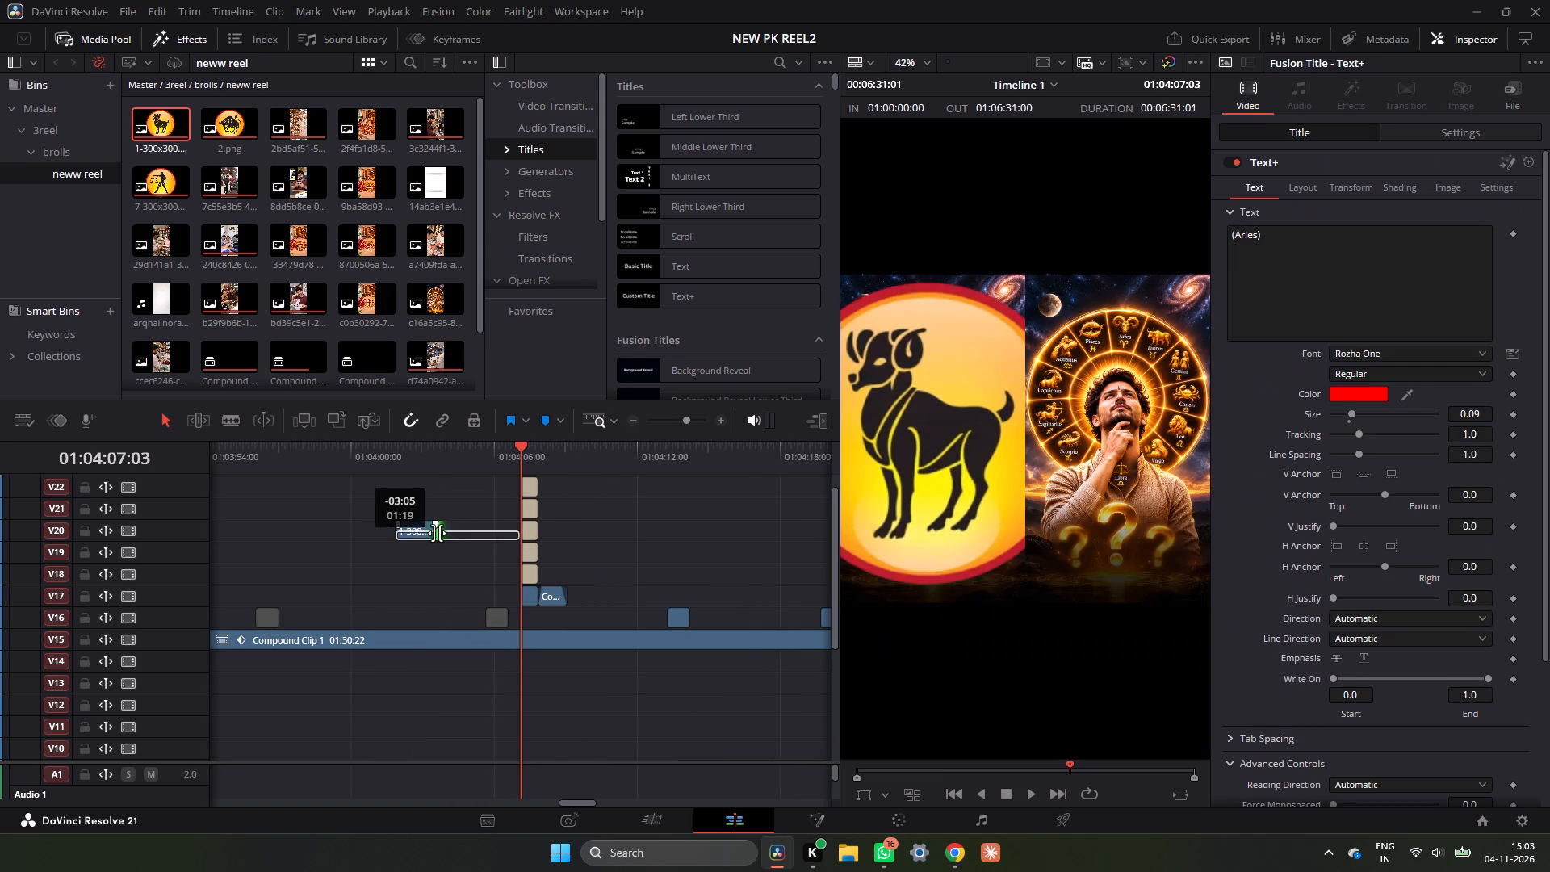
left_click_drag(437, 533, 426, 536)
left_click_drag(409, 532, 501, 576)
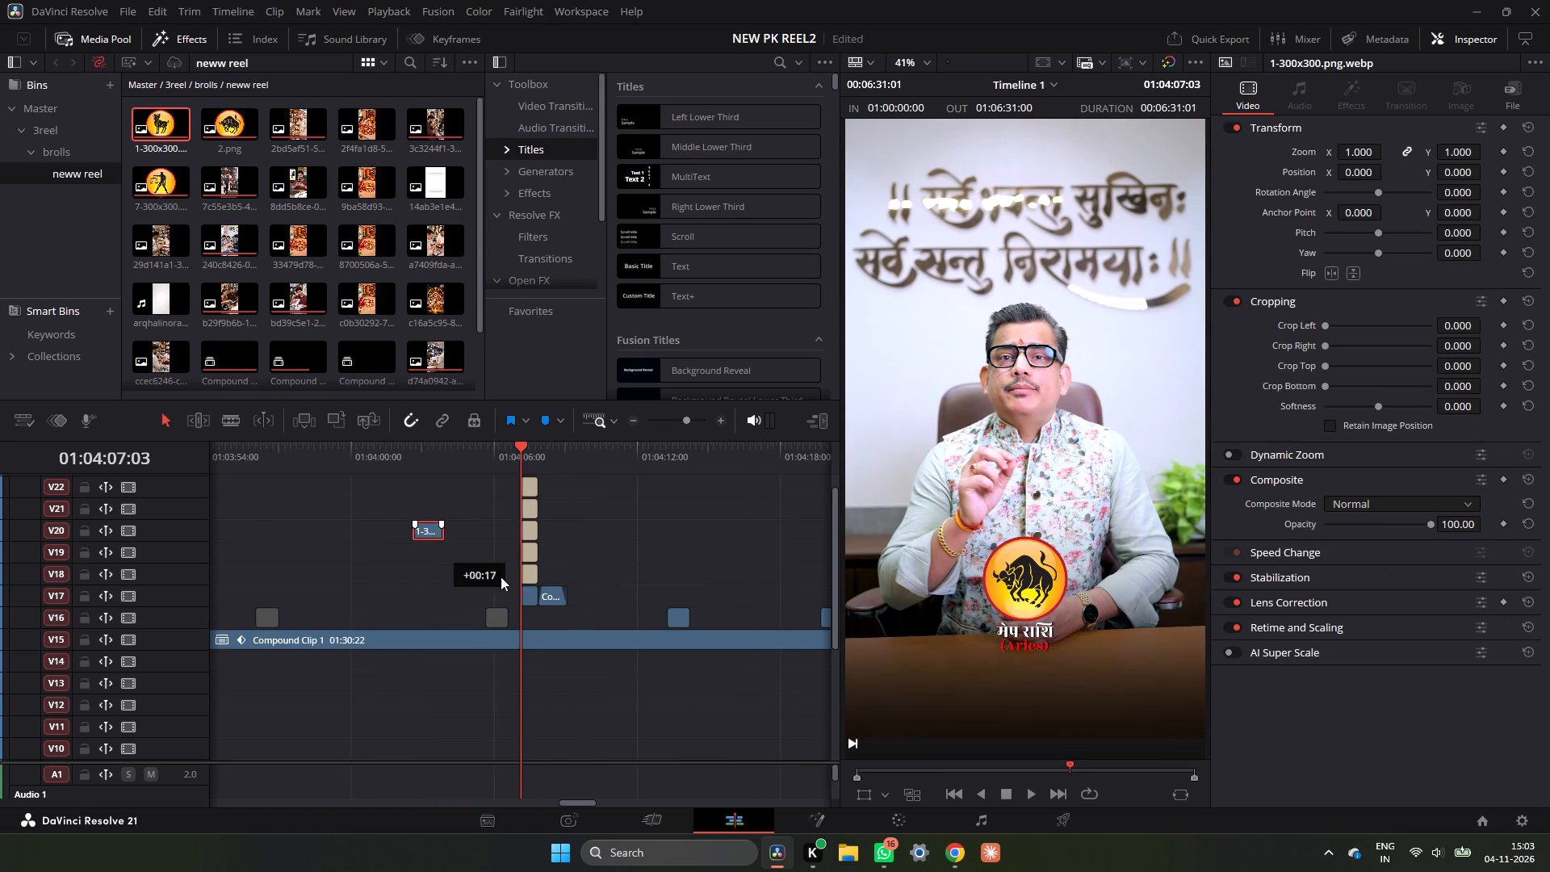
left_click_drag(501, 576, 534, 617)
left_click_drag(550, 617, 545, 619)
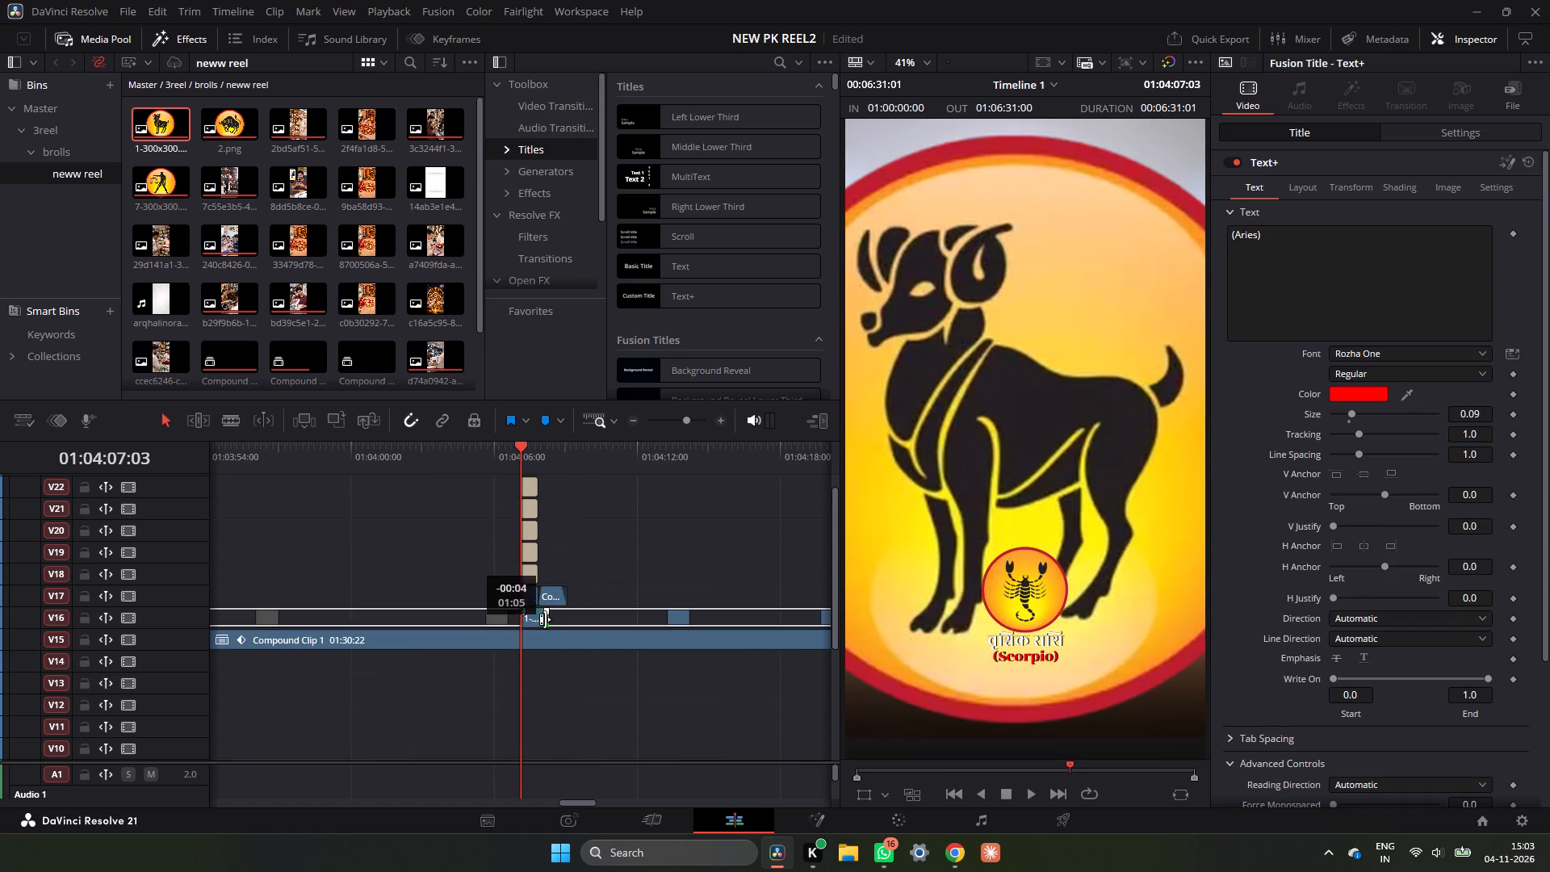
left_click_drag(545, 619, 539, 620)
Scale the 1-300x300.png.webp clip to a zoom of 0.140, matching the 2.png icon.
triple_click(720, 417)
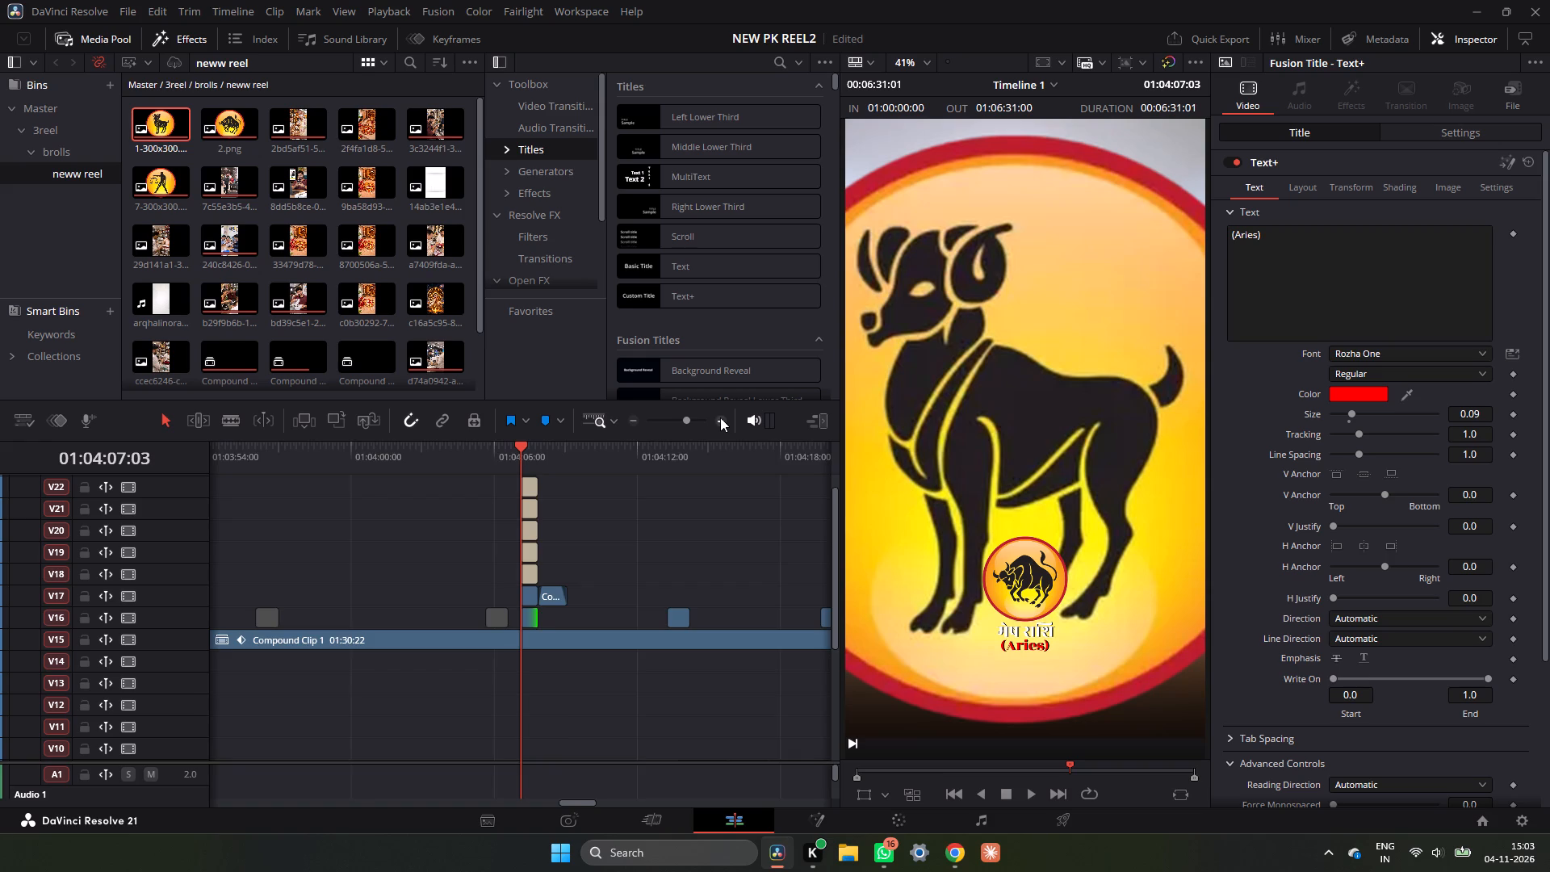
left_click(720, 417)
left_click(626, 618)
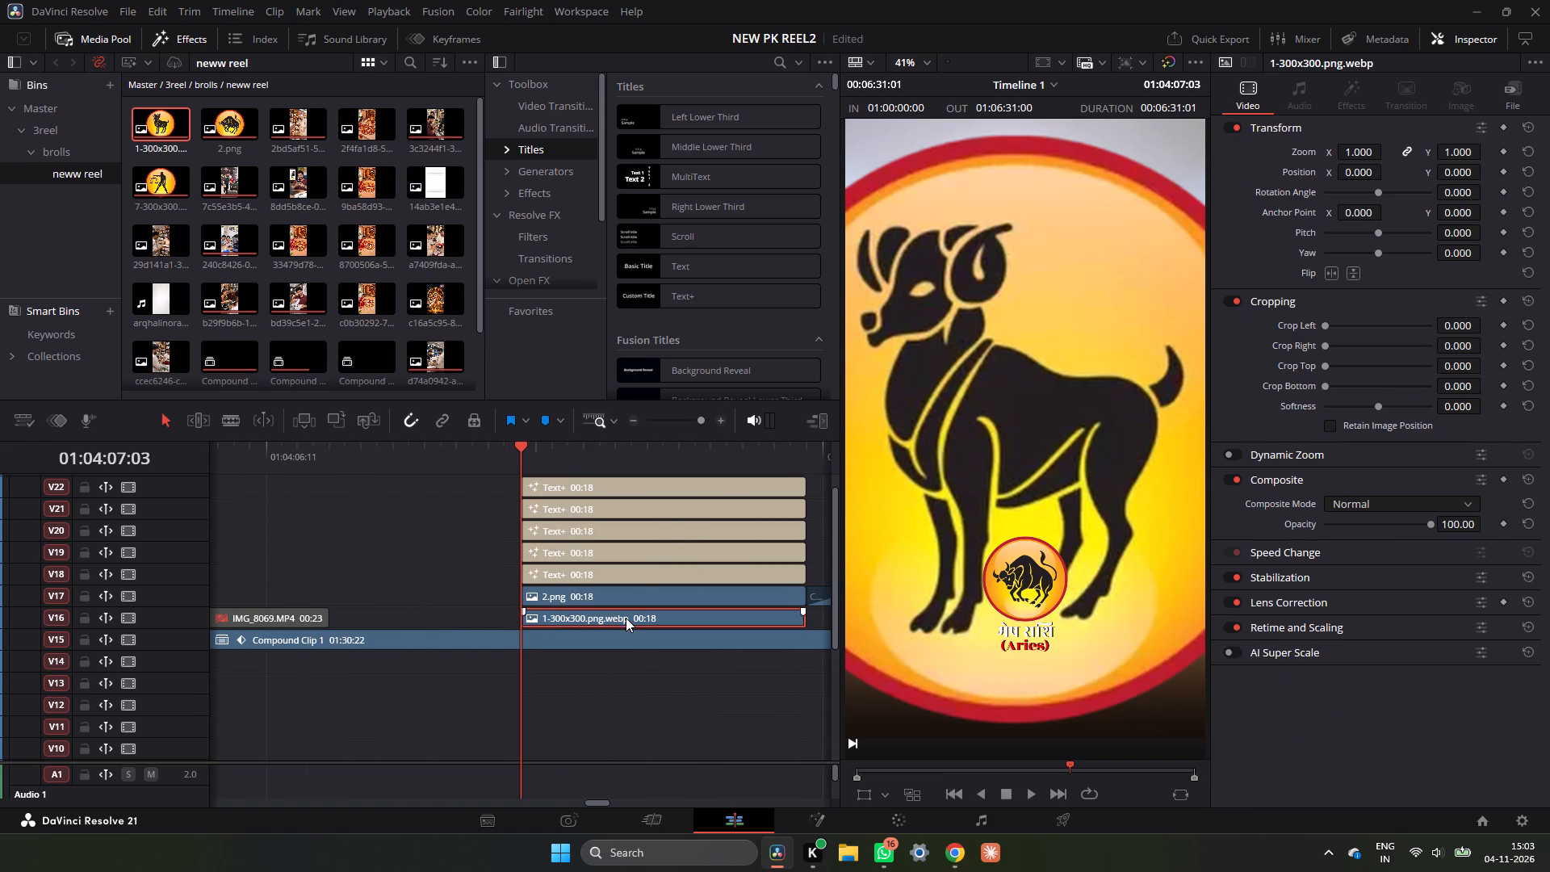
left_click(651, 597)
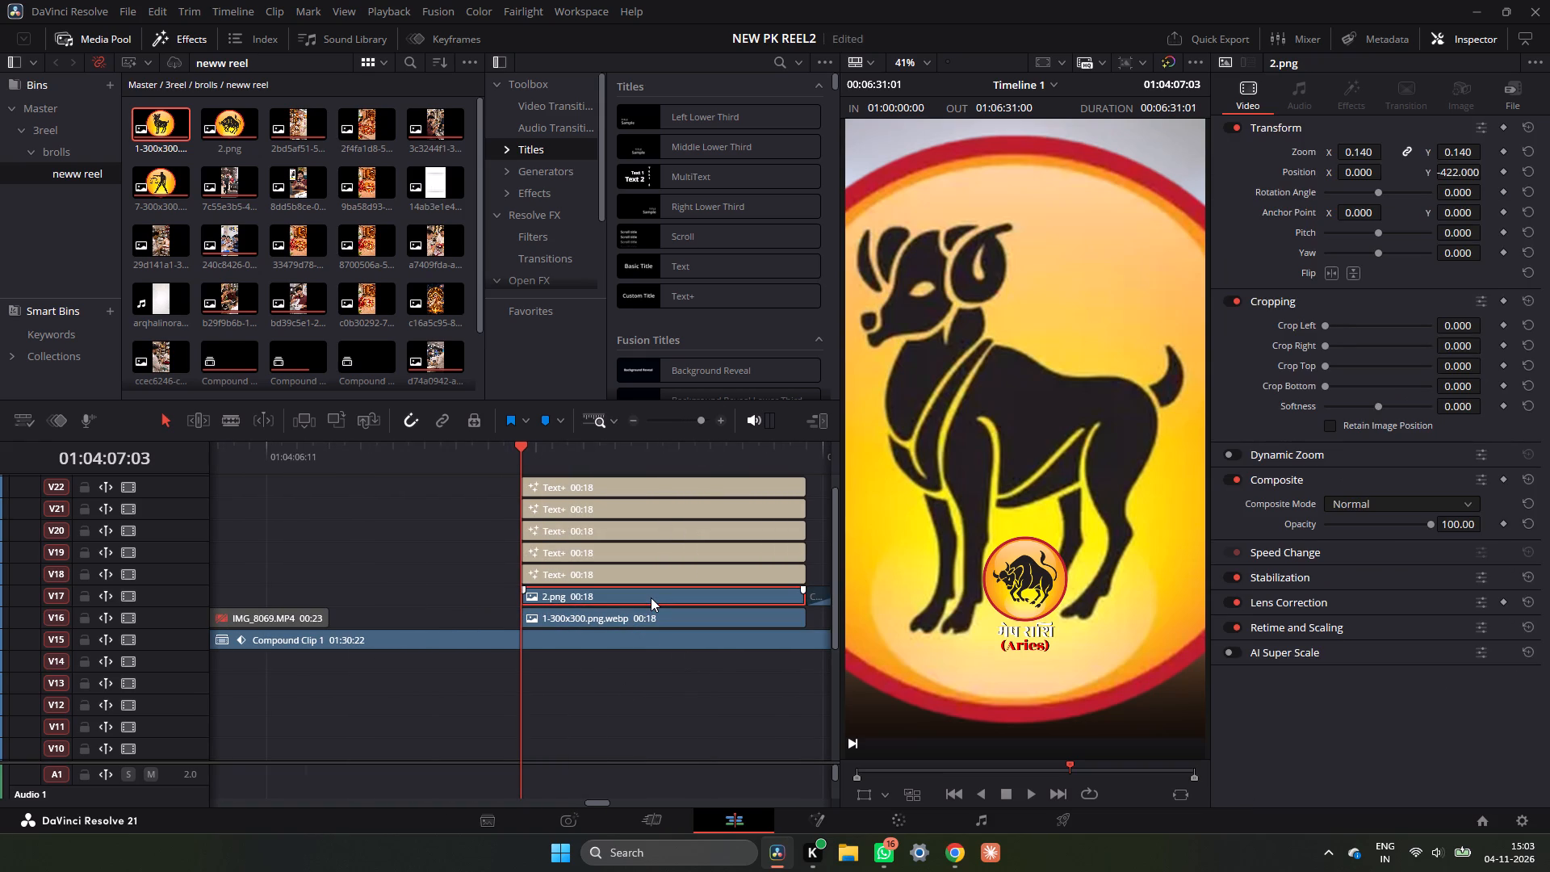
left_click(656, 623)
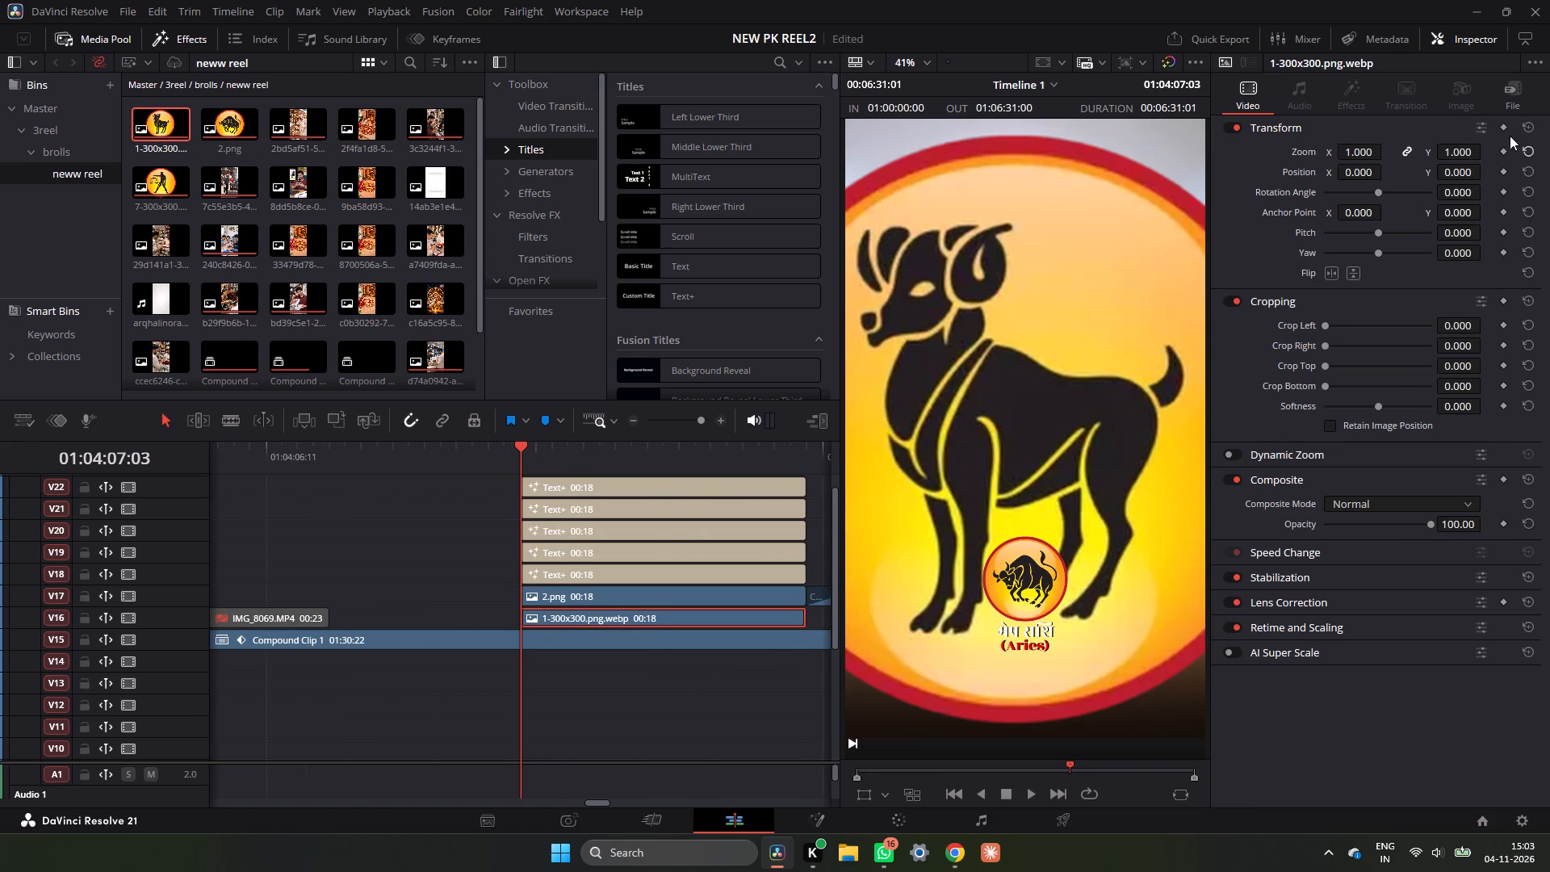
left_click_drag(1464, 149, 1400, 170)
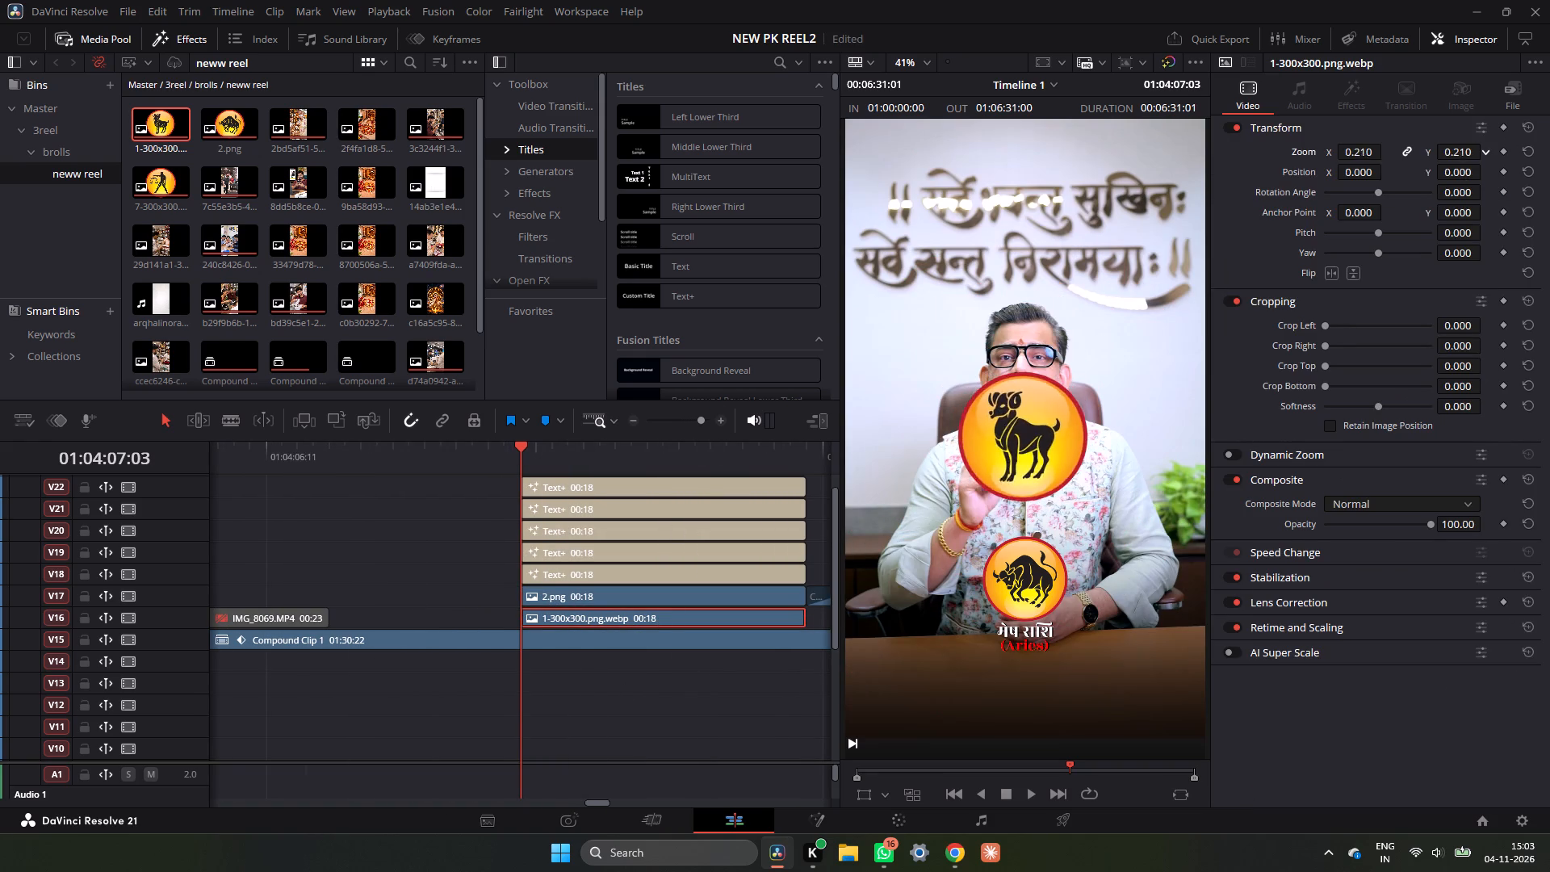
left_click_drag(1400, 170, 1398, 173)
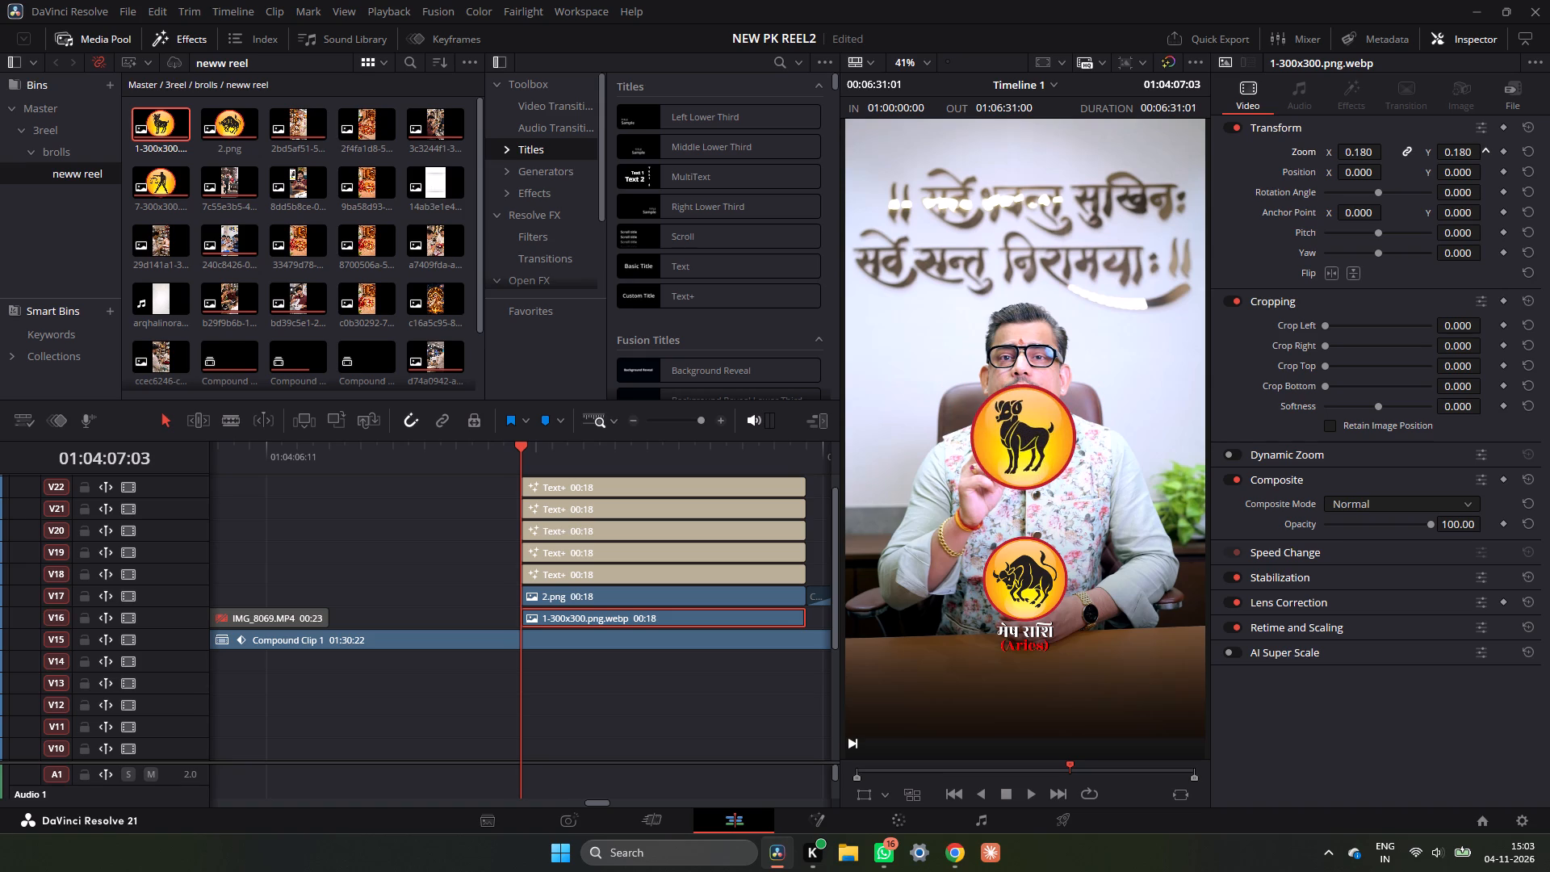
left_click_drag(1398, 173, 1395, 176)
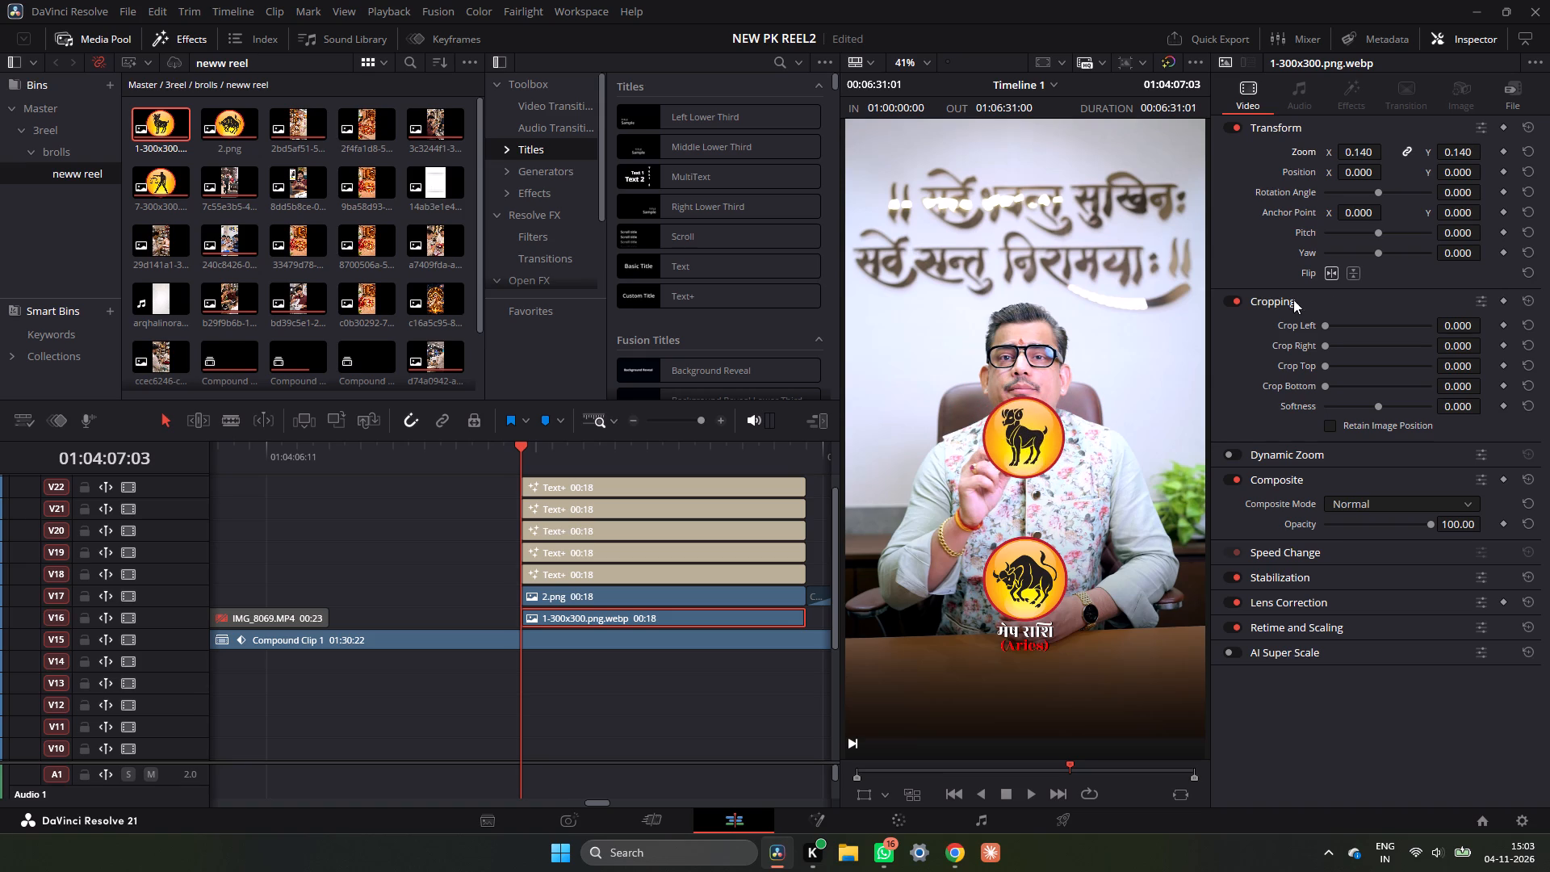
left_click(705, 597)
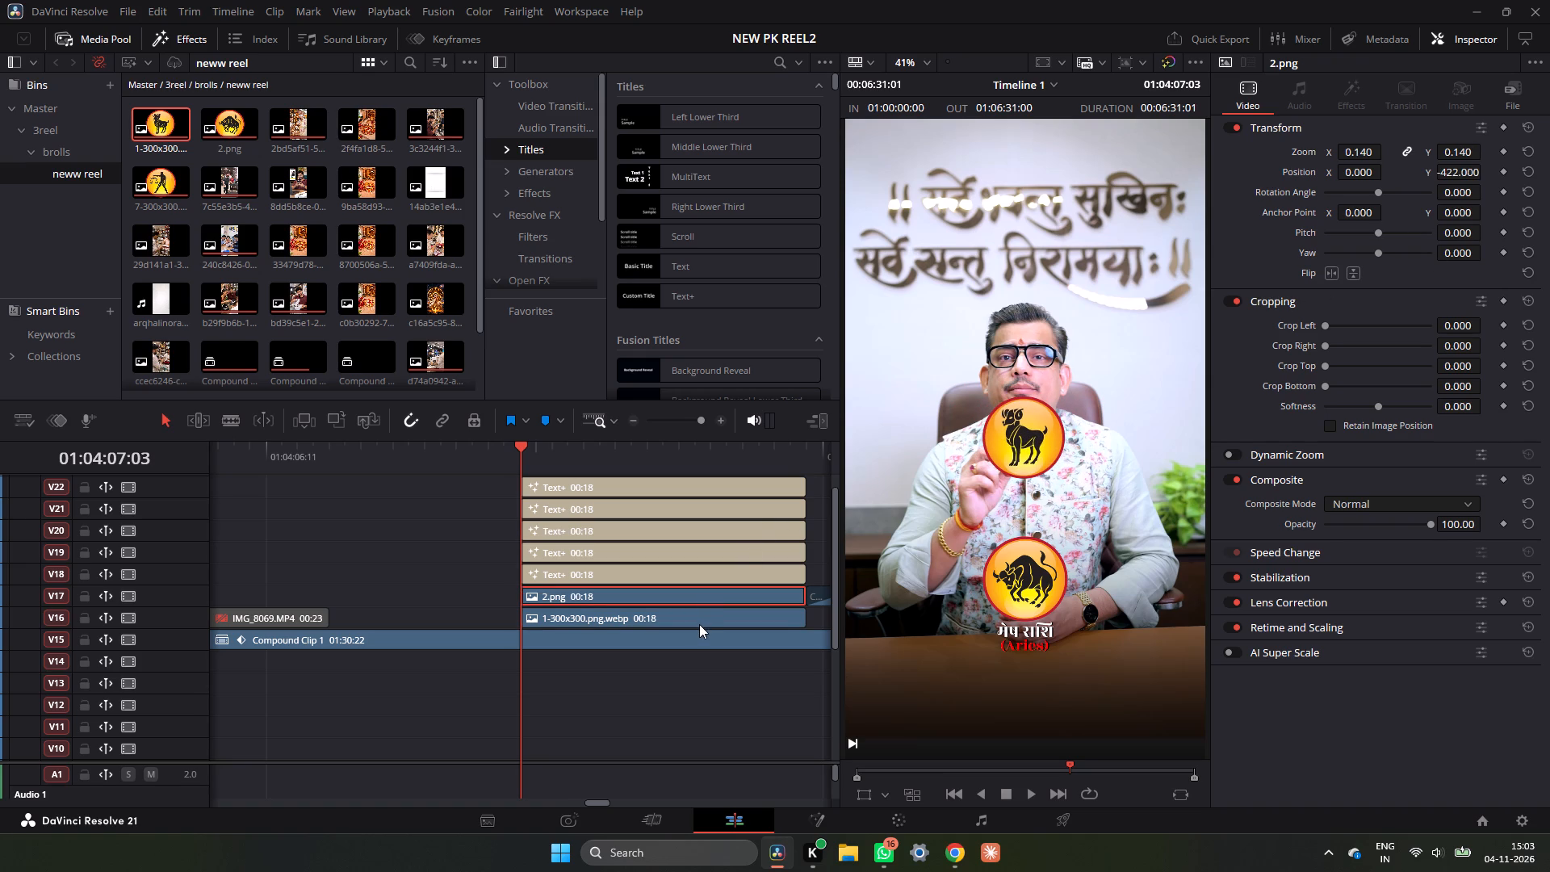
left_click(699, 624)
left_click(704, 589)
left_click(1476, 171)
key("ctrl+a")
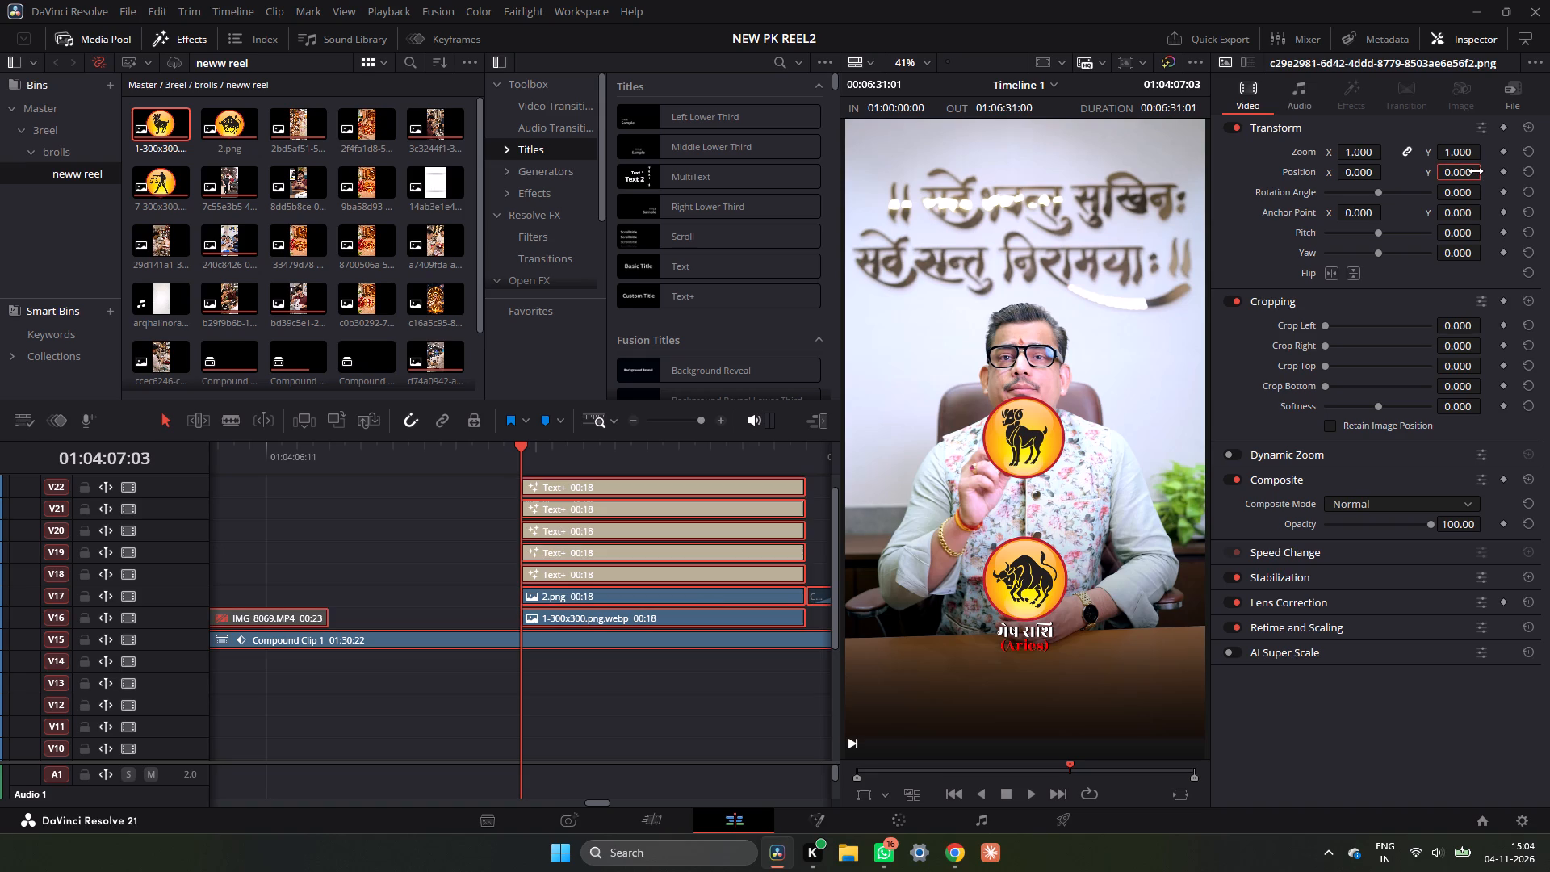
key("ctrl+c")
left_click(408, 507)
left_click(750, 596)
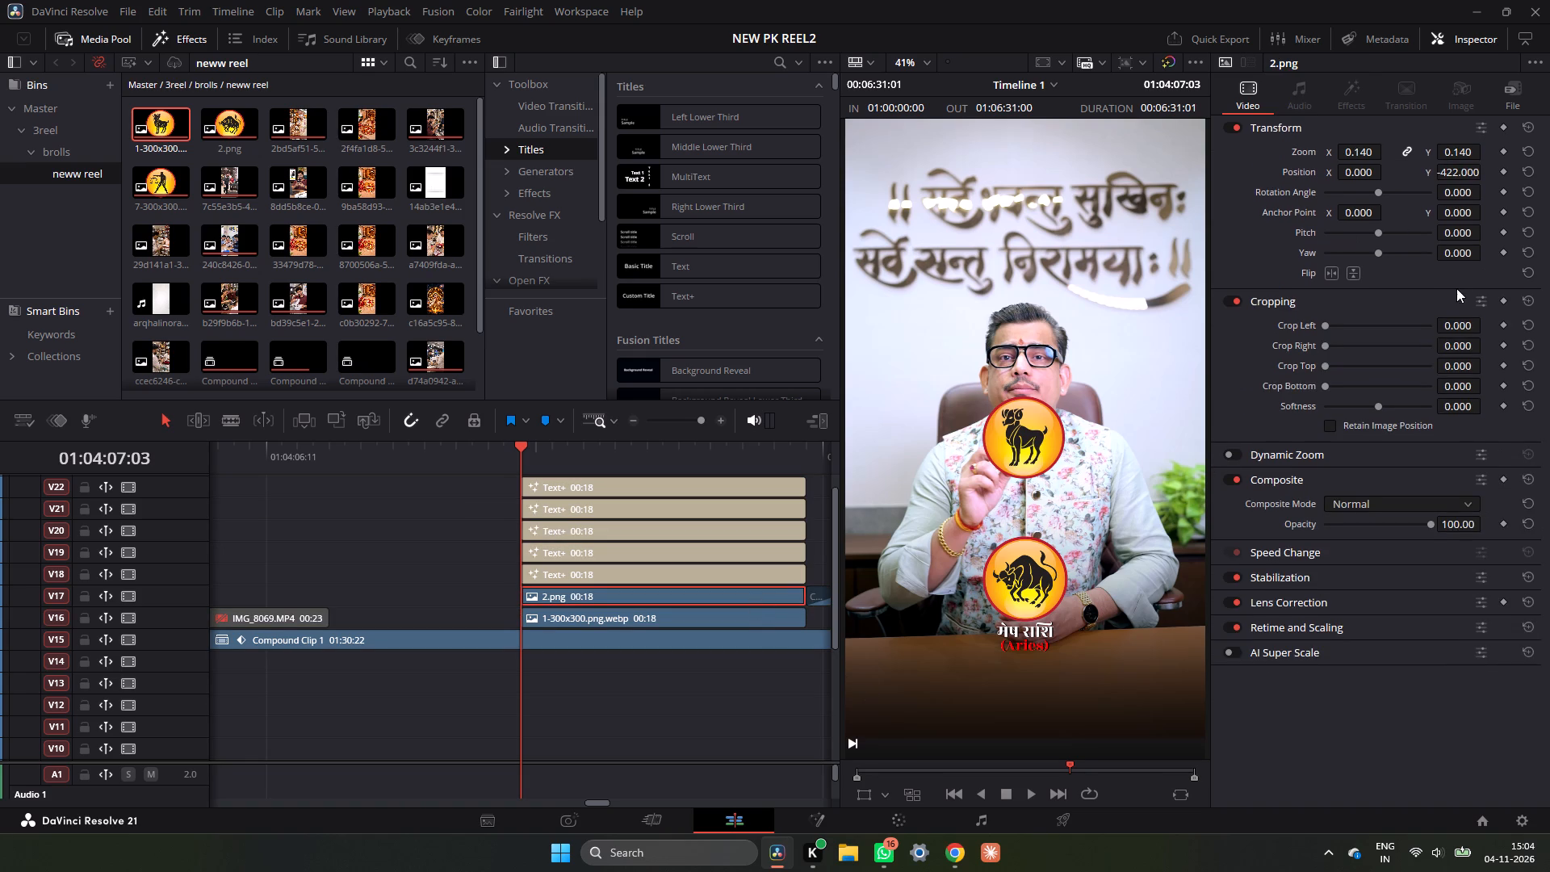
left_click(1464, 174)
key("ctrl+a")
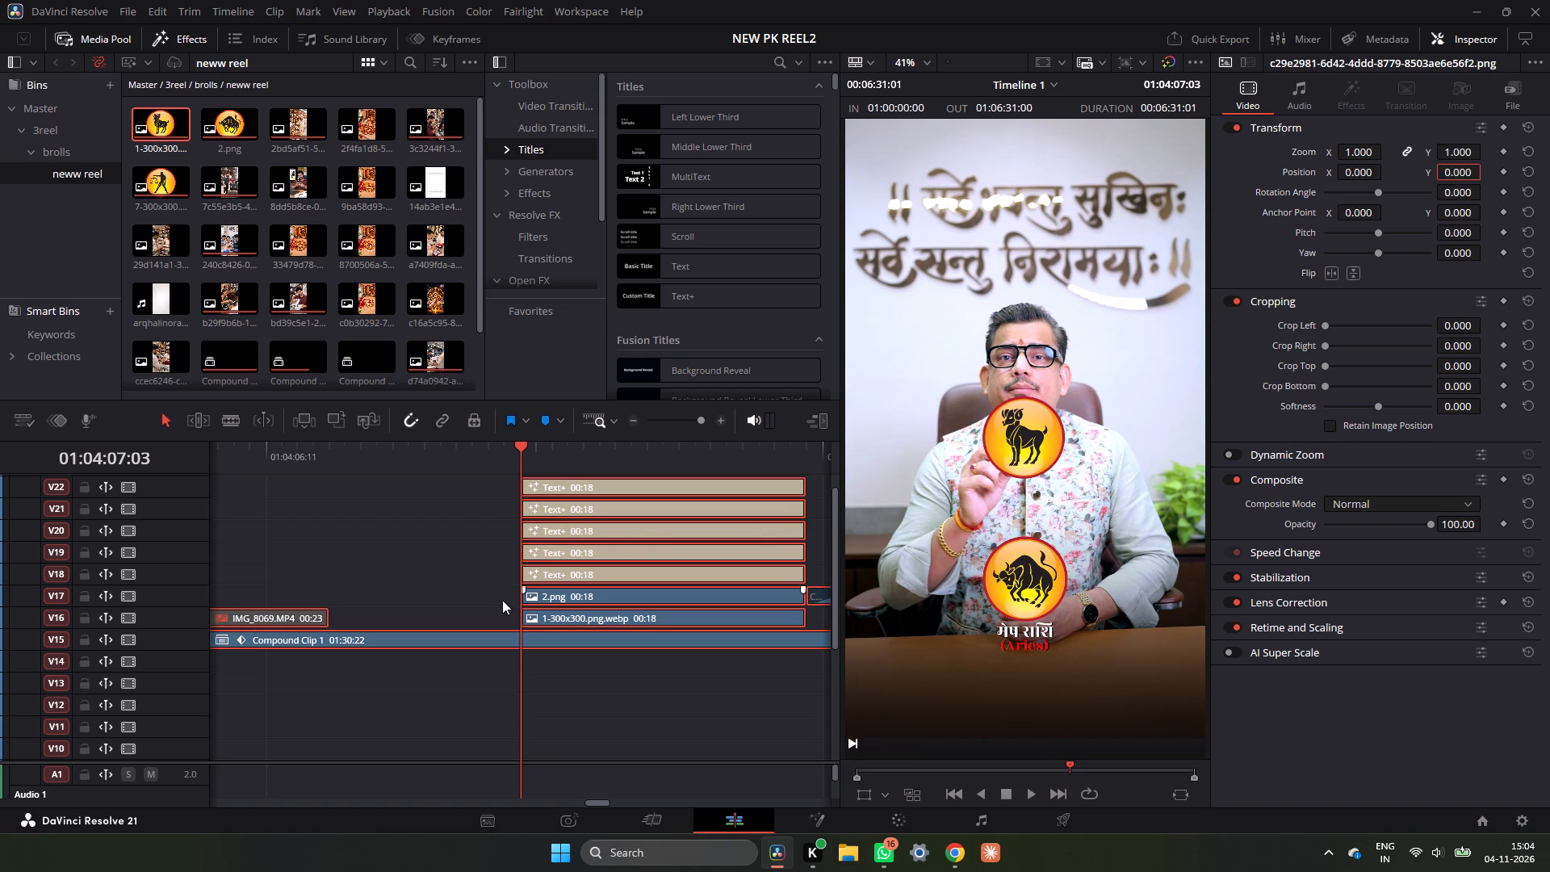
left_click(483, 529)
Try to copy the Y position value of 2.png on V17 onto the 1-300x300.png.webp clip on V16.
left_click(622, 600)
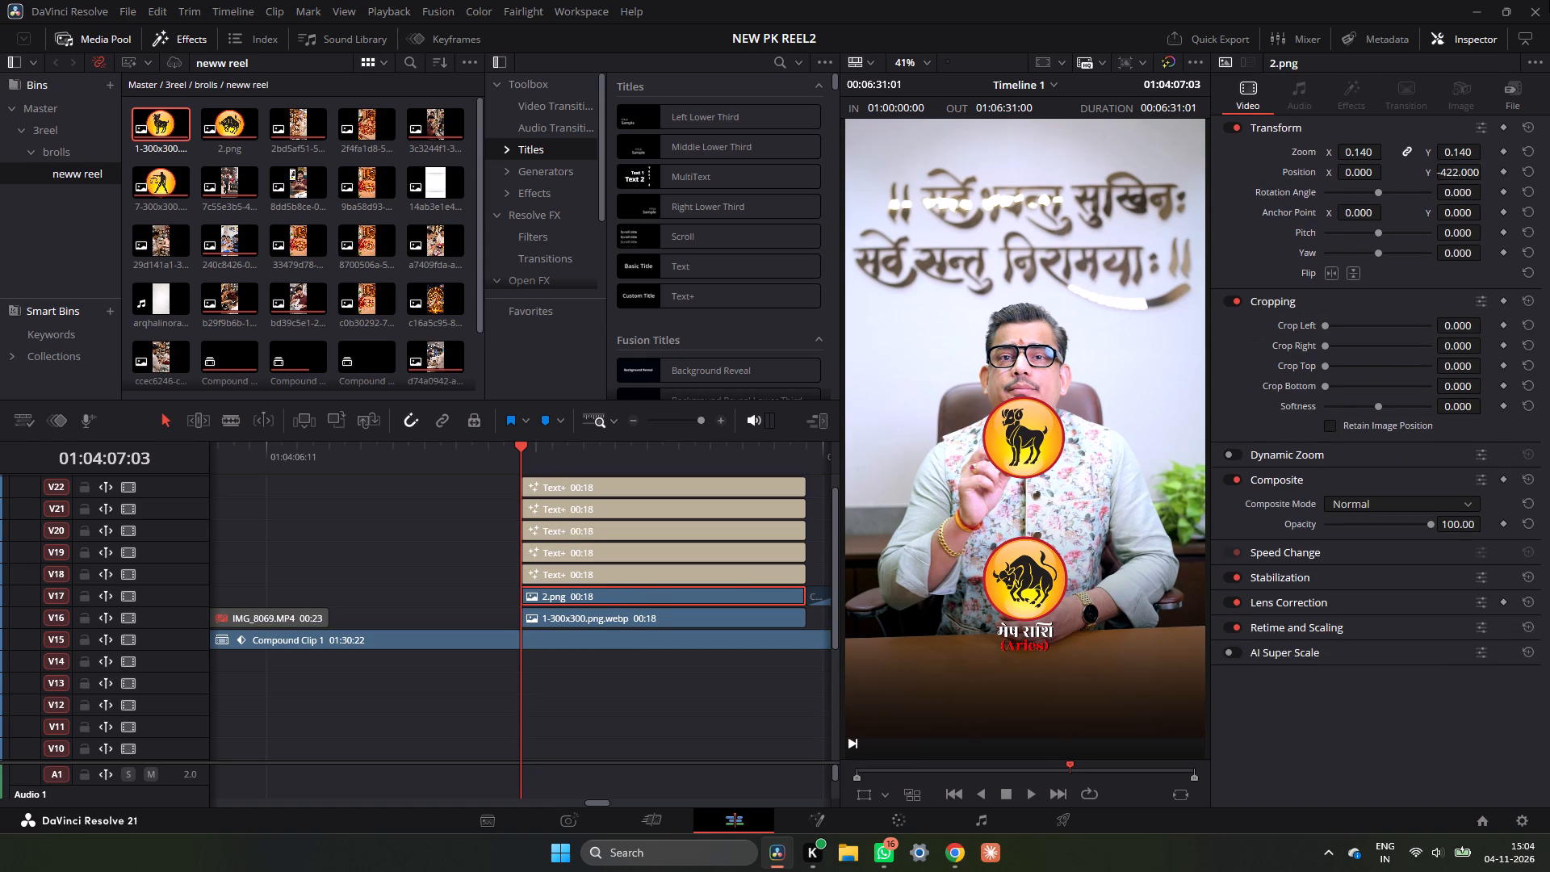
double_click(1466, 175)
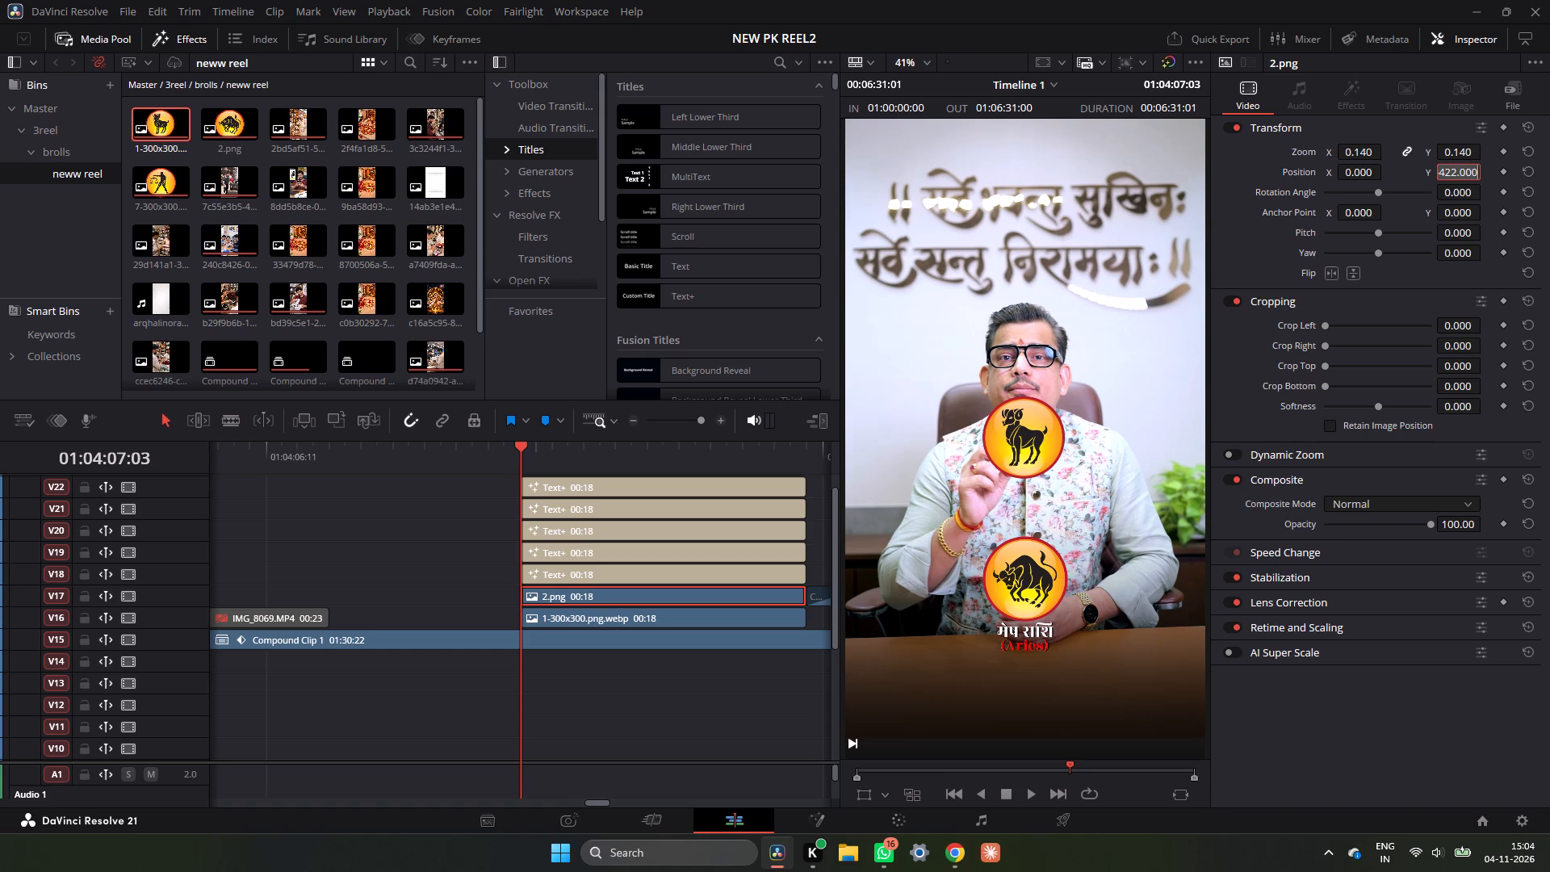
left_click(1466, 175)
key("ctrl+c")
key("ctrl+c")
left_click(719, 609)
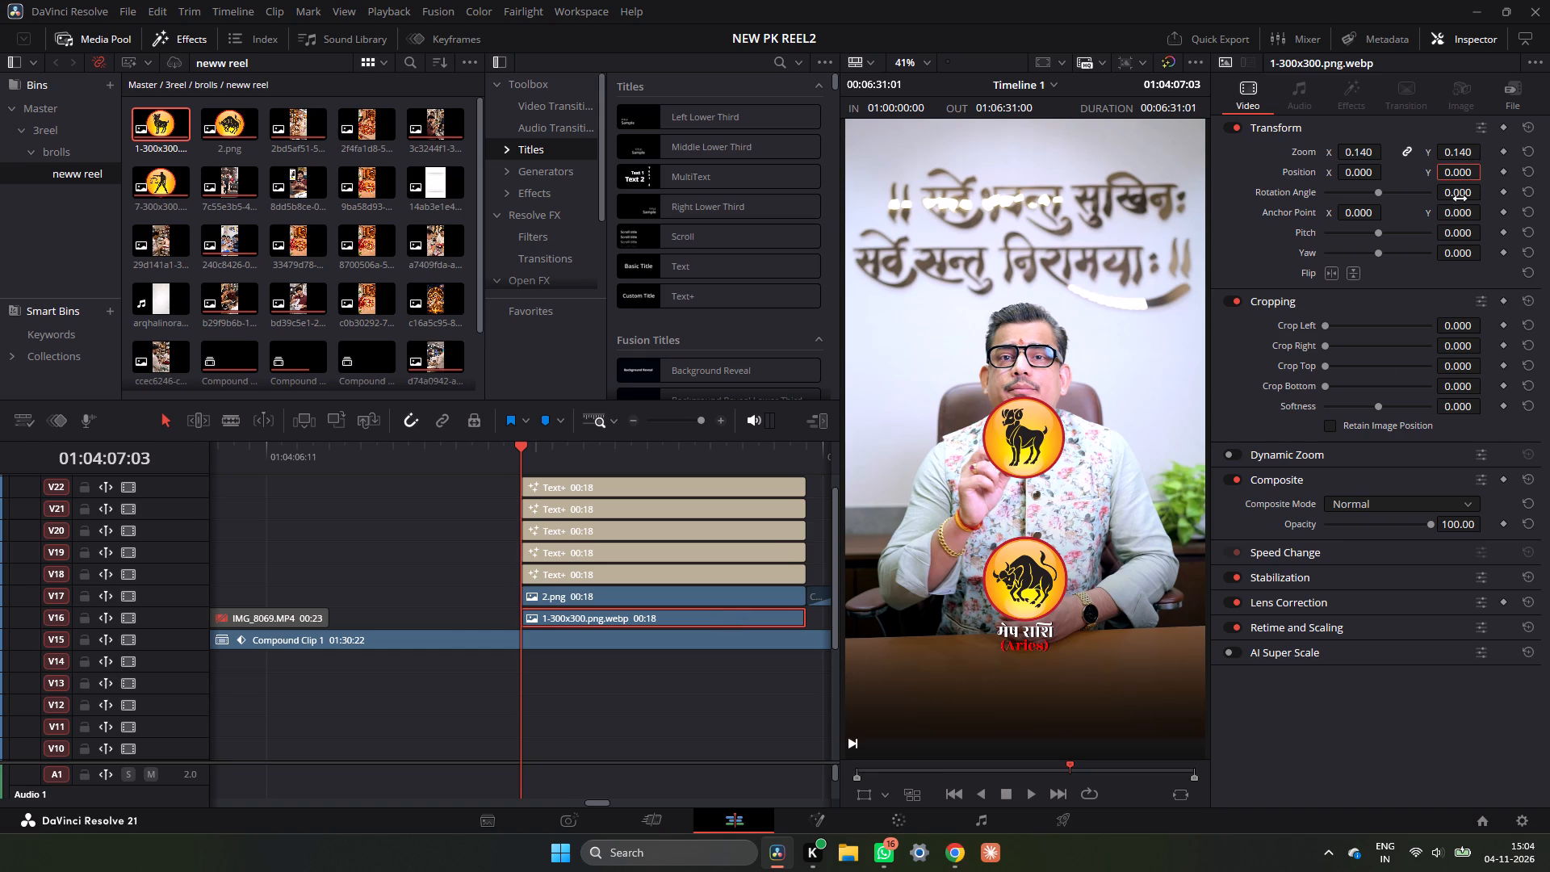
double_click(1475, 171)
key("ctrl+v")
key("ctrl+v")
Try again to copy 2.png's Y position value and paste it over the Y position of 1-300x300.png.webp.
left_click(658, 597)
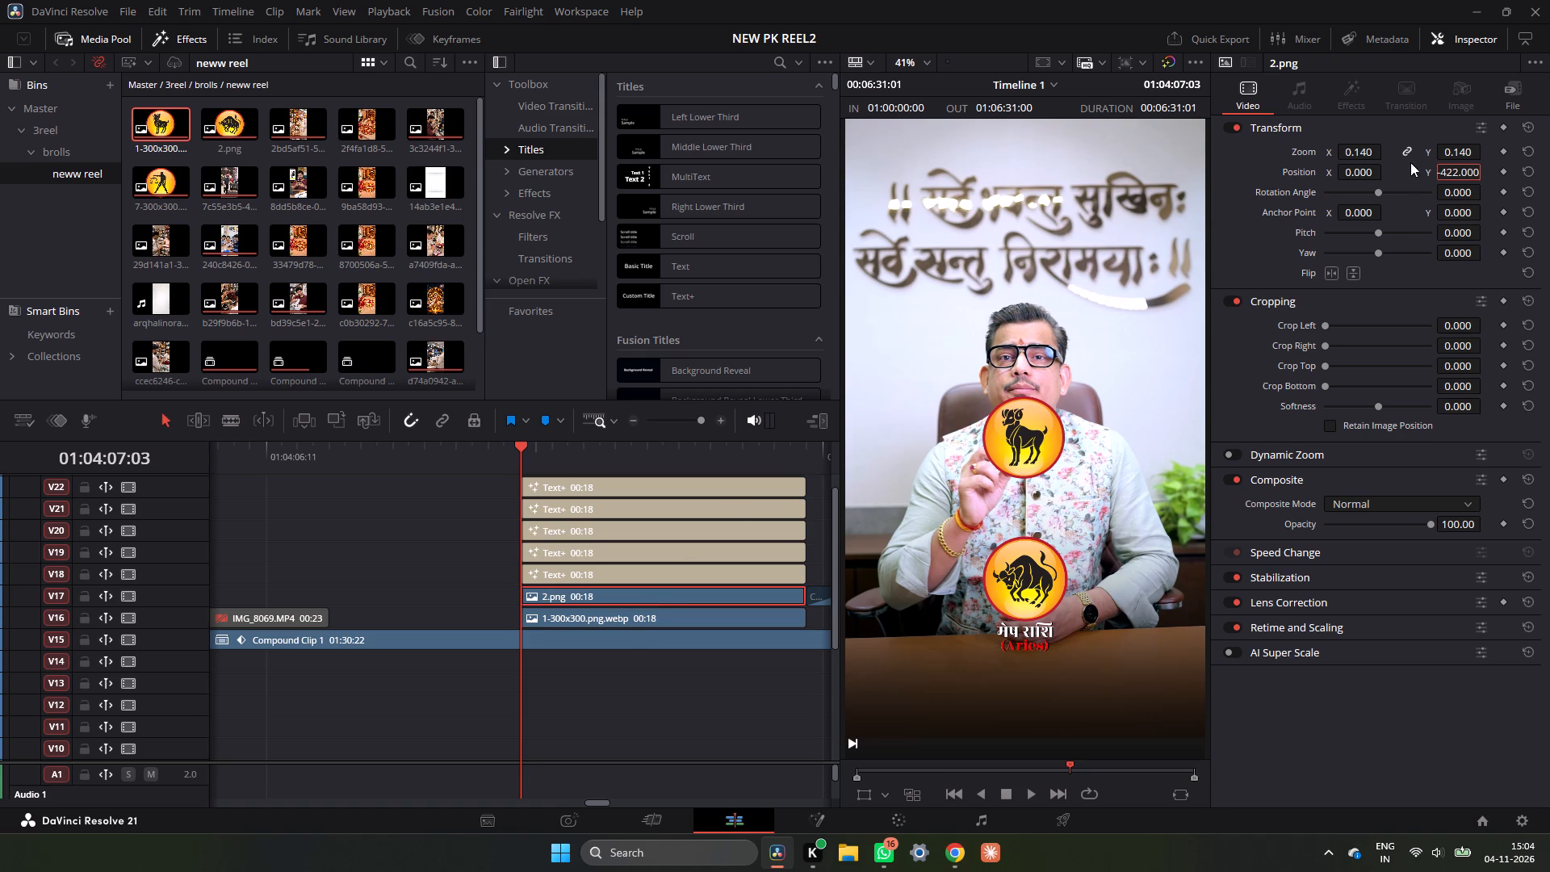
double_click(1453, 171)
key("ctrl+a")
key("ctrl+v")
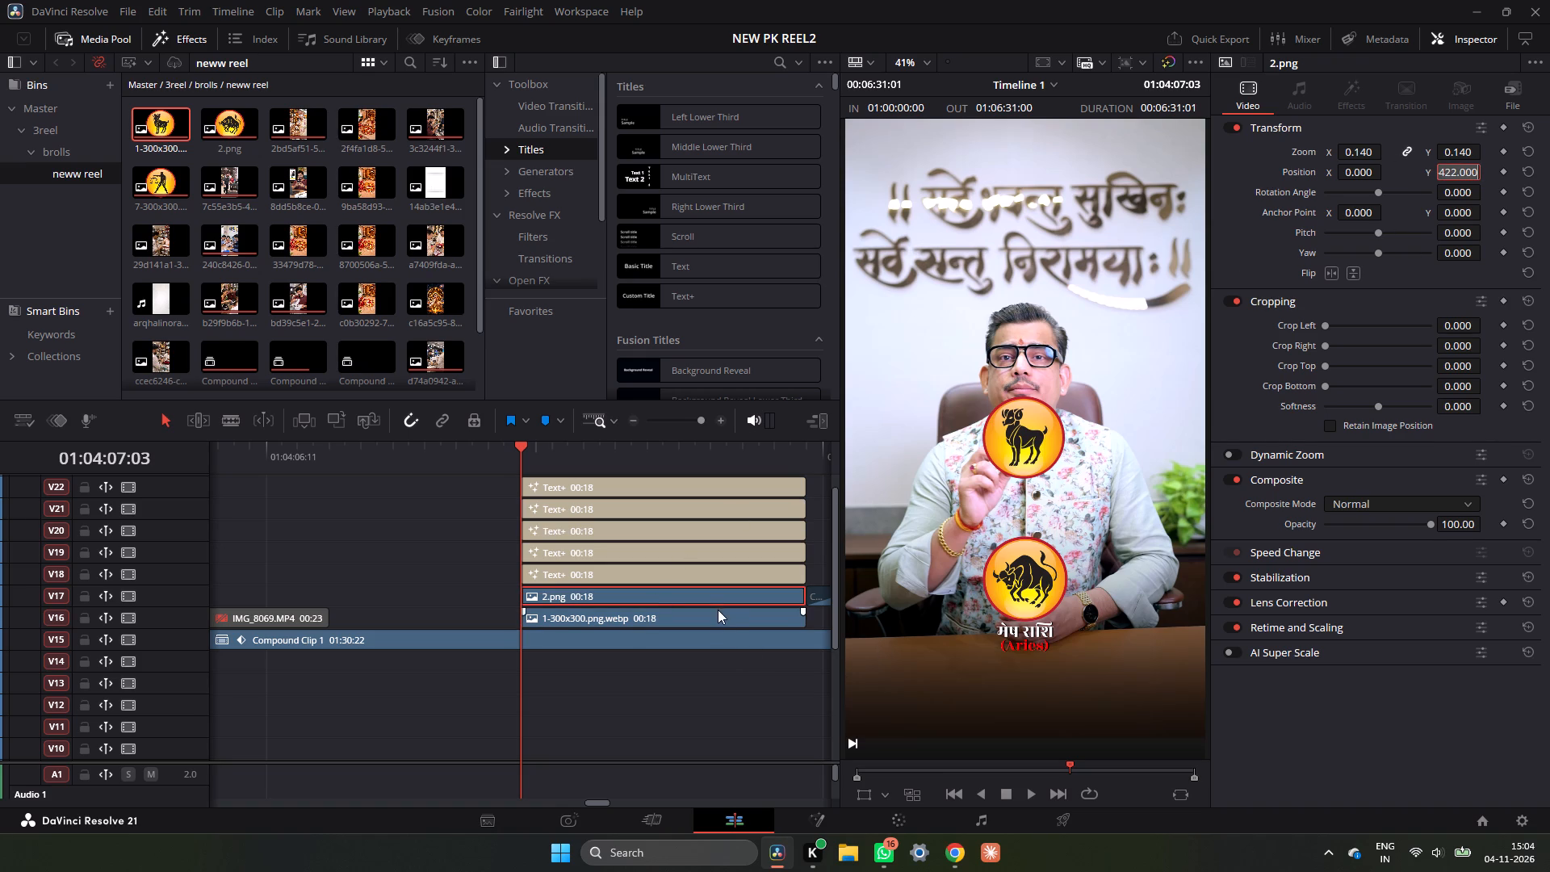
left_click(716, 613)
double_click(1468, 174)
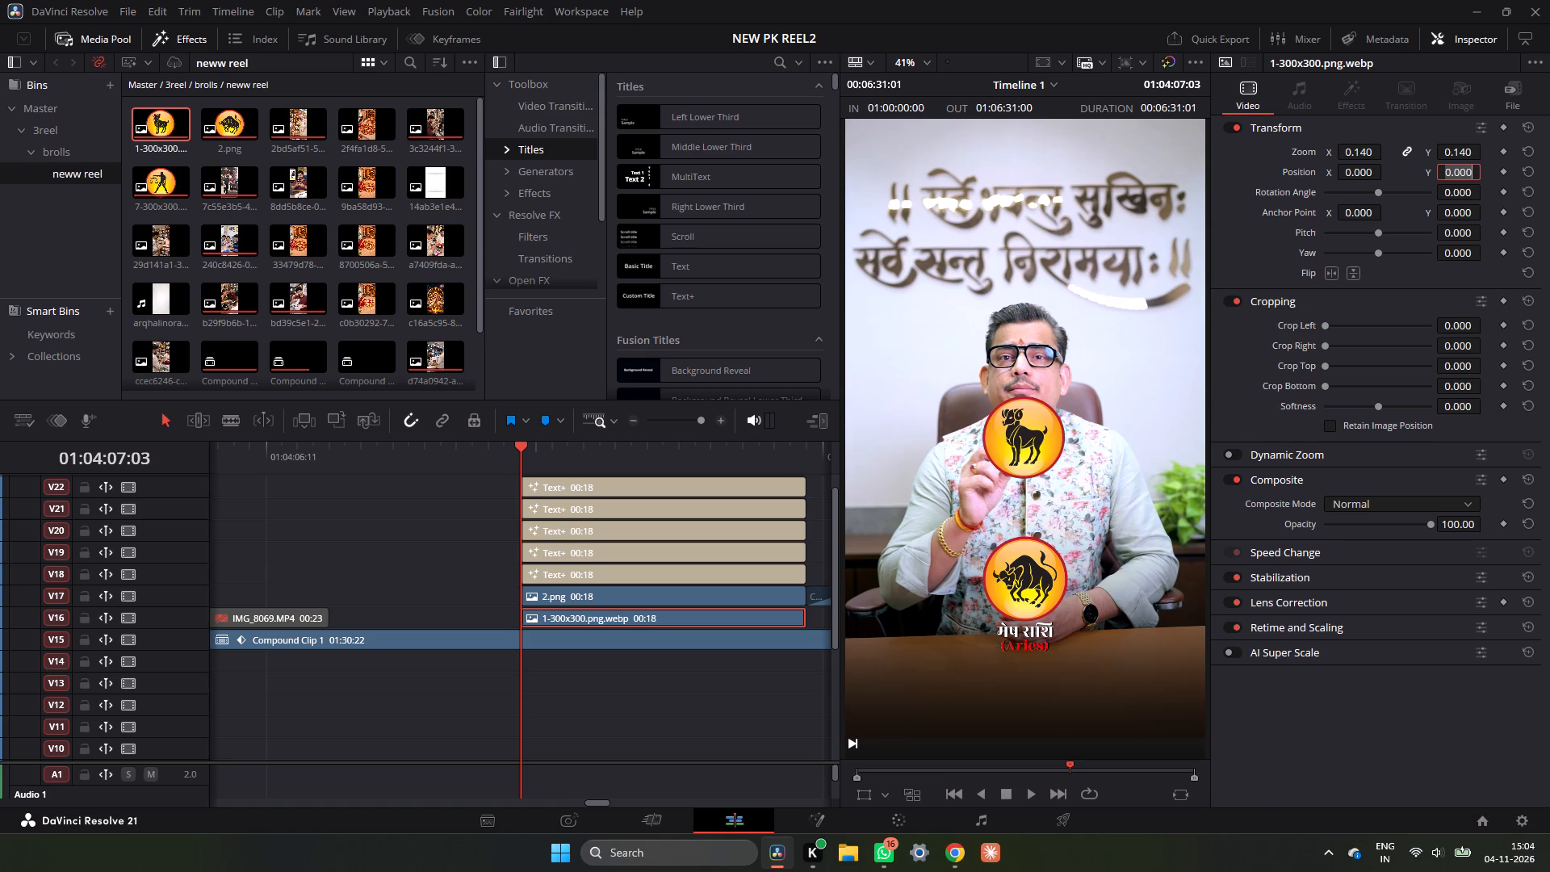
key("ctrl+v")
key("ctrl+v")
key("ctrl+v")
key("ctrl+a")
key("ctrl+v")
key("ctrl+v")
Lower the 1-300x300.png.webp icon towards the 2.png icon, to a Y position of about -369.
left_click(1269, 161)
left_click_drag(1456, 169, 678, 452)
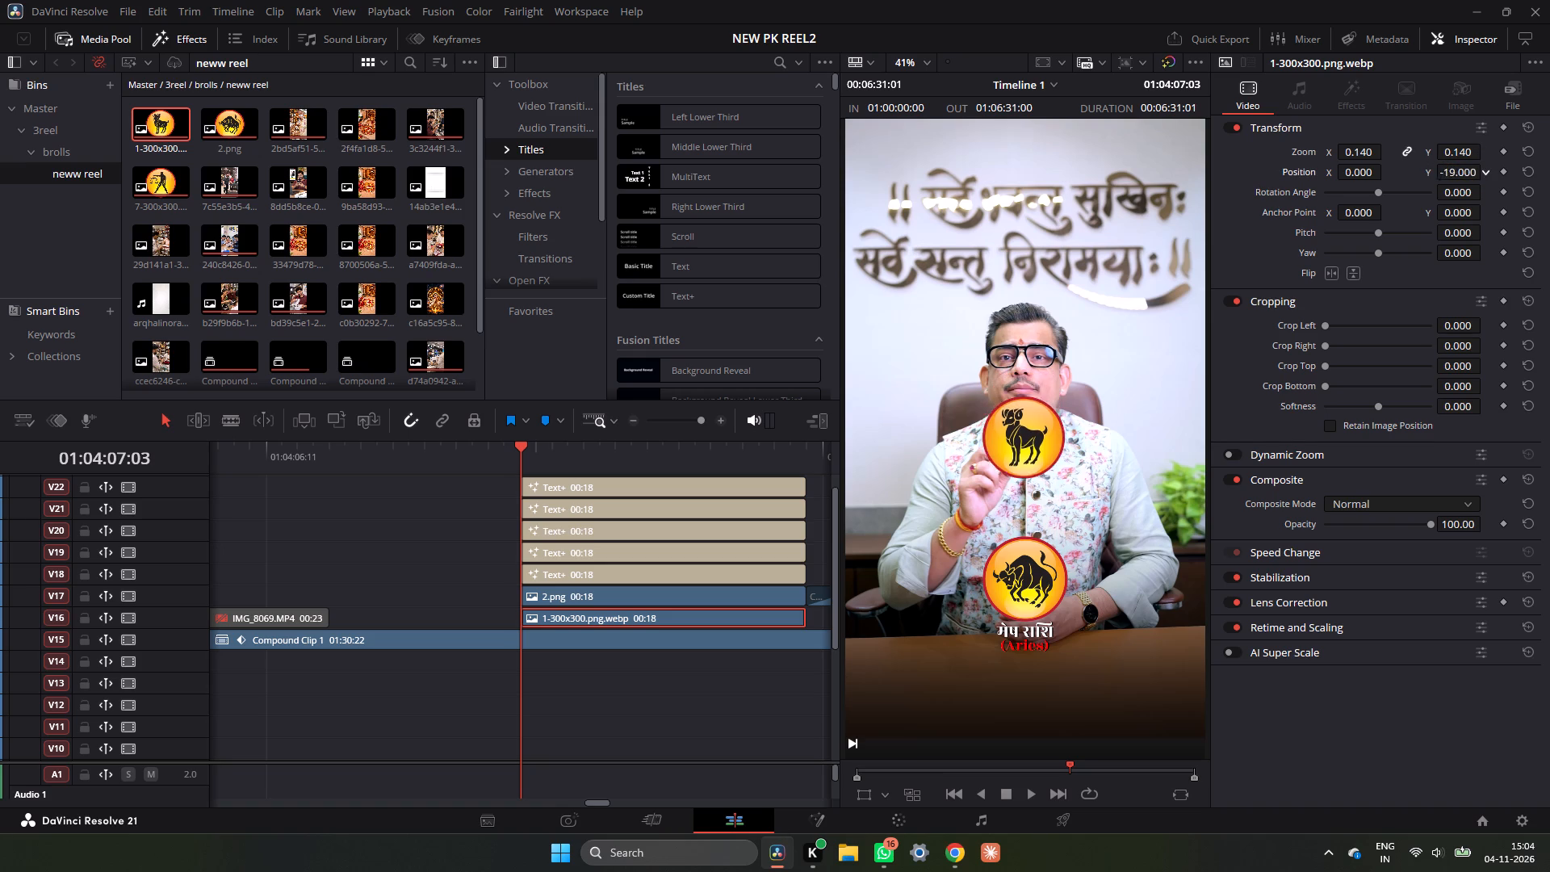
left_click_drag(678, 452, 399, 606)
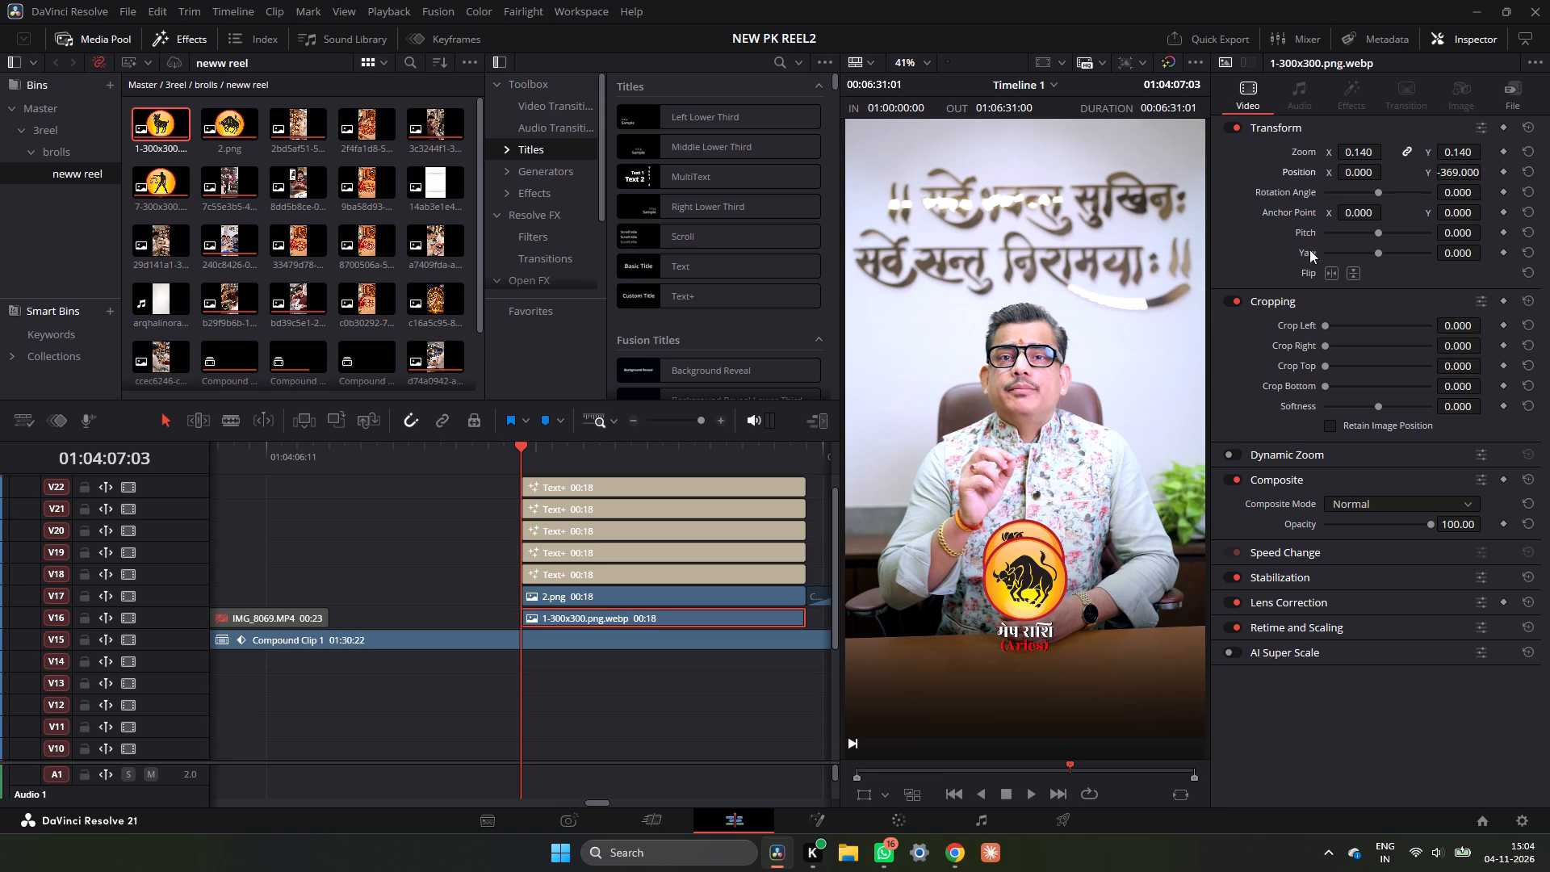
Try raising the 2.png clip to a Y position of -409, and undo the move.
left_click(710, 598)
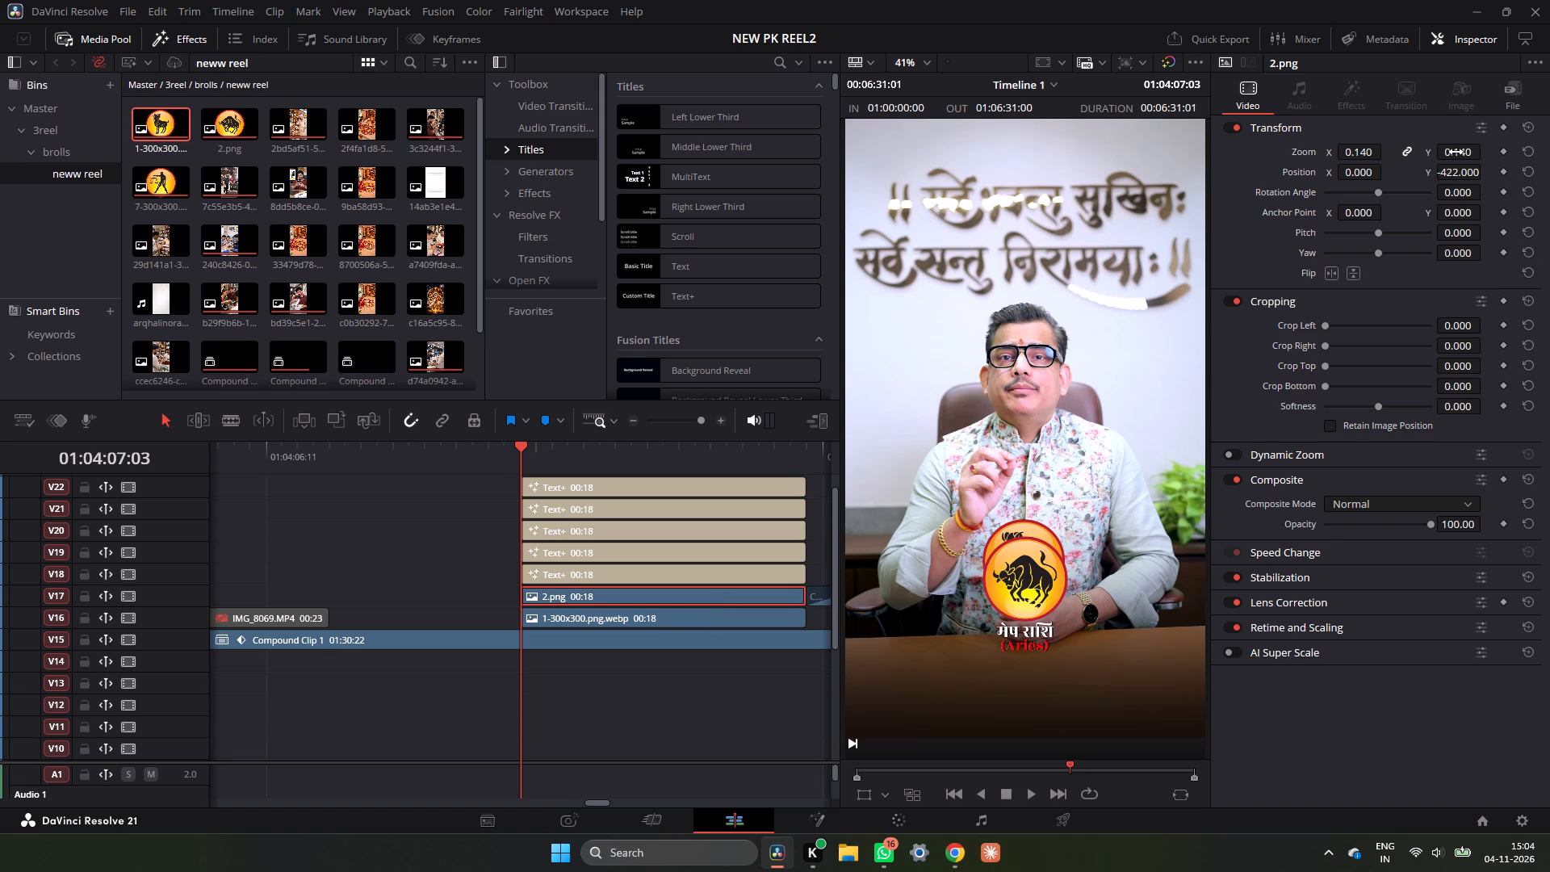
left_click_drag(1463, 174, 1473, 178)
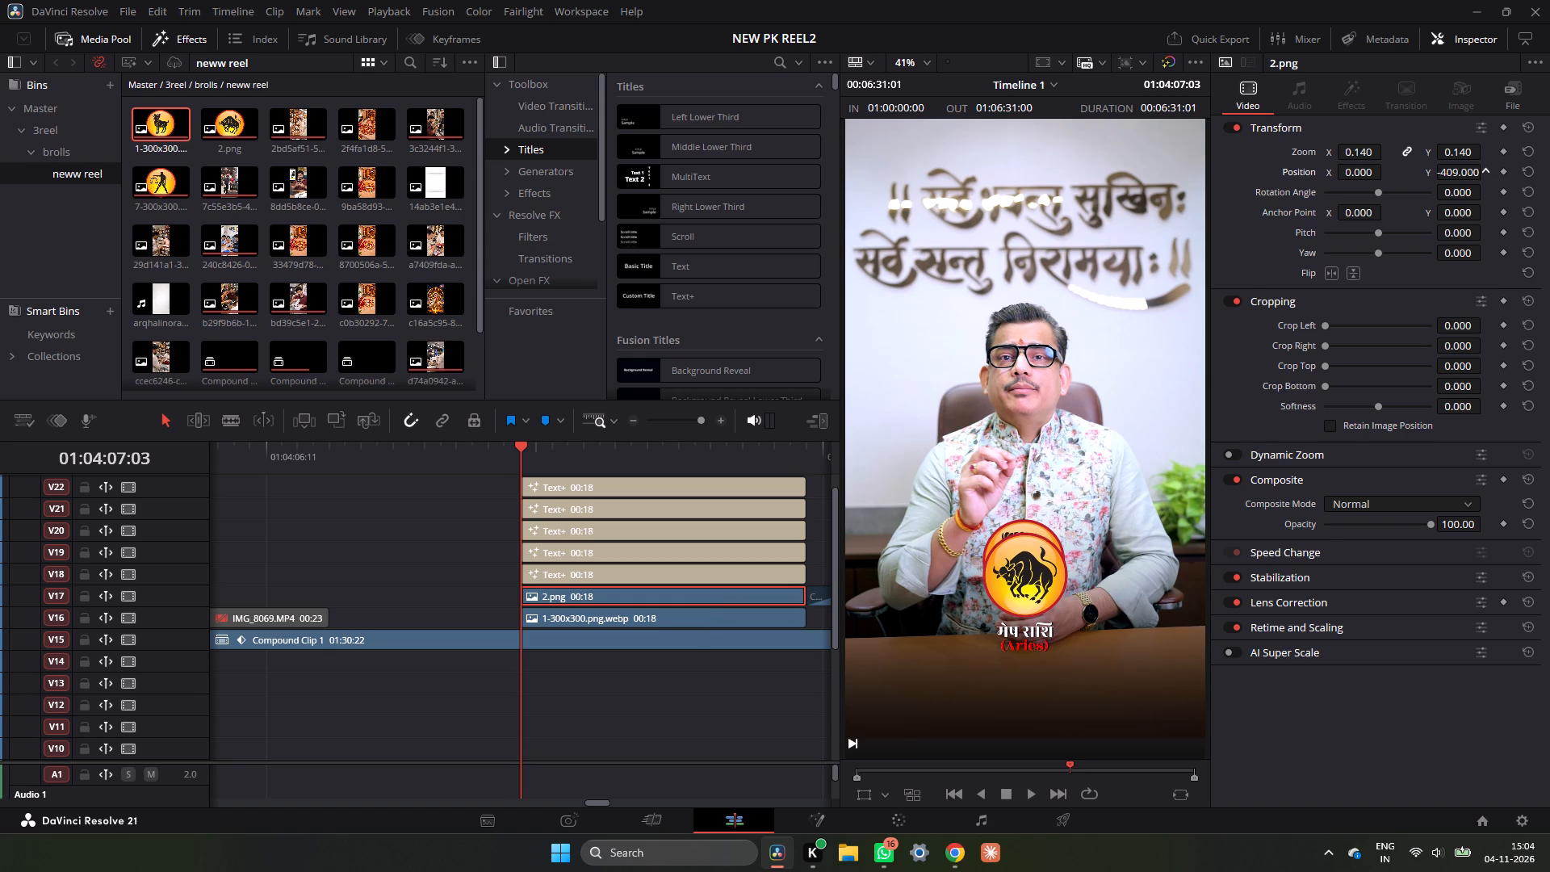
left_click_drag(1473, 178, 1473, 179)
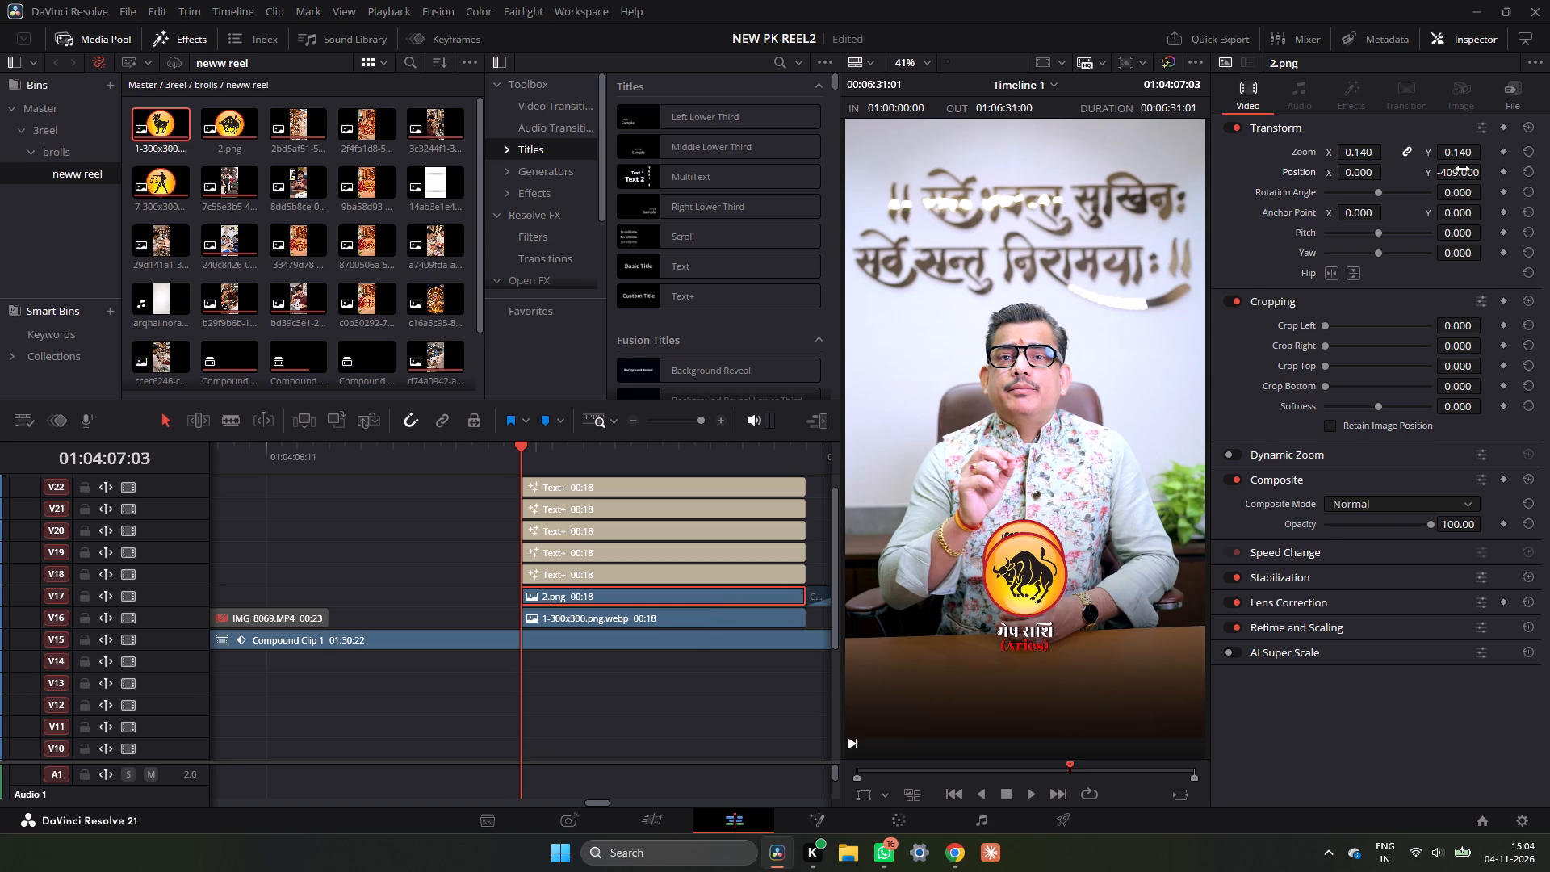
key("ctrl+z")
Lower the 1-300x300.png.webp icon to a Y position of -430 so it sits behind the 2.png icon.
left_click(712, 606)
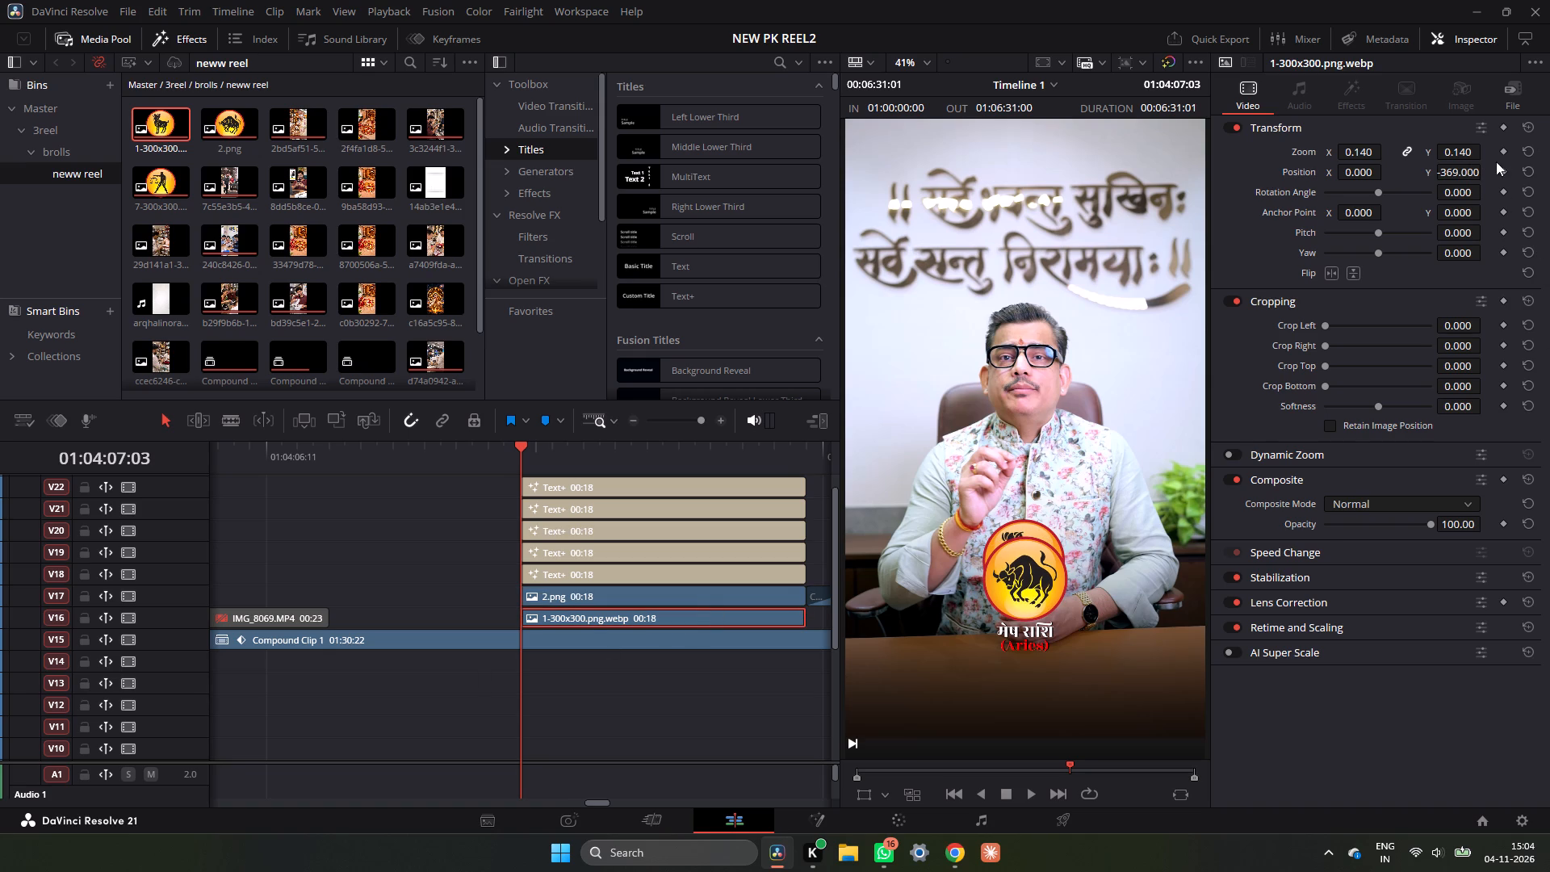
left_click_drag(1462, 171, 1442, 194)
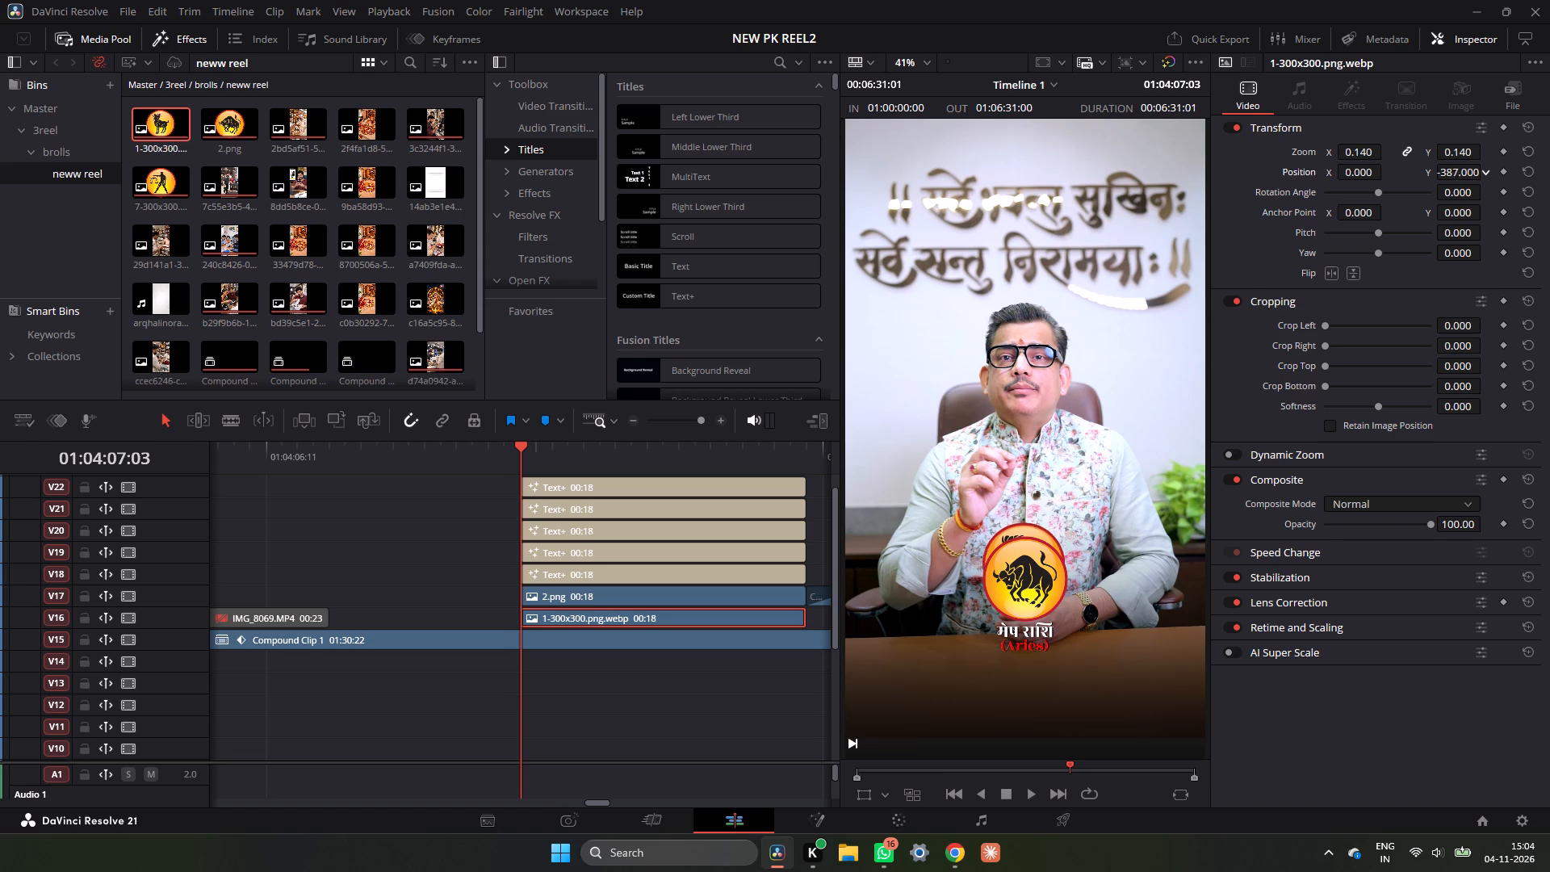
left_click_drag(1442, 194, 1428, 202)
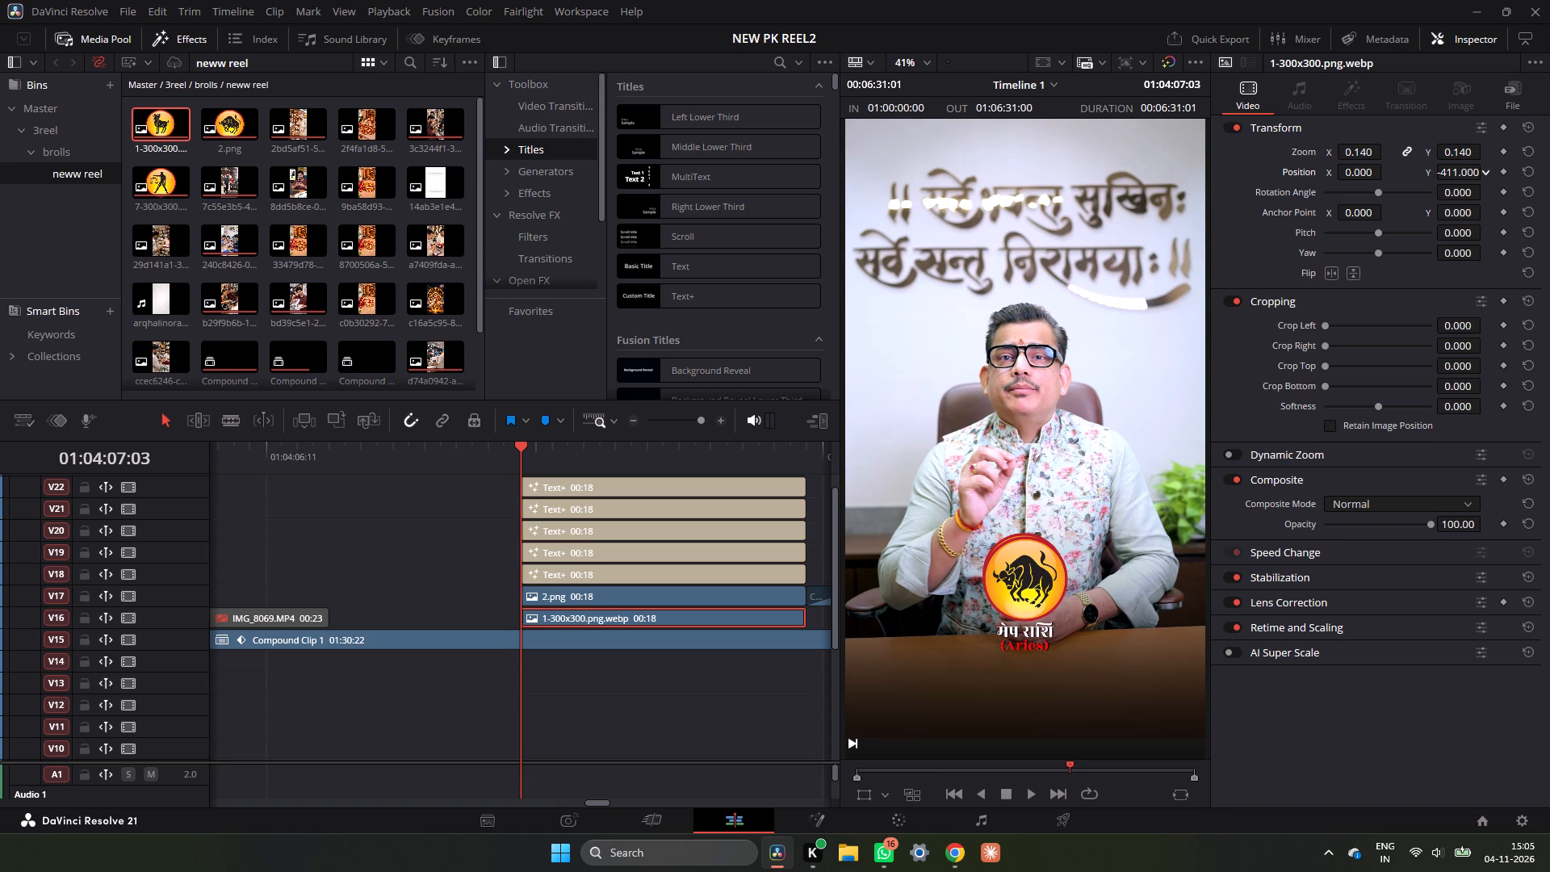
left_click_drag(1428, 202, 1425, 206)
left_click_drag(1425, 206, 1413, 221)
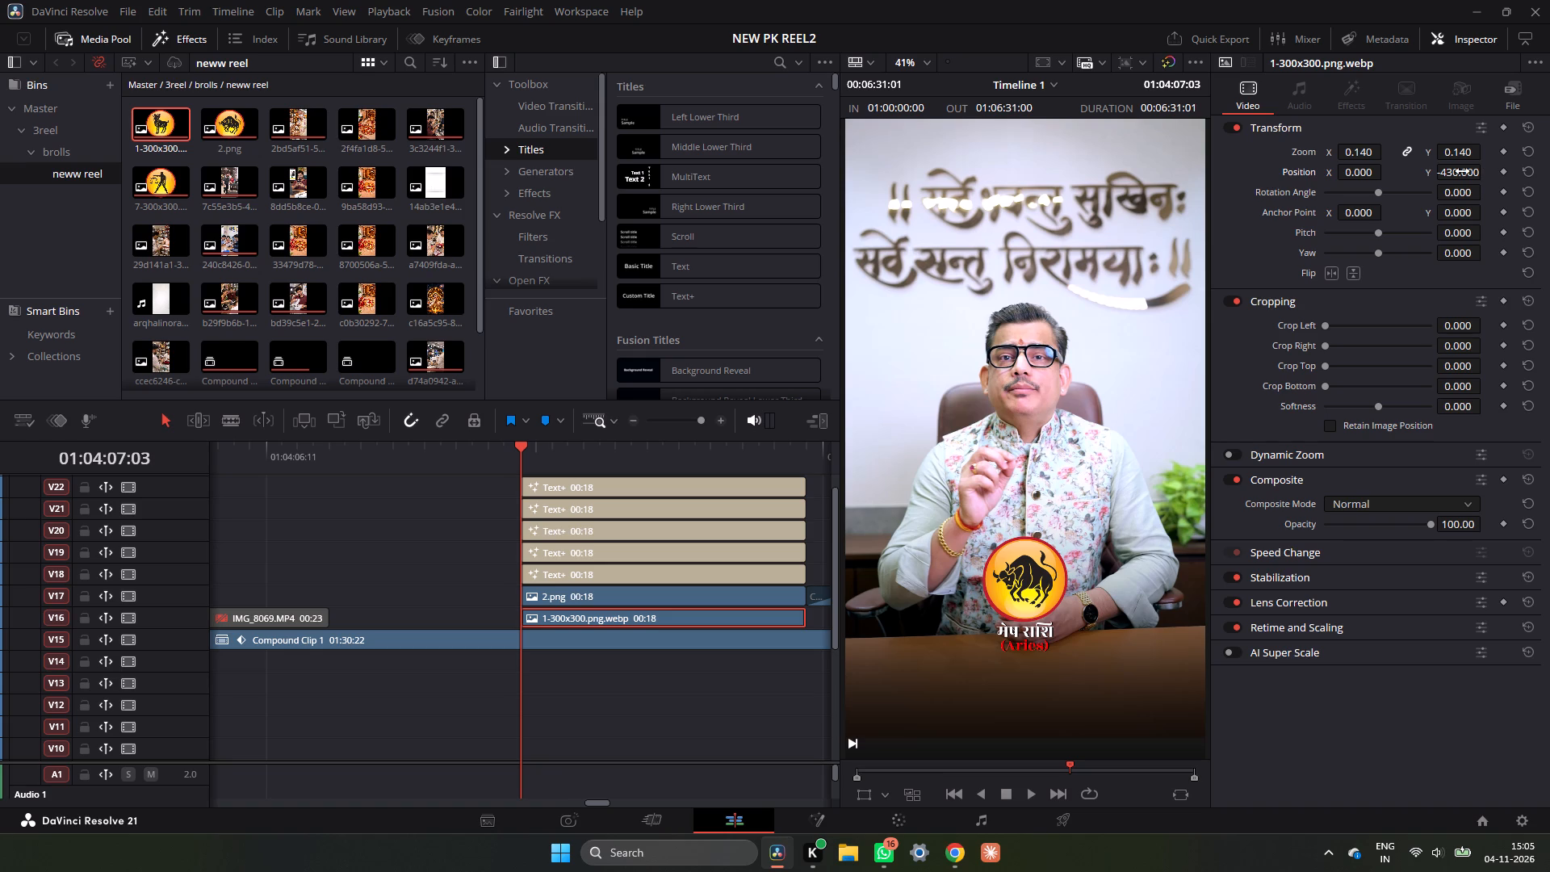
Replace 2.png on V17 by deleting it and moving the 1-300x300.png.webp clip up from V16 at 01:04:07:03.
left_click(567, 598)
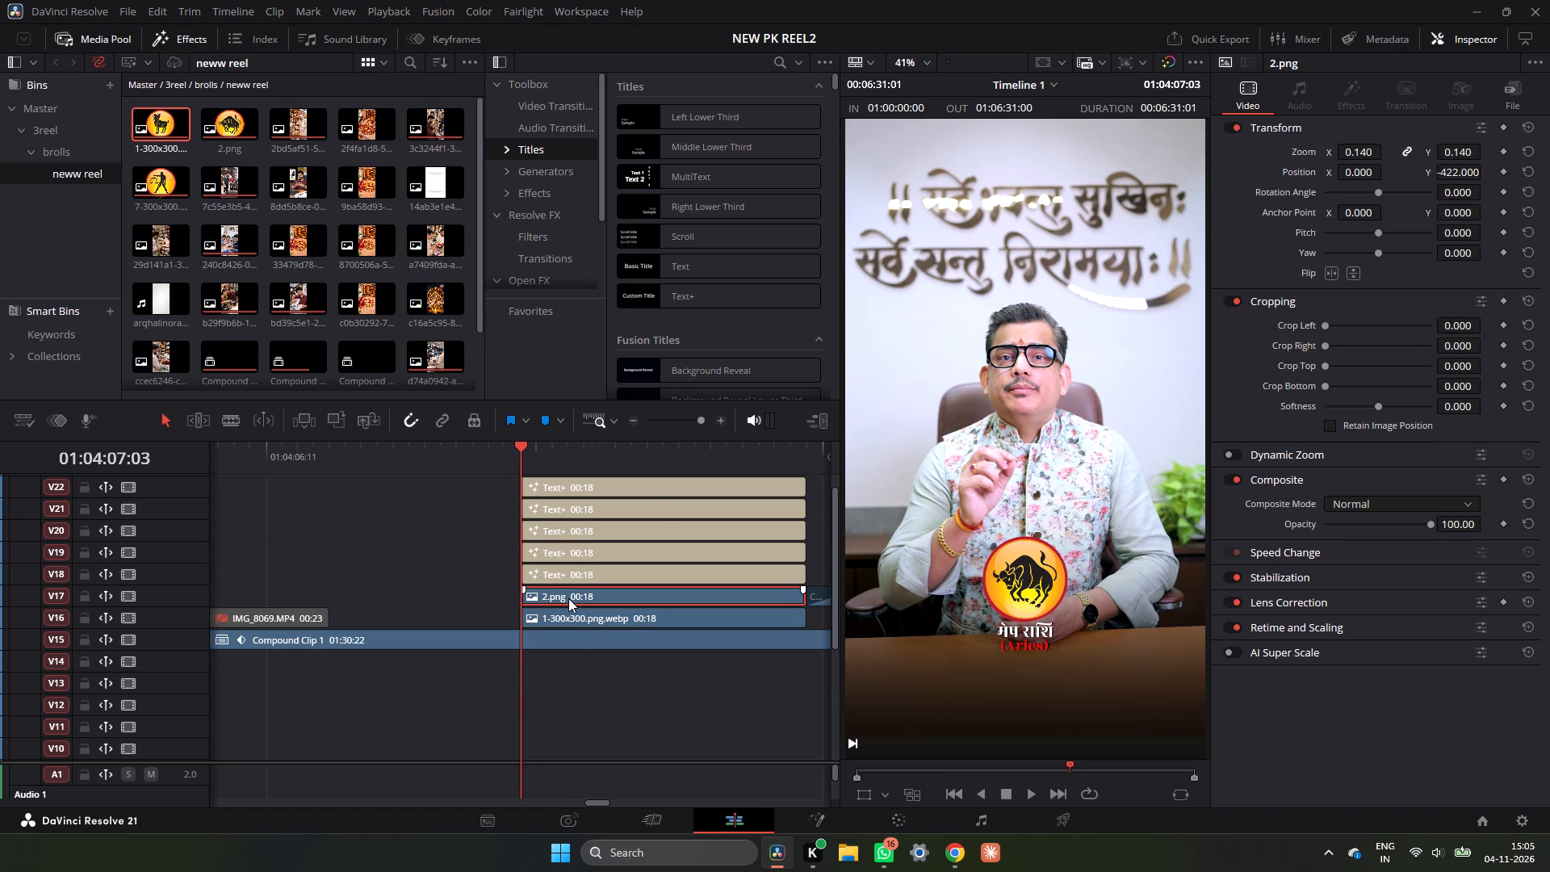
key("BackSpace")
left_click_drag(577, 620, 585, 609)
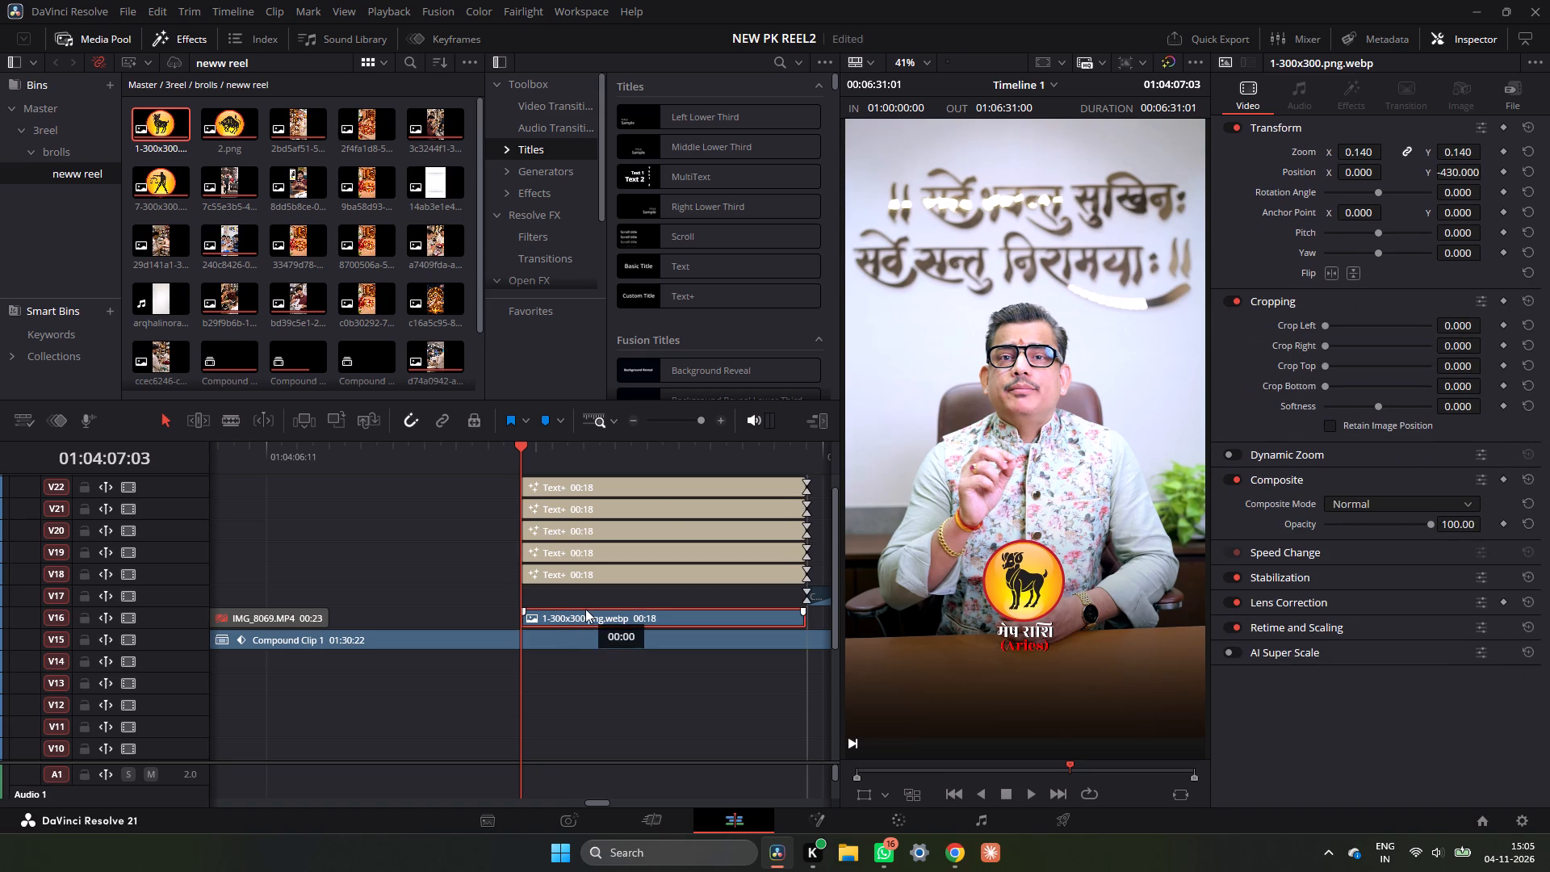
left_click_drag(585, 609, 585, 602)
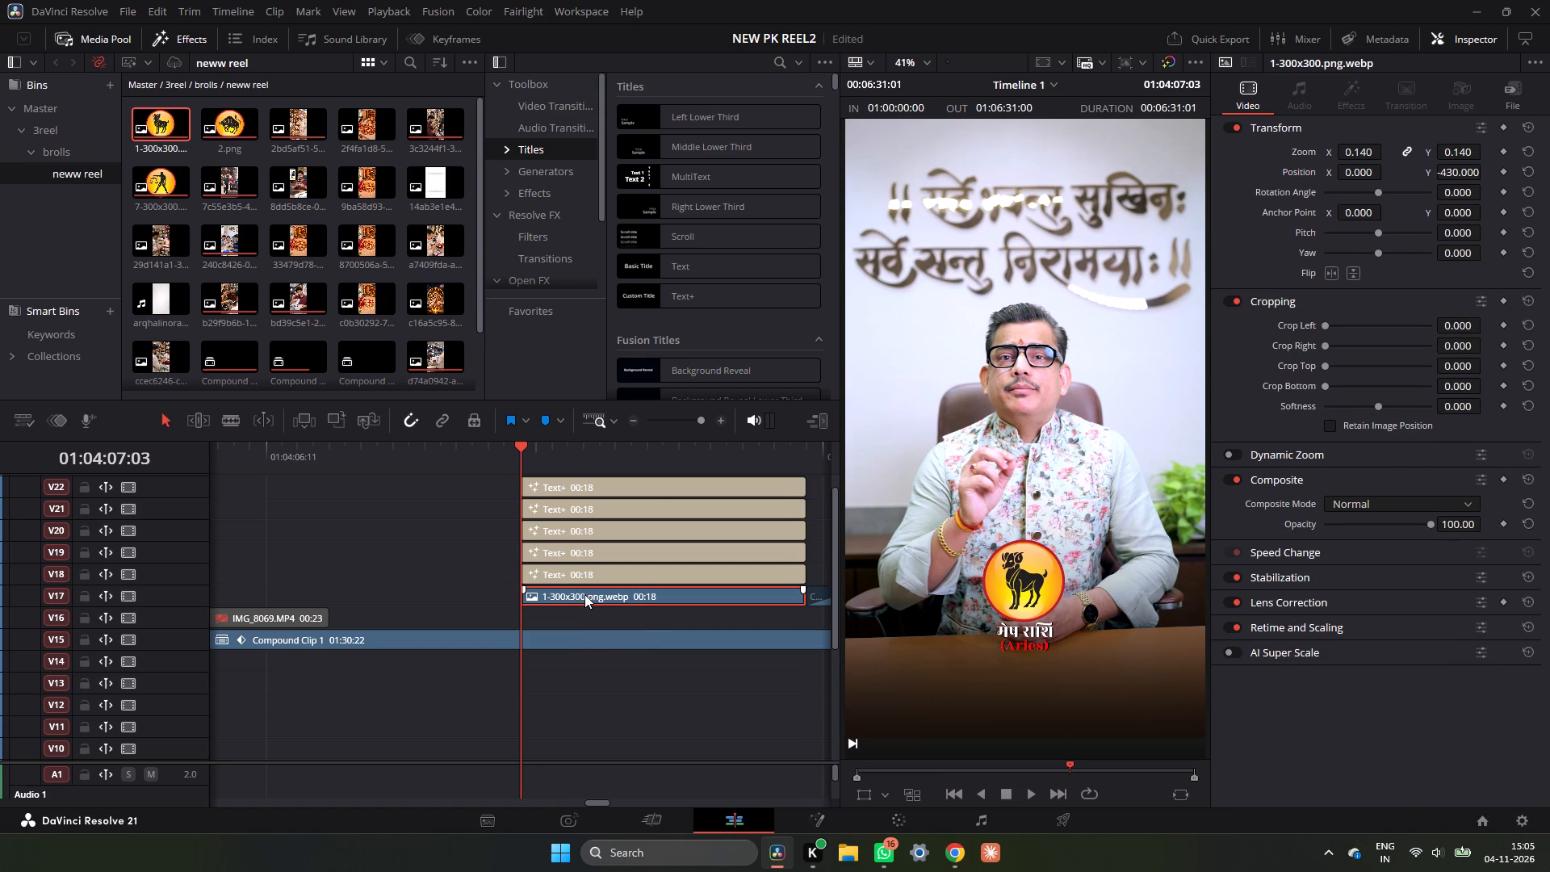
Scrub the timeline around 01:04:07 to check how the Aries icon and title stack appear over the speaker.
left_click(404, 469)
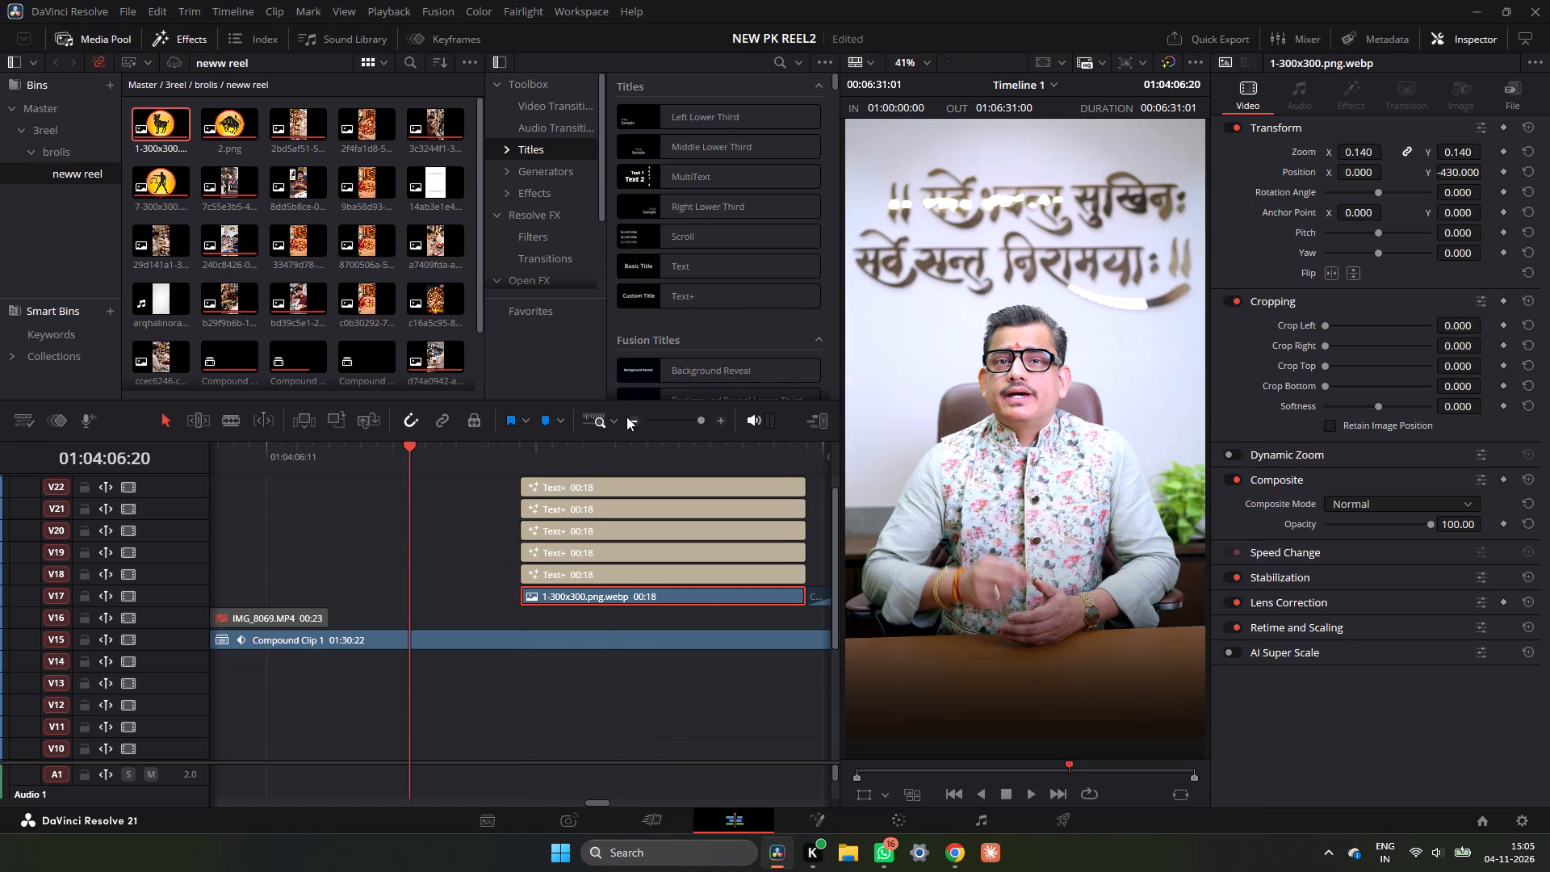
left_click(626, 417)
left_click_drag(546, 453, 539, 446)
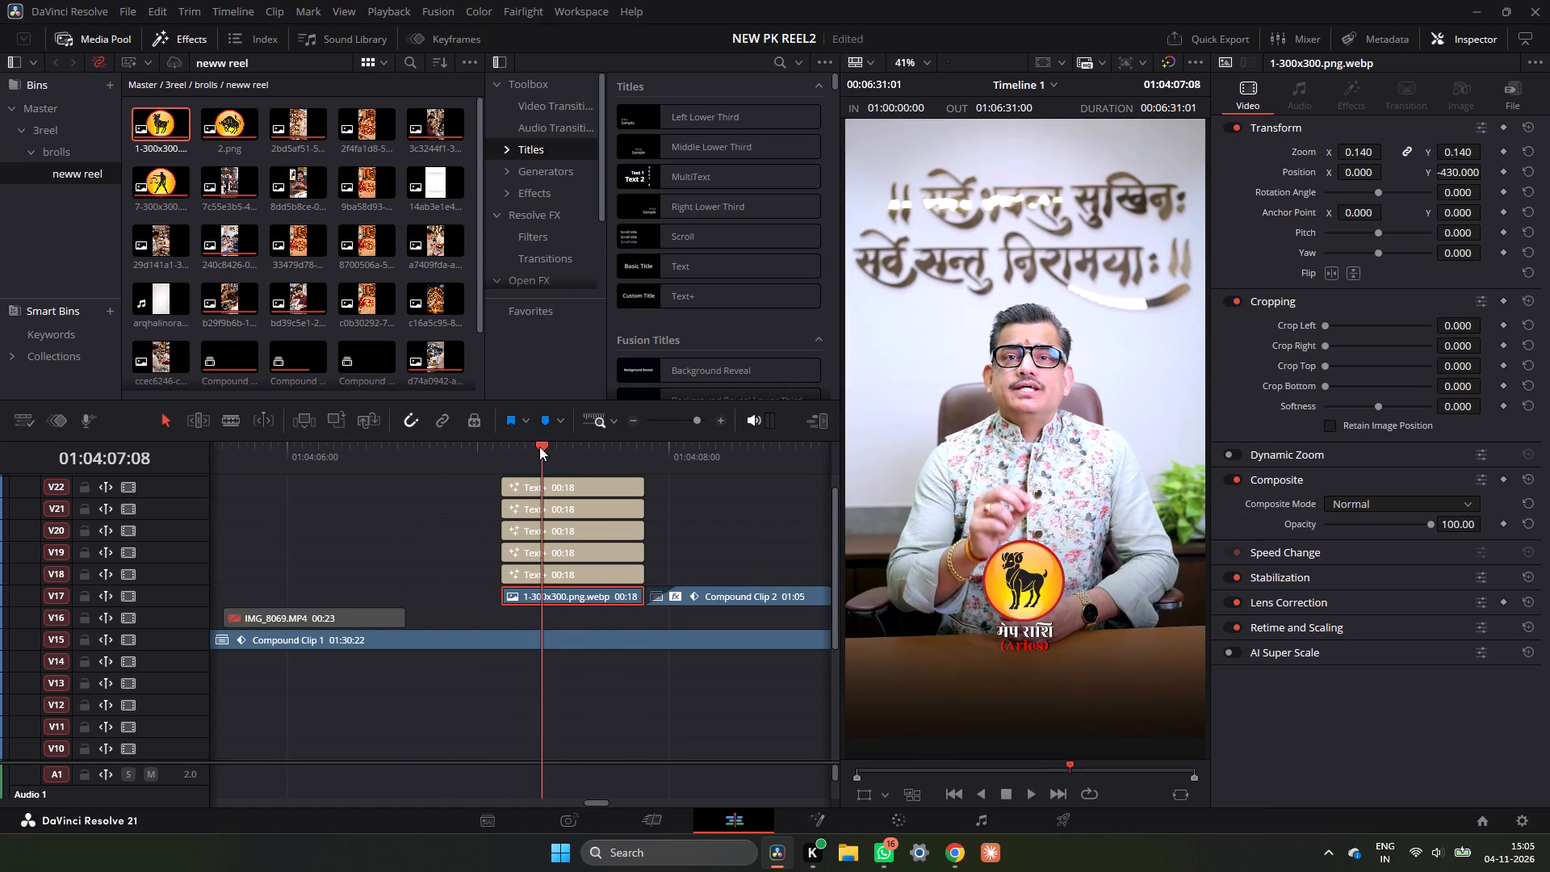
left_click_drag(539, 446, 488, 463)
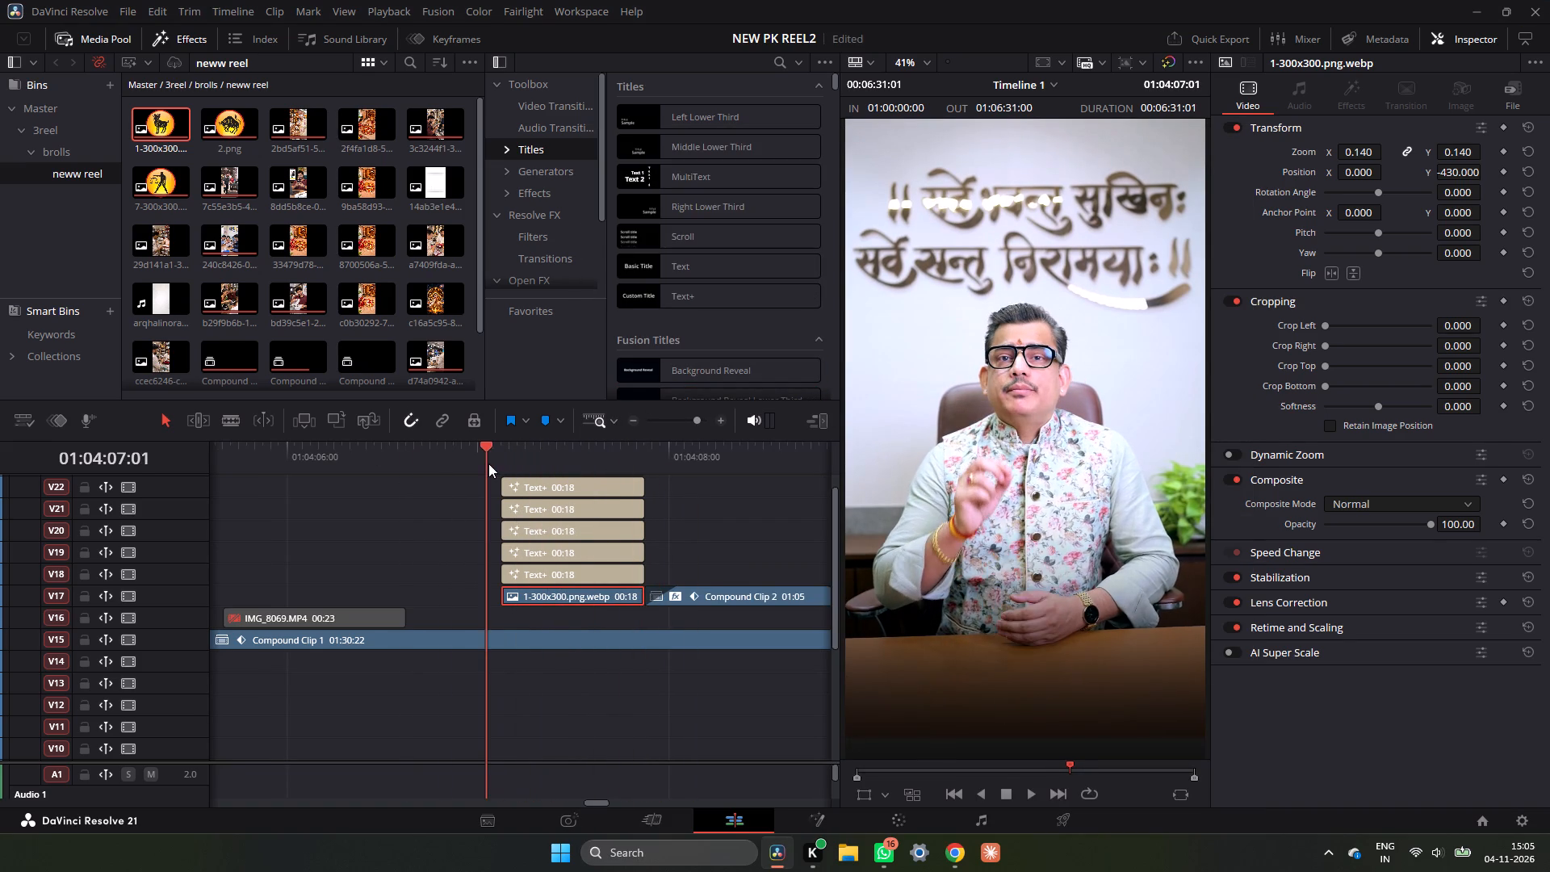
Scrub and play the timeline from about 01:04:07:01 to check when the Aries icon and title stack appears.
left_click_drag(488, 463, 500, 462)
left_click_drag(501, 451, 488, 451)
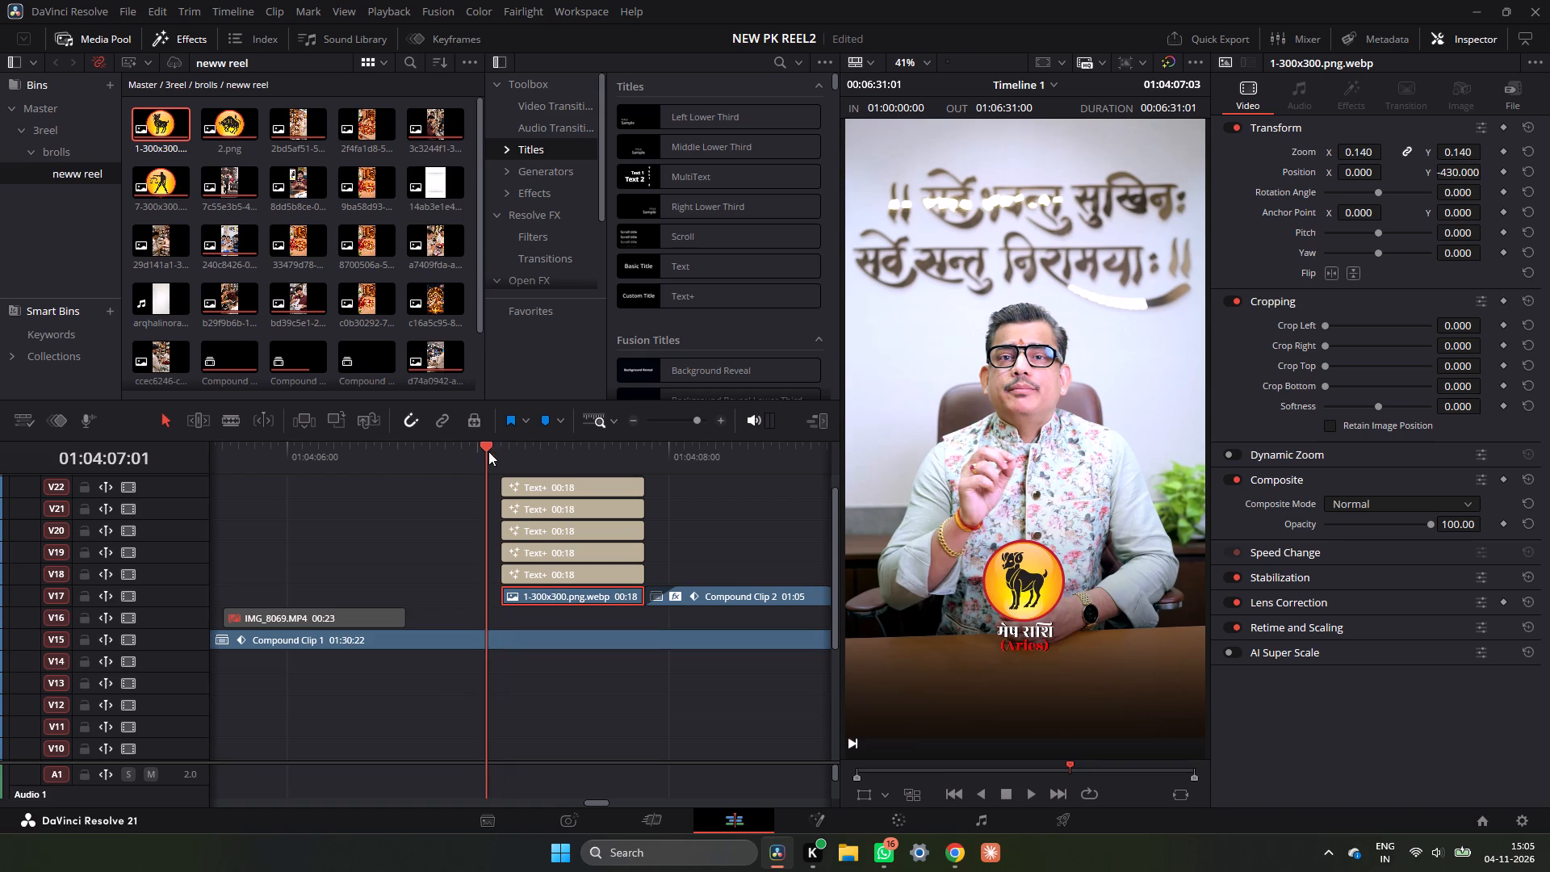
left_click_drag(488, 451, 496, 477)
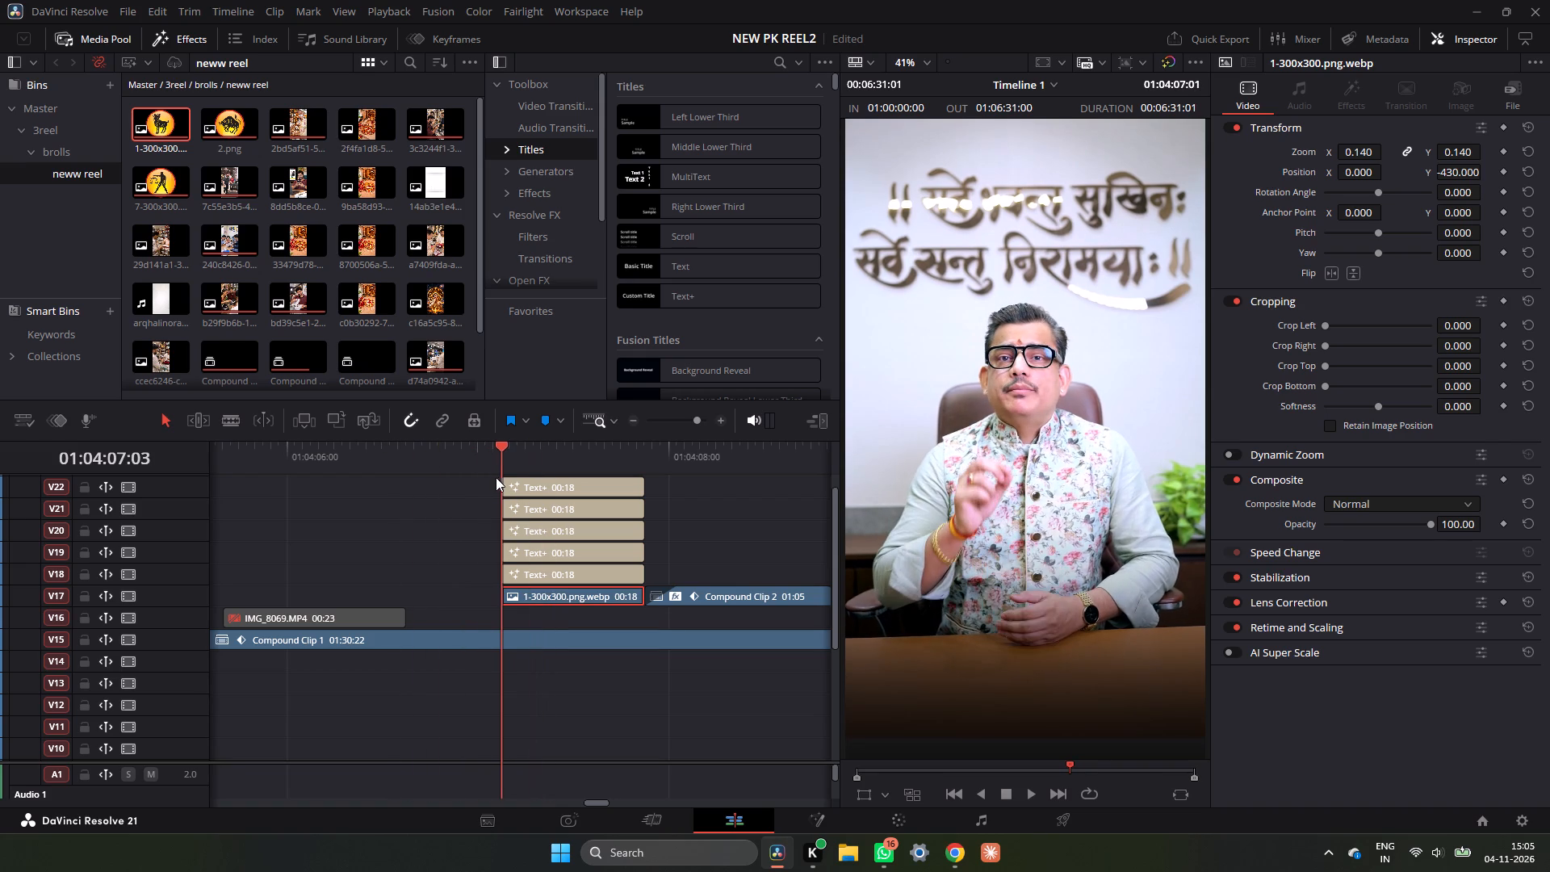
left_click_drag(496, 477, 500, 477)
key("space")
key("space")
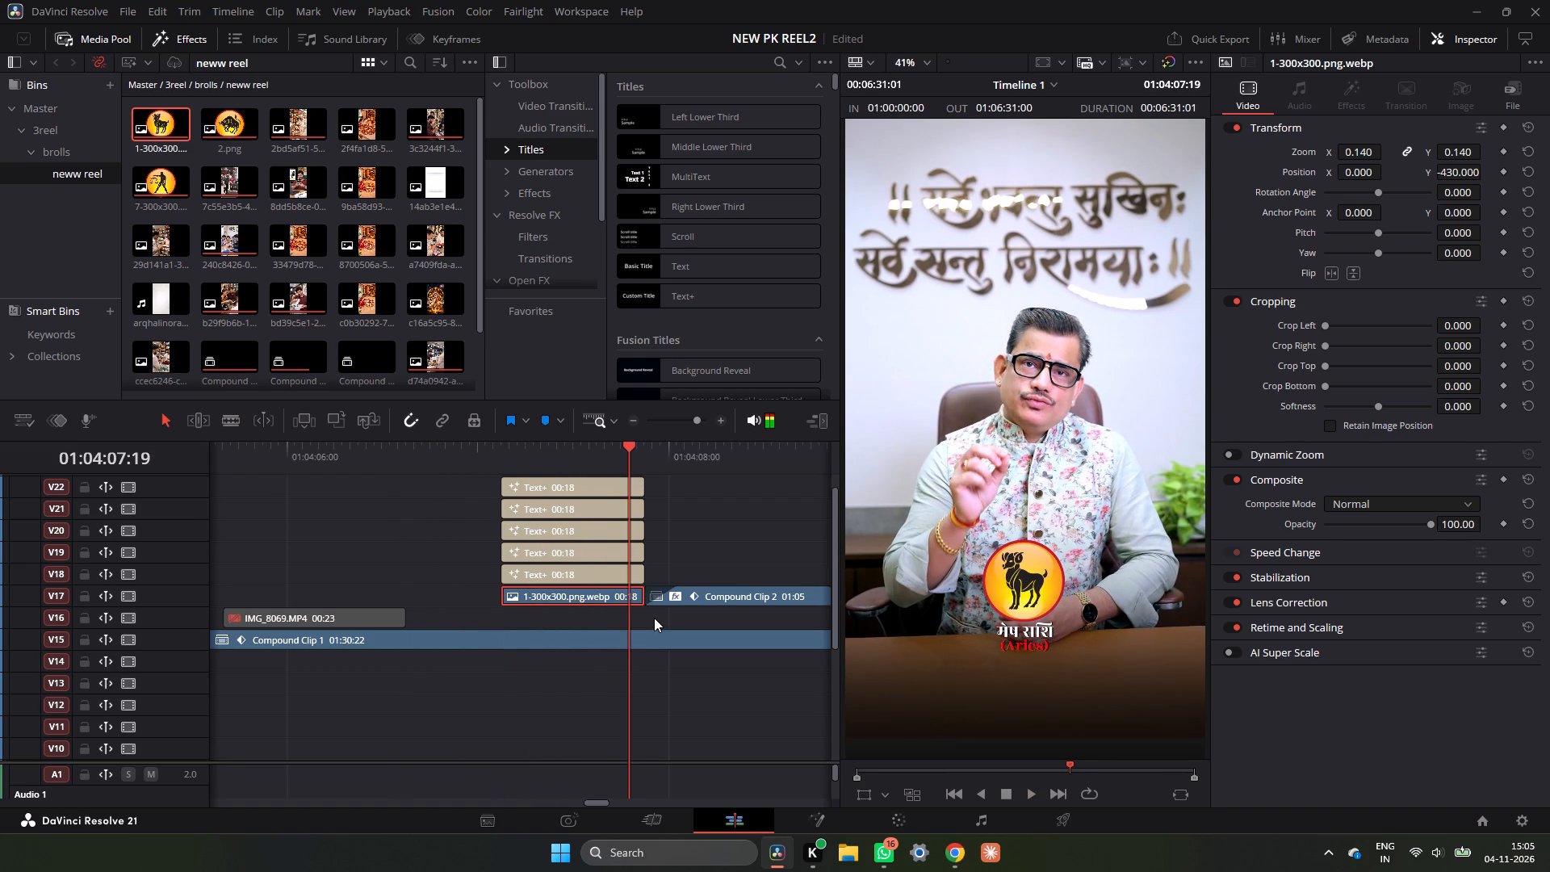
Resize the split between video and audio tracks so the Audio 2 waveform is visible below the title stack.
scroll(654, 619, "down", 6)
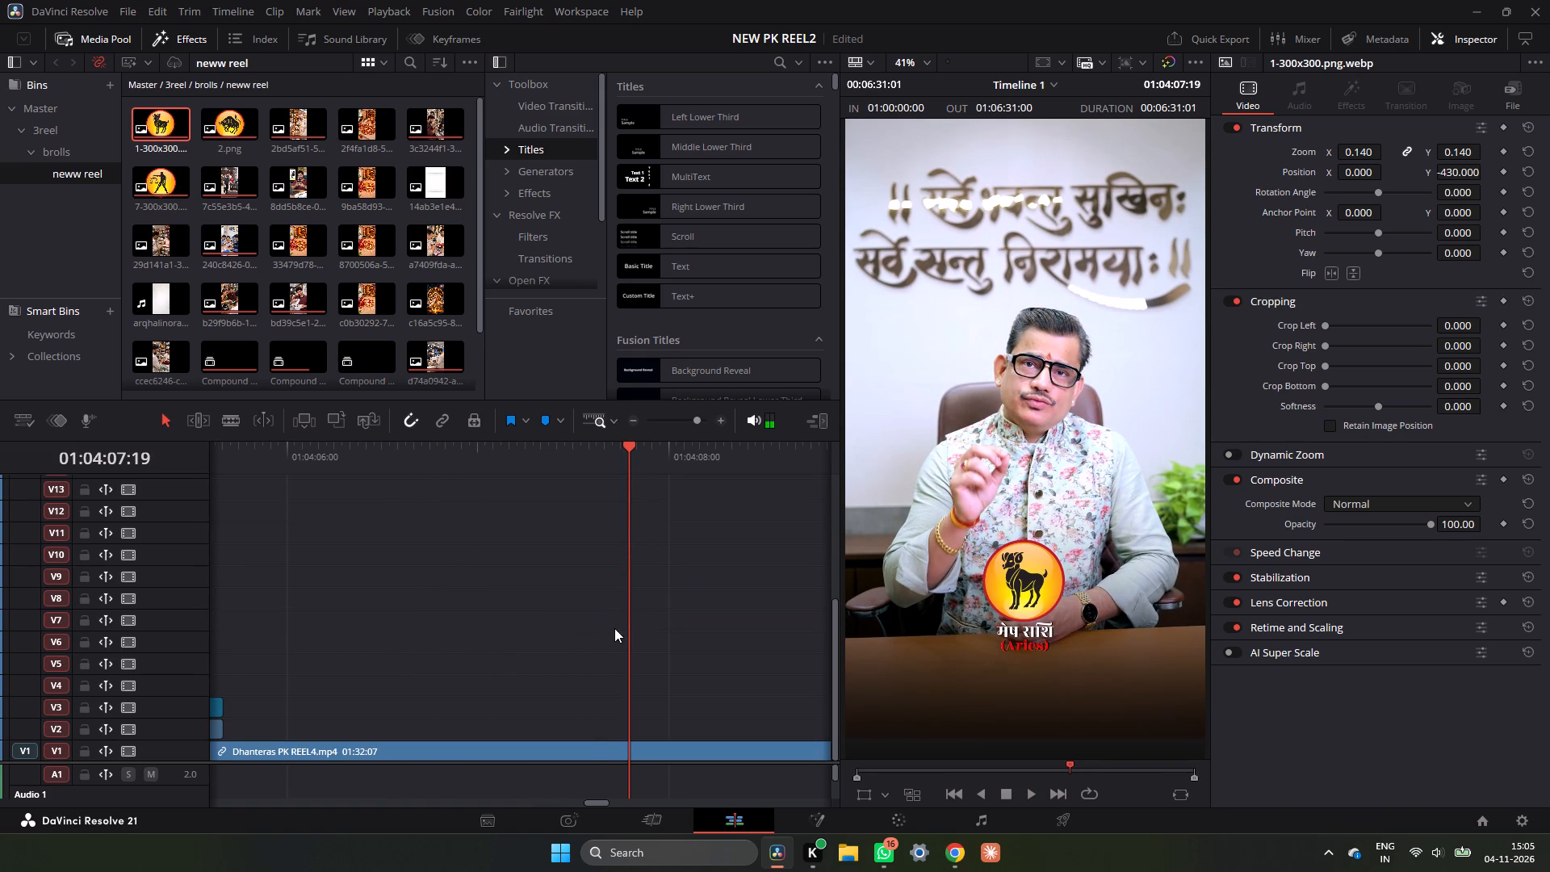
left_click_drag(584, 763, 580, 663)
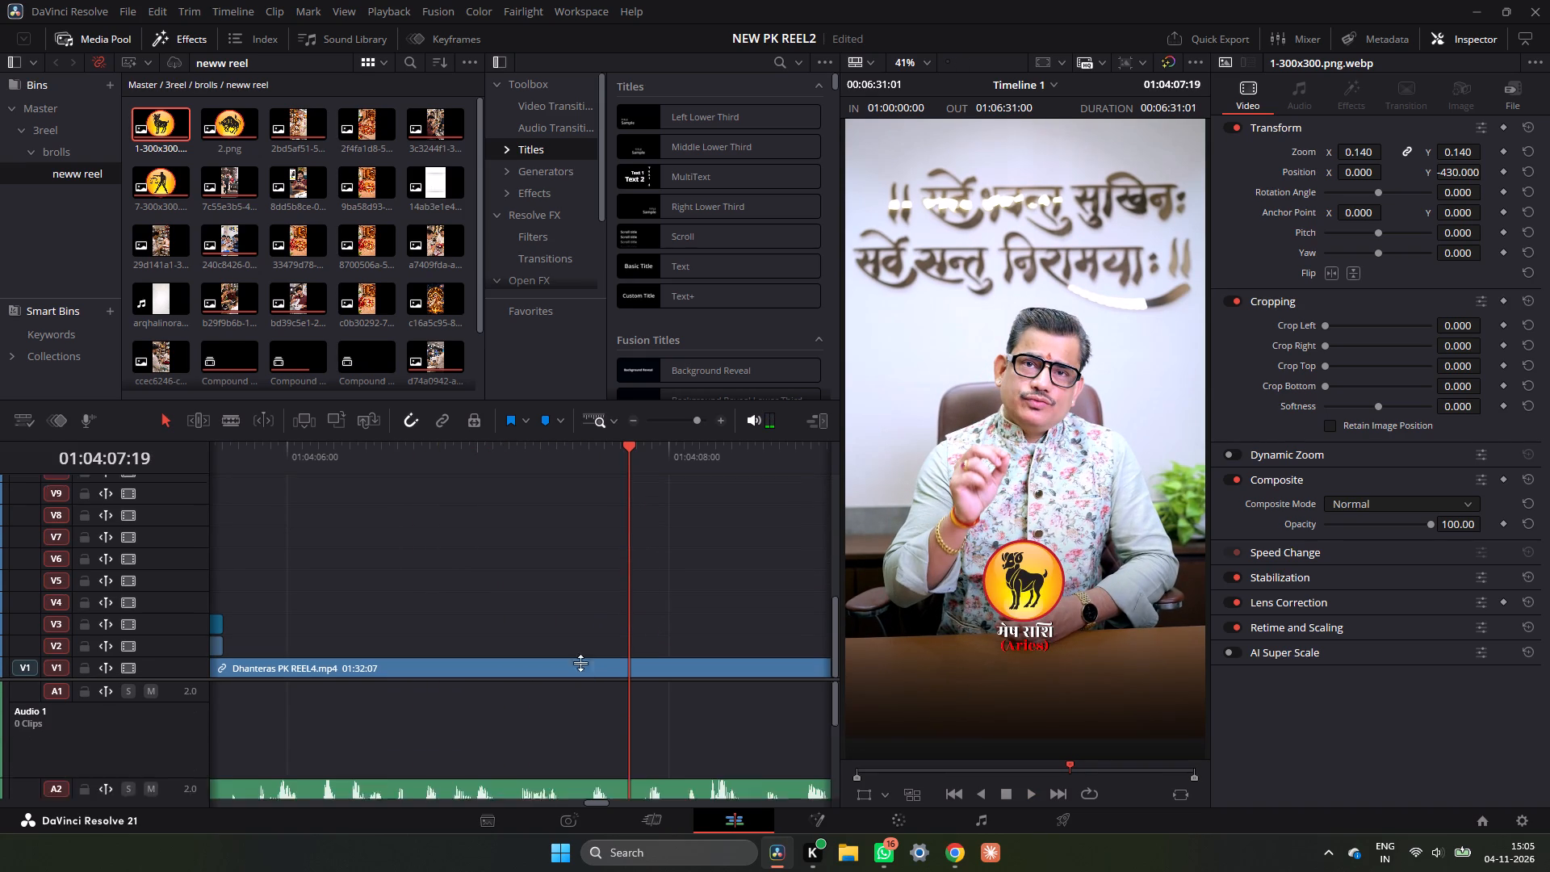
left_click_drag(580, 663, 593, 497)
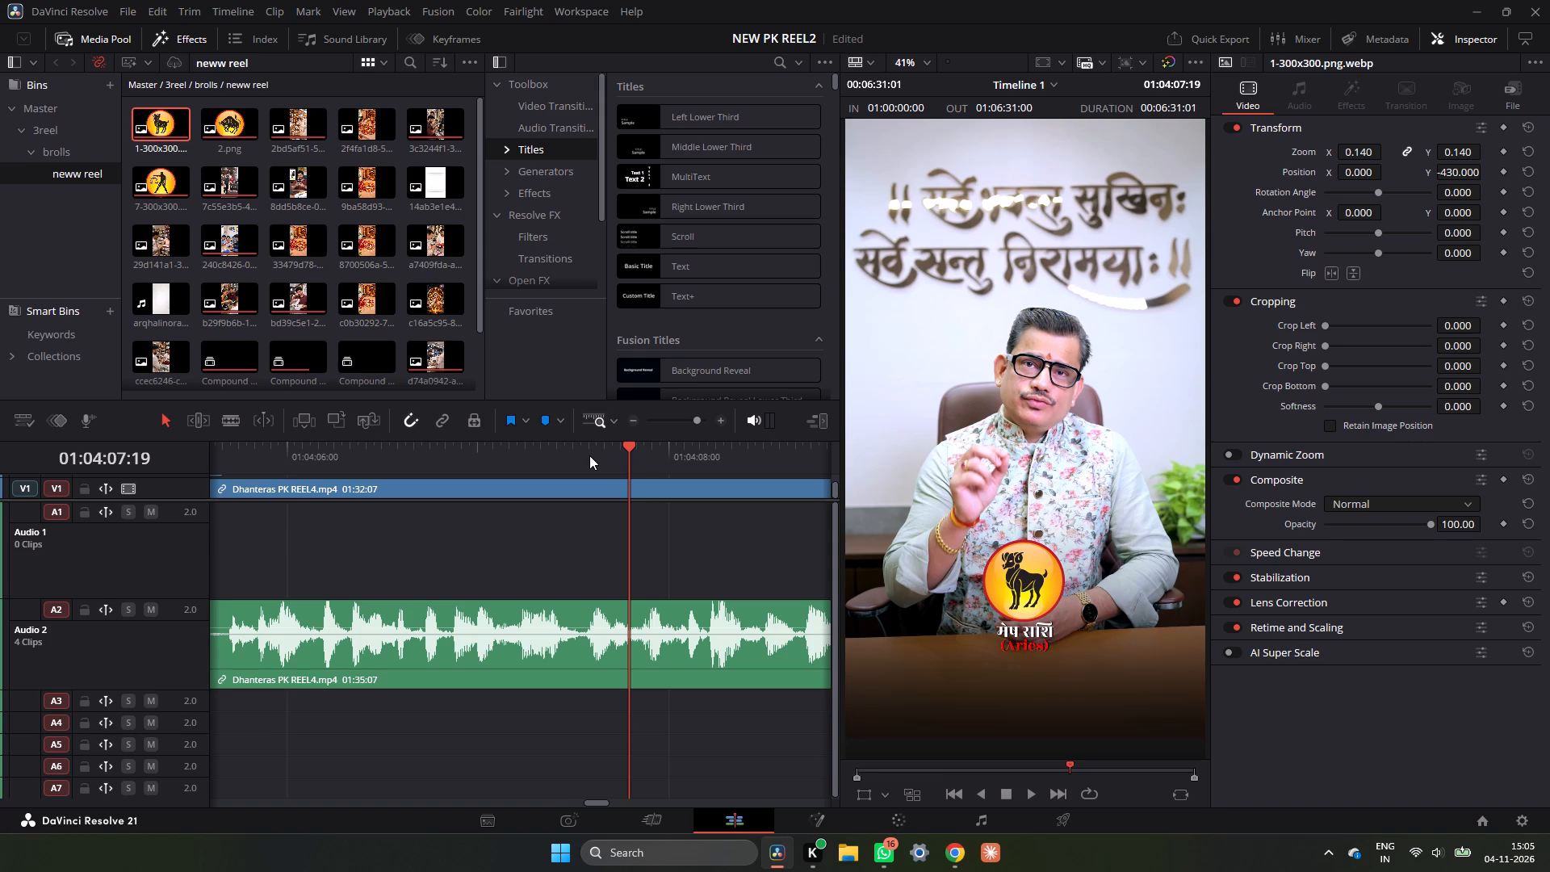
scroll(572, 563, "up", 2)
left_click_drag(657, 500, 622, 623)
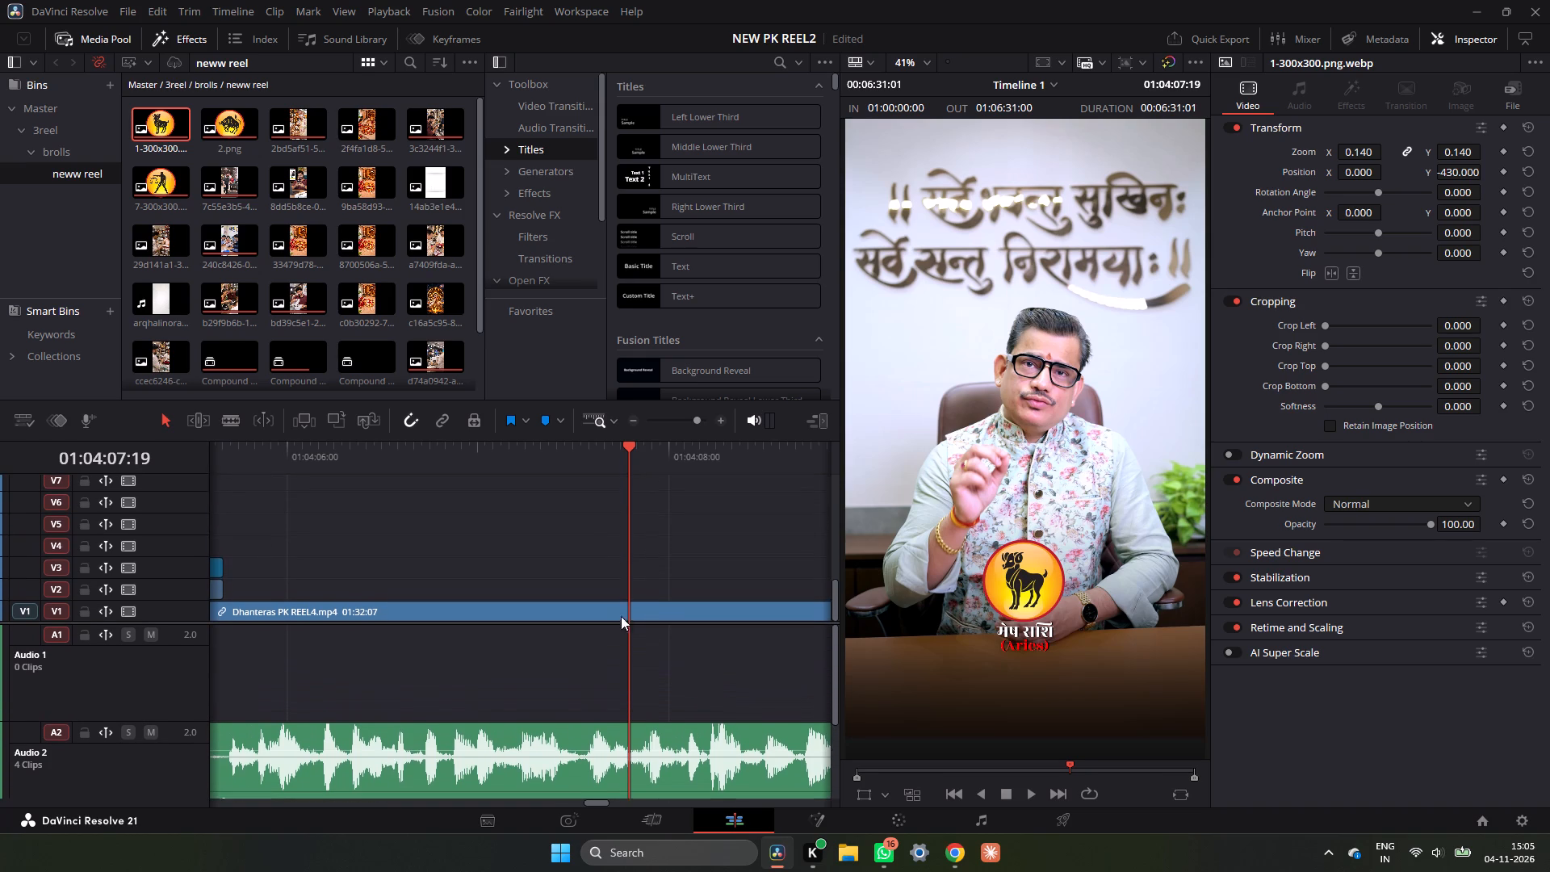
scroll(597, 522, "up", 4)
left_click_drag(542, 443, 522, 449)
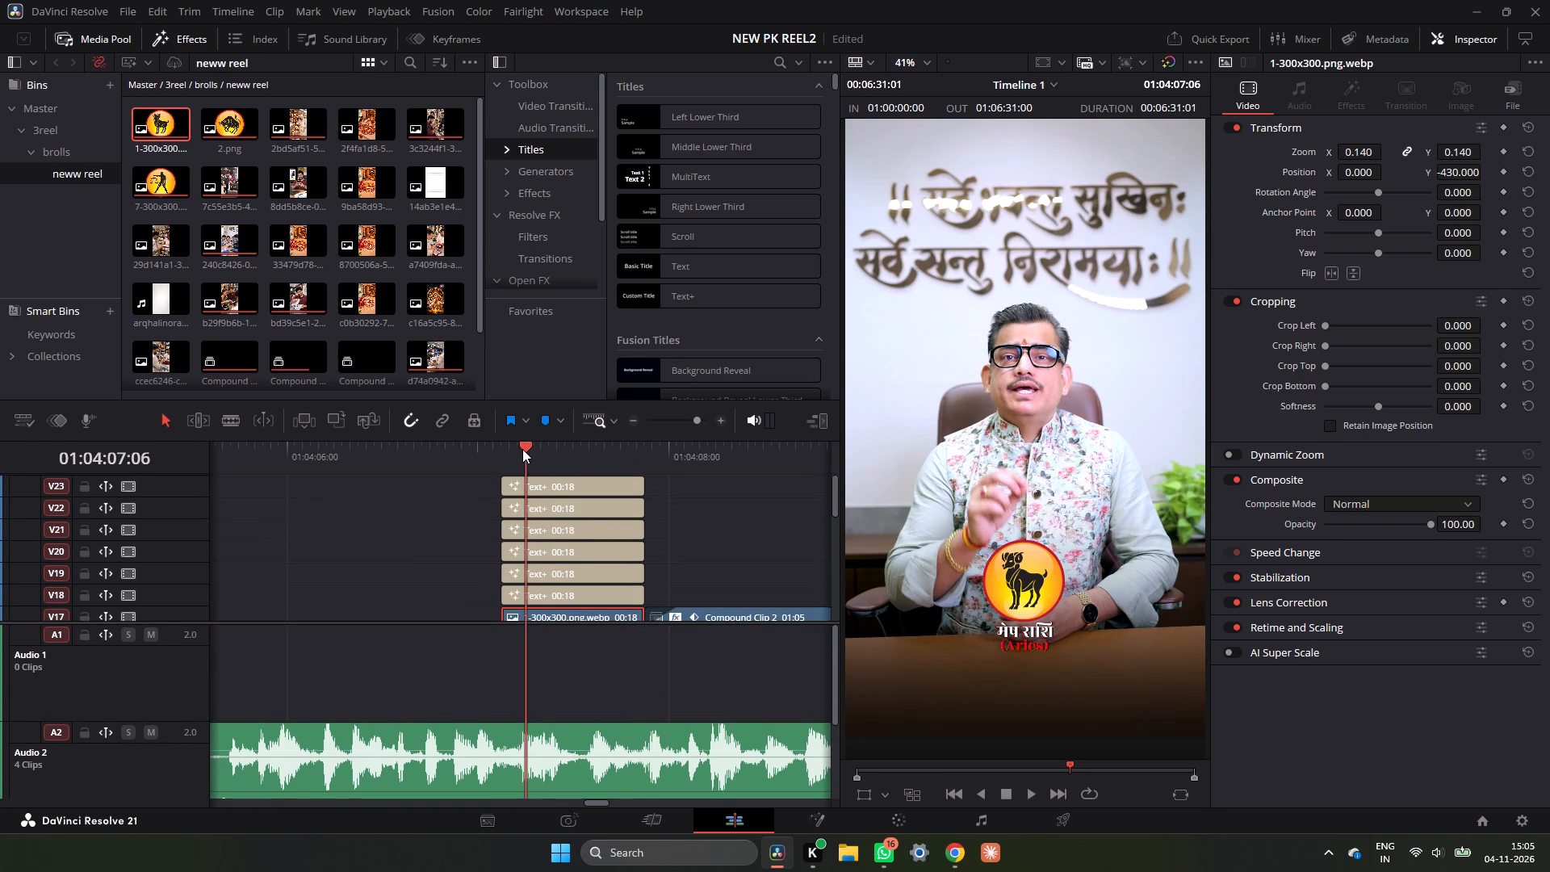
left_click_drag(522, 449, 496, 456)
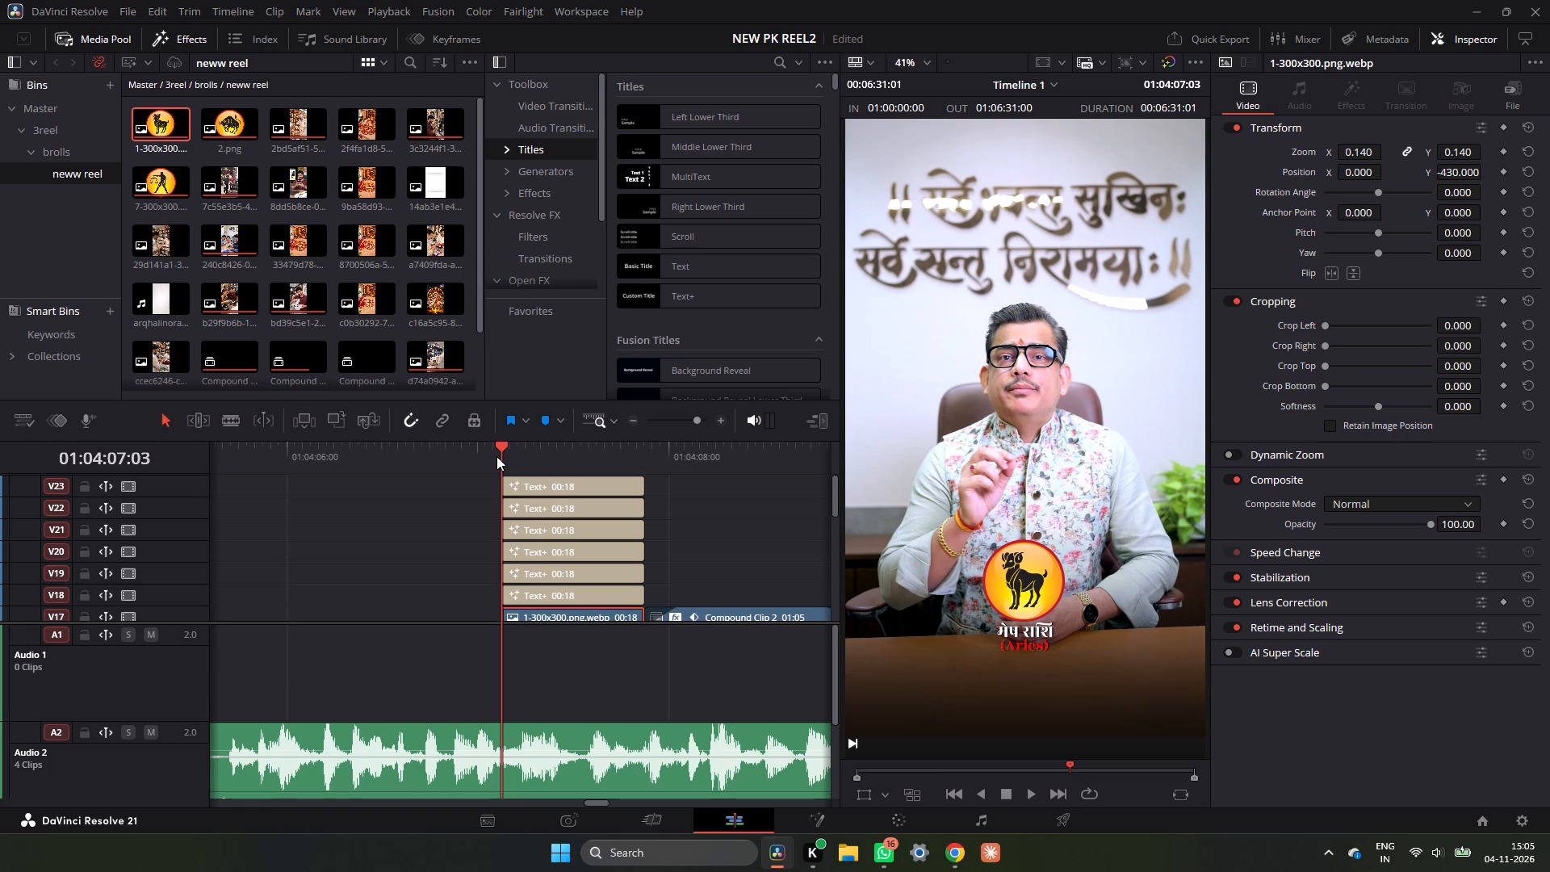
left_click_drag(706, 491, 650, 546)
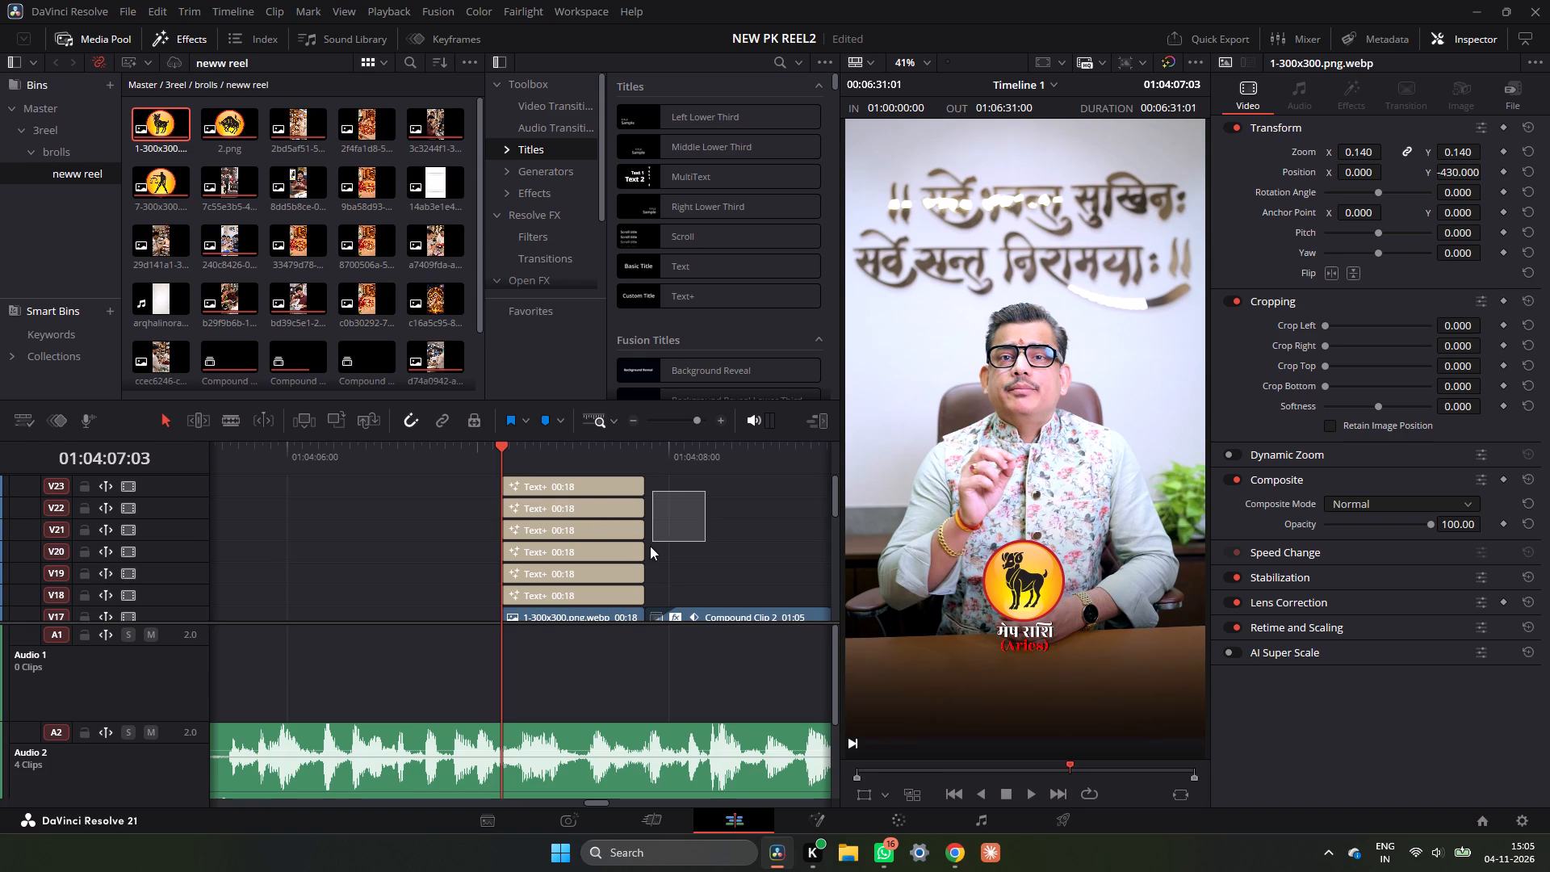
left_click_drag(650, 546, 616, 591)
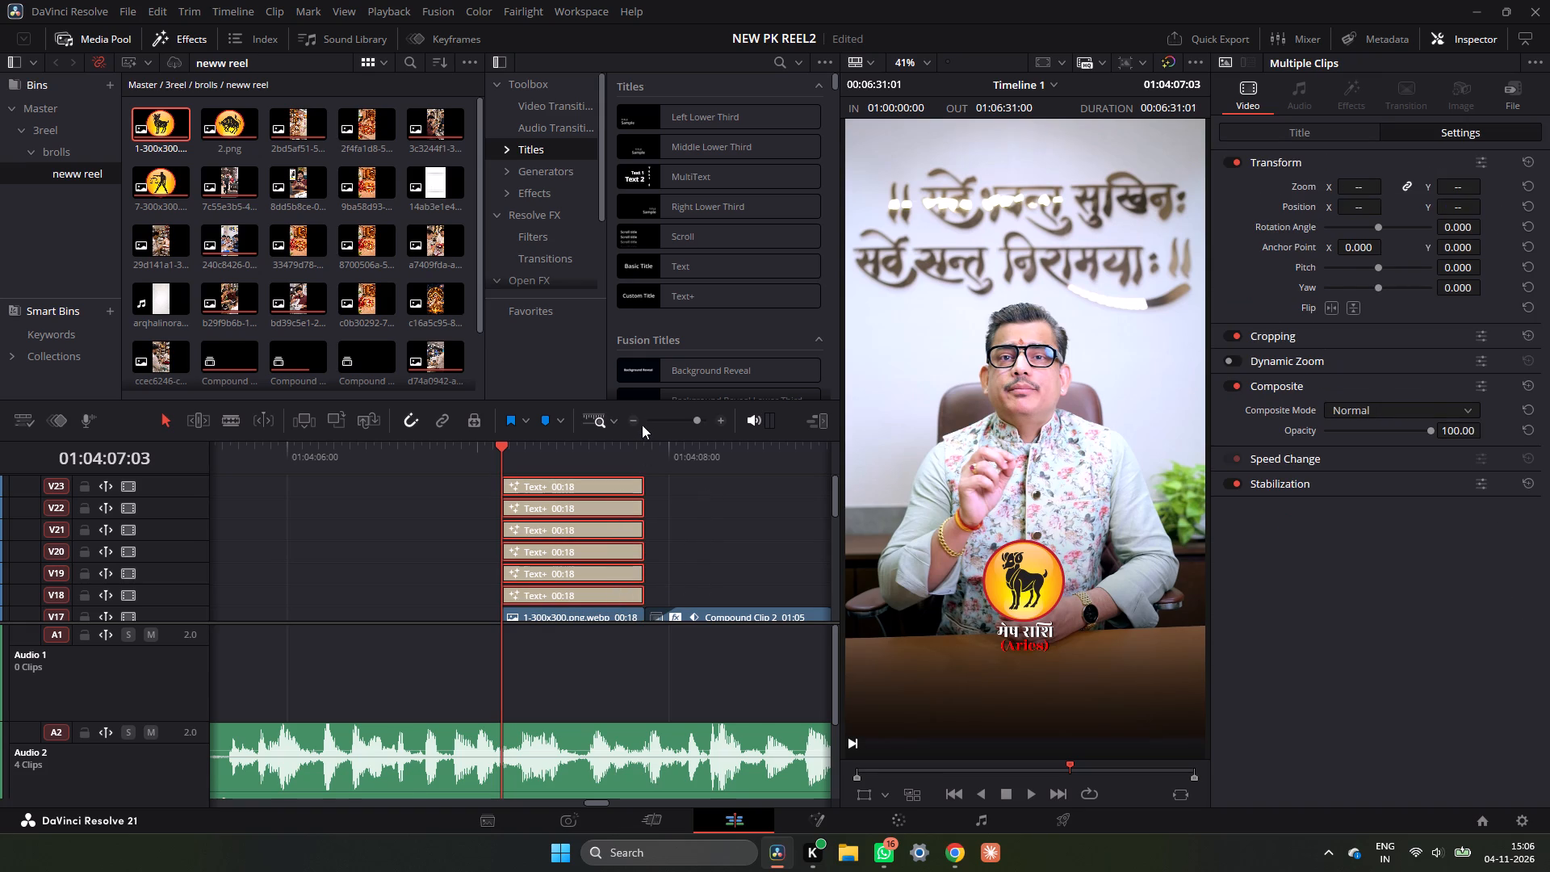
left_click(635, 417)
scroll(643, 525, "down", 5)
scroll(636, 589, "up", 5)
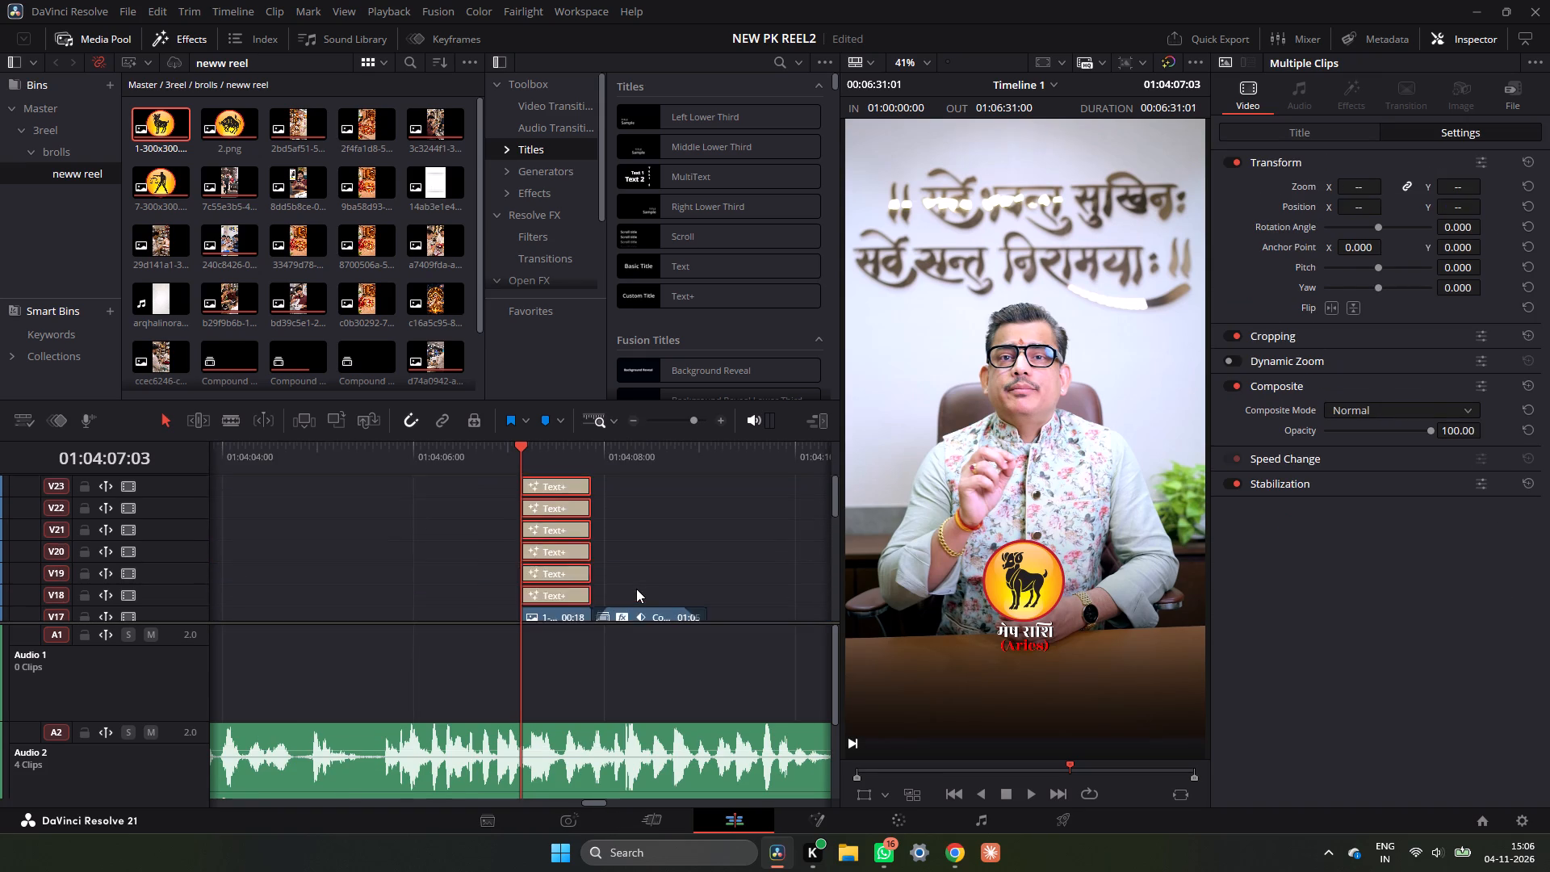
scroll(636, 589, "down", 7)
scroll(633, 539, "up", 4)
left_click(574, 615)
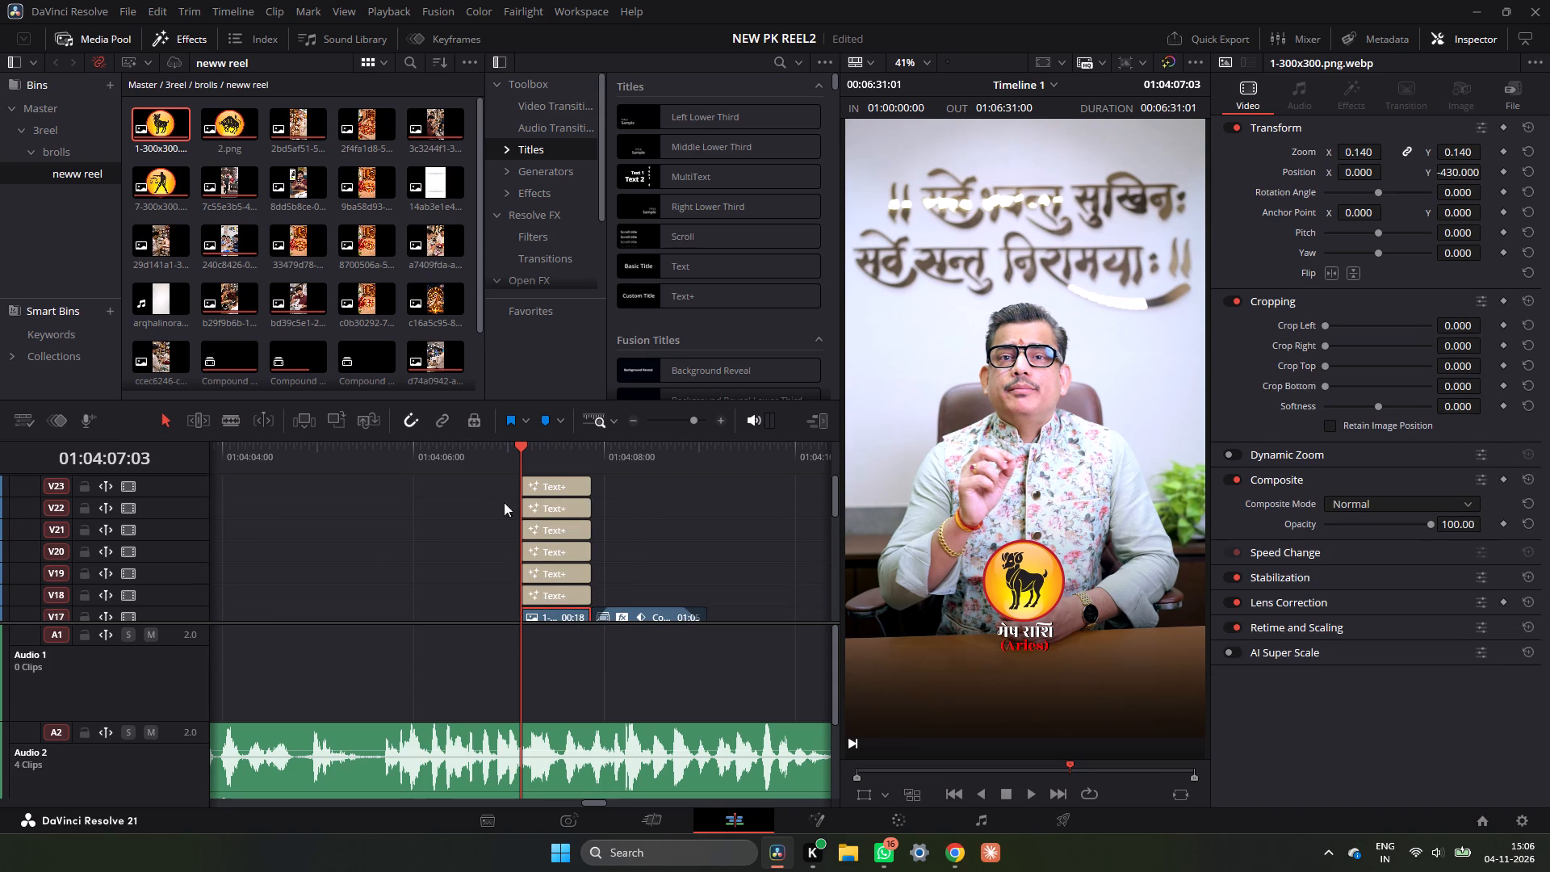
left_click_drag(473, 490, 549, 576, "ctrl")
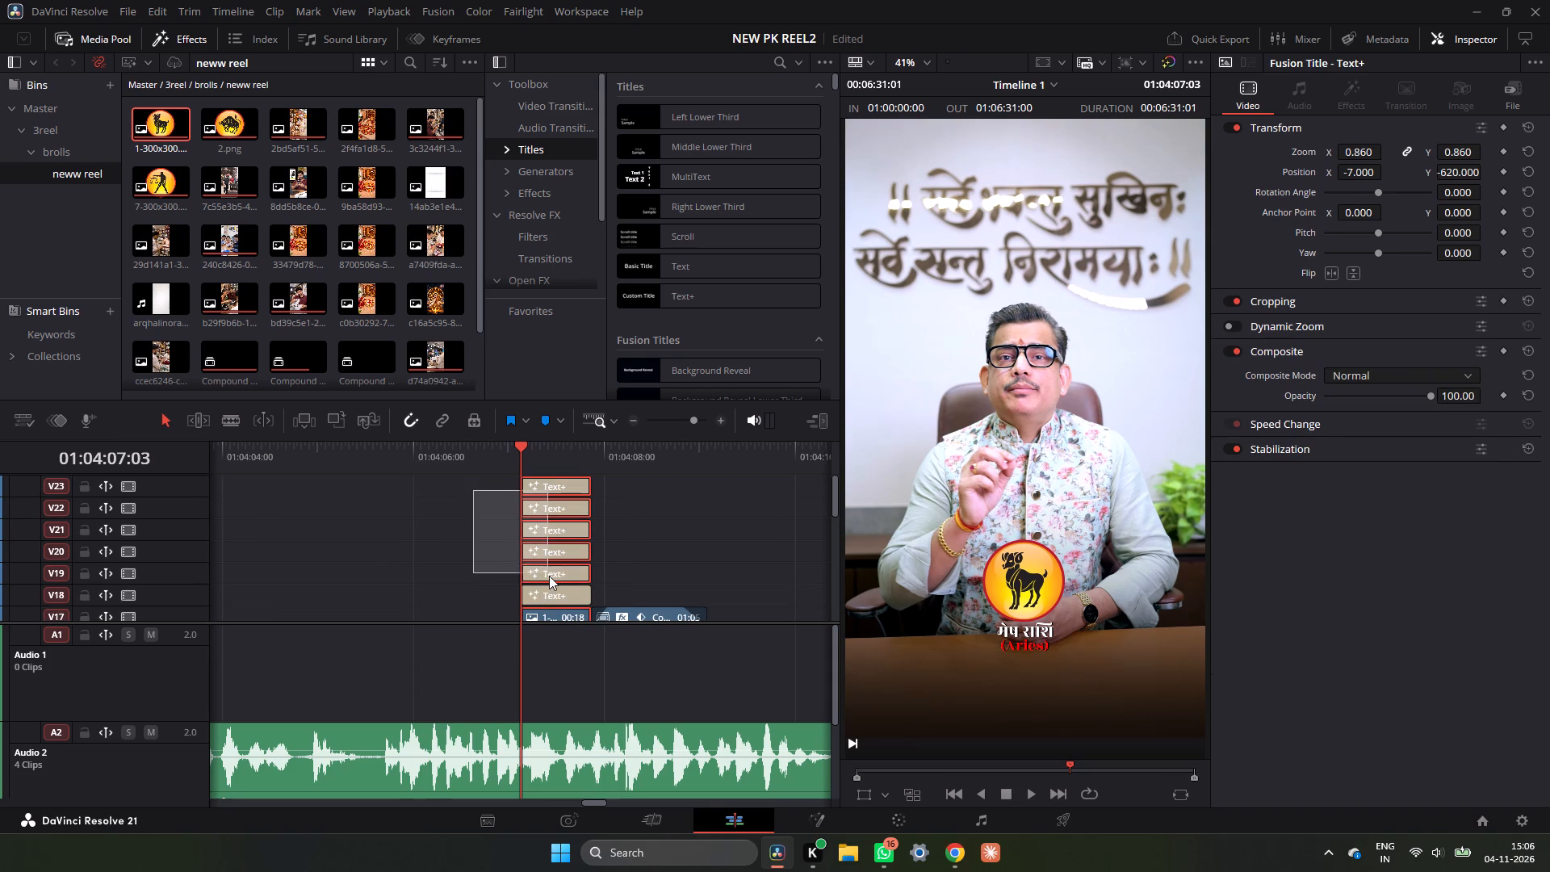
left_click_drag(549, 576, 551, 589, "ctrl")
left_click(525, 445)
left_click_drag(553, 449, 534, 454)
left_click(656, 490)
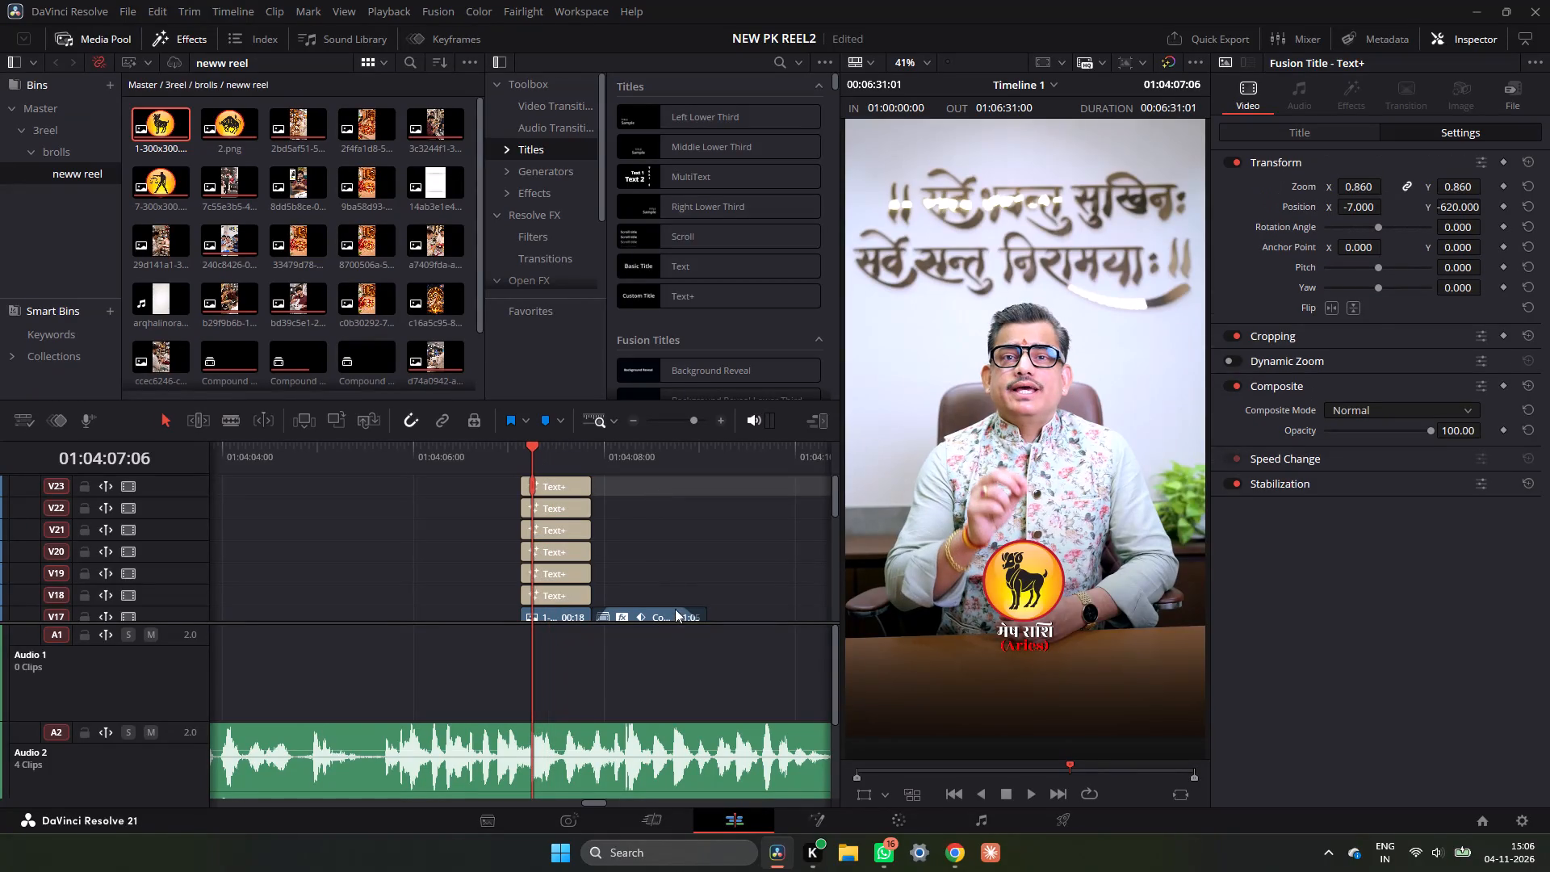
Play the Aries title section repeatedly from around 01:04:07:07 to check its timing against the speech.
left_click(526, 450)
key("space")
key("space")
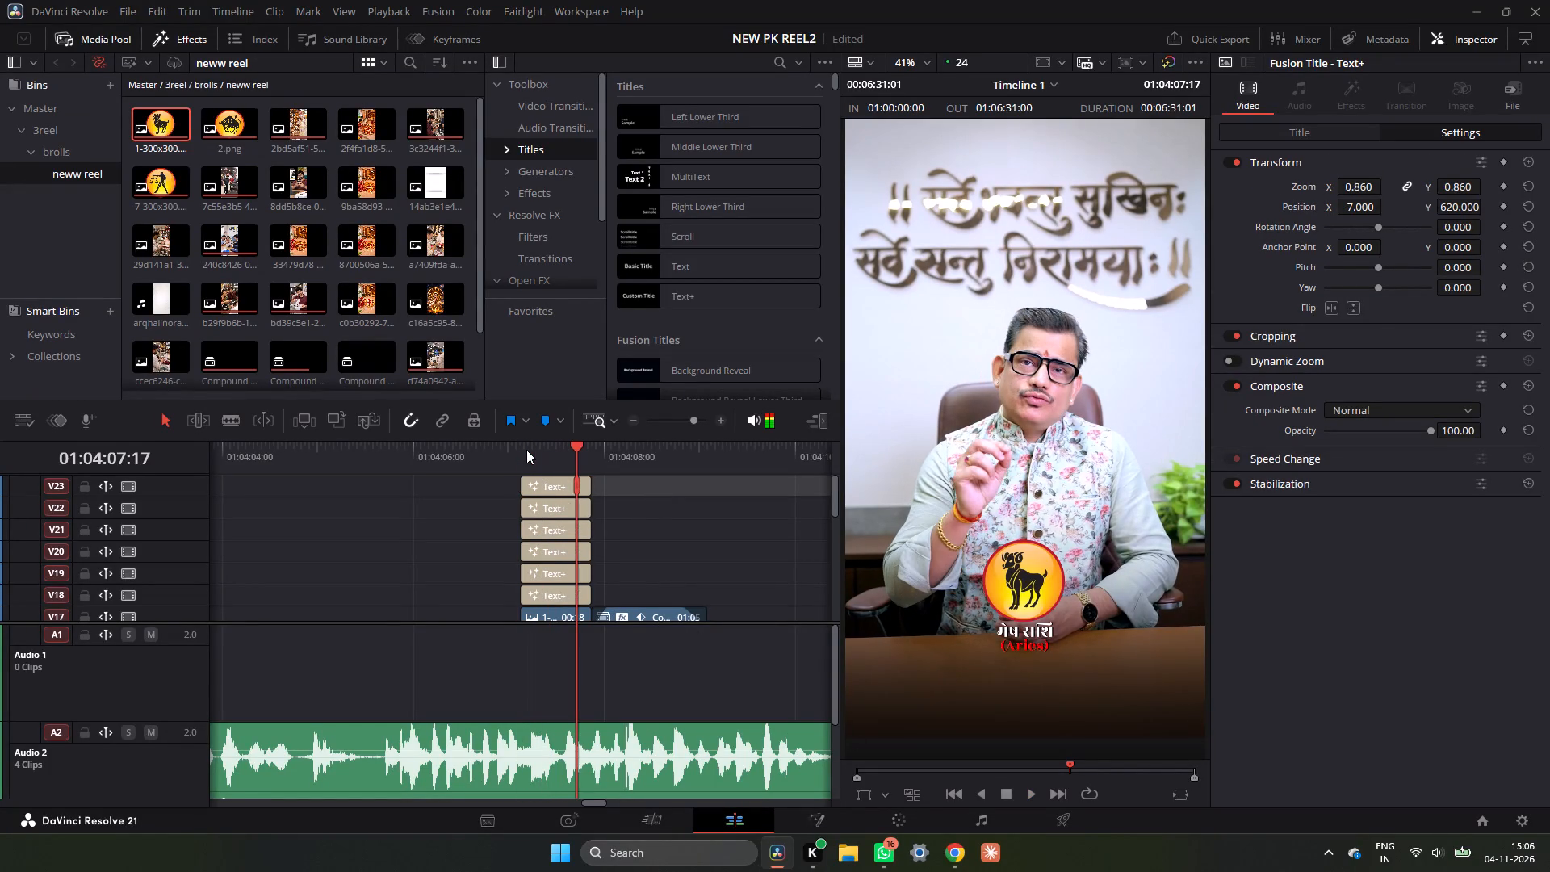
key("space")
key("space")
left_click(534, 461)
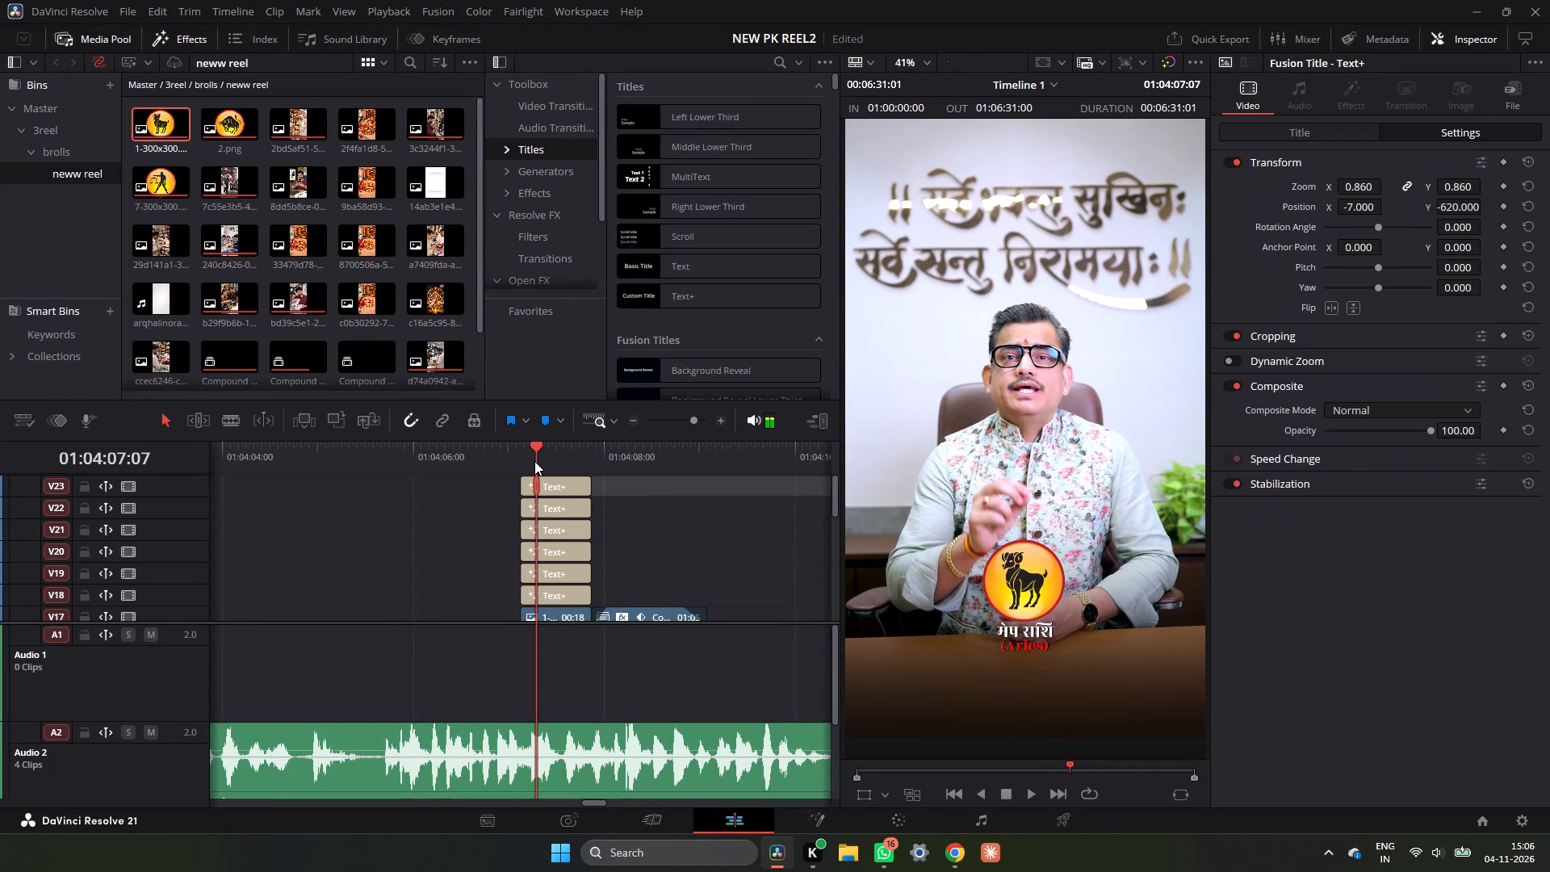
key("space")
key("space")
left_click(534, 461)
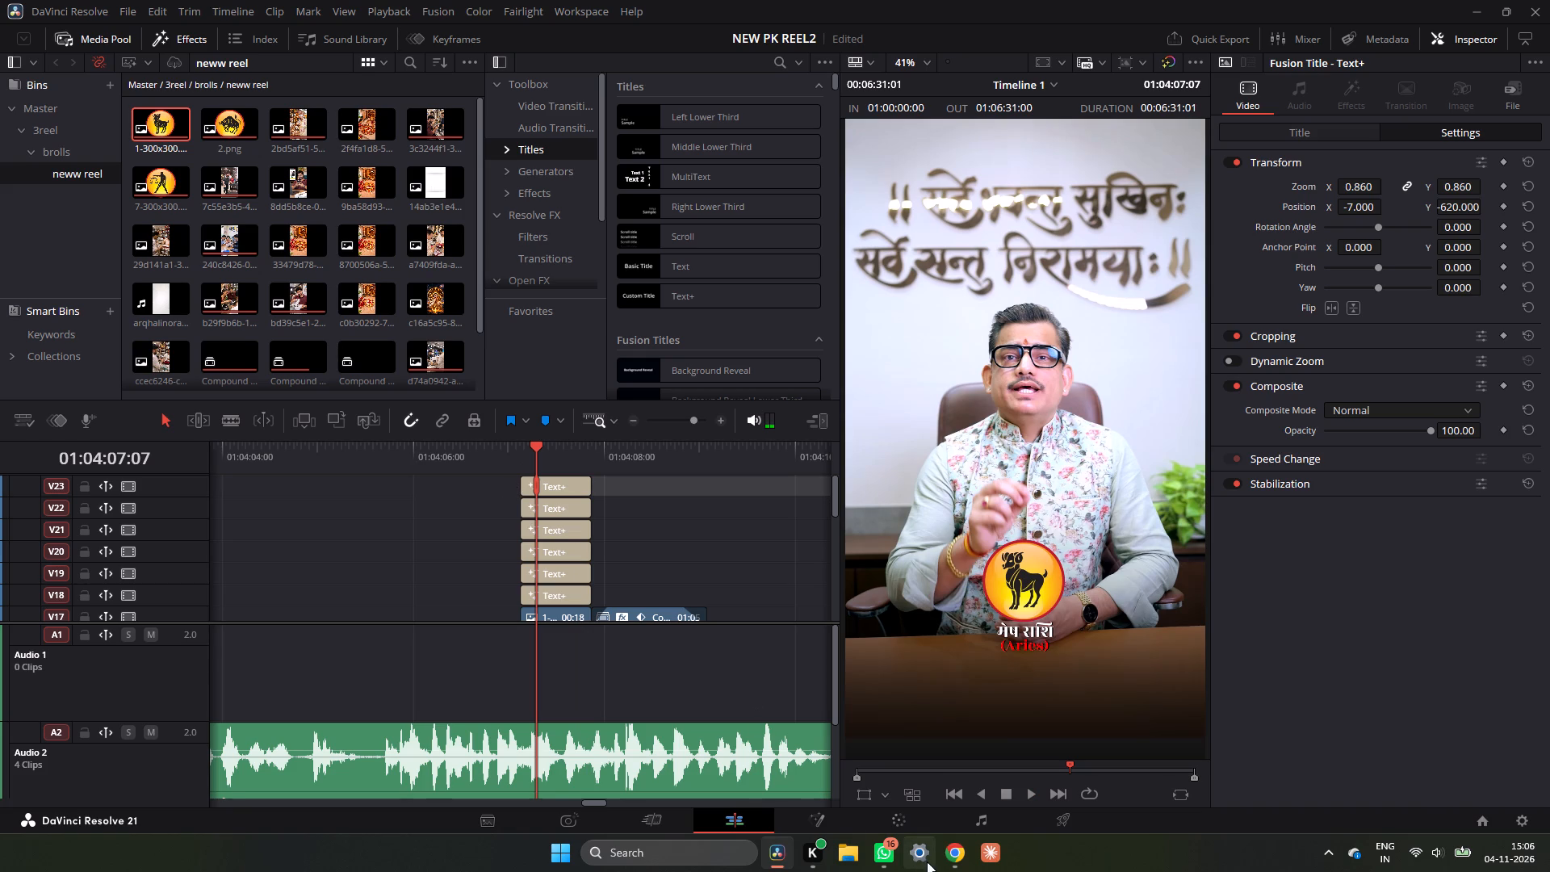
Switch to Chrome and search Google for "mesh rashi" in a new tab.
left_click(966, 855)
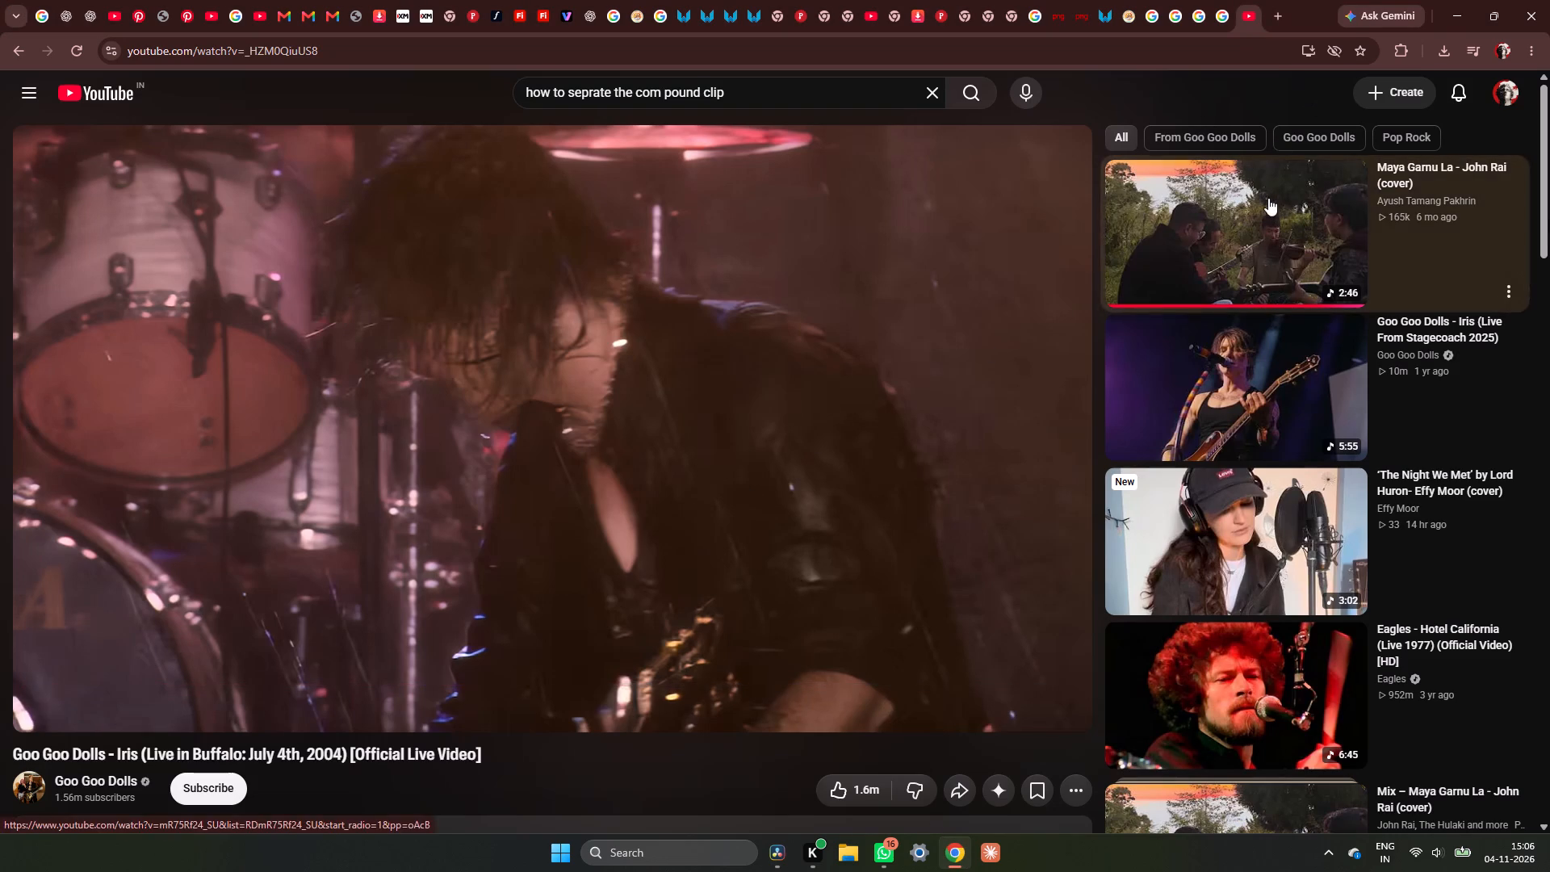
left_click(1175, 8)
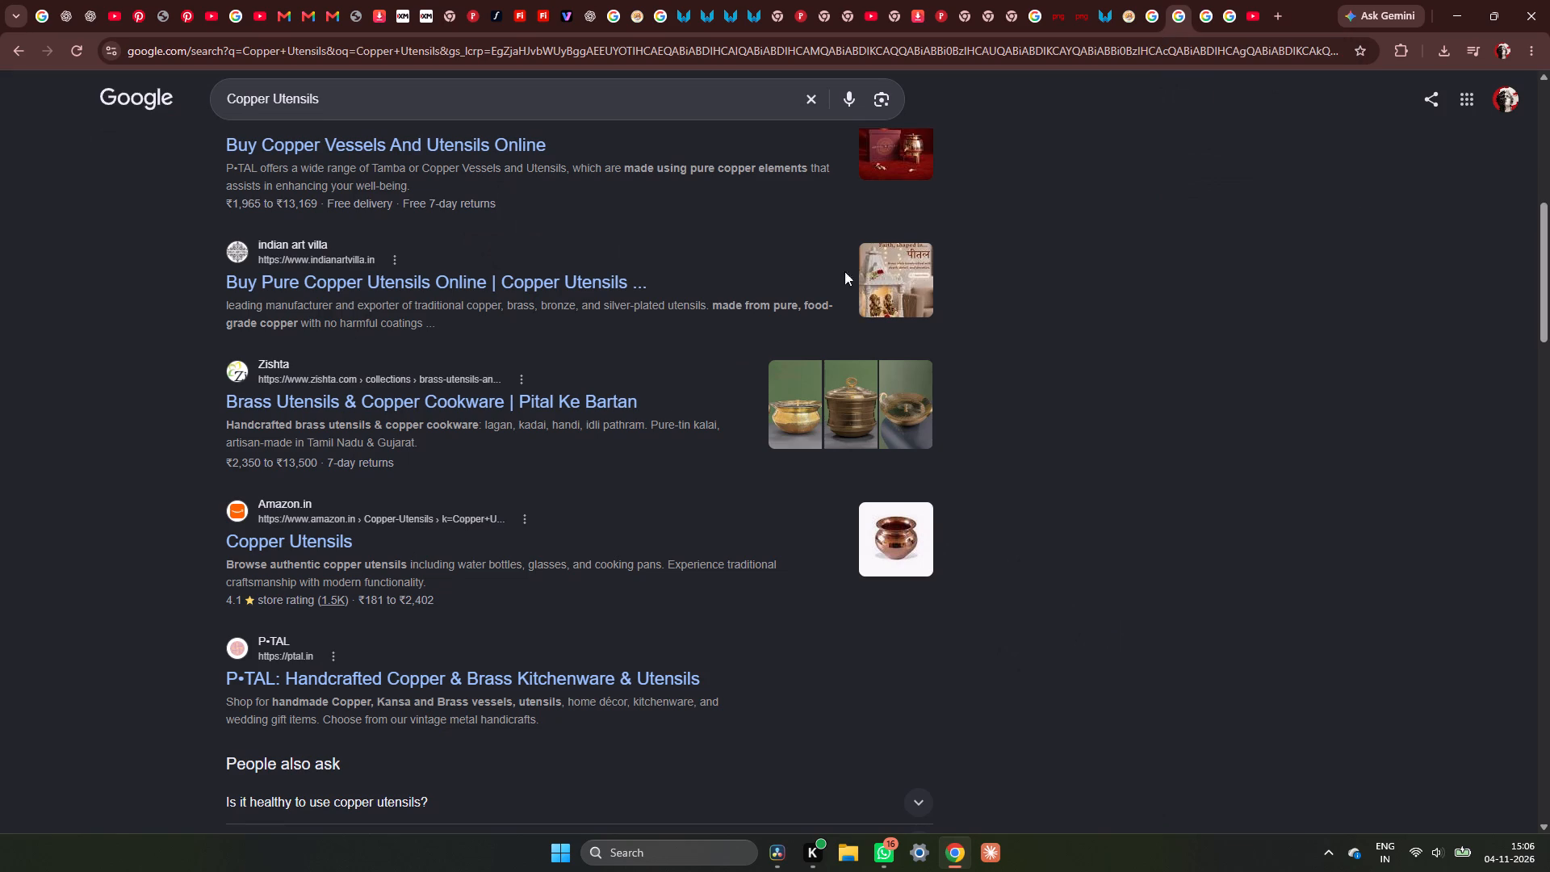
scroll(680, 304, "up", 4)
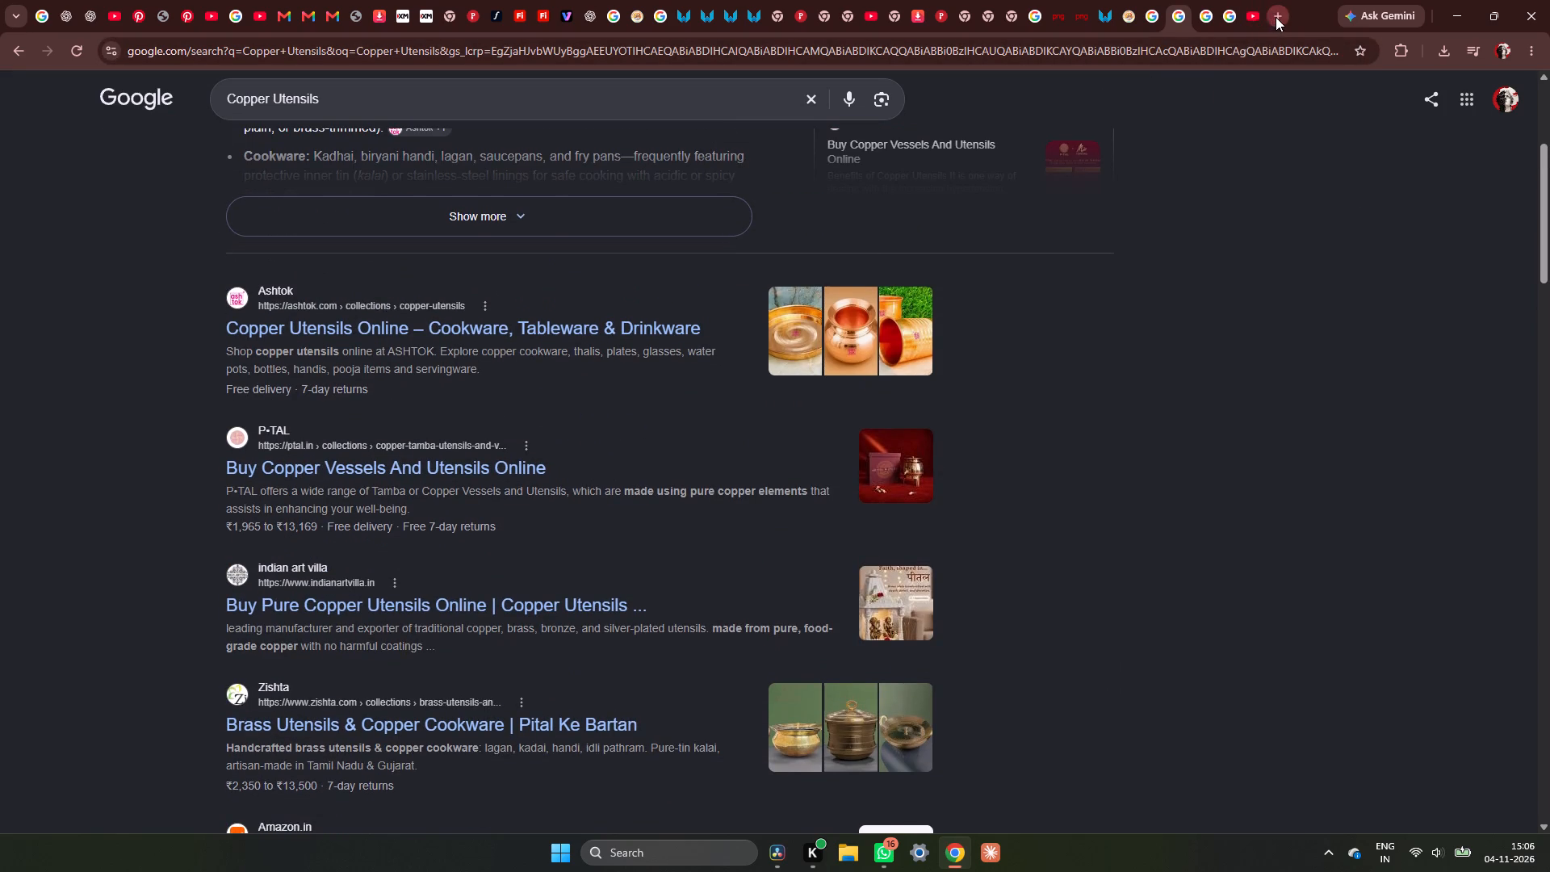
left_click(1276, 17)
left_click(660, 297)
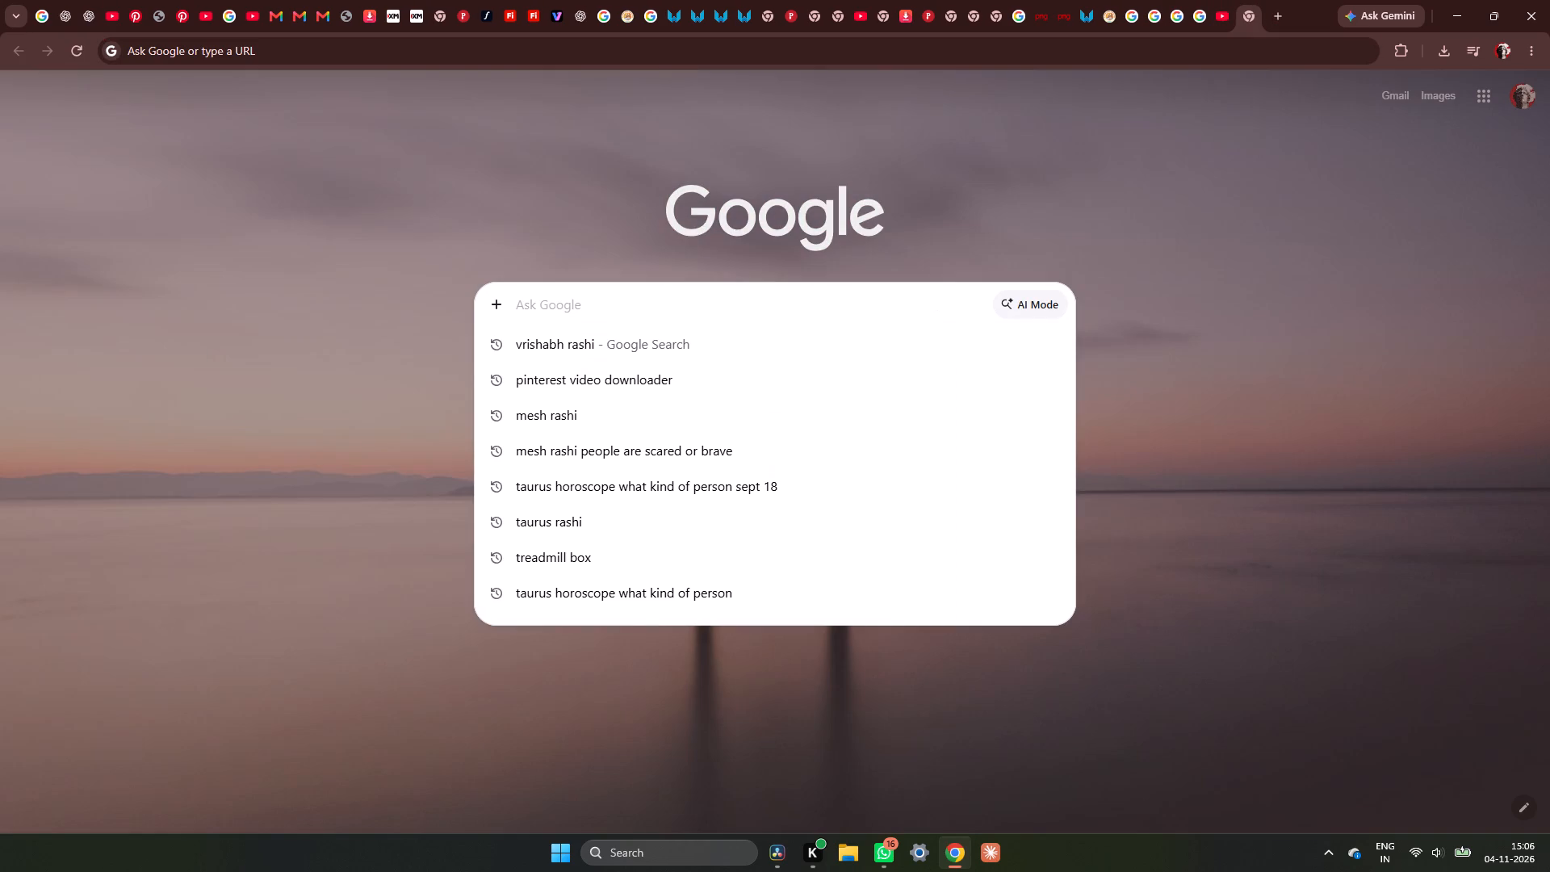
left_click(550, 427)
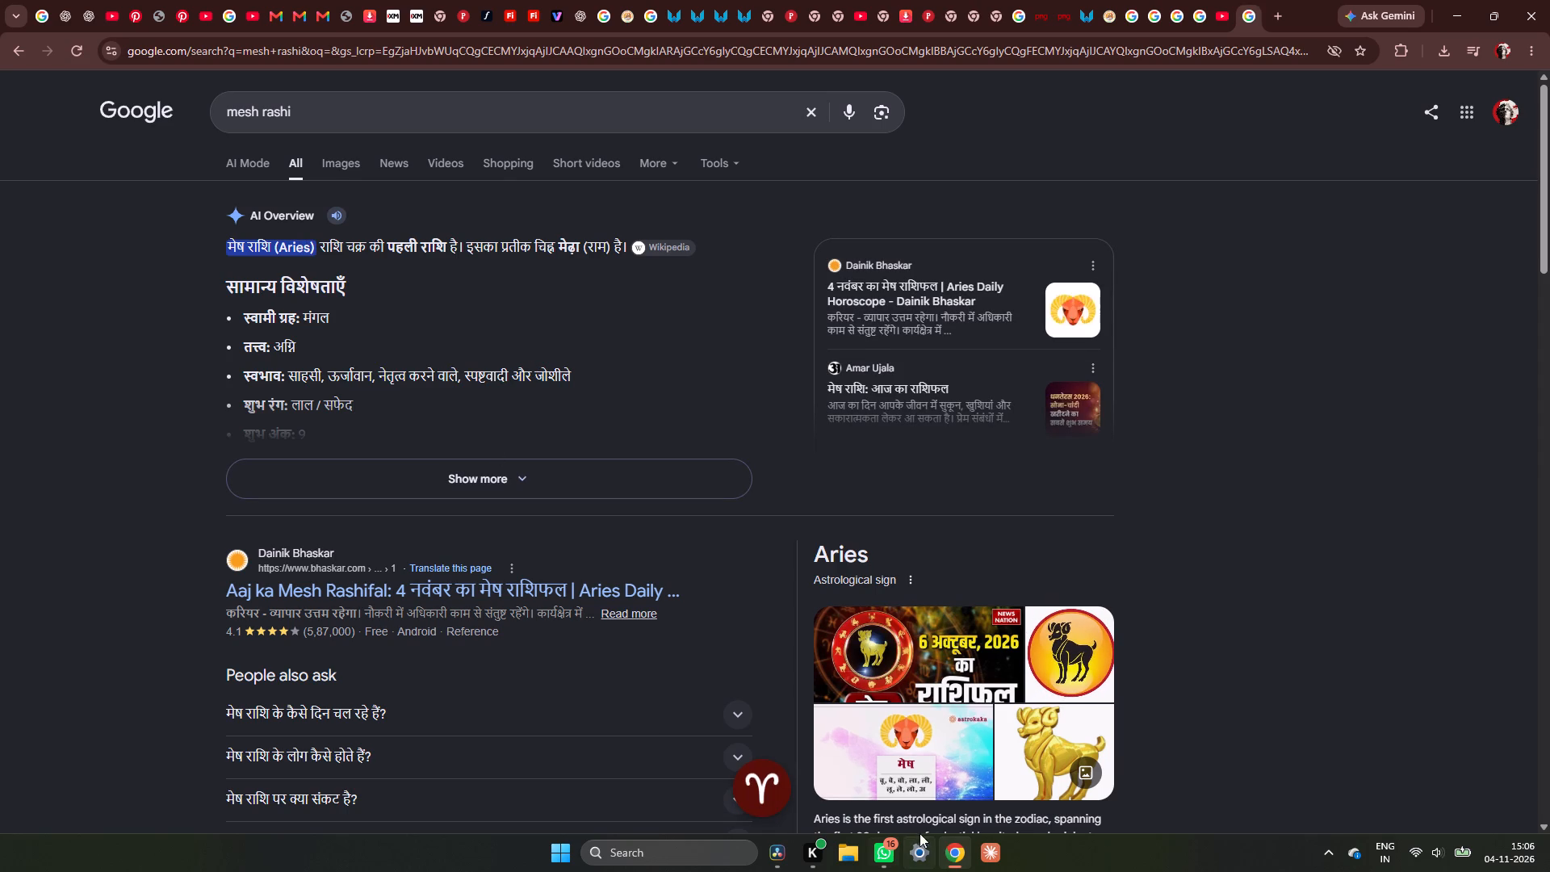
Back in DaVinci Resolve, combine the Text+ title stack and the 1-300x300.png.webp clip at 01:04:07:03 into a new compound clip.
left_click(789, 853)
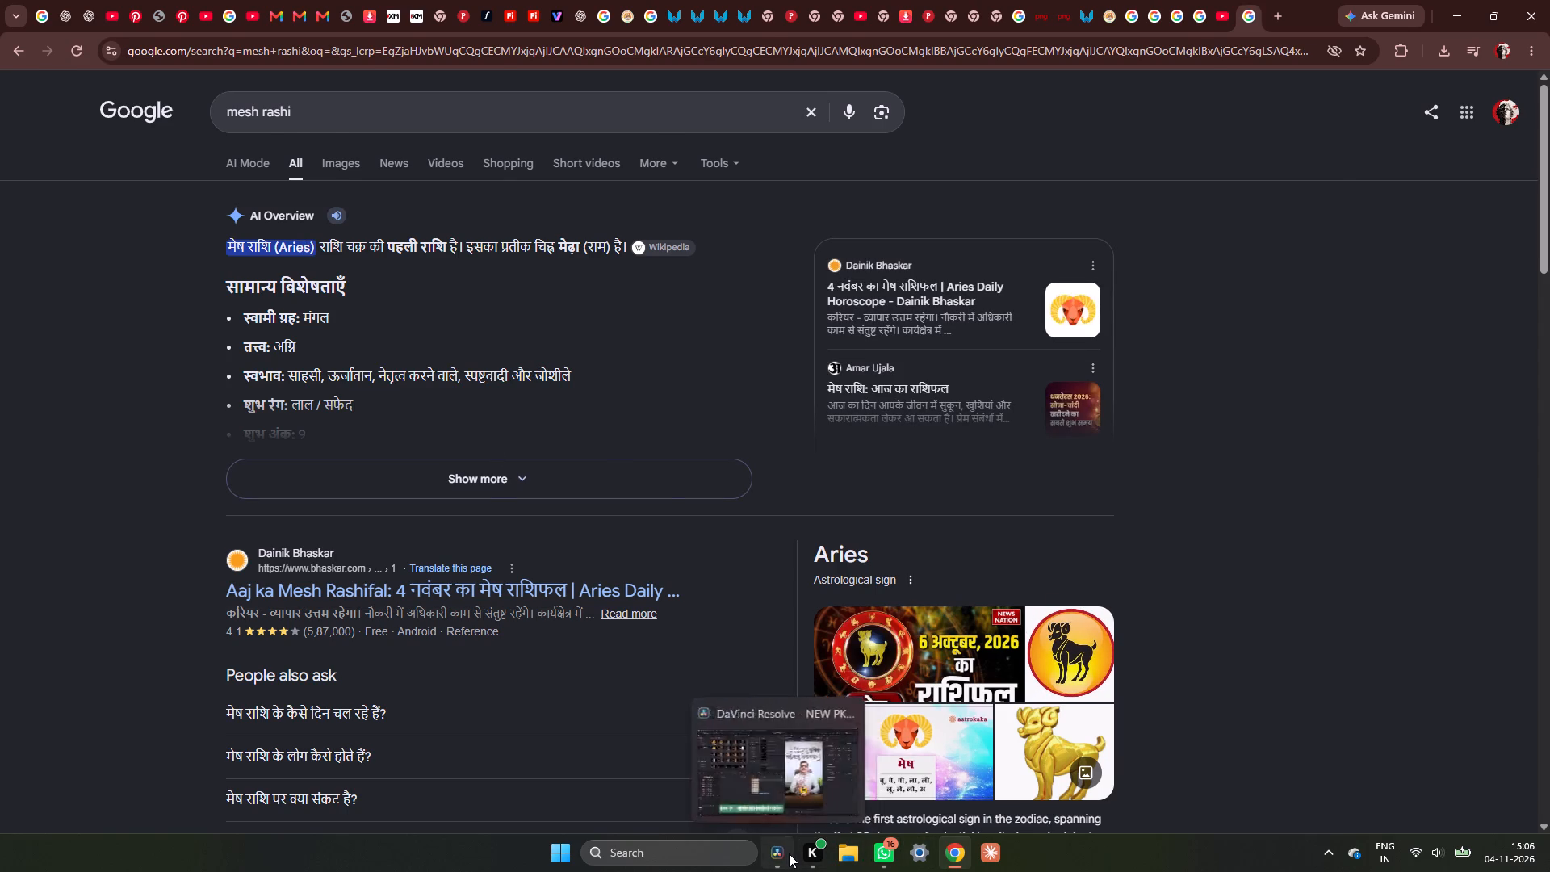
scroll(549, 512, "up", 3)
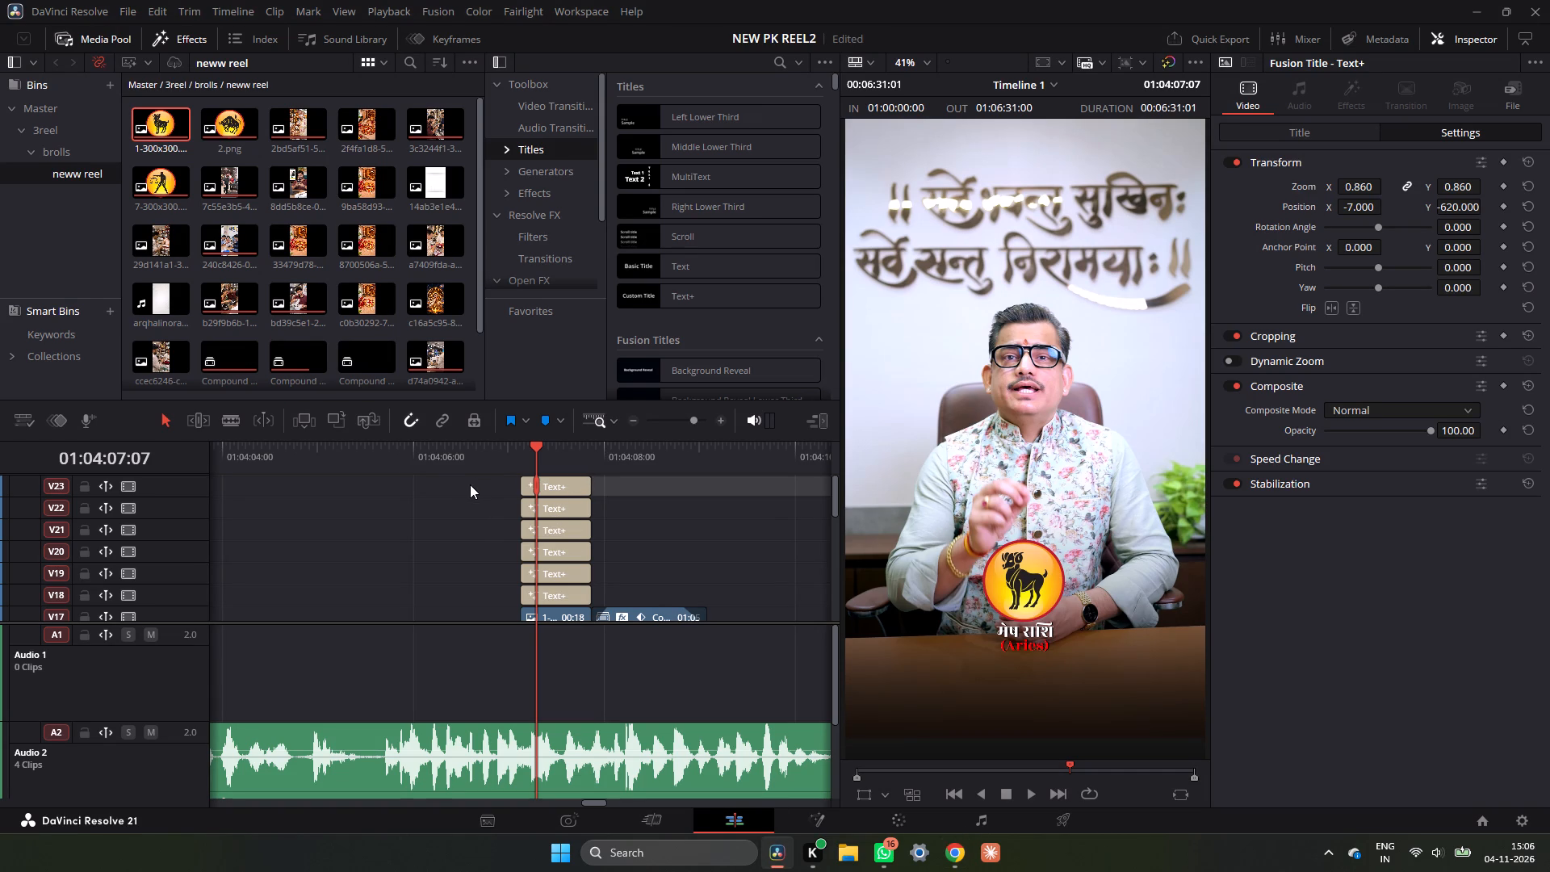
left_click_drag(480, 483, 568, 590)
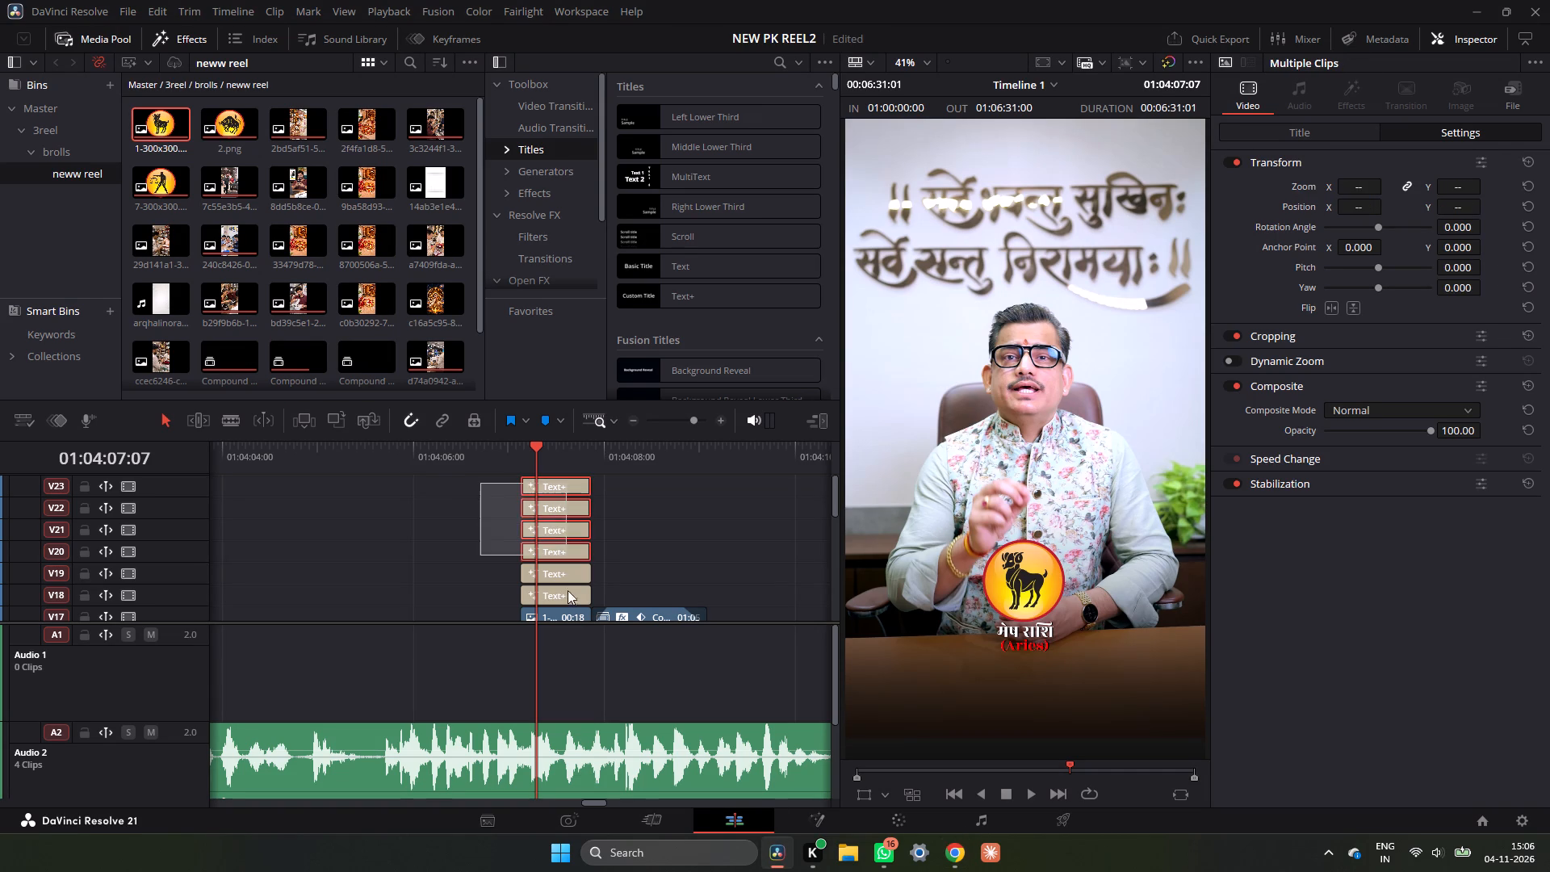
left_click_drag(568, 590, 568, 585)
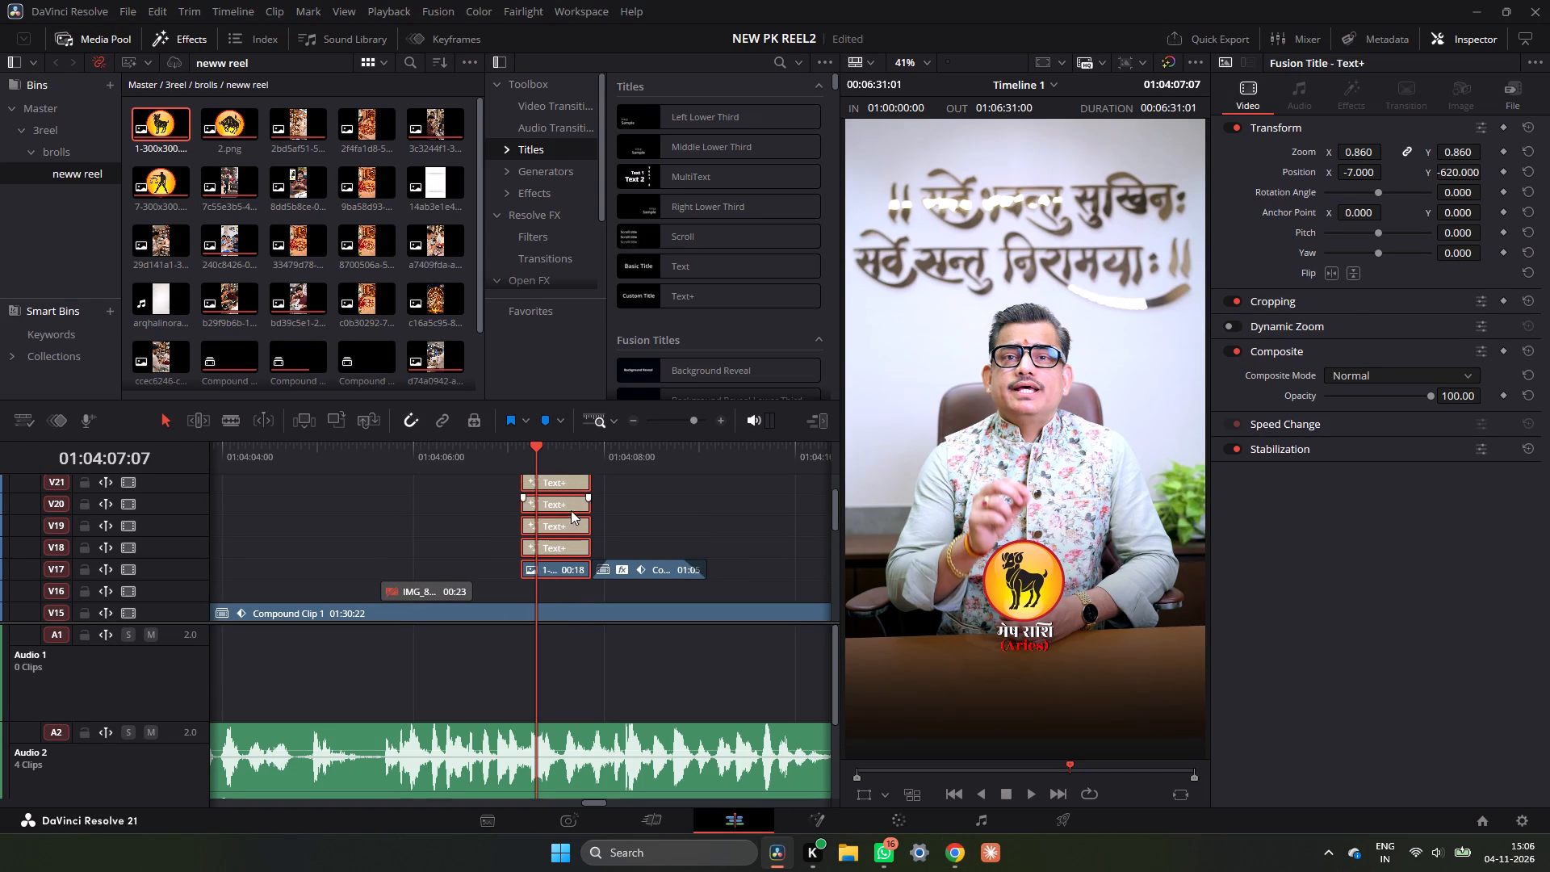
left_click(552, 458)
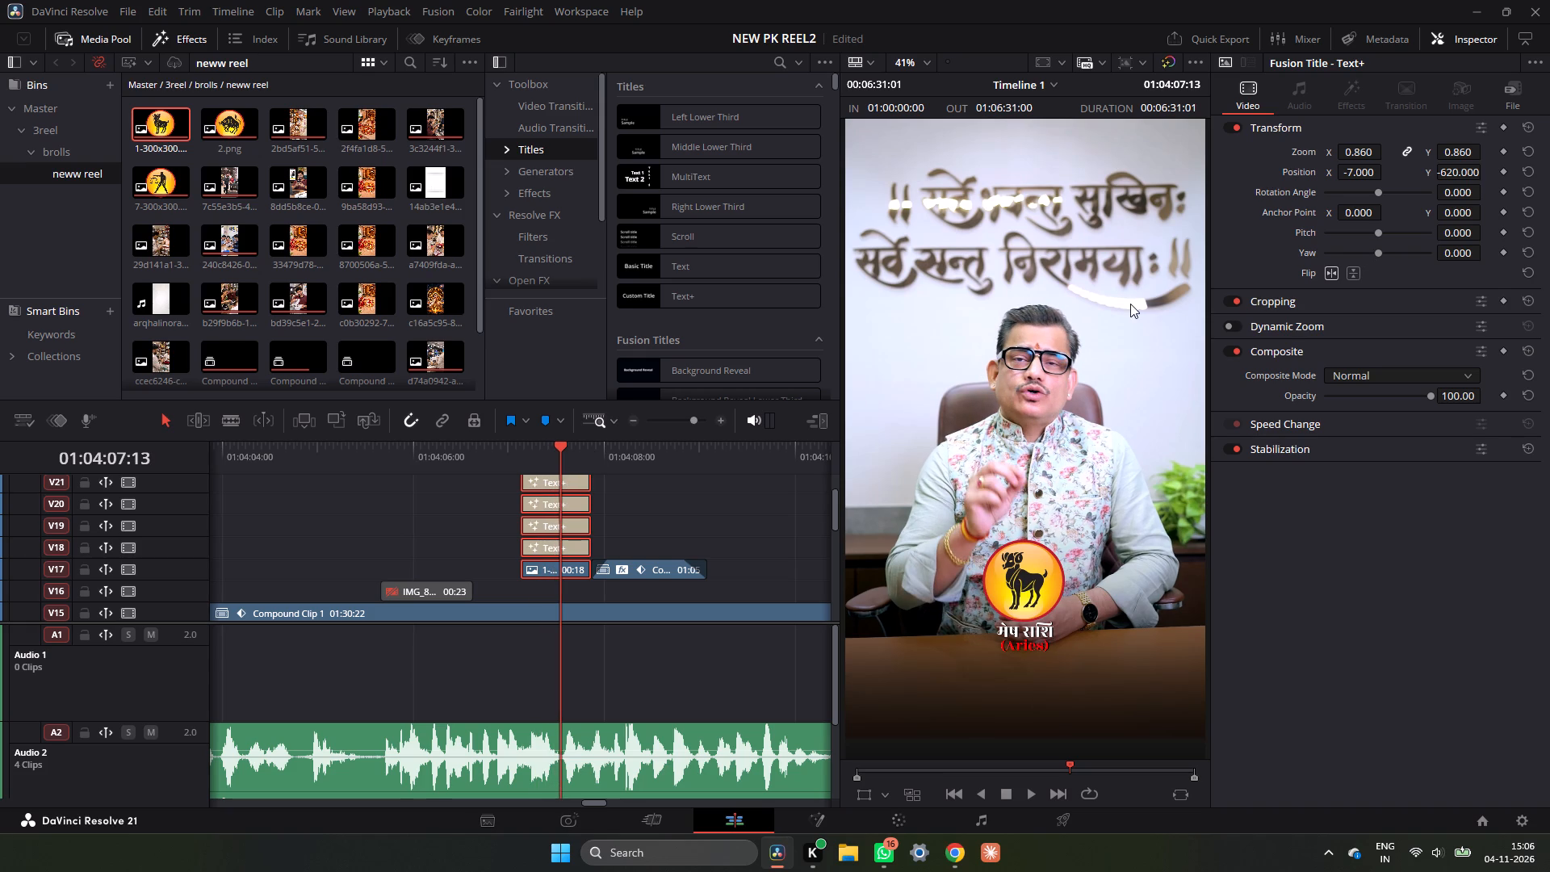
right_click(568, 565)
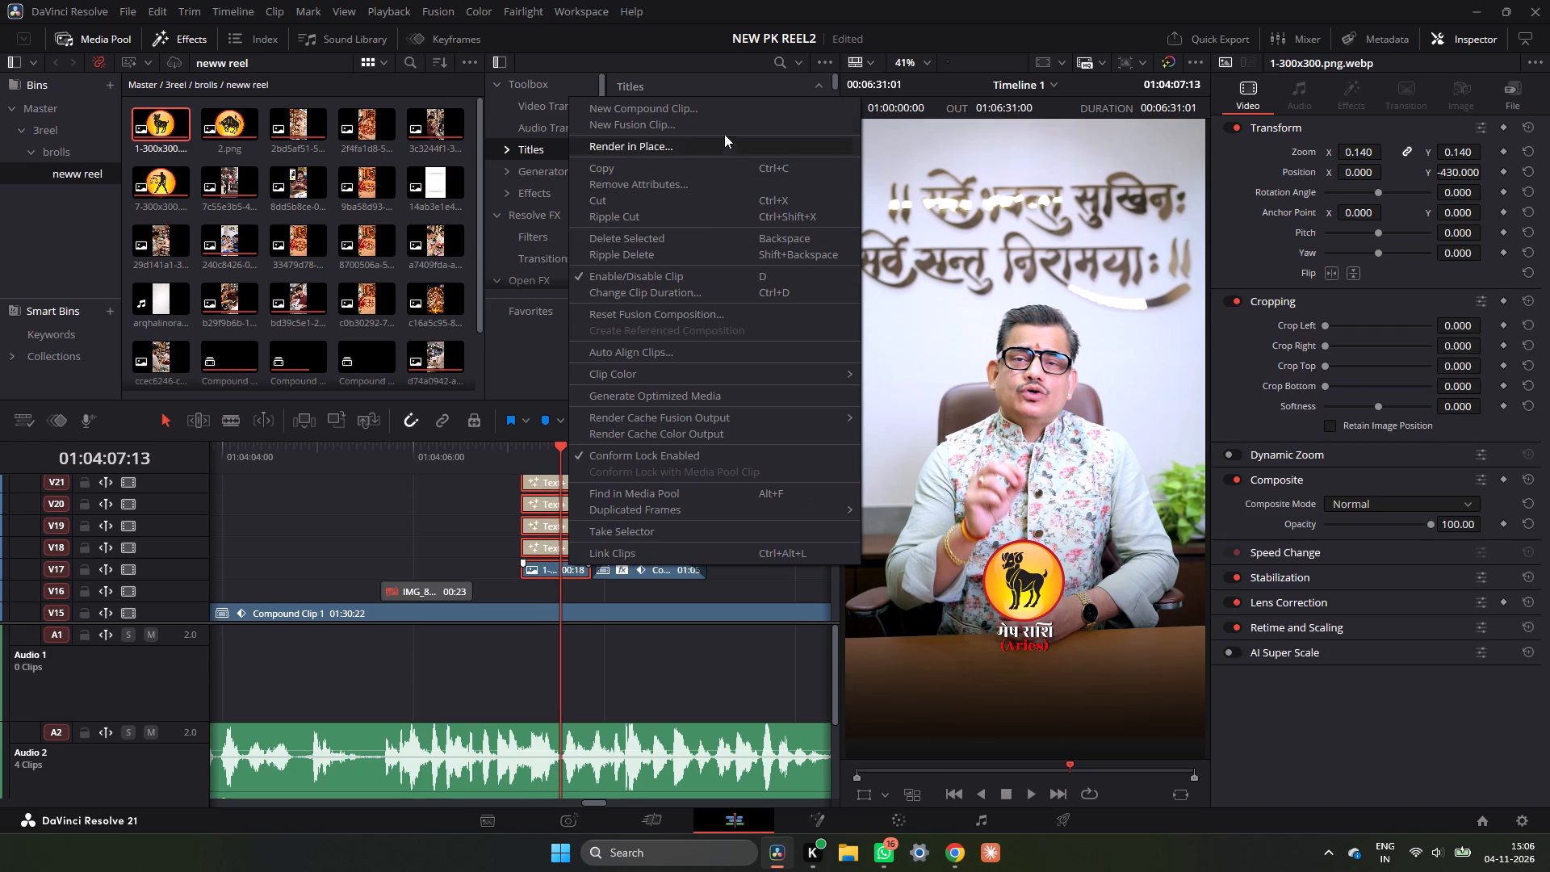
left_click(723, 111)
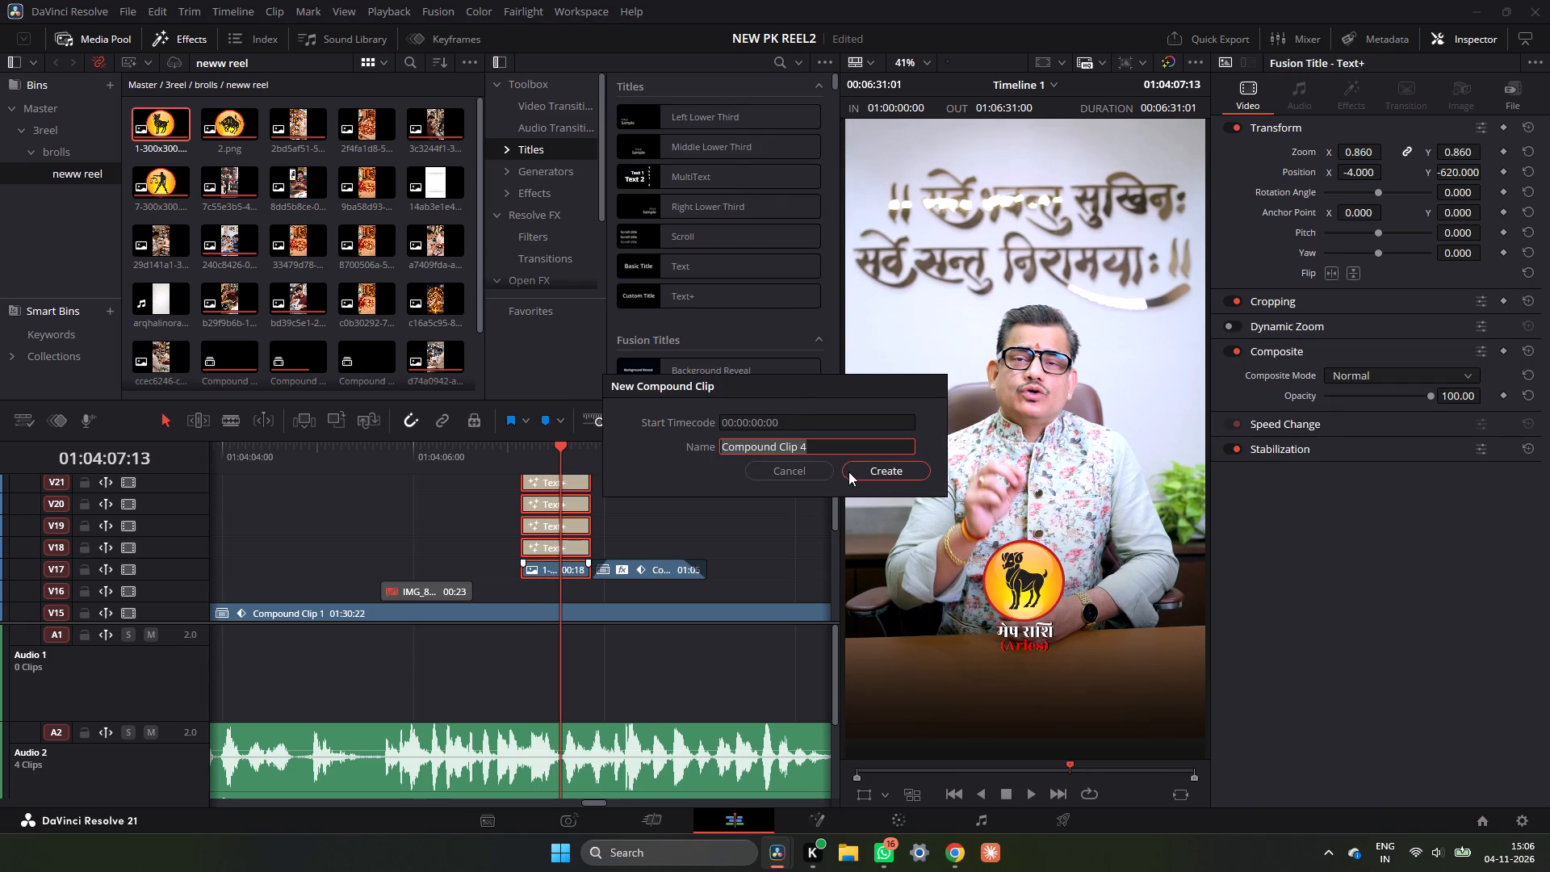
left_click(850, 472)
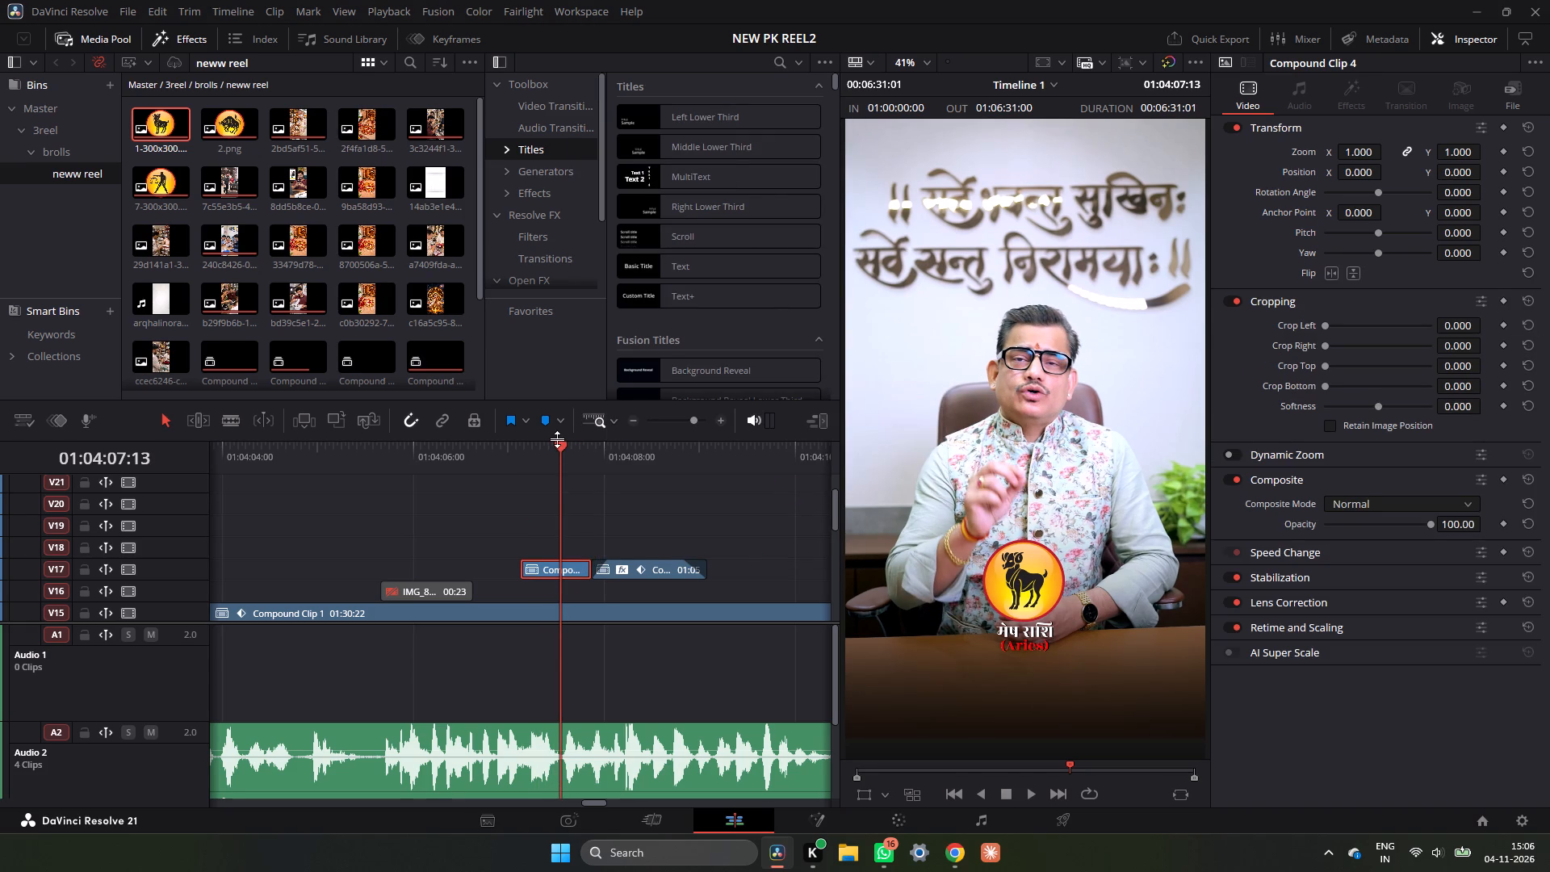
Add a short fade-in to the start of the Aries title compound clip on V17 at 01:04:07:03.
left_click_drag(565, 461, 525, 470)
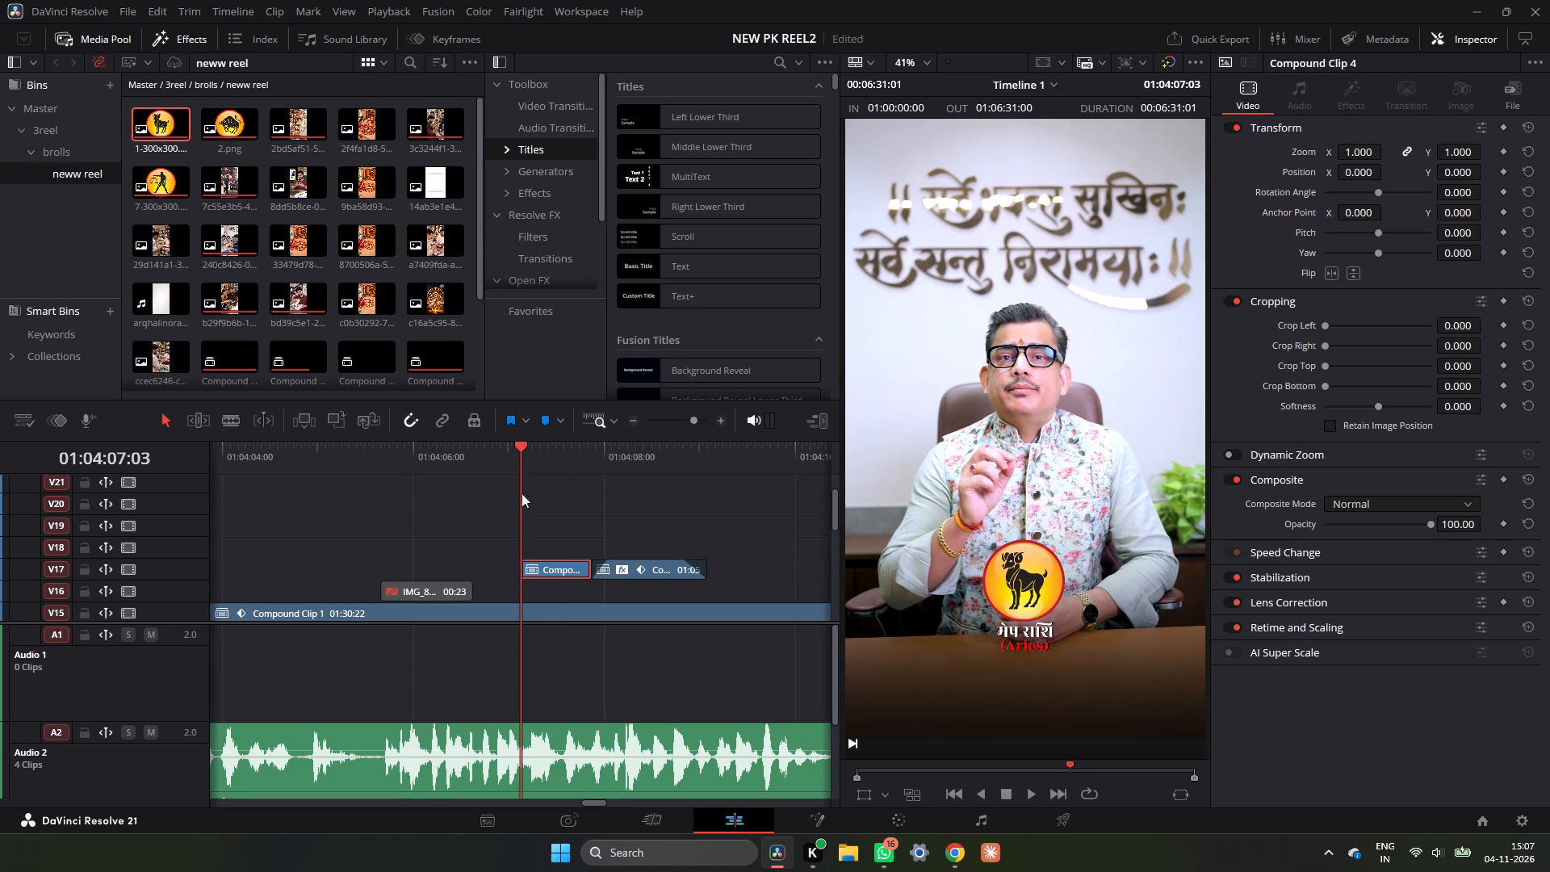
left_click_drag(526, 562, 534, 564)
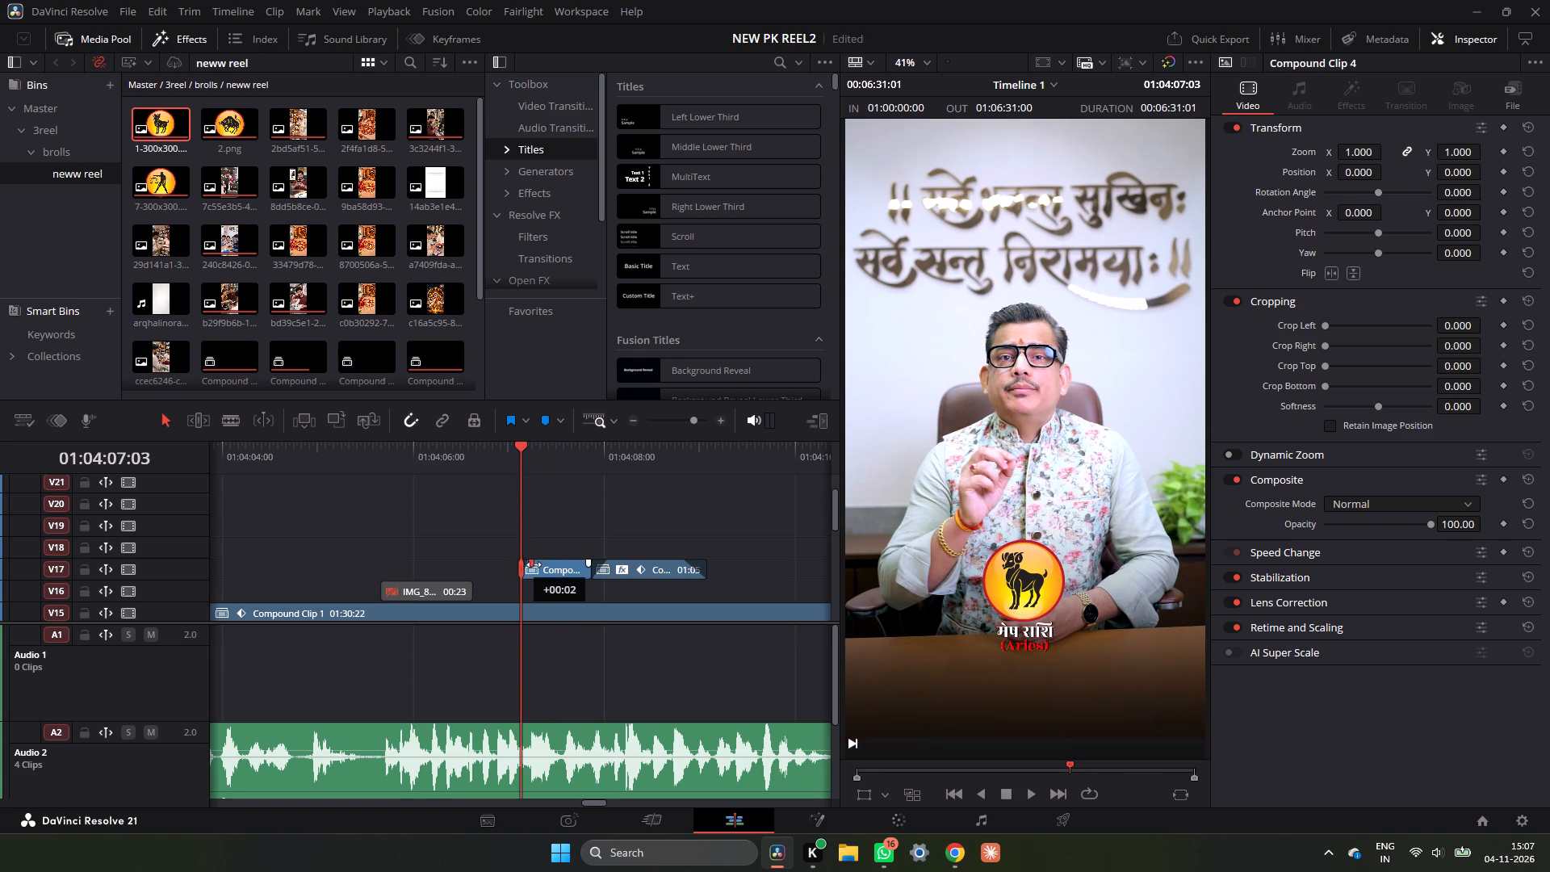
left_click_drag(534, 564, 544, 565)
left_click(544, 572)
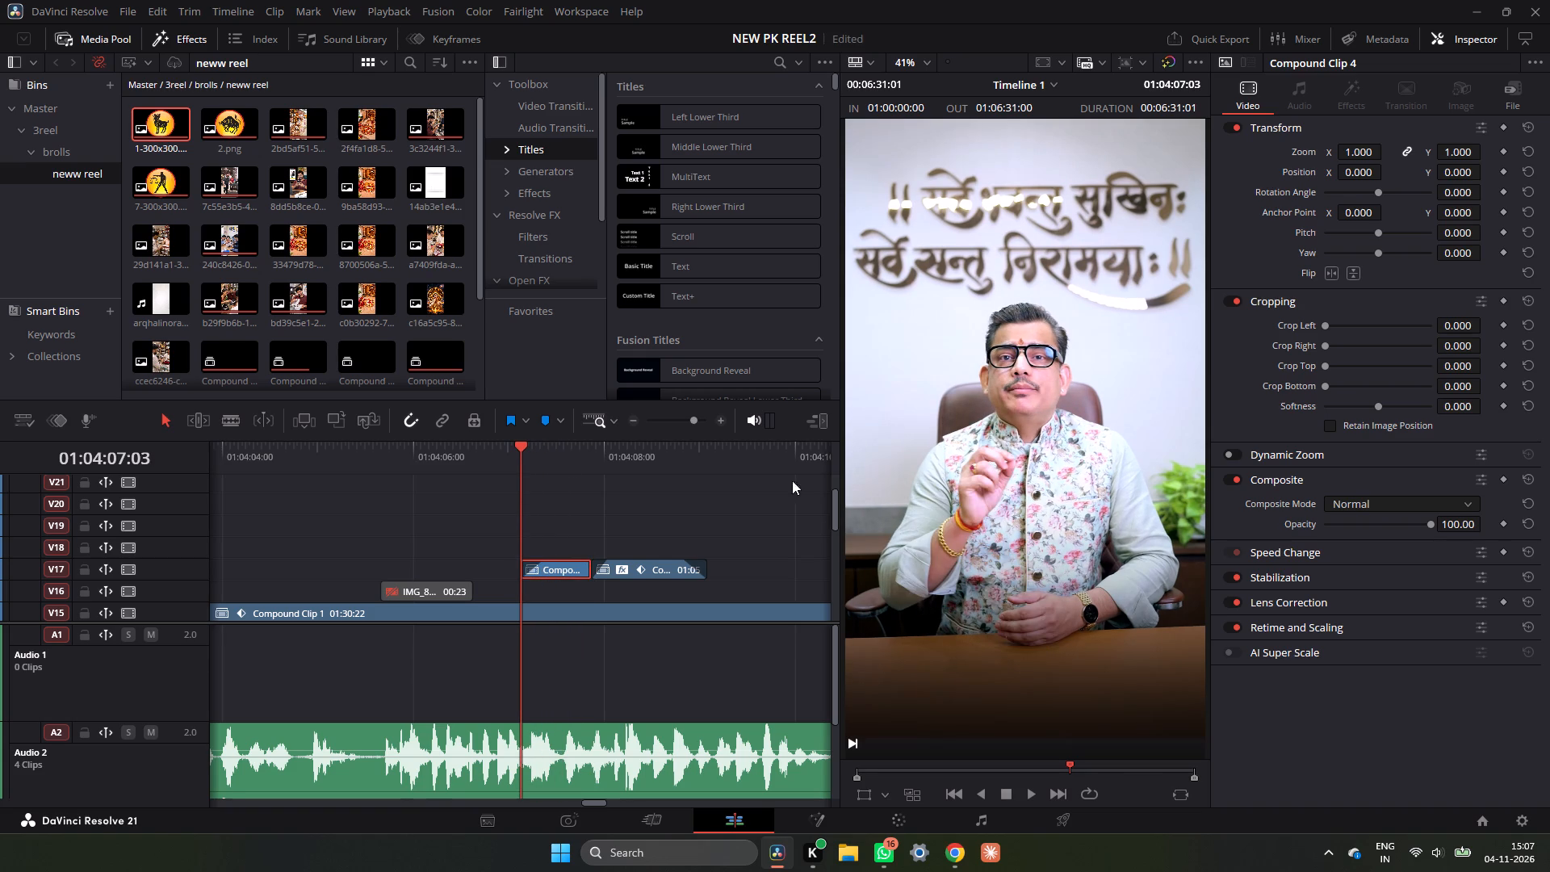
Apply the Transform effect to the Aries compound clip and set its Motion Blur to 1.000.
key("shift+space")
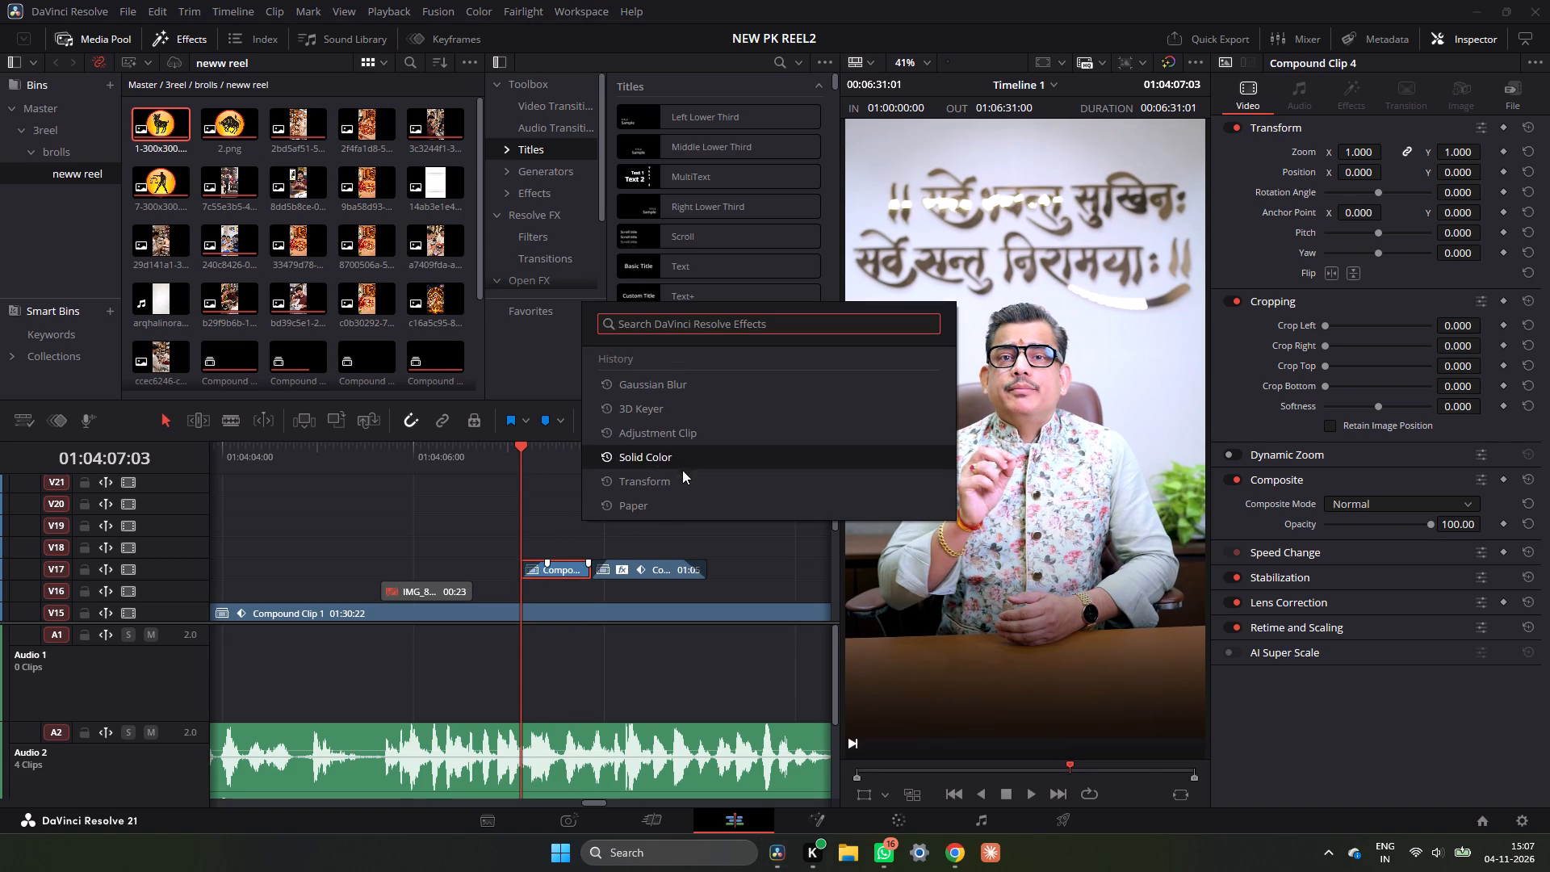
left_click(679, 491)
left_click(709, 460)
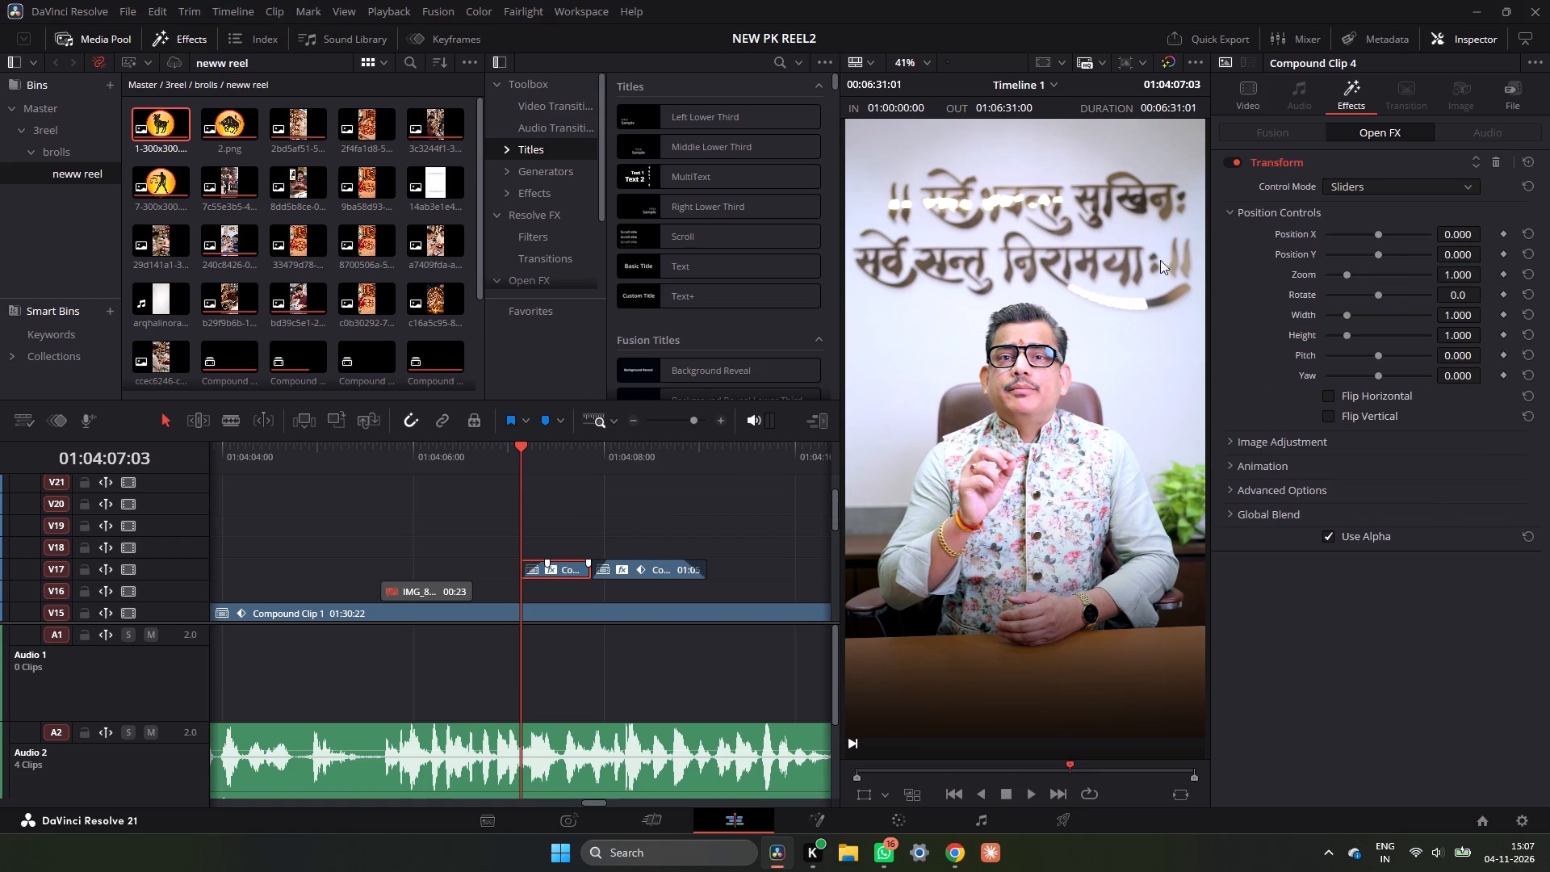
left_click(1330, 466)
left_click_drag(1414, 488, 1549, 505)
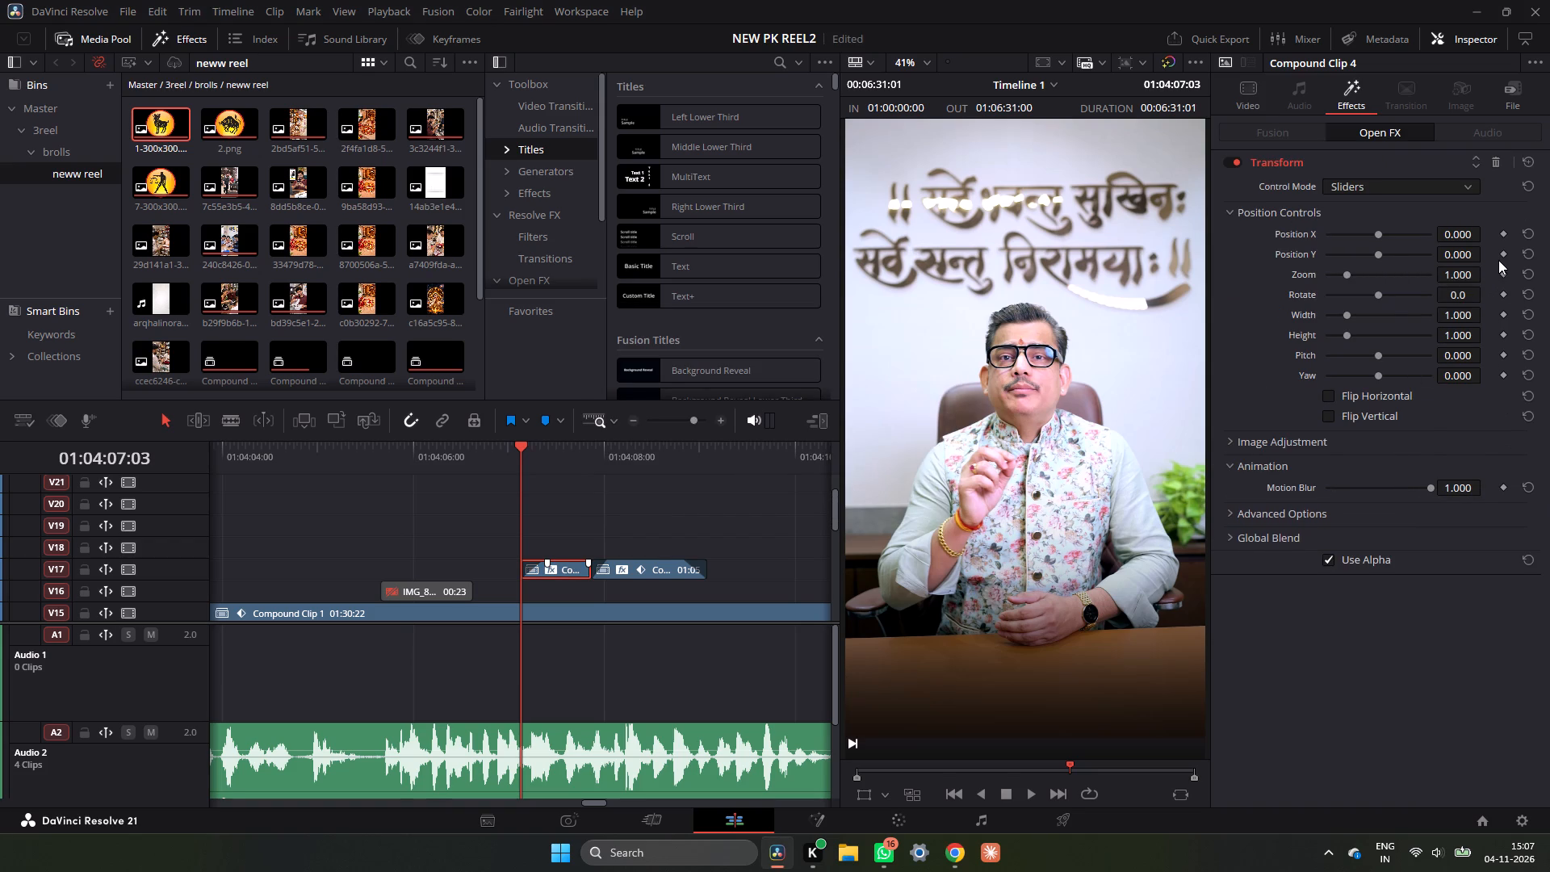
Keyframe the Transform effect's Position Y at 01:04:07:03 with a value of -0.321, placing the Aries title below the frame.
left_click(1505, 258)
left_click_drag(1472, 258, 1402, 282)
left_click_drag(1402, 282, 1317, 341)
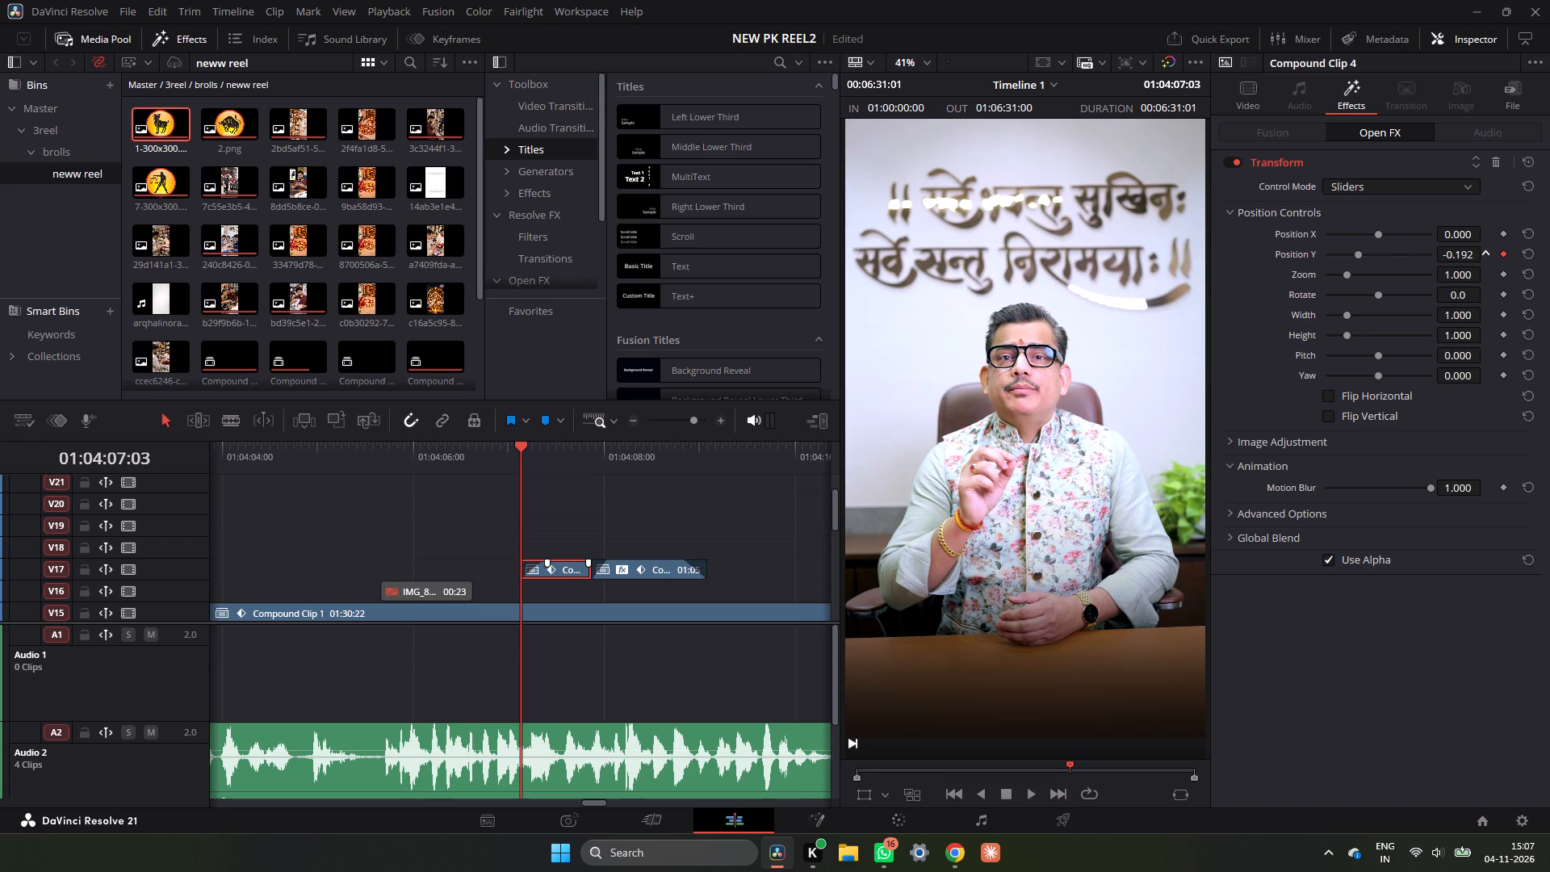
left_click_drag(1317, 341, 864, 470)
left_click_drag(864, 470, 581, 461)
left_click_drag(581, 461, 450, 459)
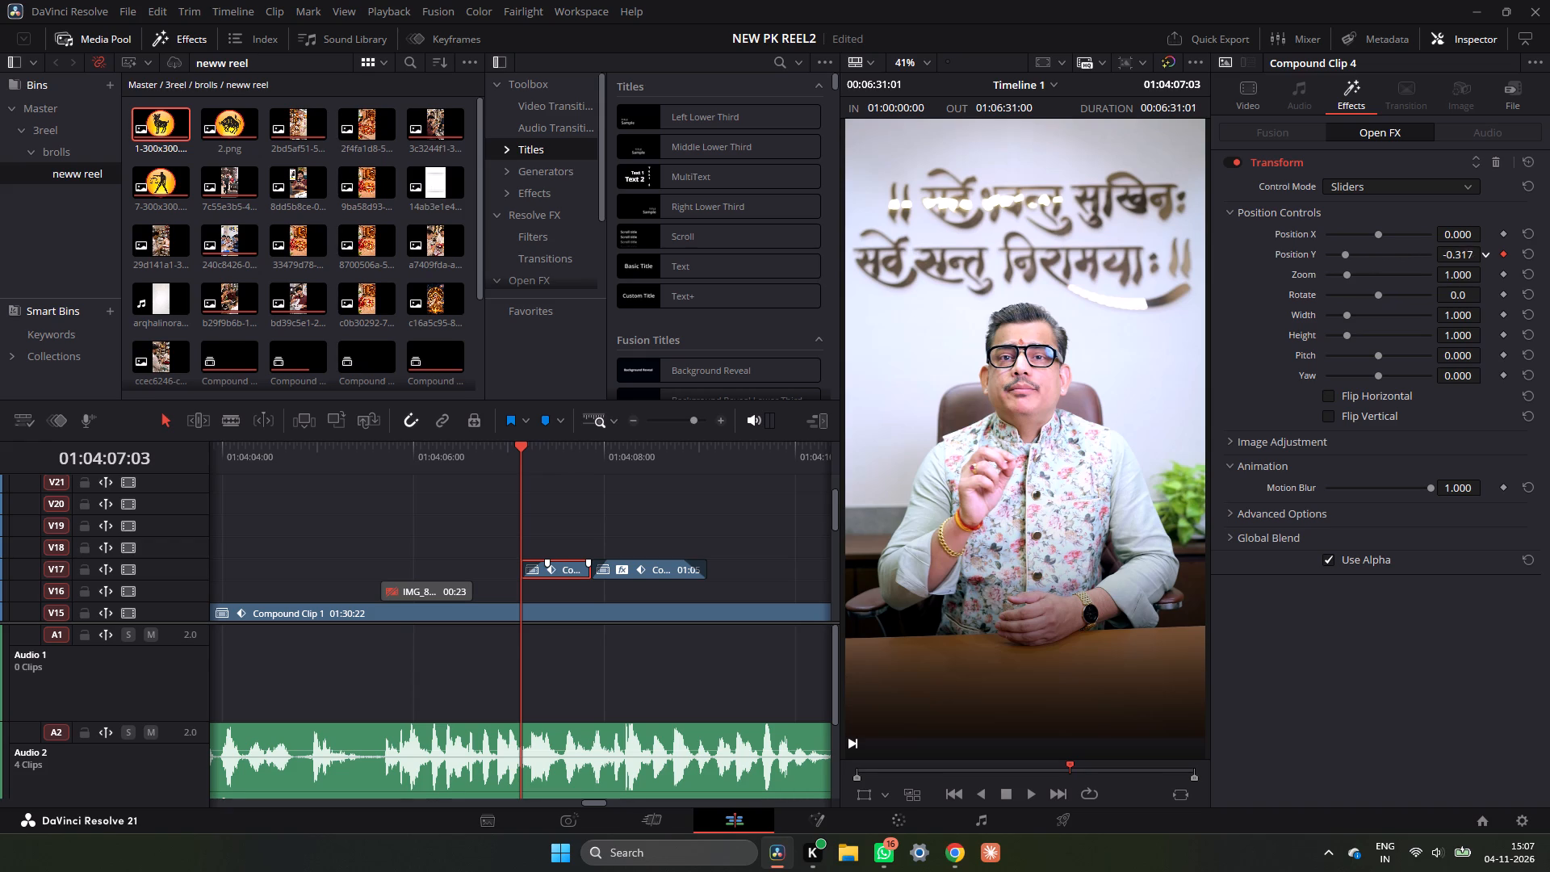
left_click_drag(450, 459, 447, 459)
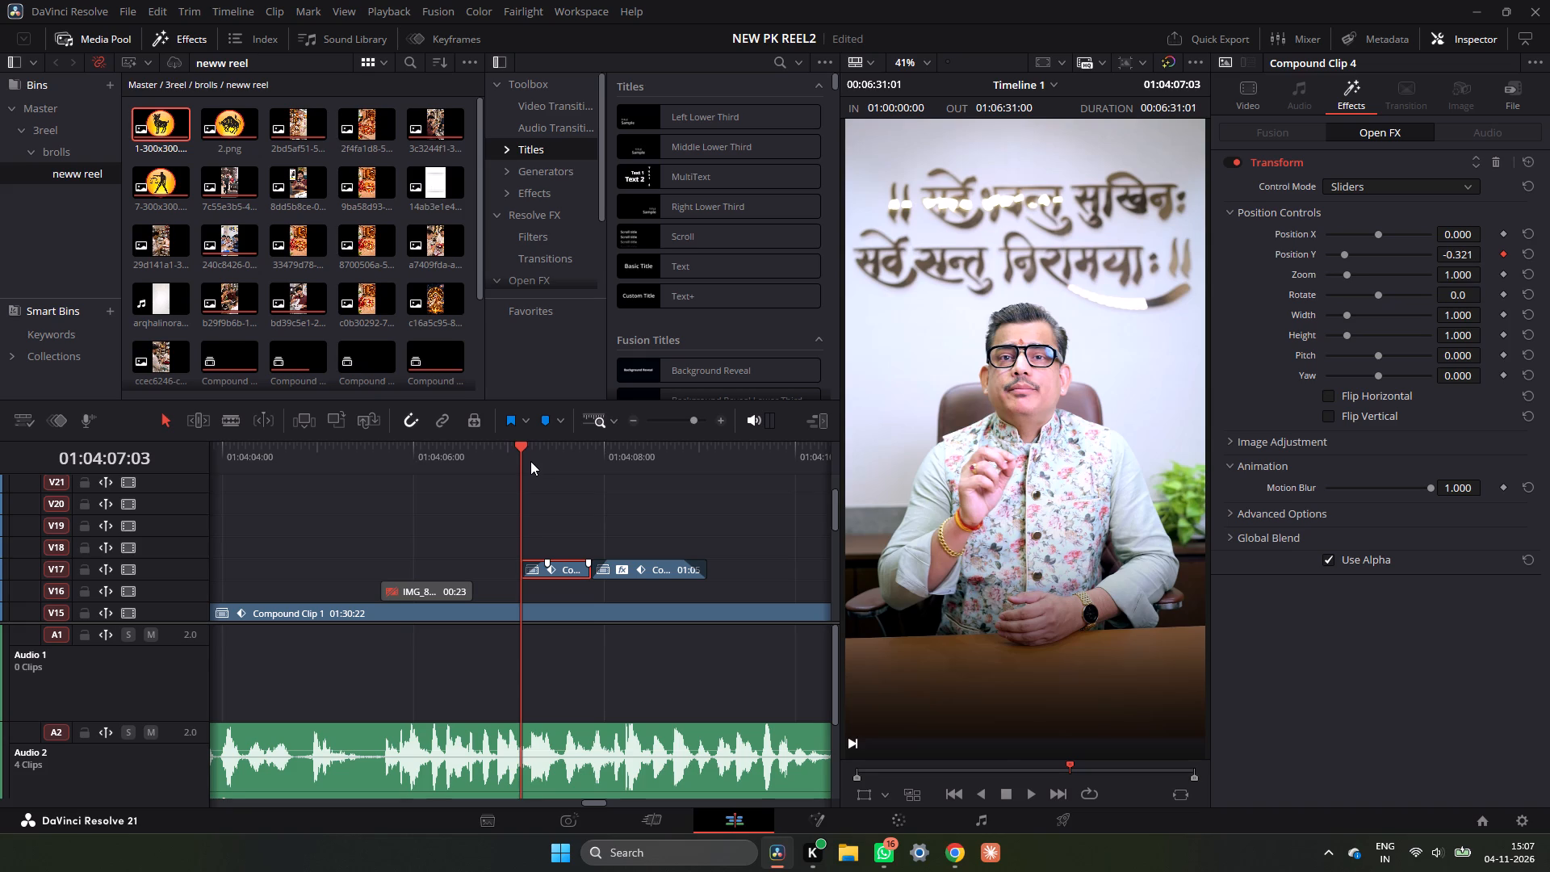
Keyframe Position Y at -0.017 at 01:04:07:09 so the Aries title slides up into view.
left_click(531, 457)
left_click(536, 456)
left_click(542, 456)
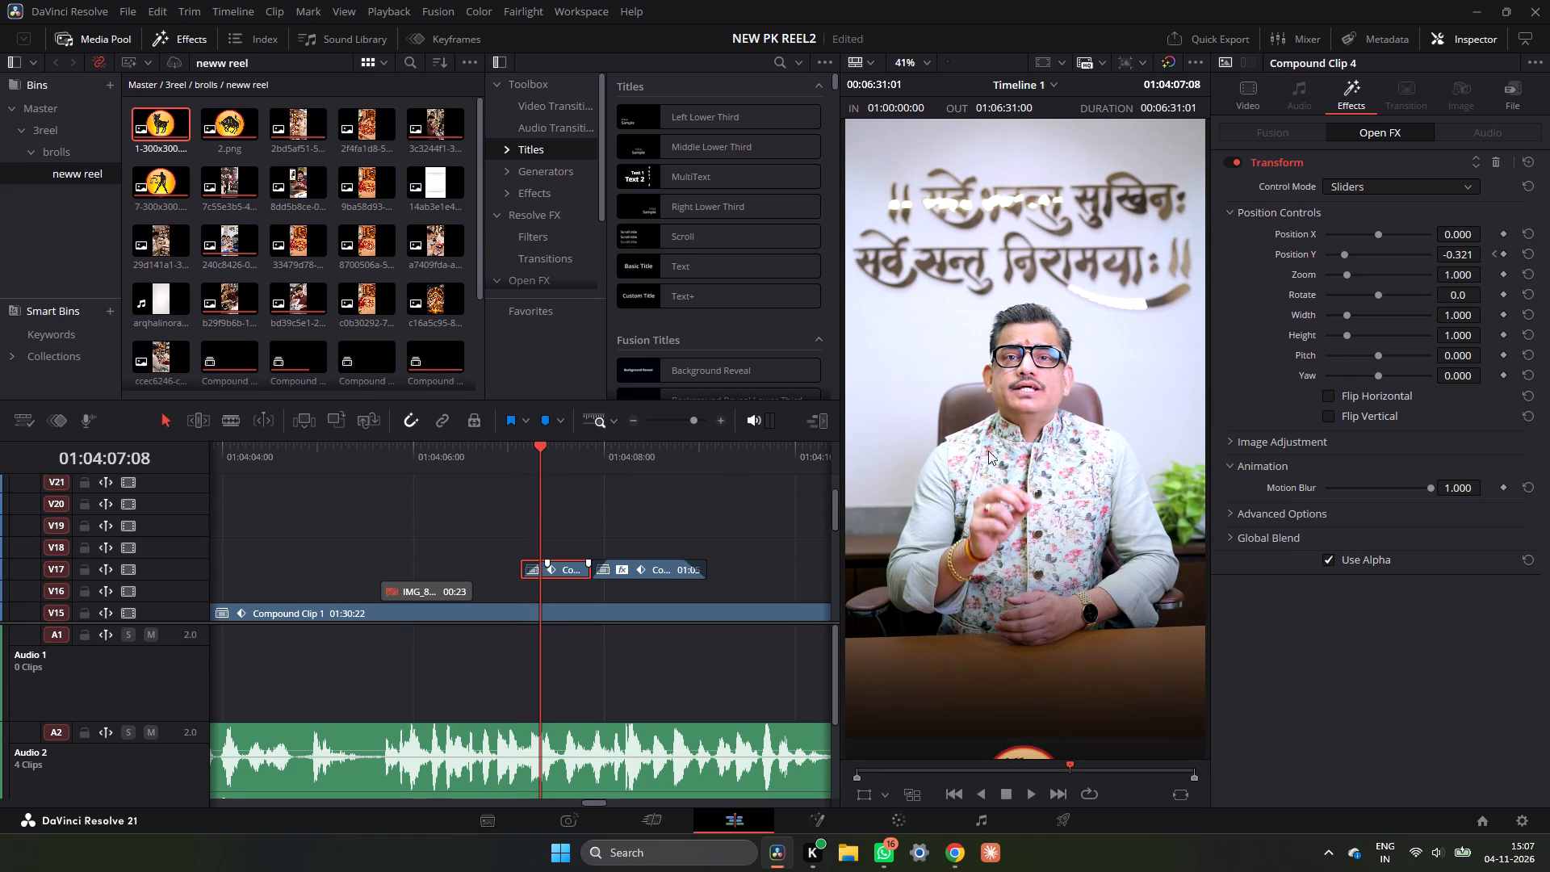
left_click_drag(552, 443, 514, 444)
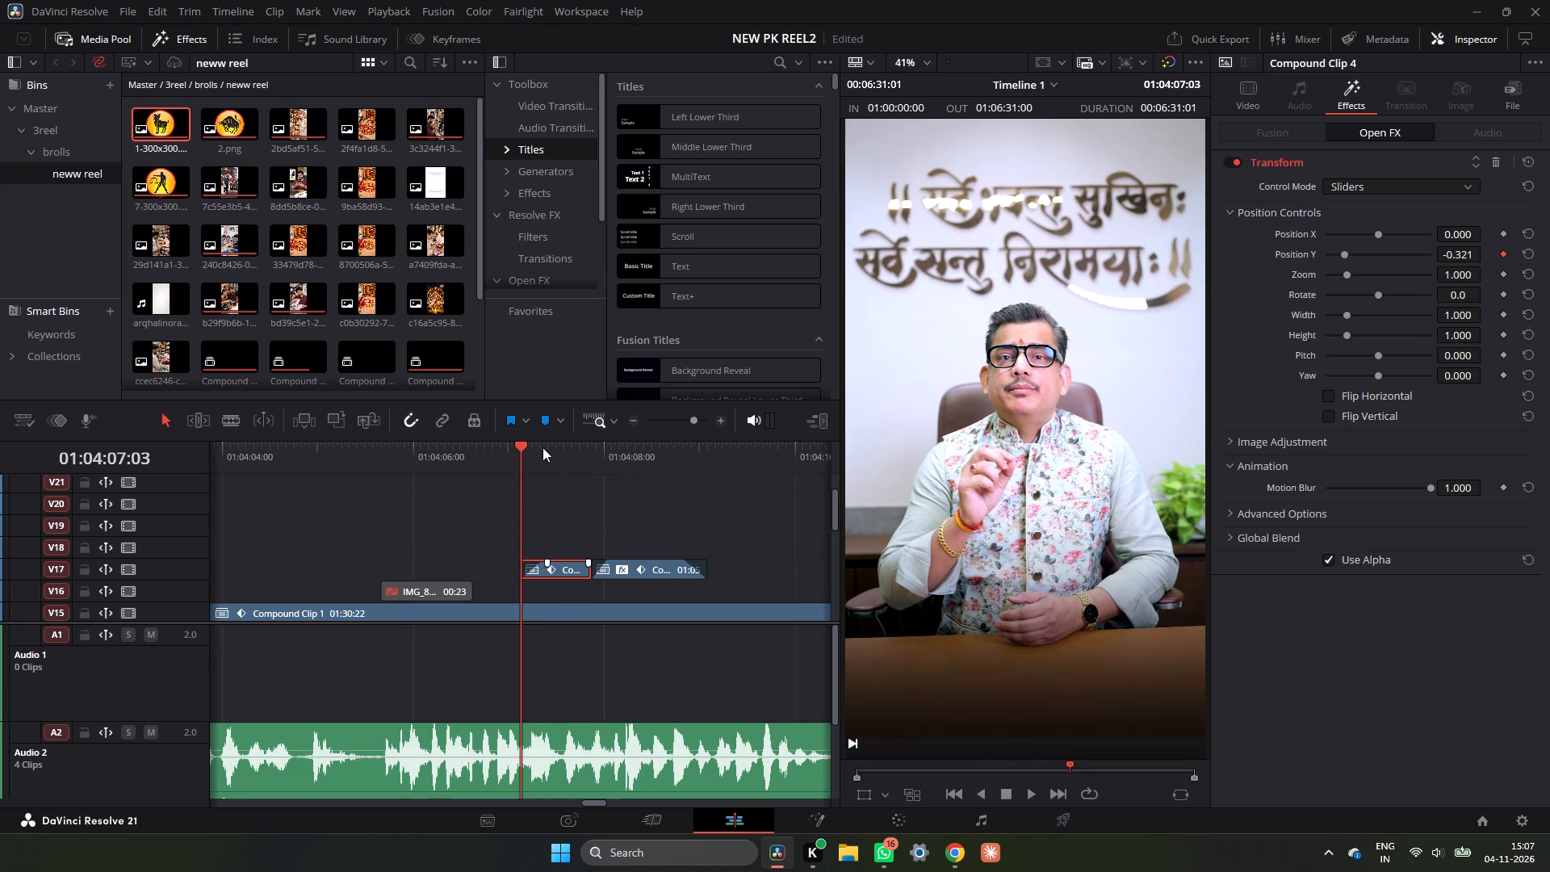
left_click(542, 447)
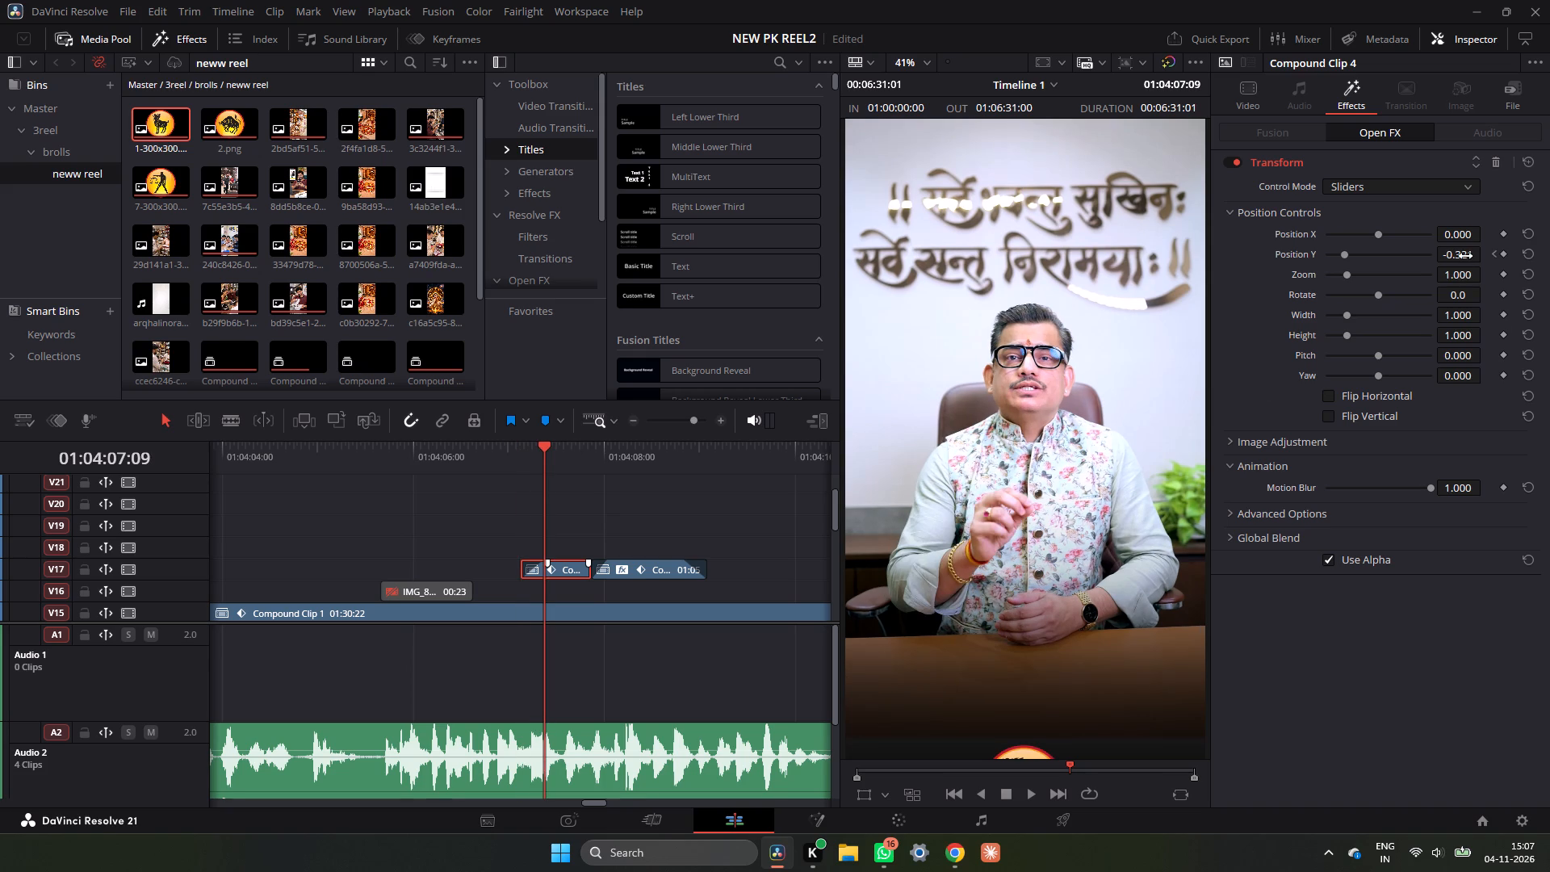
left_click_drag(1465, 256, 963, 473)
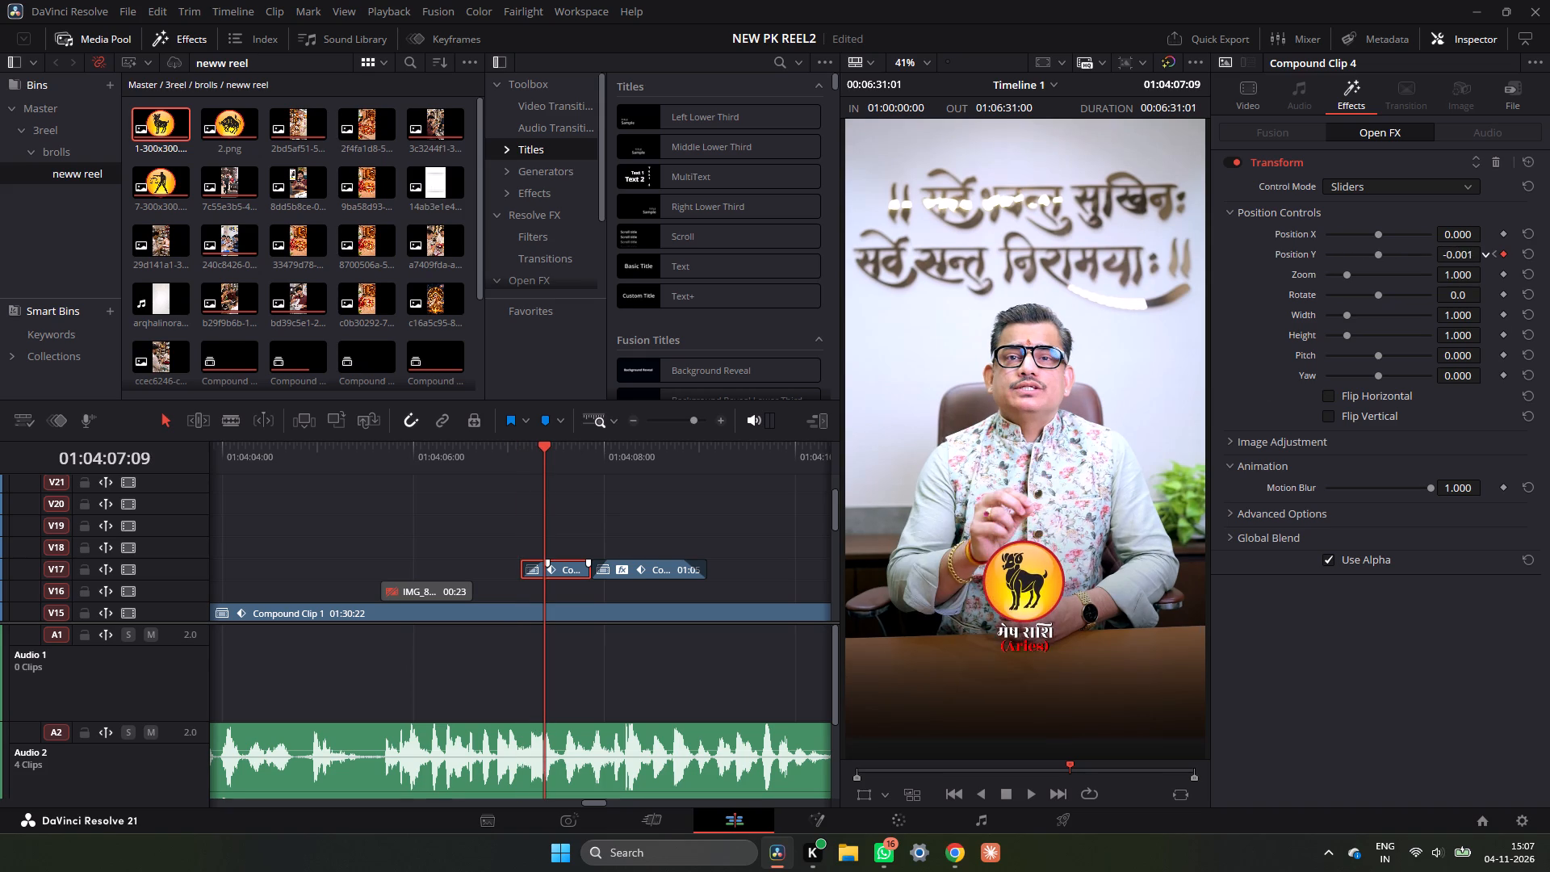
left_click_drag(963, 473, 971, 473)
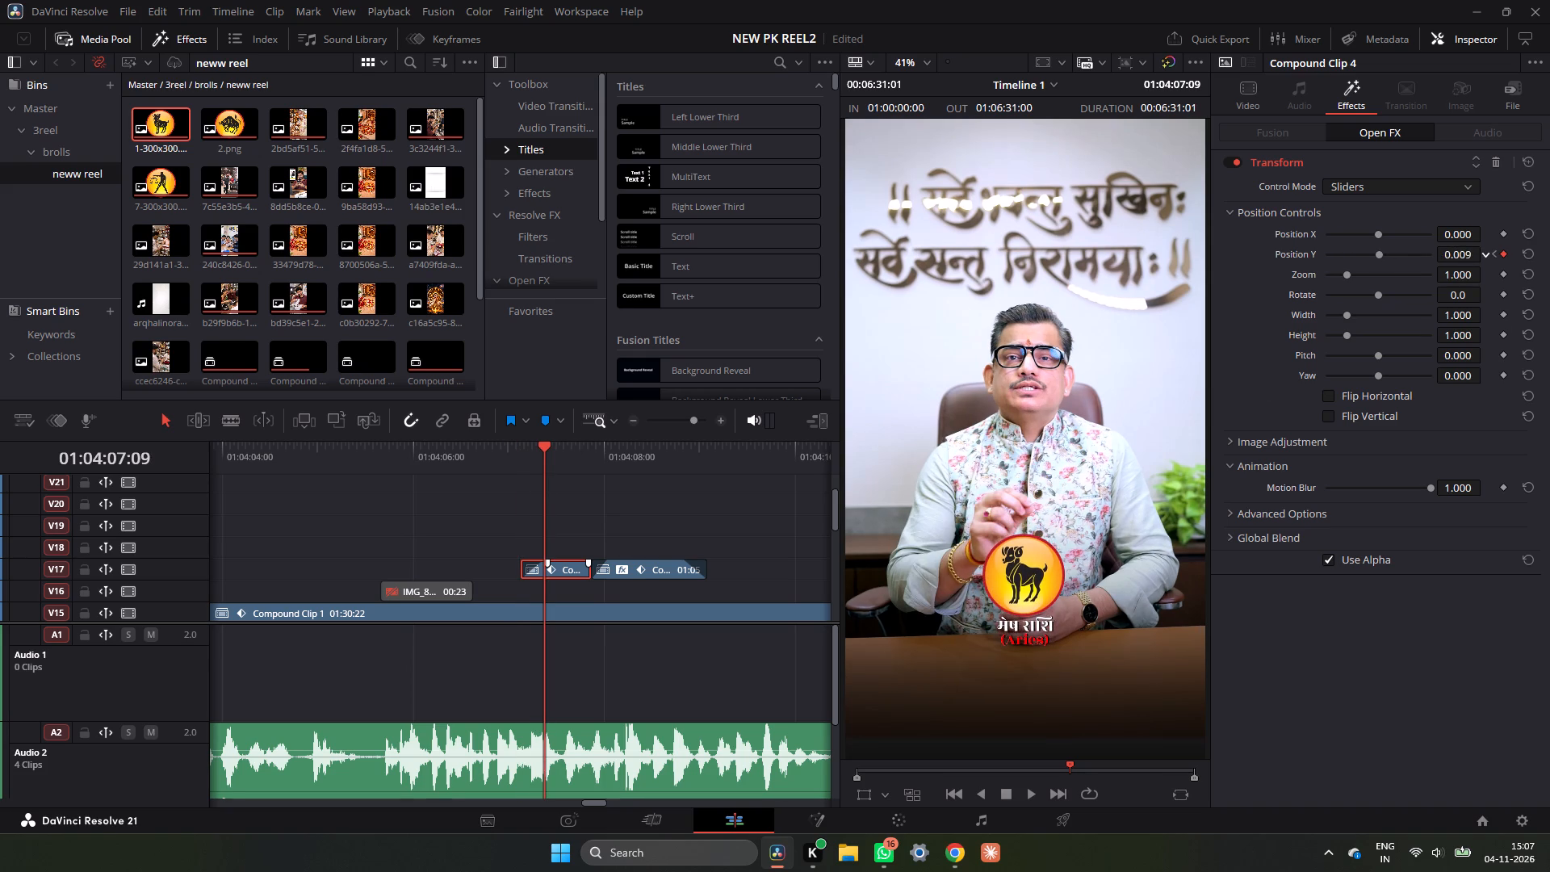
left_click_drag(971, 473, 957, 476)
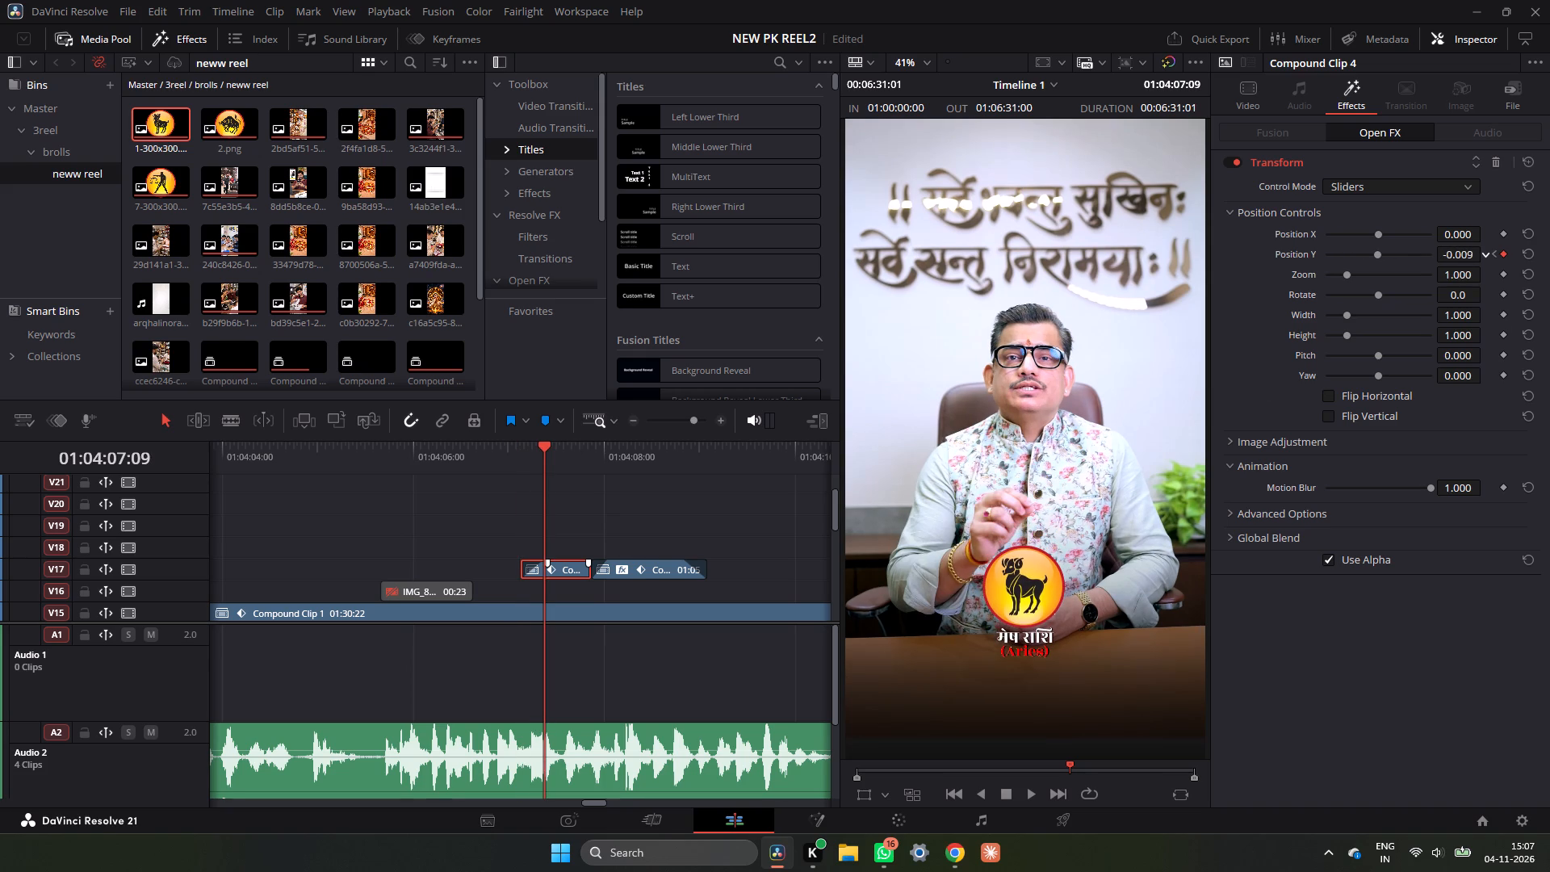
left_click_drag(957, 476, 951, 476)
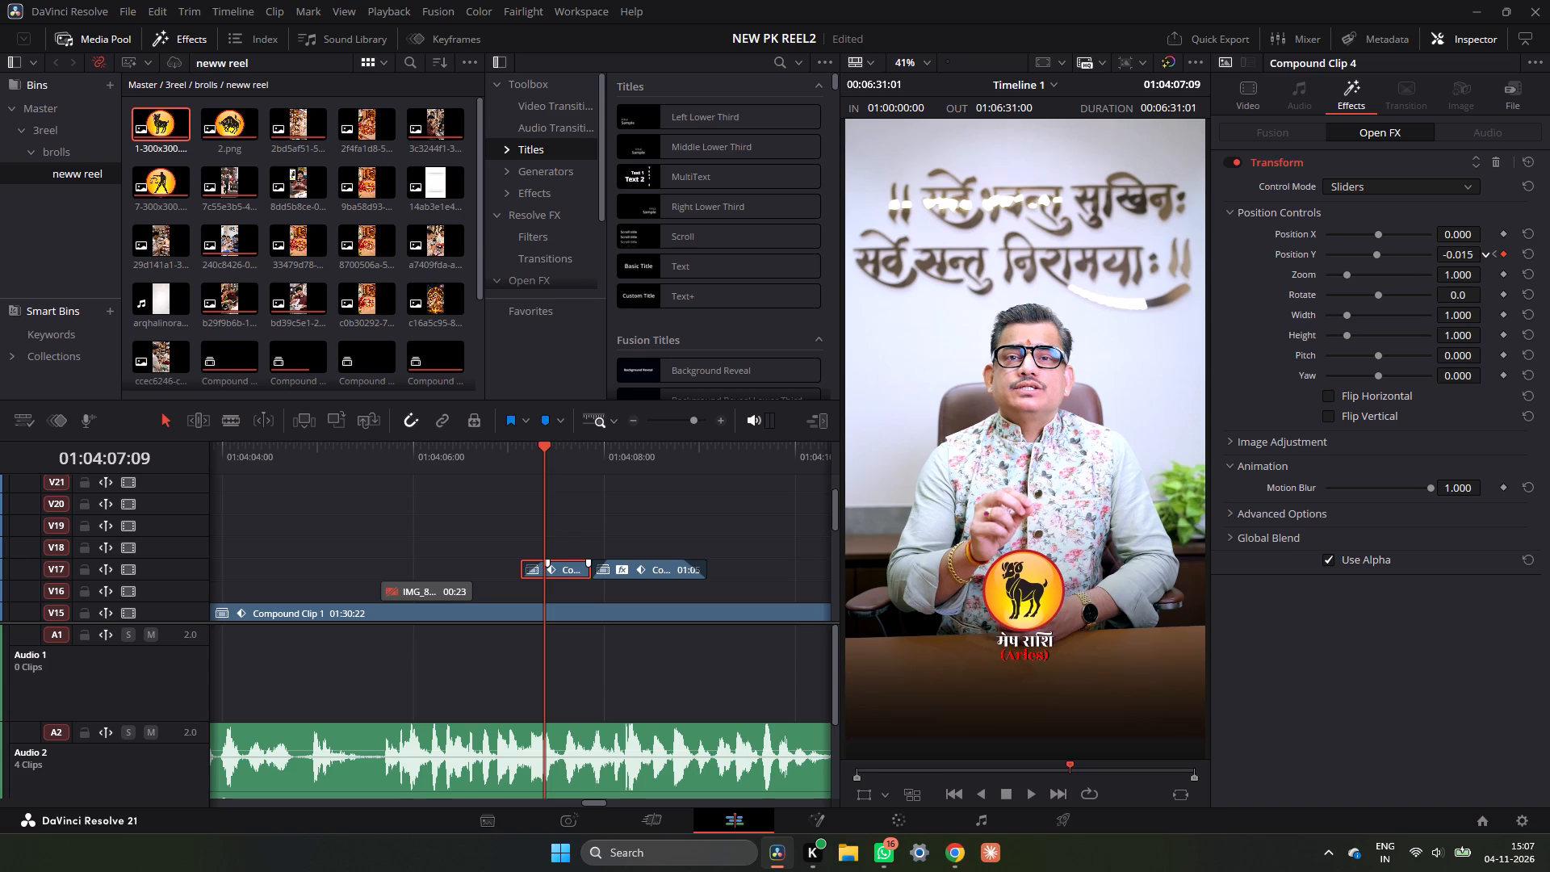
left_click_drag(951, 476, 949, 480)
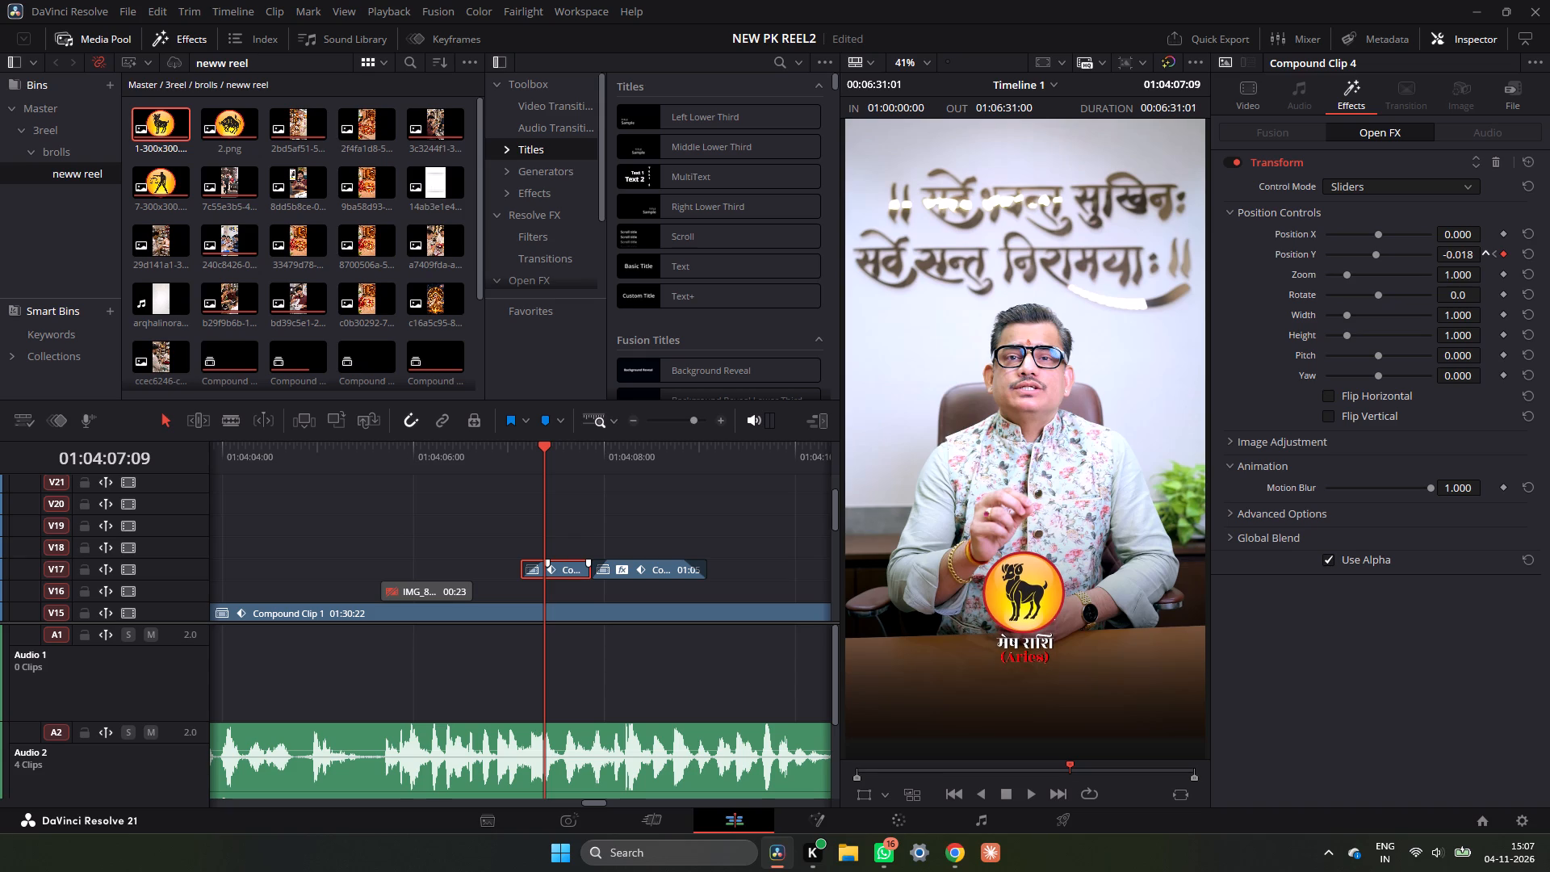
left_click_drag(949, 480, 950, 480)
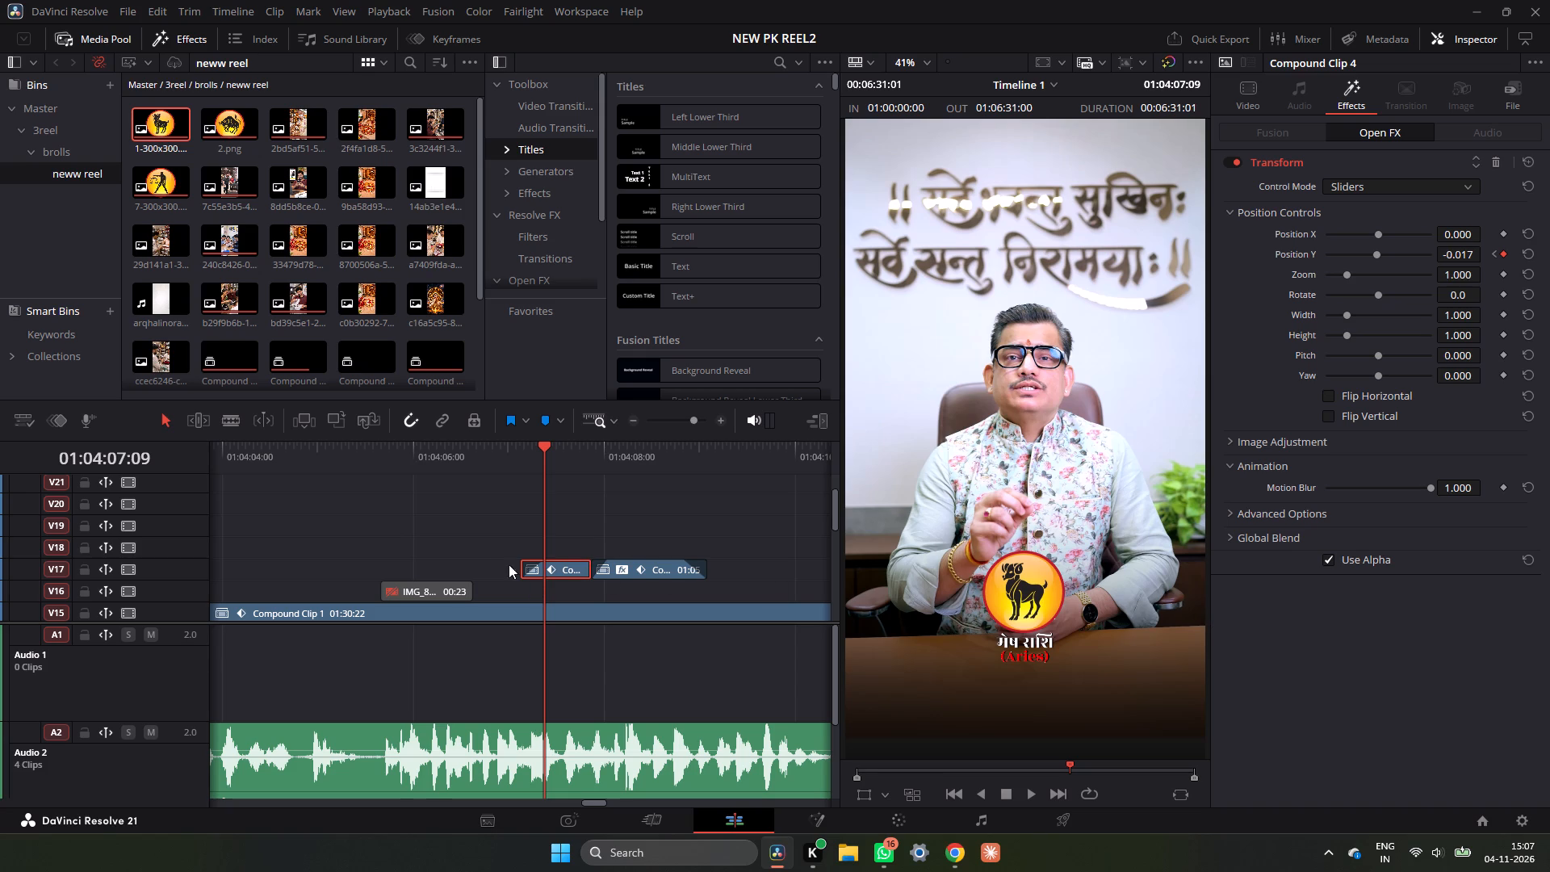
Play the Aries title from 01:04:07:03 to check its slide-up animation.
left_click(521, 453)
key("space")
left_click(521, 453)
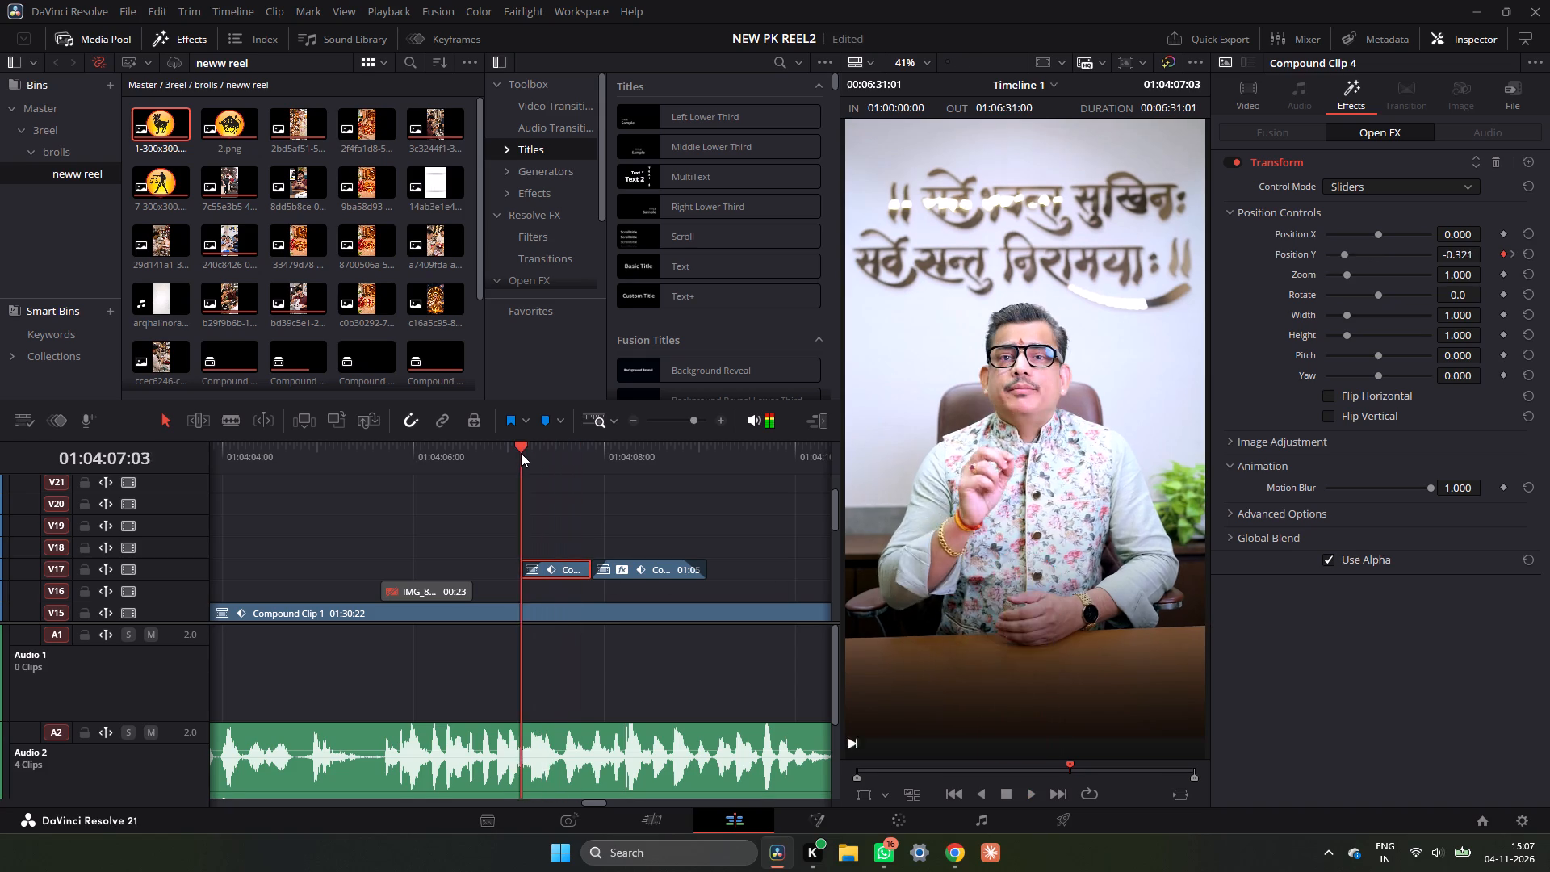
left_click(521, 453)
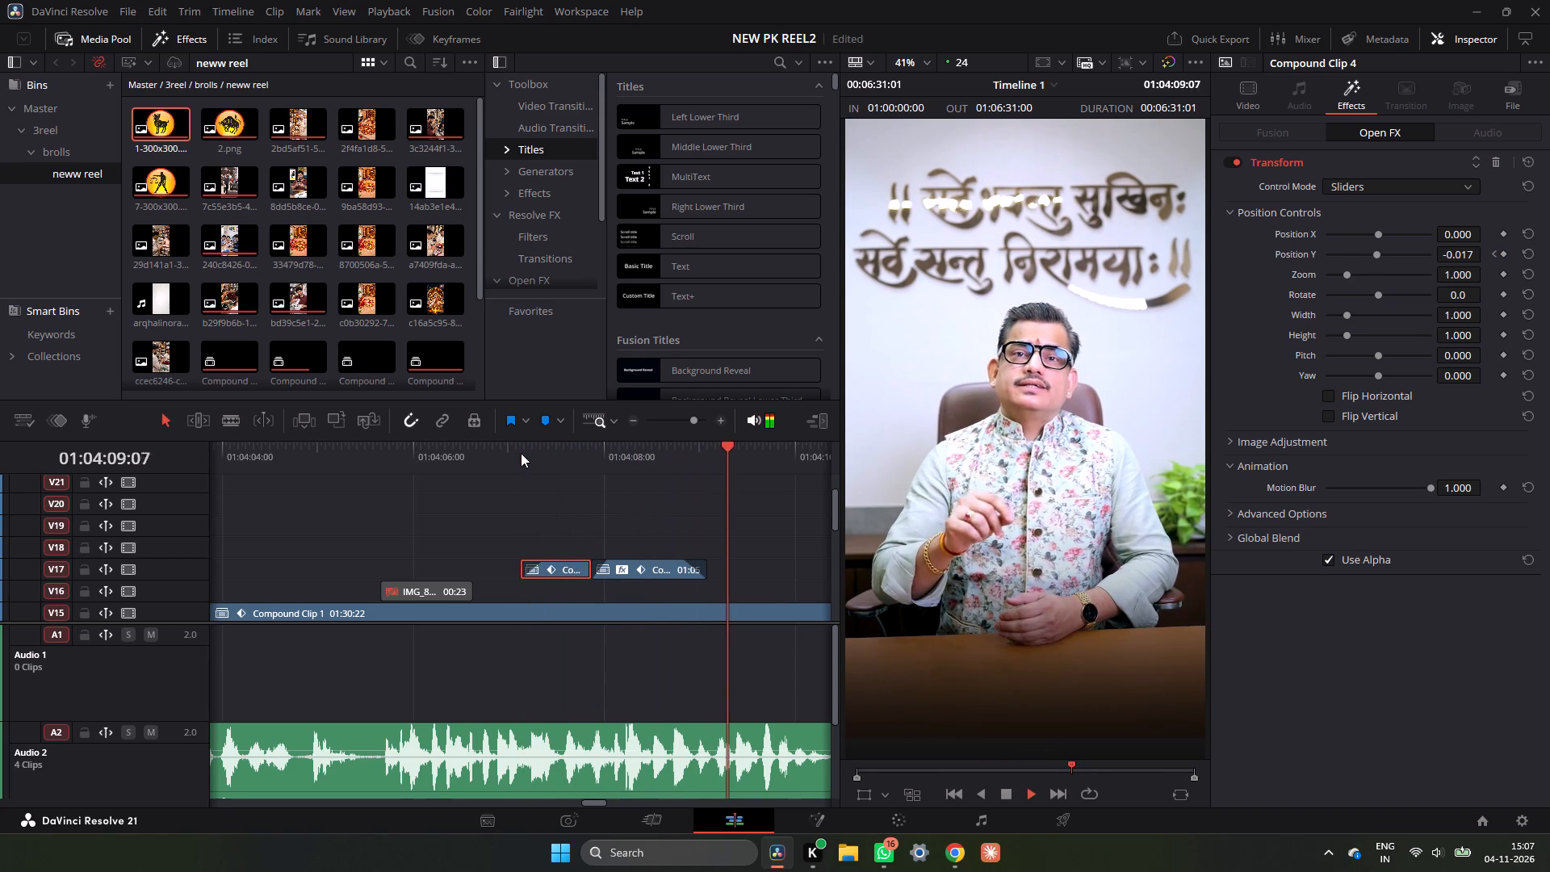
key("space")
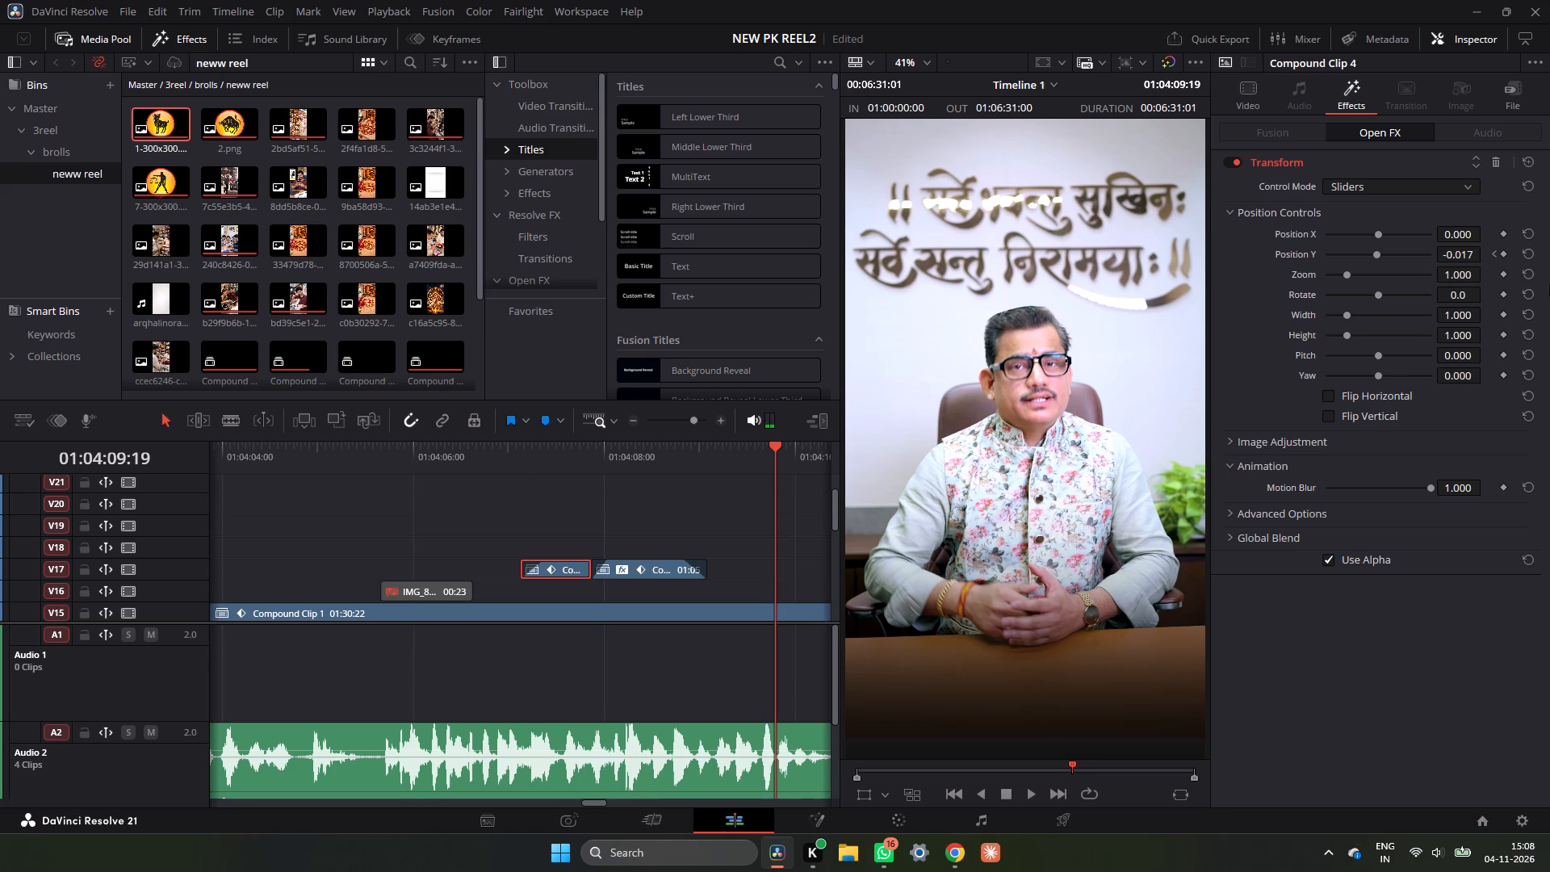
Switch to Chrome, search Google for "brisihki rashi" and show the image results.
left_click(966, 851)
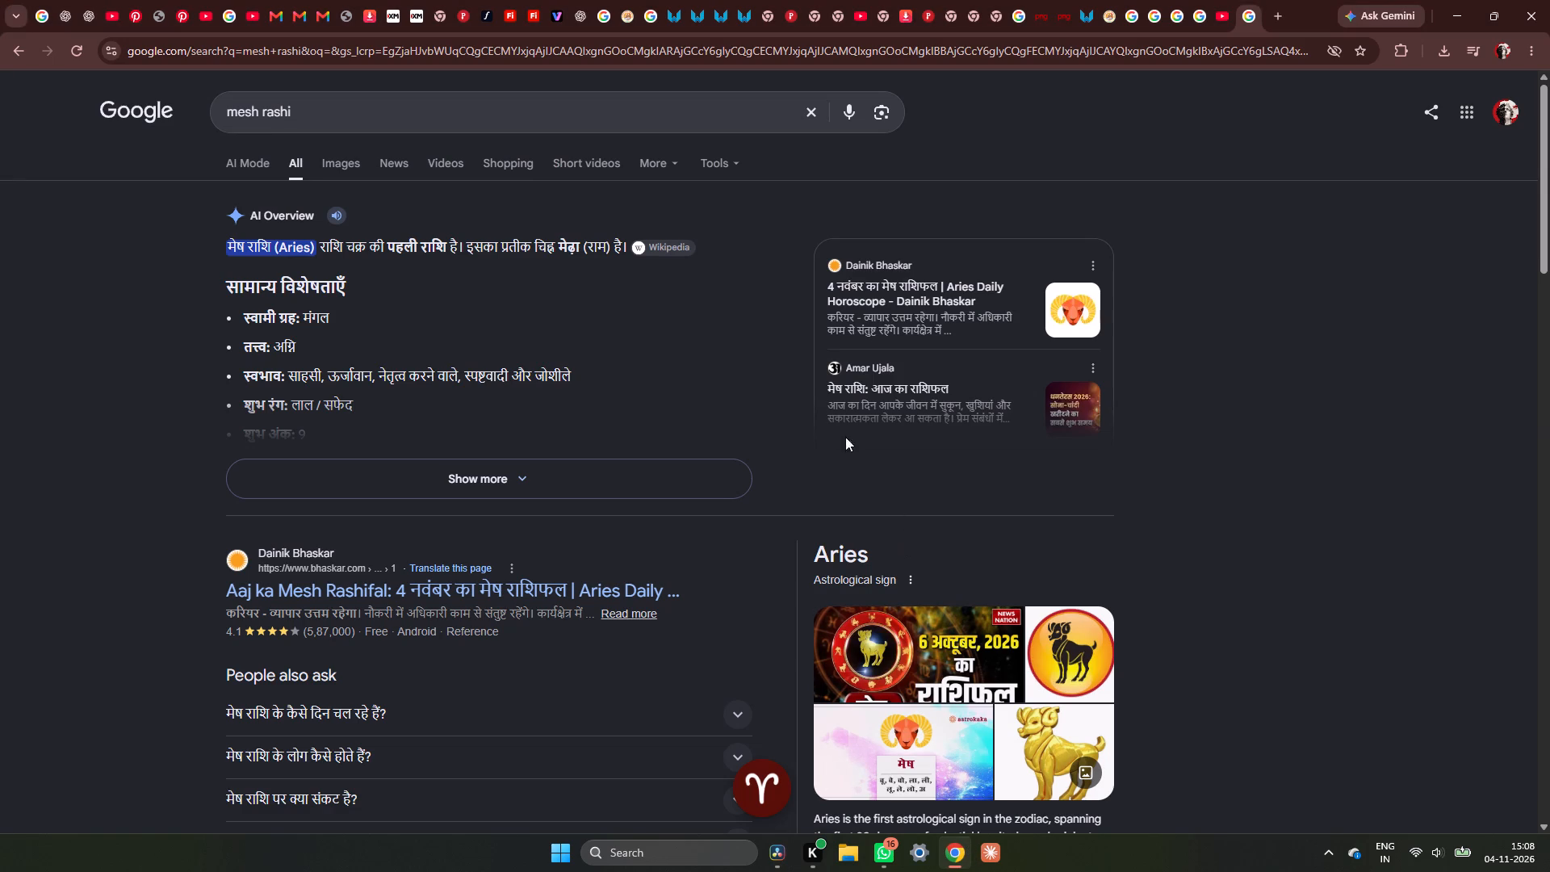
left_click(801, 104)
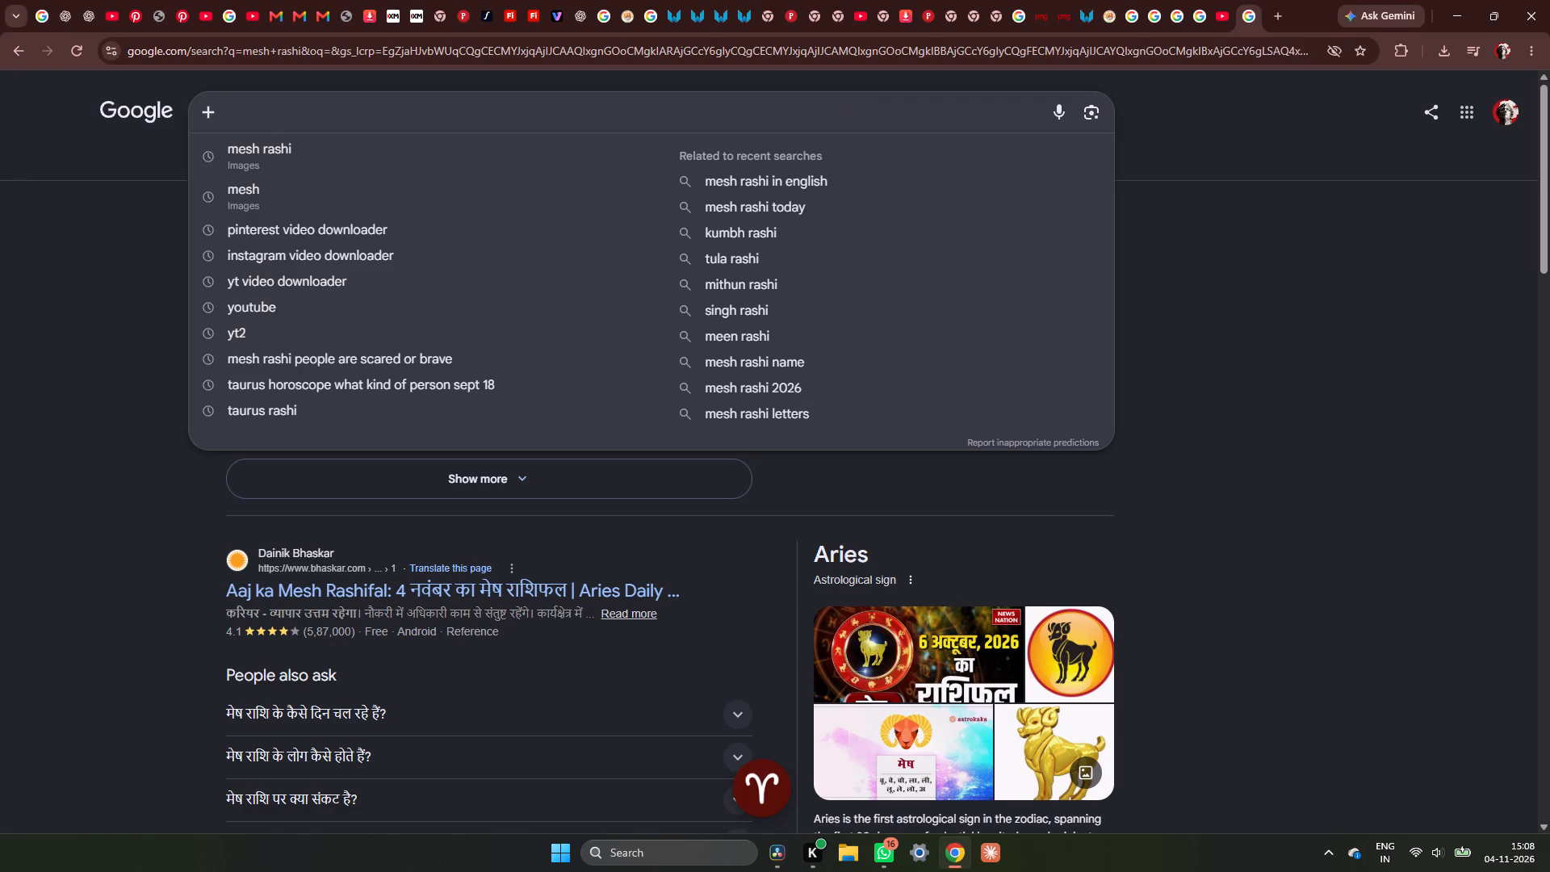
type("brisihki")
key("space")
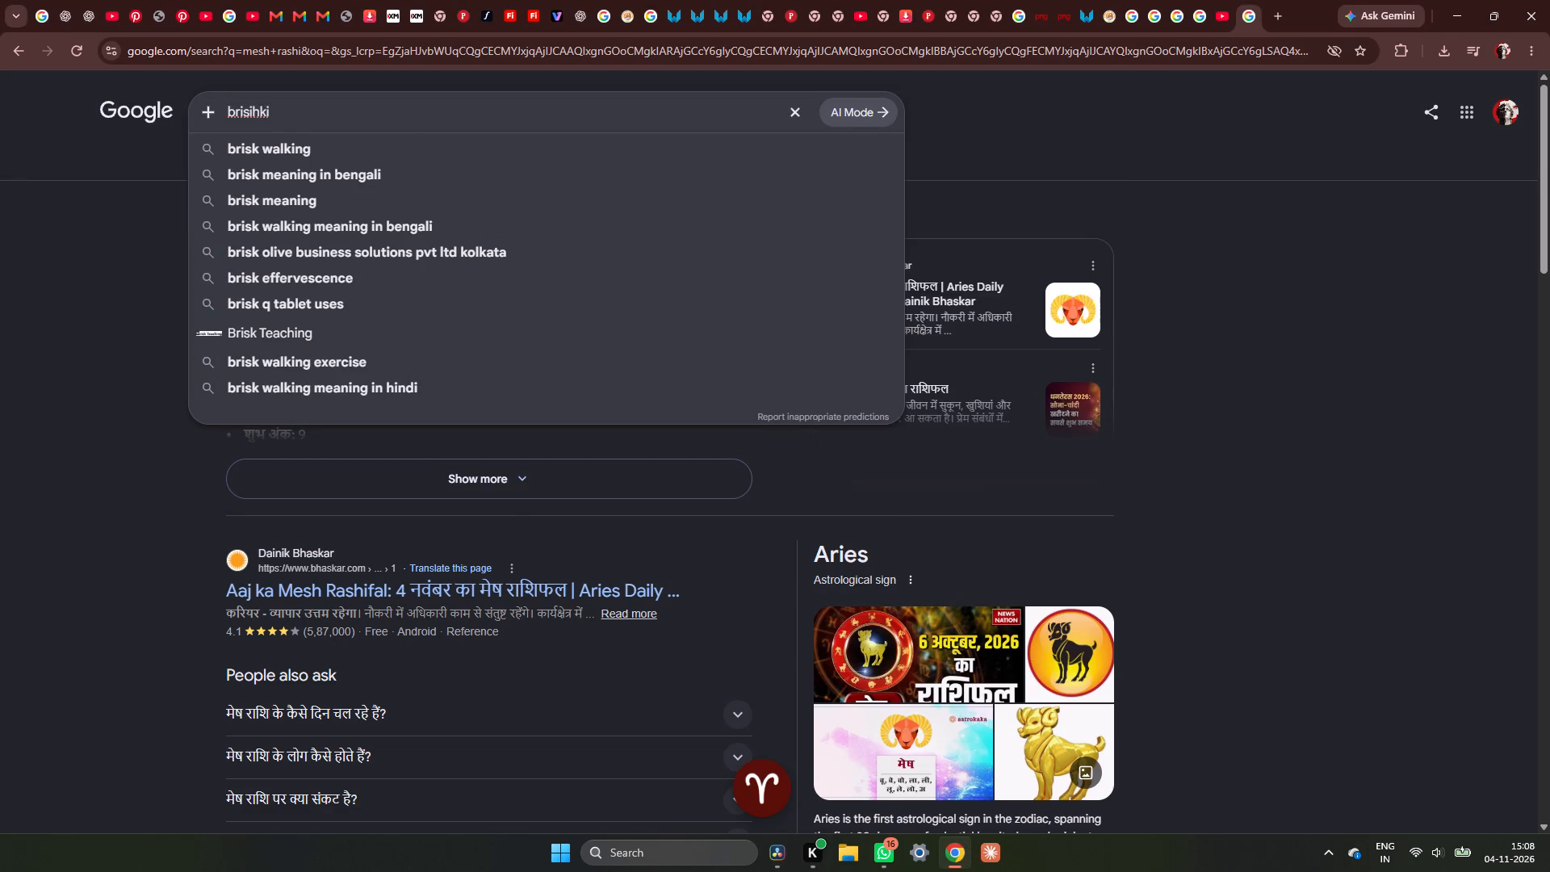
type("rashi")
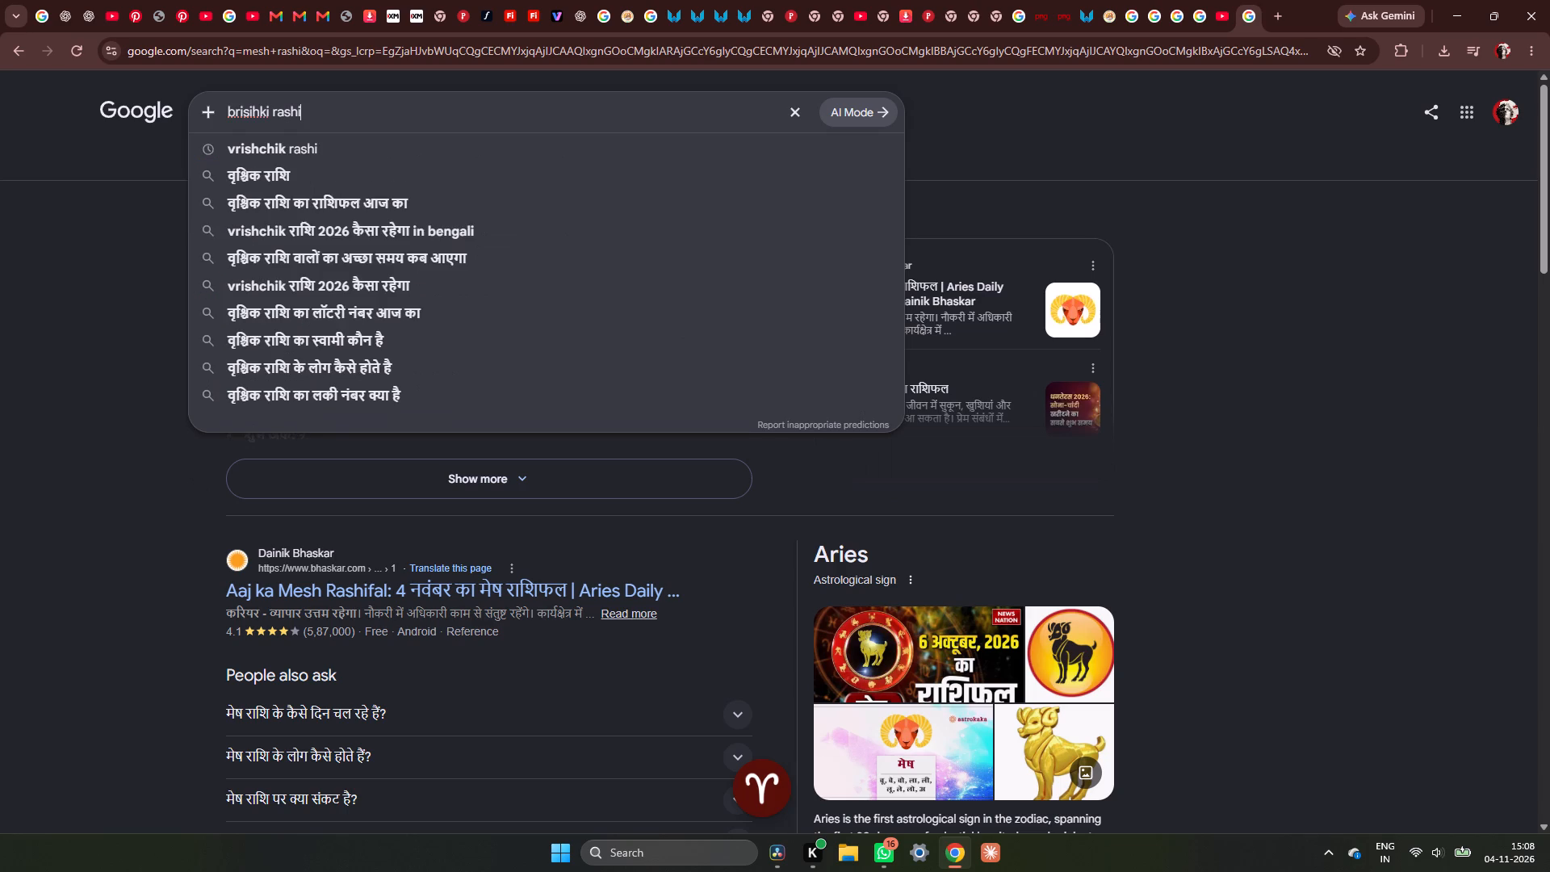
key("Return")
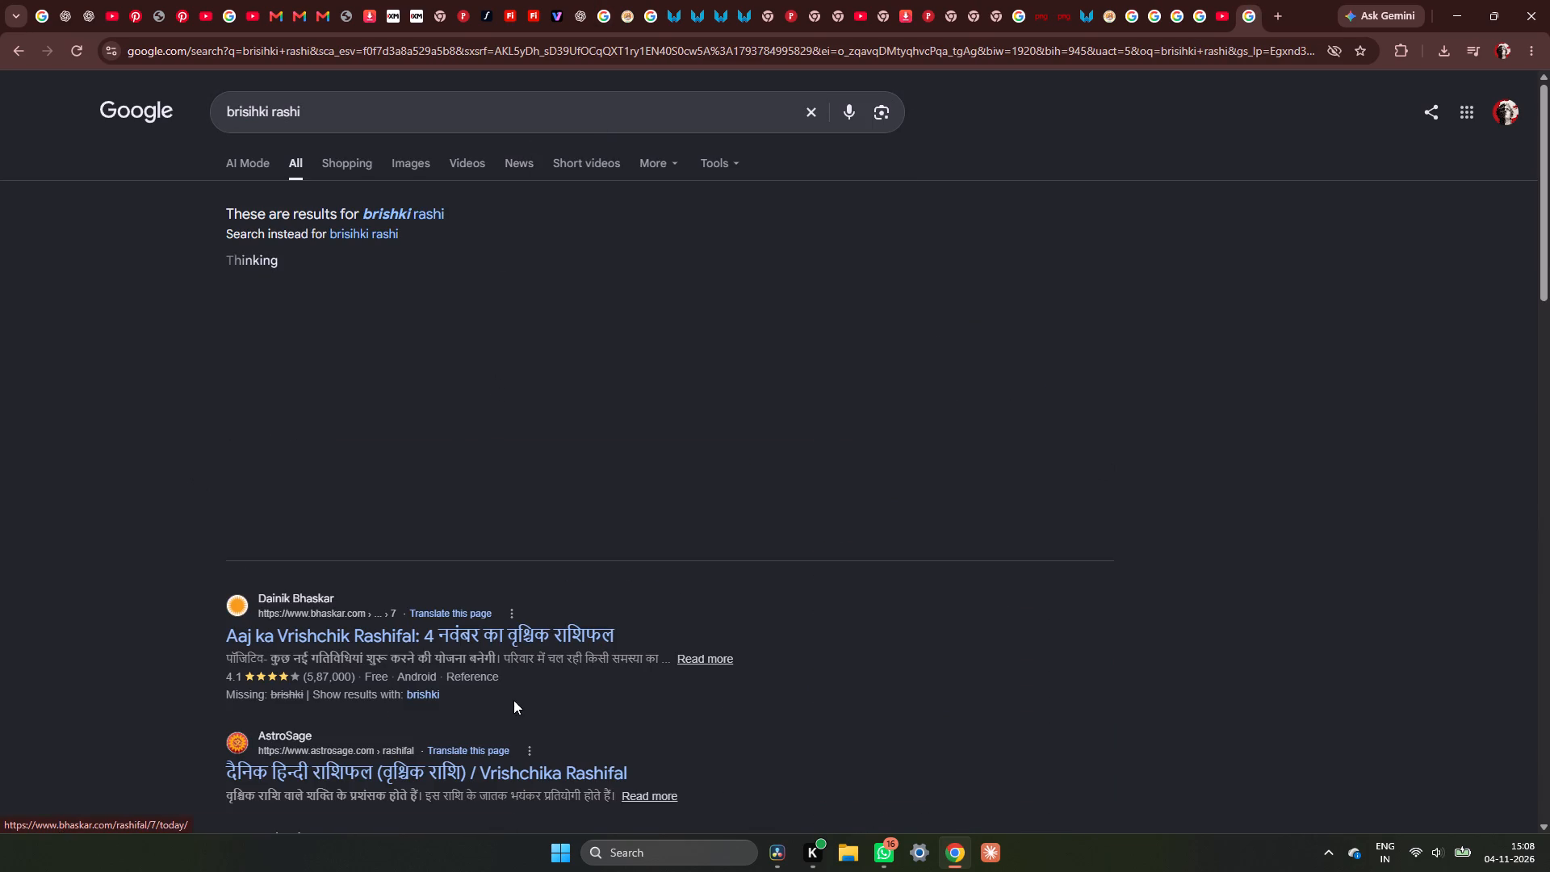
scroll(646, 382, "down", 6)
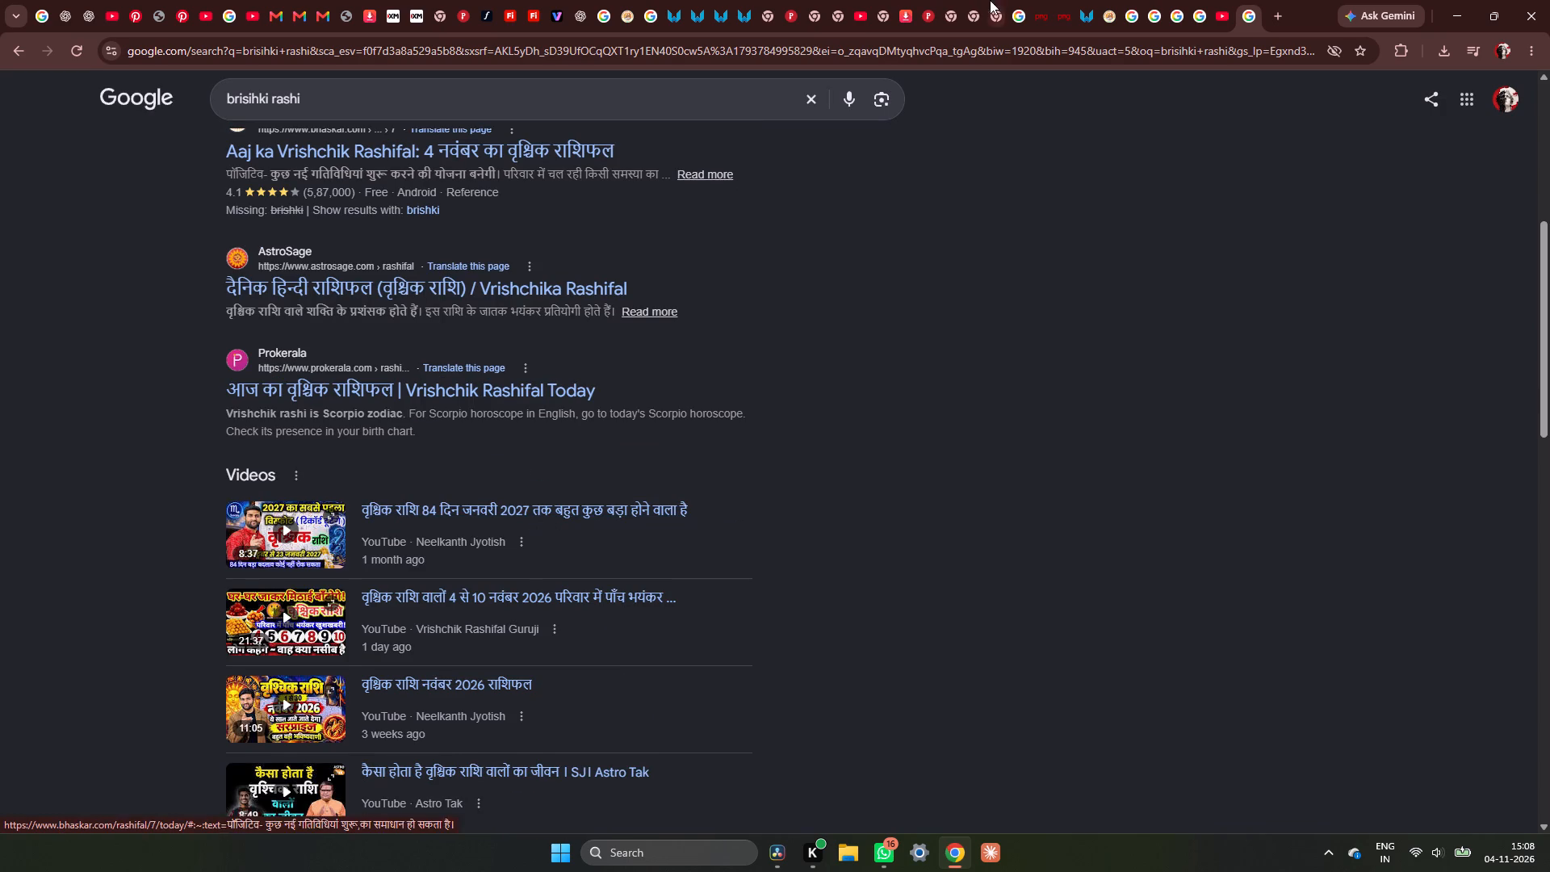
scroll(539, 145, "up", 13)
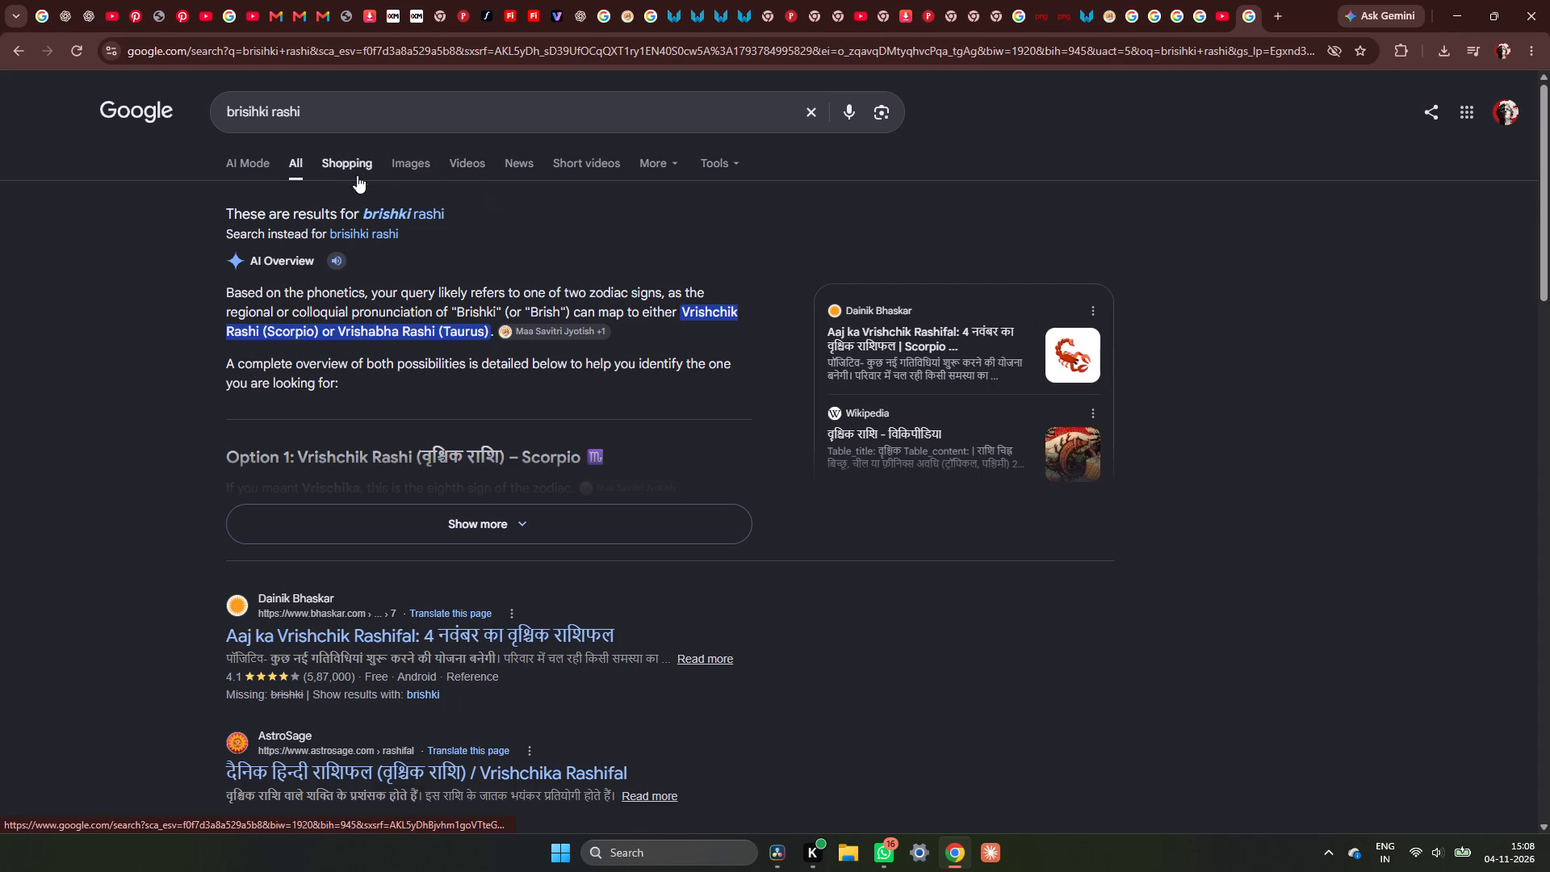
left_click(385, 166)
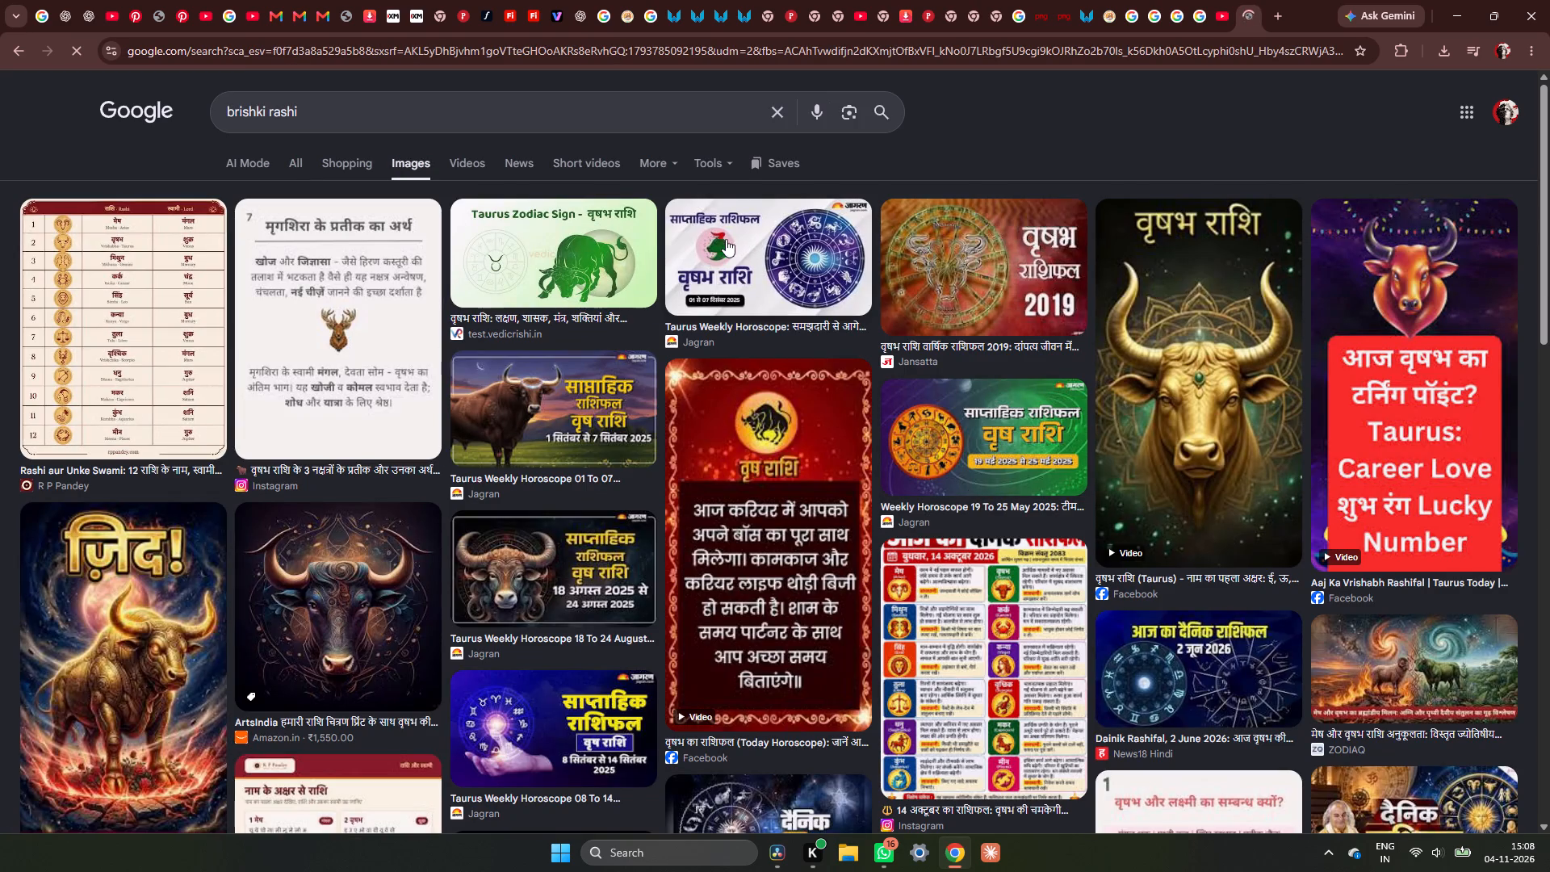
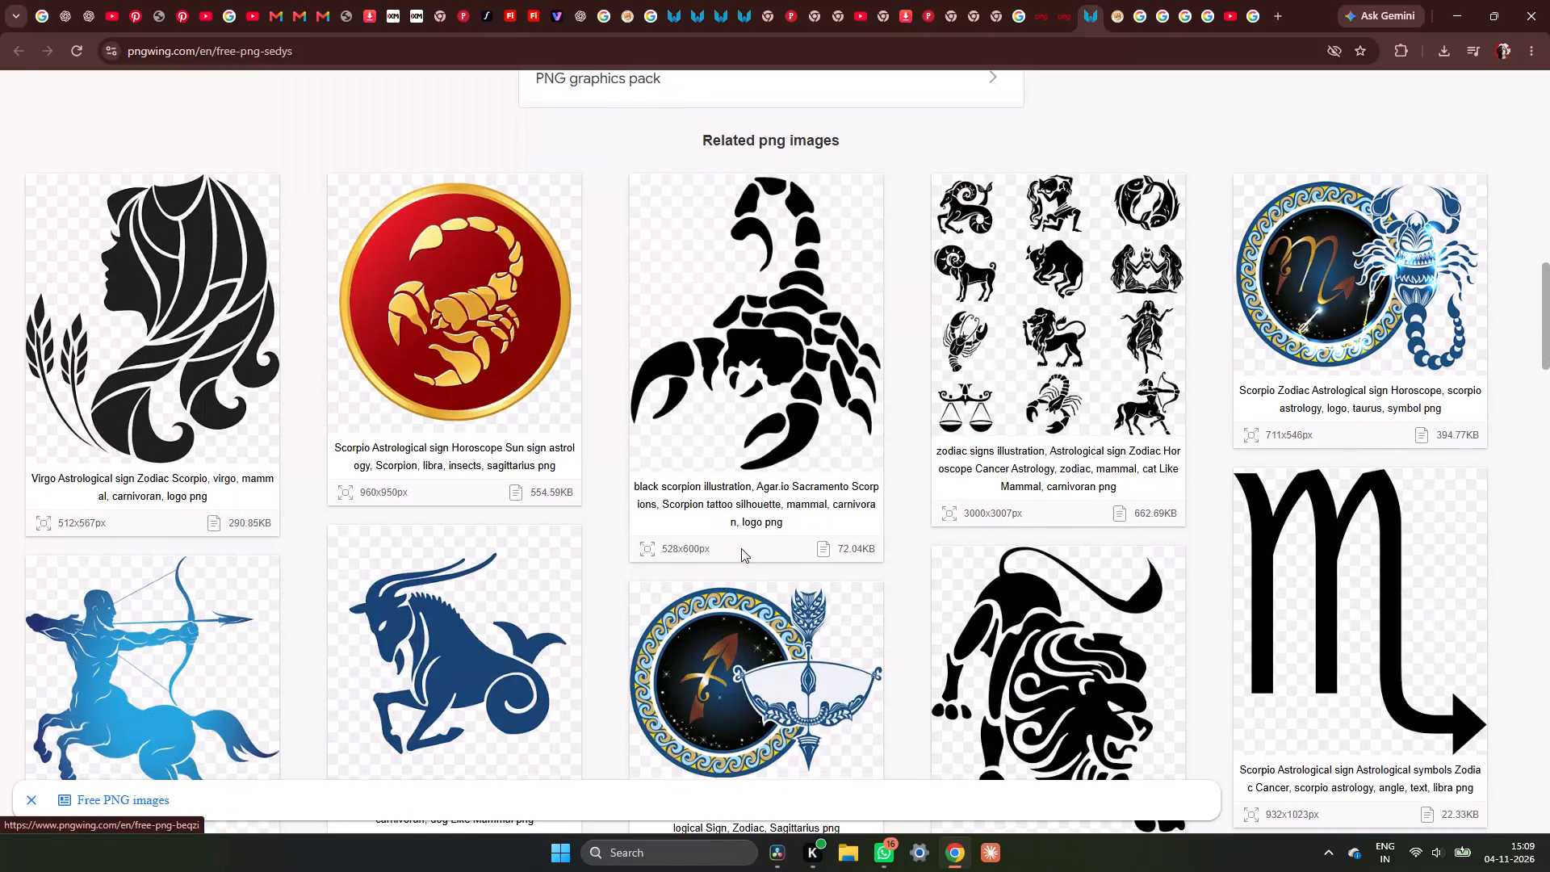
Look through the related zodiac PNG images on pngwing for an emblem matching the reel's sign.
scroll(741, 548, "down", 5)
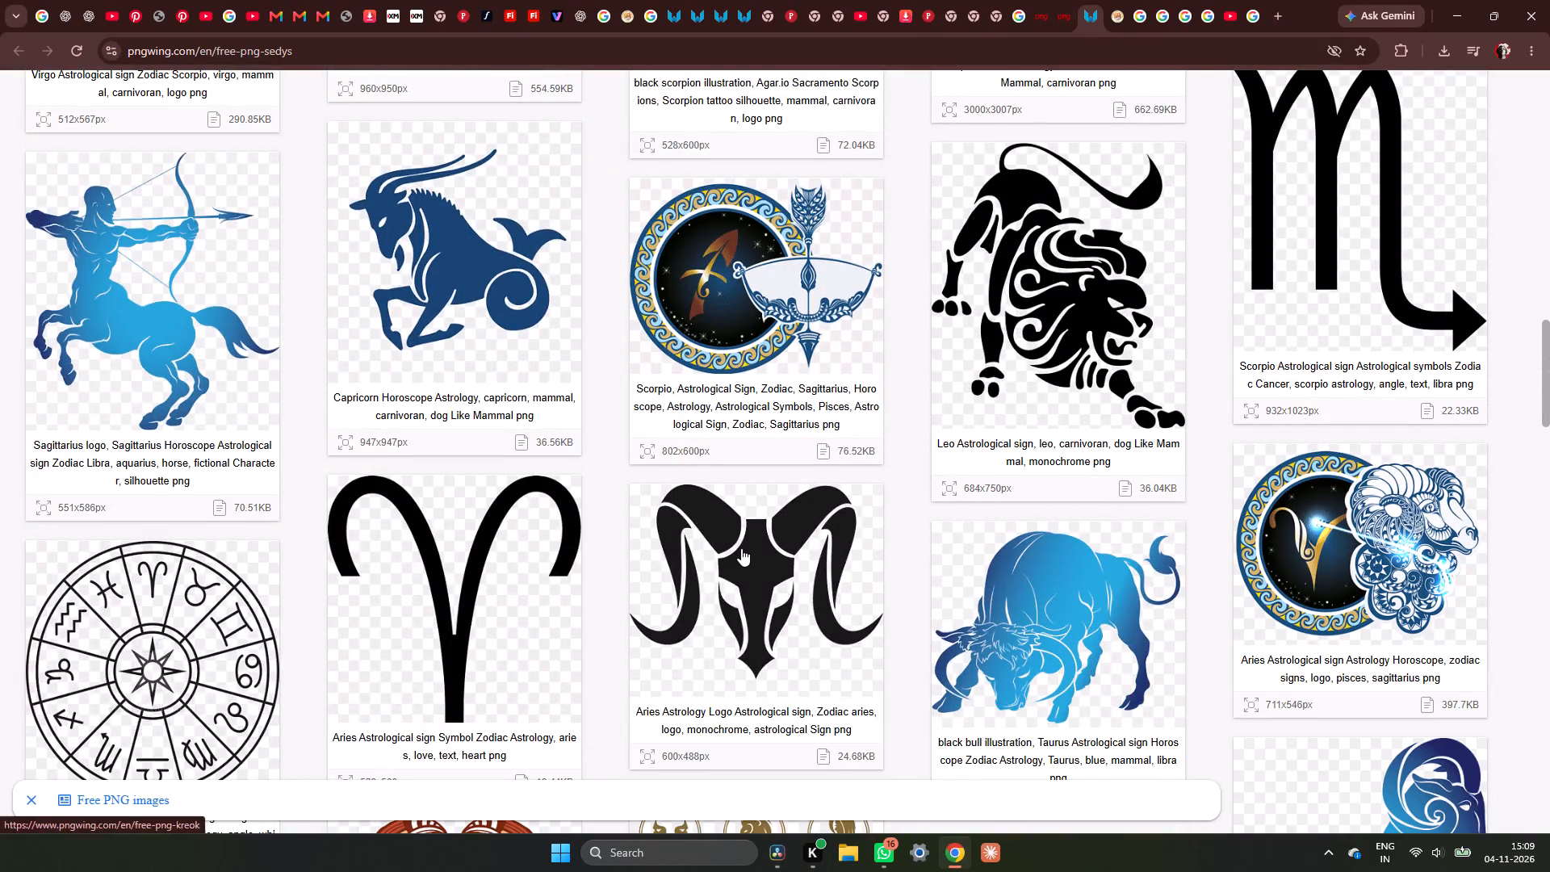
scroll(741, 548, "down", 17)
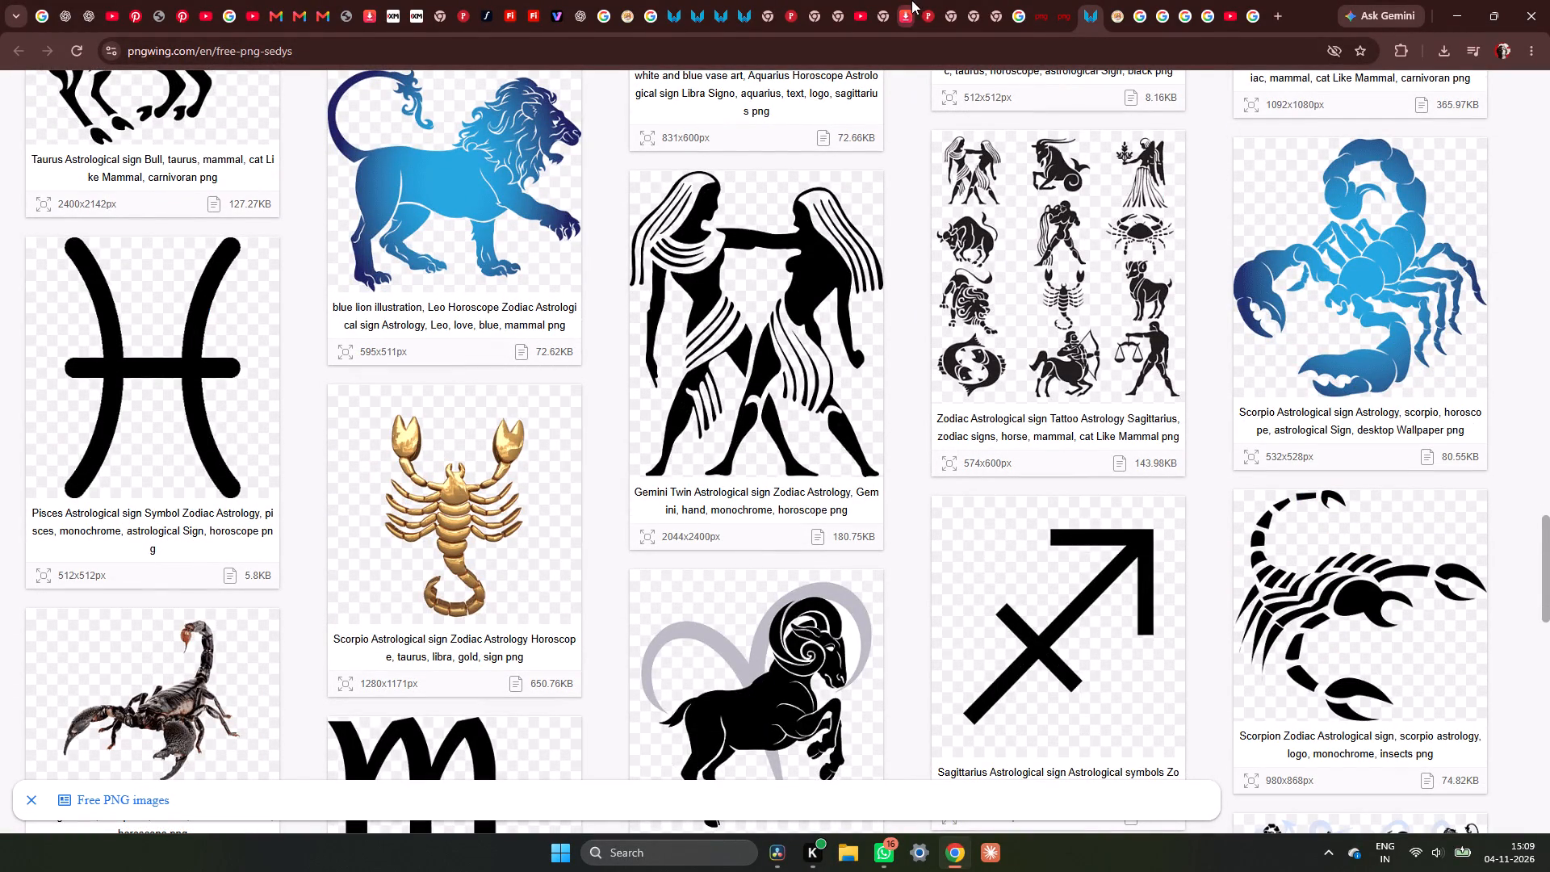
scroll(672, 329, "down", 8)
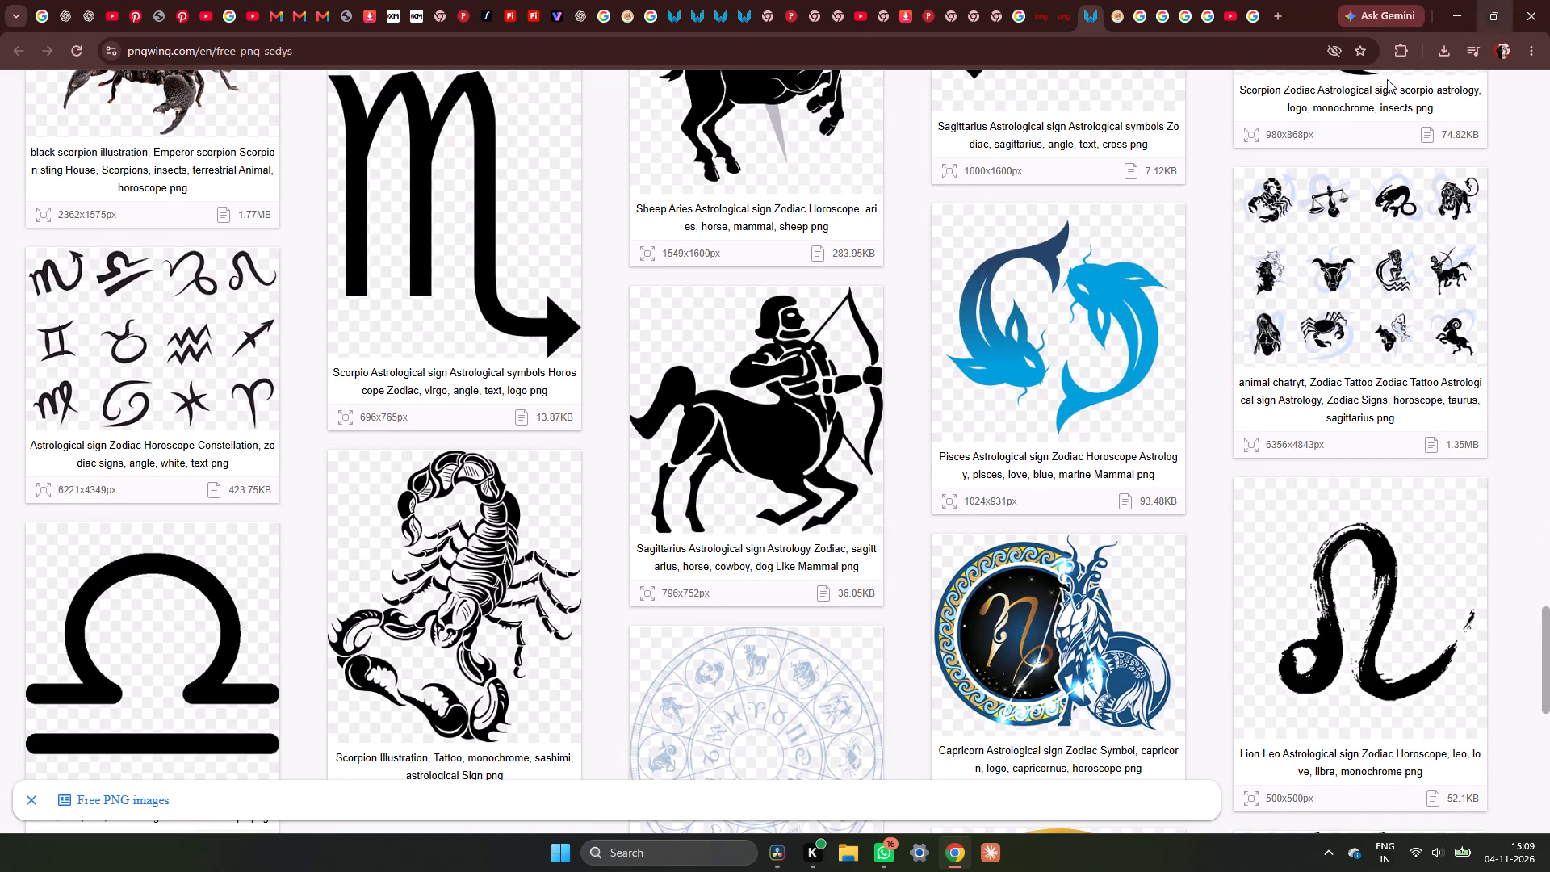
scroll(1152, 361, "down", 6)
scroll(1021, 396, "down", 7)
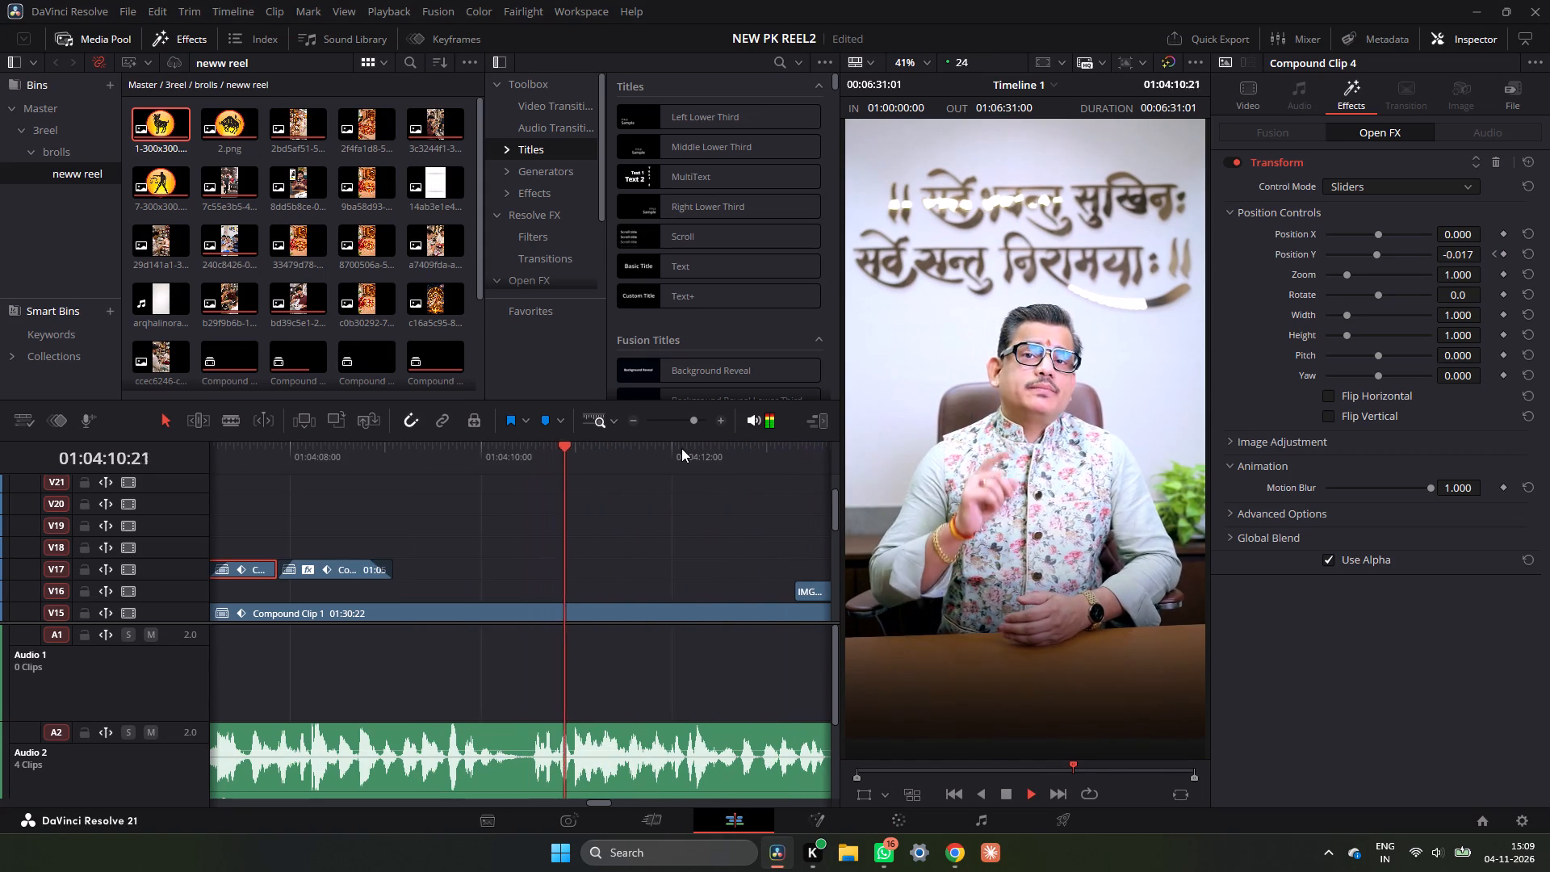
double_click(637, 417)
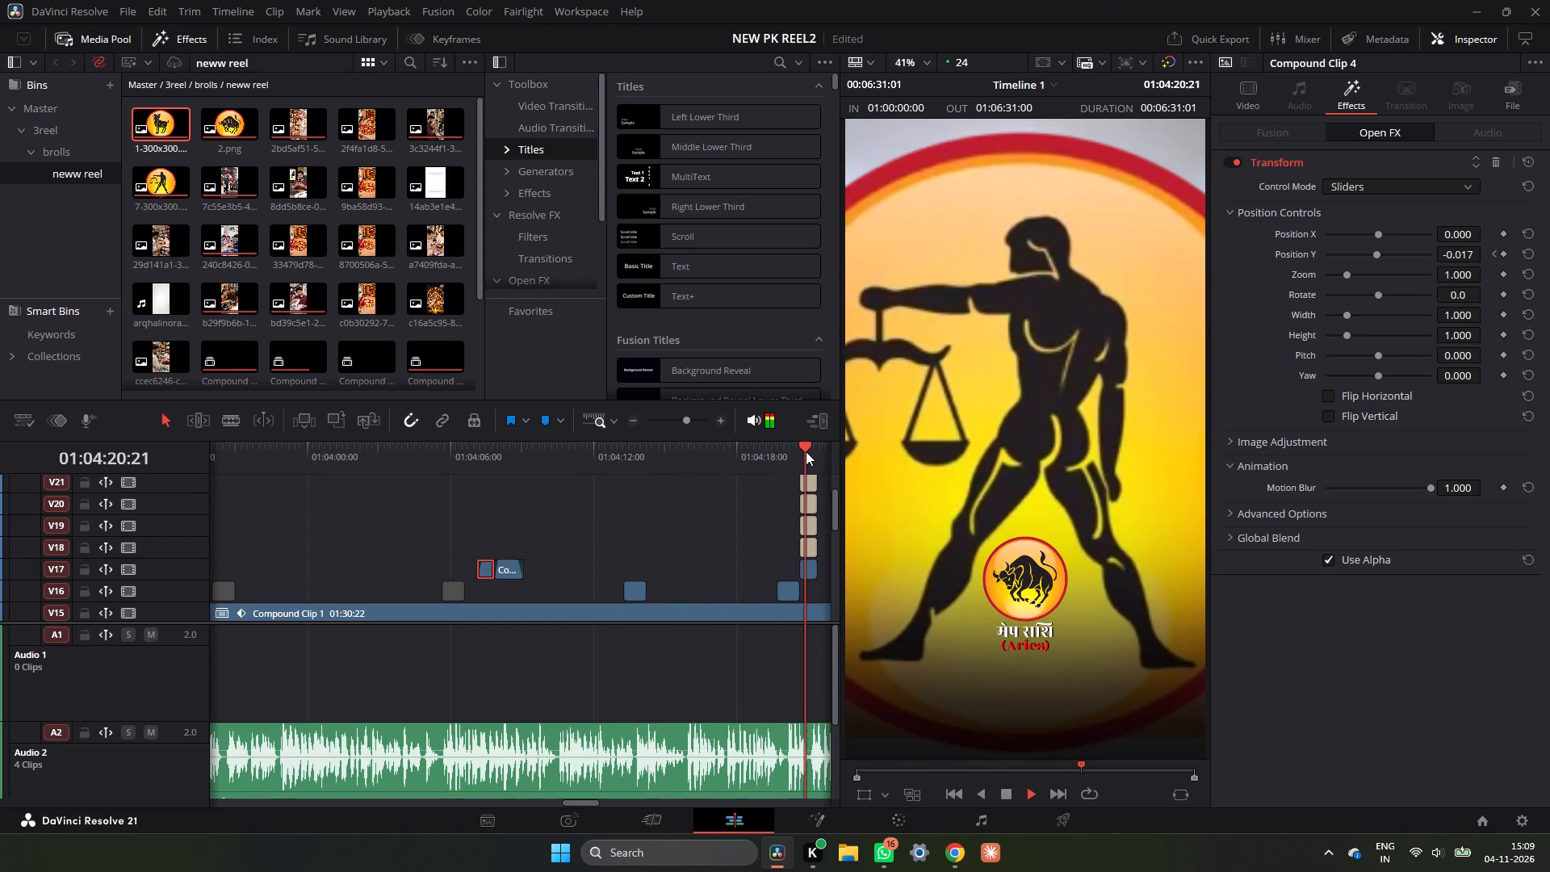
key("space")
scroll(750, 497, "down", 2, "ctrl")
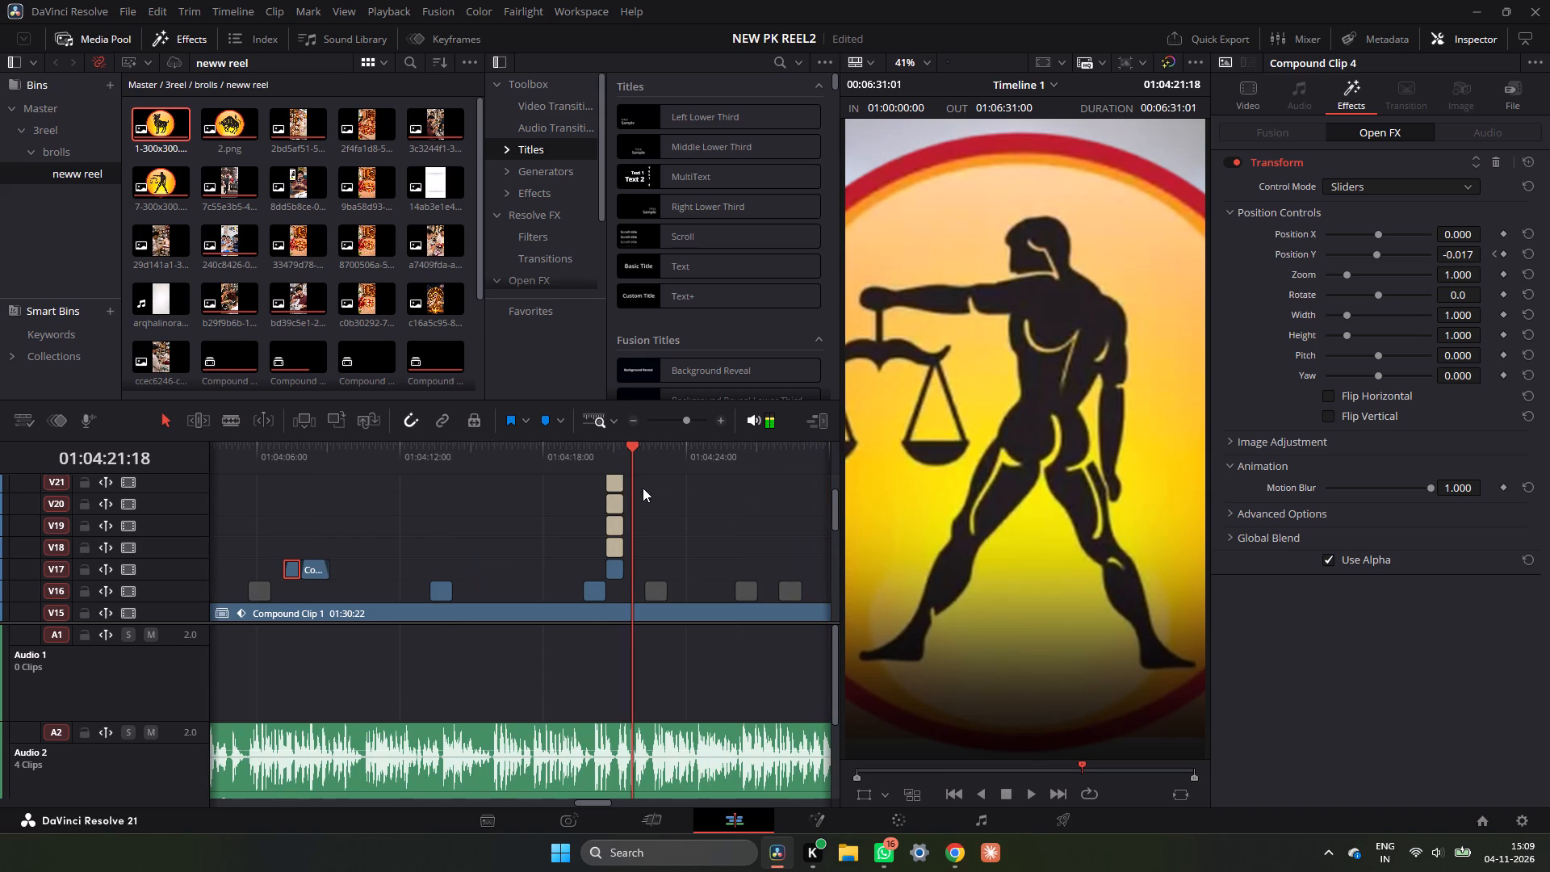
left_click_drag(622, 473, 581, 472)
key("space")
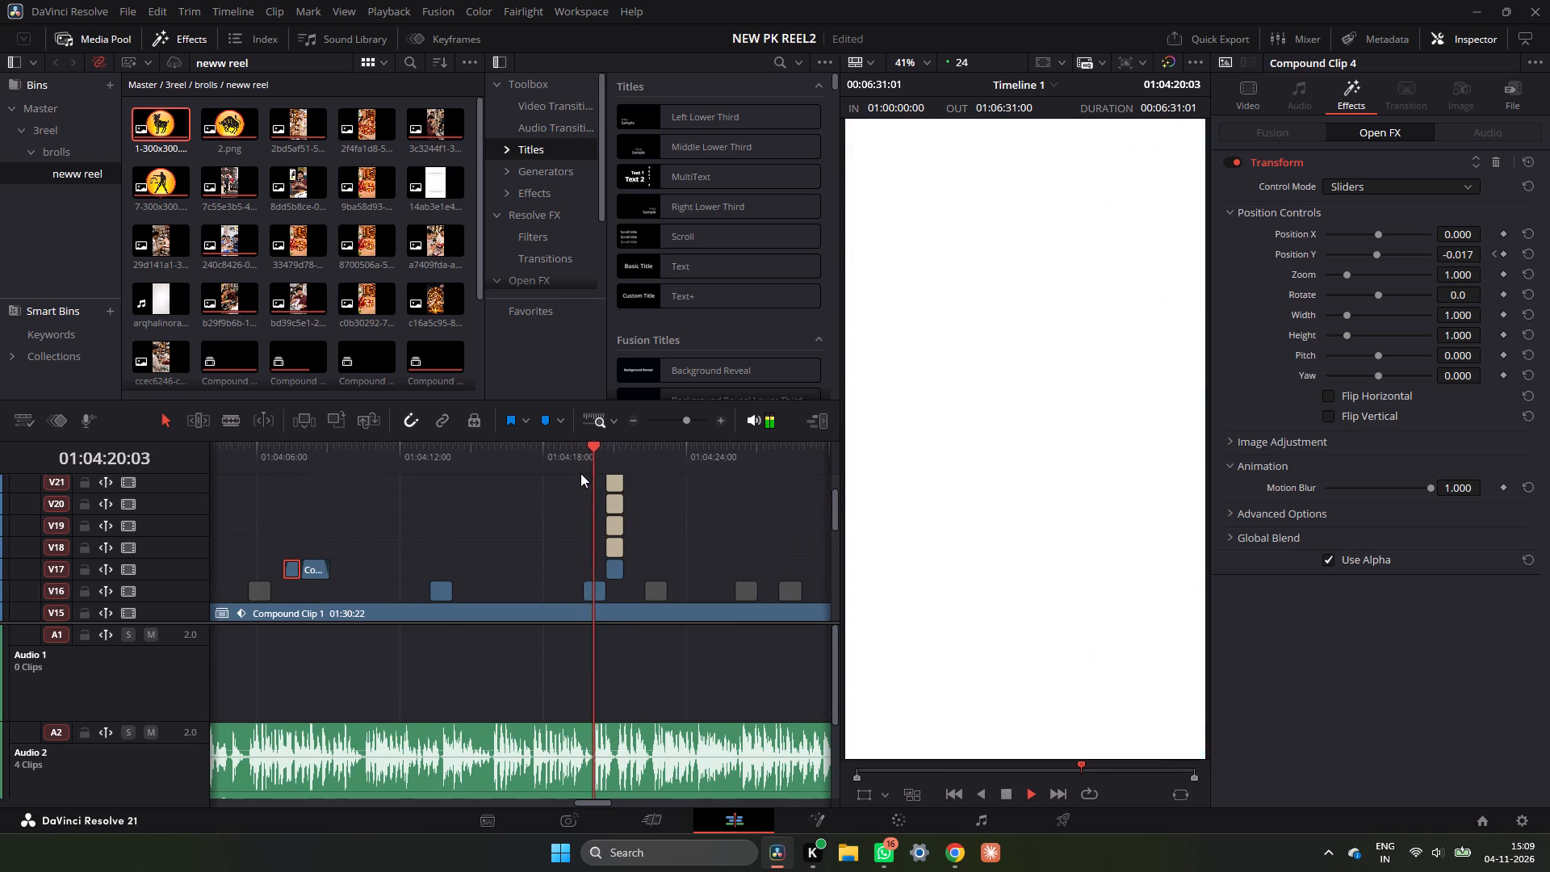
key("space")
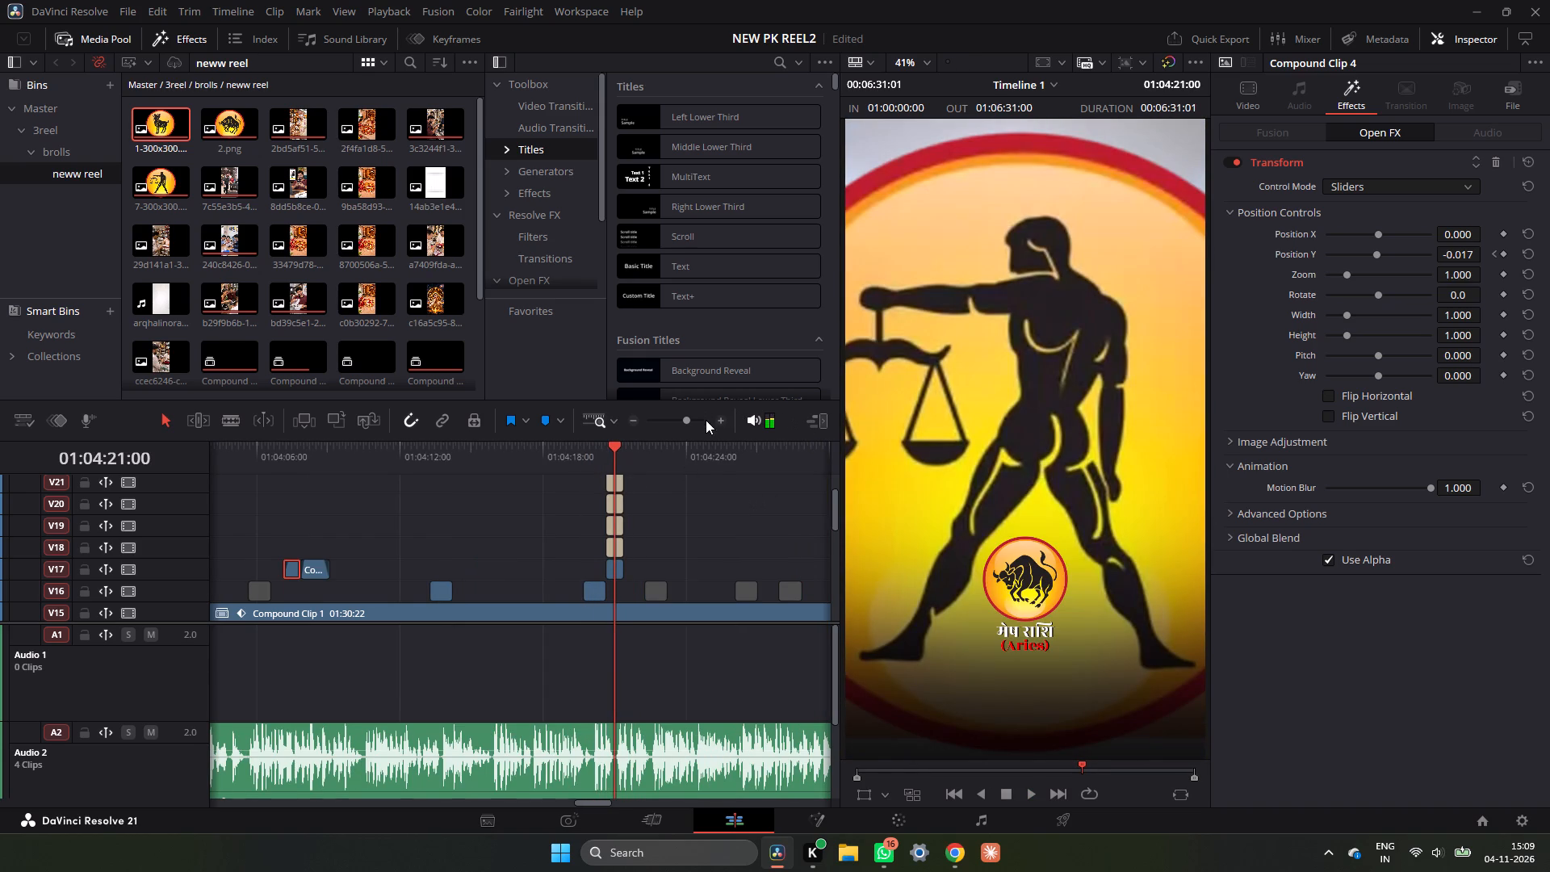
Copy the 2.png clip's attributes and paste all video attributes onto the 7-300x300.png.webp Libra clip on V3.
triple_click(723, 420)
left_click(723, 420)
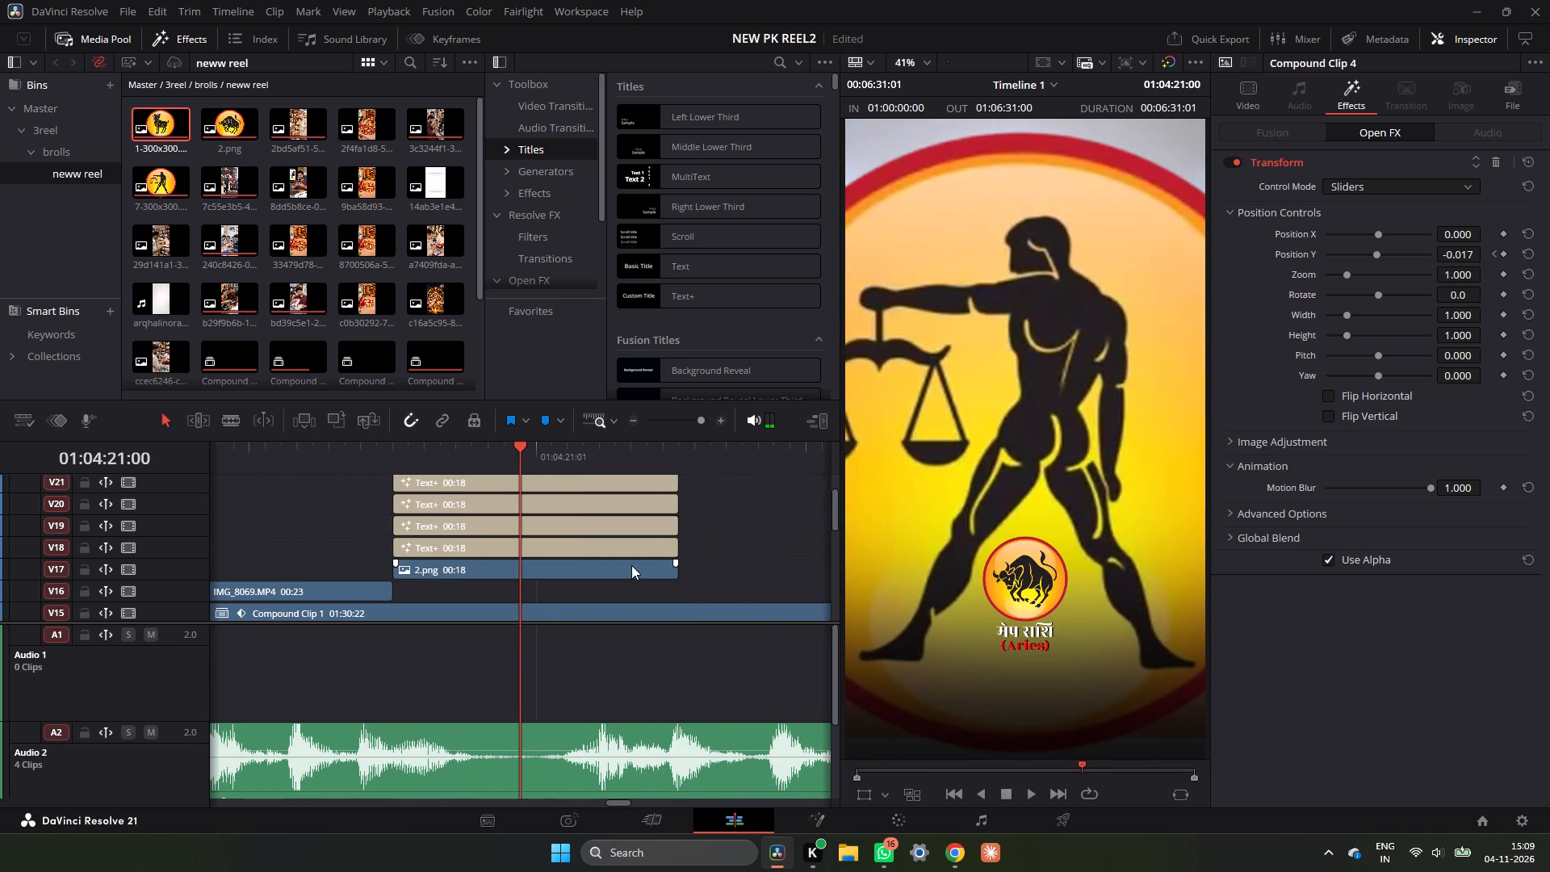
scroll(626, 575, "down", 7)
left_click(625, 577)
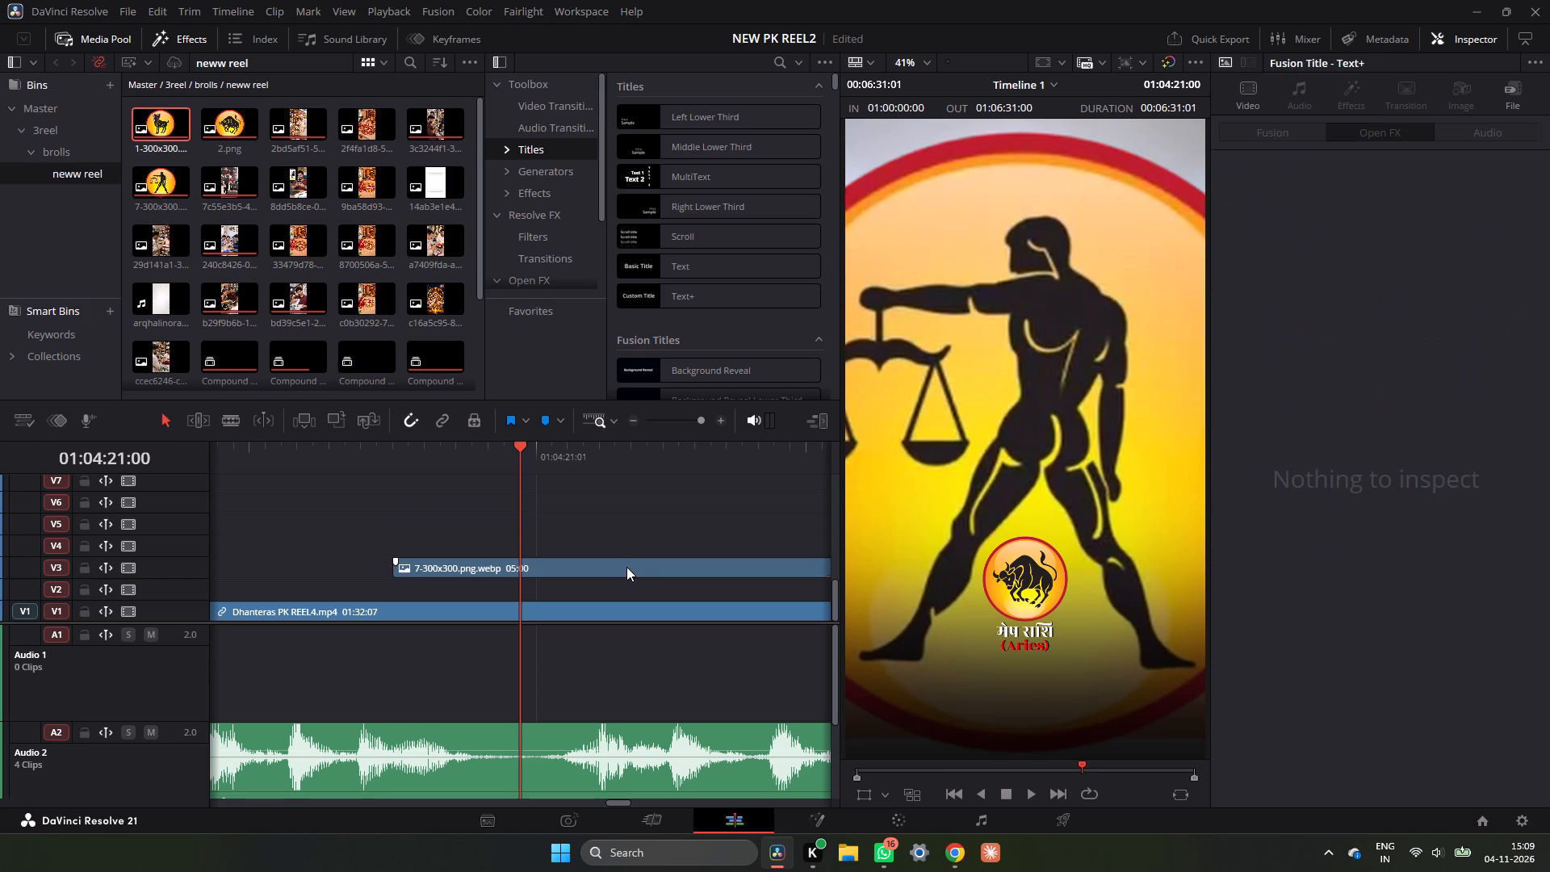
left_click(626, 567)
scroll(531, 514, "up", 3)
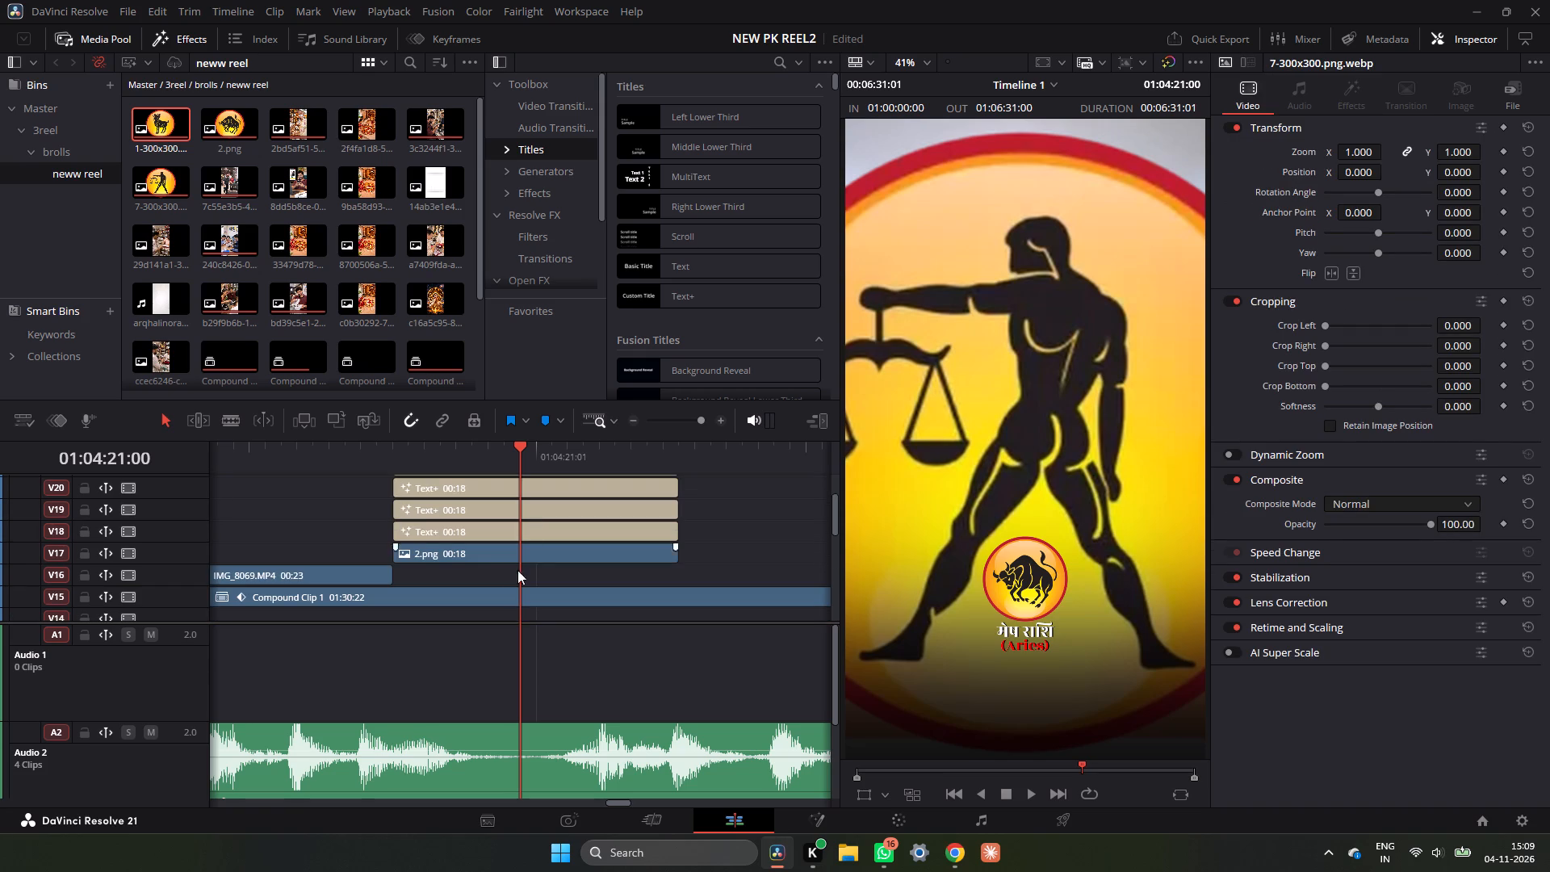
left_click(532, 557)
key("ctrl+c")
key("ctrl+c")
scroll(538, 571, "down", 5)
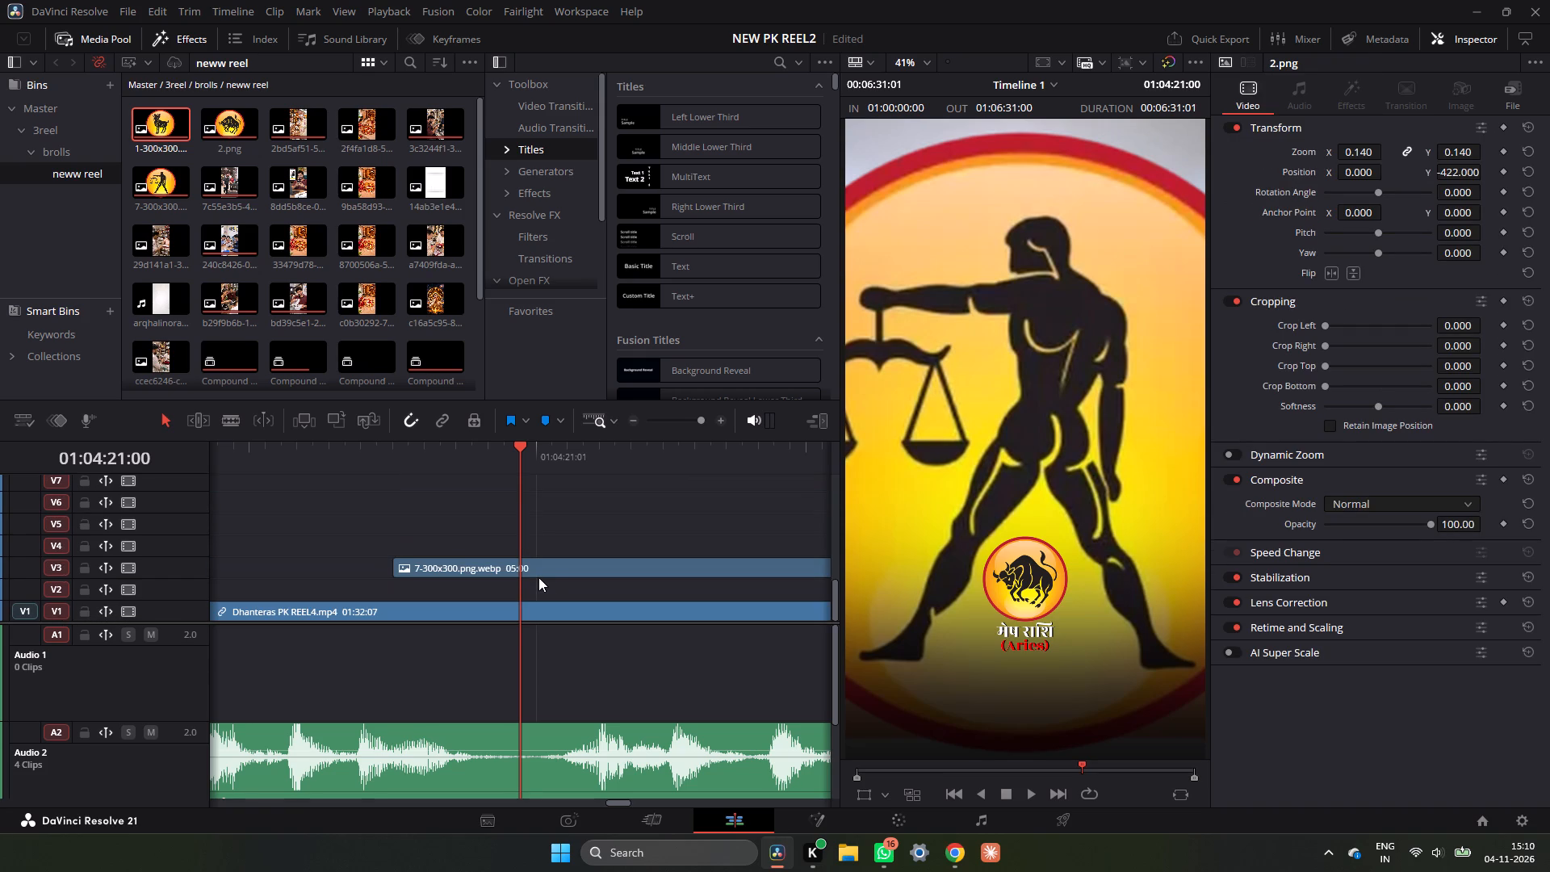
left_click(540, 567)
key("alt+v")
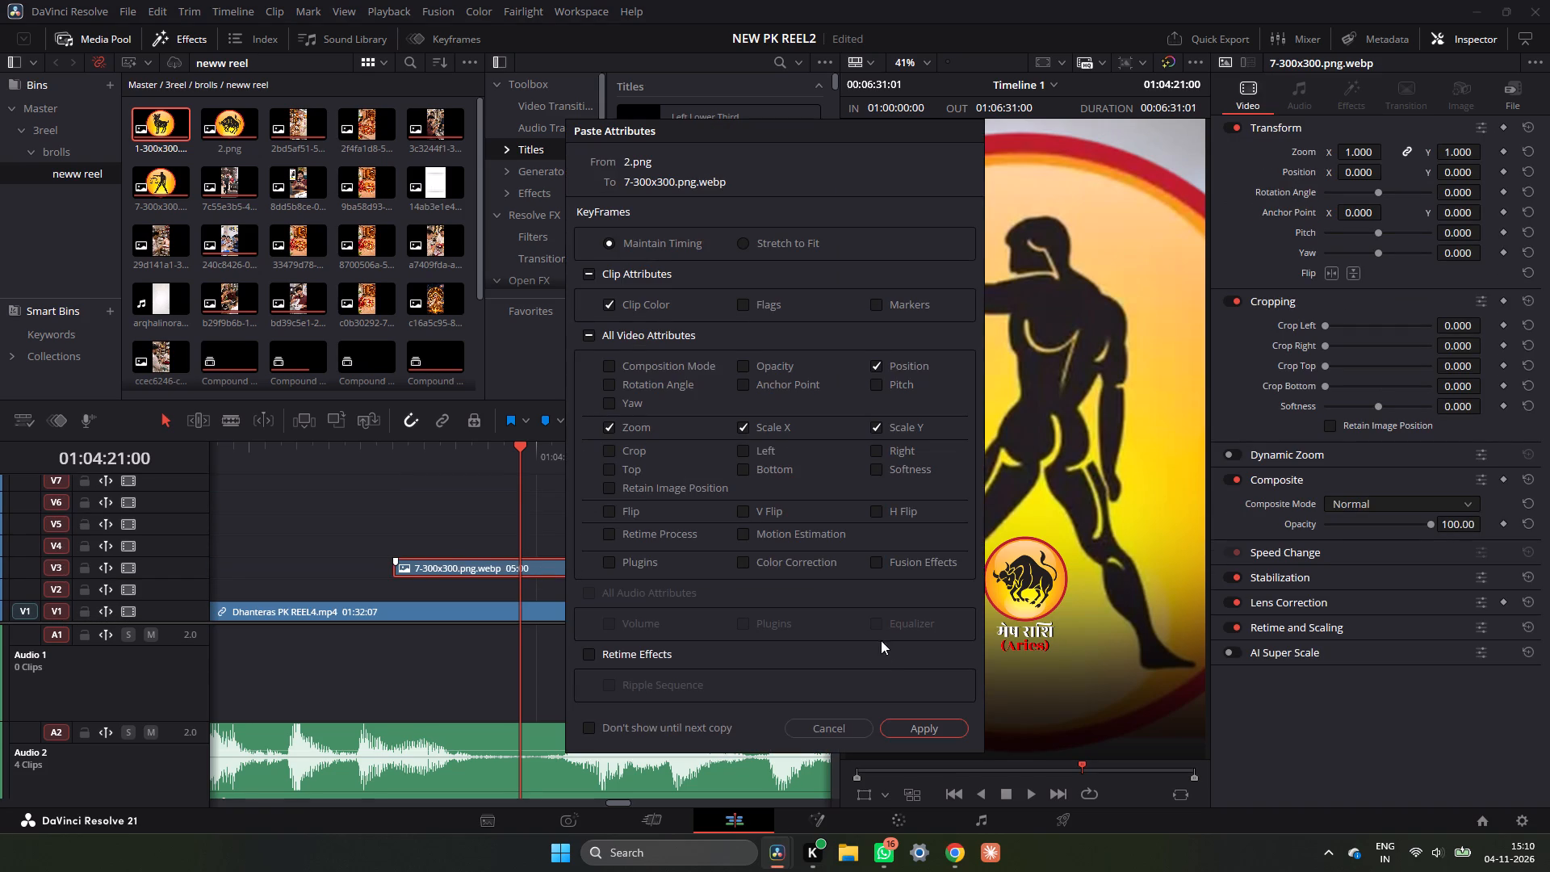
left_click(593, 333)
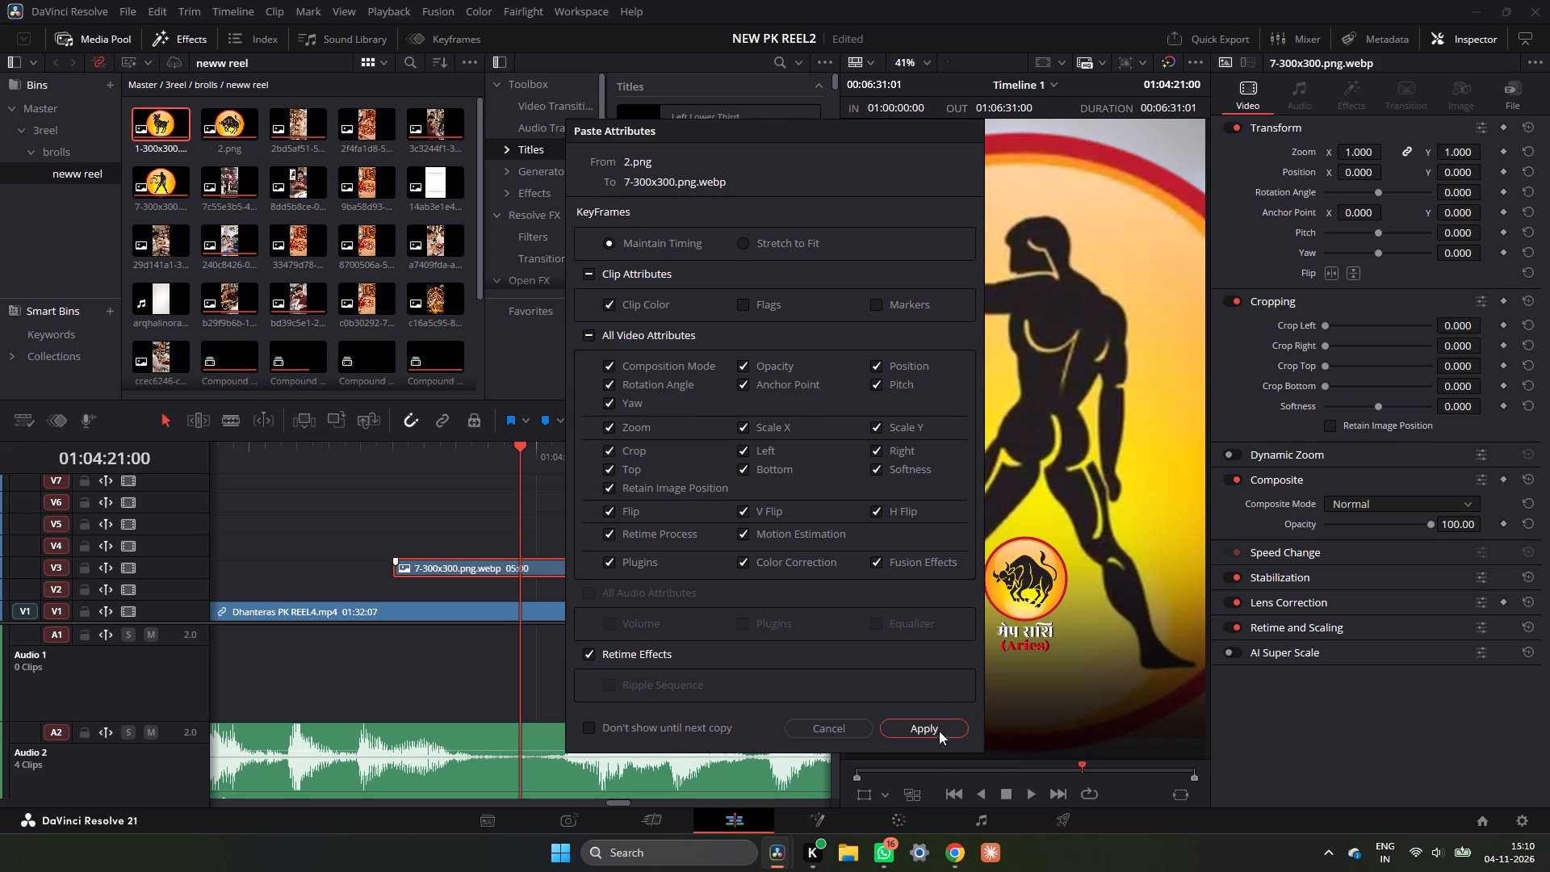
left_click(939, 732)
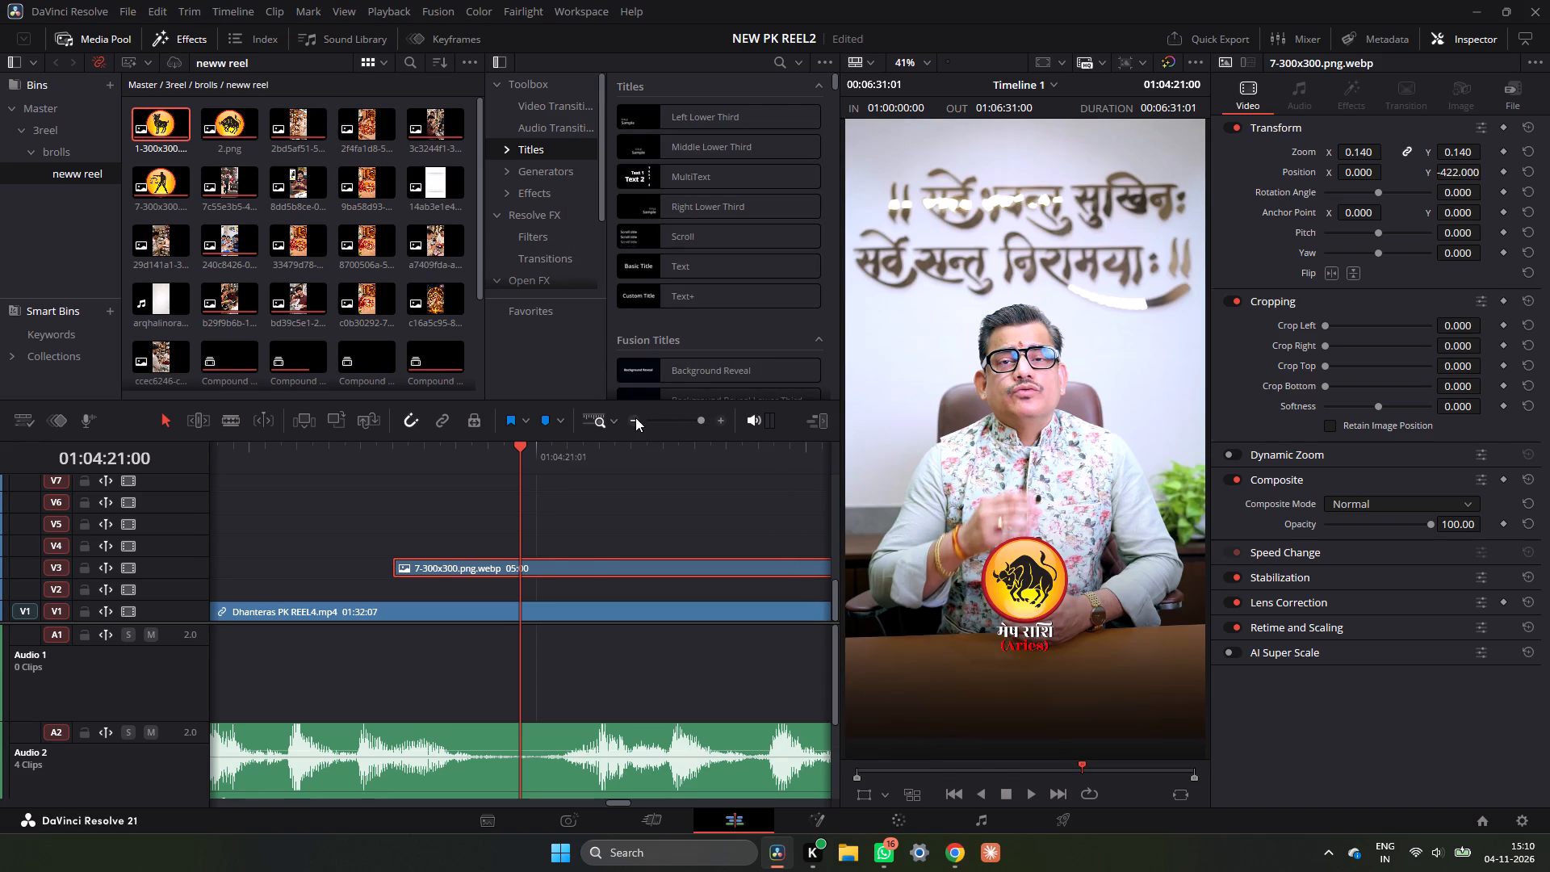
Trim the end of the Libra image clip on V3 so the clip lasts 02:03.
triple_click(635, 417)
scroll(588, 518, "up", 4)
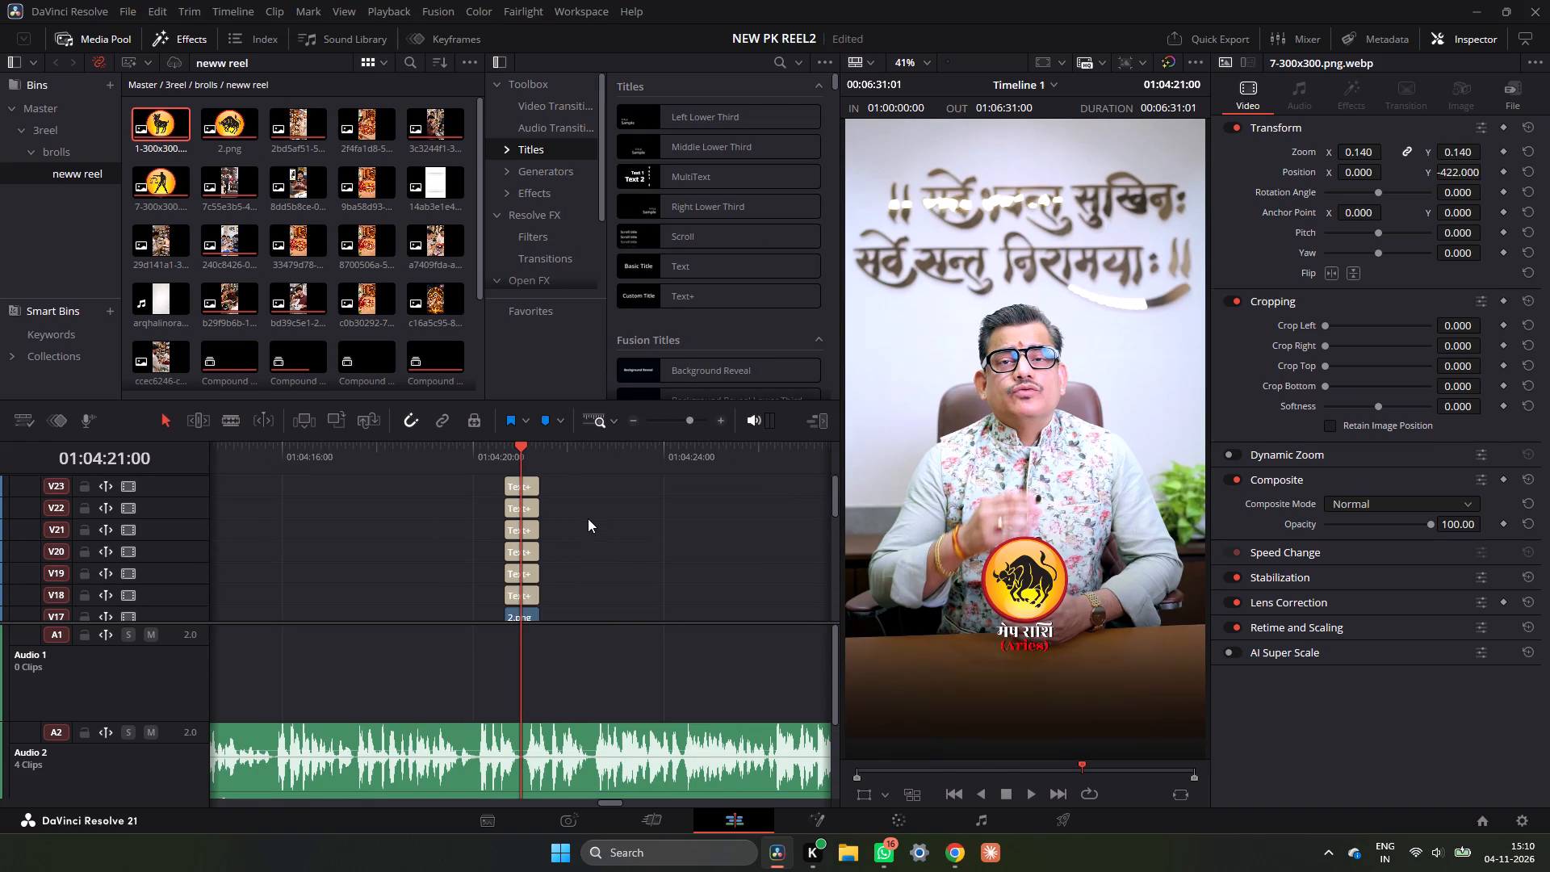
scroll(588, 518, "down", 4)
left_click_drag(743, 573, 593, 585)
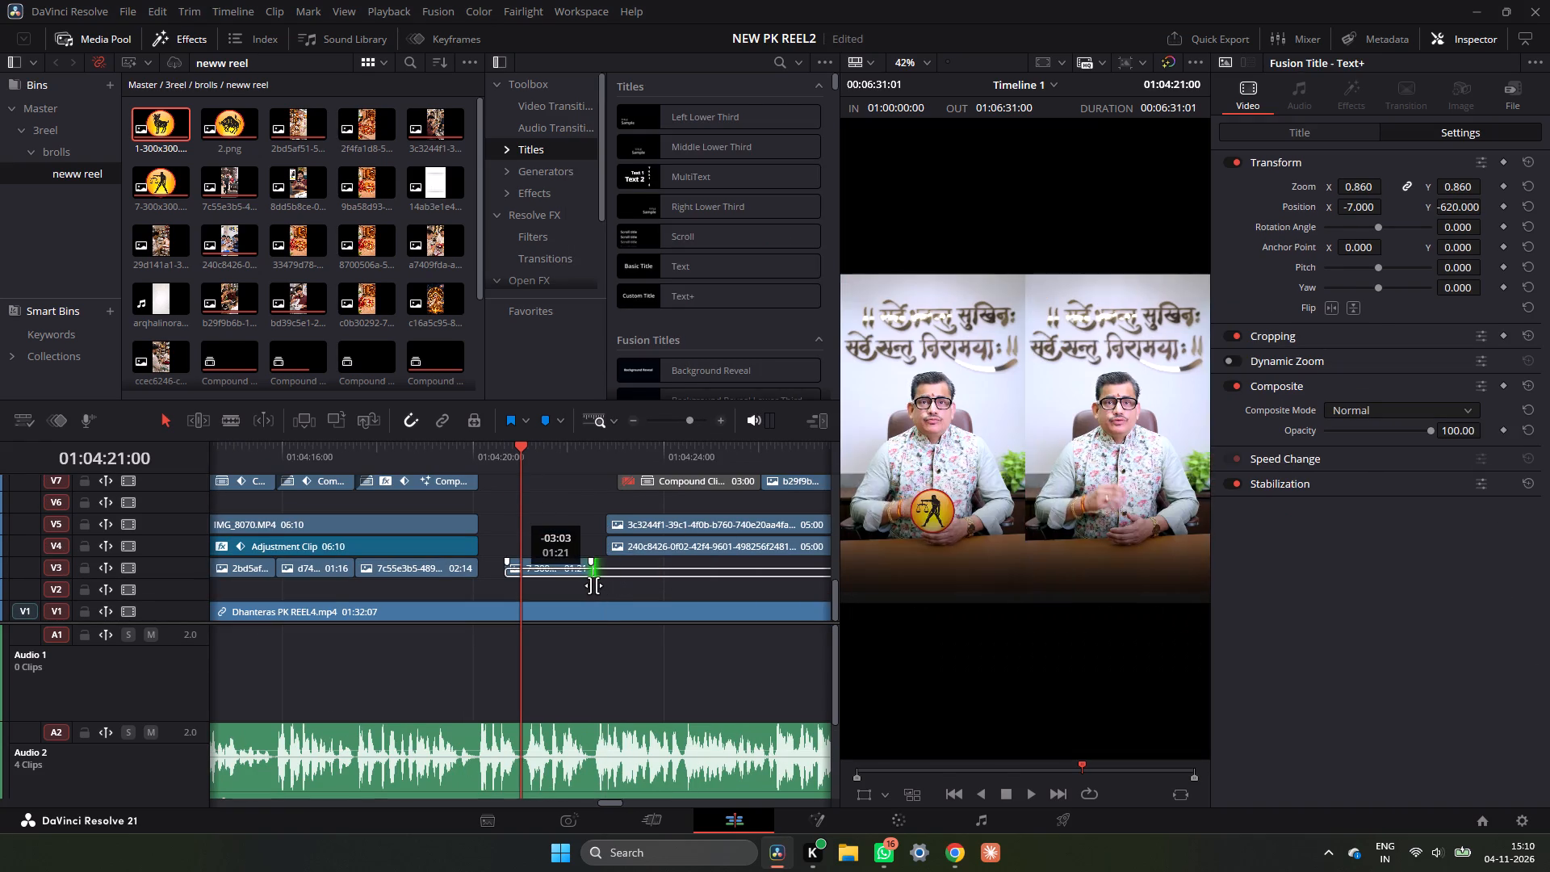
left_click_drag(593, 585, 598, 583)
Trim the start of the Libra image clip on V3 so the clip lasts 01:09.
left_click_drag(584, 457, 572, 458)
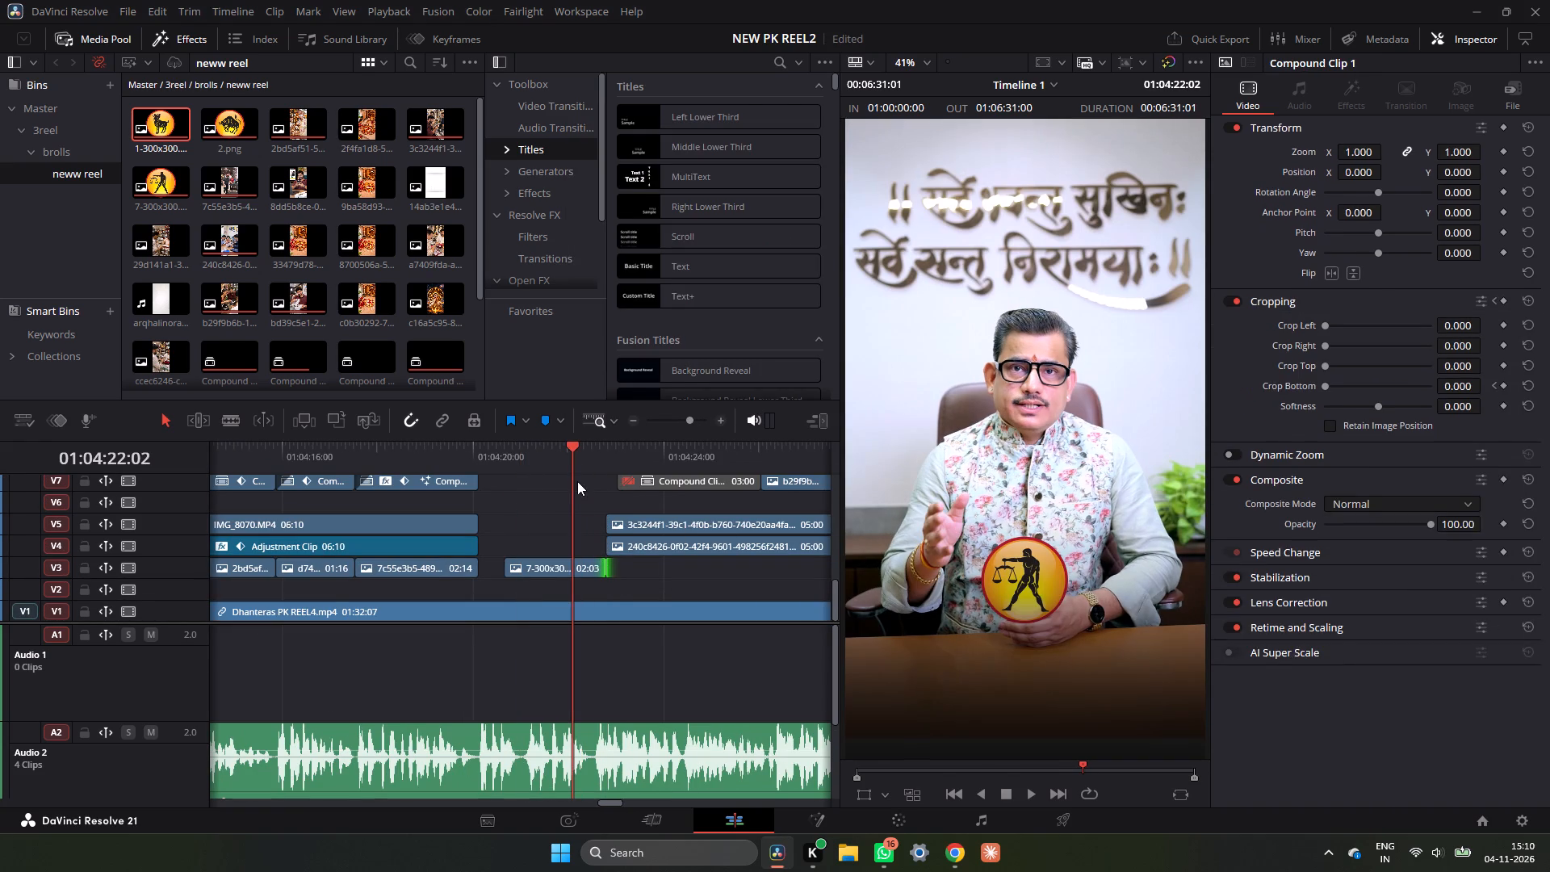
left_click(580, 560)
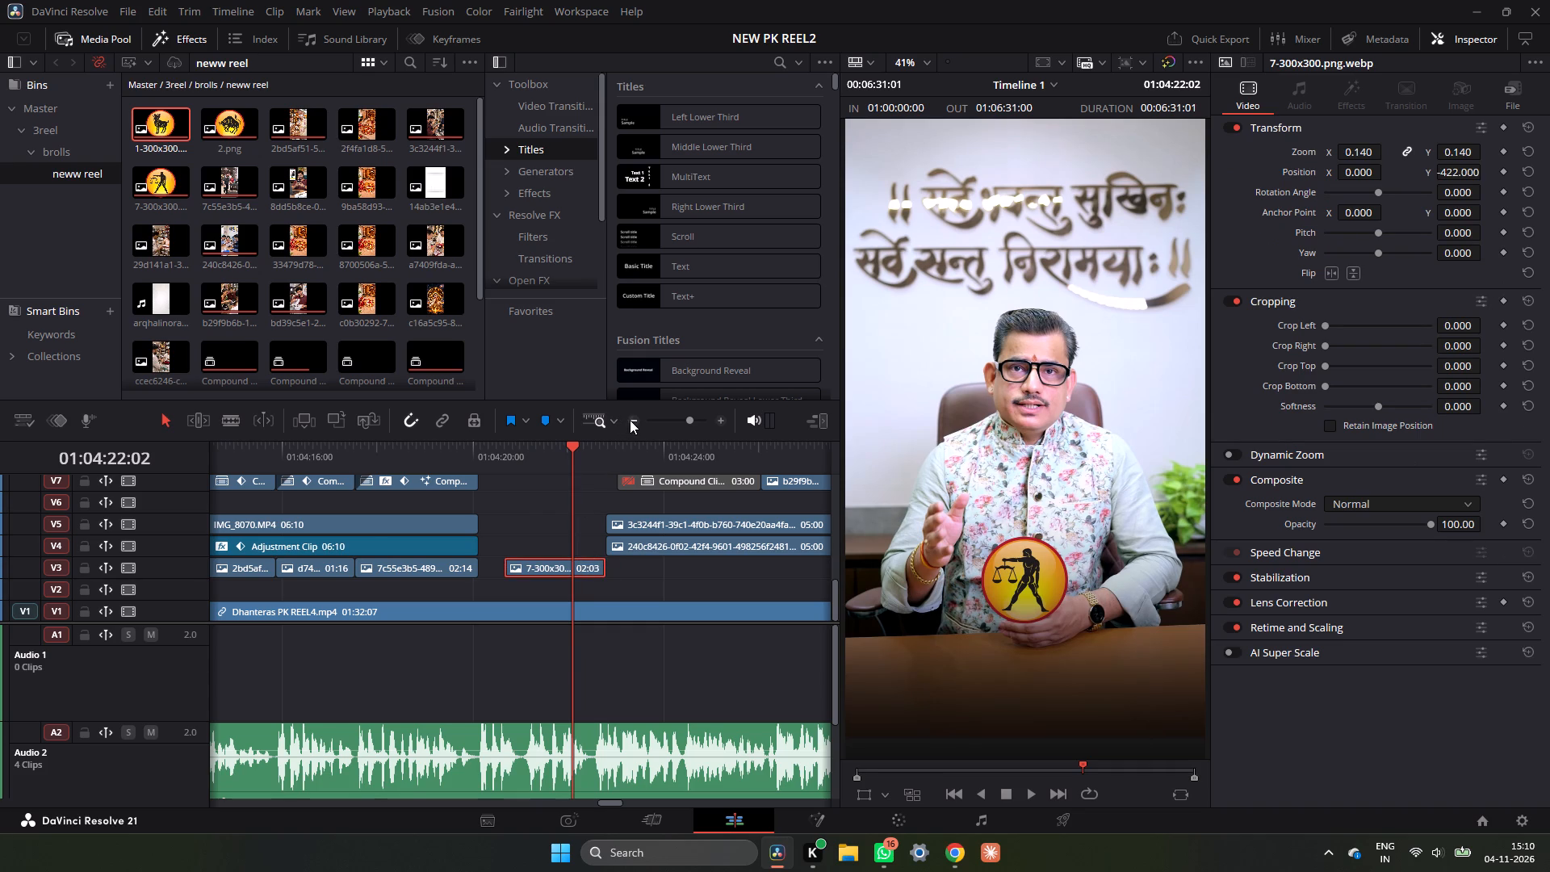
double_click(630, 420)
left_click_drag(504, 566, 516, 568)
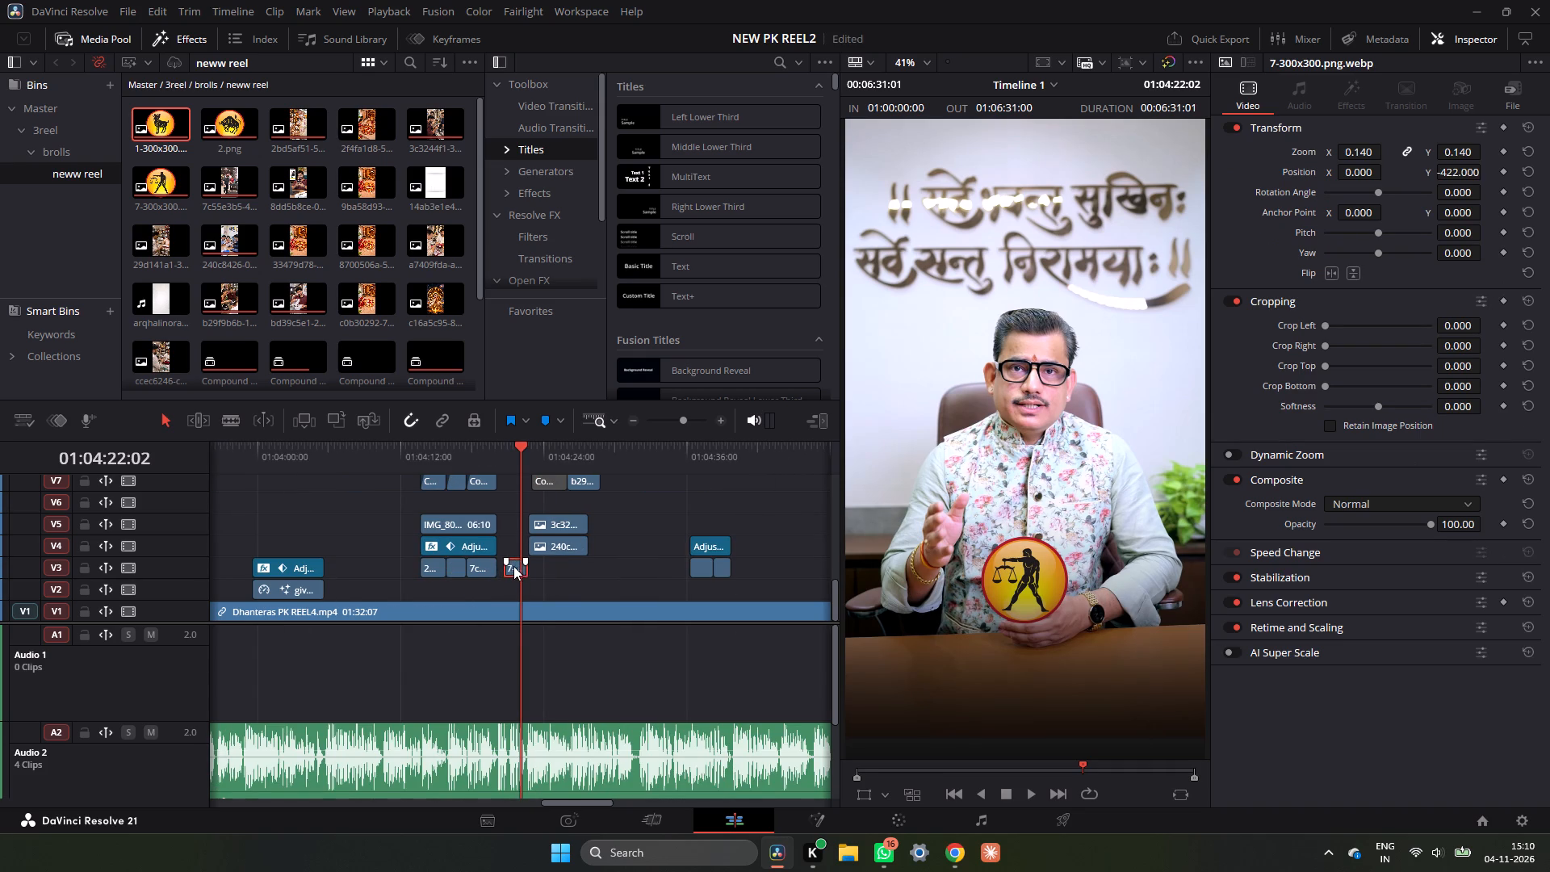
left_click(508, 566)
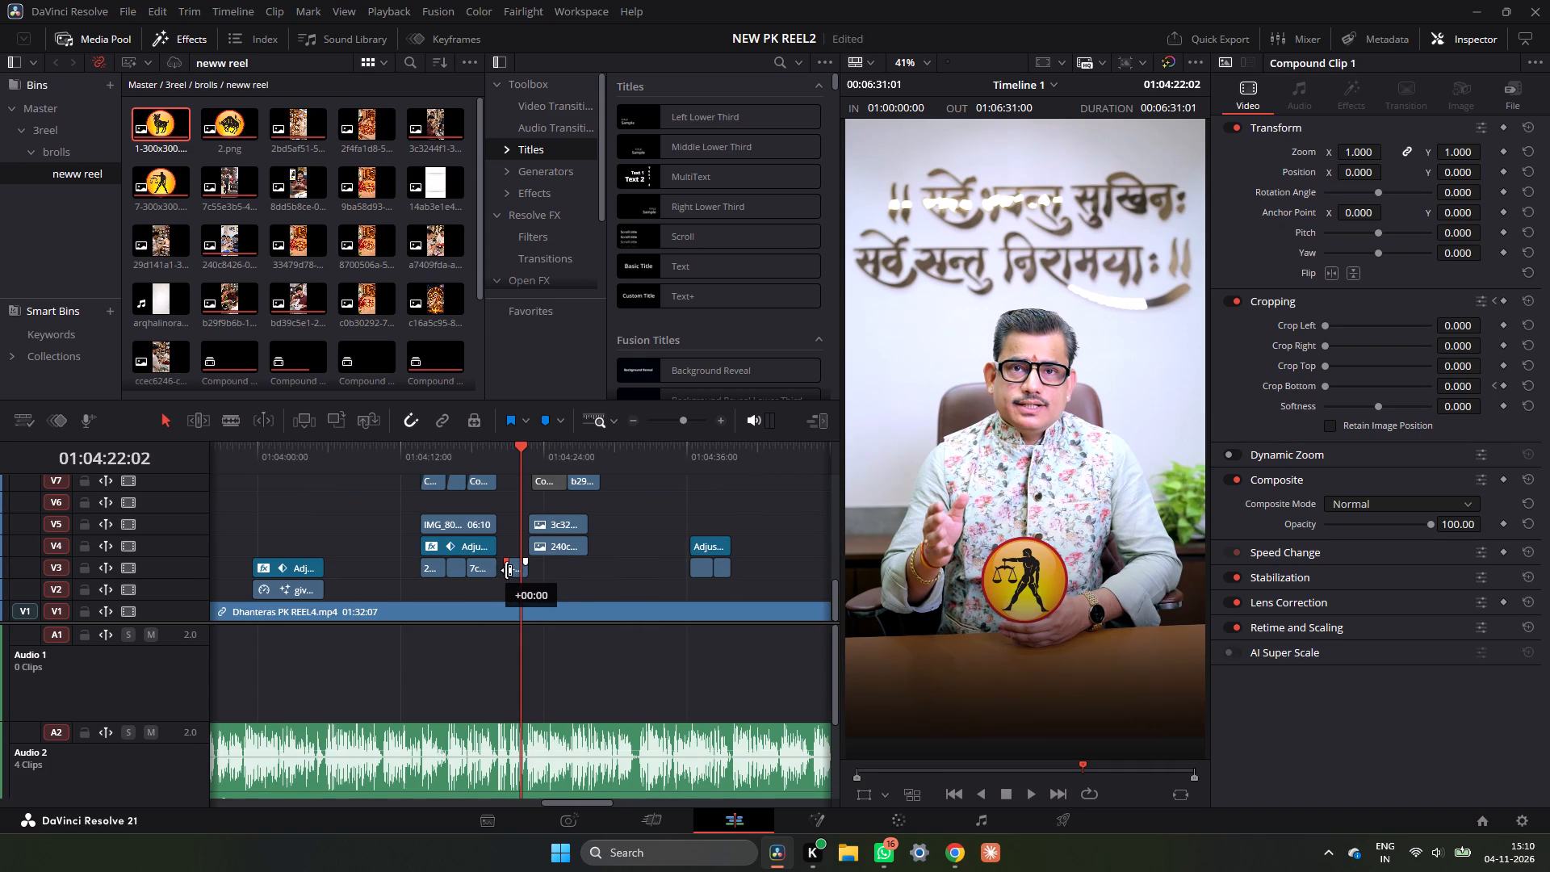
left_click_drag(507, 570, 517, 572)
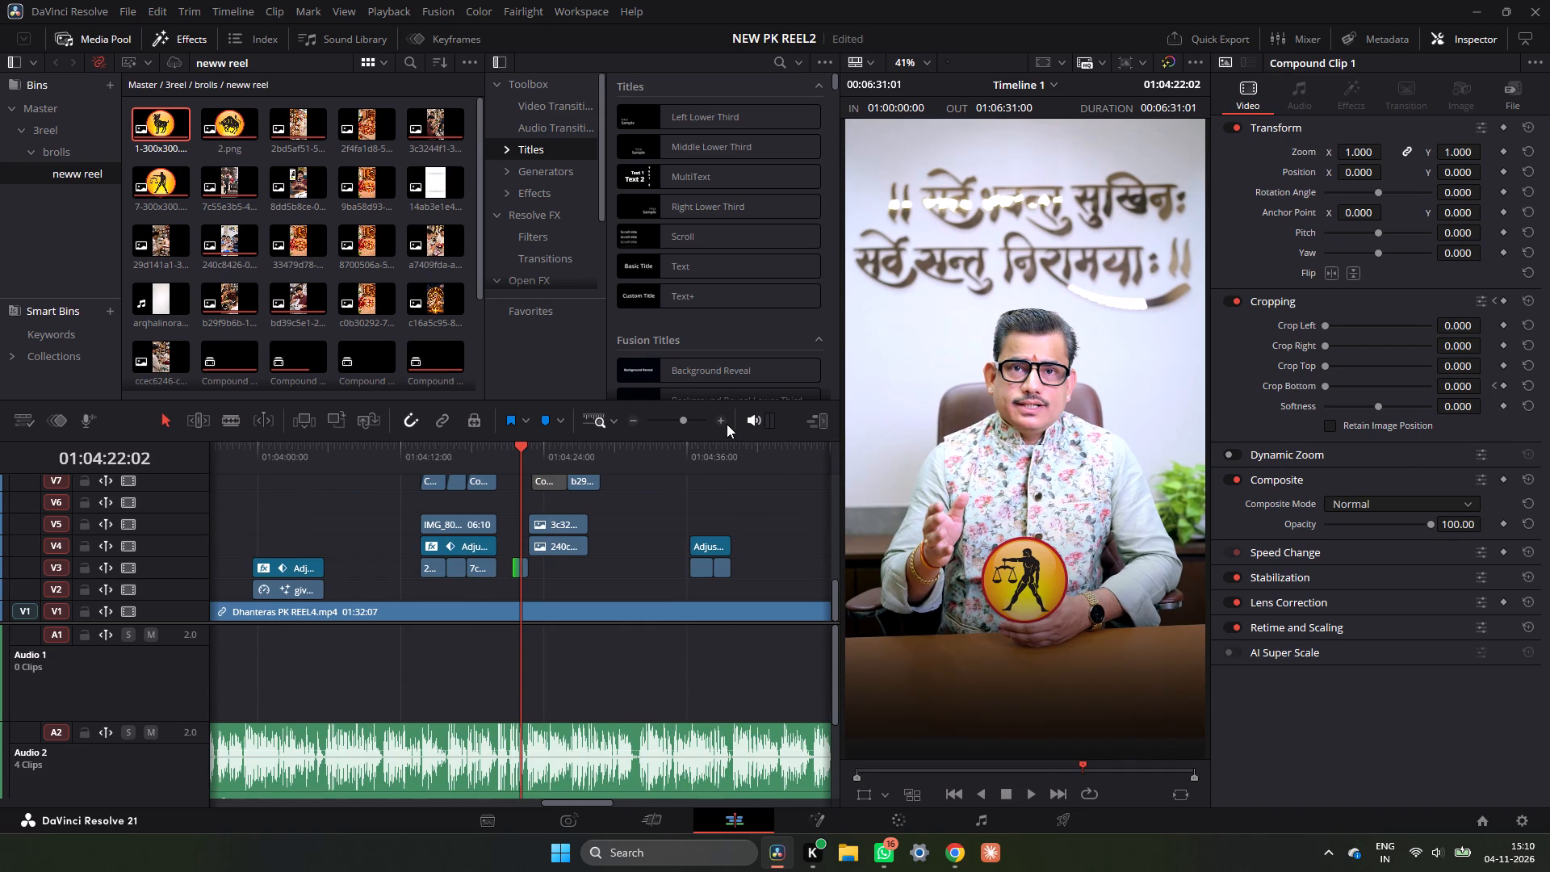
Move the Libra image clip from V3 up to V17, directly after the 2.png Taurus clip.
triple_click(723, 422)
scroll(583, 543, "up", 4)
scroll(582, 543, "down", 2)
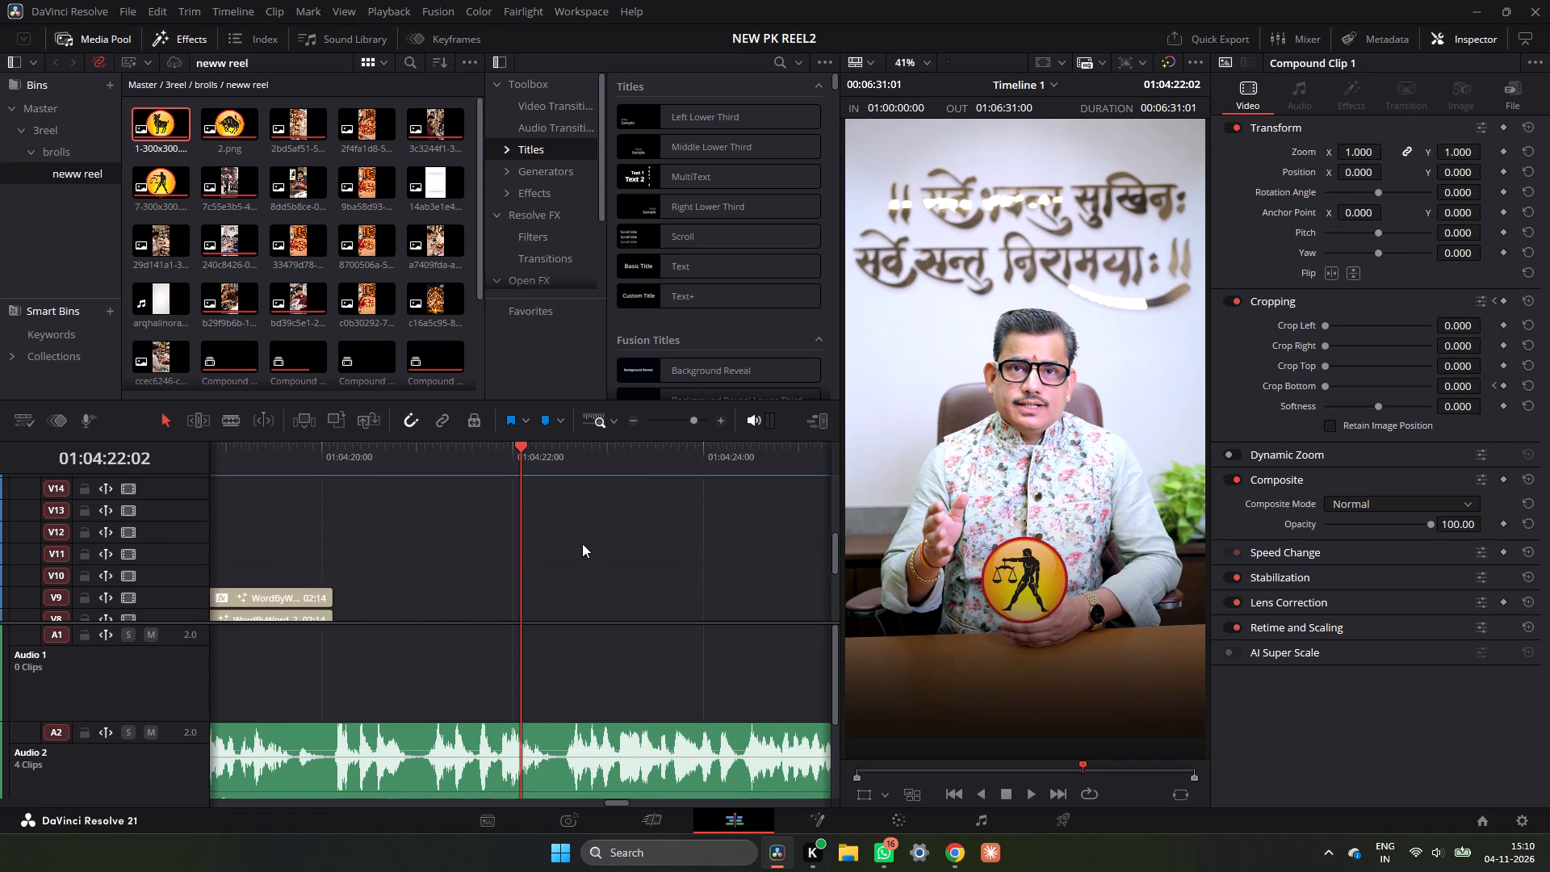
scroll(582, 543, "down", 1)
scroll(541, 603, "down", 2)
left_click_drag(542, 566, 540, 481)
scroll(539, 481, "up", 1)
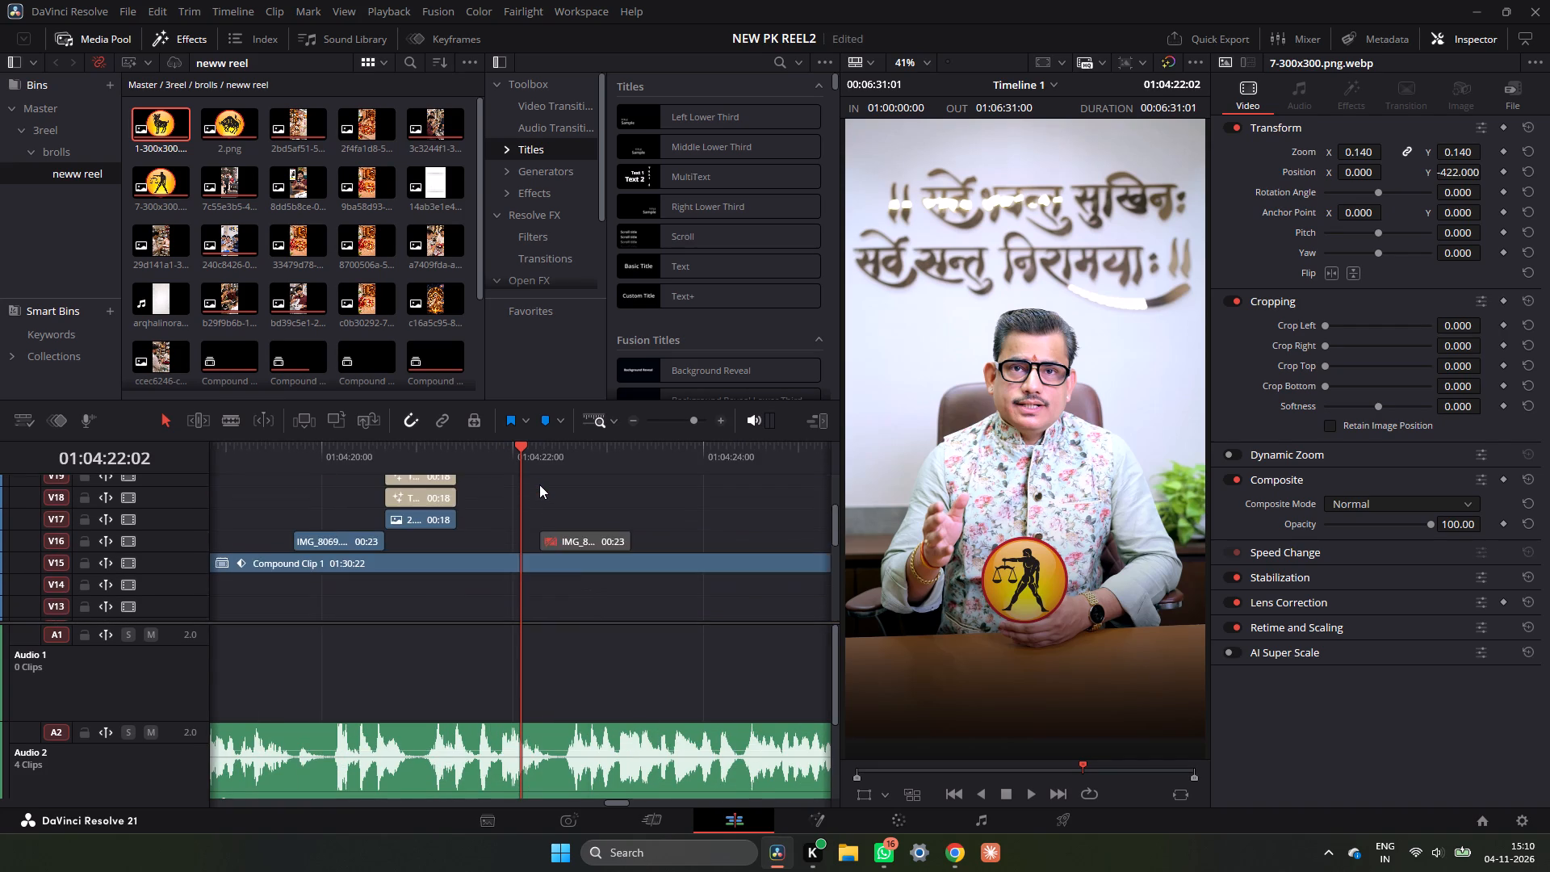
scroll(539, 484, "up", 1)
scroll(540, 492, "down", 1)
left_click_drag(536, 591, 612, 497)
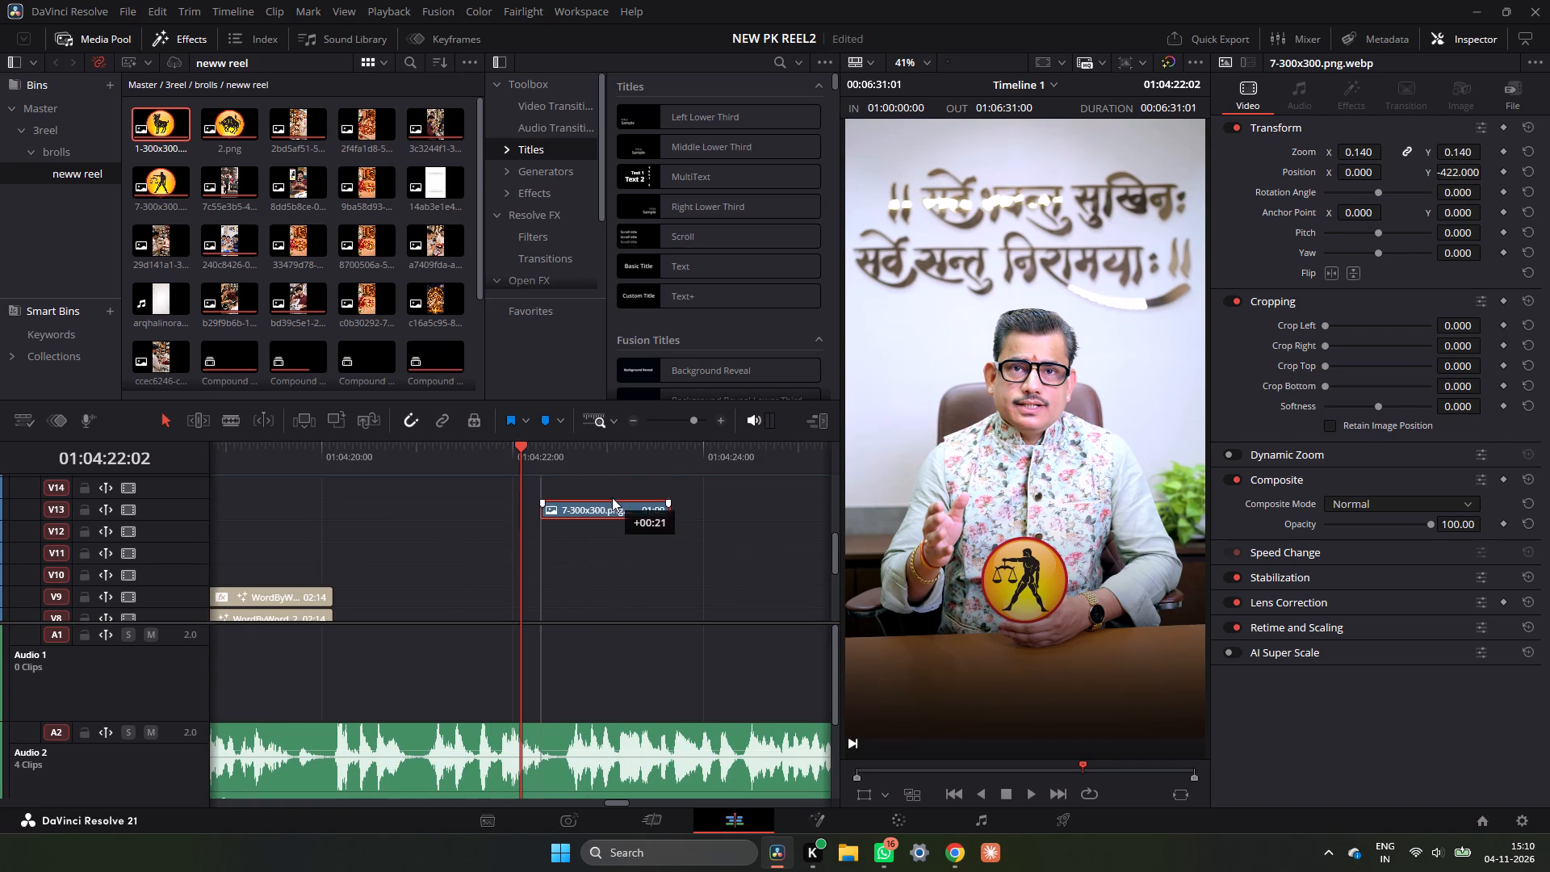
left_click_drag(612, 497, 544, 518)
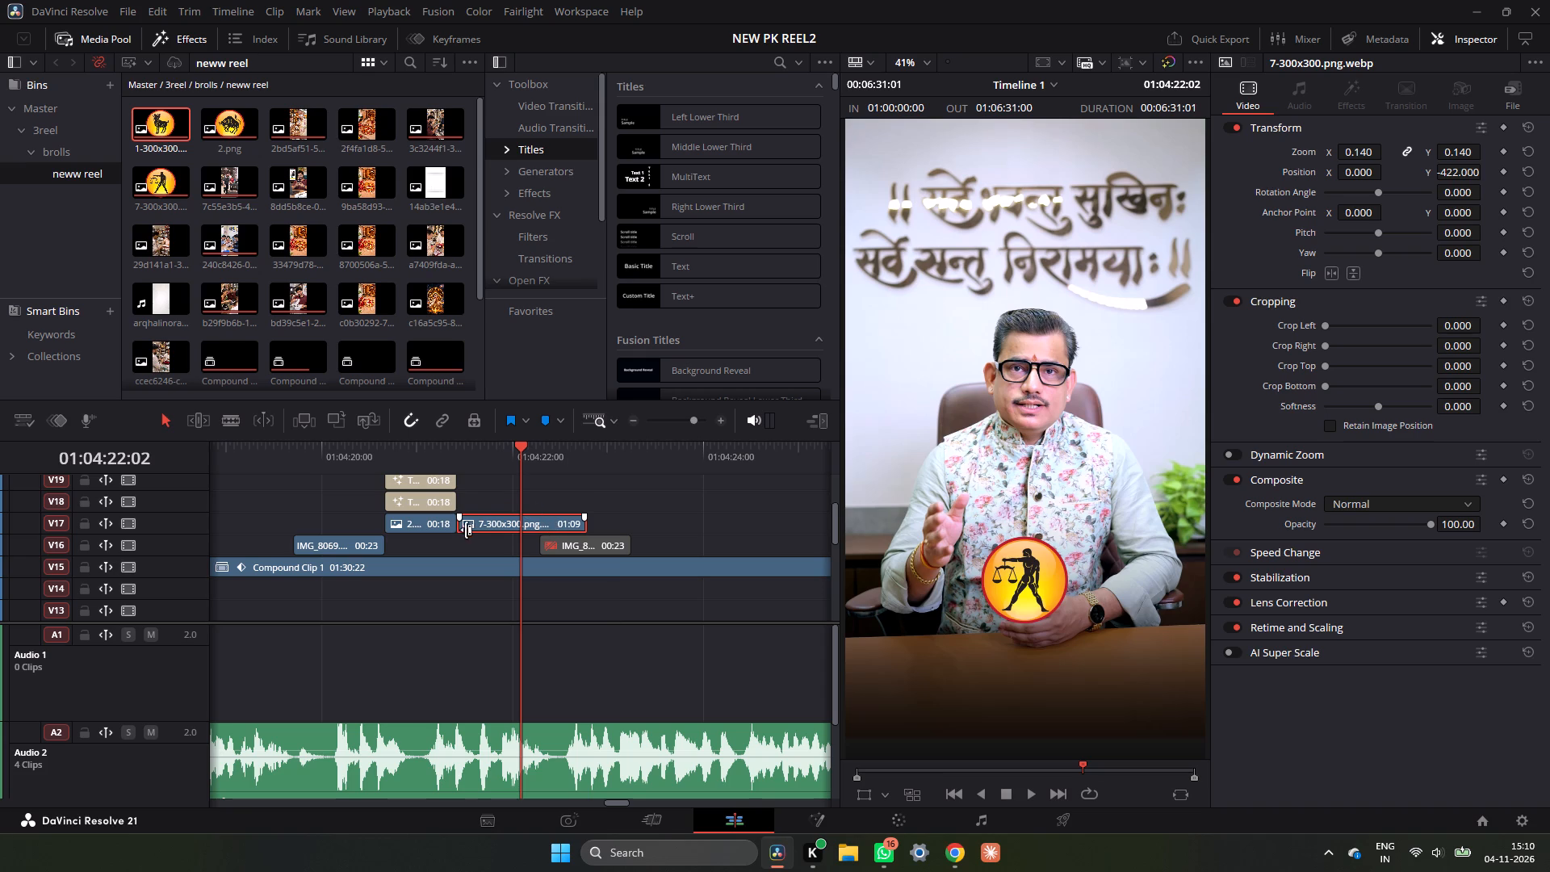
Play back from about 01:04:20:19 to check the timing of the Taurus and Libra emblems against the speech.
left_click_drag(453, 447, 391, 459)
key("space")
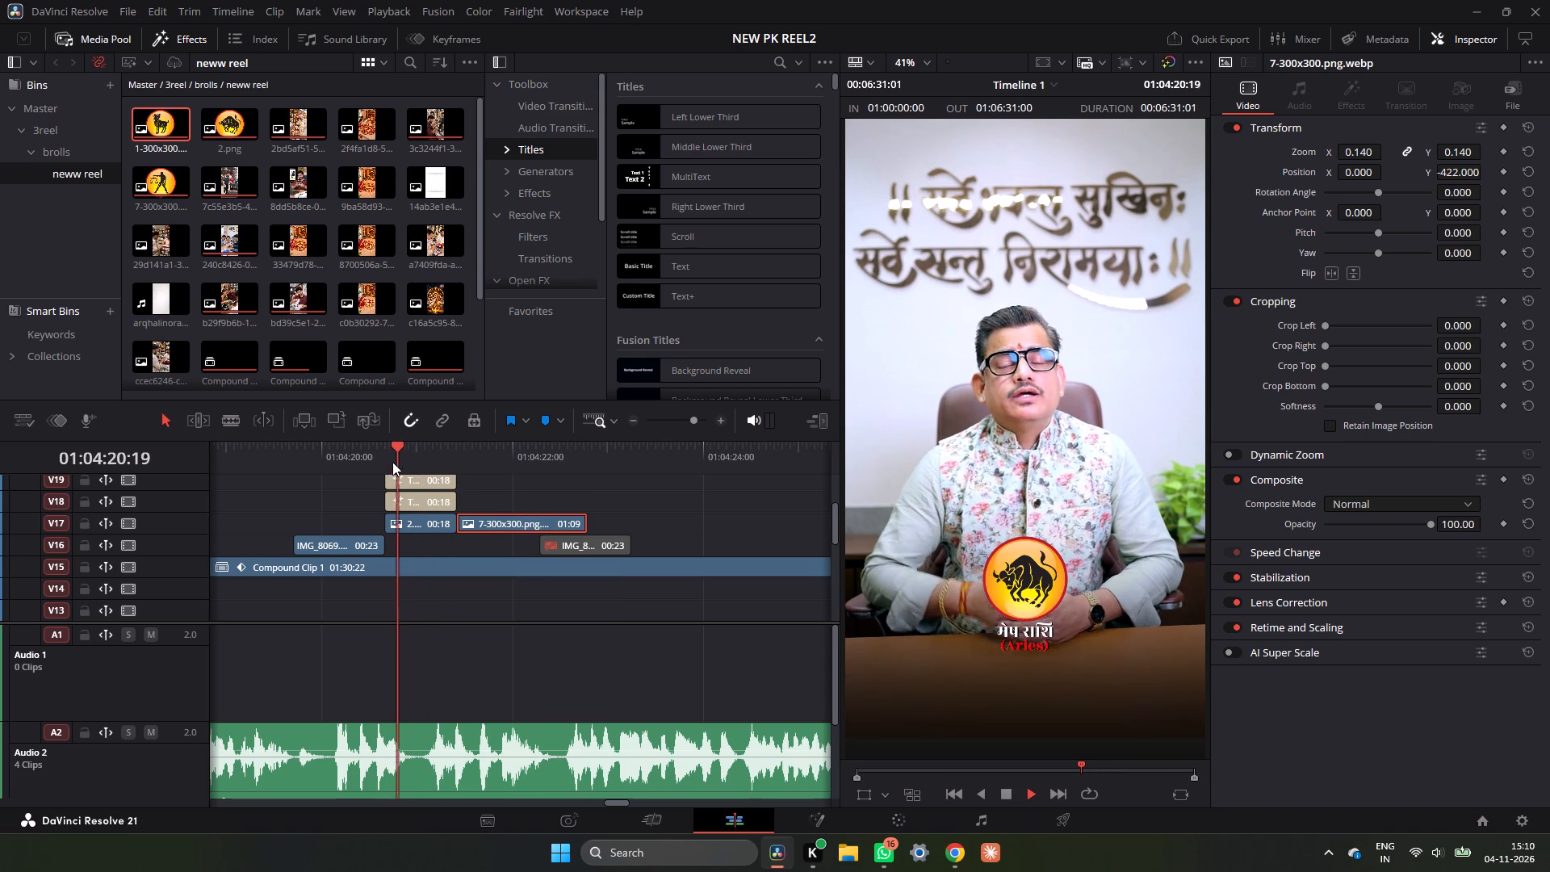
key("space")
left_click(397, 463)
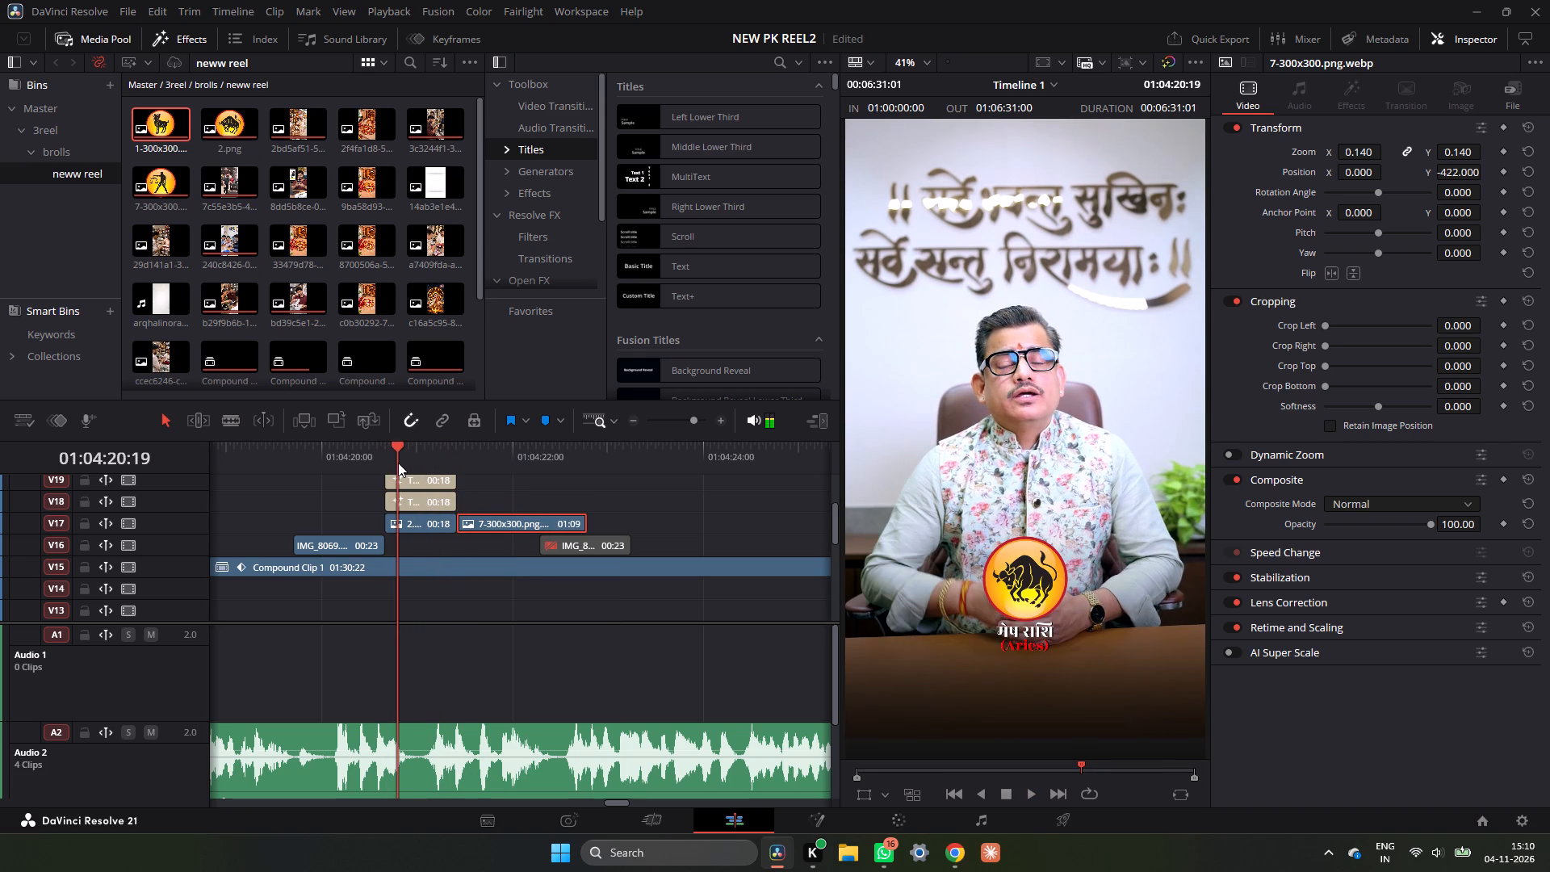
key("space")
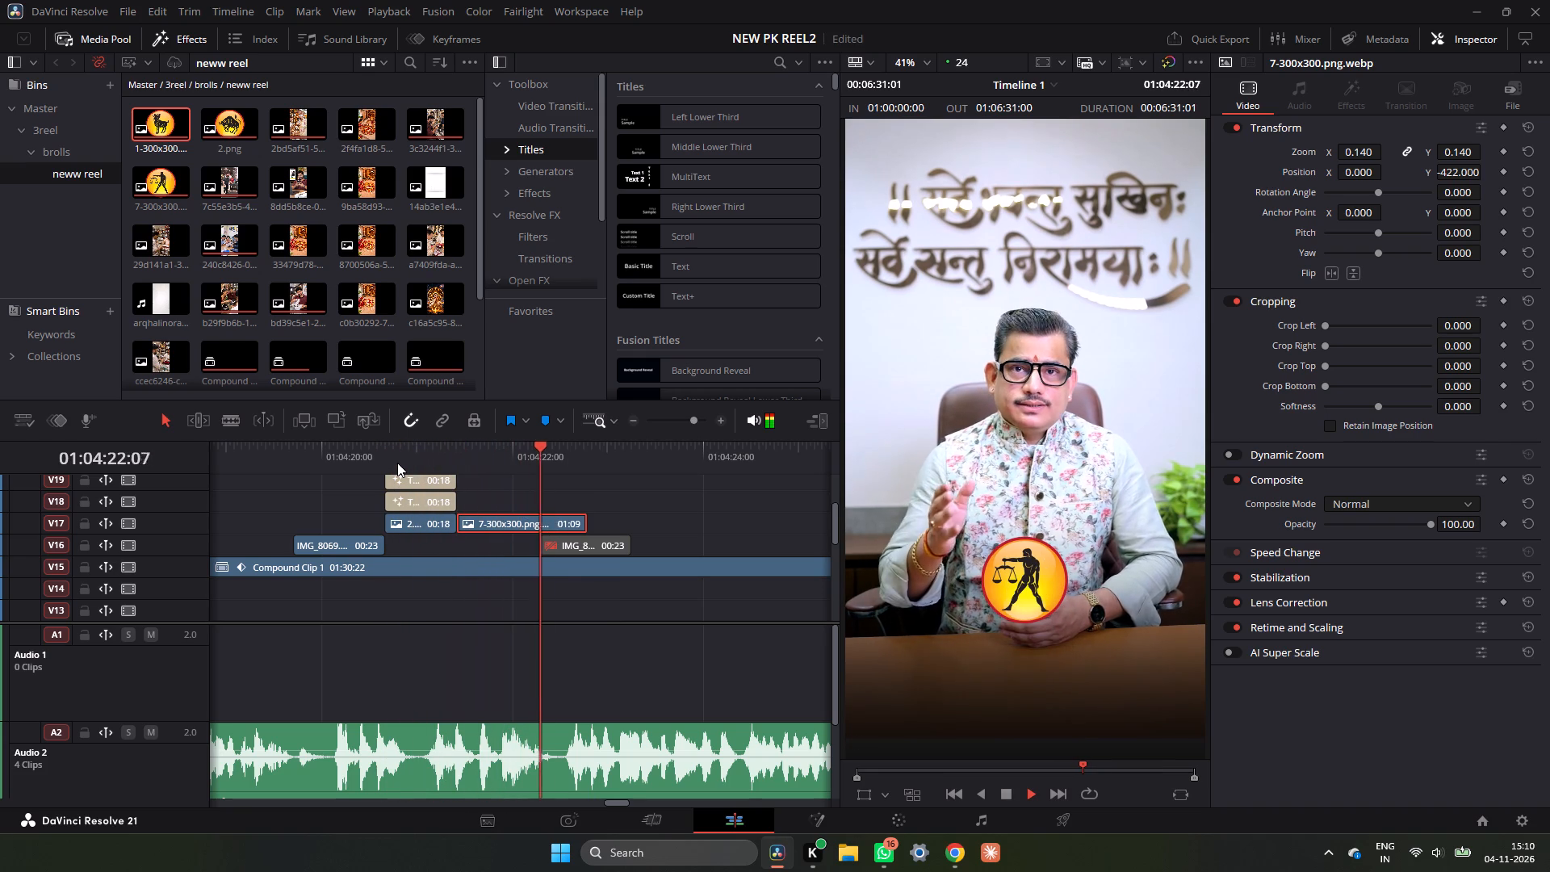
key("space")
left_click(397, 463)
Toggle the Text+ clips above the Taurus emblem on V18, V22 and V23 off and on to identify which title each shows.
left_click(424, 505)
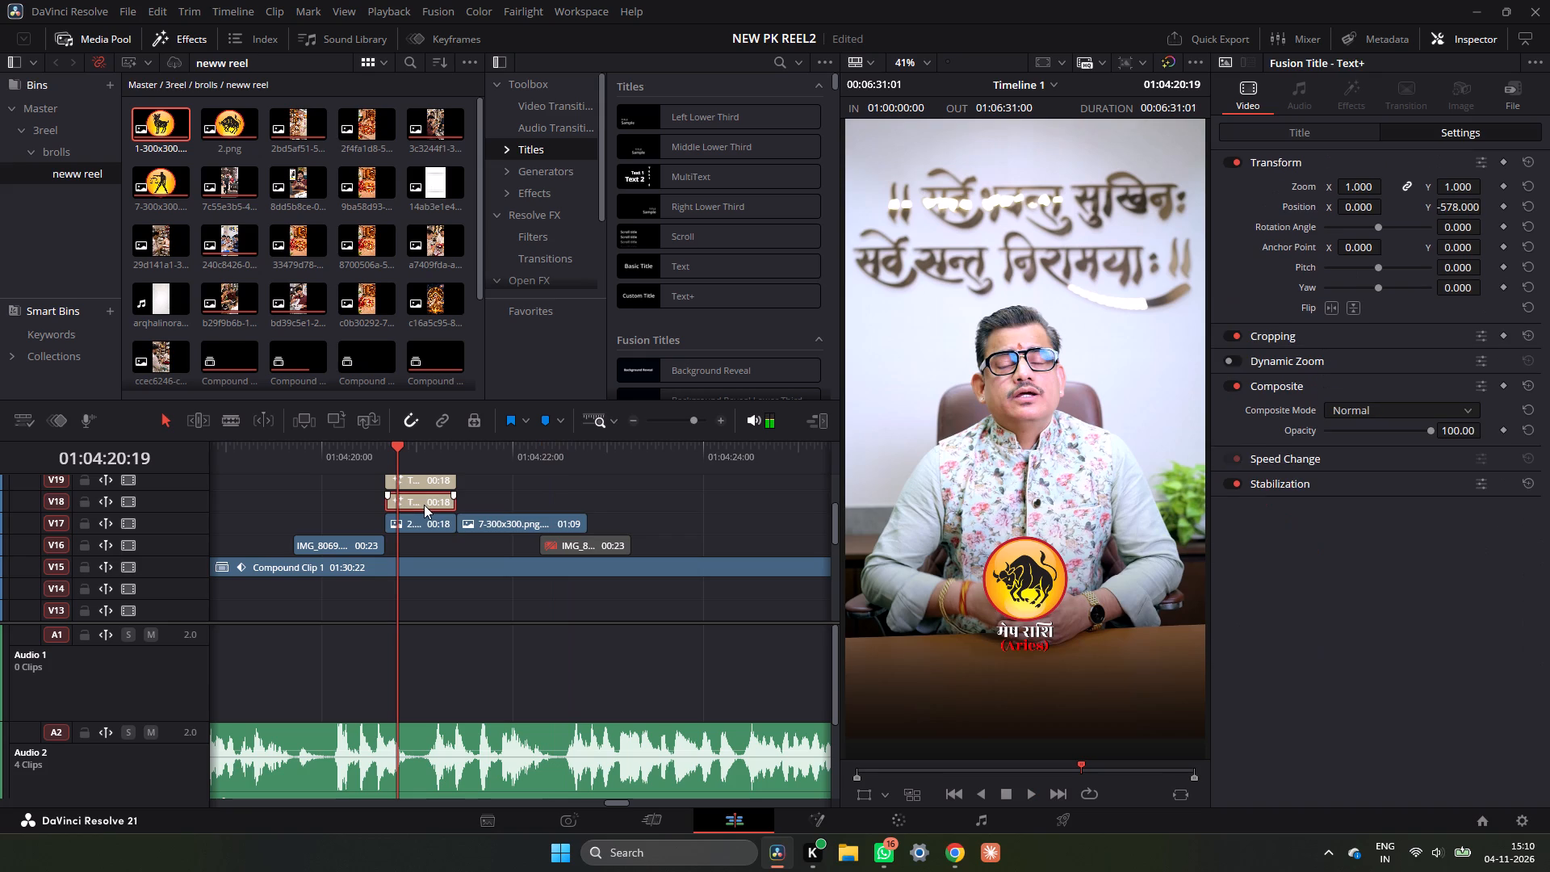
key("d")
type("ddd")
scroll(424, 505, "up", 1)
left_click(424, 505)
type("dd")
left_click(442, 485)
type("dd")
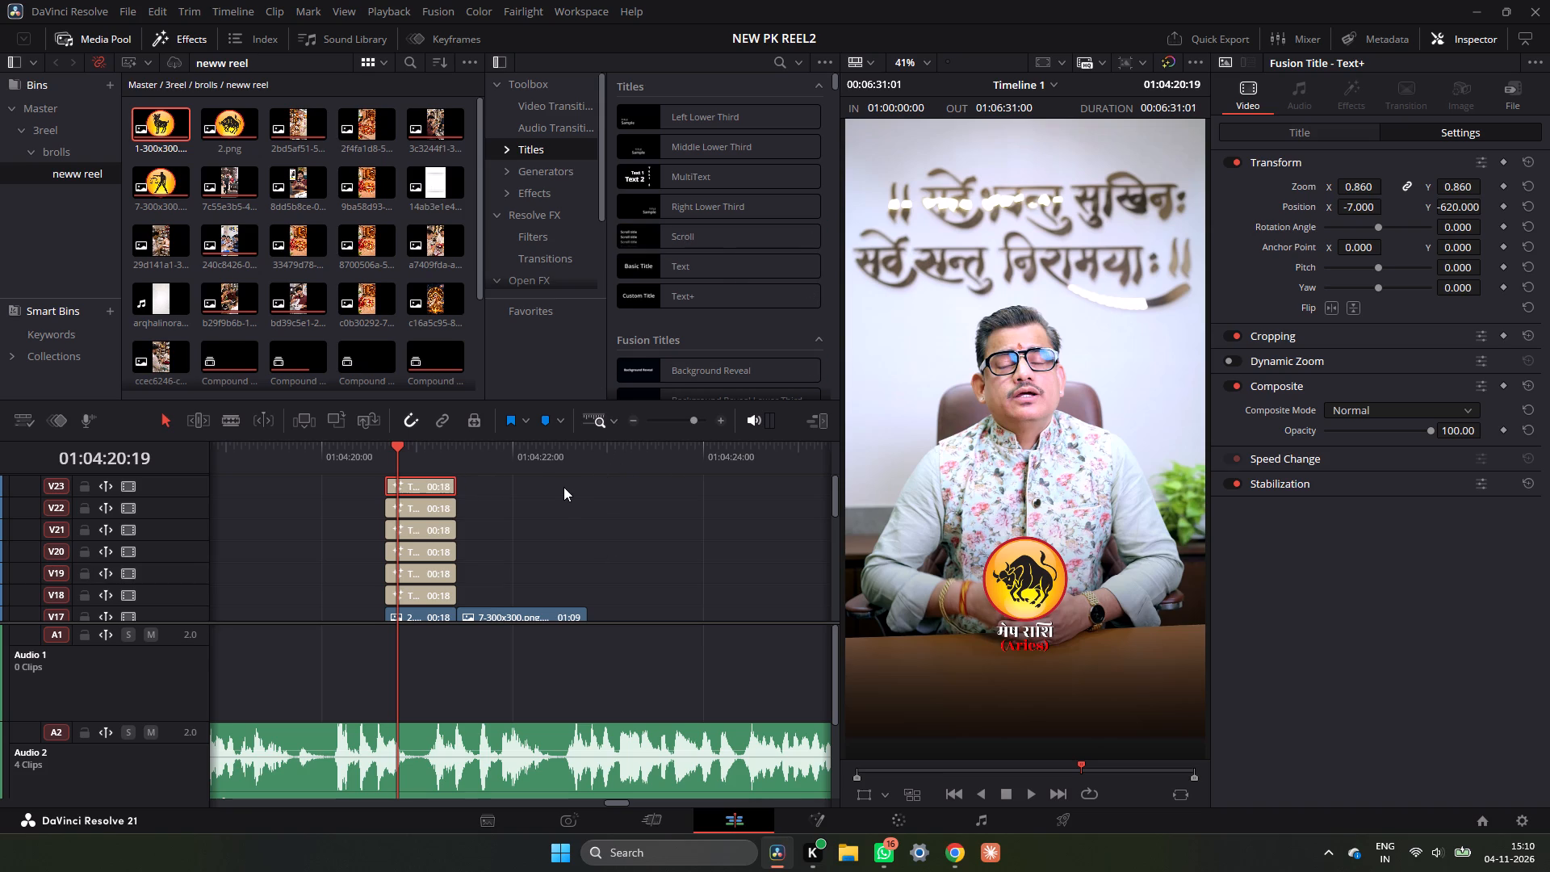
Move the three English Aries Text+ clips on V19, V21 and V23 together to a later time, clear of the stack.
left_click(437, 529, "ctrl")
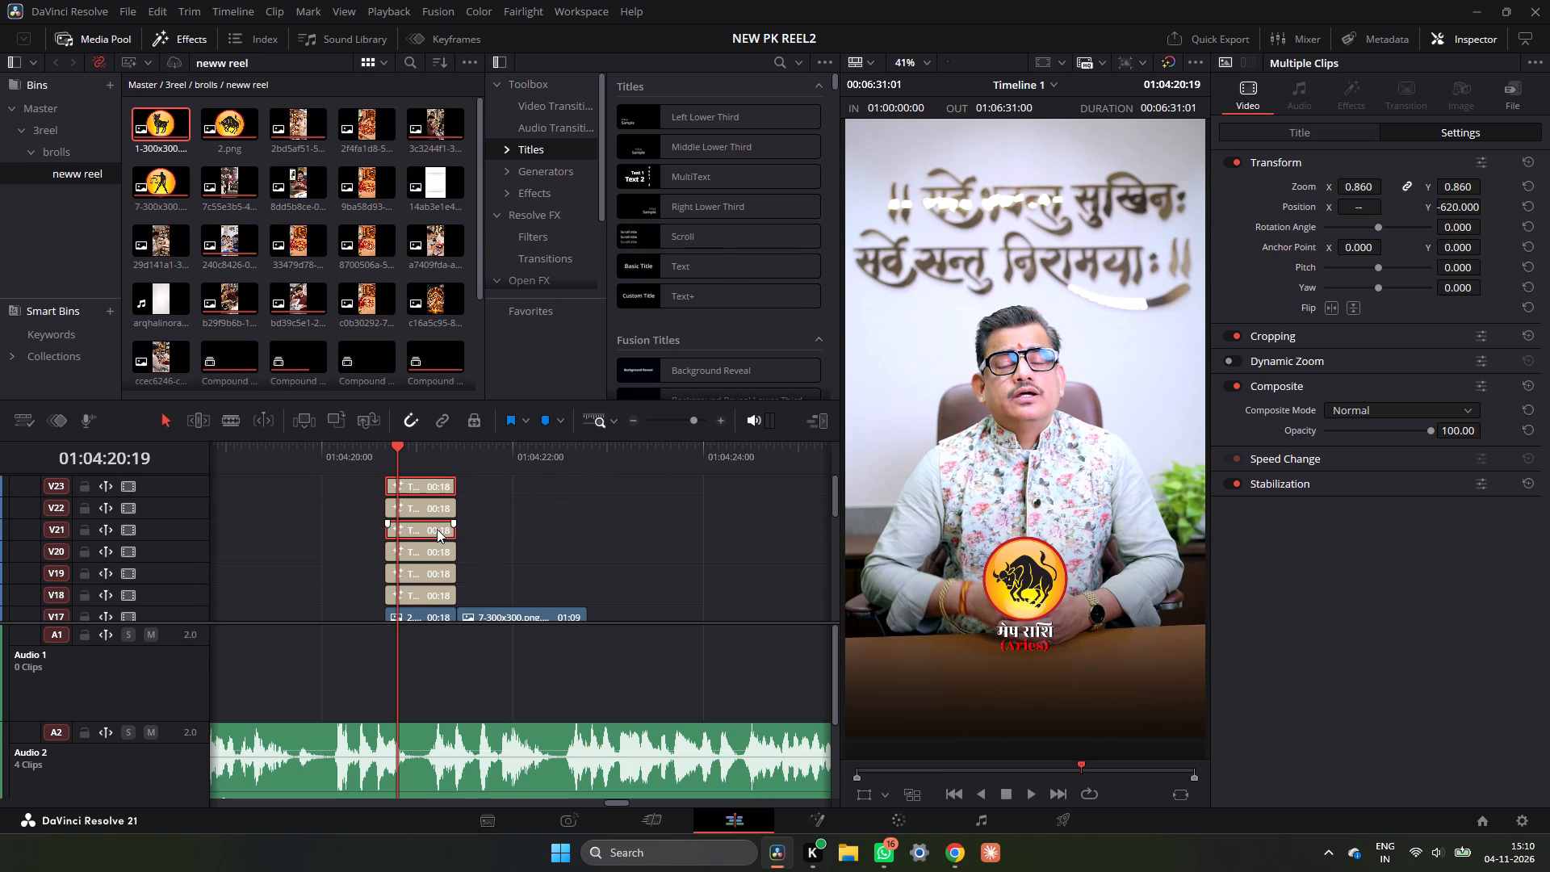
left_click(434, 572, "ctrl")
left_click_drag(443, 531, 446, 531)
left_click_drag(446, 531, 537, 530)
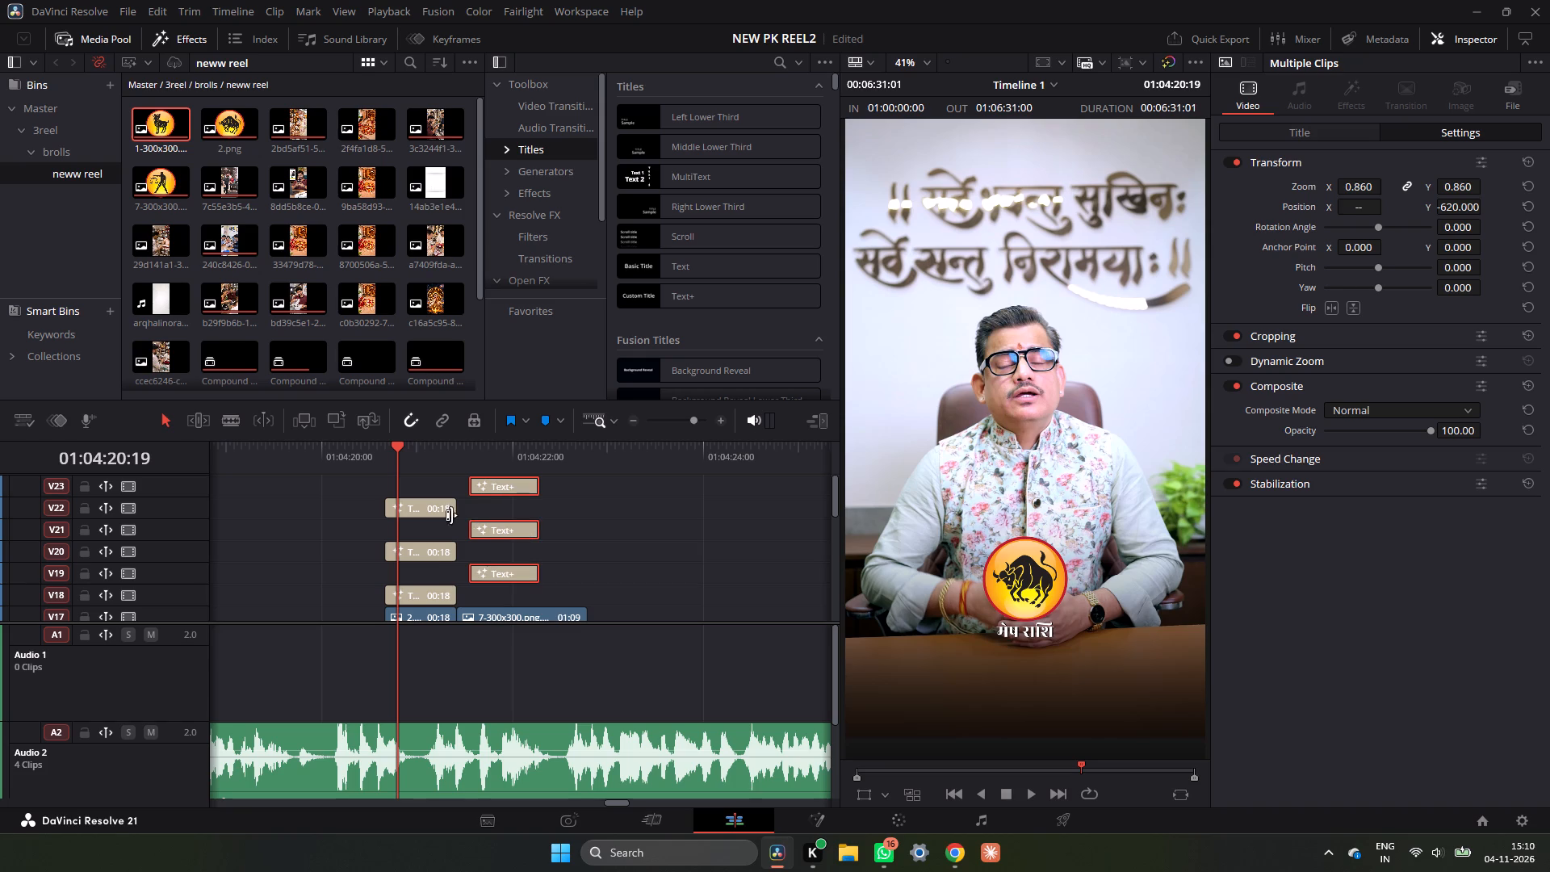
Close the gaps between the remaining Hindi Text+ clips so they occupy V18, V19 and V20 directly above the Taurus emblem.
left_click_drag(428, 507, 428, 526)
left_click_drag(421, 547, 421, 564)
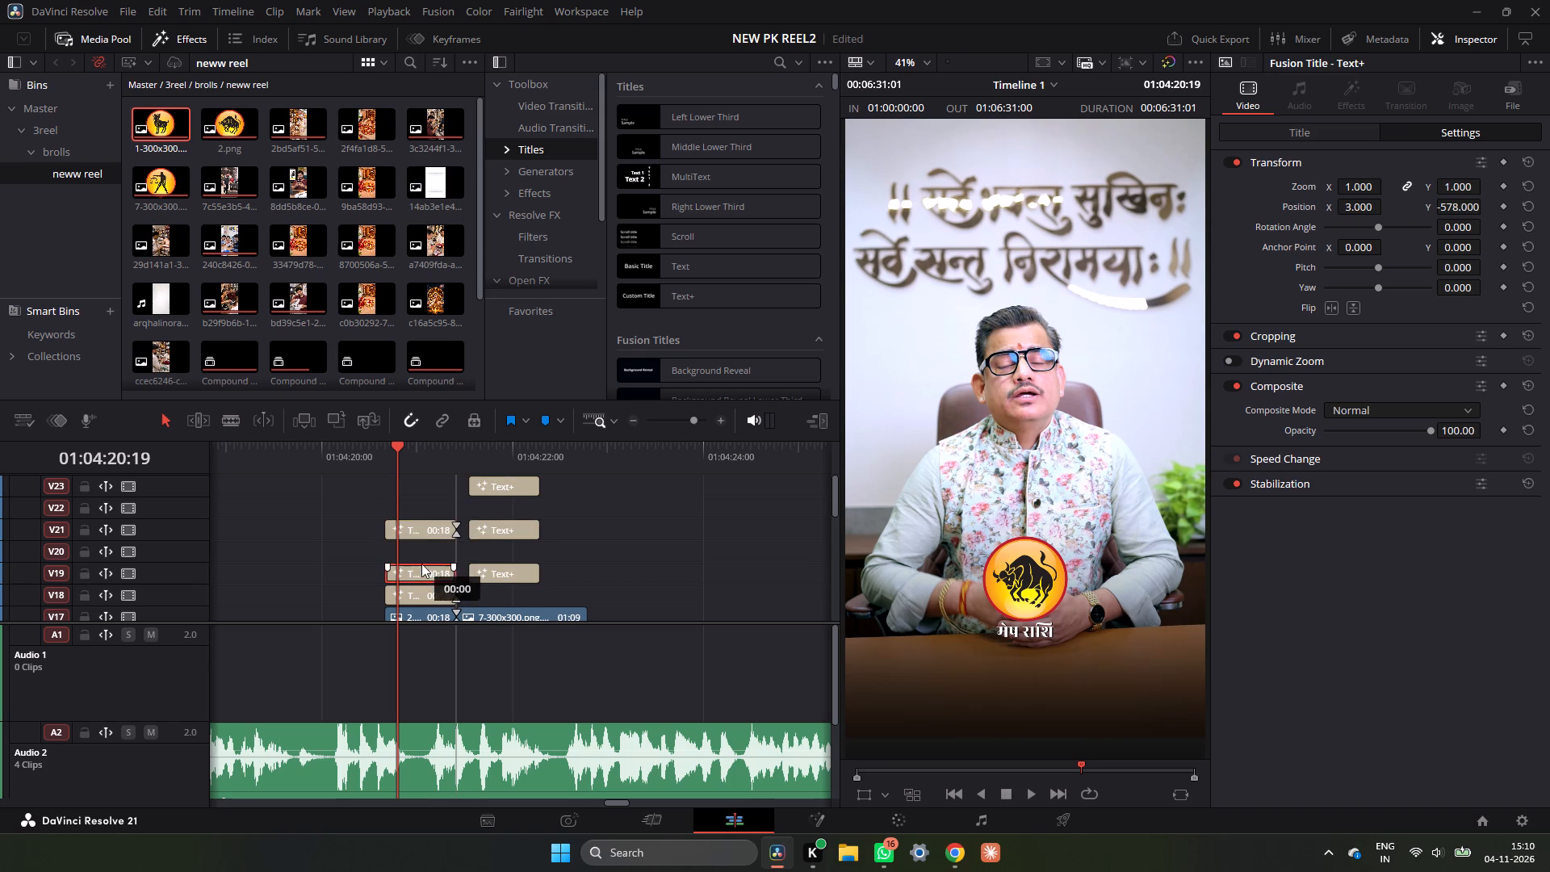
left_click_drag(421, 564, 420, 566)
left_click_drag(421, 534, 421, 549)
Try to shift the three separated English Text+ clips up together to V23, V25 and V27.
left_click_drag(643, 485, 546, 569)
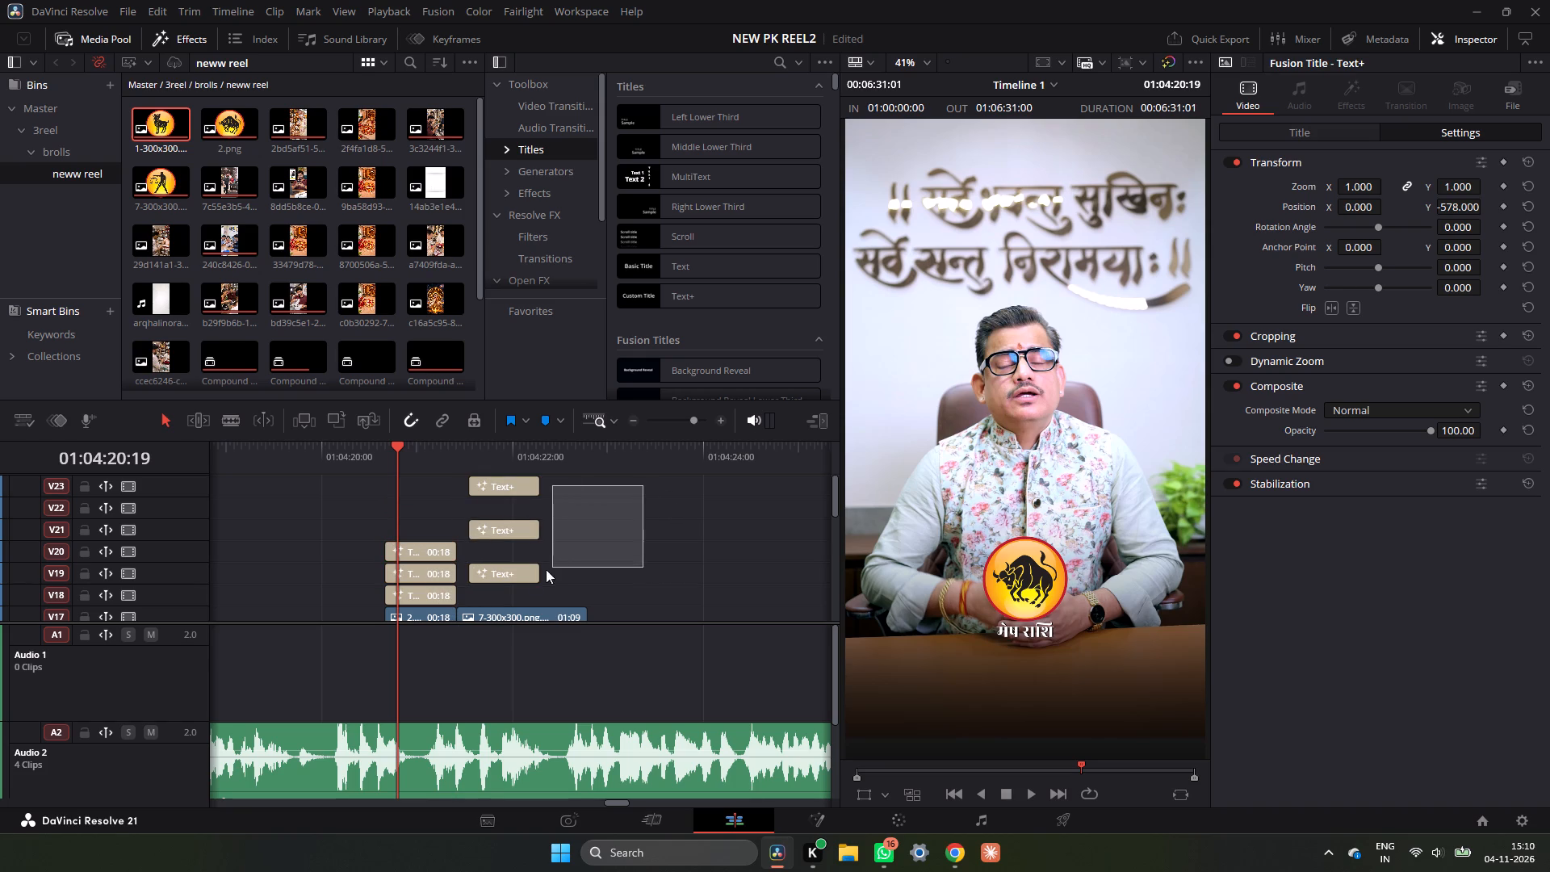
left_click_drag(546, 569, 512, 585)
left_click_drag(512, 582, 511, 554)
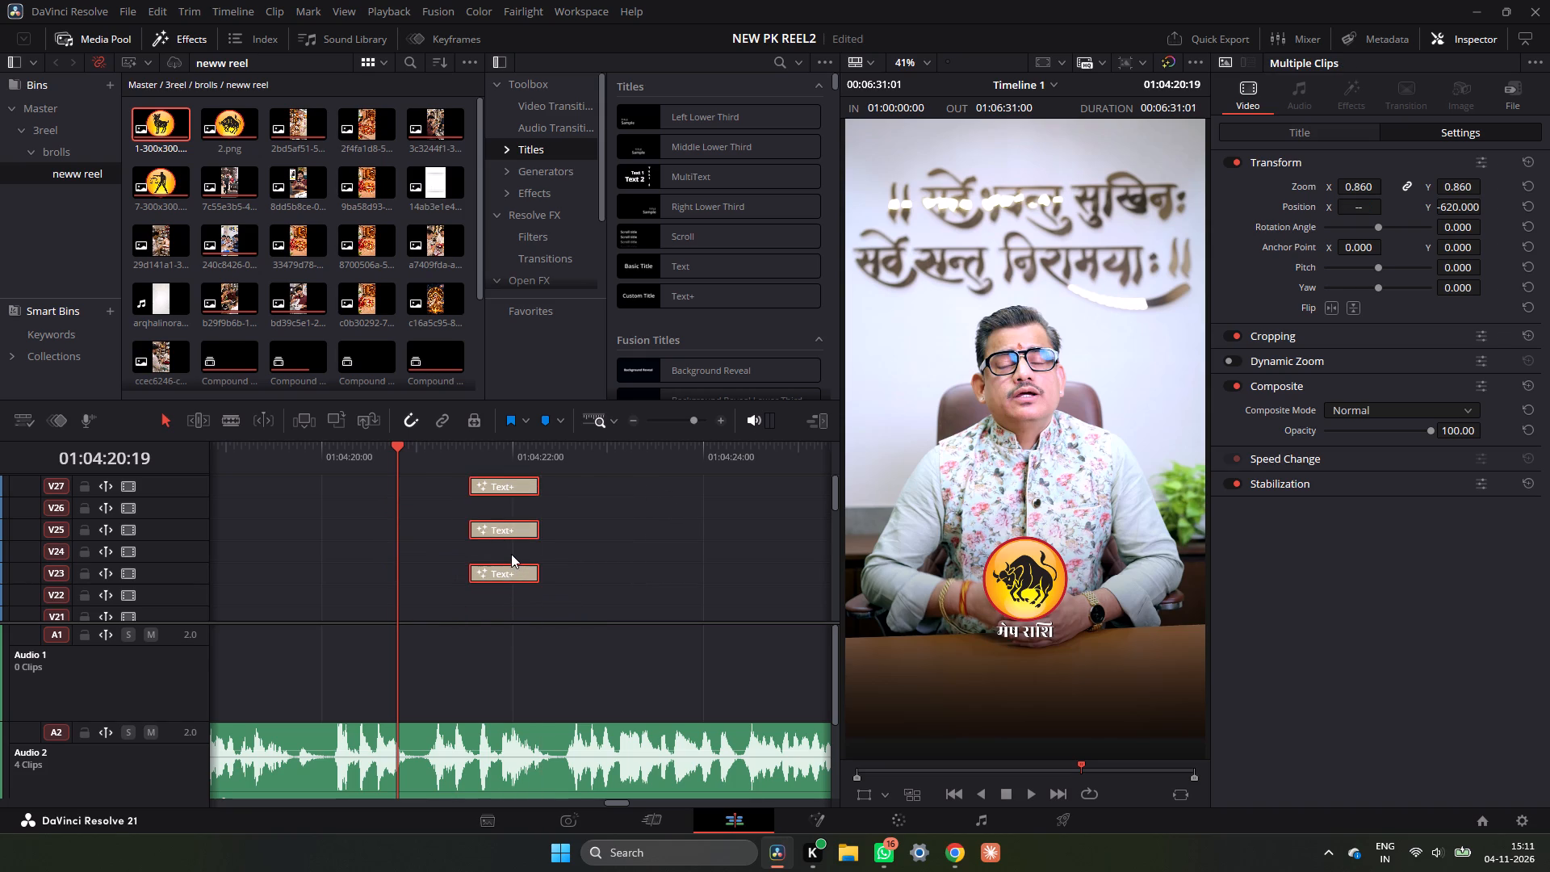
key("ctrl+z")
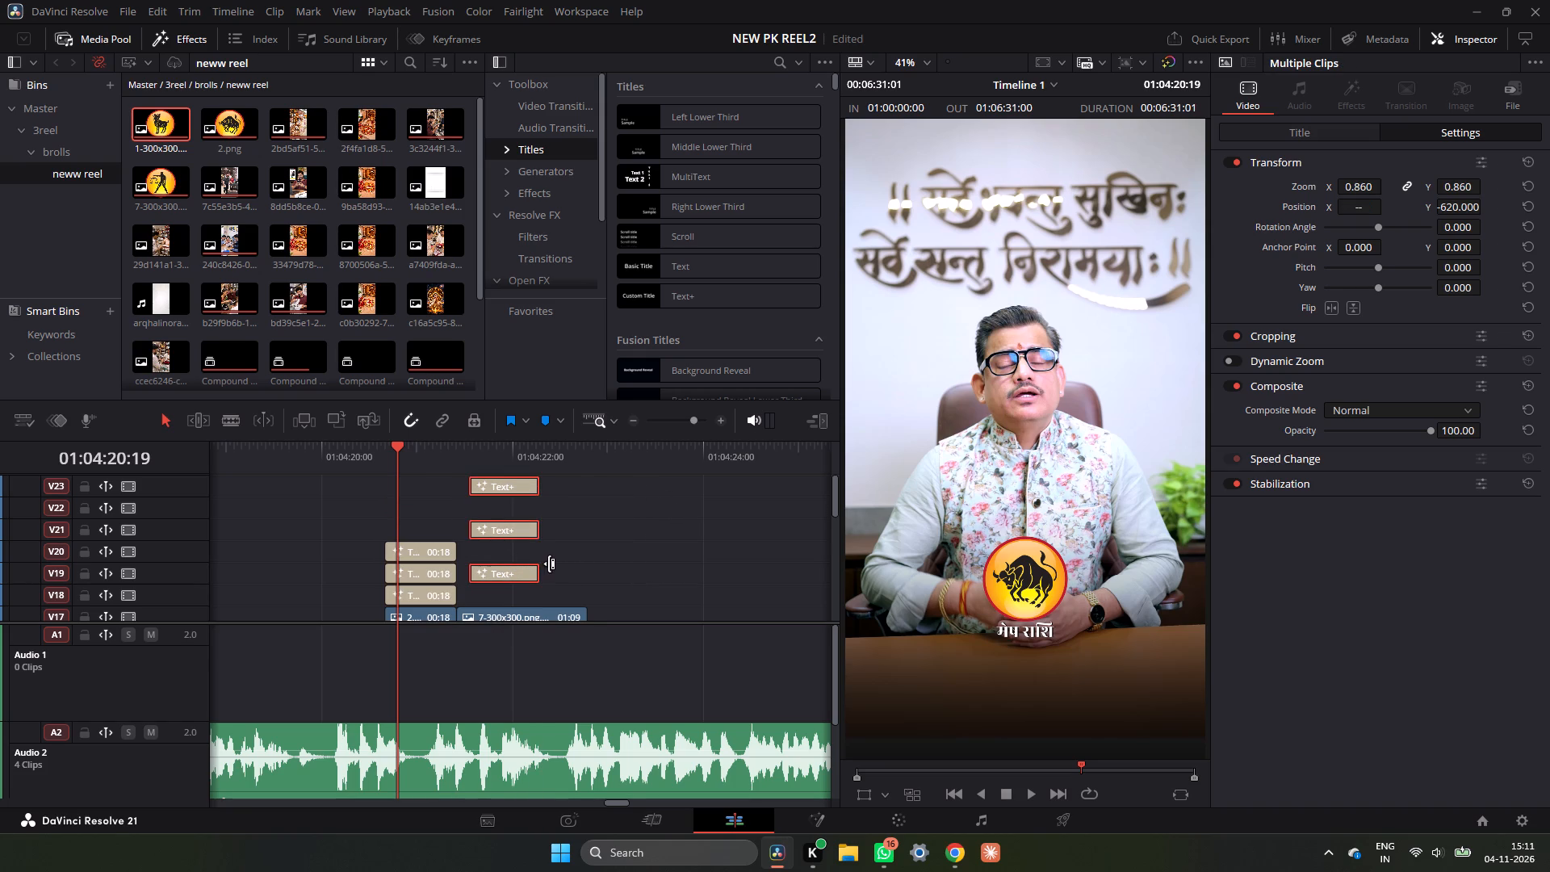
Stack the three separated English Text+ clips on consecutive tracks V21, V22 and V23.
left_click(582, 564)
left_click_drag(511, 573, 512, 551)
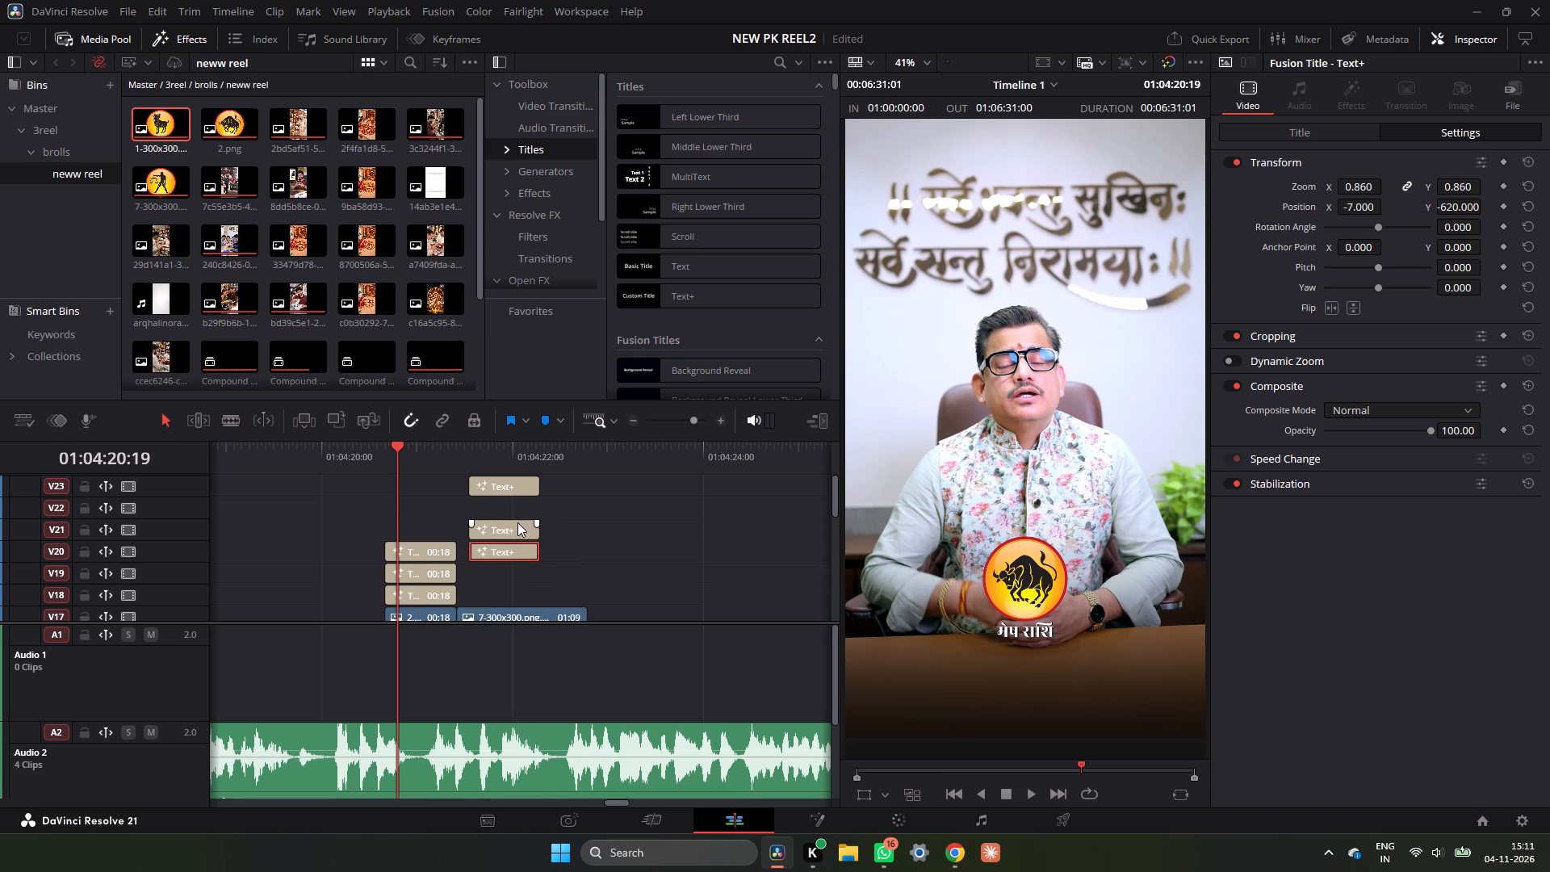
left_click_drag(514, 525, 515, 503)
left_click_drag(510, 547, 510, 526)
Move the three English Text+ clips back in time on V21 to V23, aligned with the Hindi title clips above the Taurus emblem.
left_click_drag(603, 479, 530, 521)
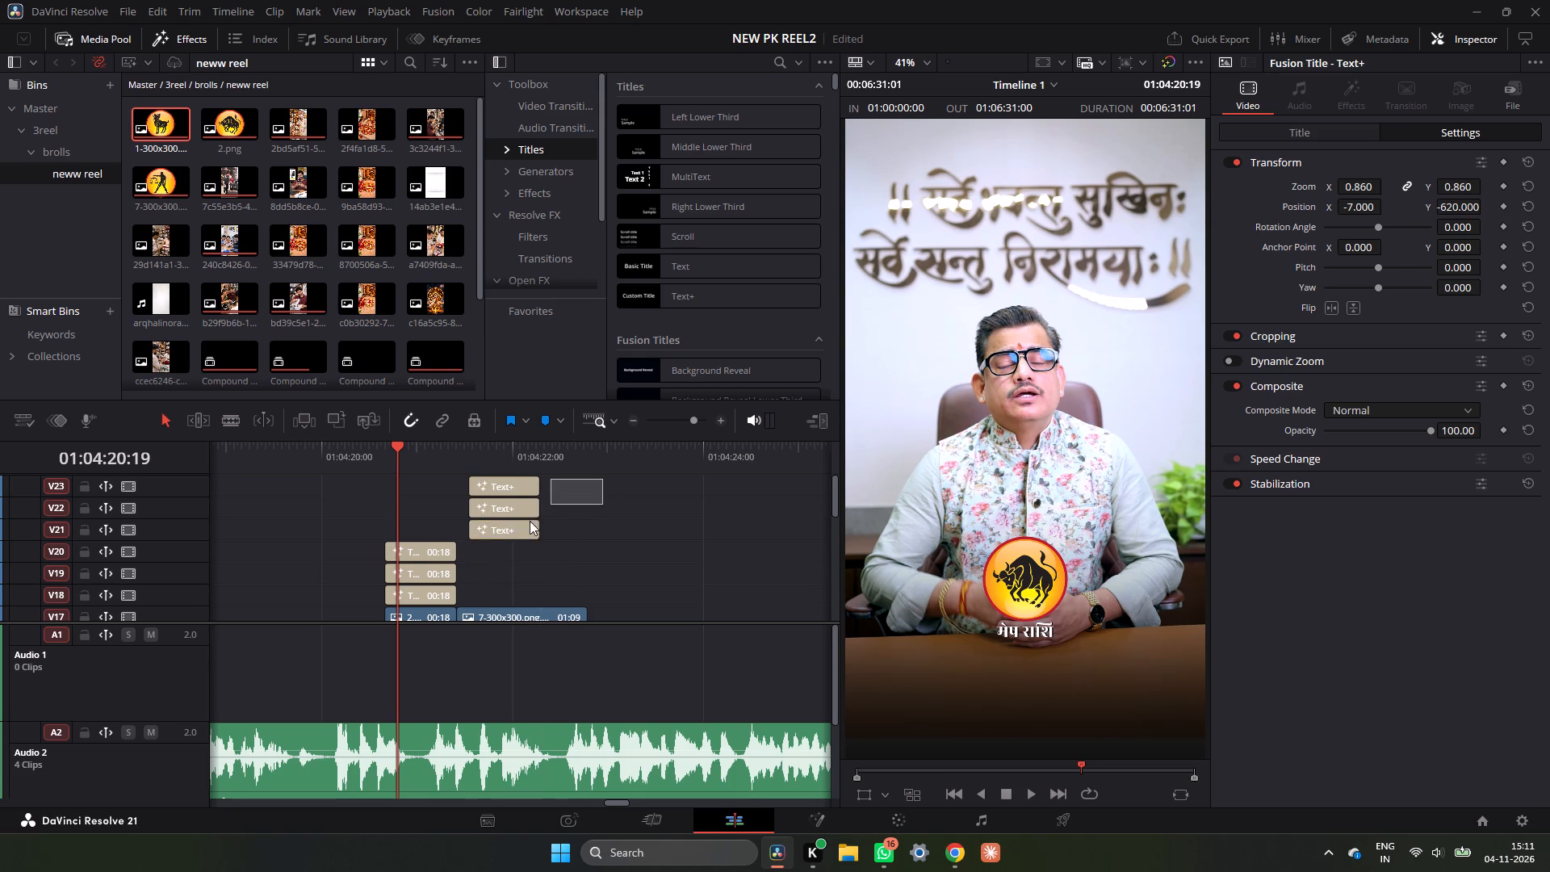
left_click_drag(530, 521, 511, 530)
left_click_drag(518, 518, 450, 561)
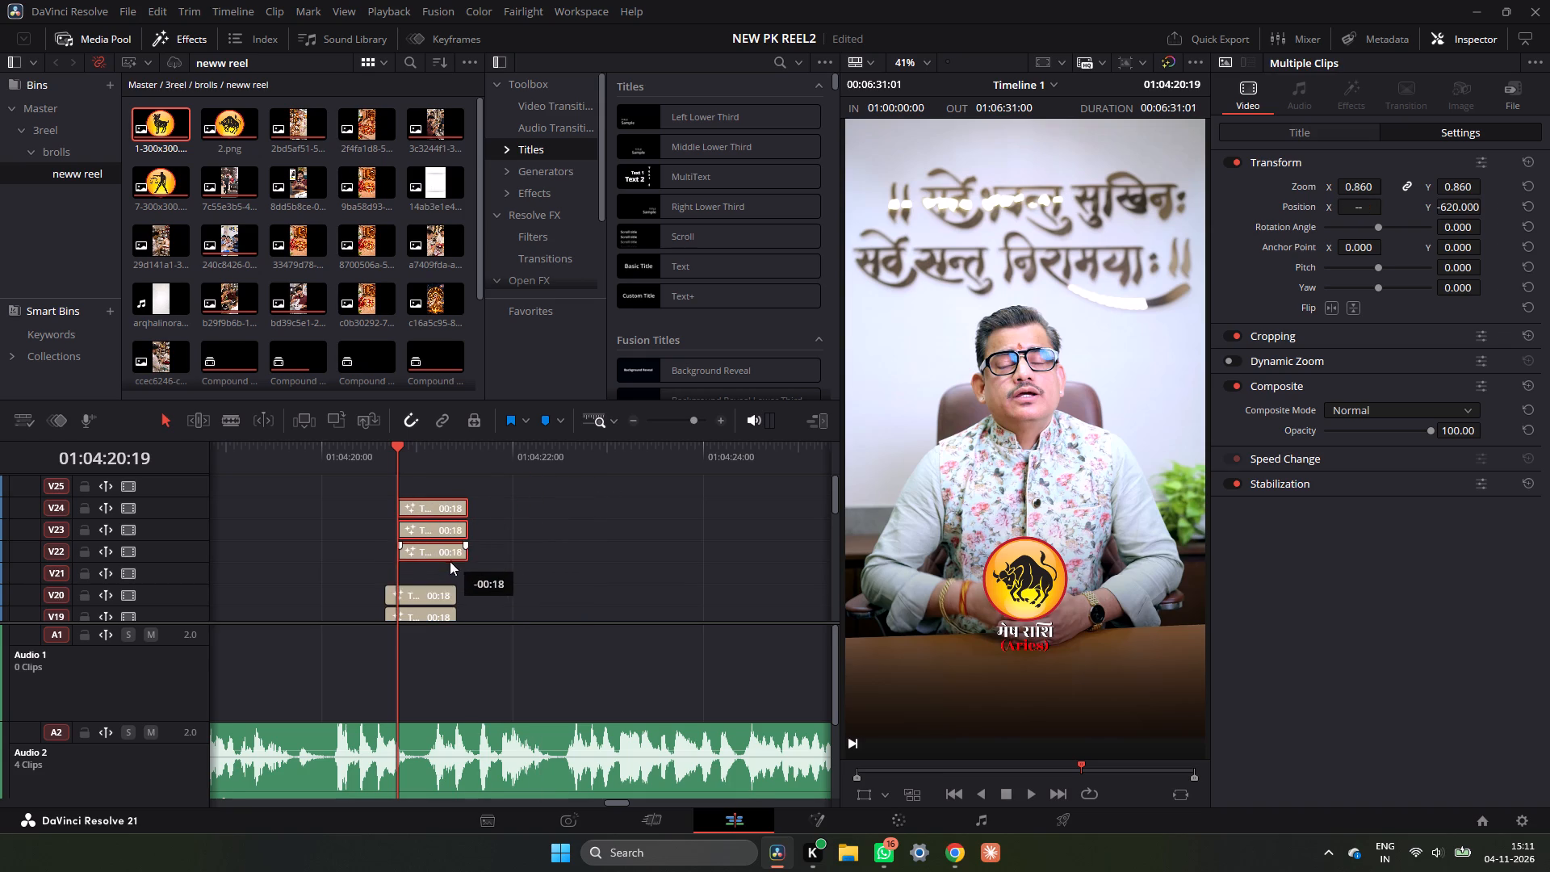
left_click_drag(450, 561, 434, 532)
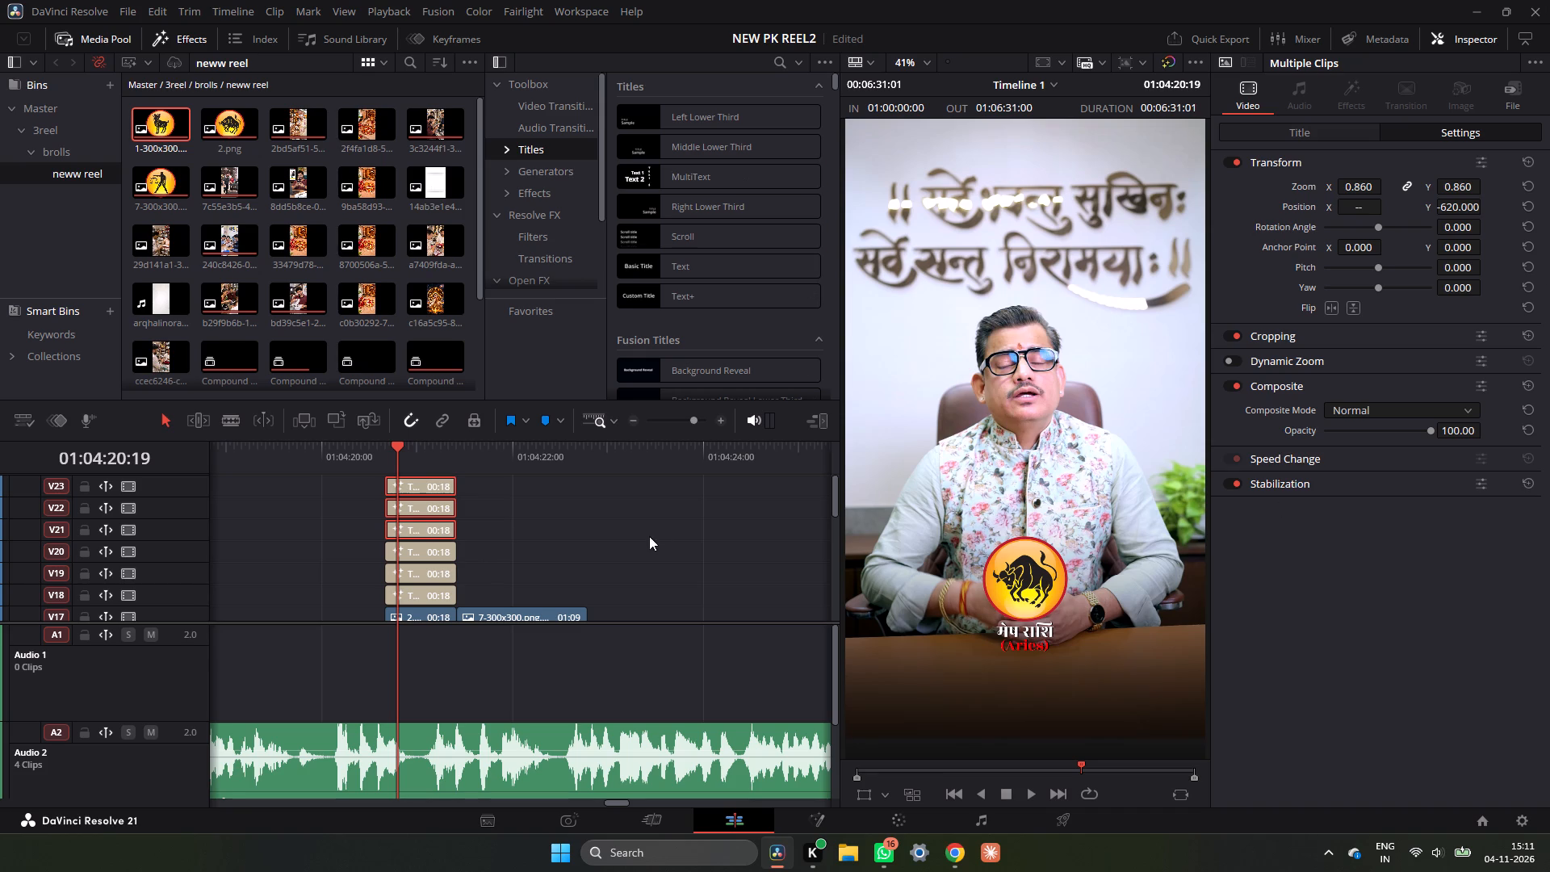
Play back repeatedly between about 01:04:20:19 and 01:04:22:06 to find where the Taurus title should start in the speech.
left_click(376, 446)
key("space")
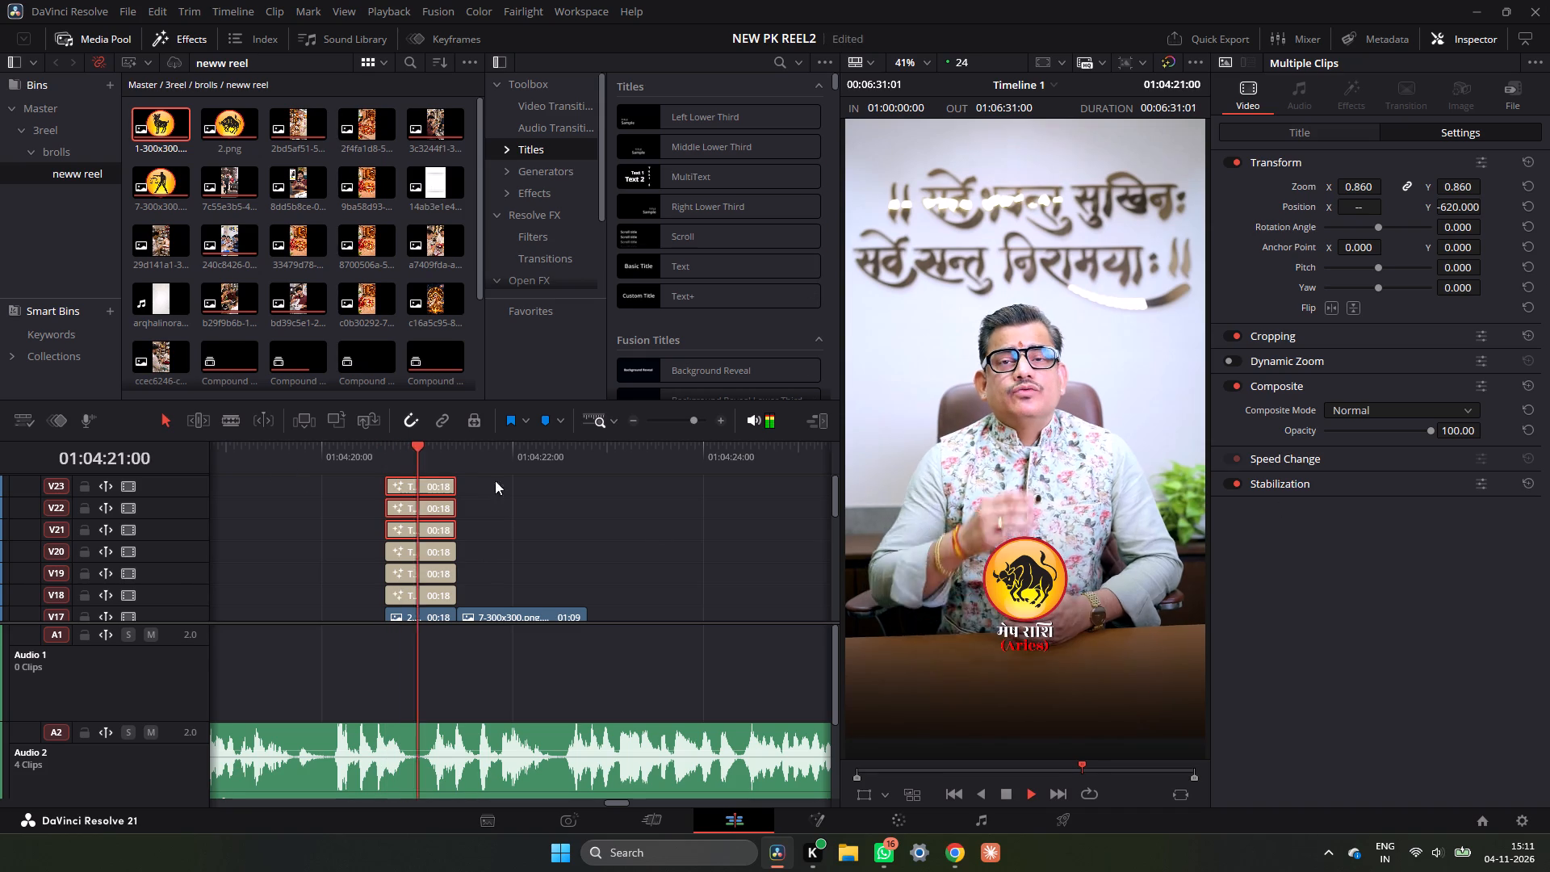
key("space")
key("space")
key("space")
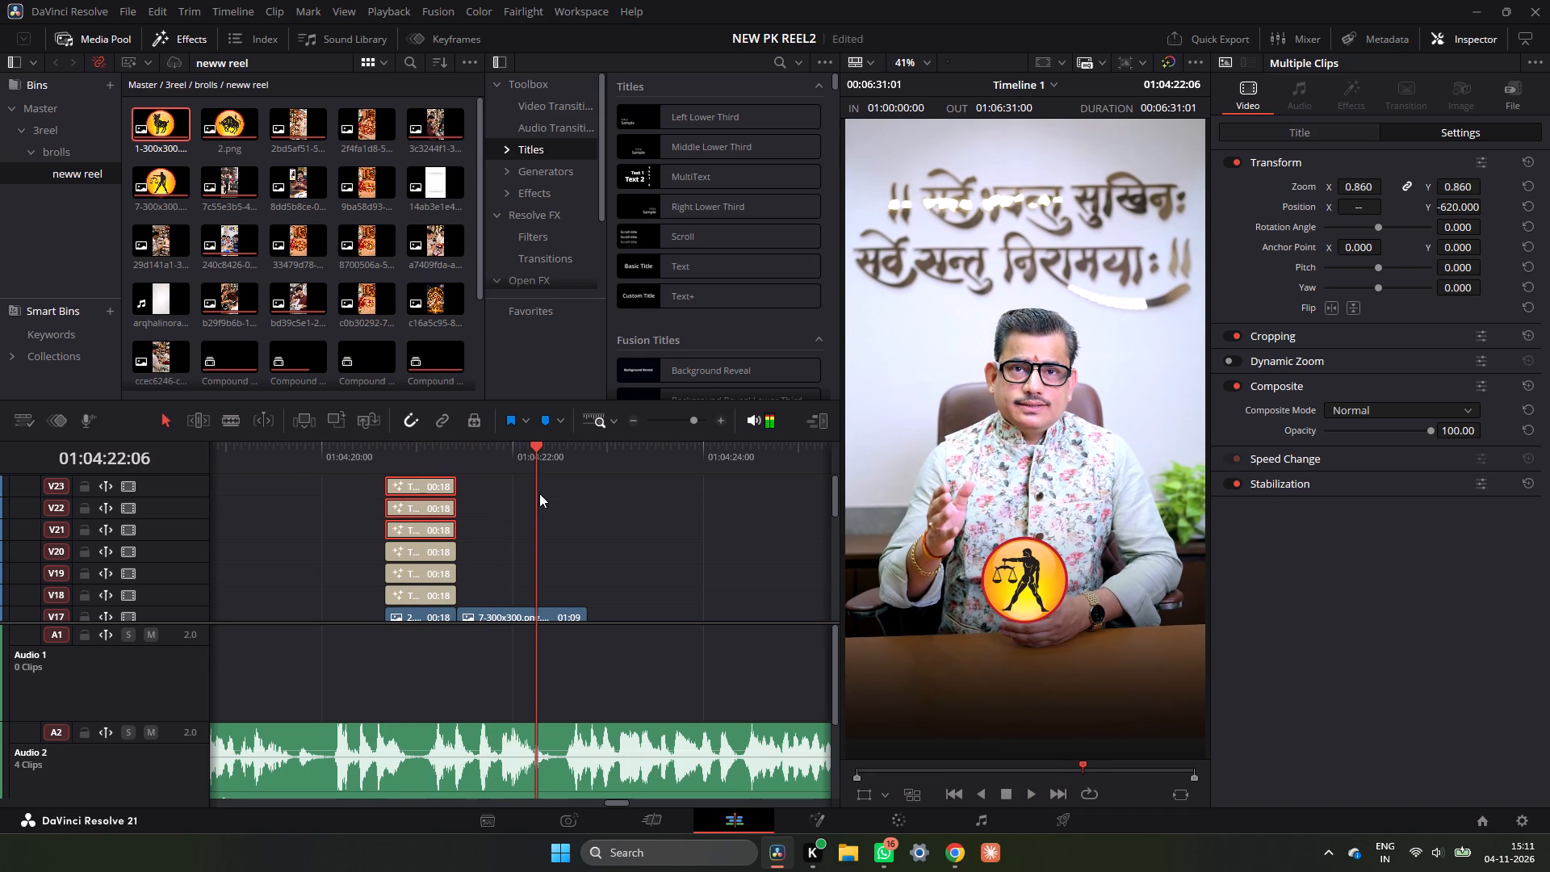
scroll(540, 503, "down", 2)
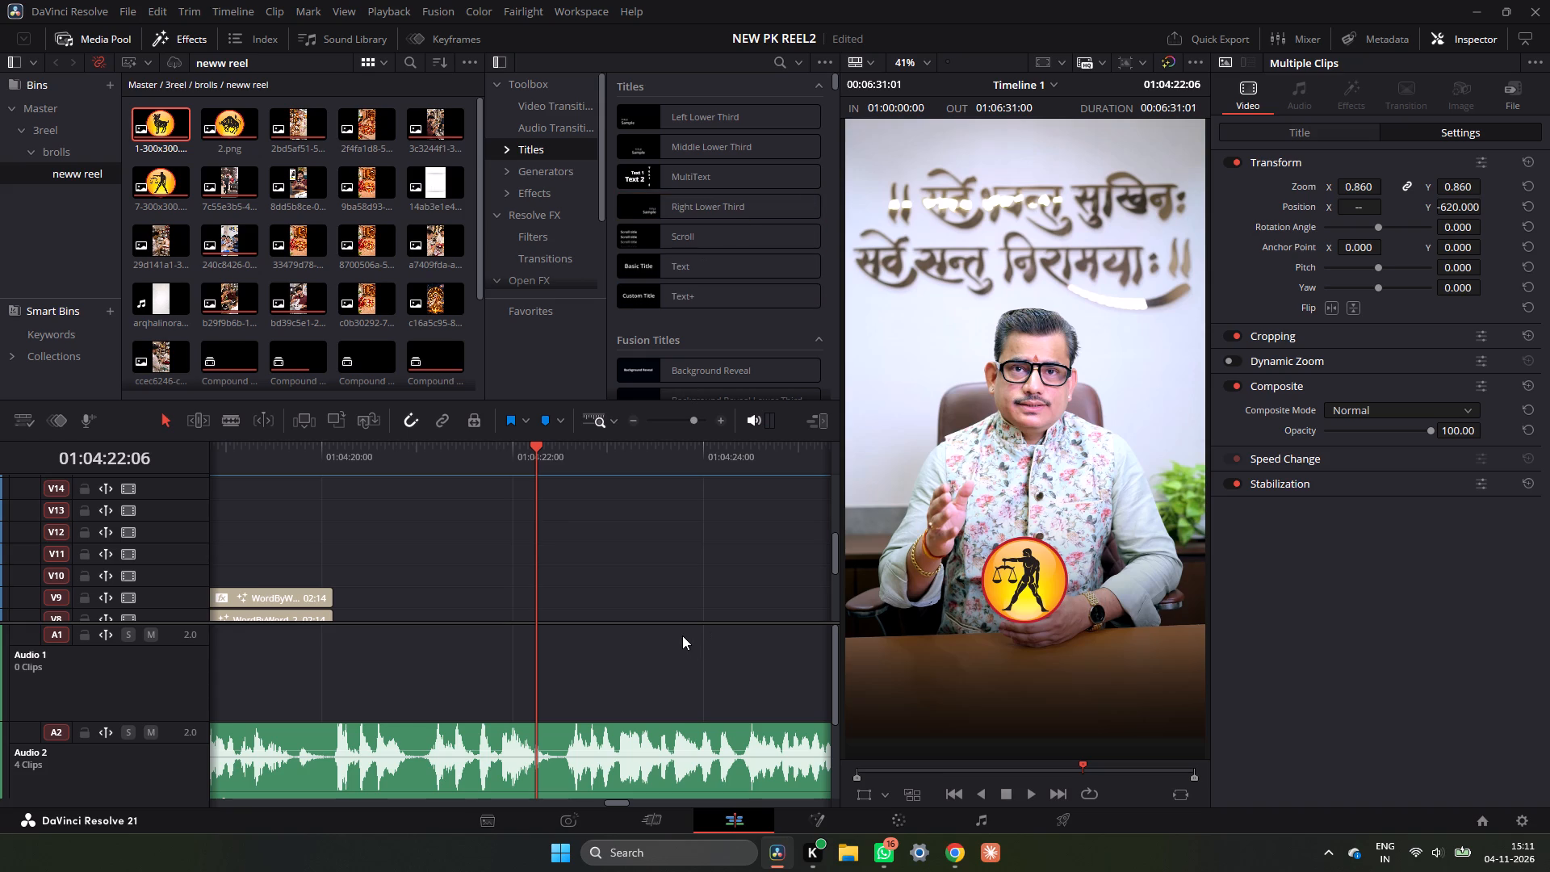
scroll(682, 635, "up", 6)
scroll(671, 545, "up", 2)
scroll(662, 547, "down", 5)
scroll(660, 549, "up", 4)
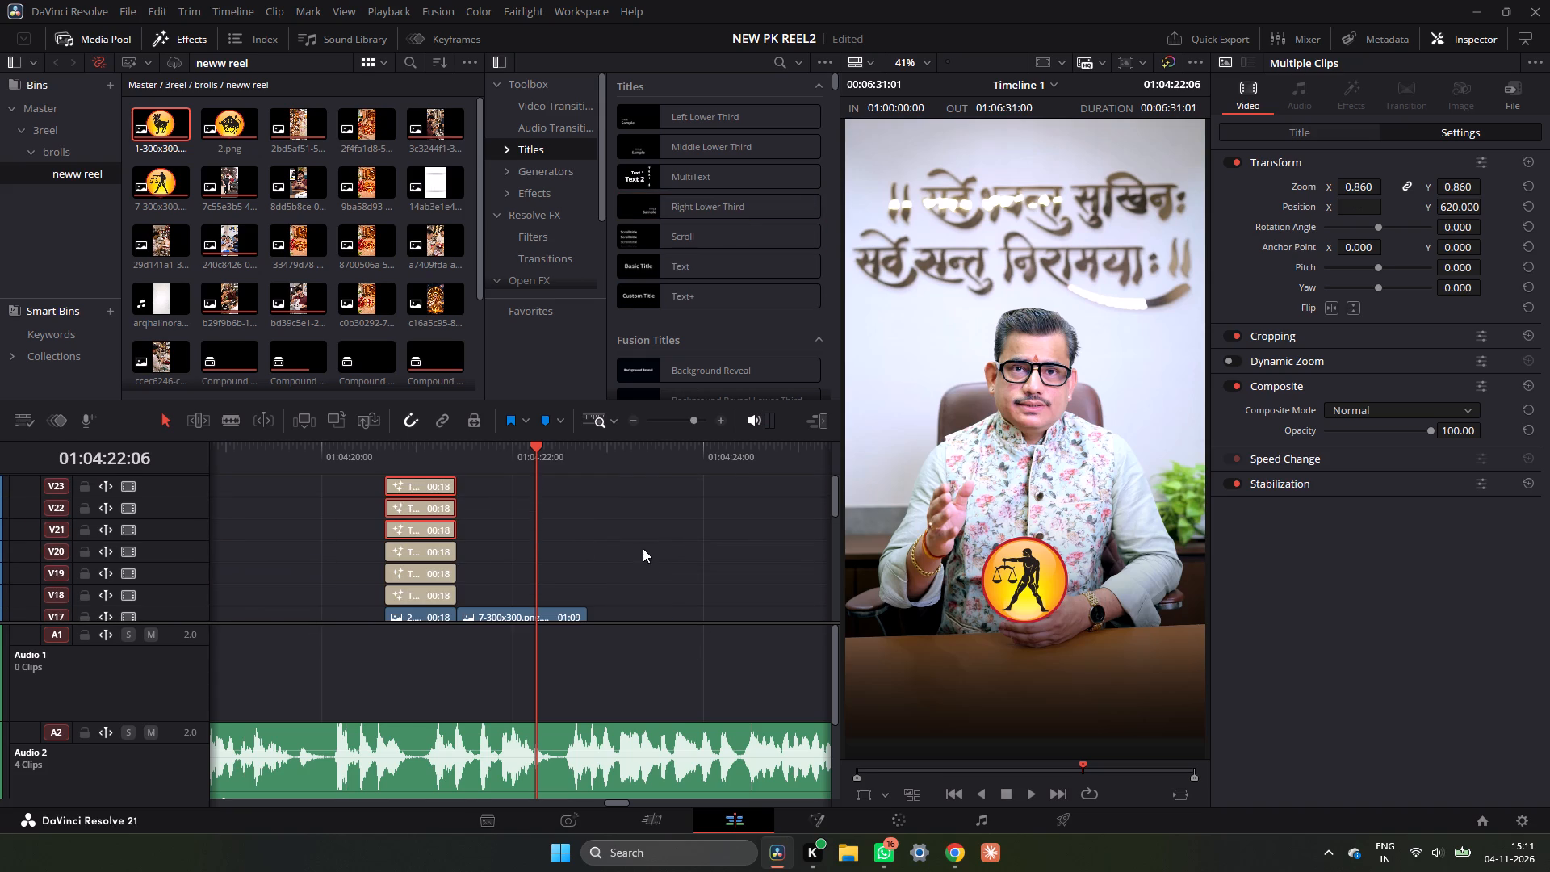
left_click_drag(495, 473, 488, 565)
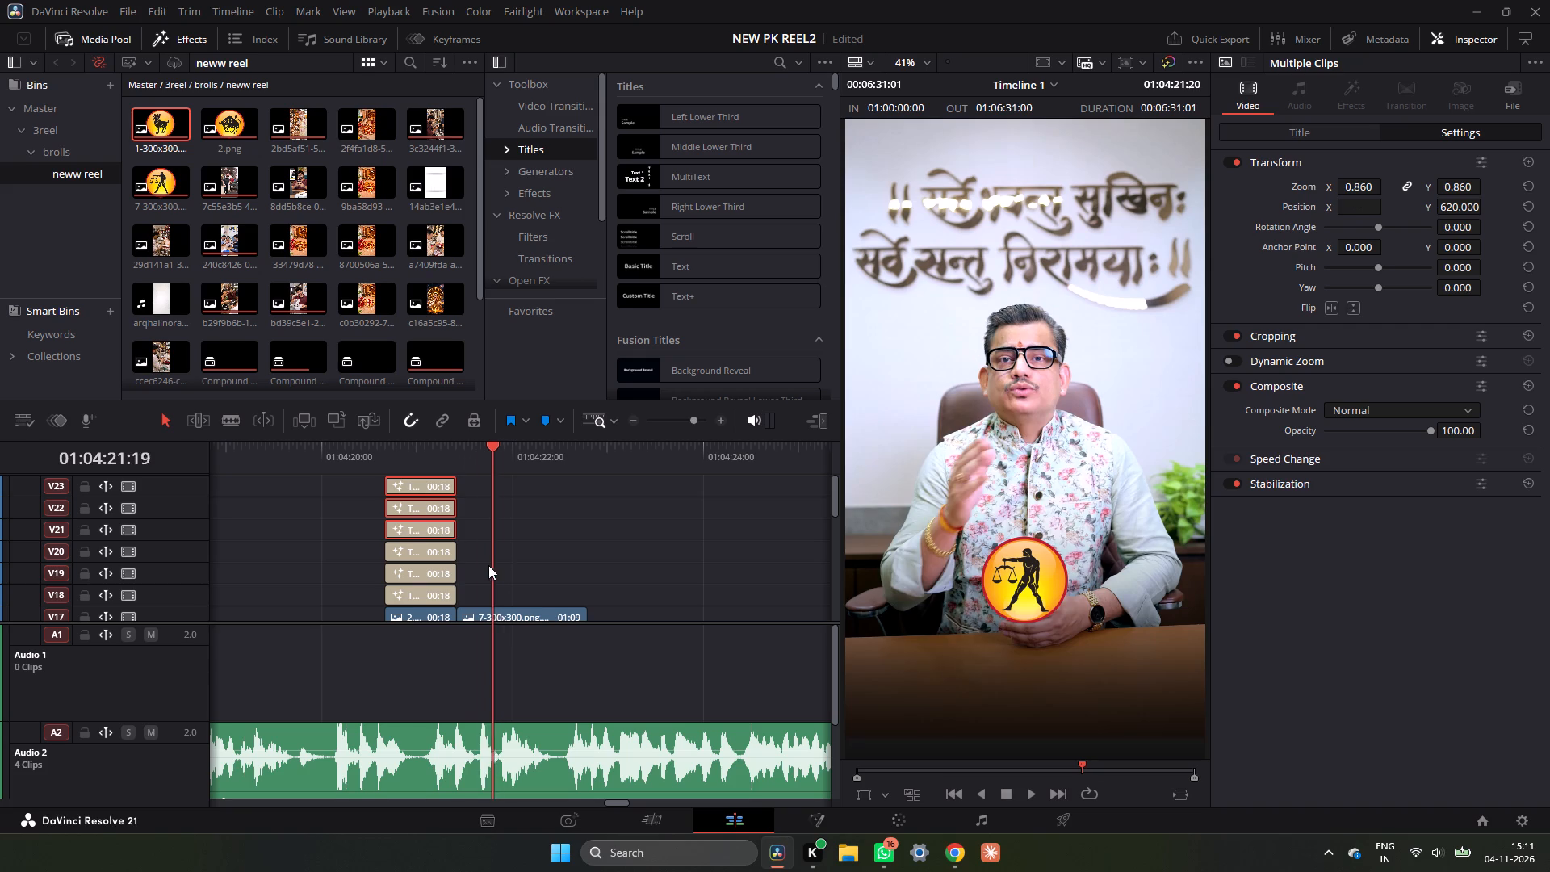
left_click_drag(488, 565, 461, 576)
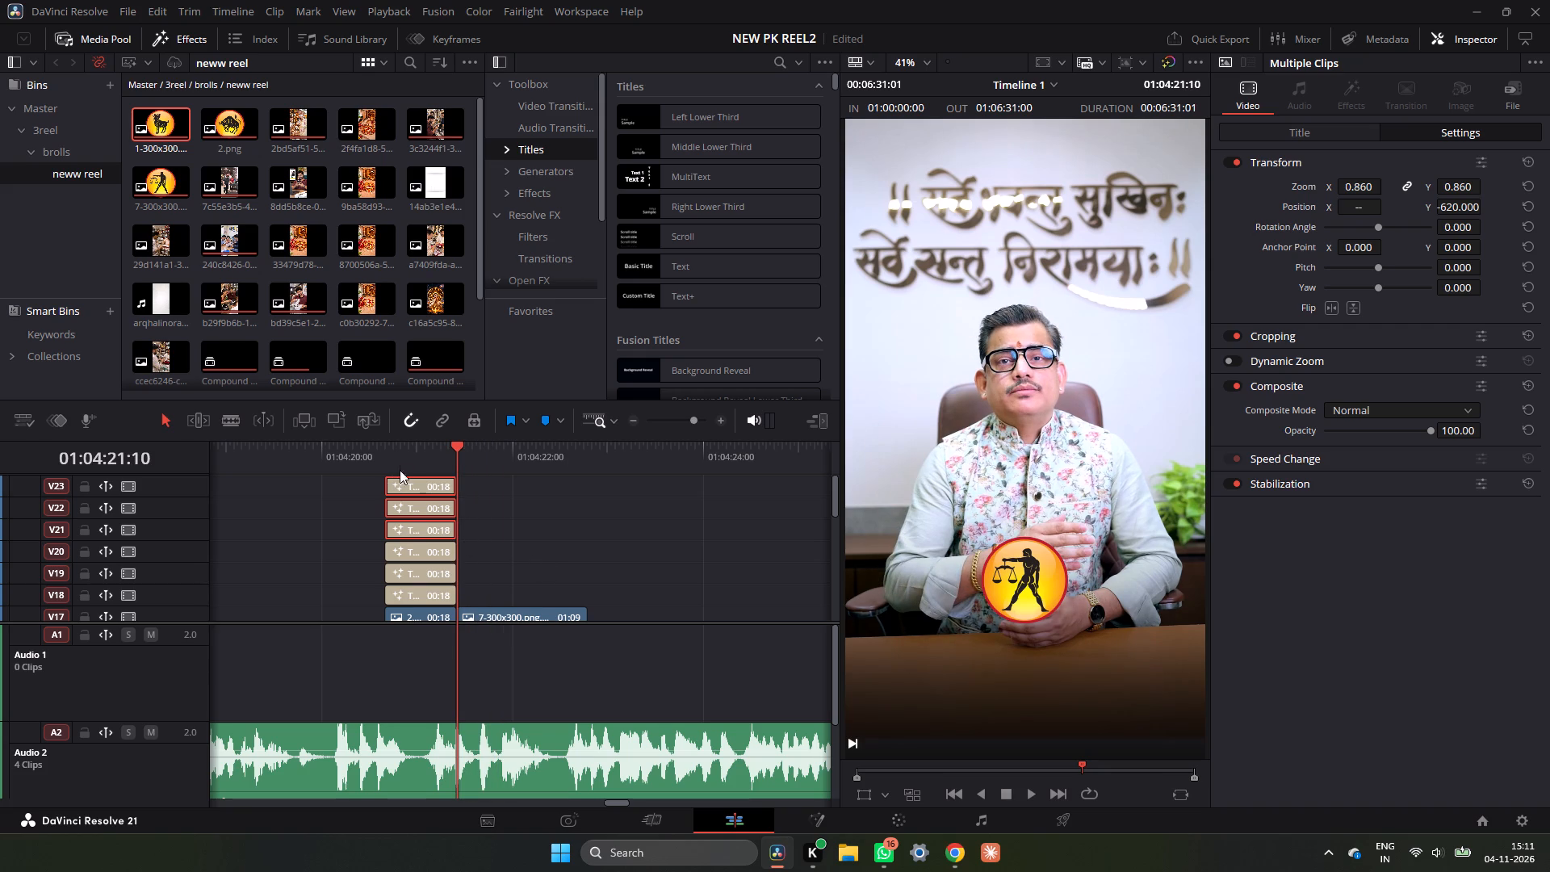
left_click(407, 454)
key("space")
key("space")
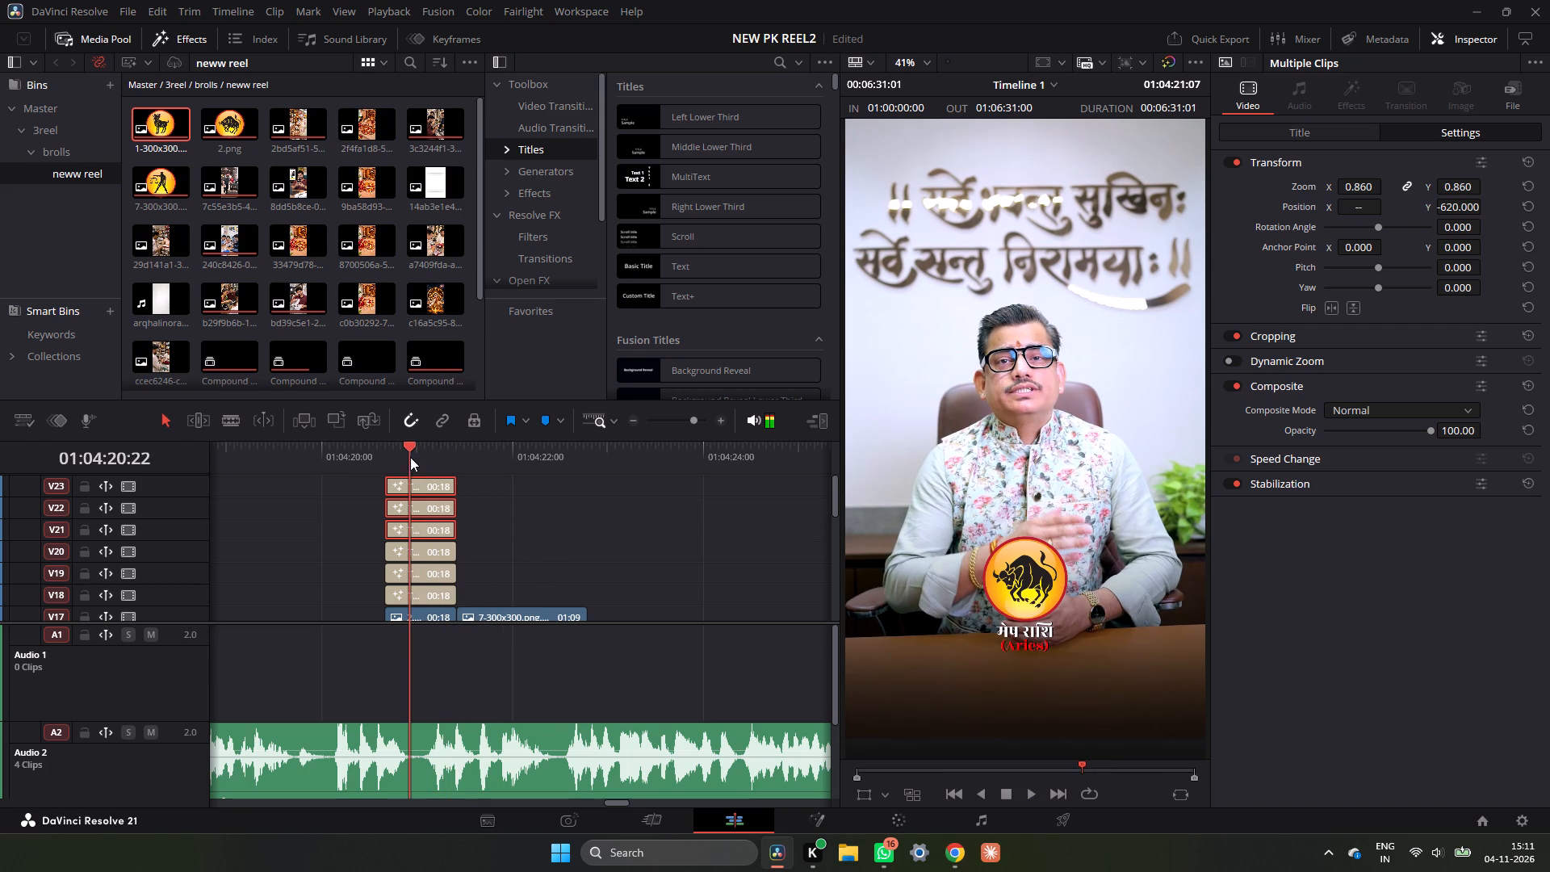
left_click(410, 457)
key("space")
key("space")
key("space")
key("space")
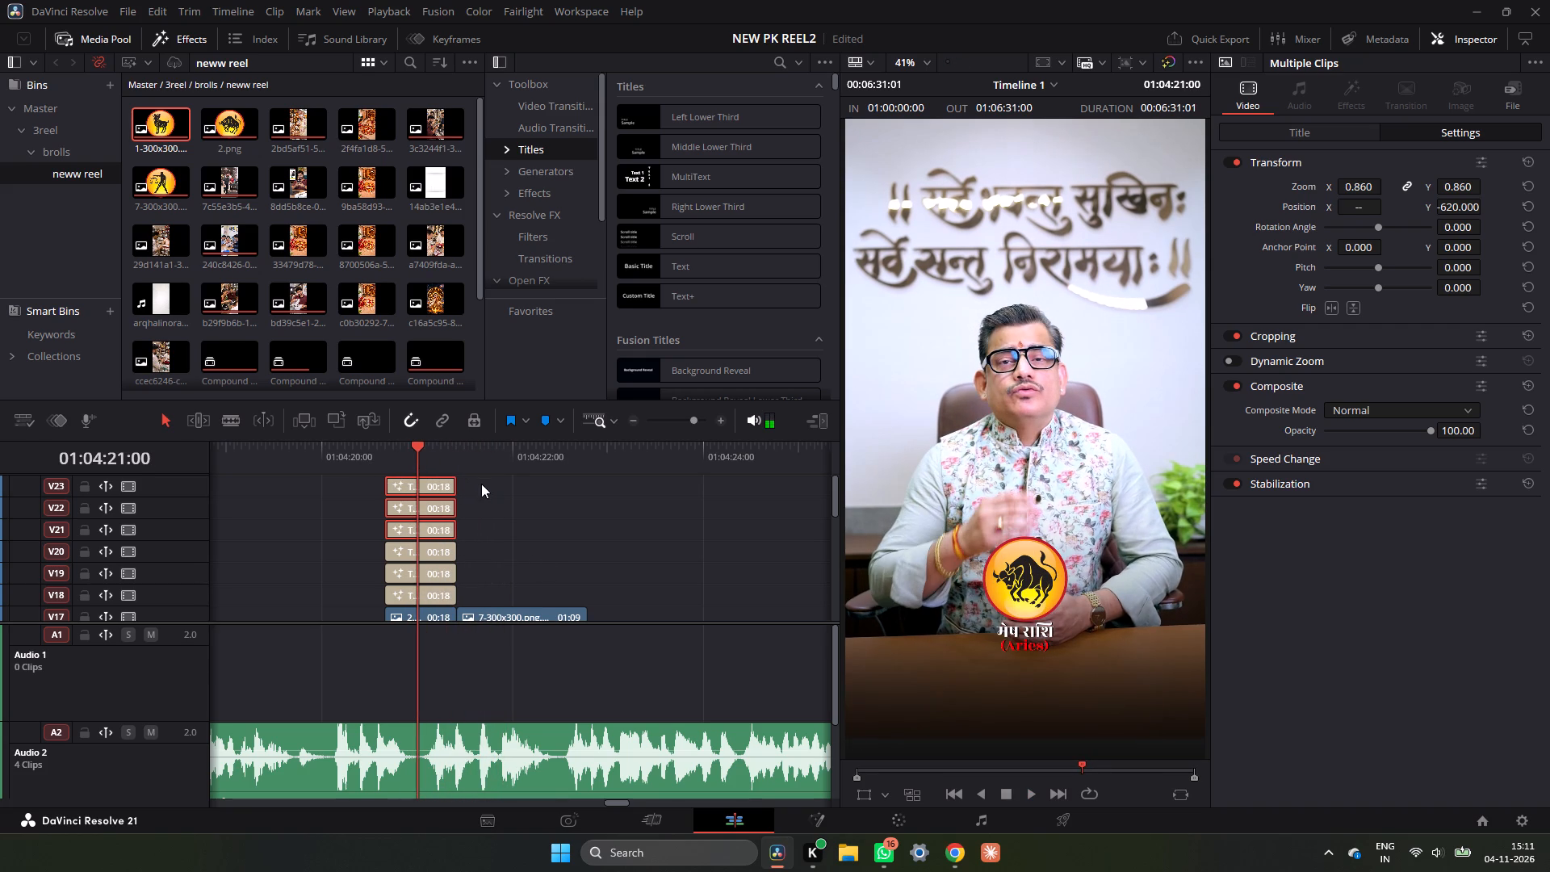
Move the Taurus 2.png clip and its six Text+ titles together to start at 01:04:21:00, with the emblem on V24.
left_click_drag(352, 488, 449, 614)
left_click_drag(429, 600, 472, 564)
scroll(506, 560, "down", 1)
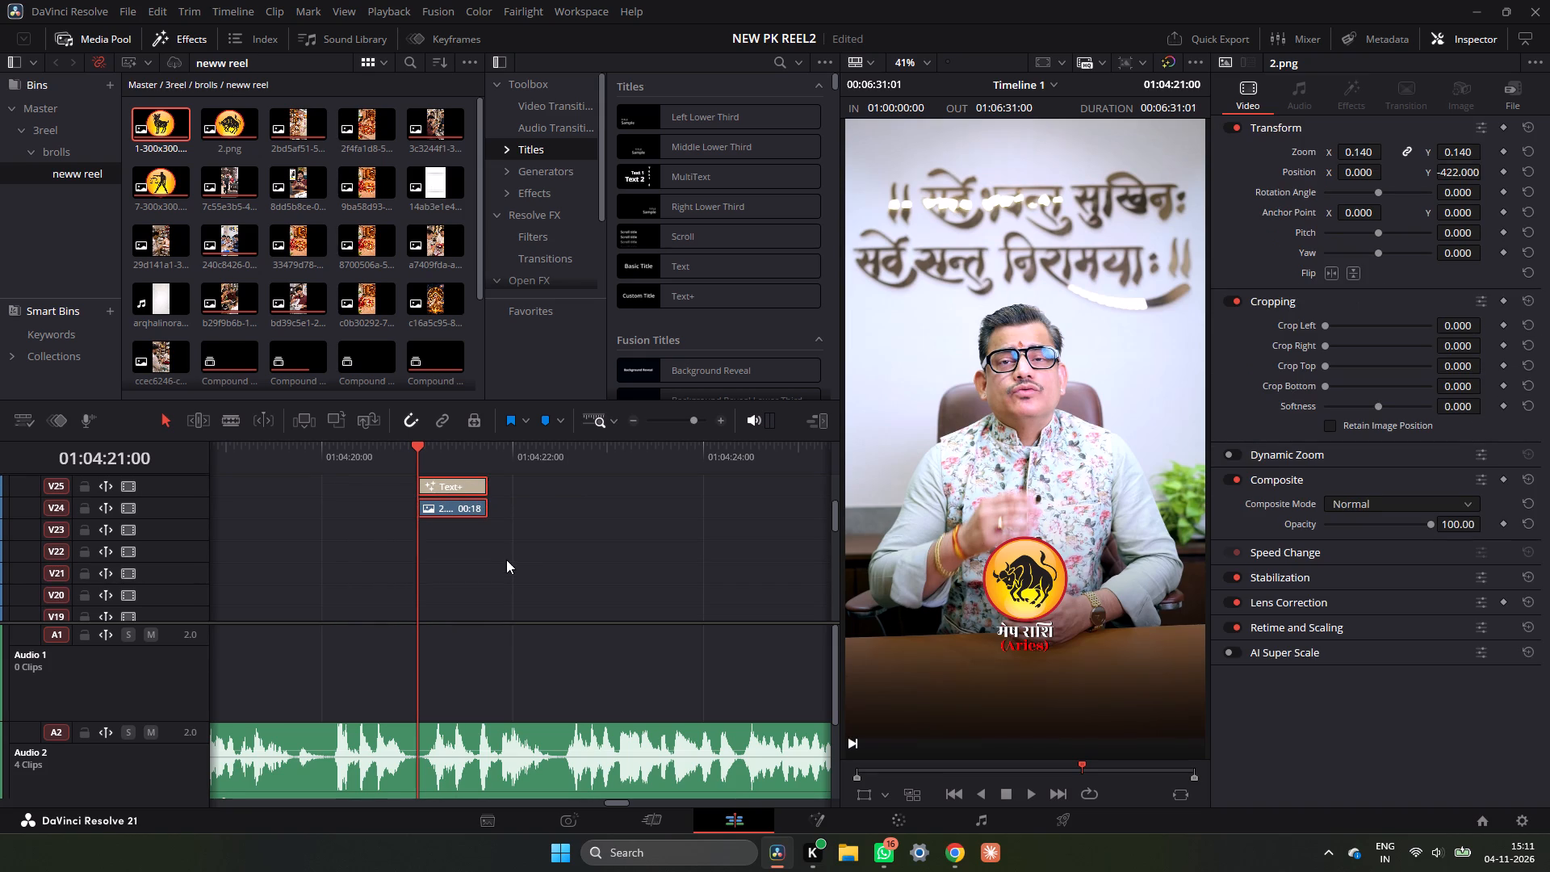
scroll(504, 554, "down", 3)
scroll(504, 554, "up", 3)
scroll(495, 587, "down", 2)
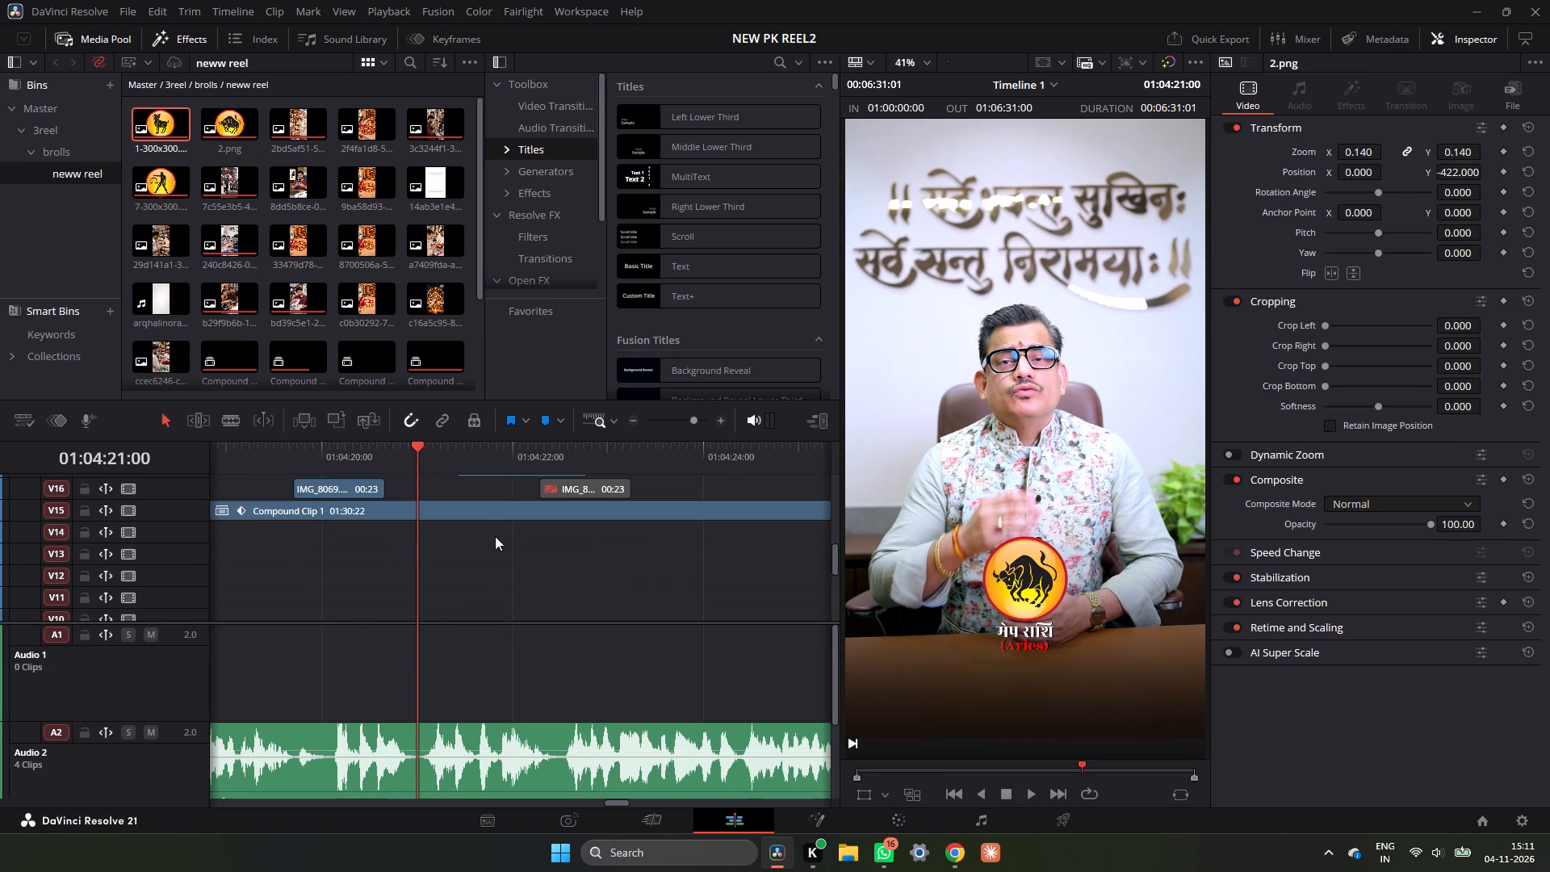
scroll(495, 532, "up", 1)
Replay the speech around 01:04:21:18 to 01:04:22:02 to find the Libra emblem's start point, leaving the playhead at 01:04:21:20.
key("space")
key("space")
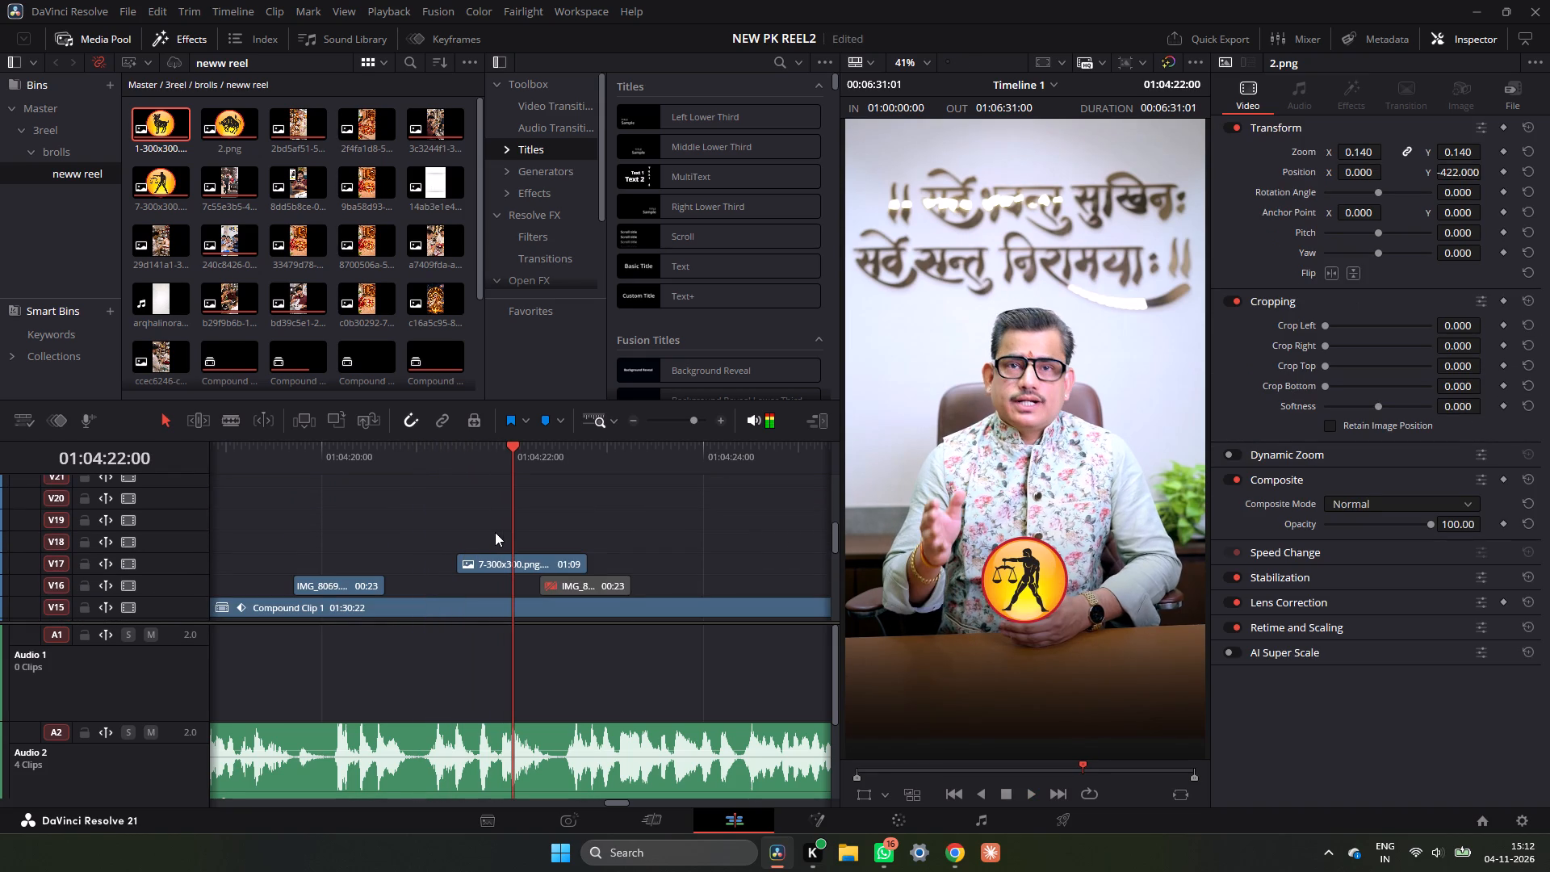
left_click_drag(509, 466, 499, 469)
key("space")
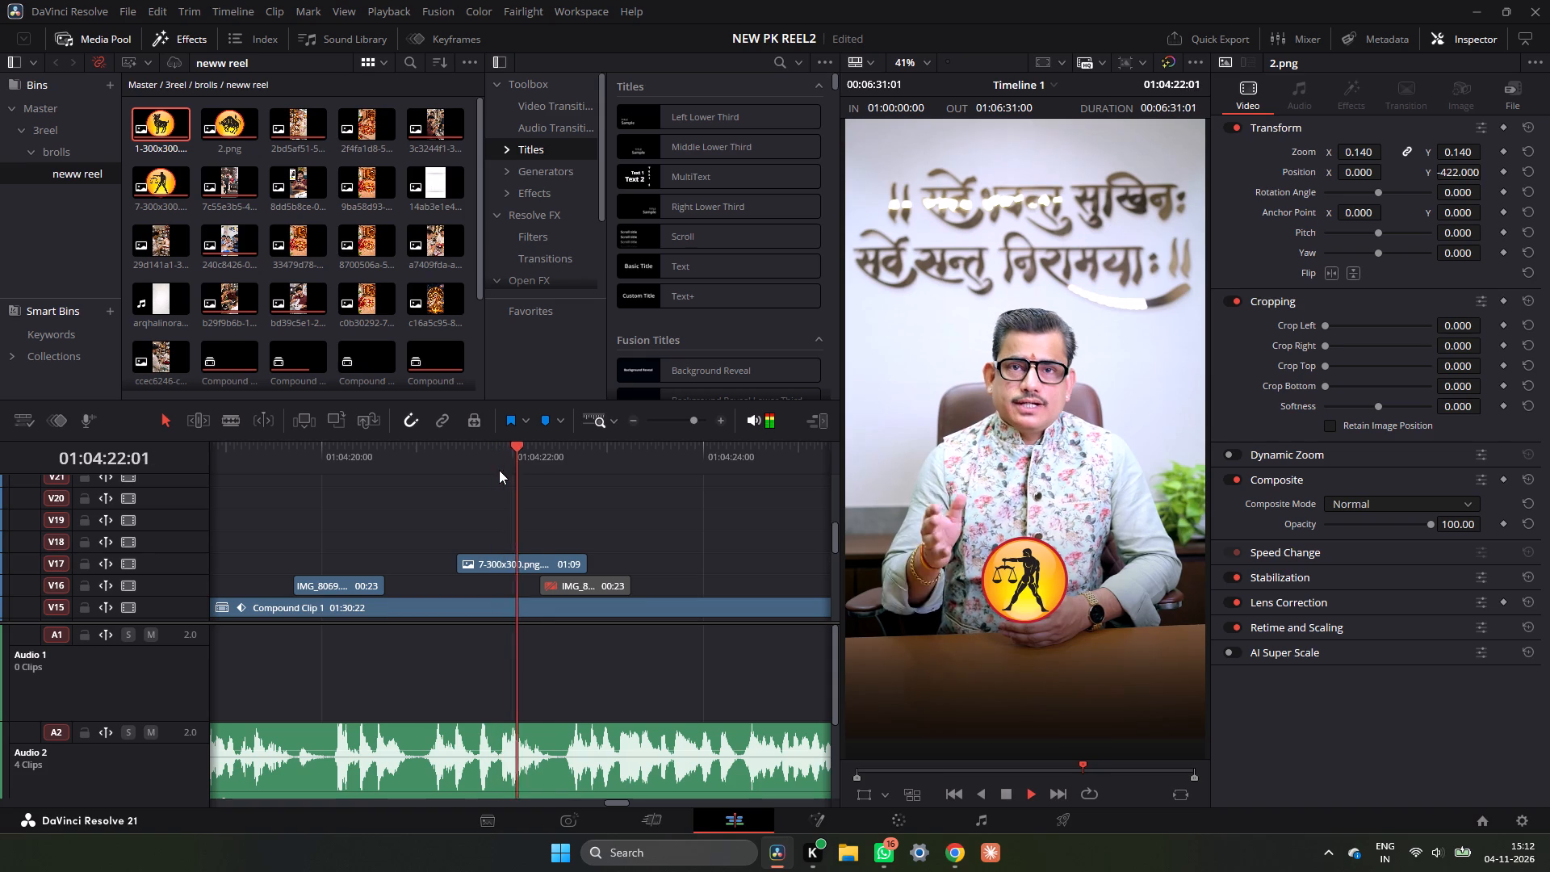
key("space")
left_click(498, 462)
key("space")
key("space")
left_click_drag(509, 463, 497, 473)
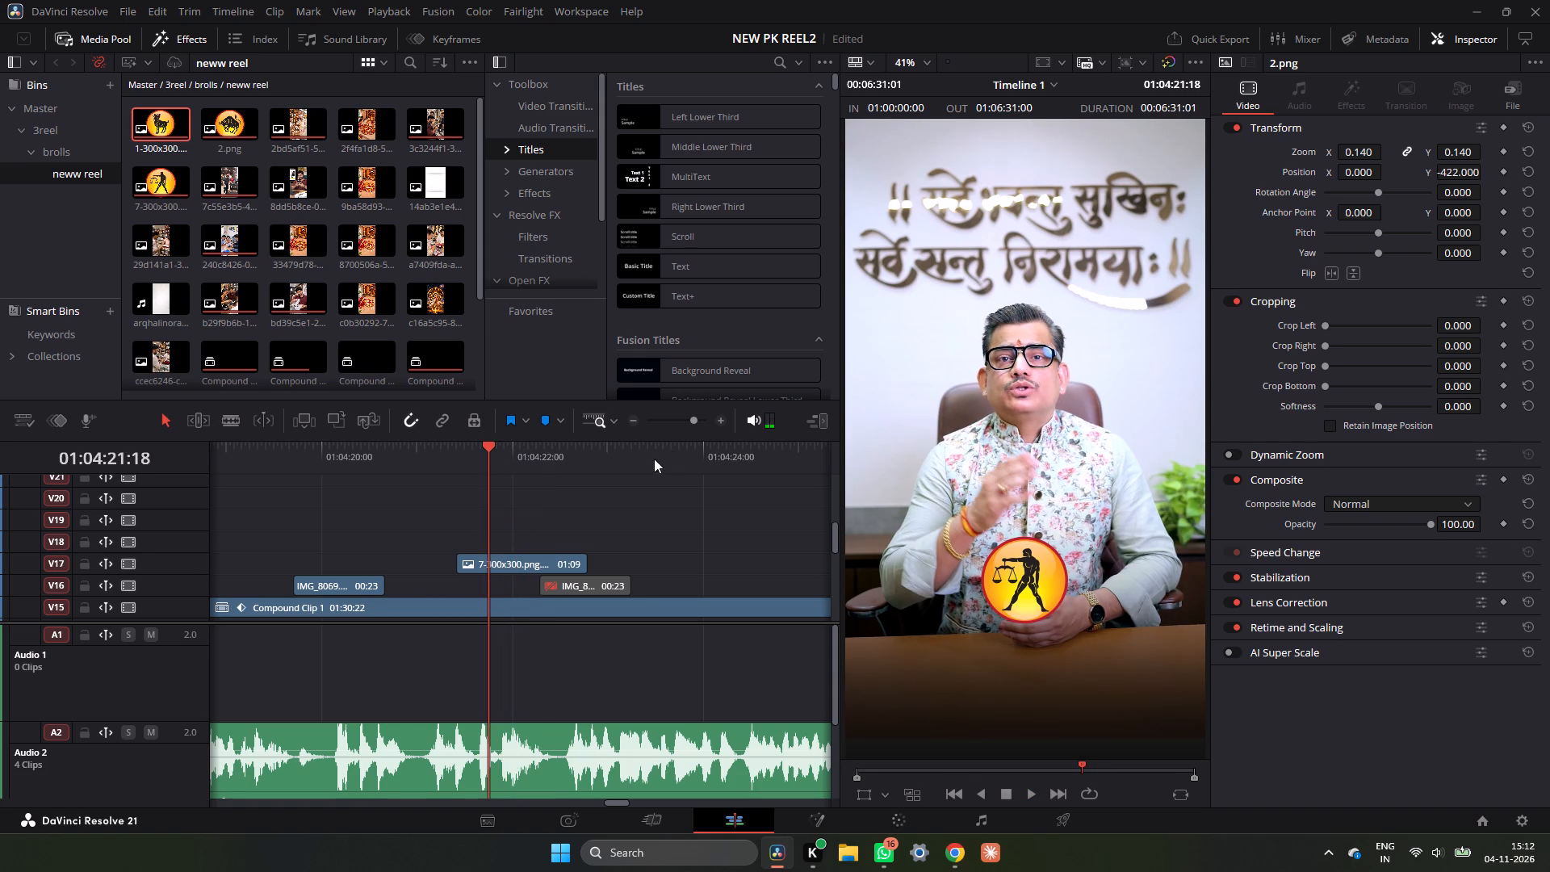
left_click(715, 422)
left_click_drag(509, 455, 513, 455)
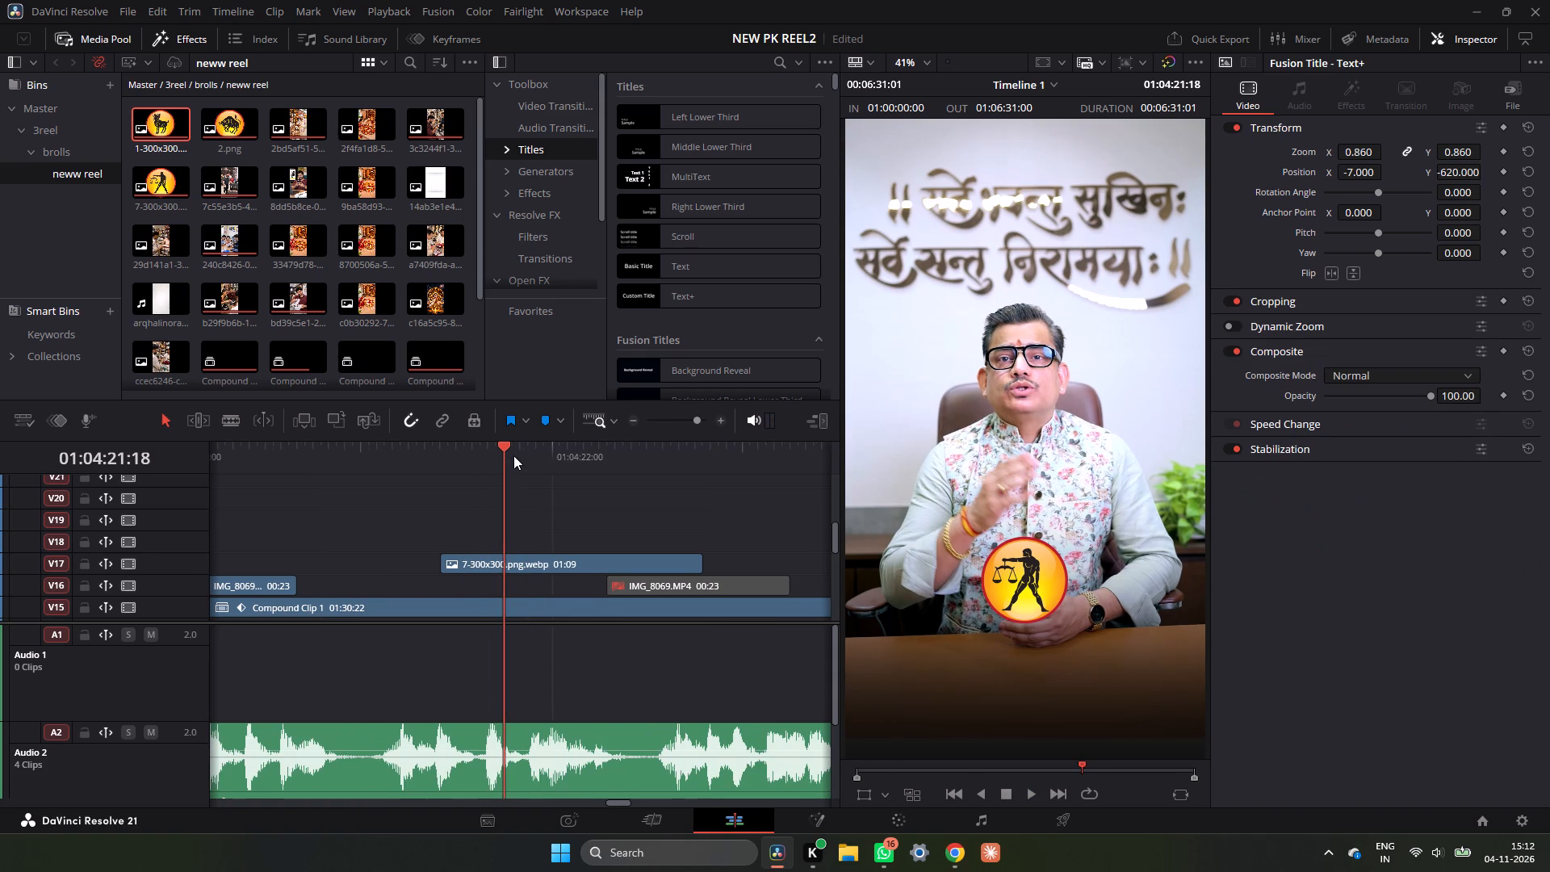
left_click_drag(513, 455, 522, 457)
key("space")
key("space")
left_click(522, 457)
key("space")
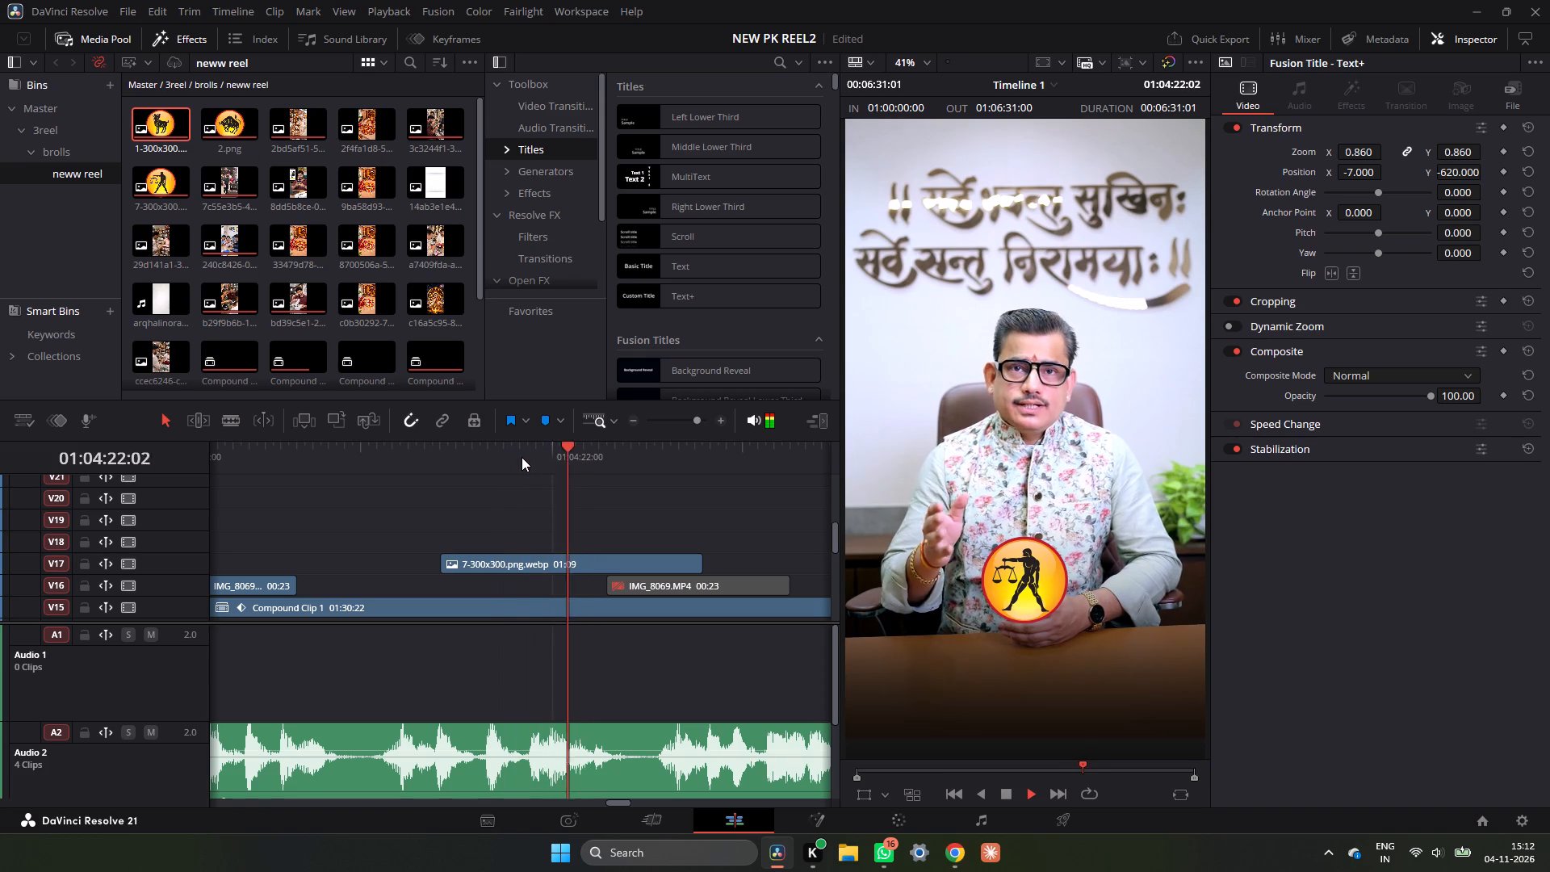
left_click(522, 457)
key("space")
left_click(522, 457)
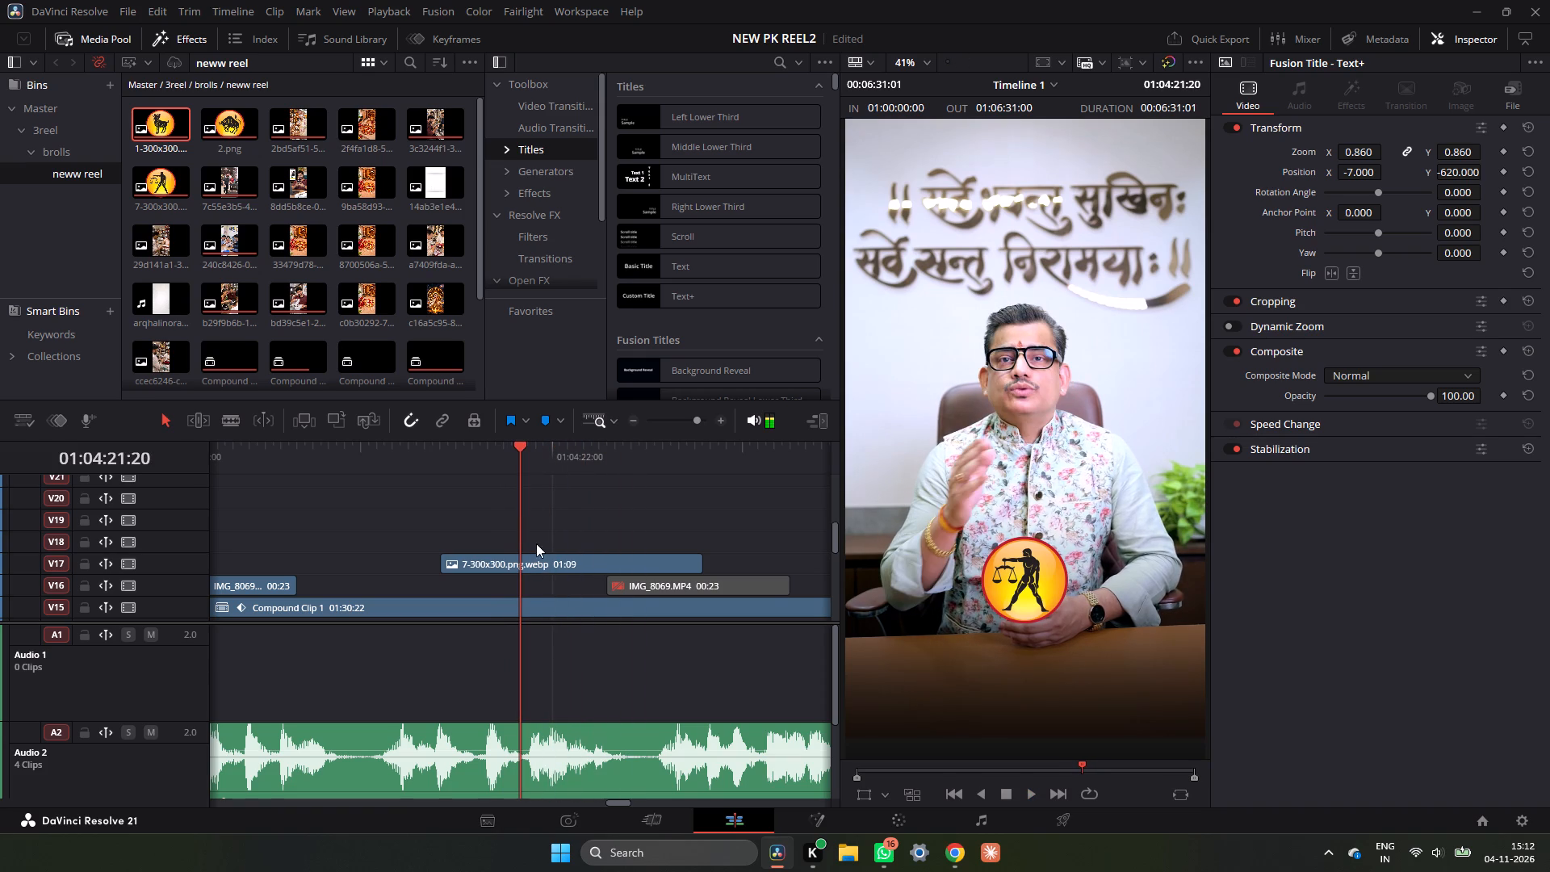
Move the Libra emblem clip 7-300x300.png.webp to start at 01:04:21:20 on V24, the same track as the Taurus emblem.
left_click_drag(535, 555, 620, 518)
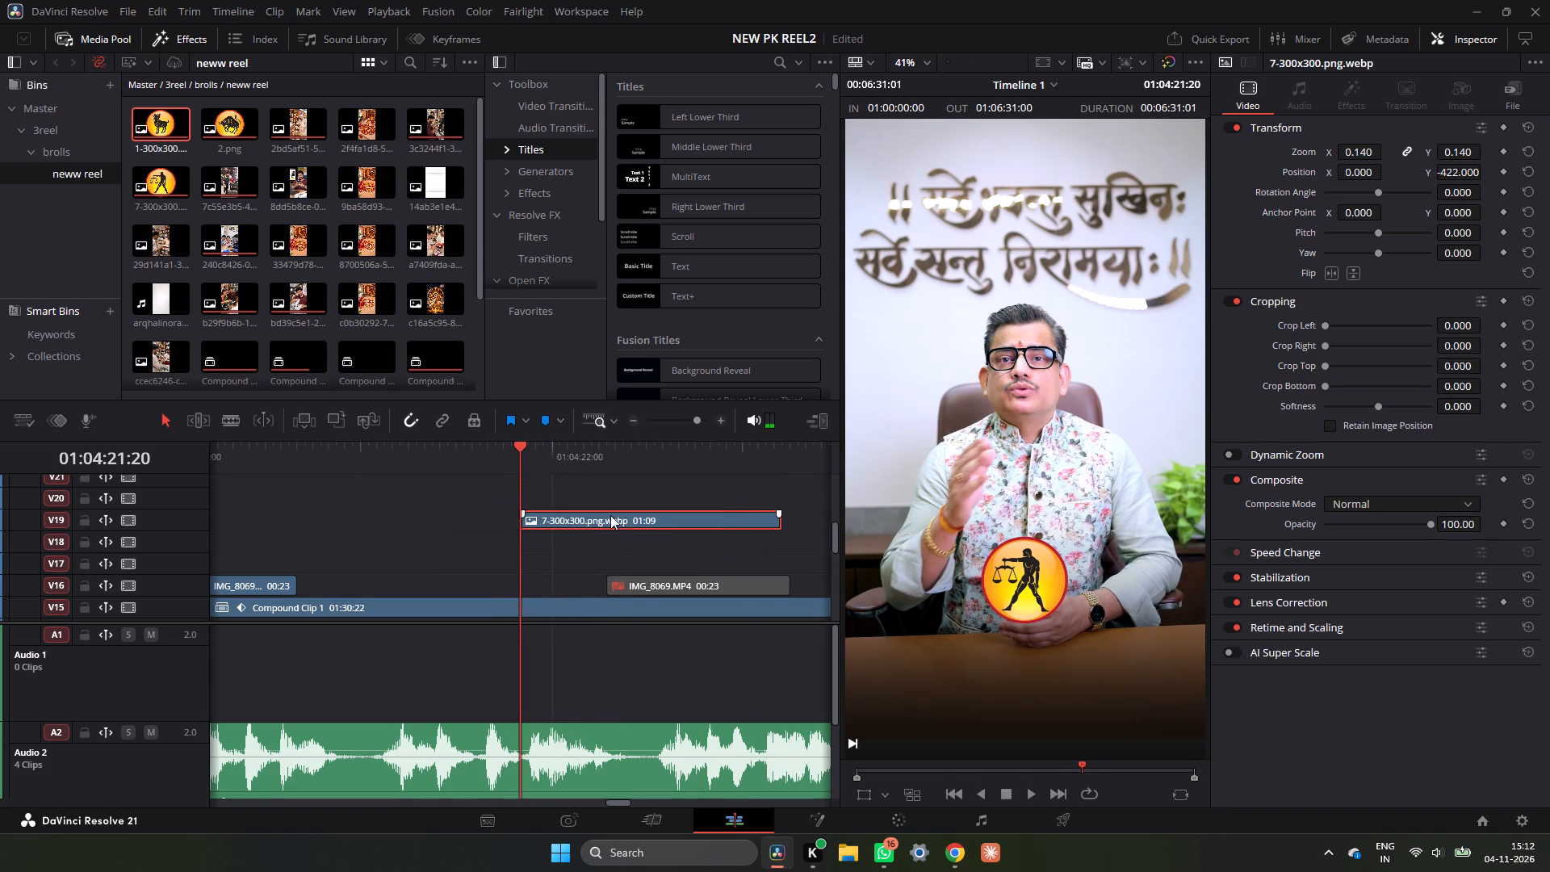
scroll(600, 509, "up", 2)
scroll(593, 503, "down", 1)
left_click_drag(578, 604, 570, 521)
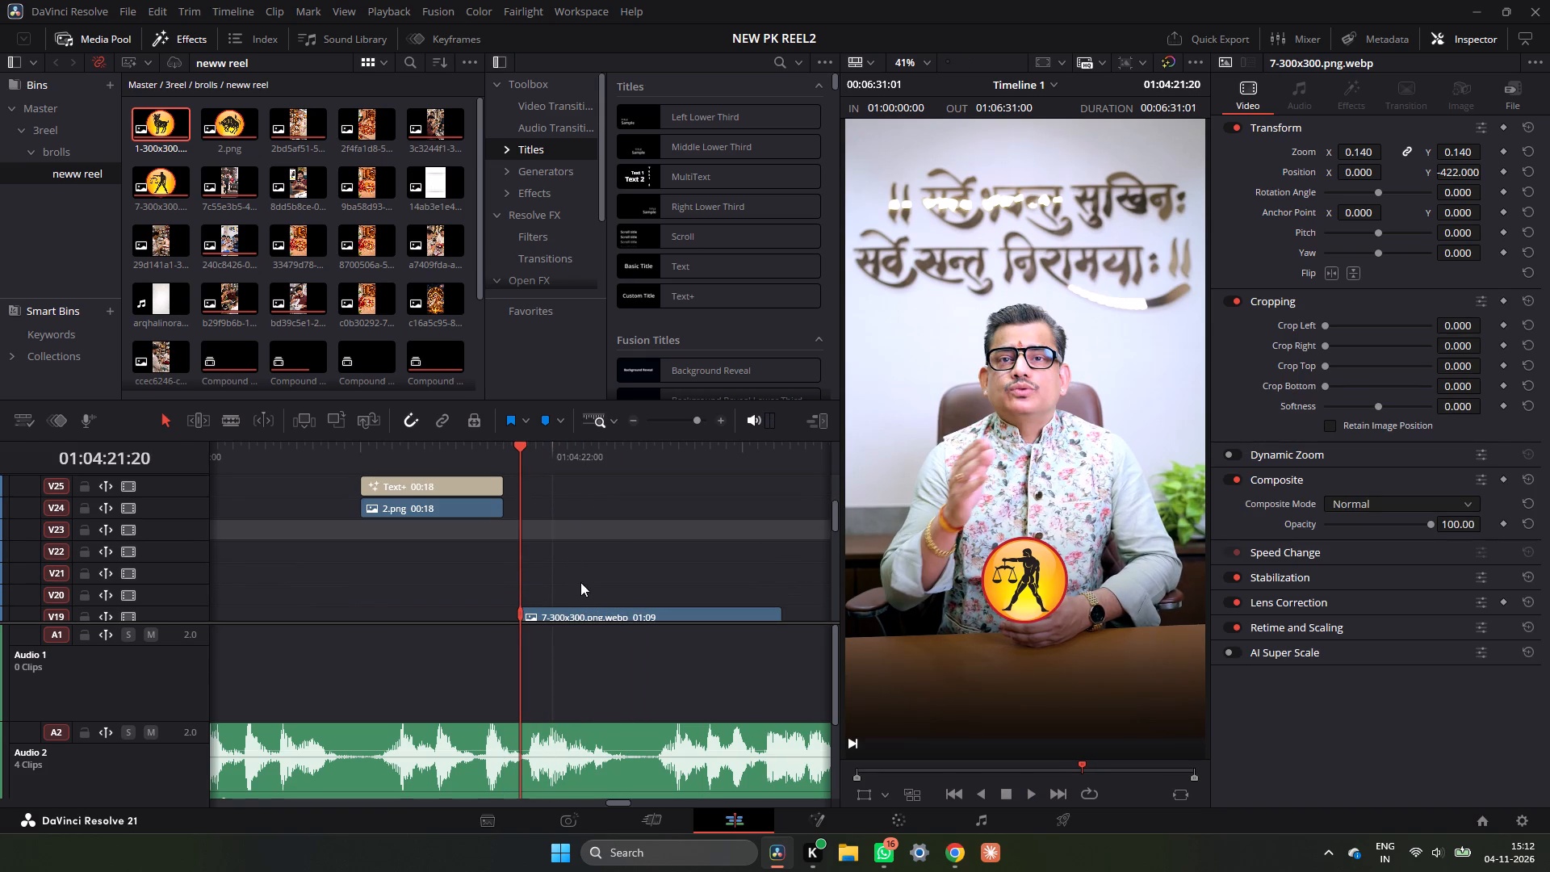
left_click_drag(582, 611, 584, 509)
Extend the 2.png Taurus emblem and its six Text+ titles together to end at 01:04:21:20, and check playback from 01:04:21:00.
scroll(561, 564, "up", 2)
left_click_drag(555, 489, 501, 568)
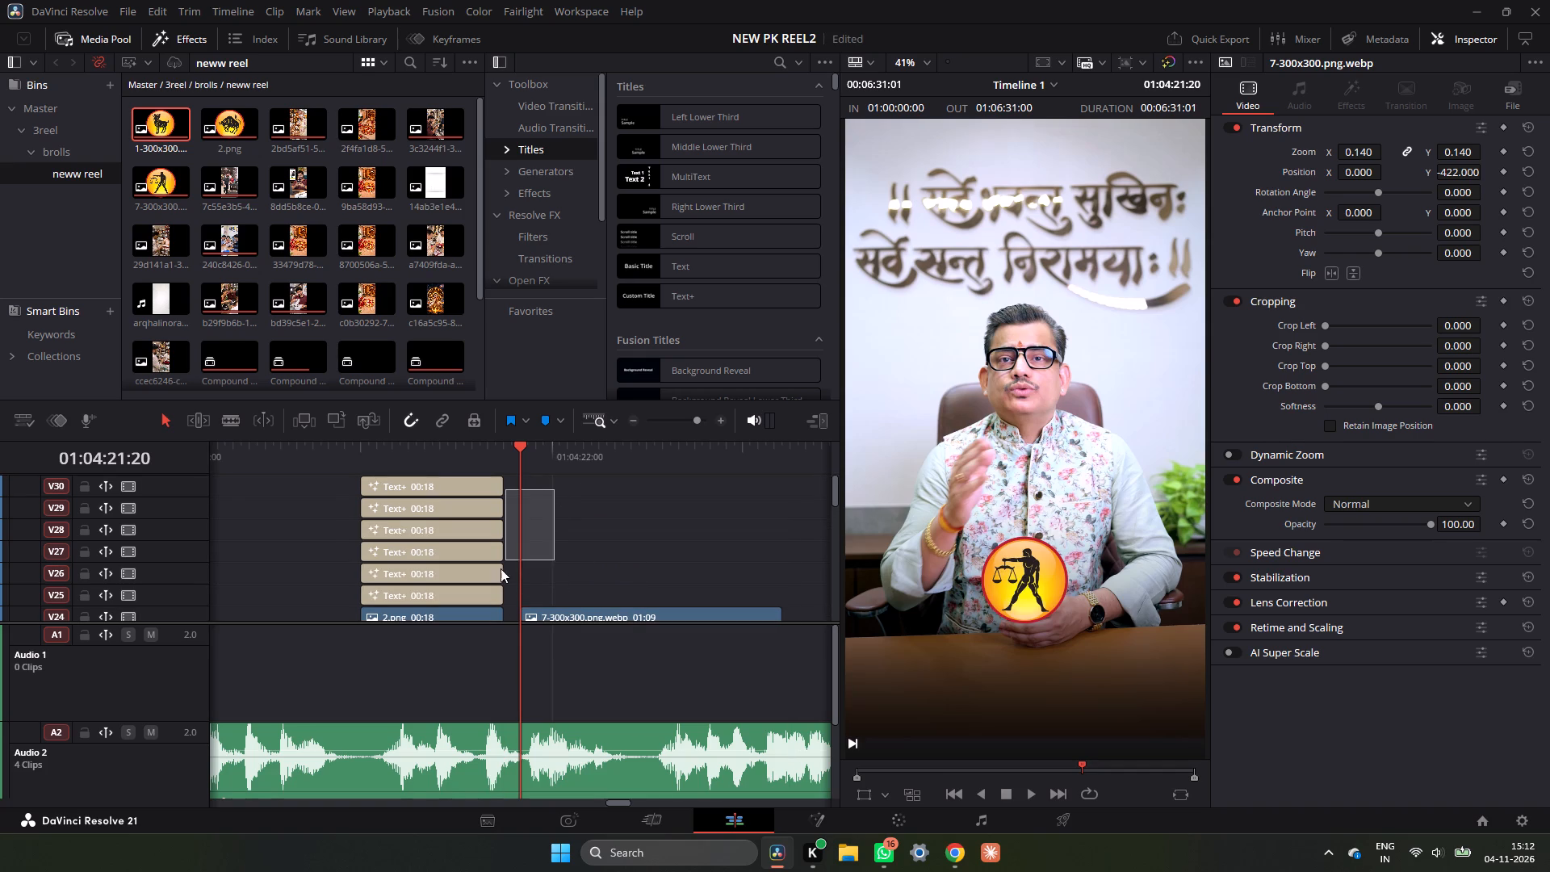
left_click_drag(501, 568, 484, 602)
left_click(486, 618, "ctrl")
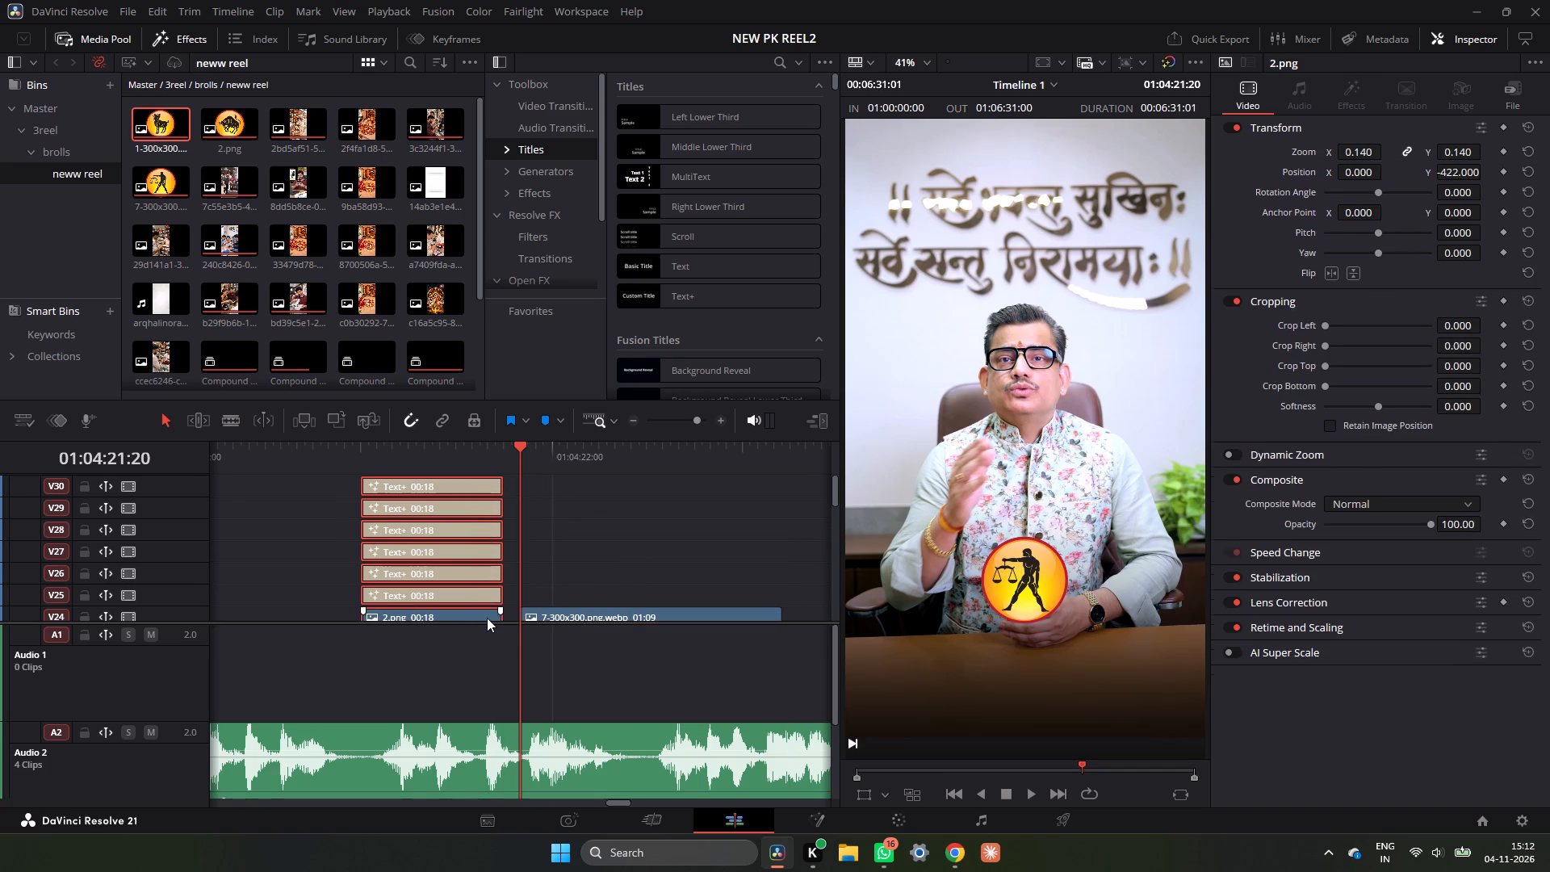
left_click_drag(505, 562, 517, 565)
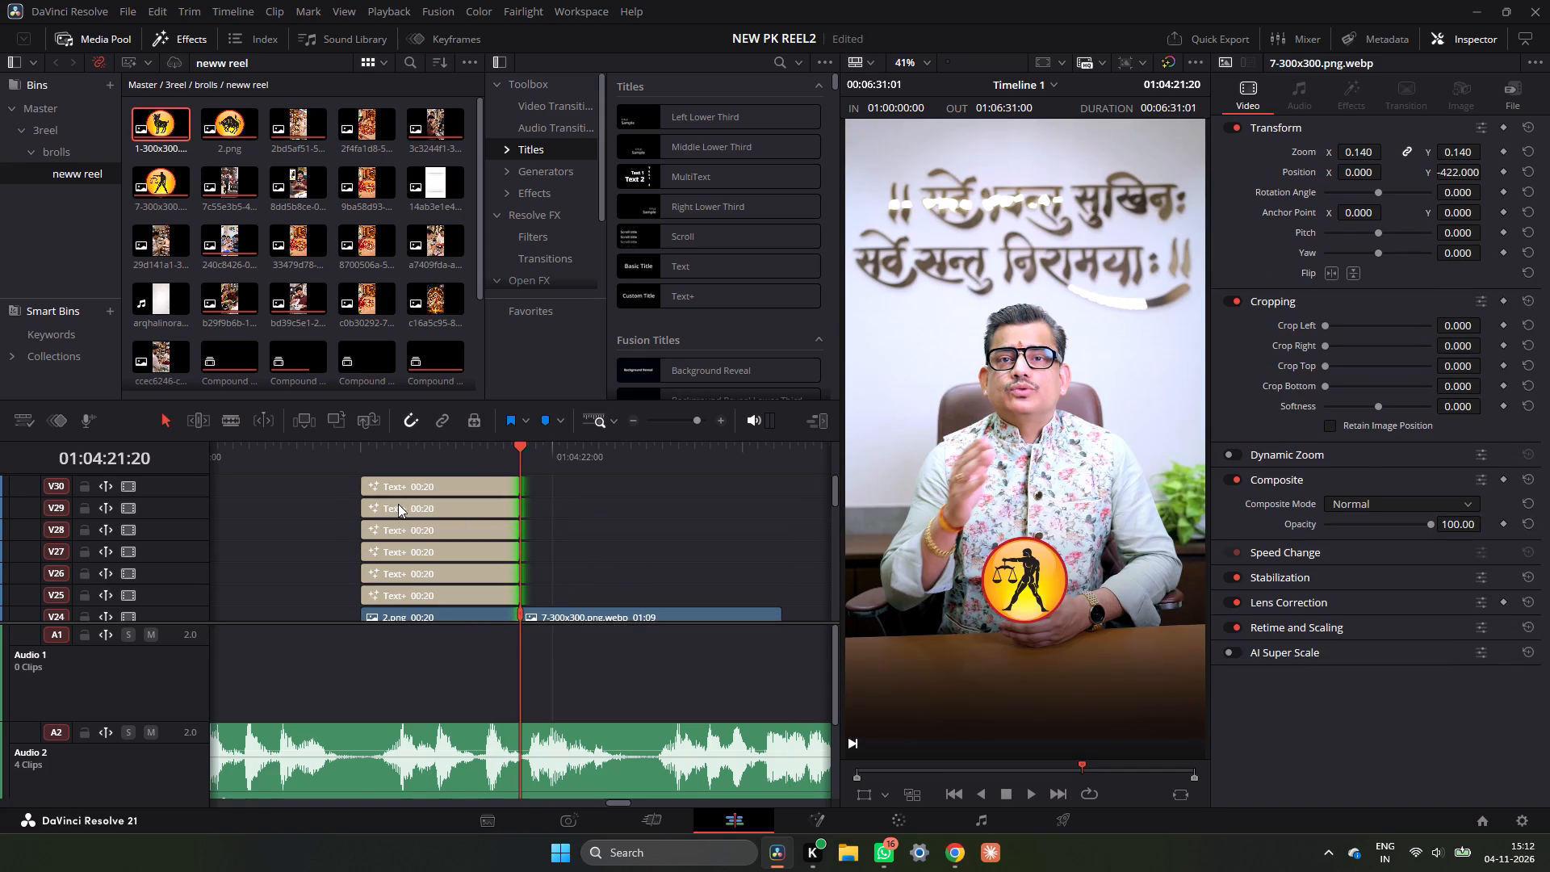
left_click(362, 451)
key("space")
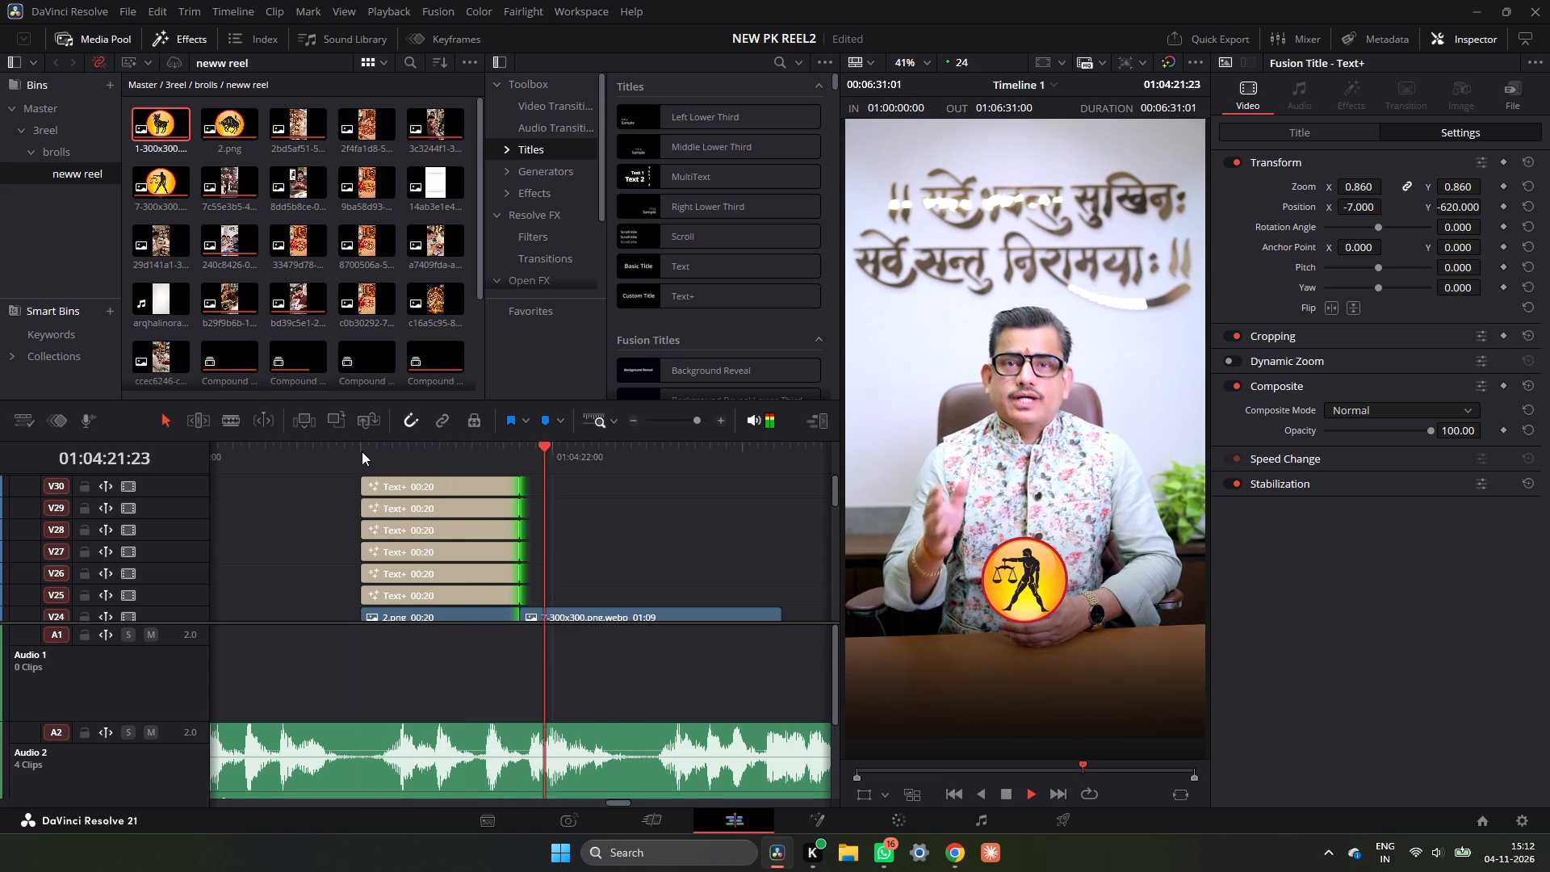
key("space")
left_click(362, 451)
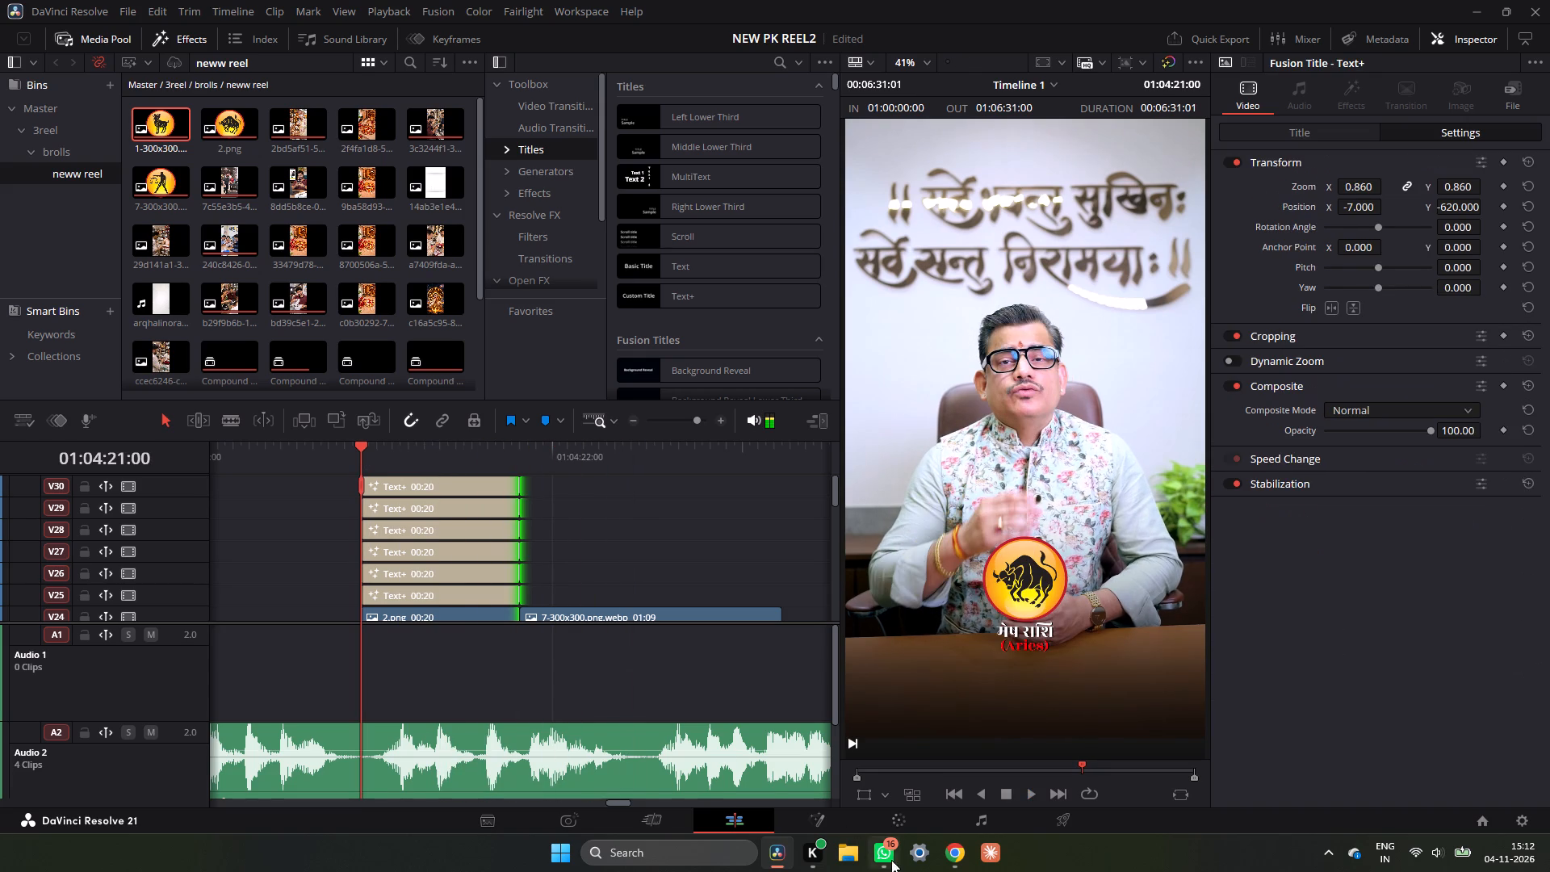
Switch to Chrome, search Google for "vrishabh rashi" in a new tab, and copy the heading text "वृषभ राशि (Taurus)" from the results.
left_click(948, 865)
left_click(1283, 7)
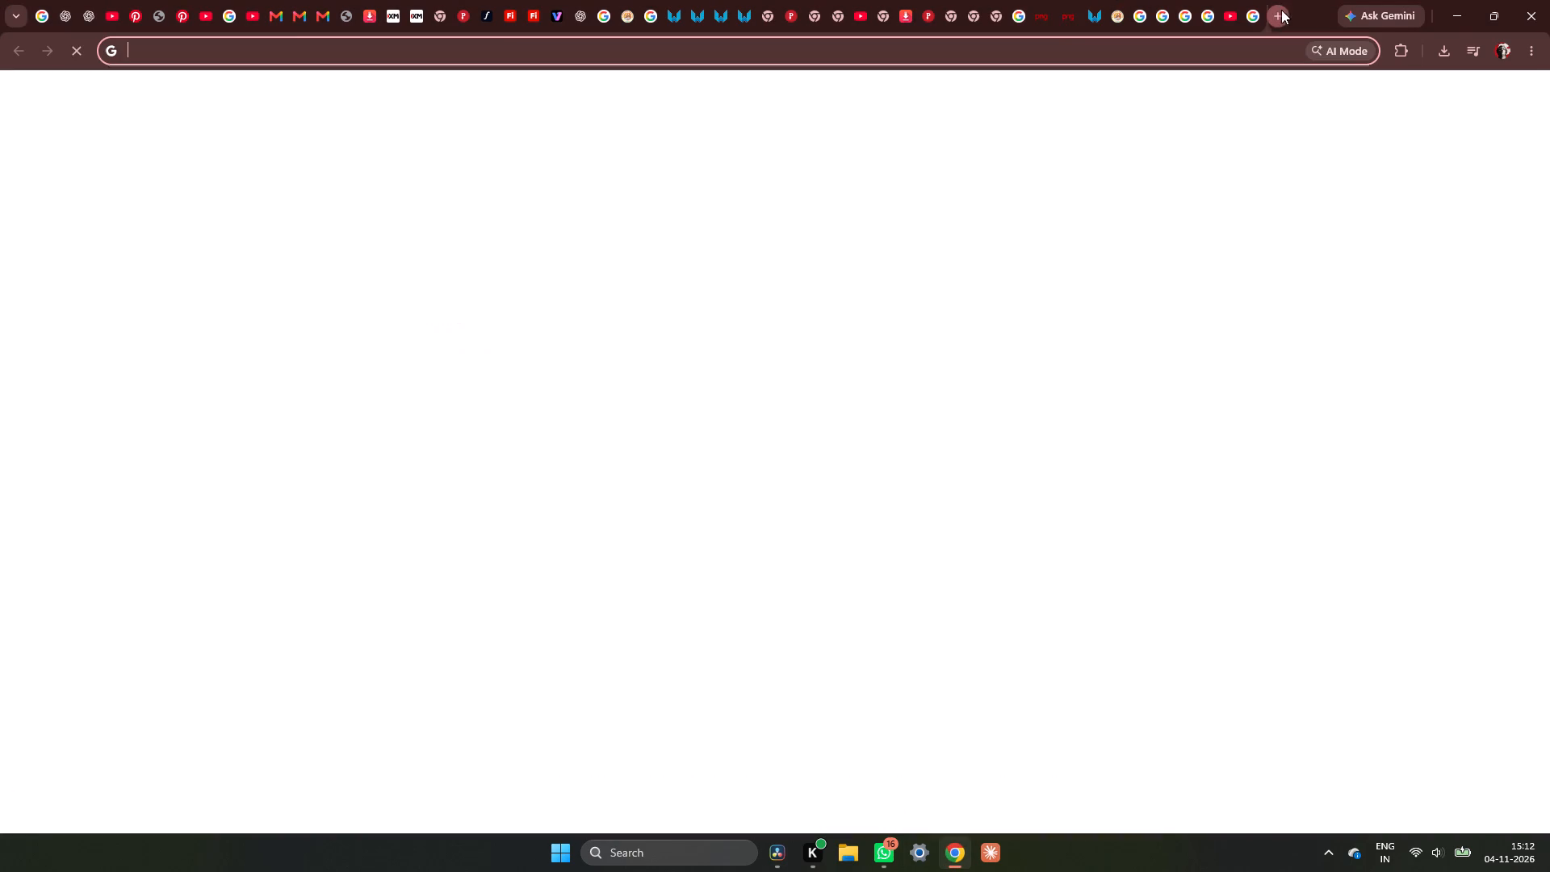
left_click(772, 308)
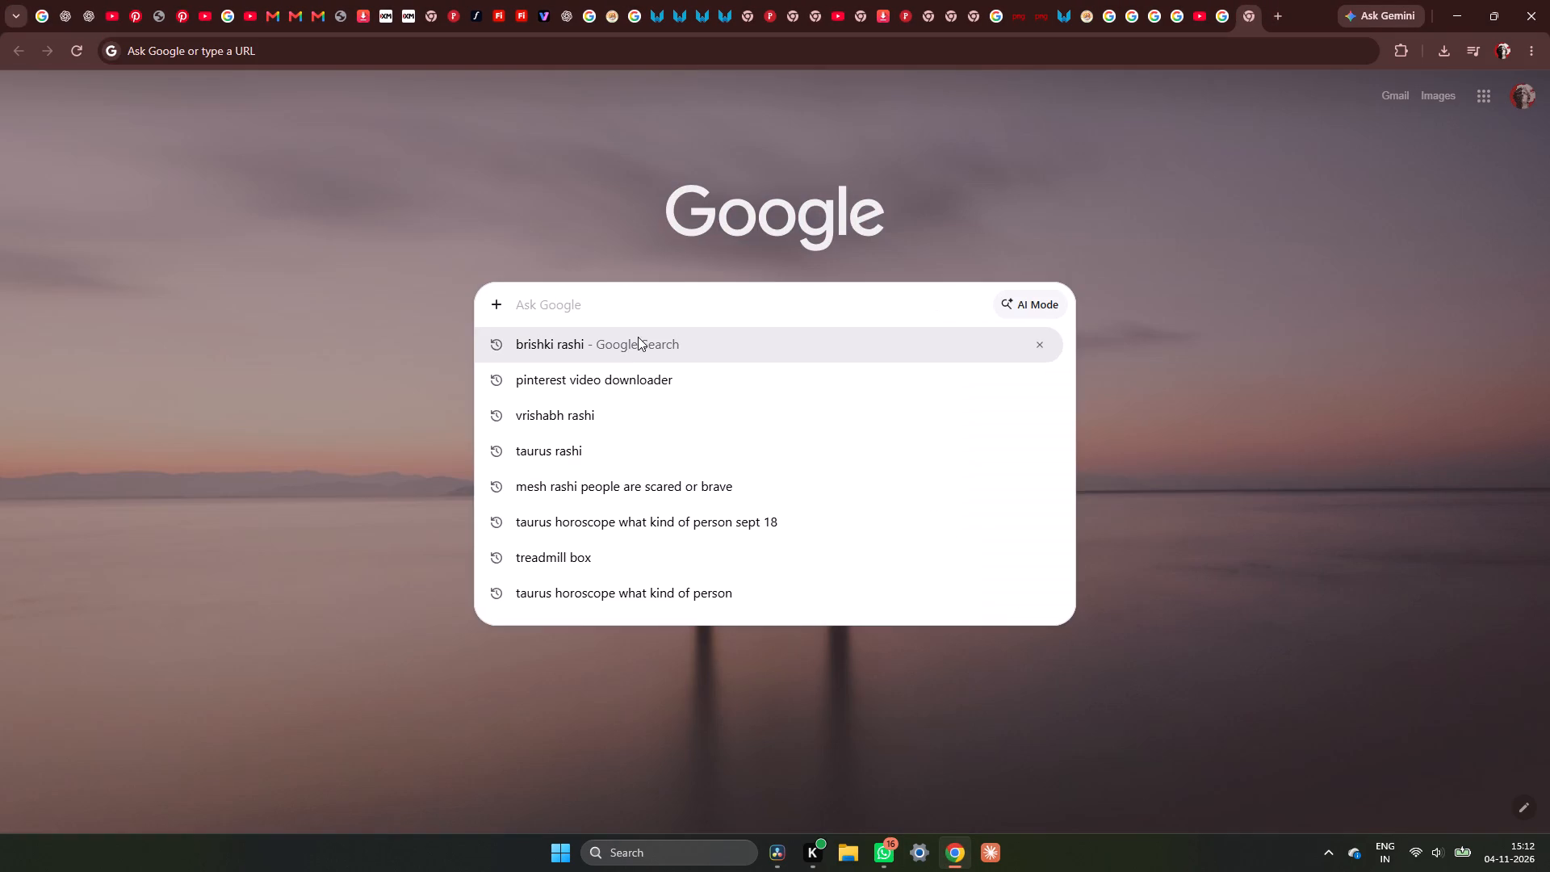
left_click(570, 420)
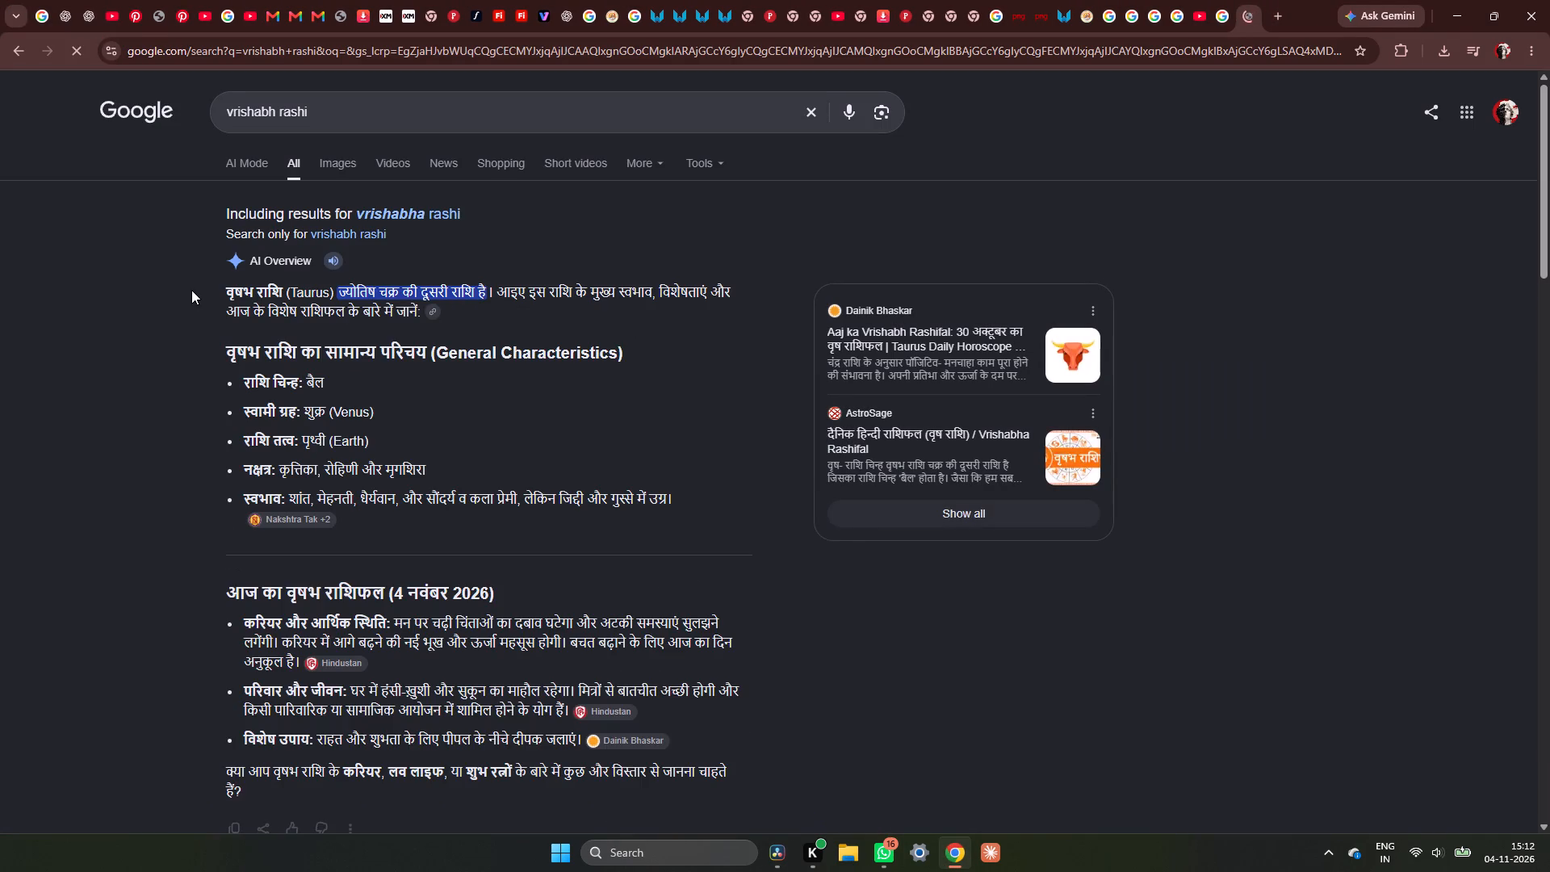
left_click_drag(195, 285, 333, 293)
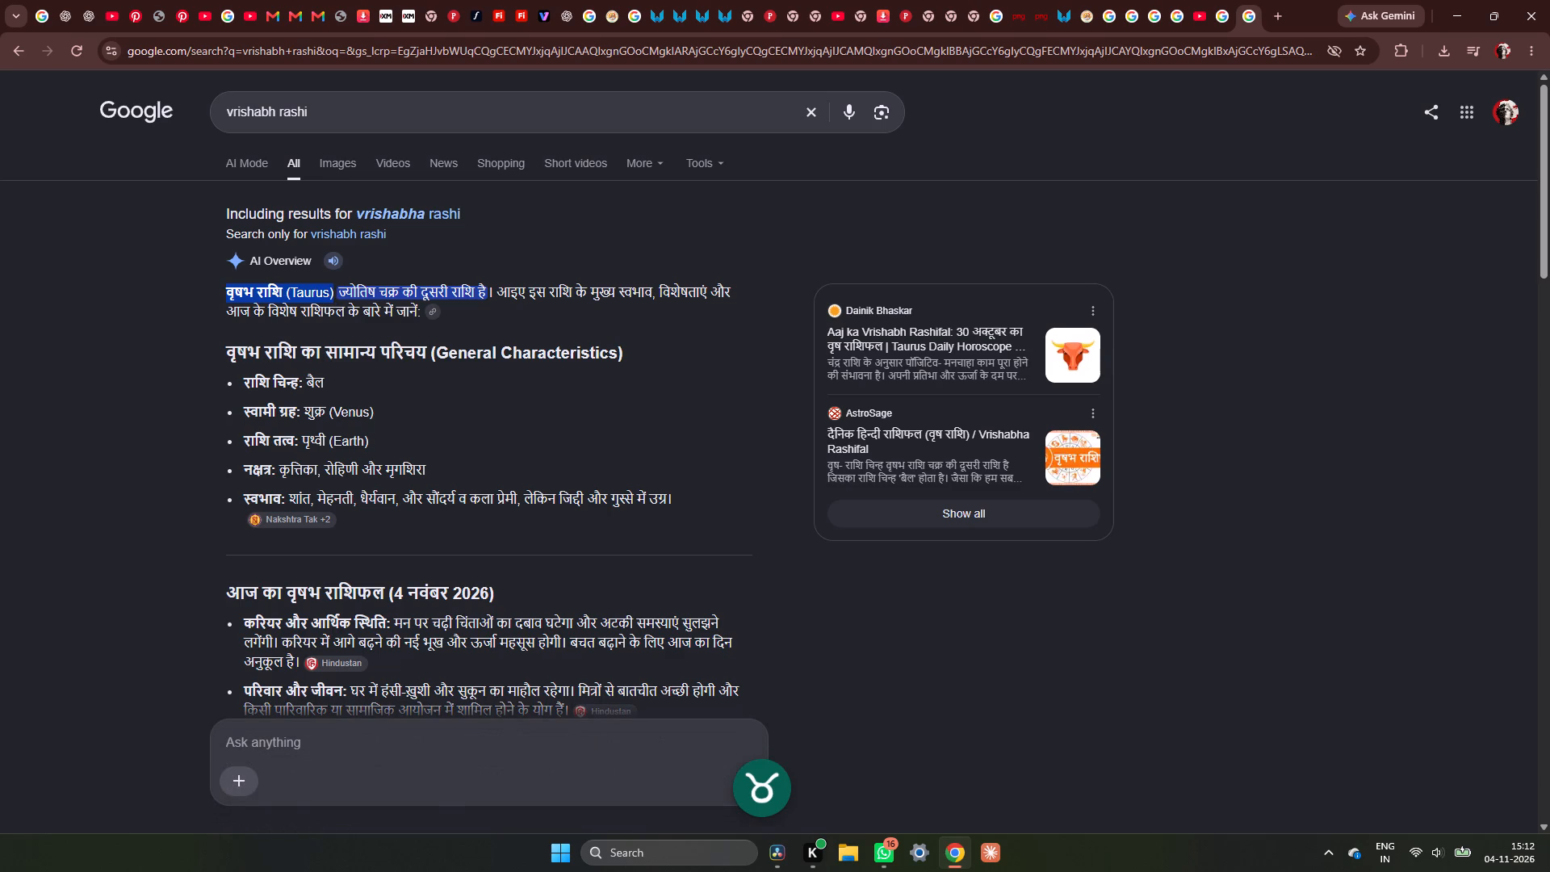
key("ctrl+c")
key("ctrl+c")
key("ctrl+c")
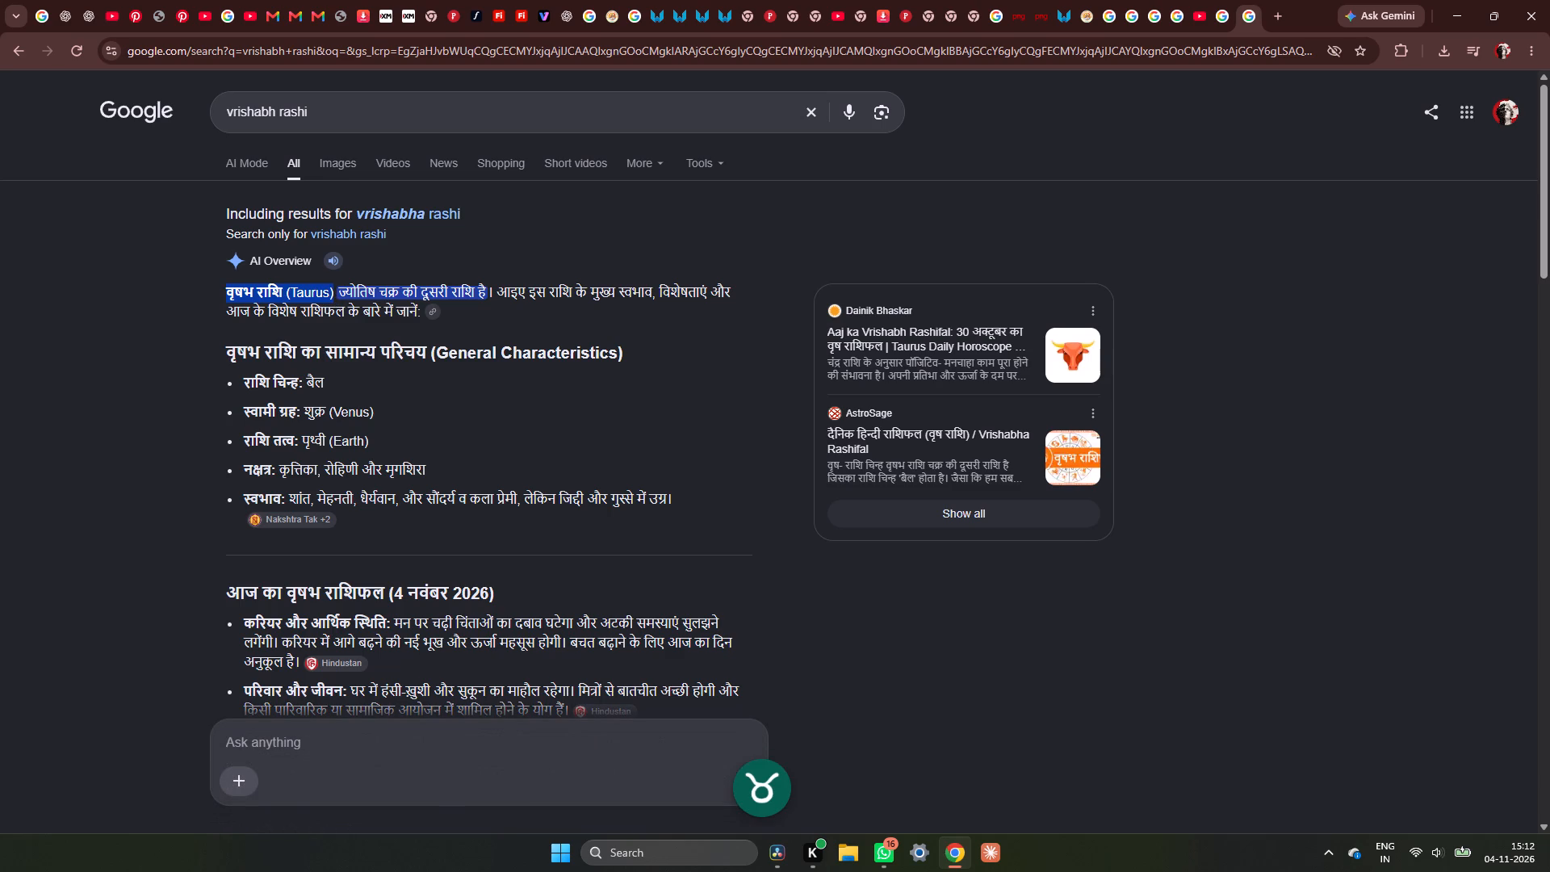
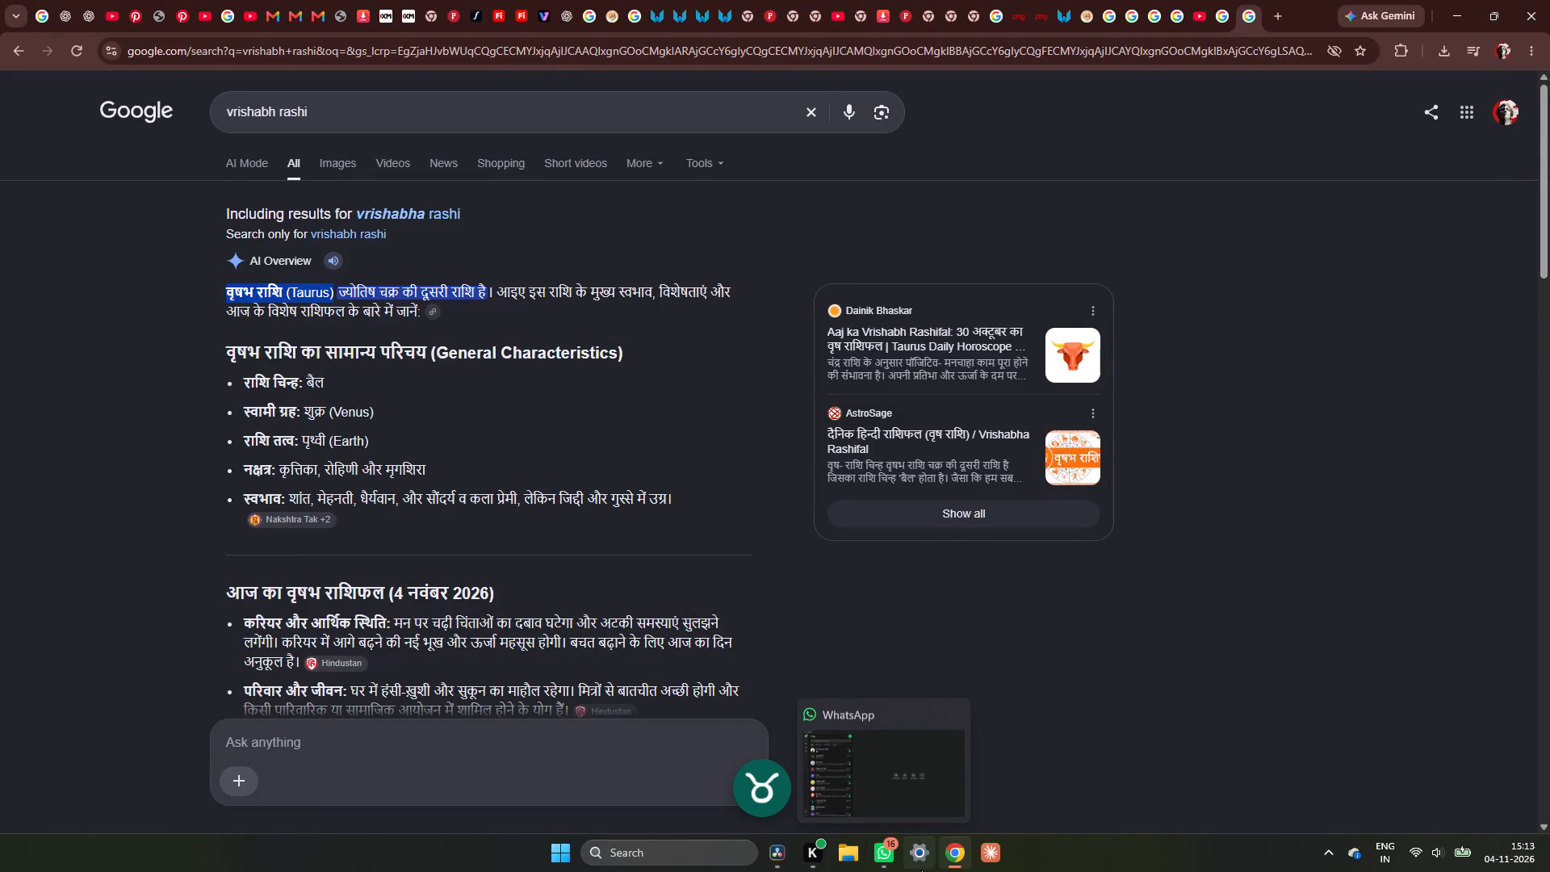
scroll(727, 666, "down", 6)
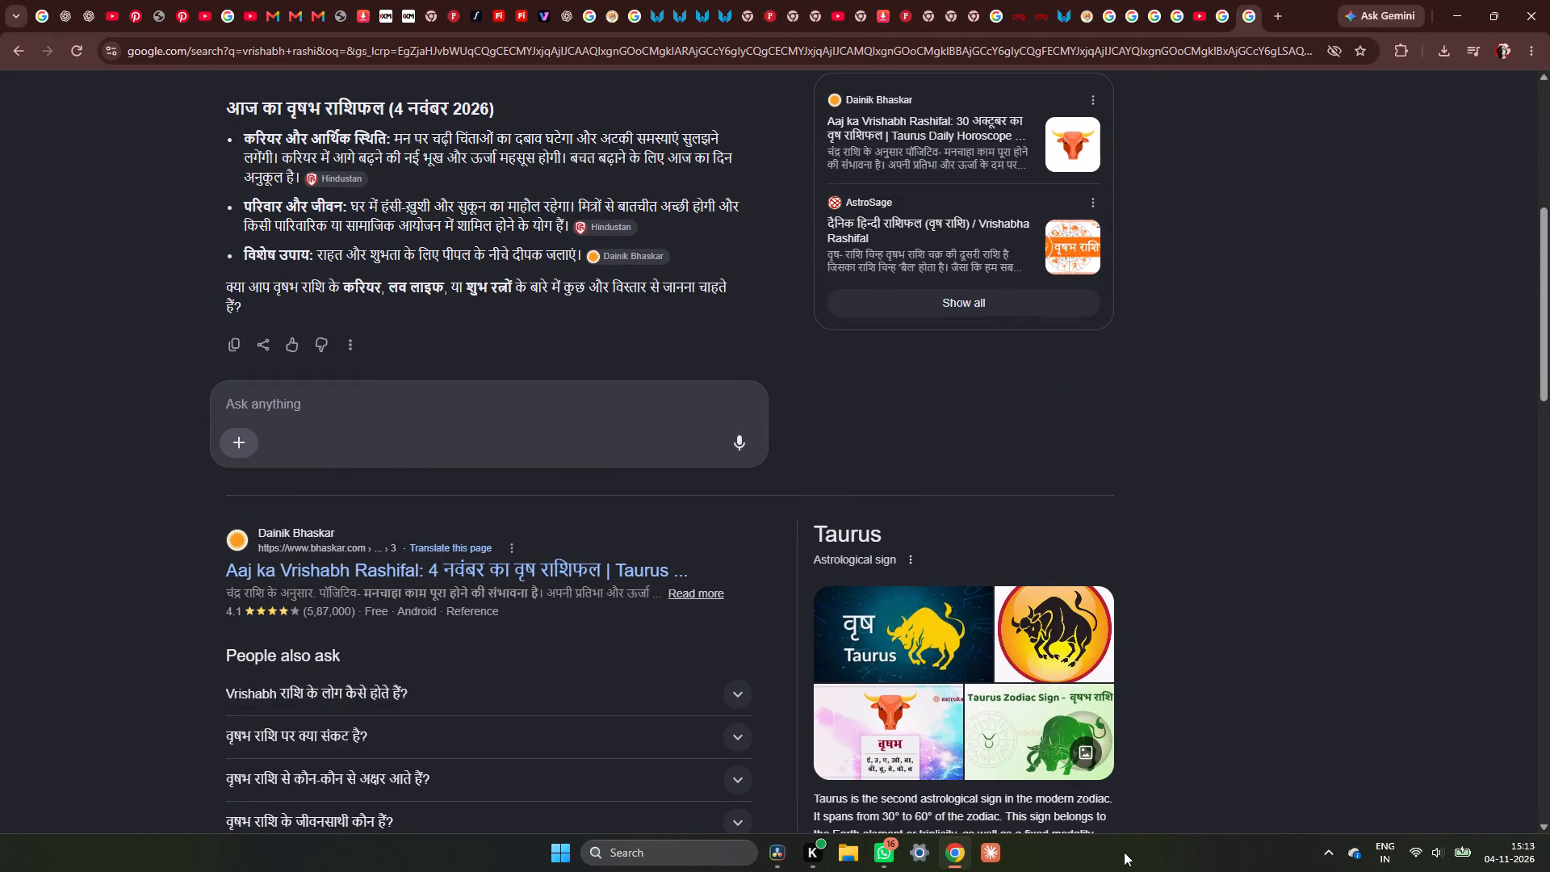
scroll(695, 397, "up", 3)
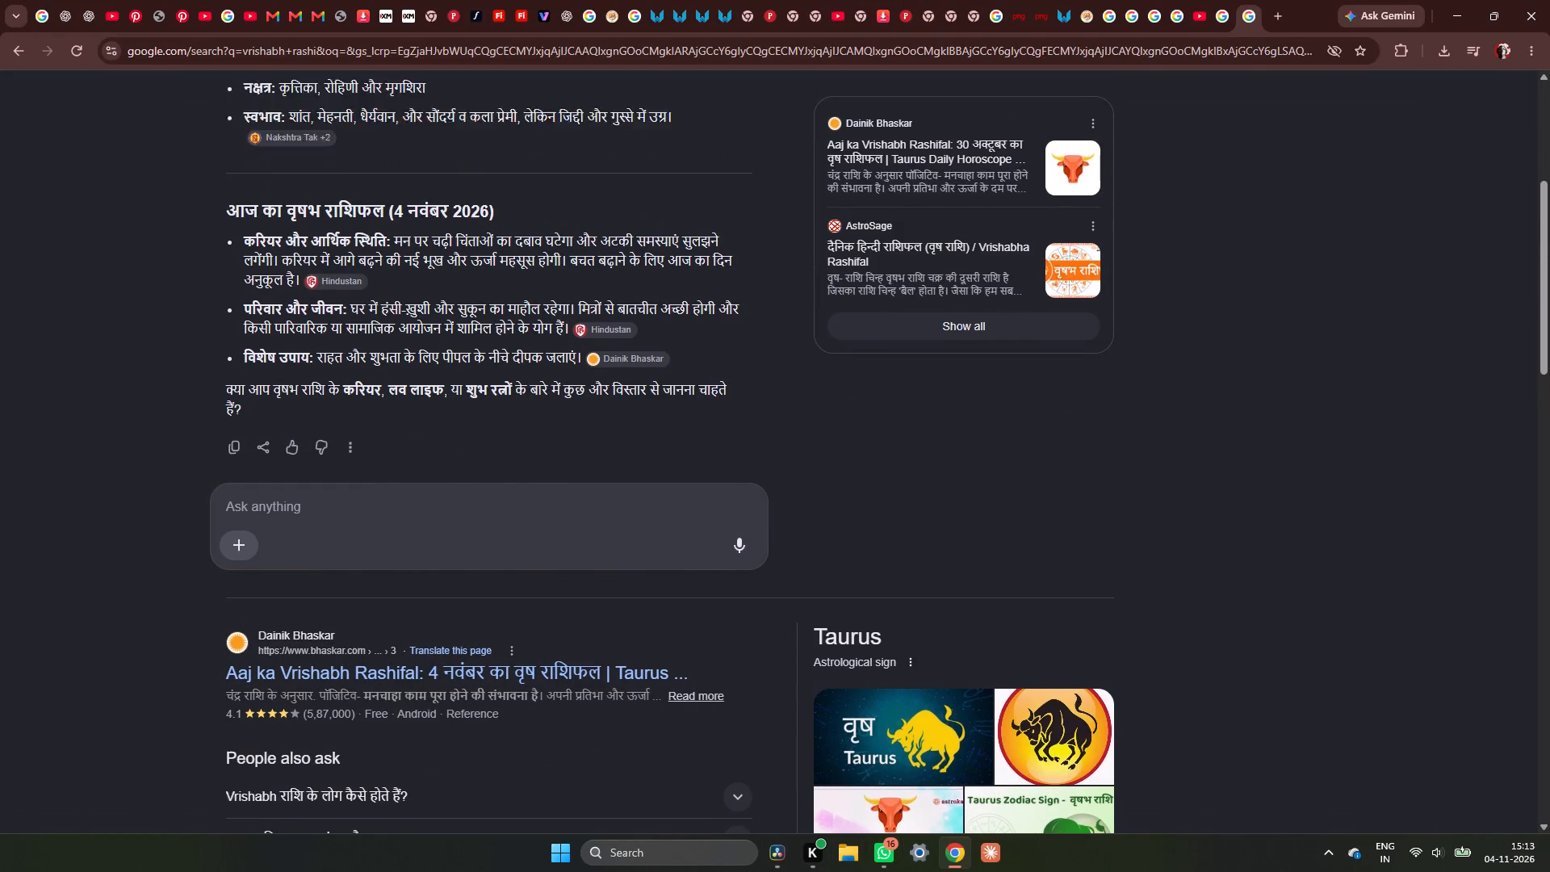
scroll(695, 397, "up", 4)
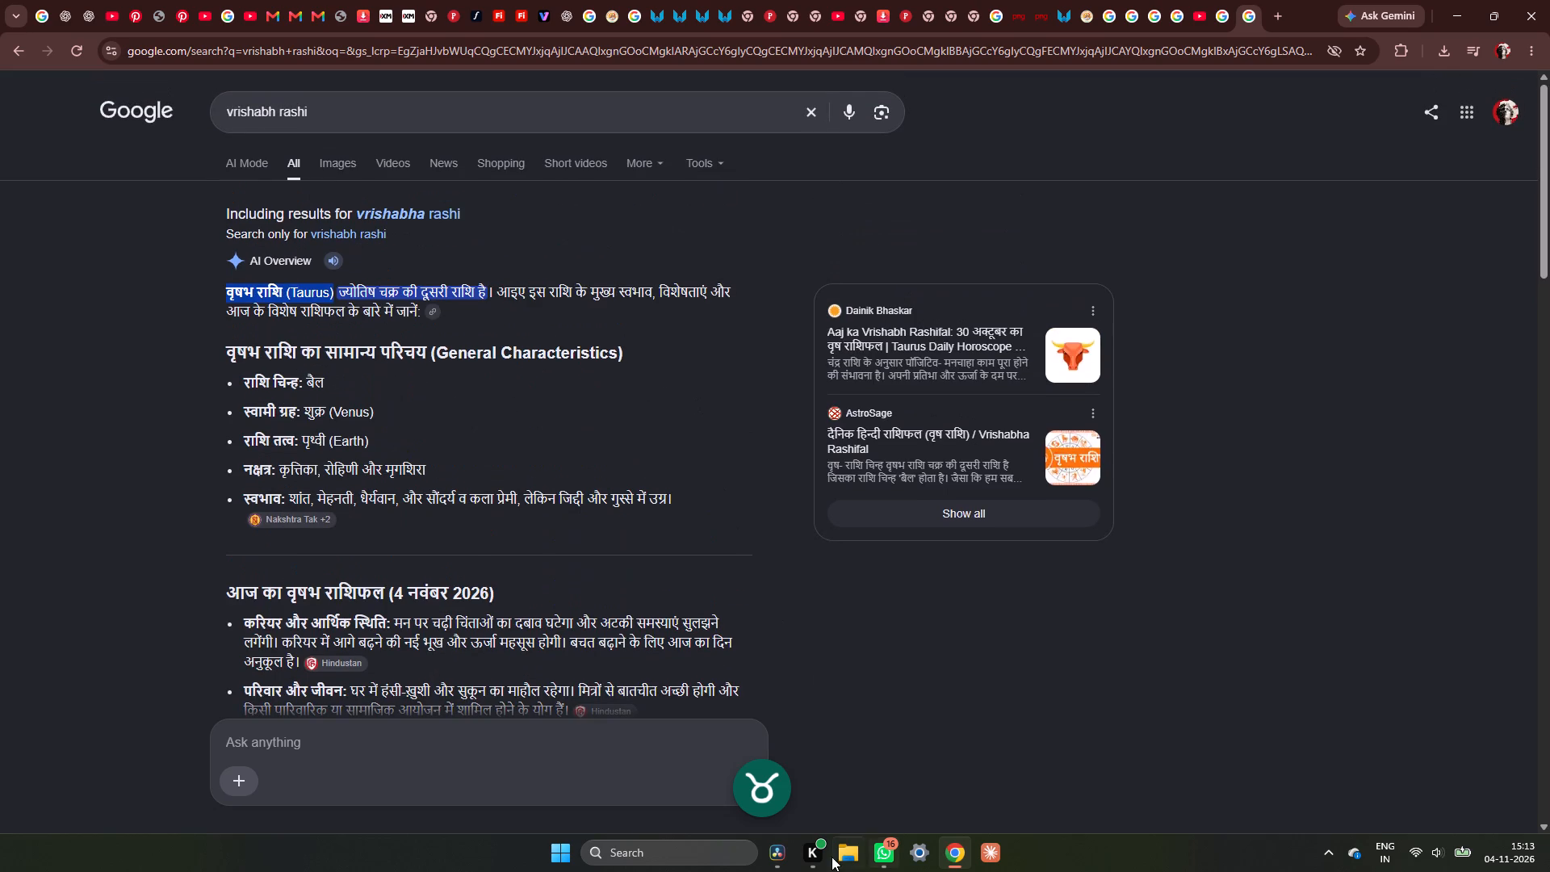
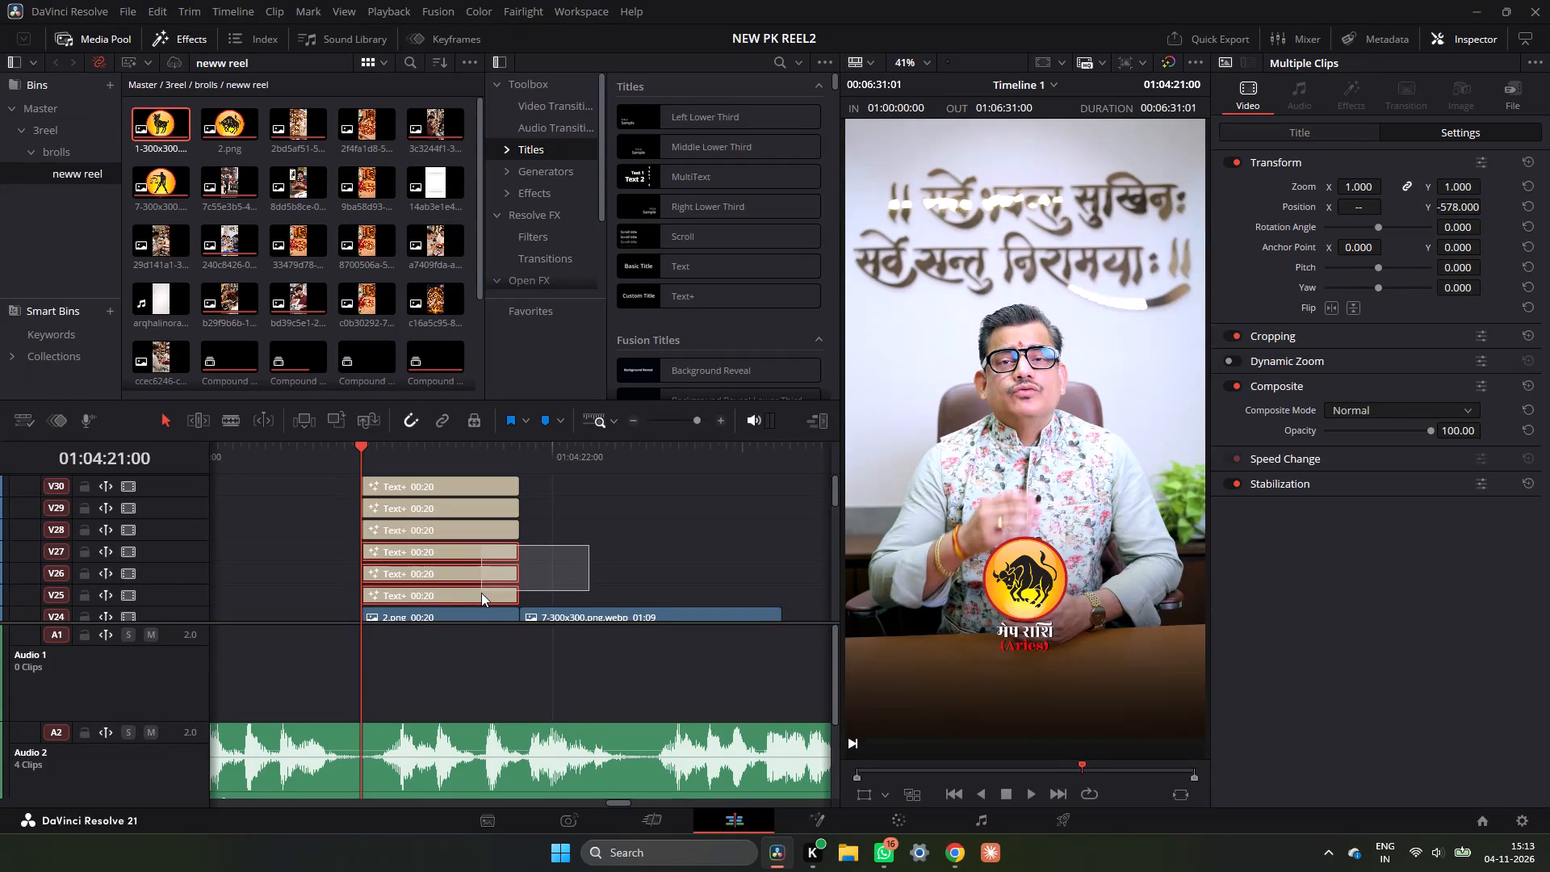
Replace the Hindi sign name in the three lower text layers over the Taurus emblem with "वृषभ राशि", leaving out the English name.
left_click(1289, 140)
left_click(1305, 248)
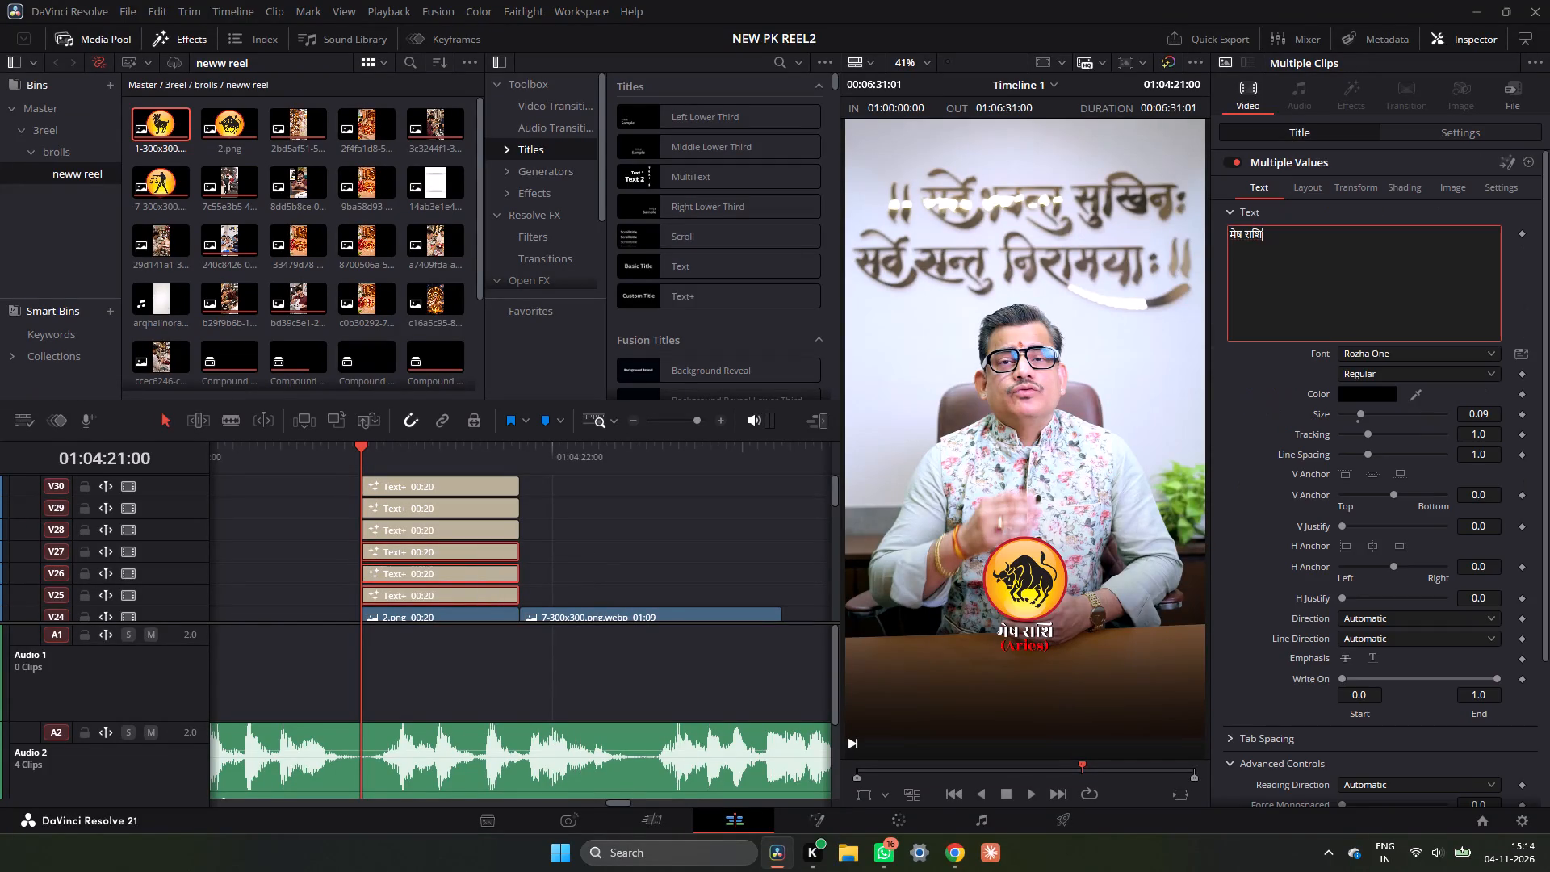
key("ctrl+a")
key("ctrl+v")
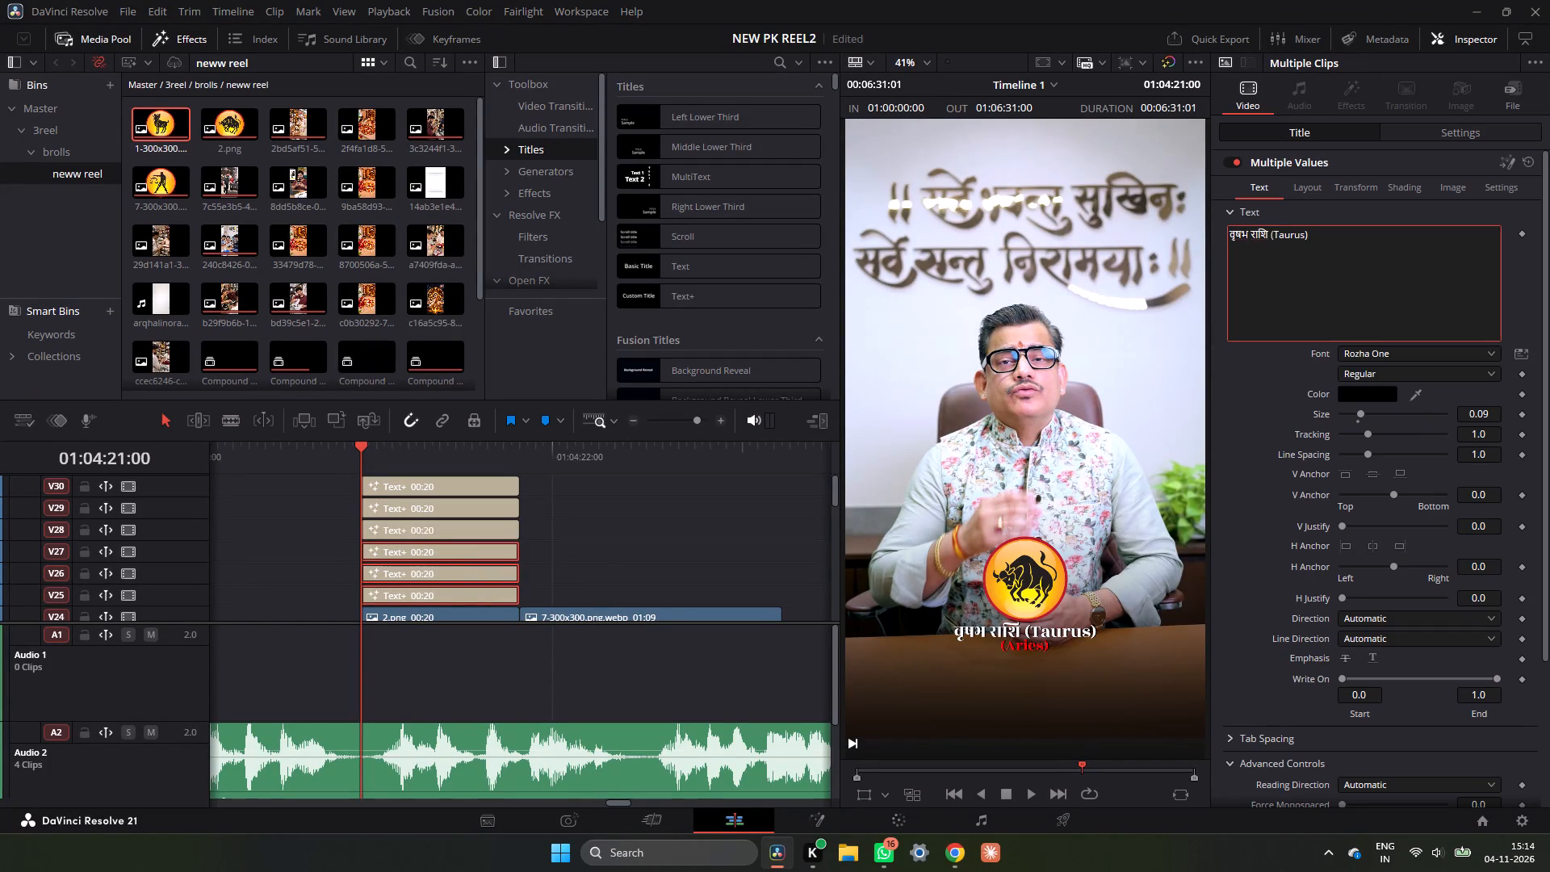
left_click_drag(1270, 234, 1321, 235)
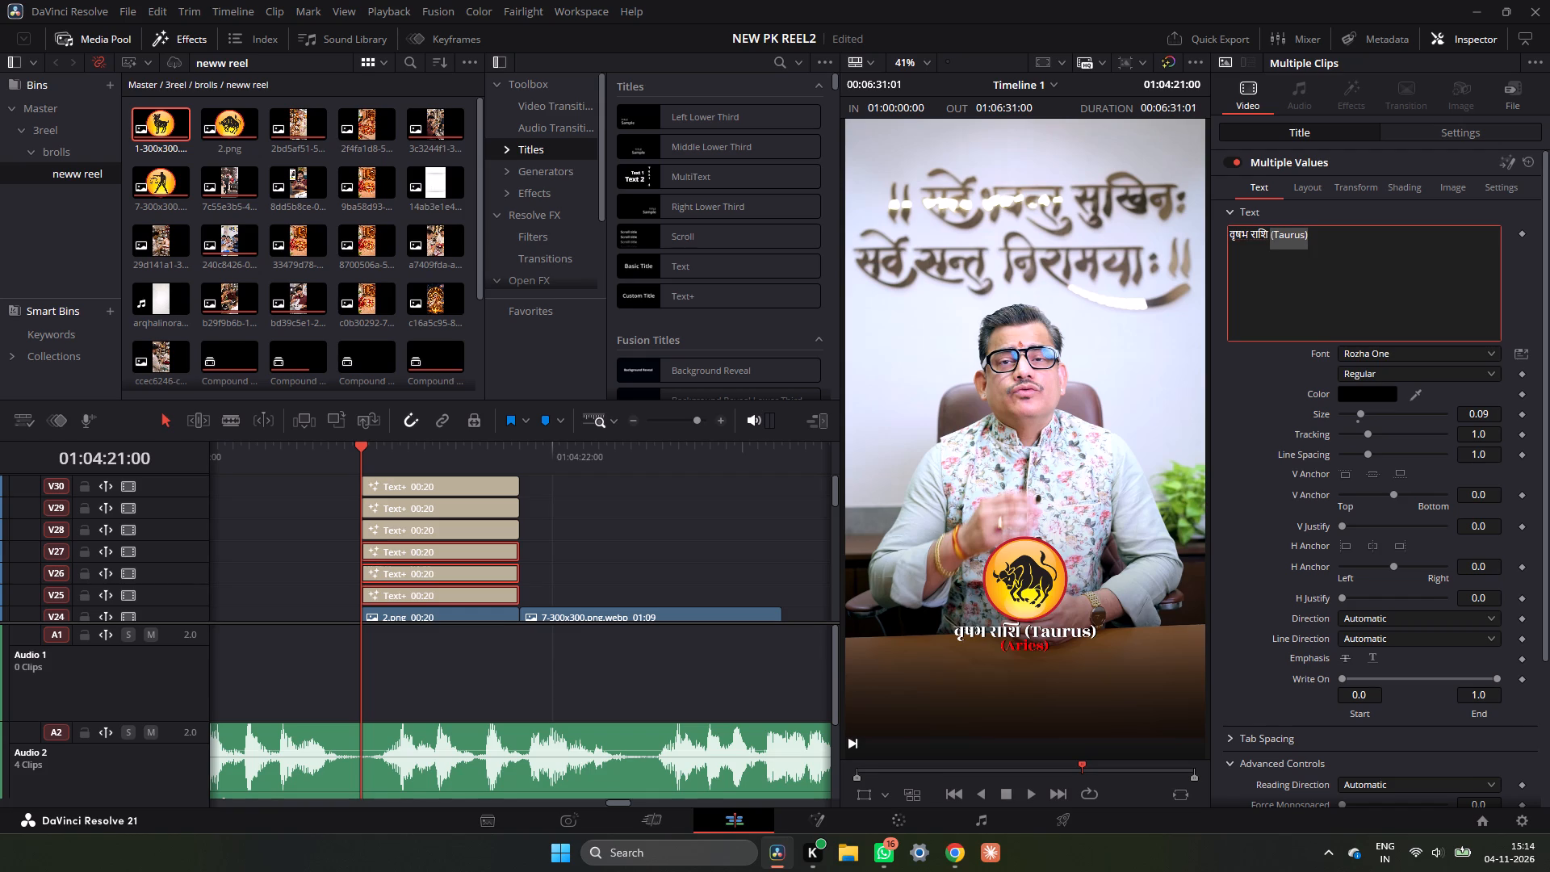
key("ctrl+x")
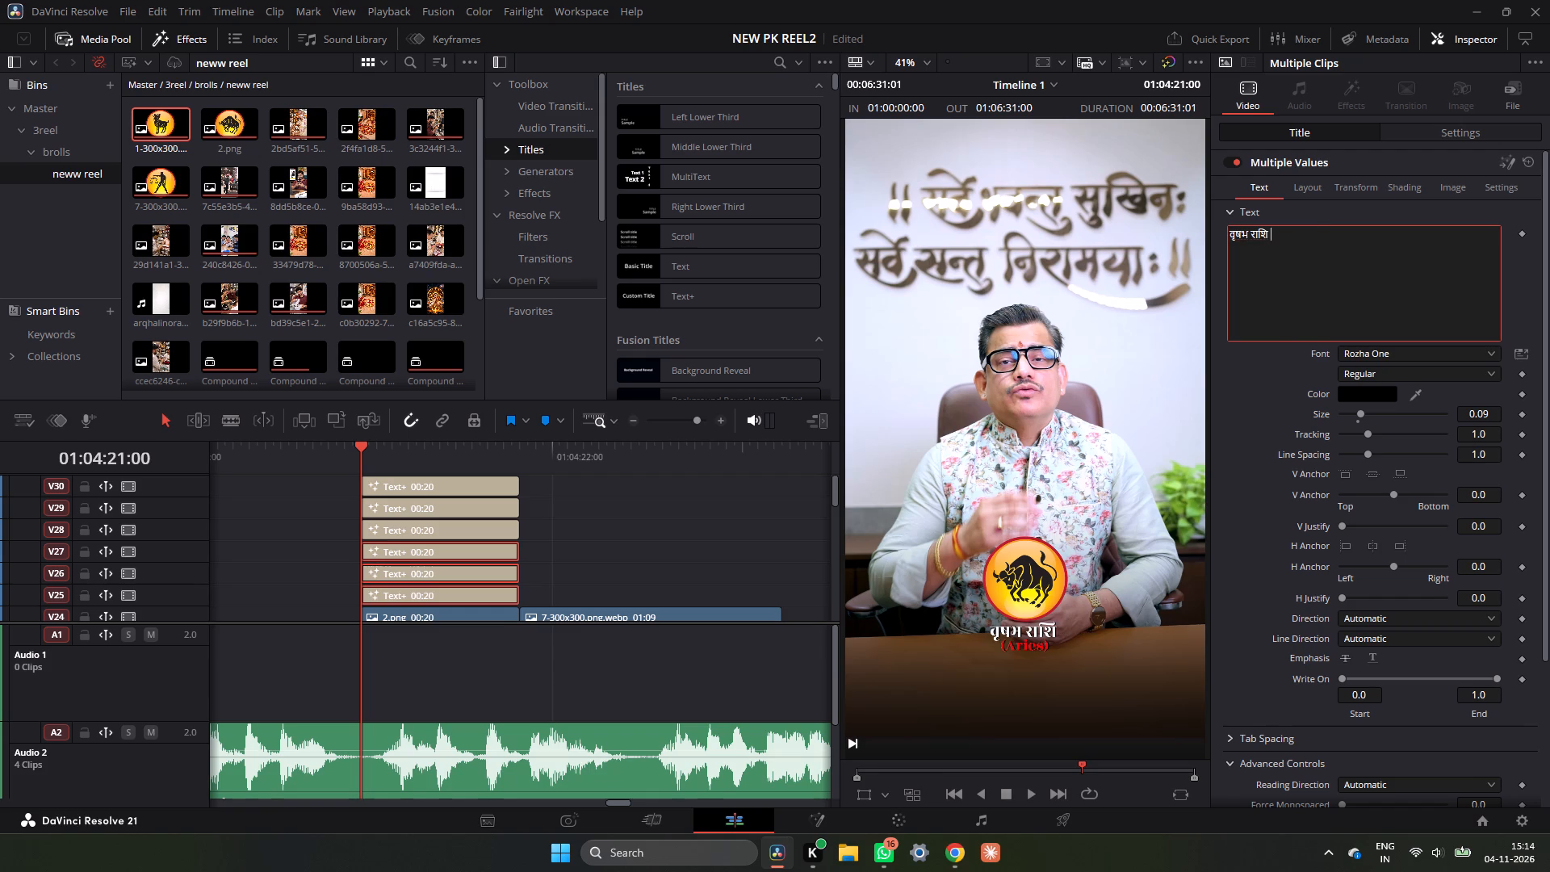
key("BackSpace")
left_click(626, 523)
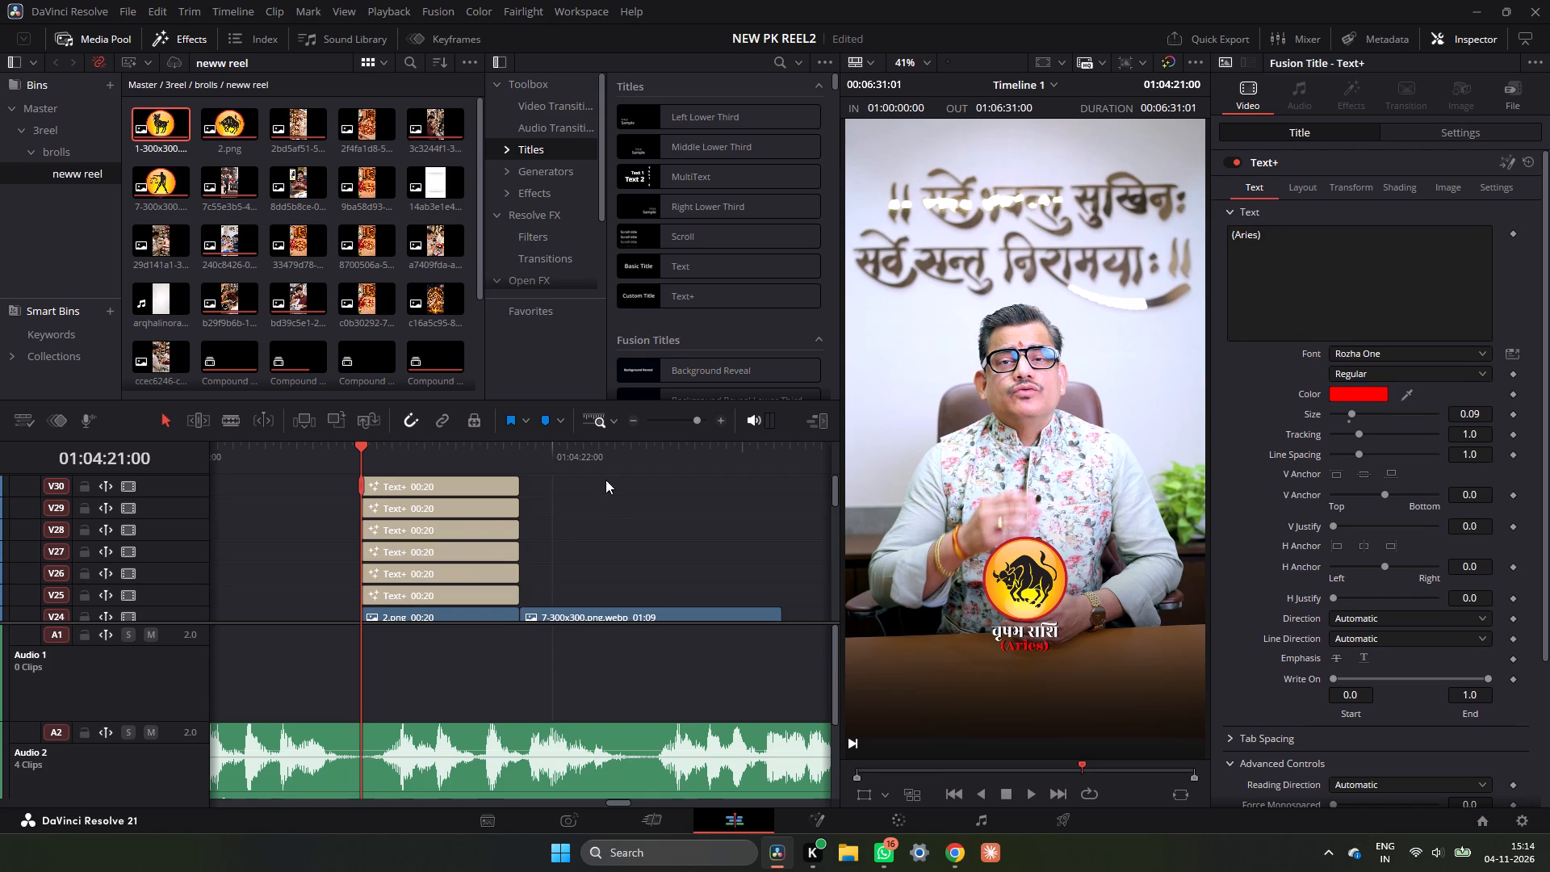
Replace the English name in the three upper text layers over the Taurus emblem with "(Taurus)".
scroll(365, 495, "up", 3)
left_click_drag(326, 480, 432, 521)
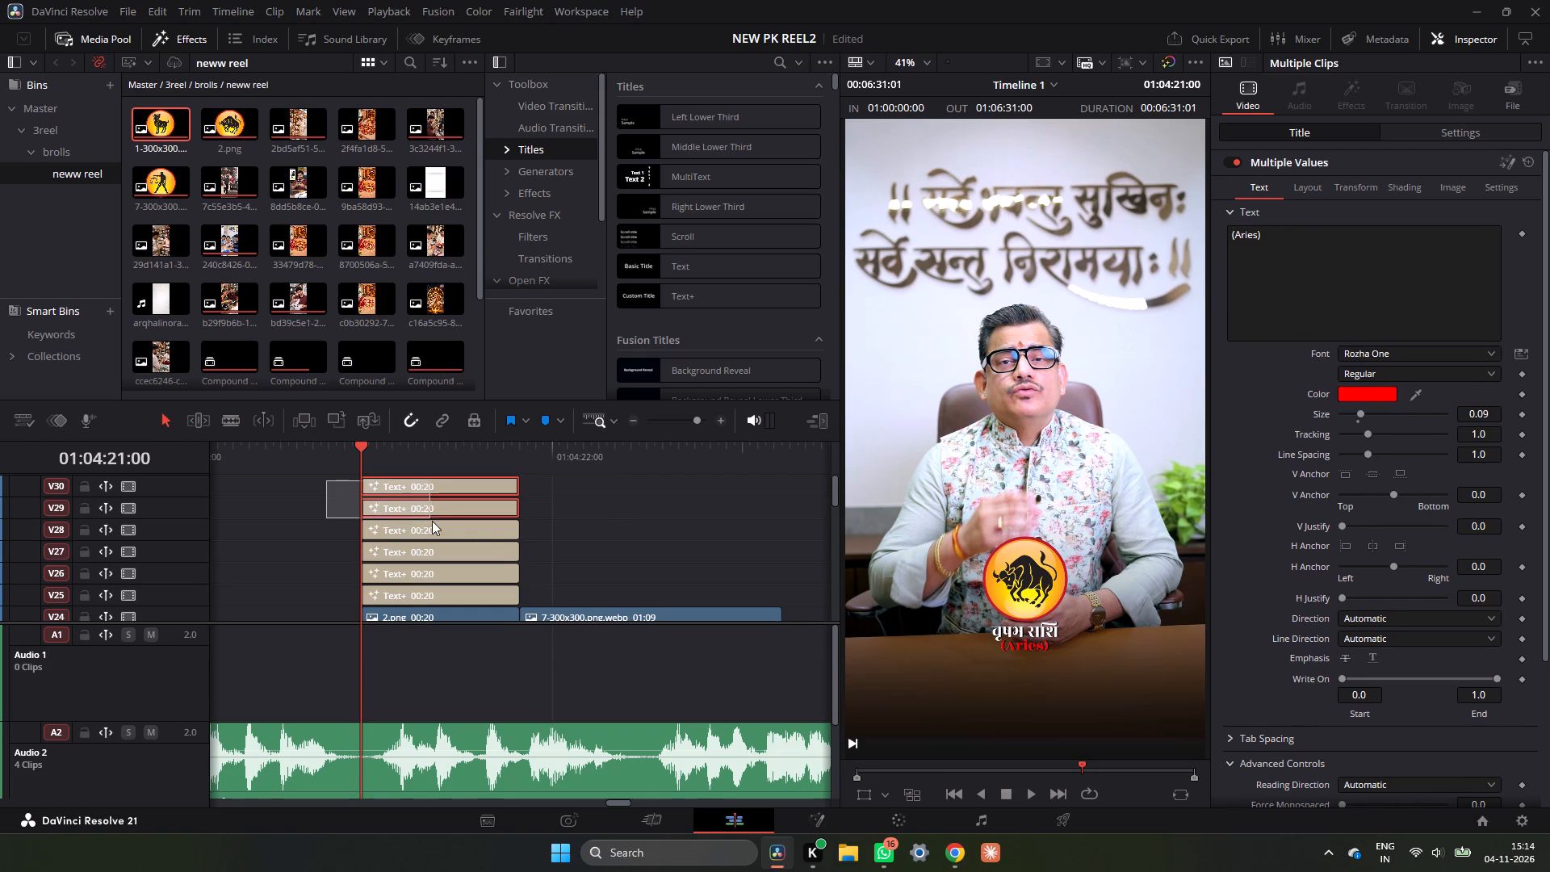
left_click_drag(432, 521, 437, 531)
left_click(1301, 255)
key("ctrl+a")
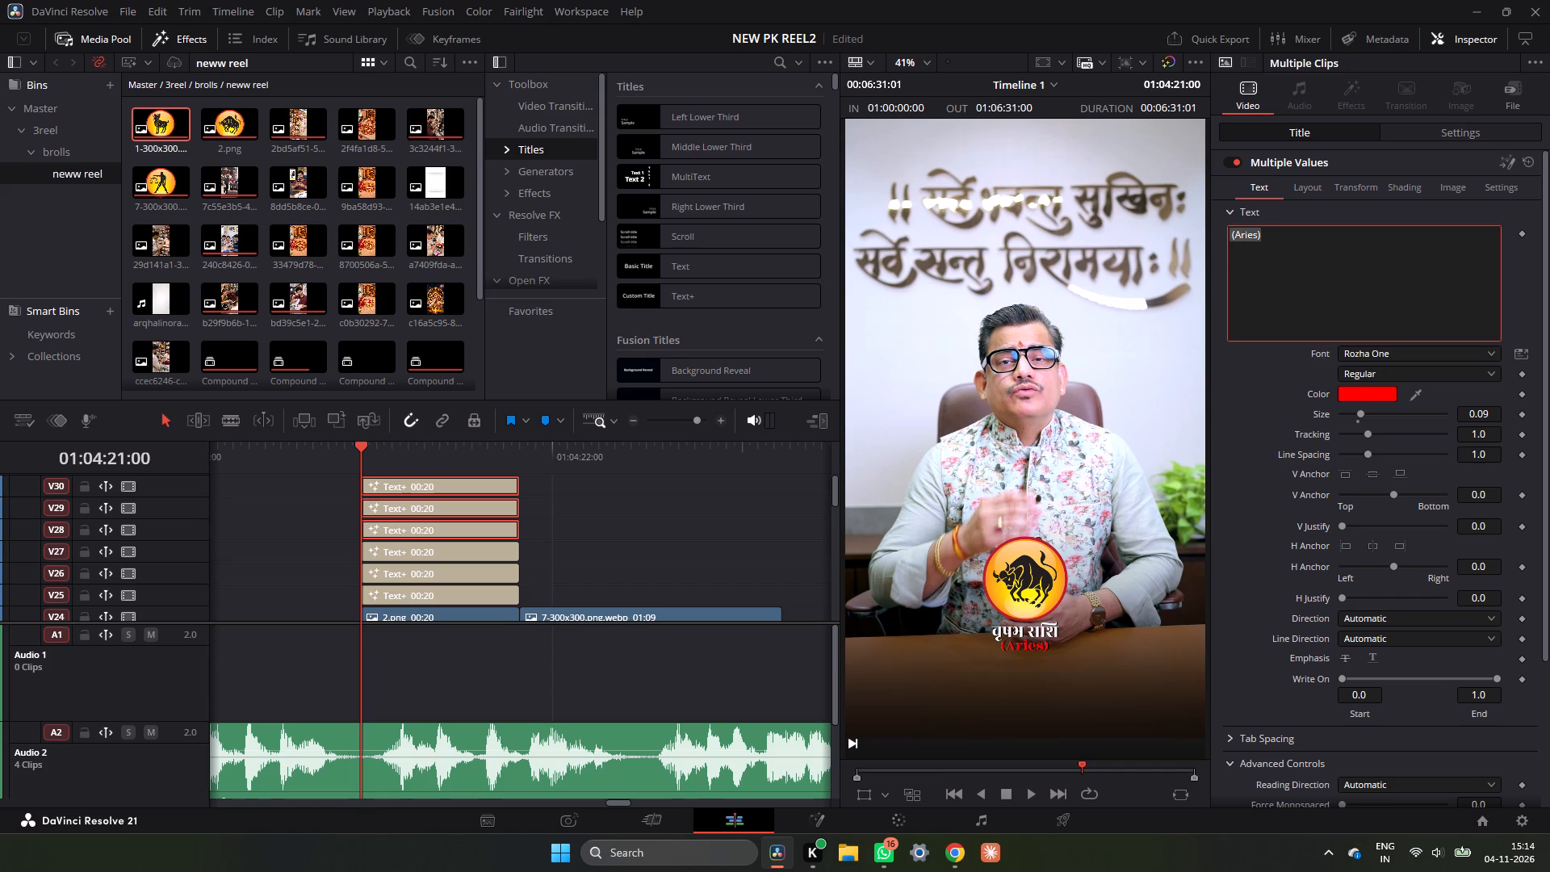
key("ctrl+v")
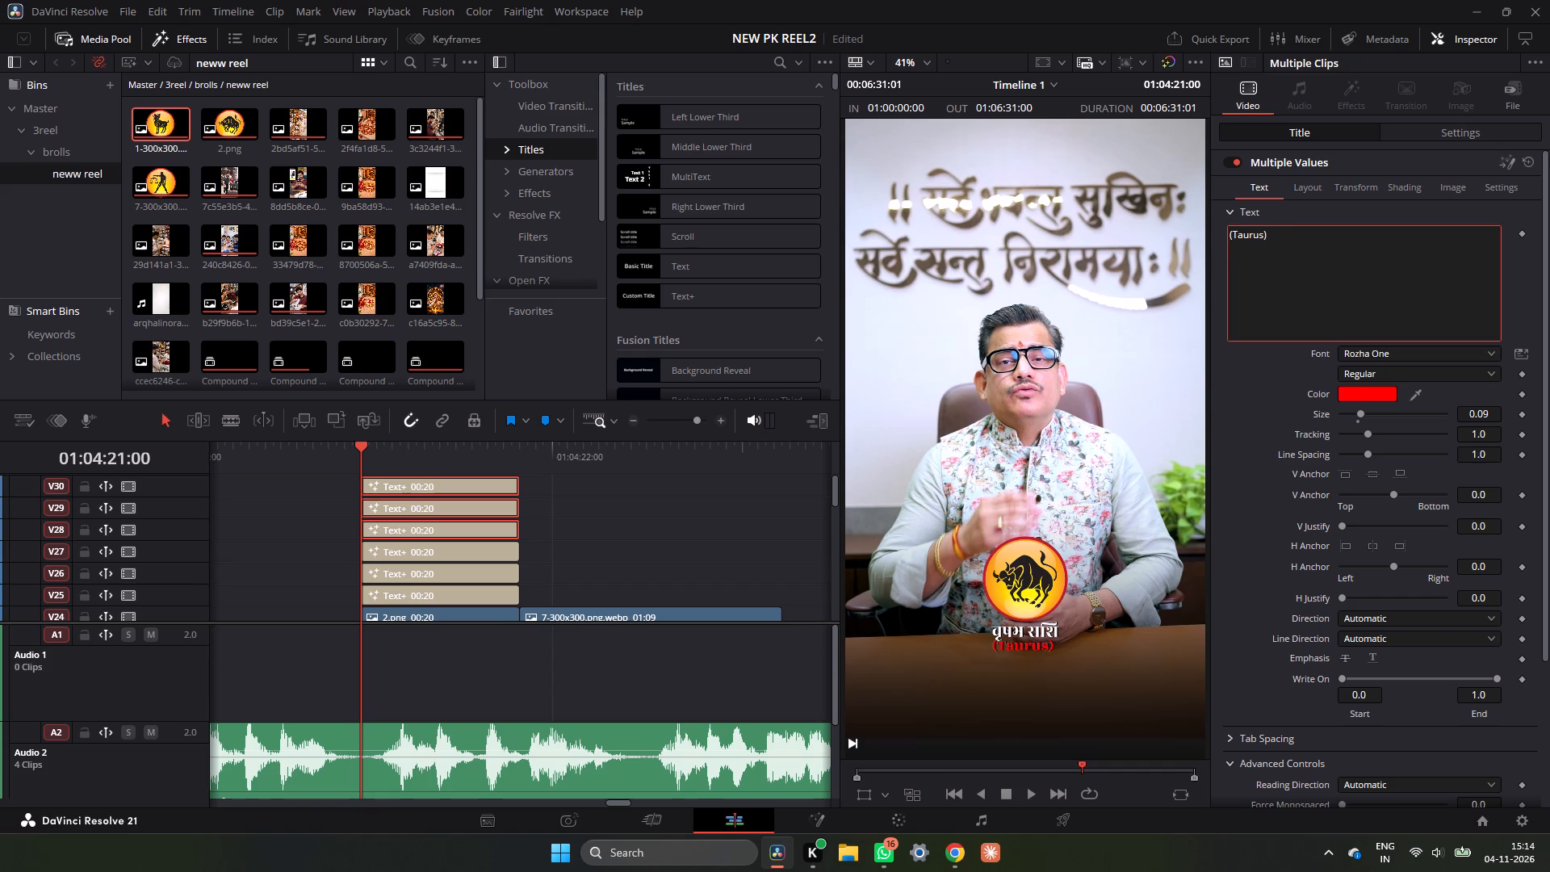
Move the three "(Taurus)" layers down to a Y position of -631, nudge them slightly in X, and play back the title.
left_click(1468, 129)
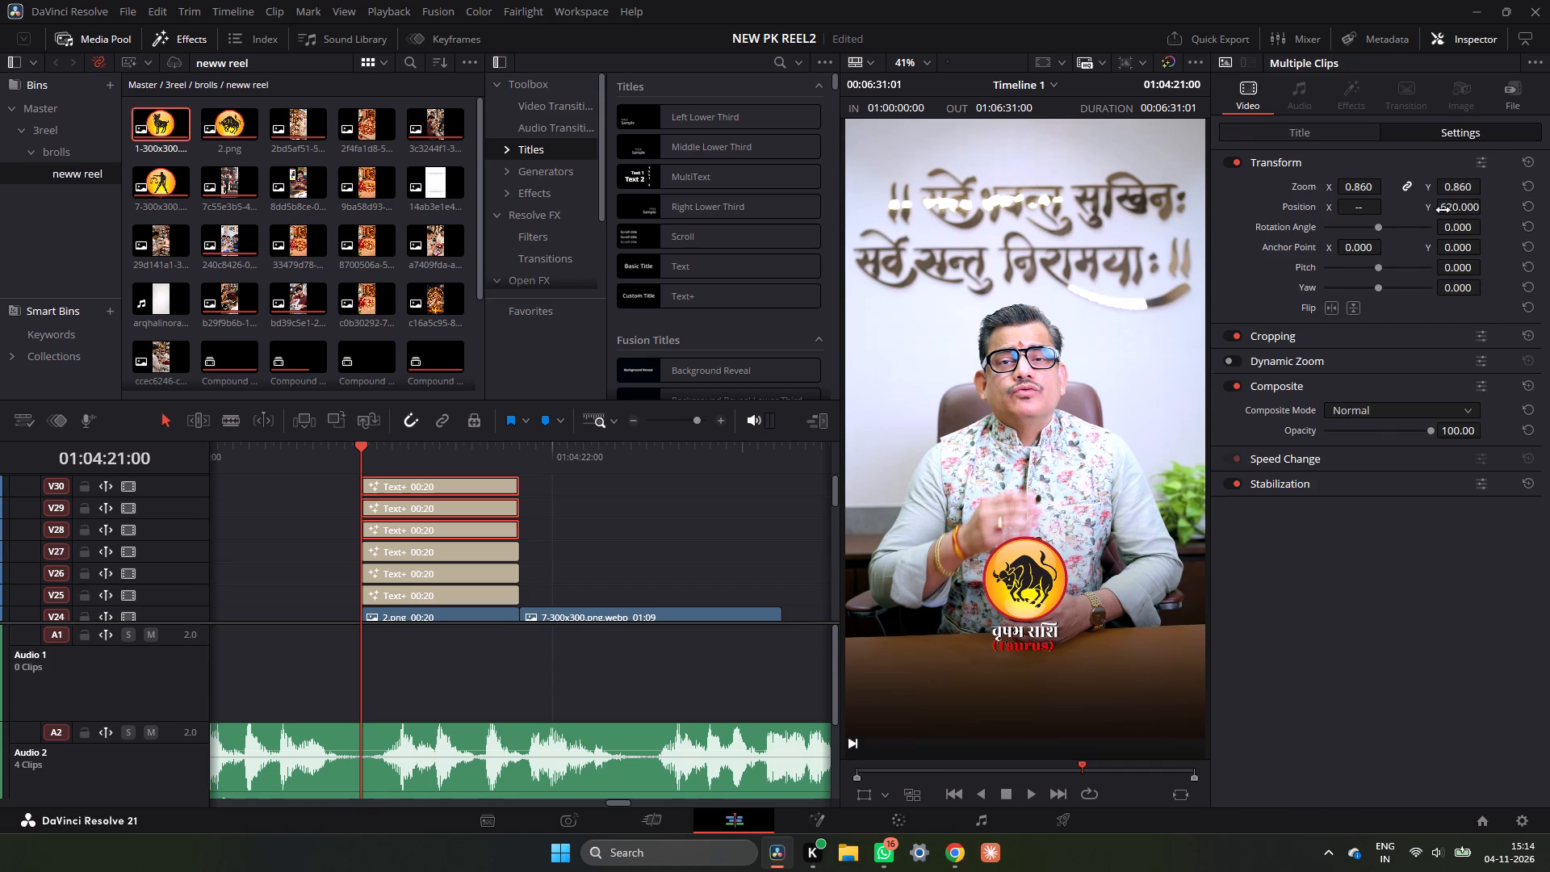
left_click_drag(1464, 211, 1455, 221)
left_click_drag(1455, 221, 1455, 222)
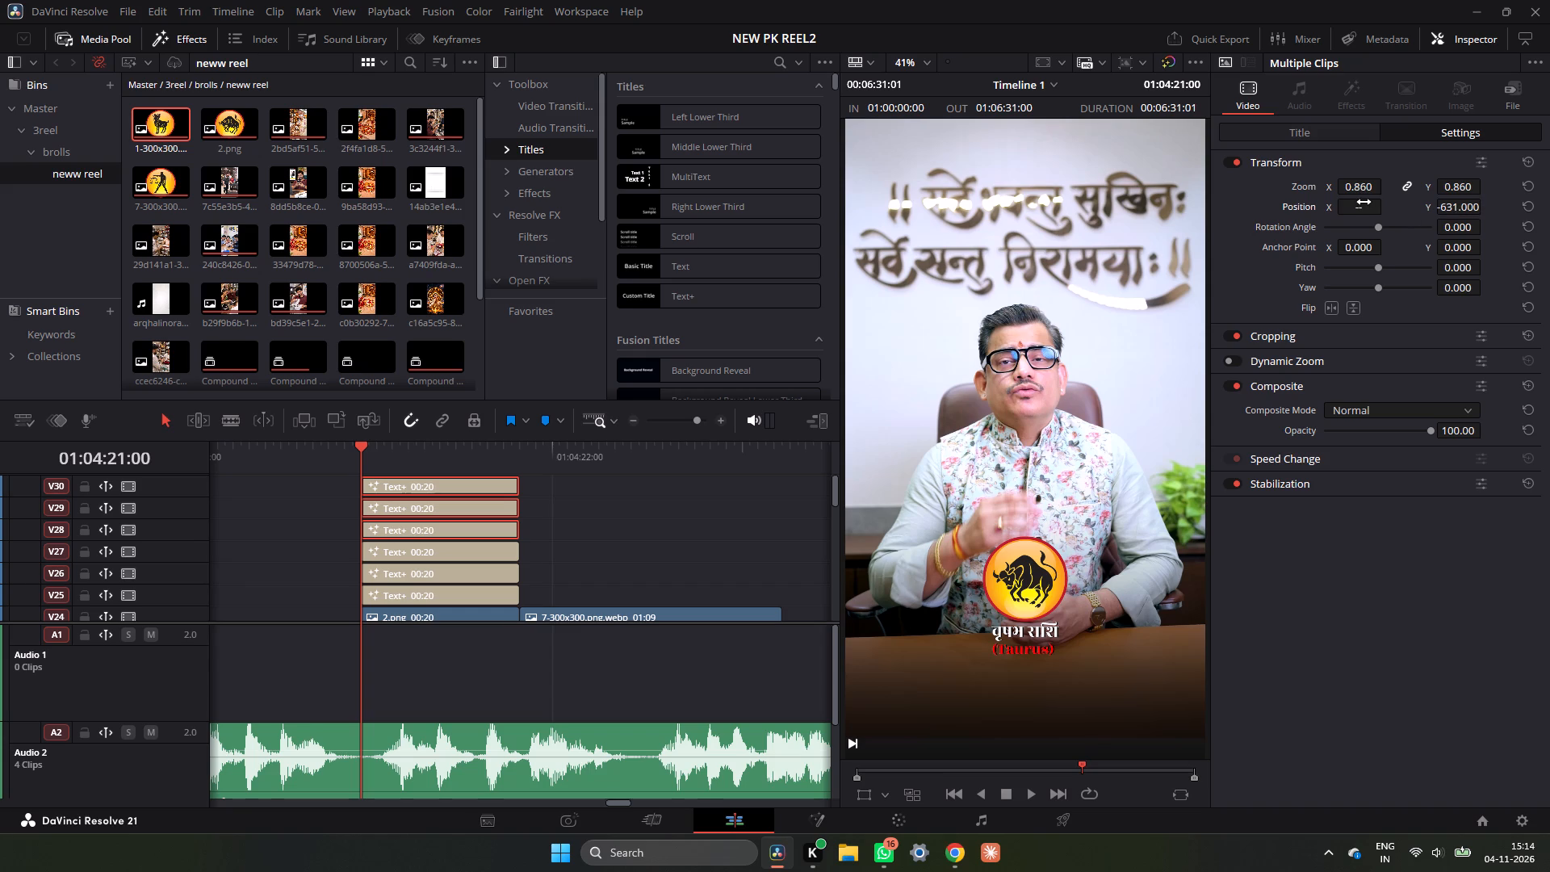
left_click_drag(1364, 202, 1371, 204)
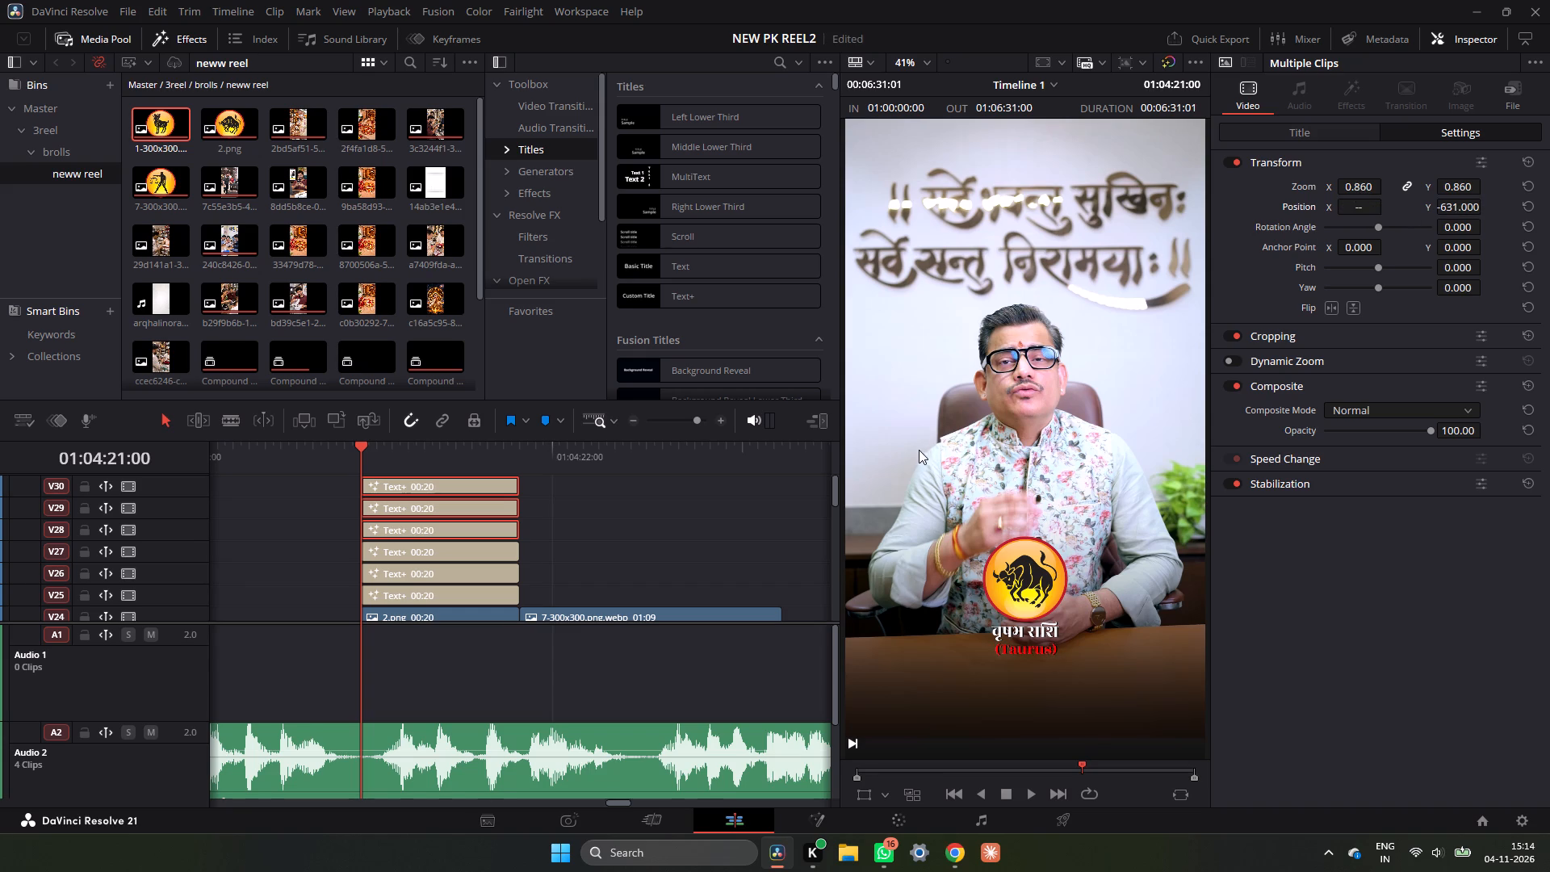
left_click(559, 514)
key("space")
key("space")
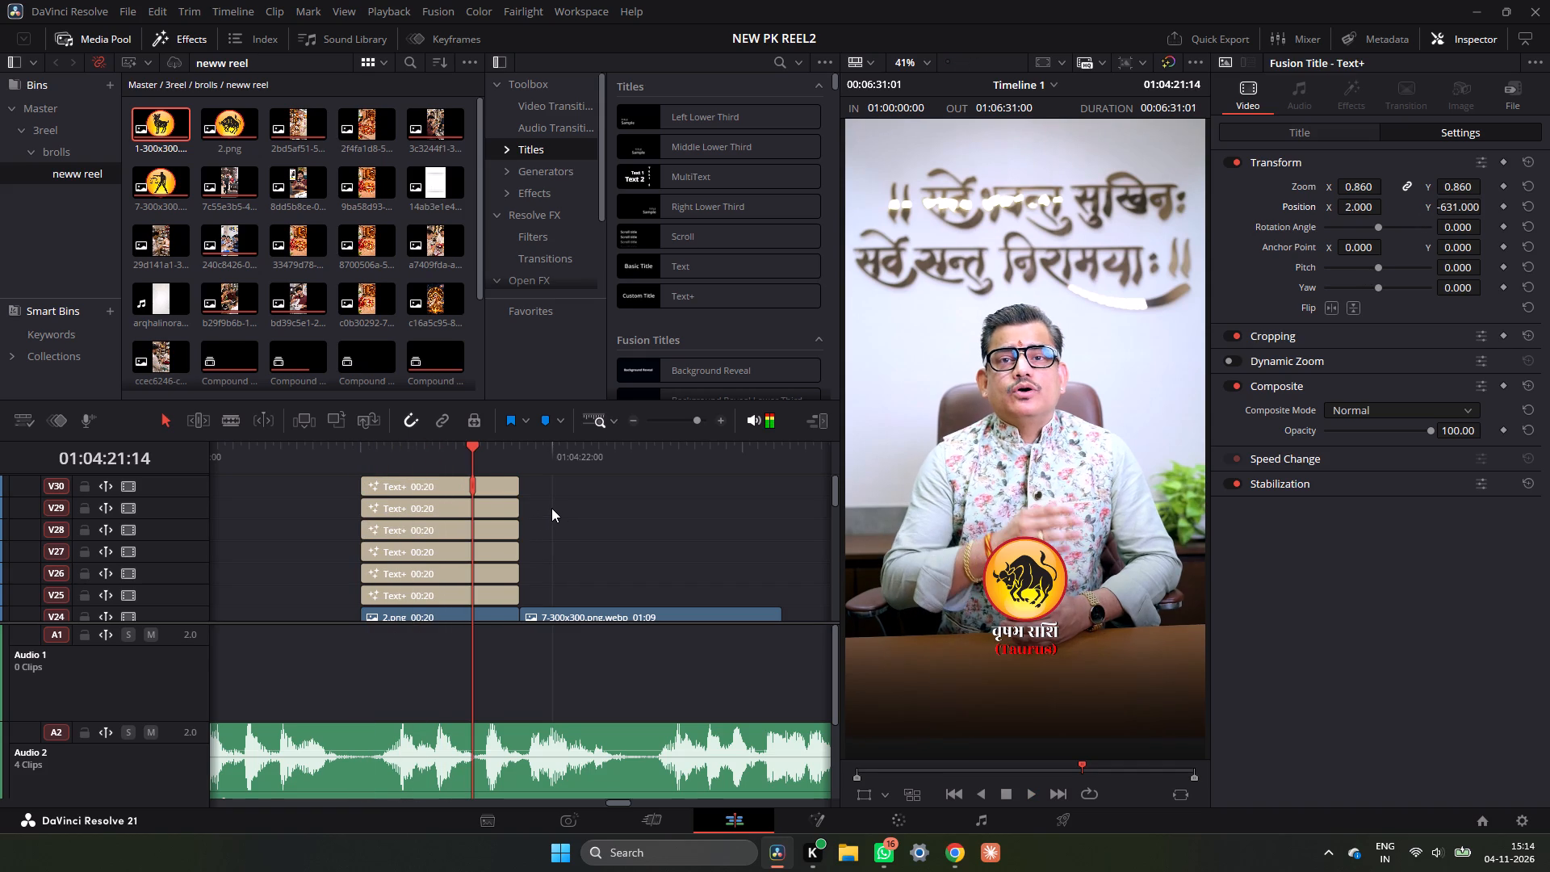
key("space")
key("space")
Raise the three "(Taurus)" layers to a Y position of -624 and play back the Taurus title from its start.
left_click_drag(311, 474, 315, 480)
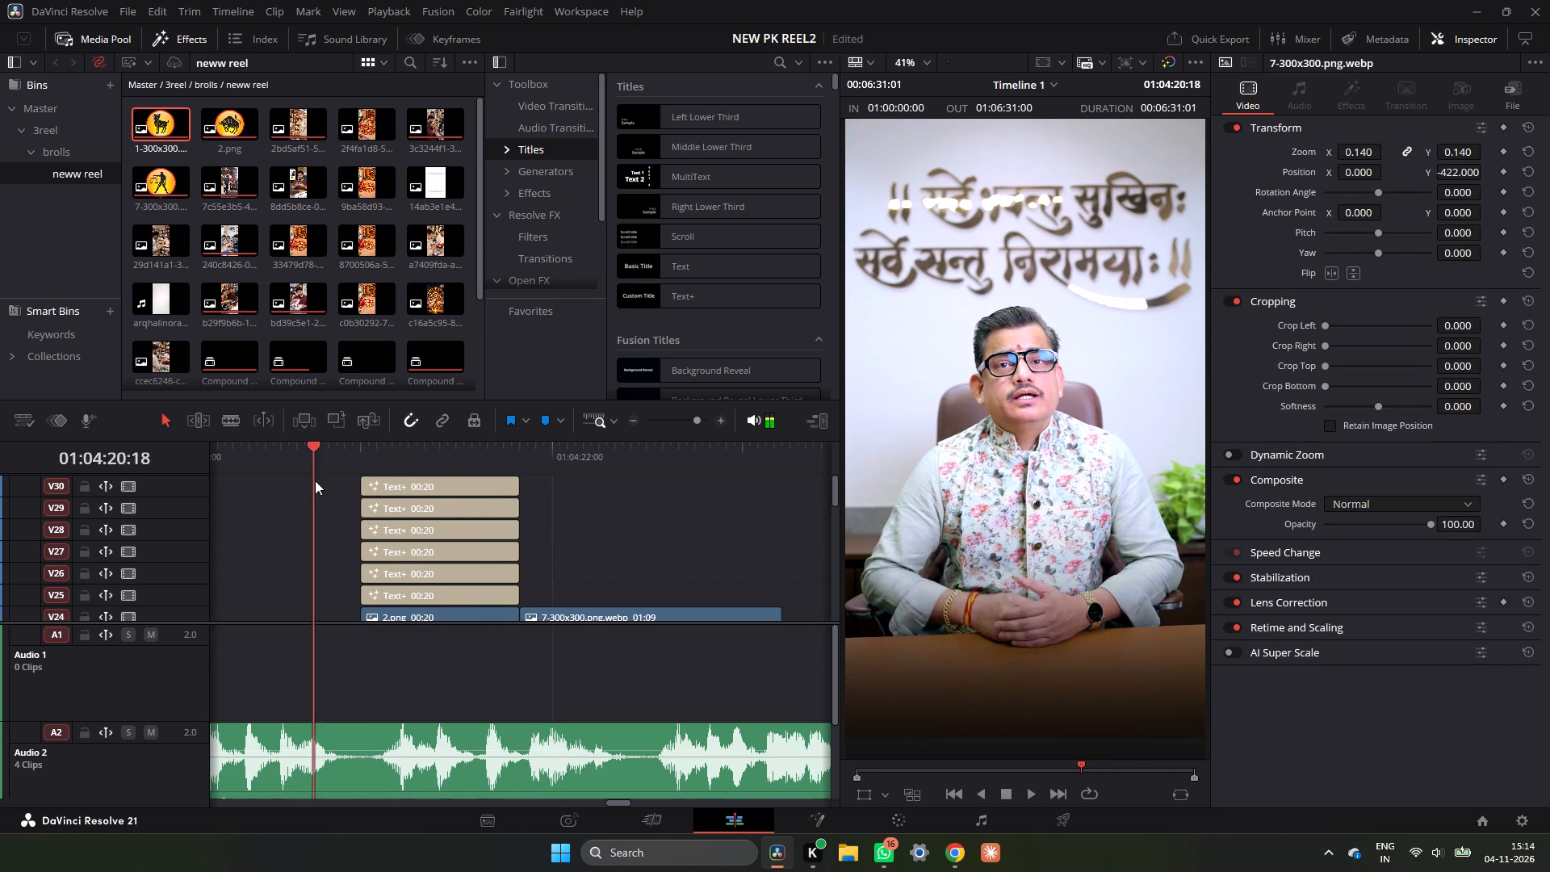
left_click_drag(315, 480, 415, 514)
left_click_drag(305, 476, 443, 539)
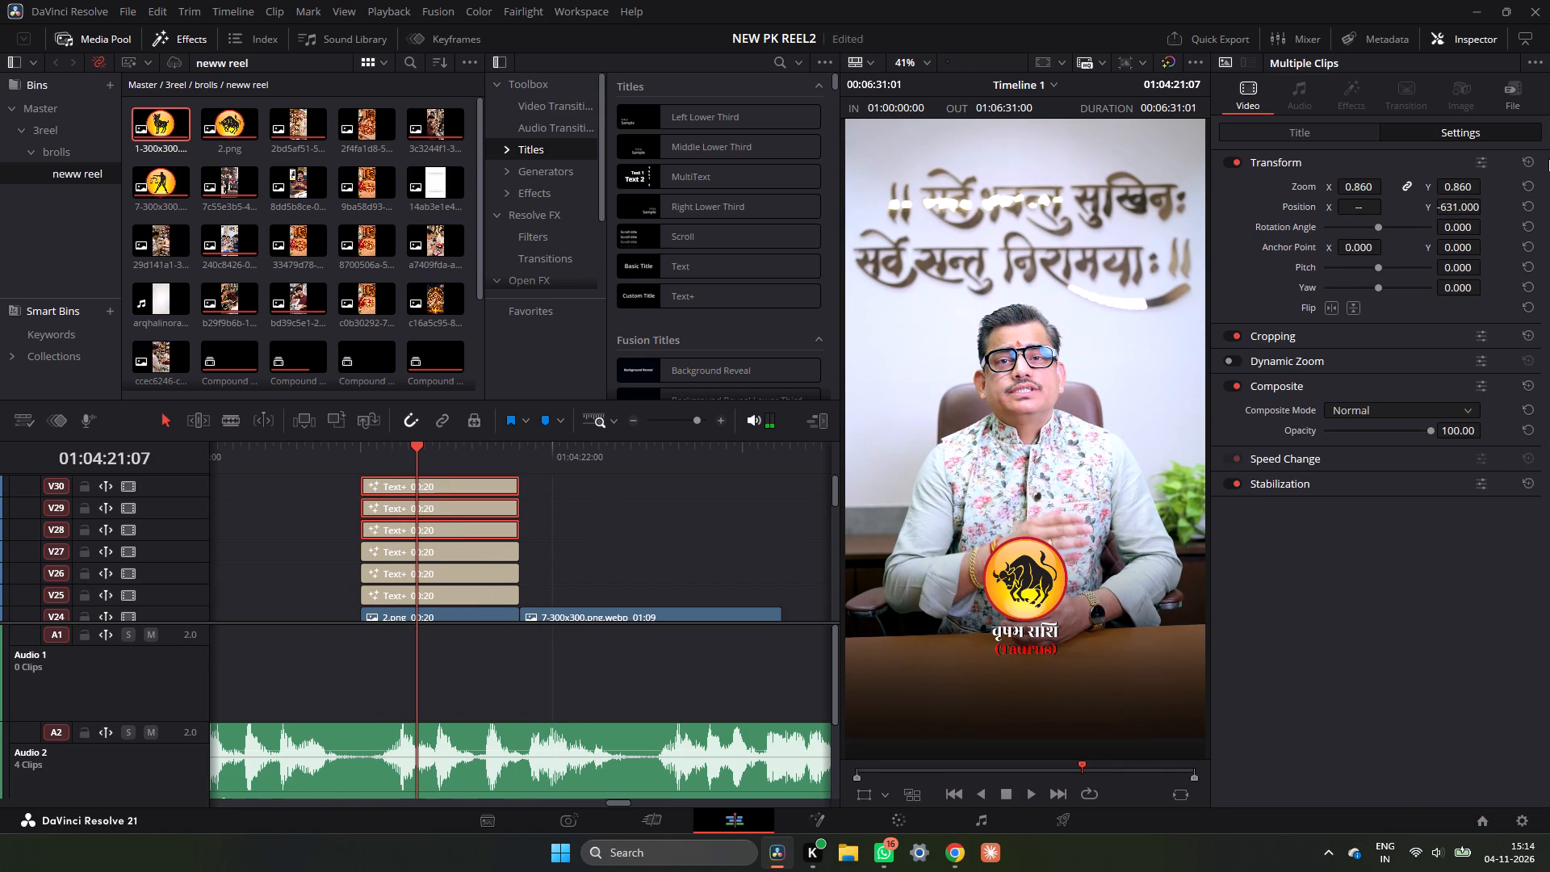
left_click_drag(1462, 203, 1472, 214)
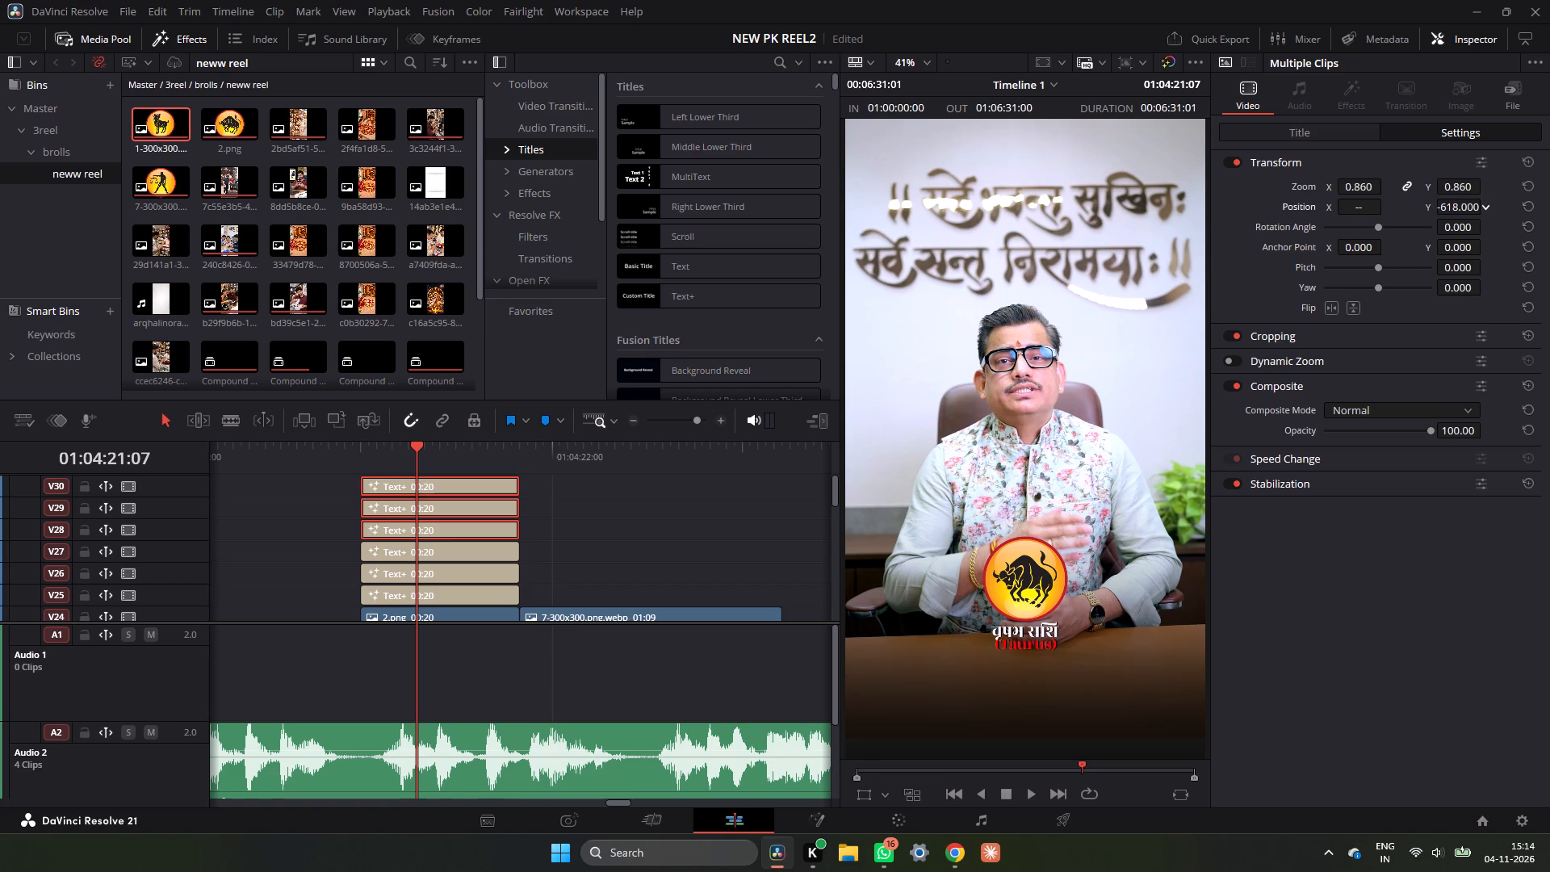
left_click_drag(1472, 214, 1468, 218)
left_click(632, 516)
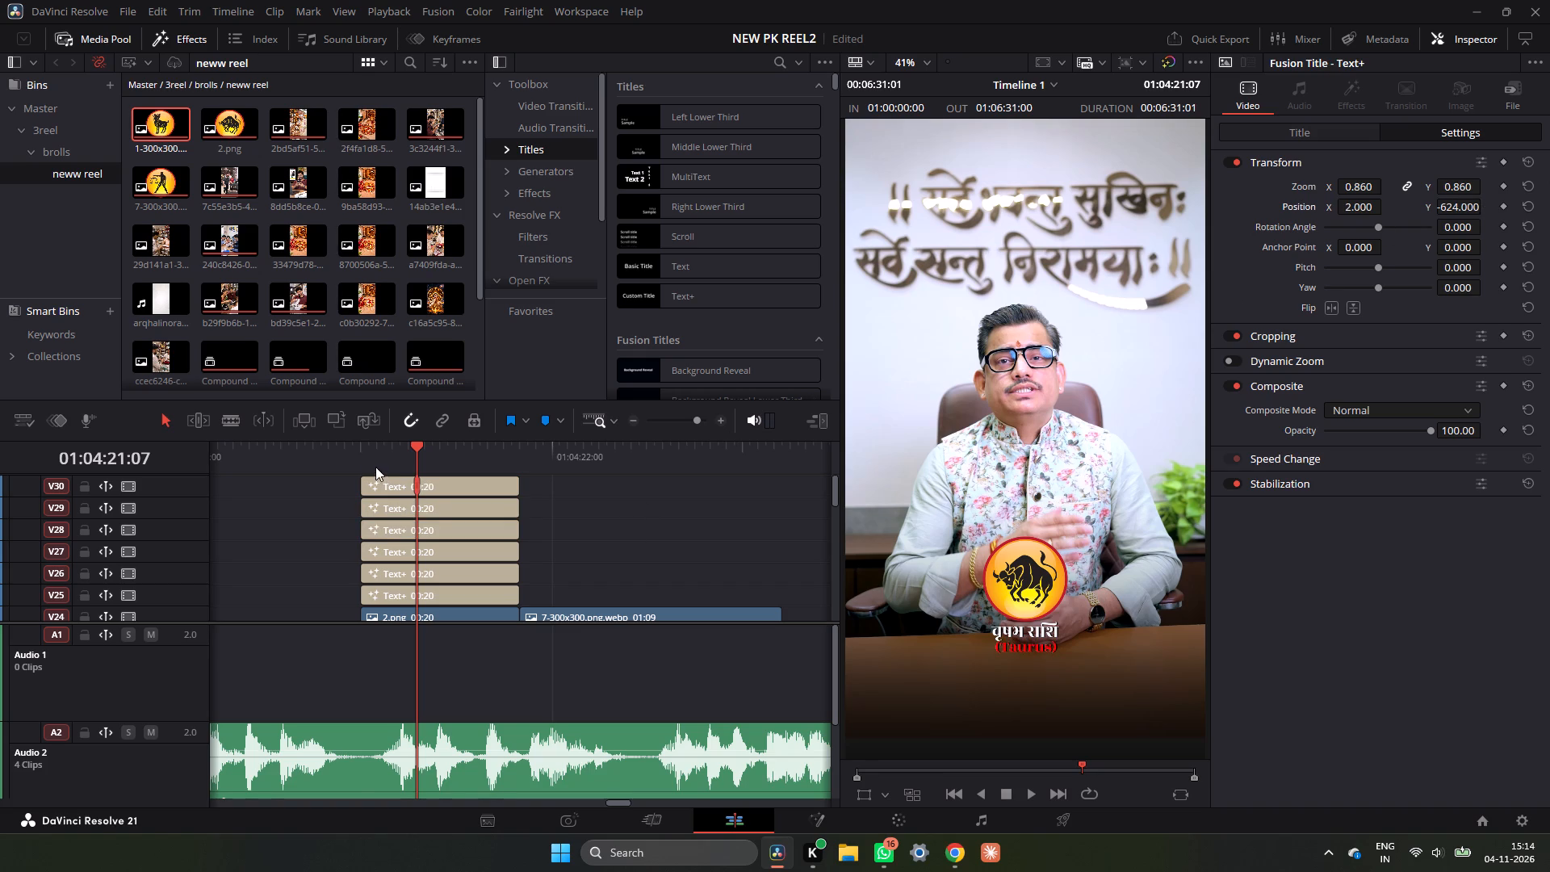
left_click(361, 443)
key("space")
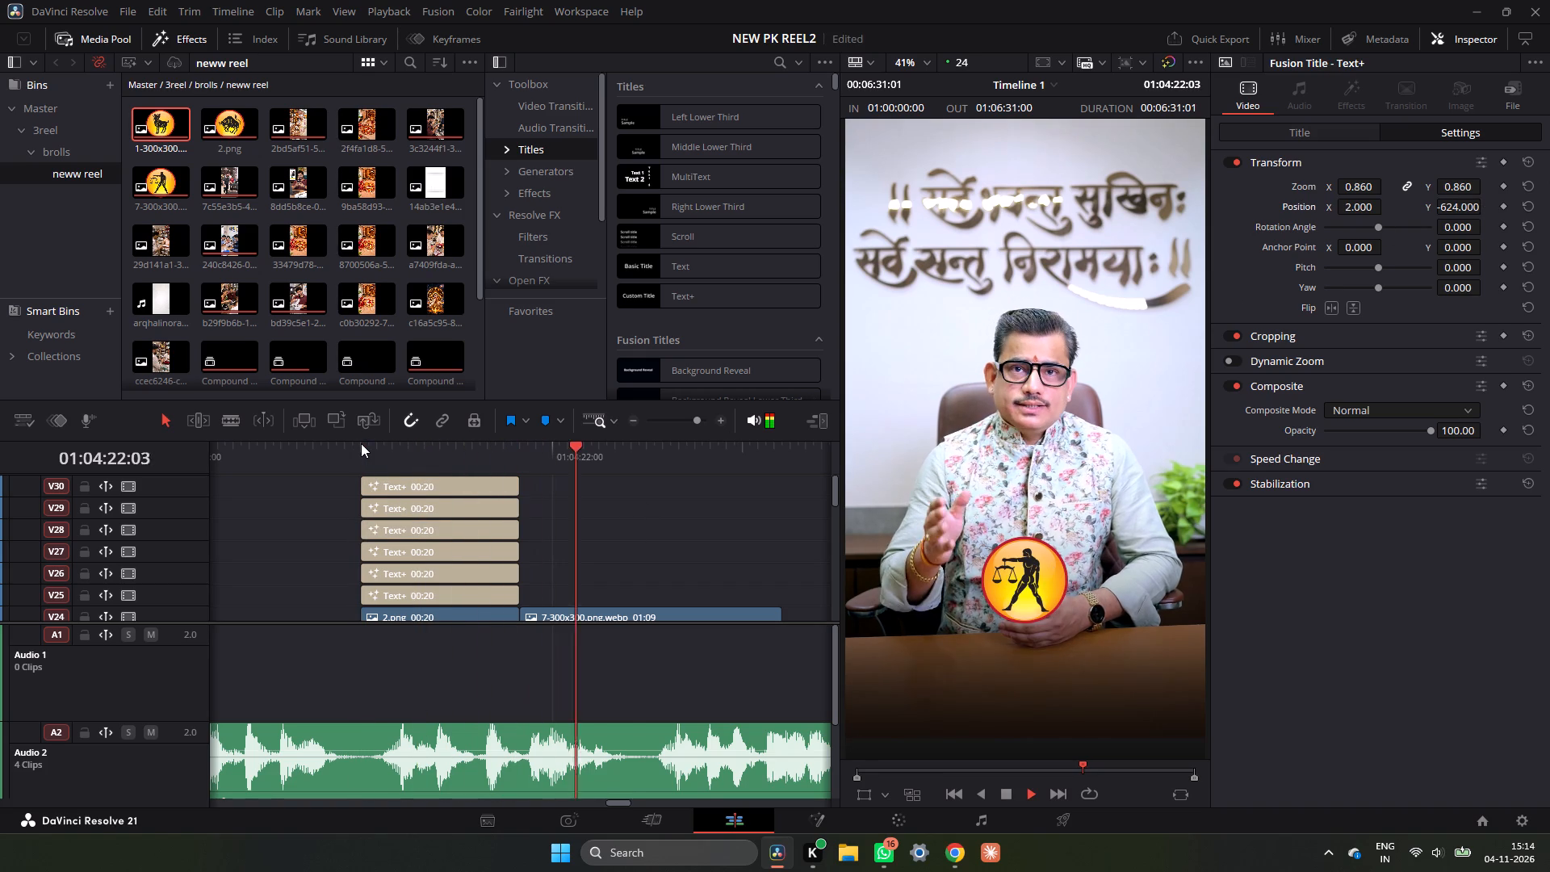
key("space")
Duplicate all six Taurus text layers to the start of the Libra emblem clip and extend the copies to 01:09, matching the emblem's end.
left_click_drag(568, 492, 471, 592)
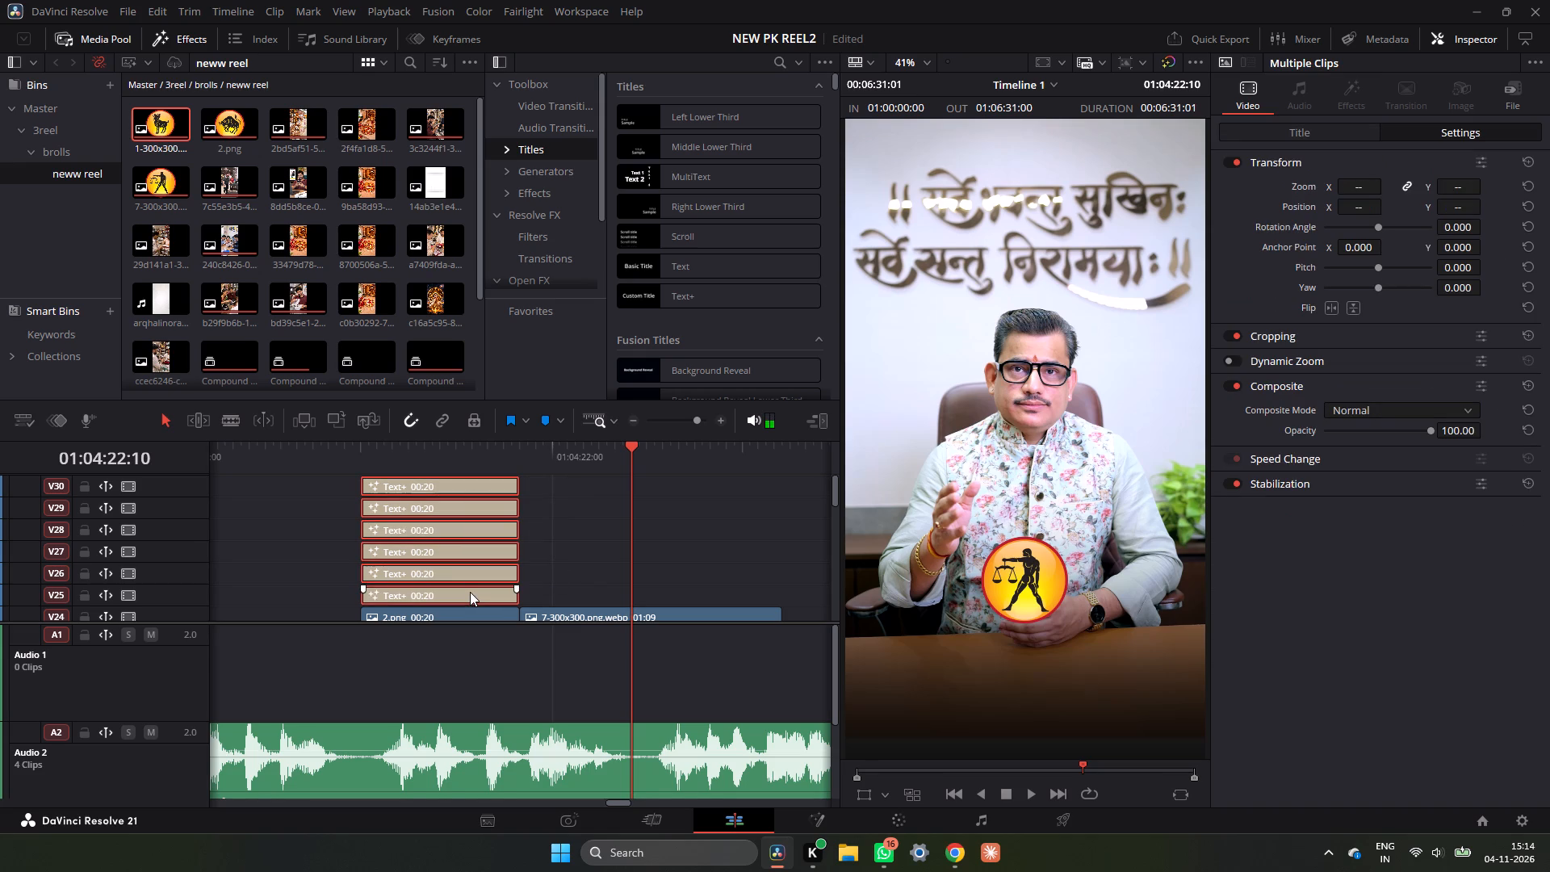
left_click_drag(470, 592, 651, 593)
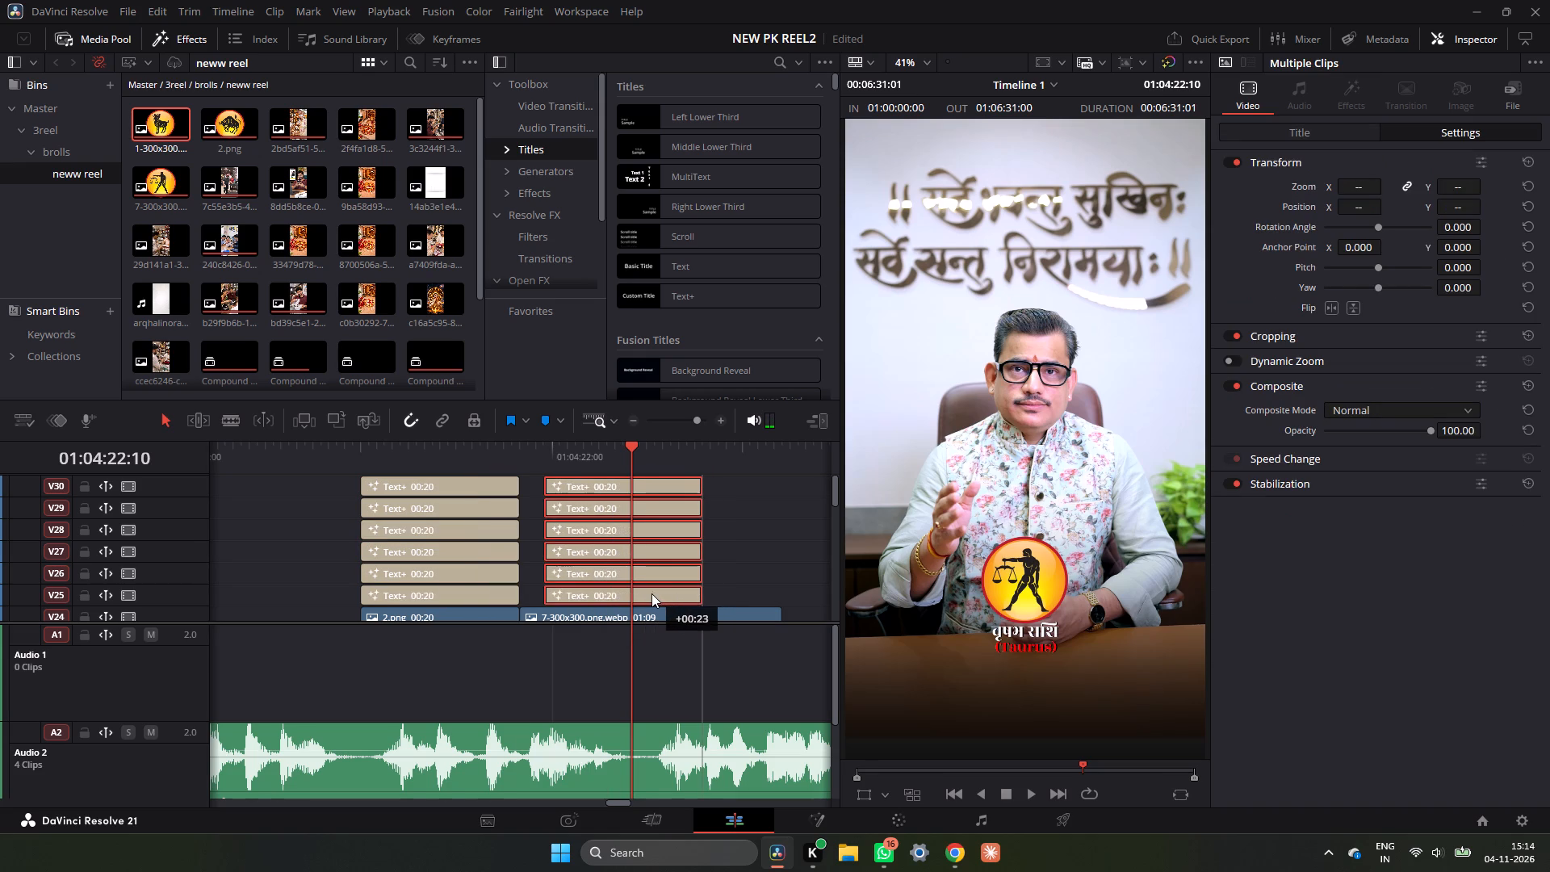
left_click_drag(651, 593, 641, 594)
left_click_drag(679, 533, 683, 535)
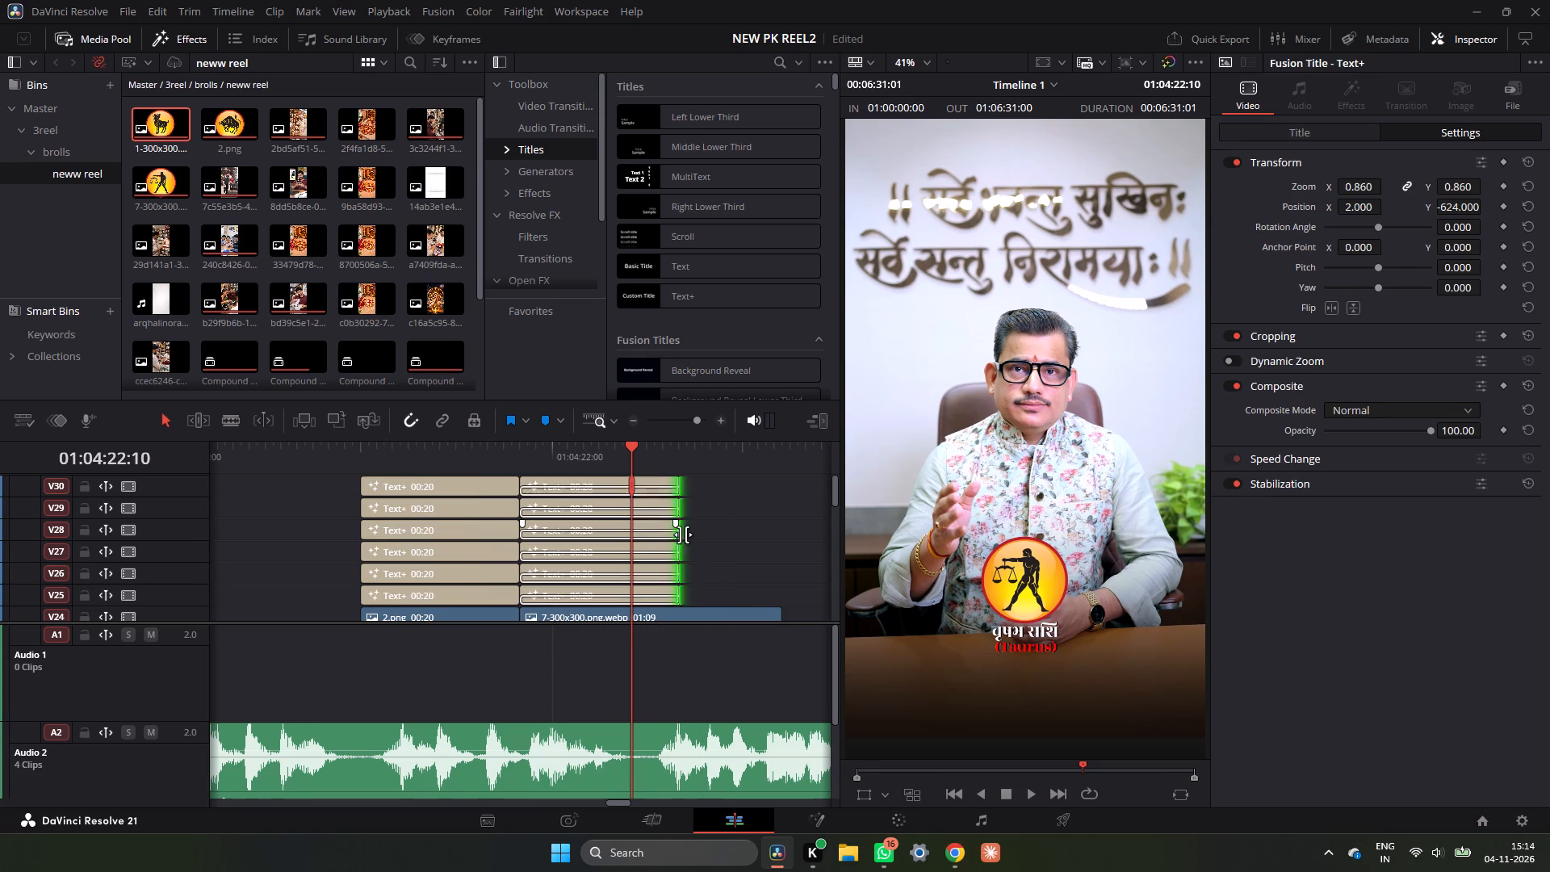
left_click_drag(683, 535, 779, 544)
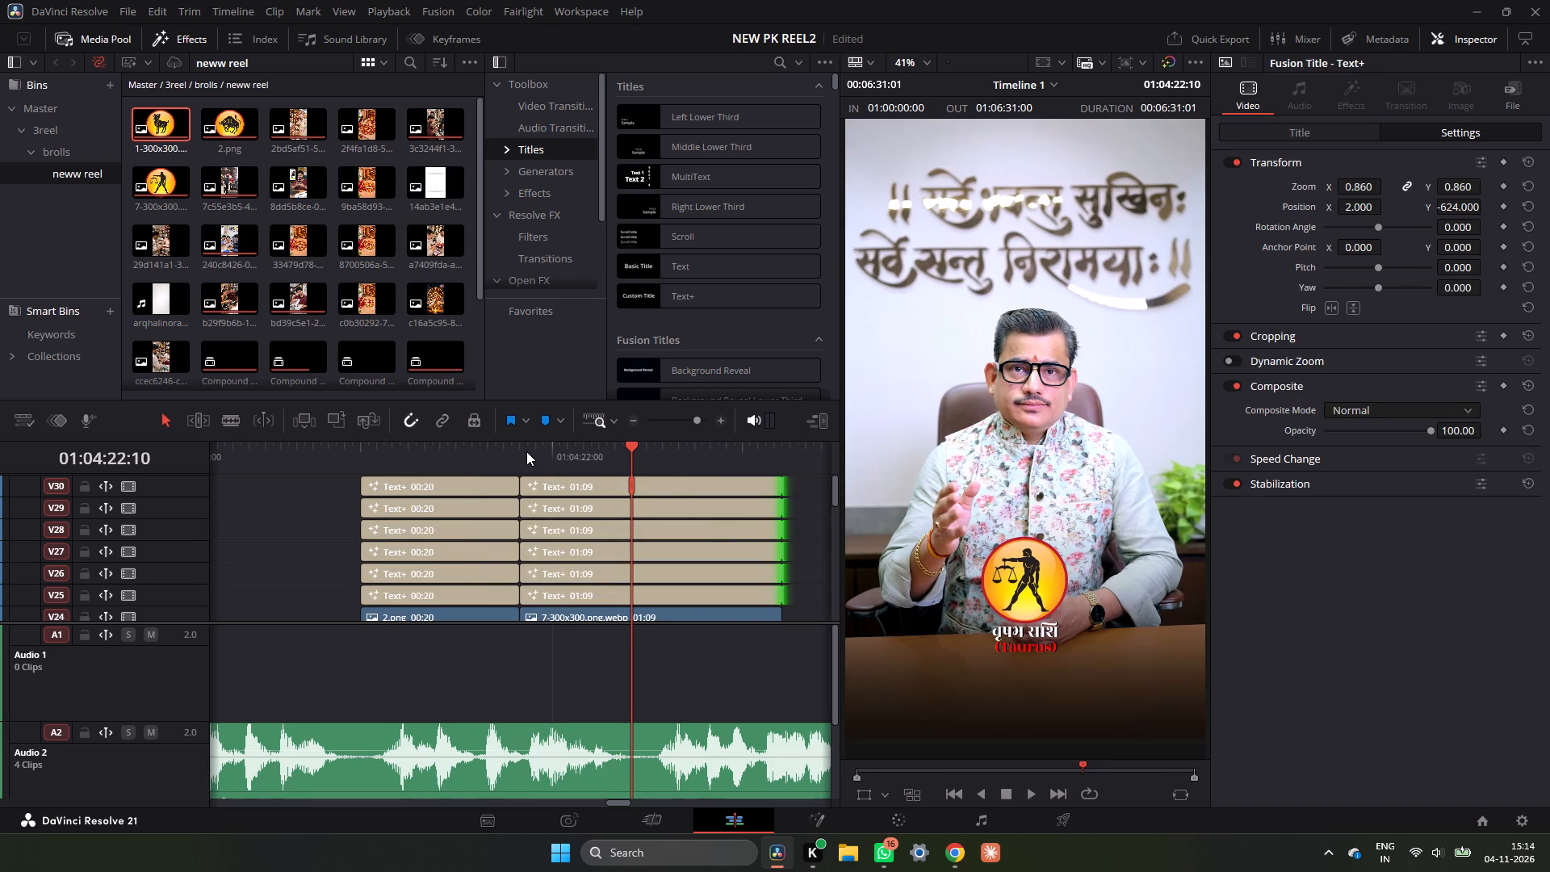
Play the Libra emblem section repeatedly from its start to check the spoken sign name against the copied titles.
left_click(526, 451)
key("space")
key("space")
left_click(526, 451)
key("space")
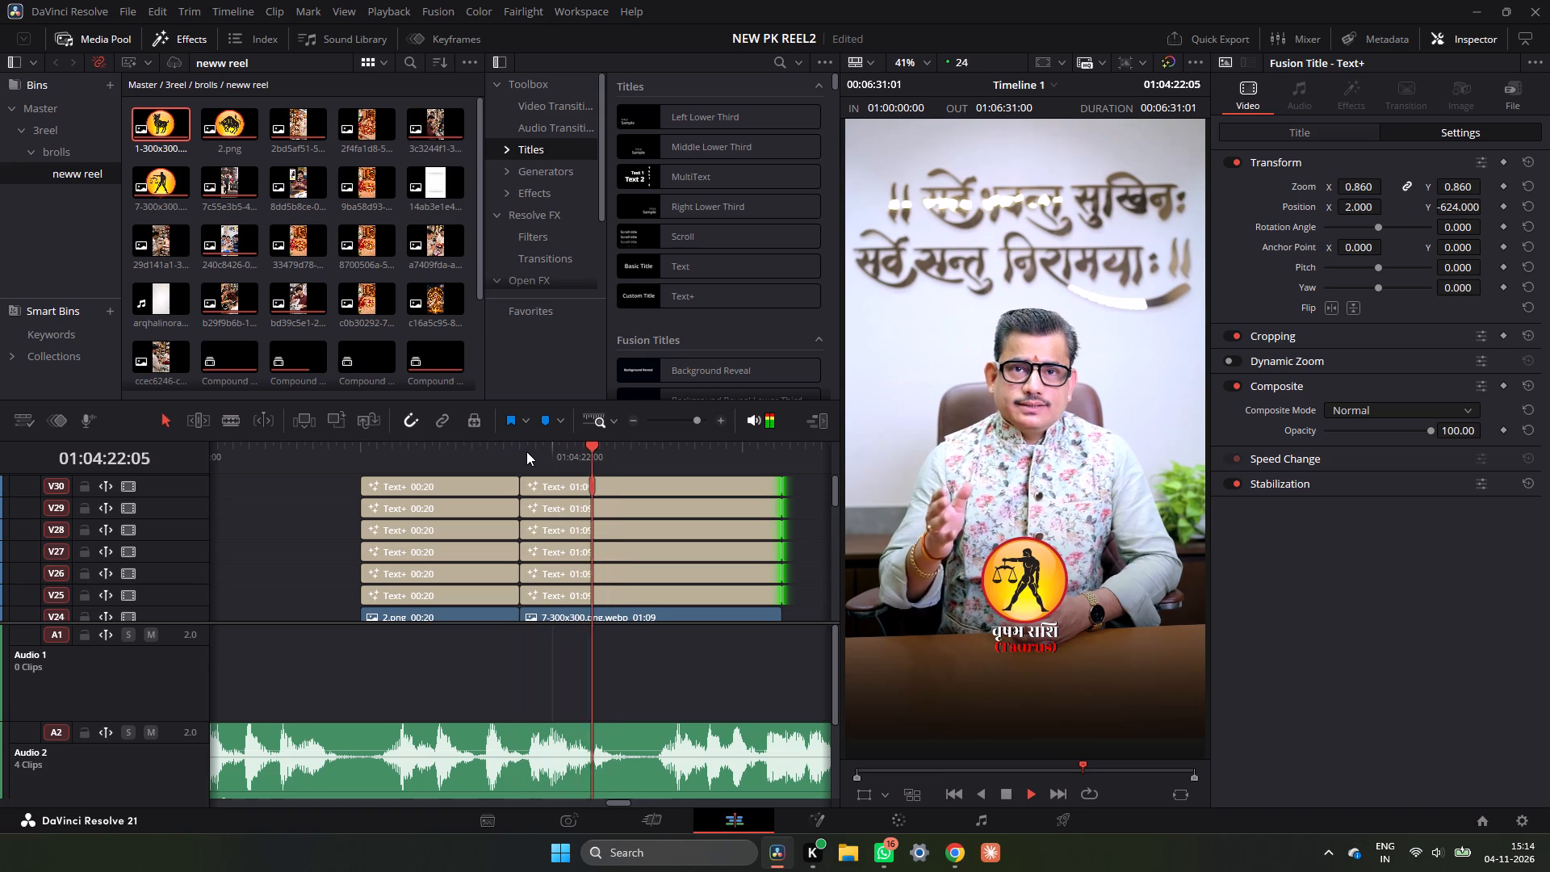
left_click(526, 451)
key("space")
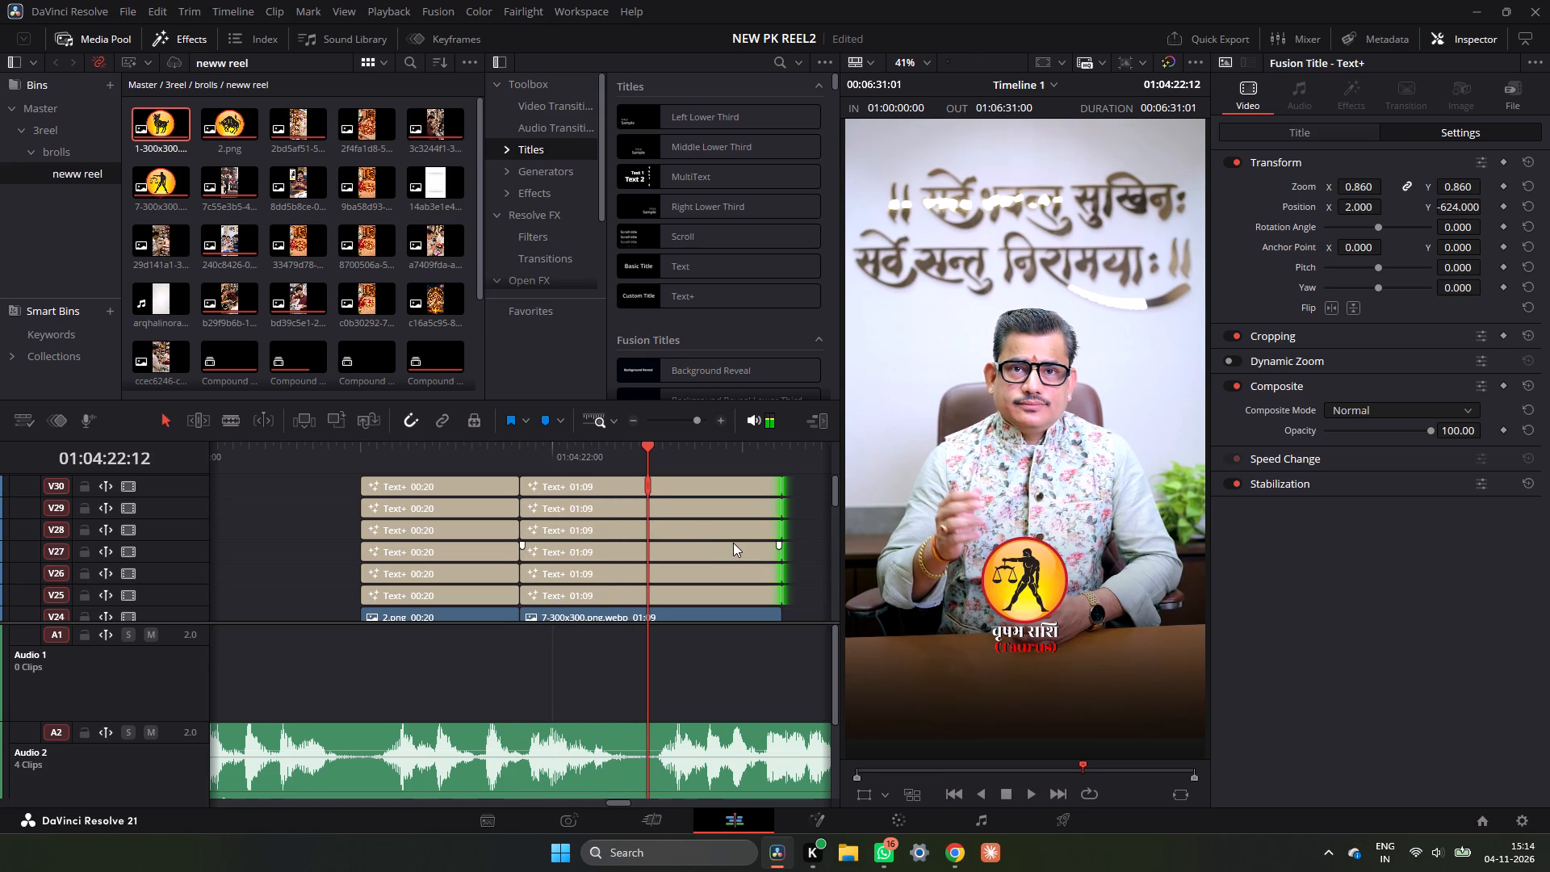
Switch to Chrome and search Google for "tula rashi".
left_click(952, 864)
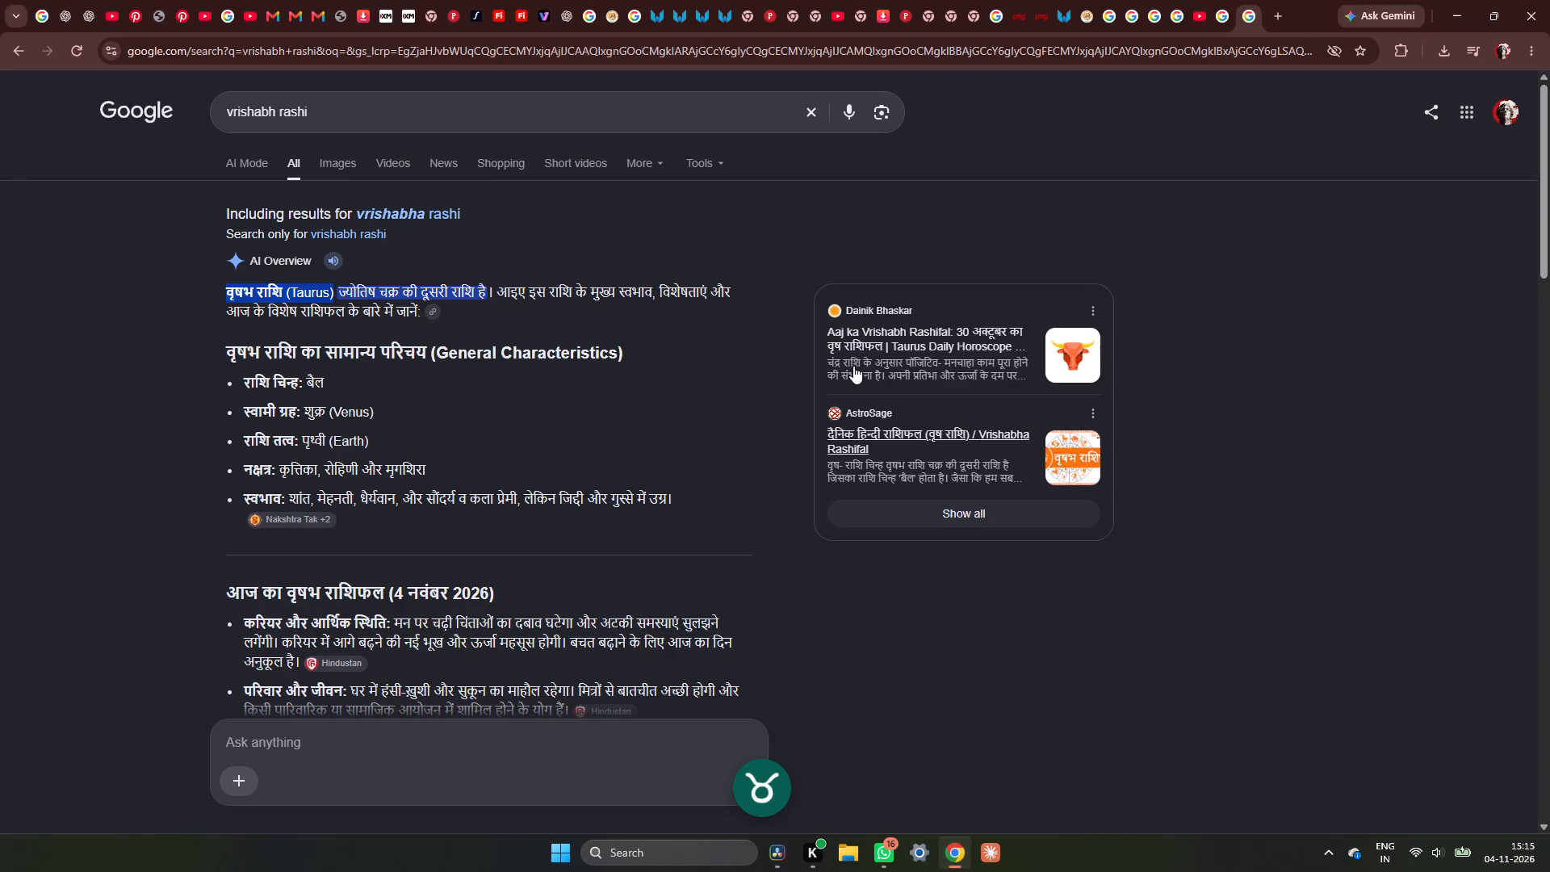
left_click(636, 109)
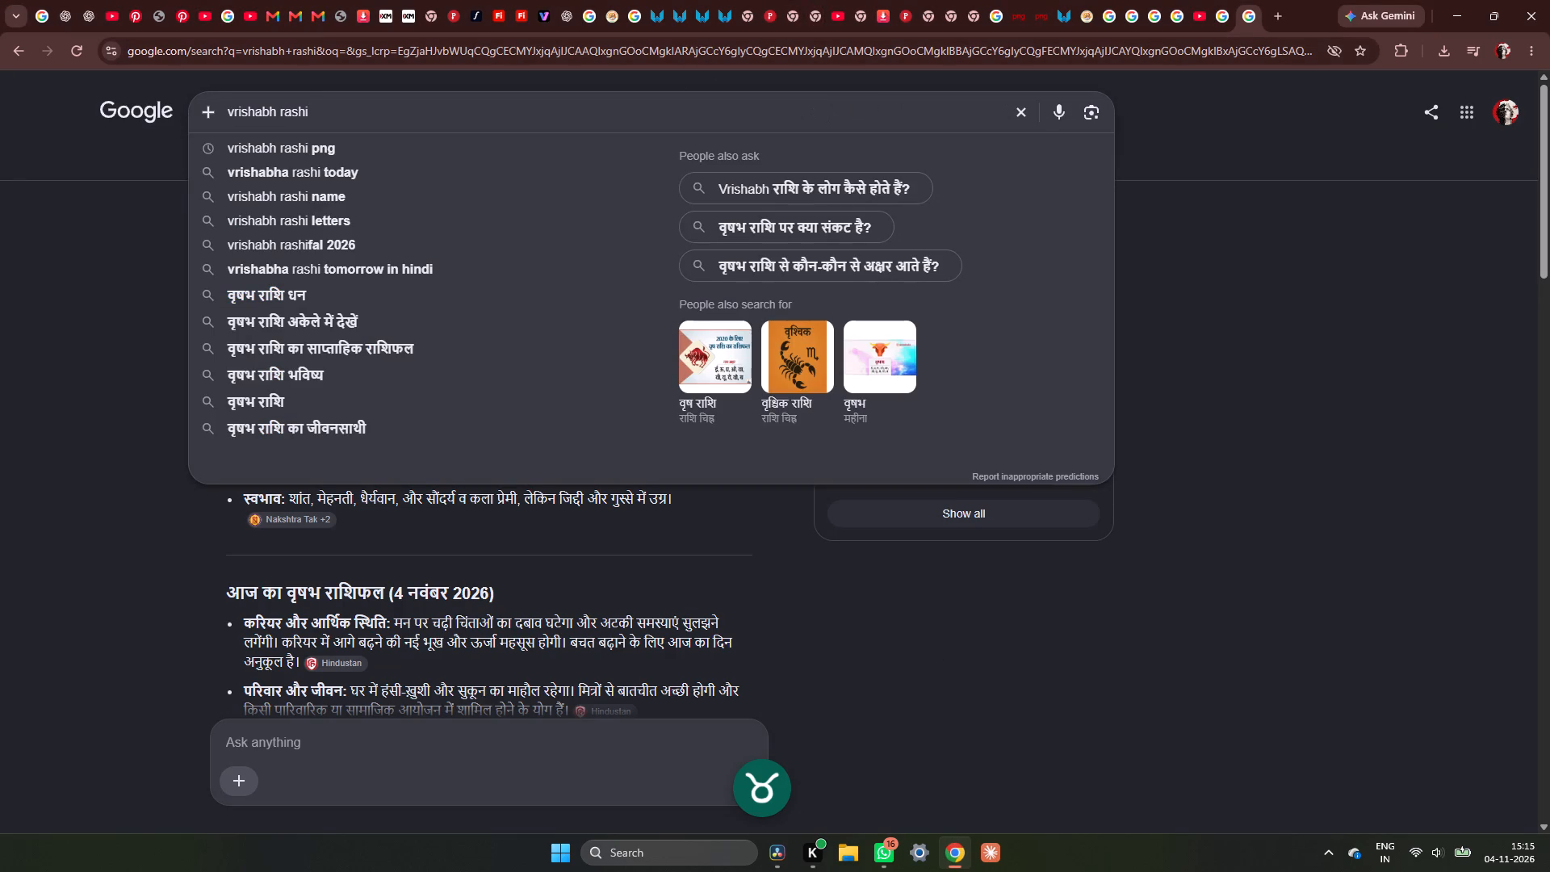
key("ctrl+a")
key("ctrl+v")
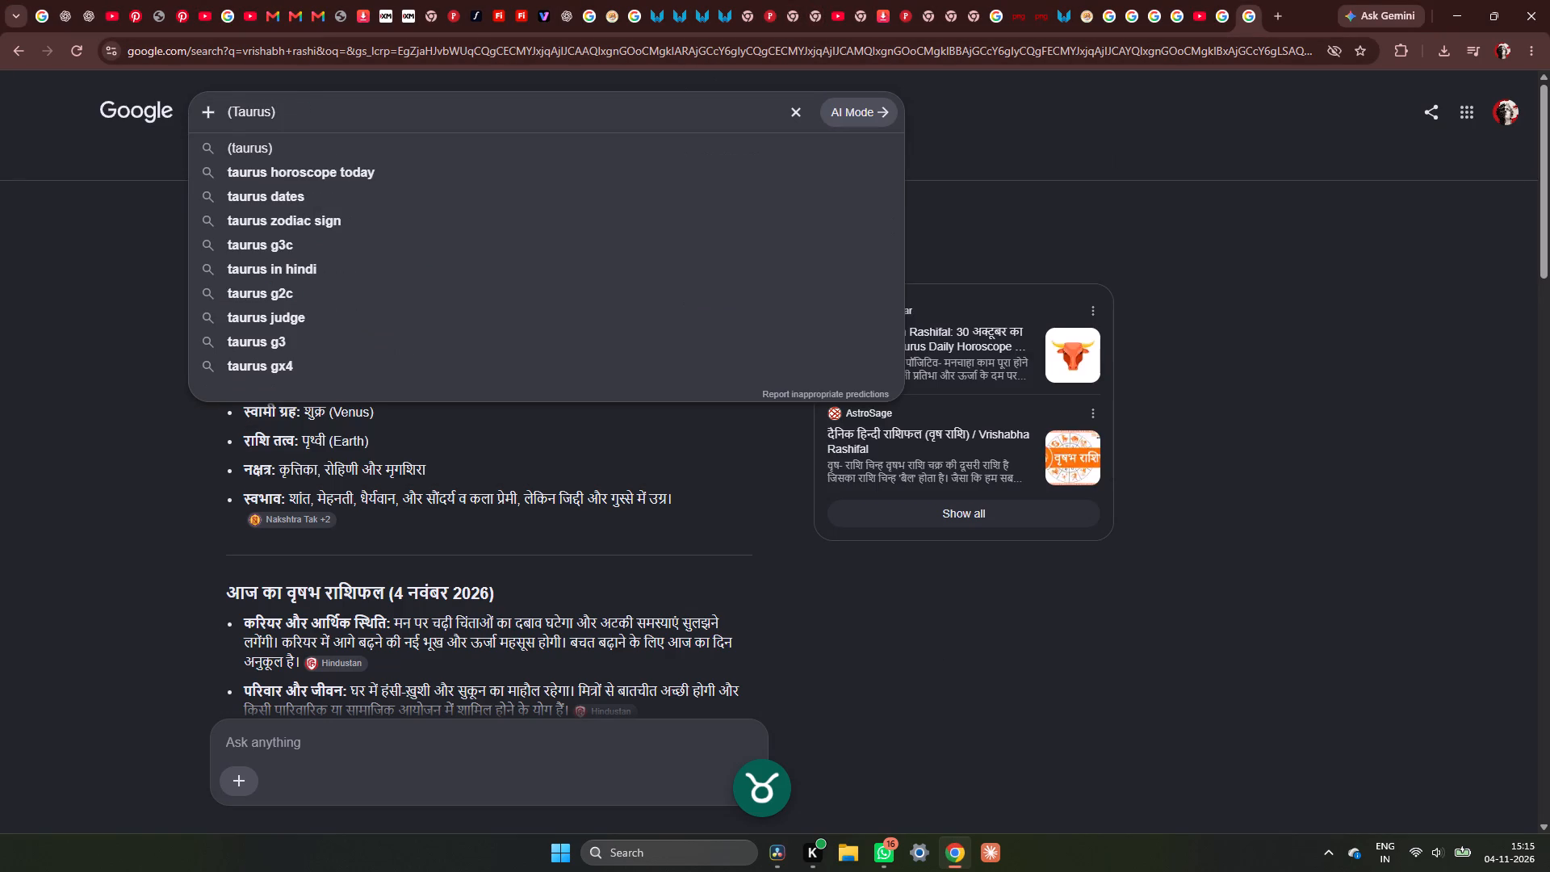
key("BackSpace")
key("BackSpace")
key("BackSpace")
key("BackSpace")
key("BackSpace")
key("BackSpace")
key("BackSpace")
key("BackSpace")
key("BackSpace")
key("BackSpace")
key("BackSpace")
key("BackSpace")
key("BackSpace")
key("BackSpace")
key("BackSpace")
key("BackSpace")
key("BackSpace")
key("BackSpace")
key("BackSpace")
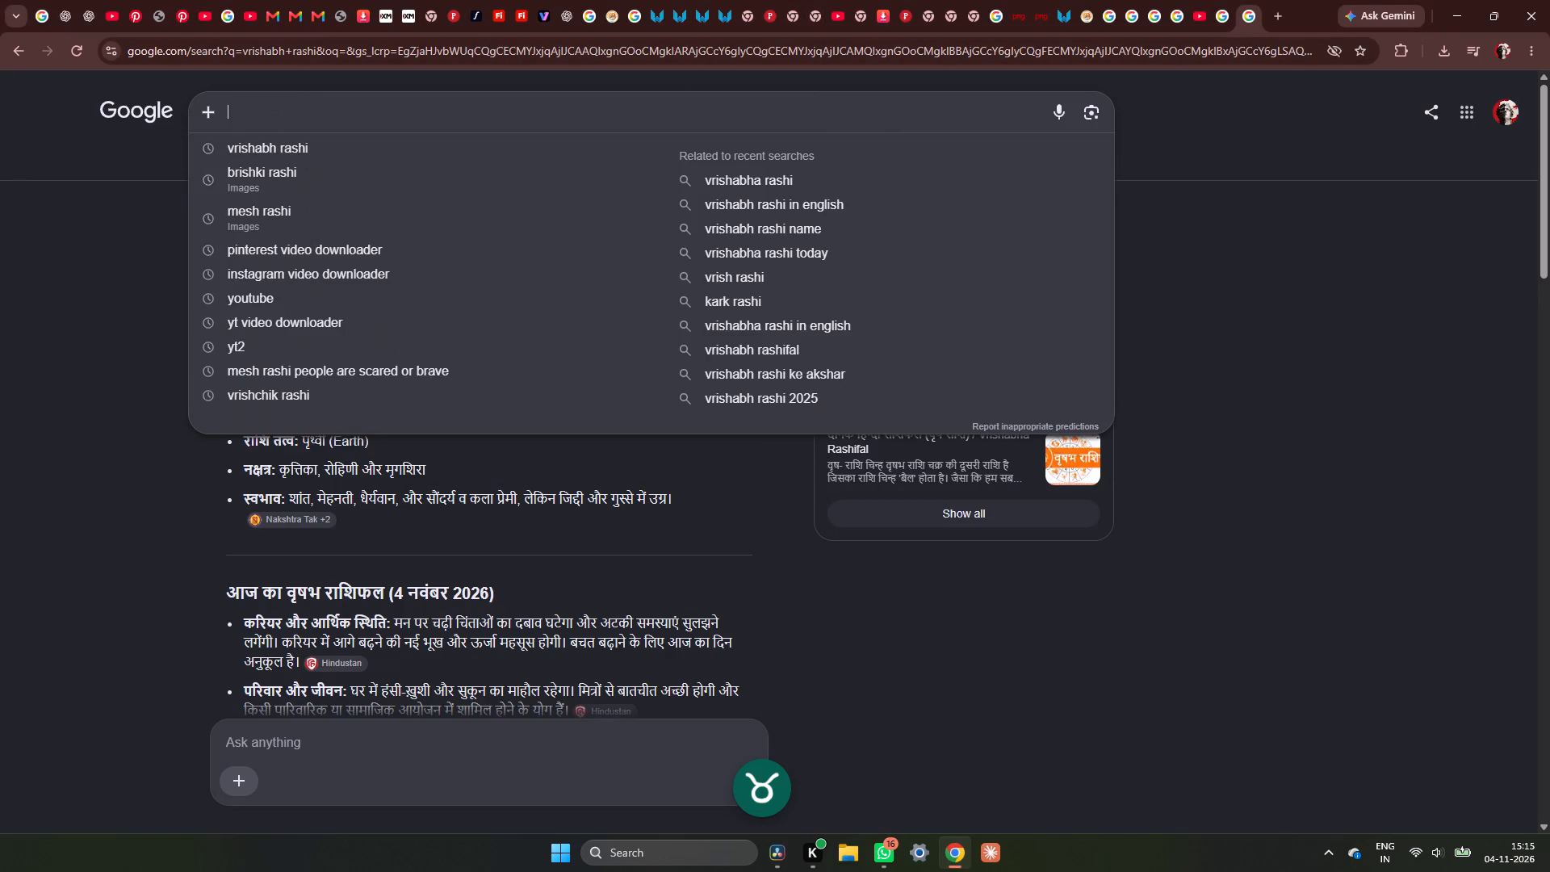
type("tula")
key("space")
type("rashi")
key("space")
key("Return")
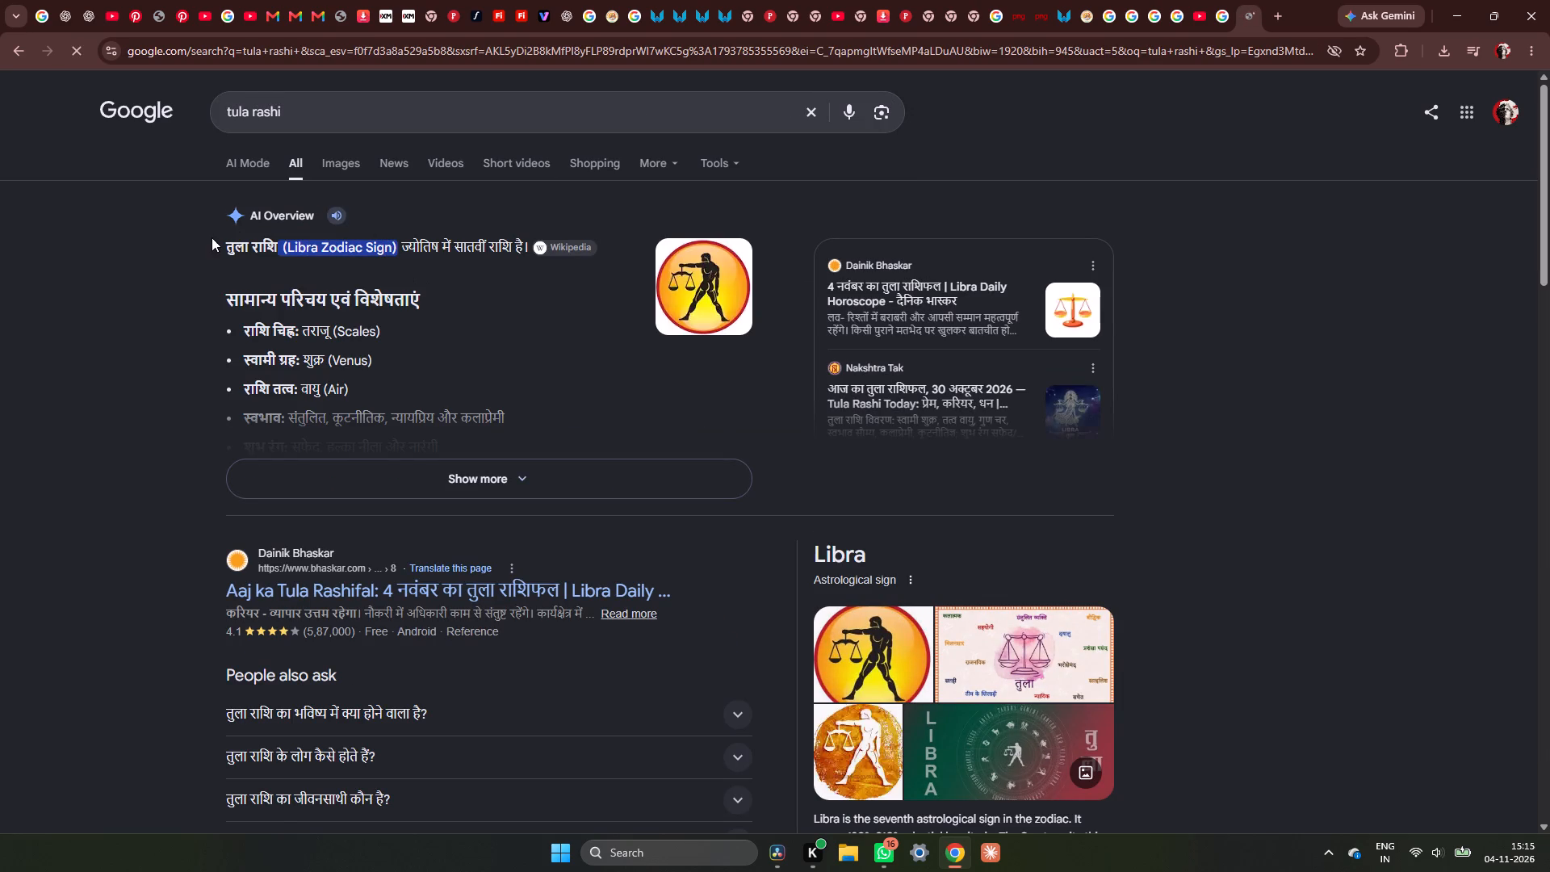
Copy the heading text "तुला राशि (Libra Zodiac Sign)" from the search overview.
left_click_drag(211, 237, 391, 250)
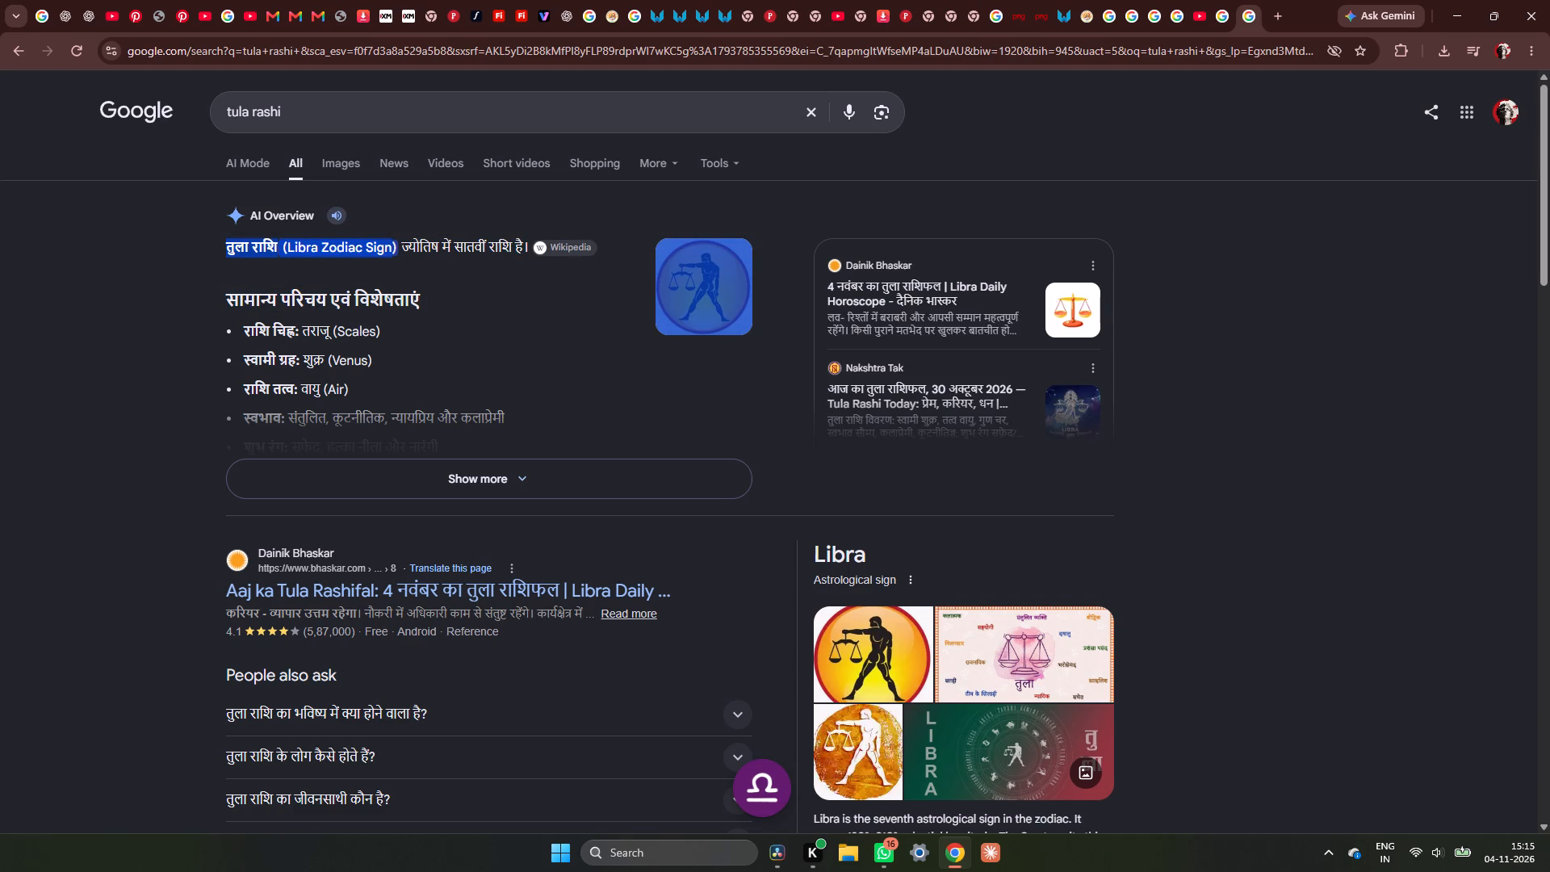
left_click_drag(391, 250, 393, 251)
left_click(390, 274)
left_click_drag(195, 233, 341, 250)
left_click_drag(341, 250, 396, 254)
key("ctrl+c")
key("ctrl+c")
Show the image results for "tula rashi".
scroll(582, 388, "down", 4)
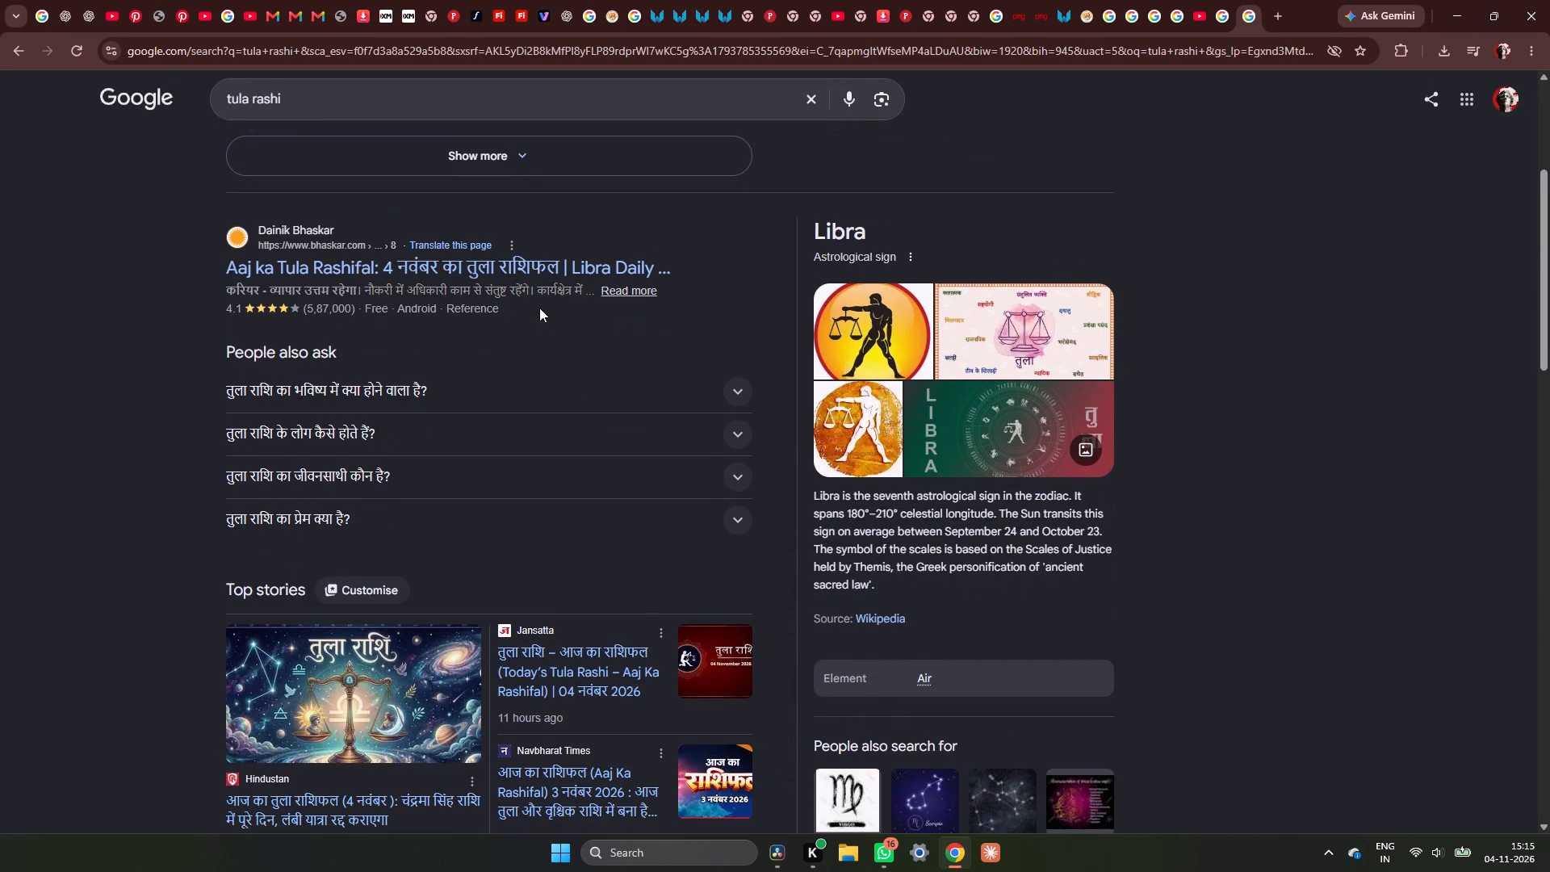
scroll(539, 304, "up", 6)
left_click(346, 159)
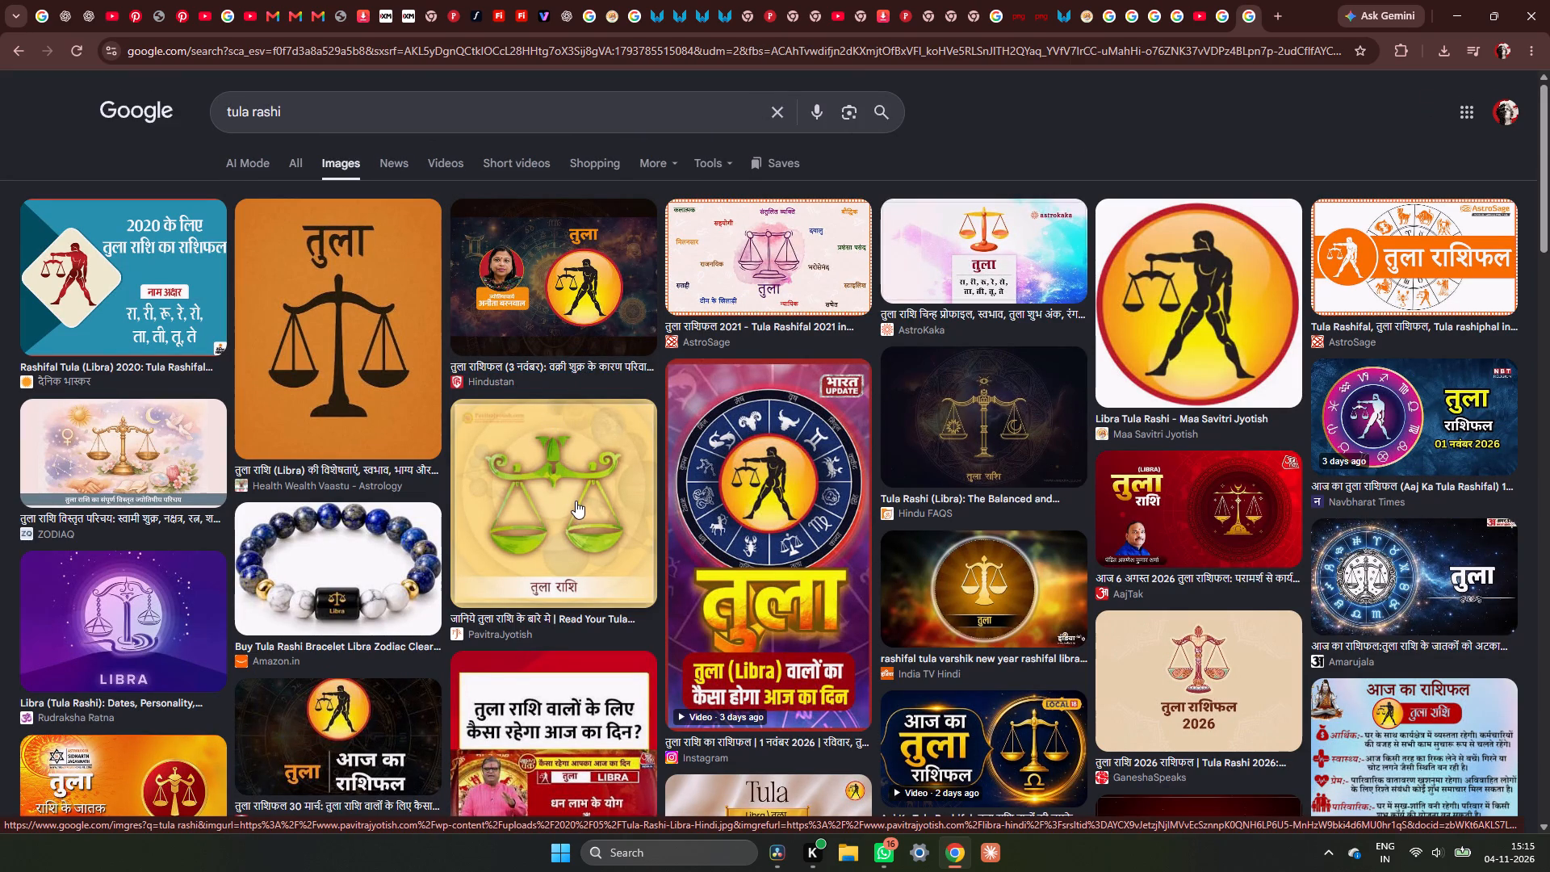
Look through the Google image results for Libra emblems and titles.
scroll(574, 506, "down", 2)
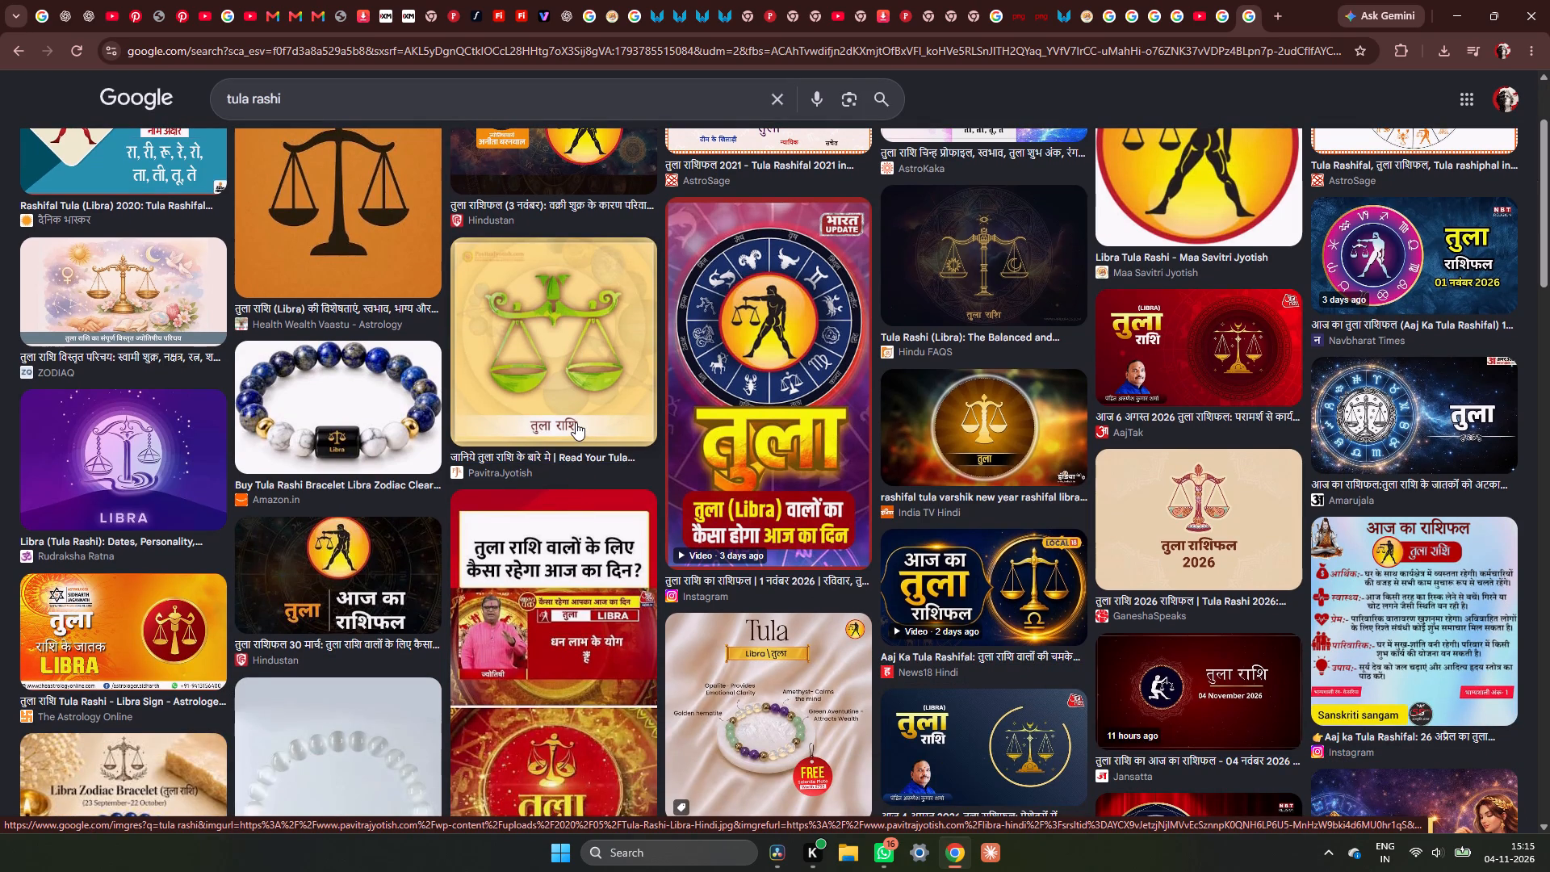
scroll(576, 422, "down", 2)
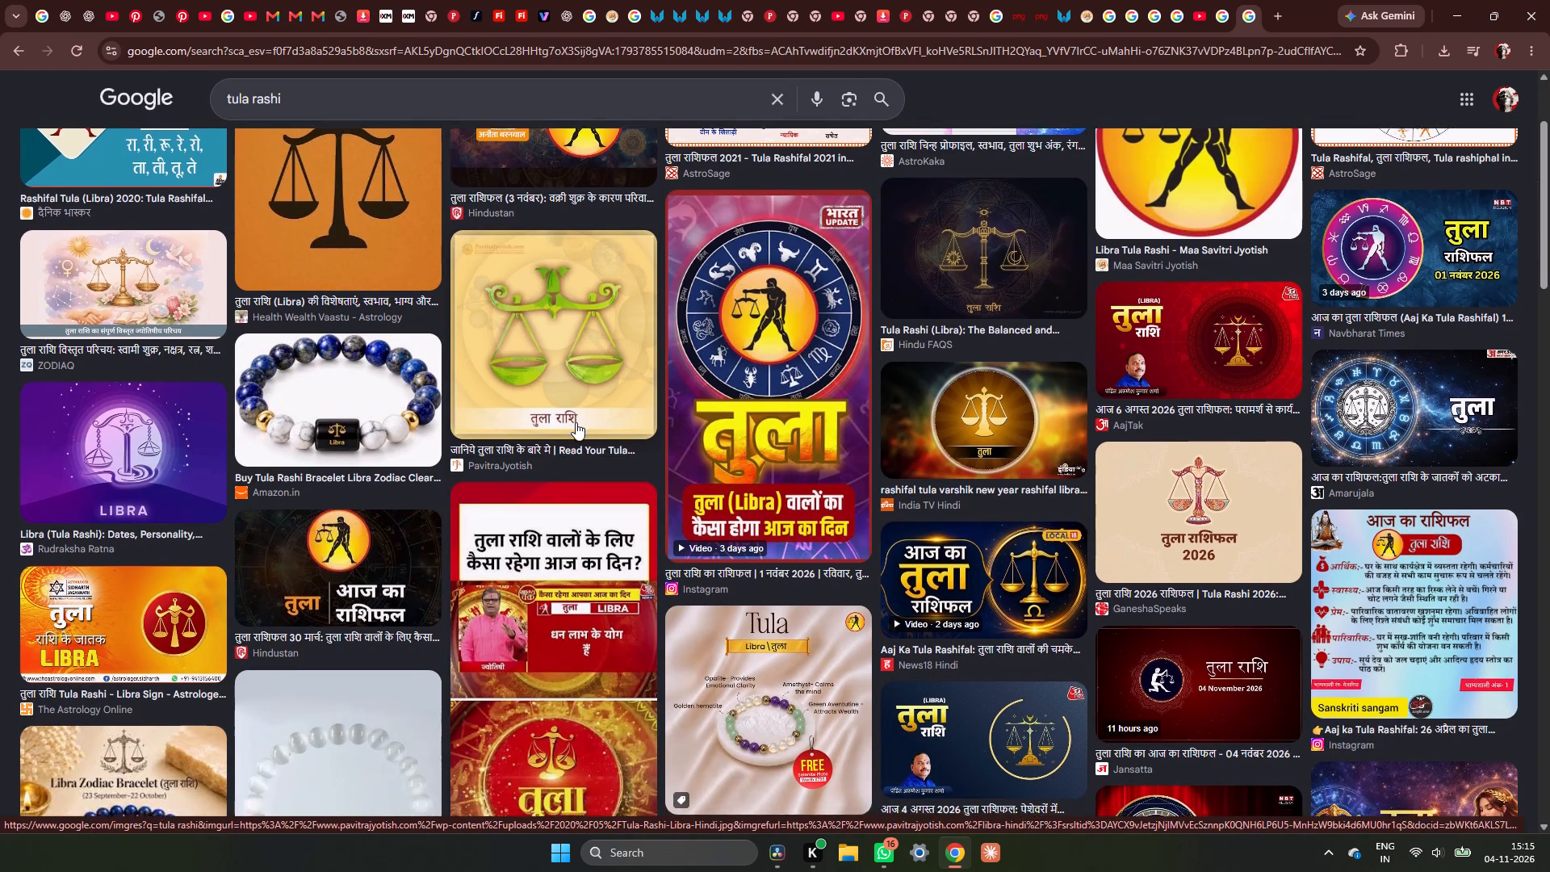
scroll(576, 422, "down", 6)
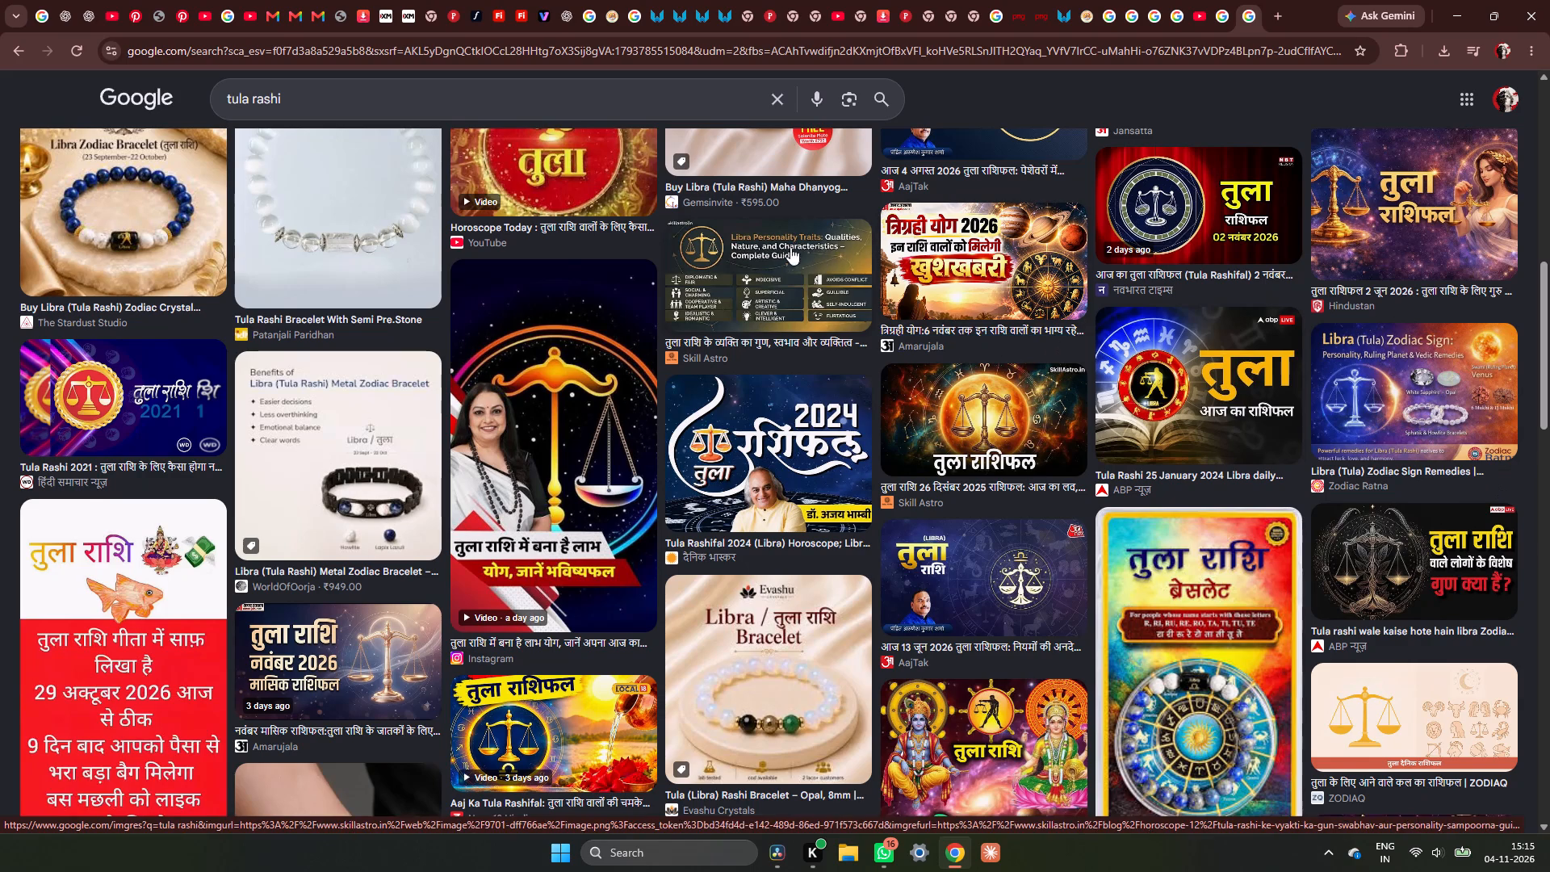
scroll(778, 242, "up", 5)
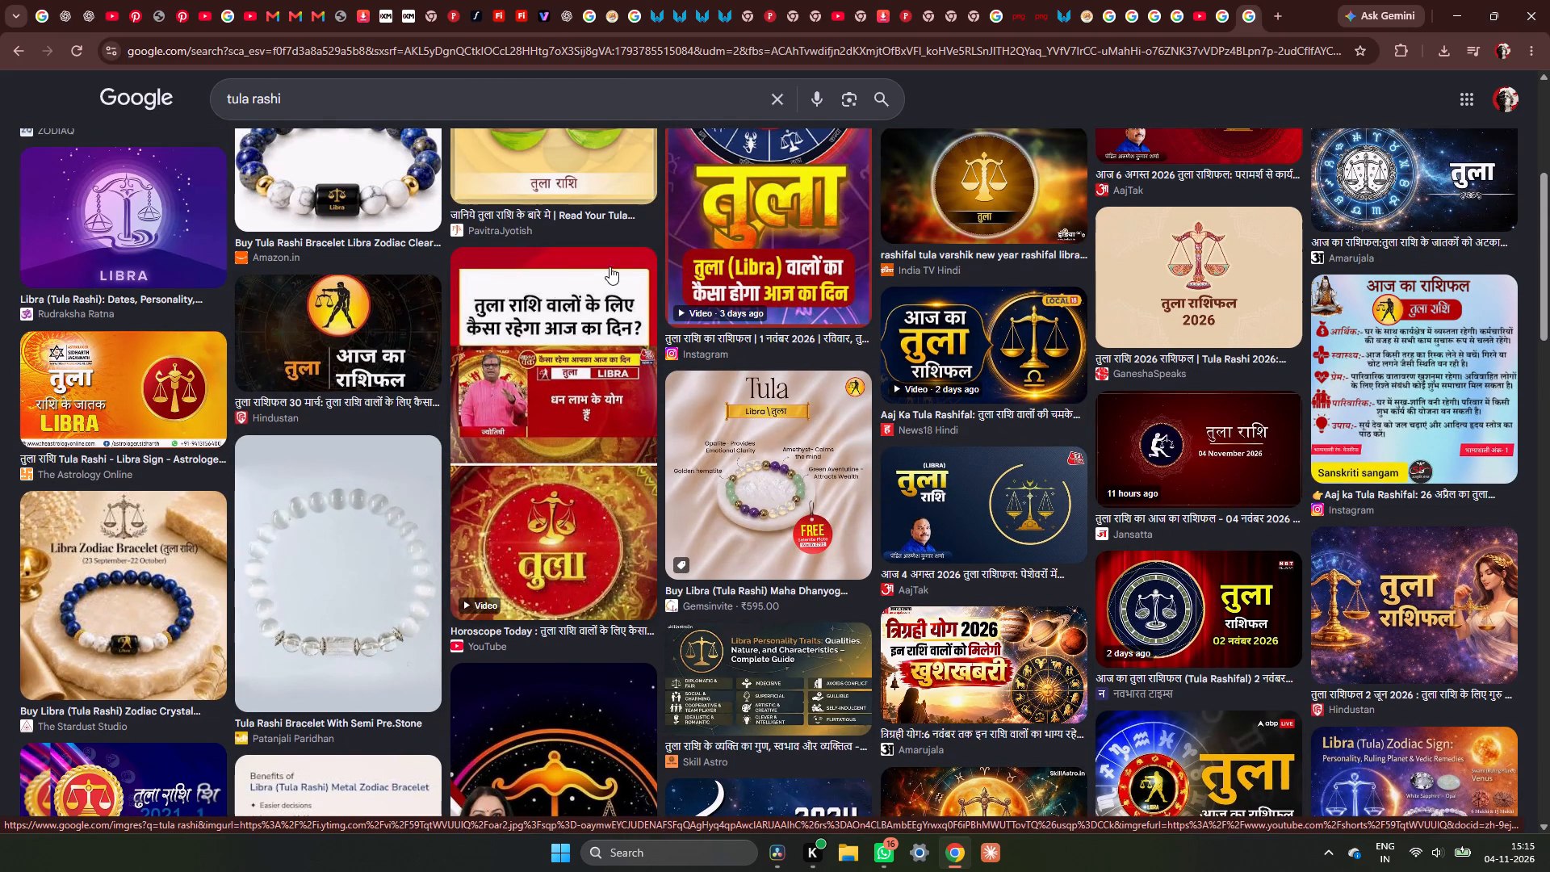
Switch to DaVinci Resolve and play the reel from the Taurus emblem into the Libra emblem to hear the sign names.
left_click(768, 850)
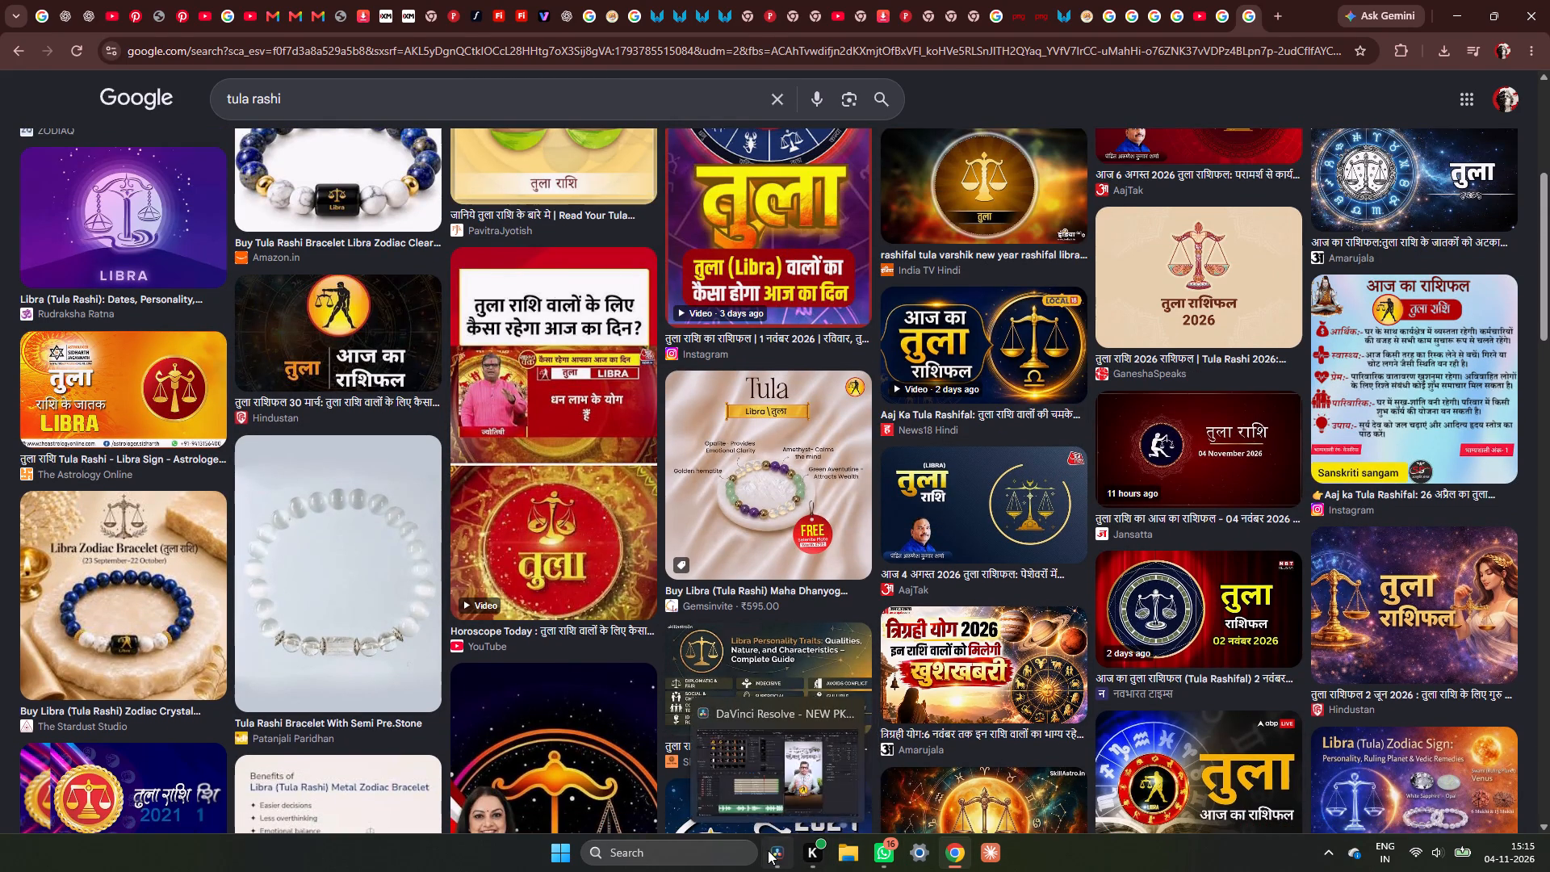
left_click(565, 440)
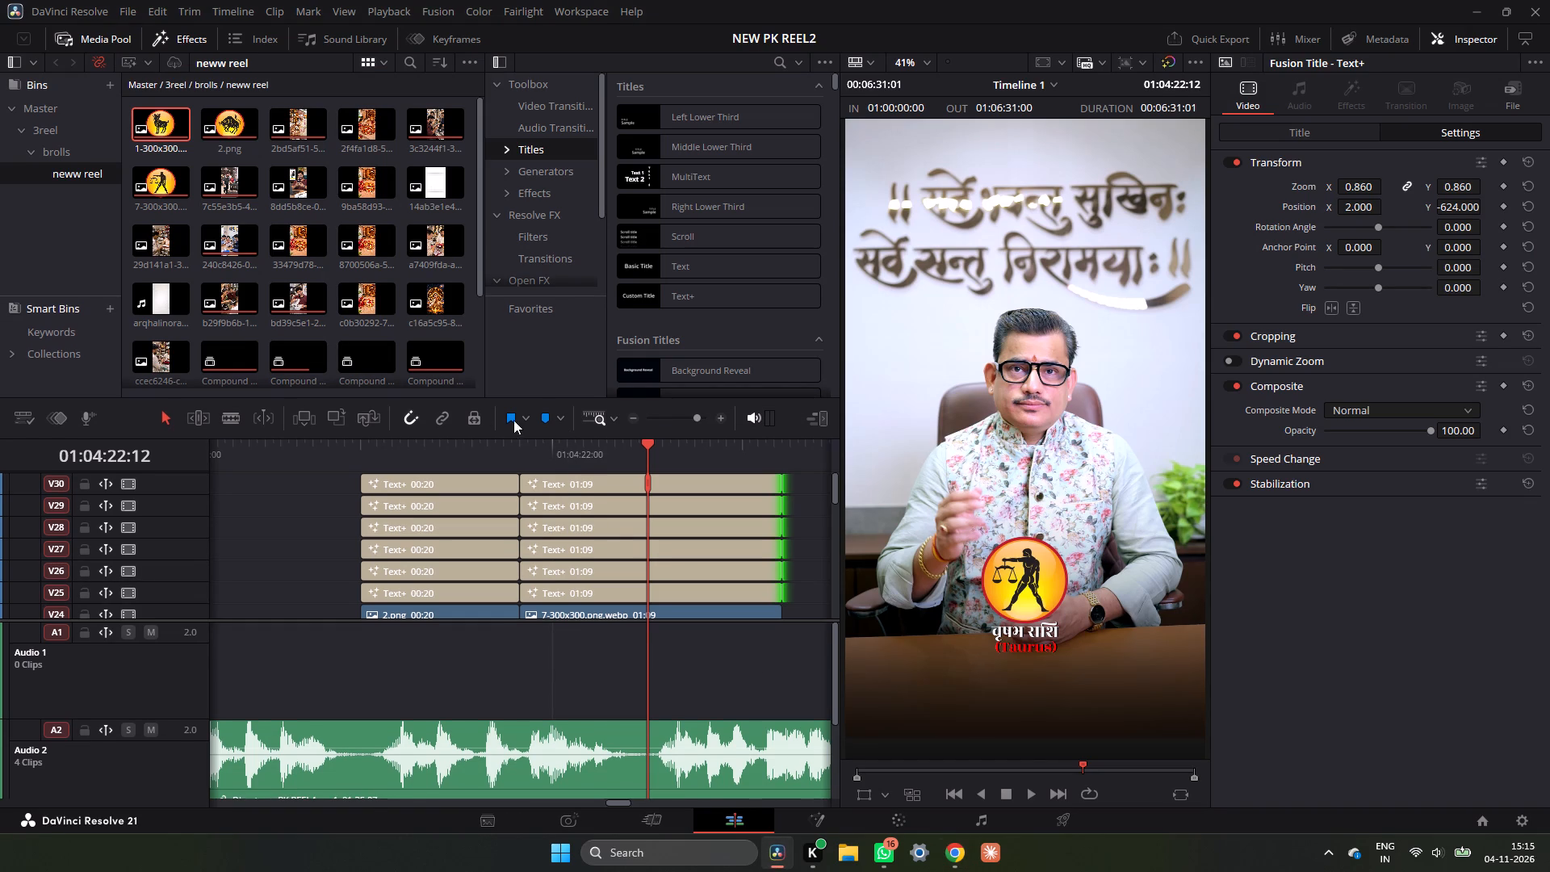
left_click(486, 451)
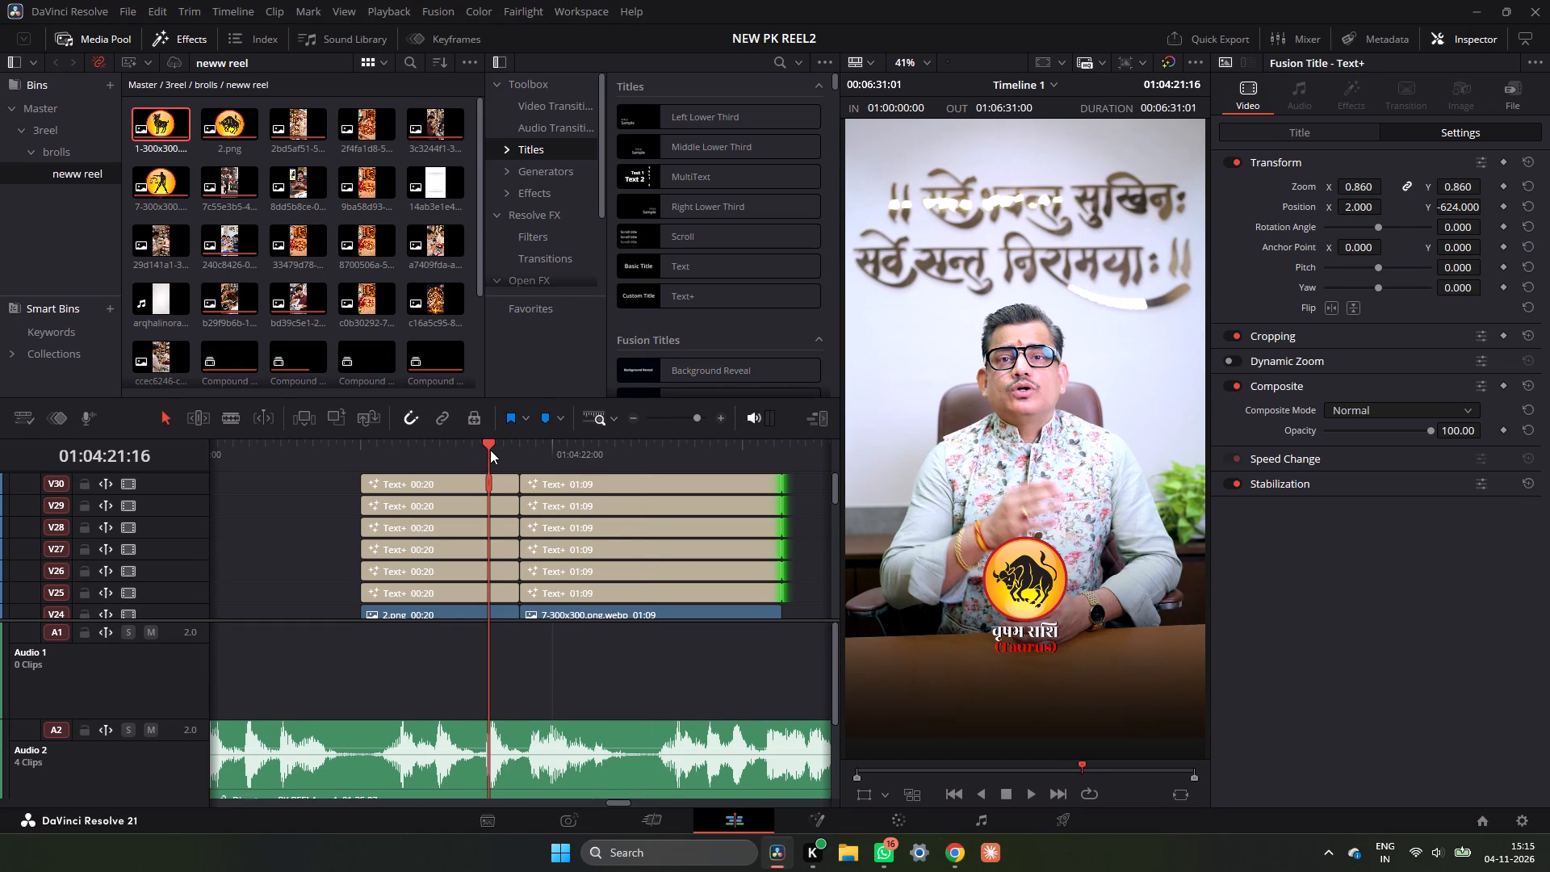
key("space")
key("space")
left_click(371, 451)
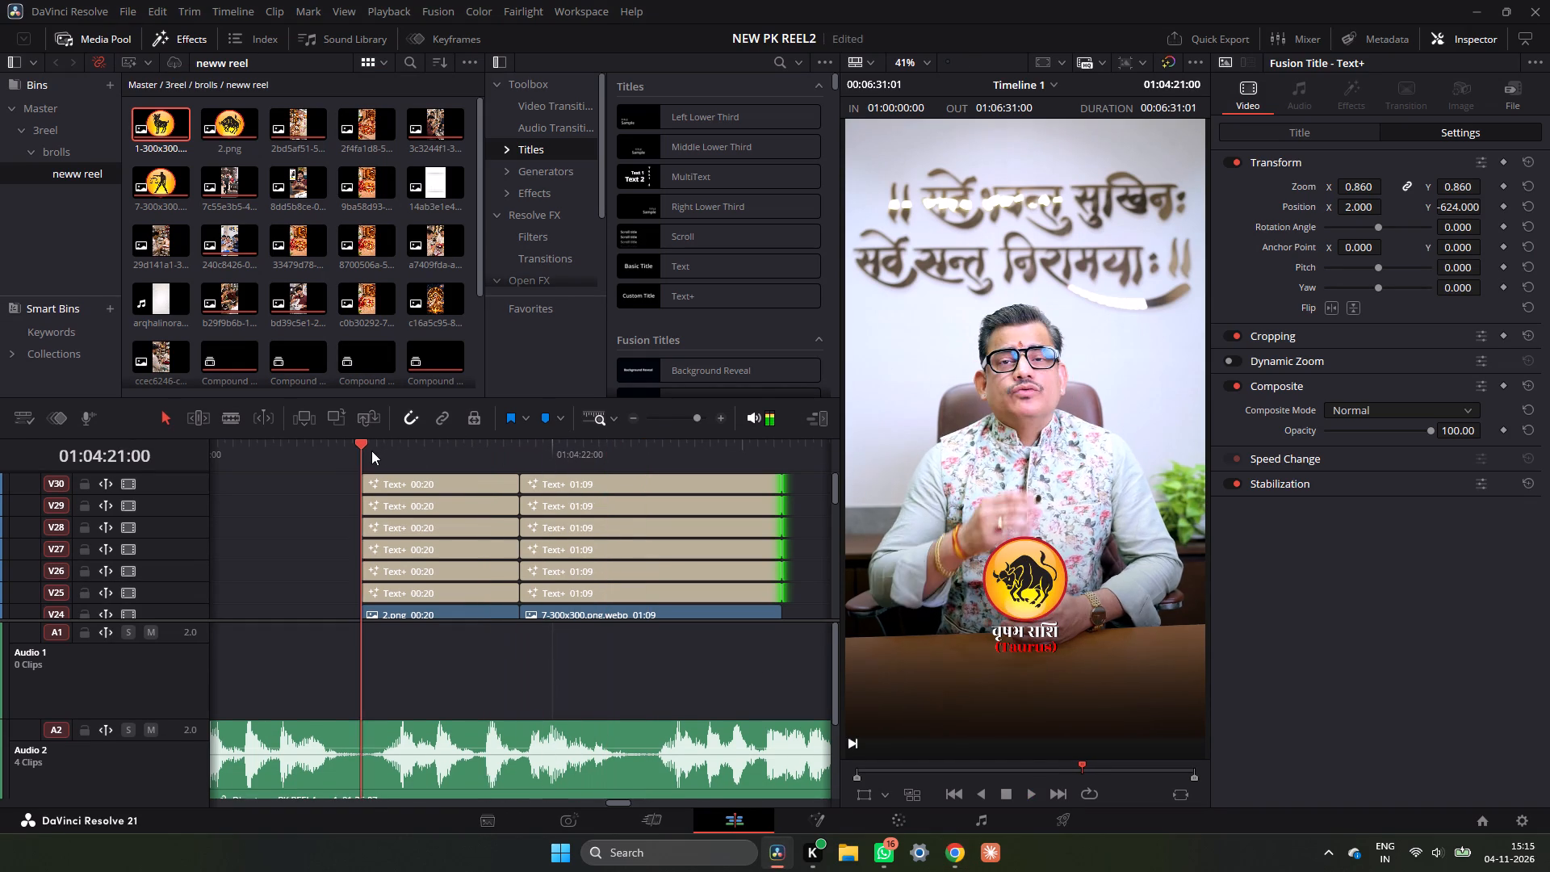
key("space")
key("space")
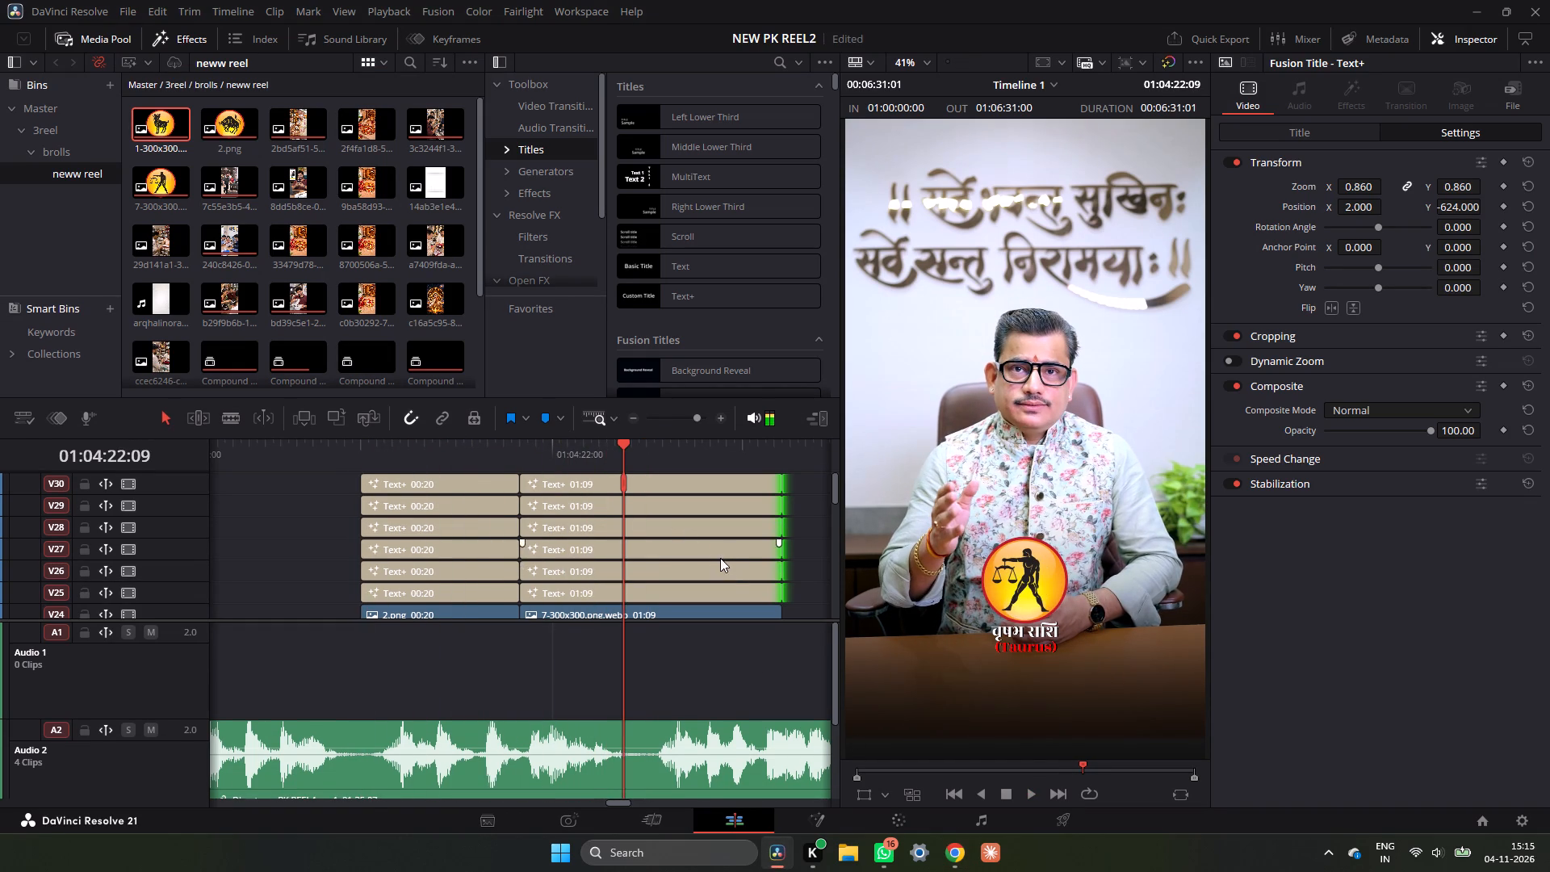
Replace the text of the three white Hindi titles under the Libra emblem with "तुला राशि", cutting out the copied English part.
left_click_drag(805, 549, 761, 593)
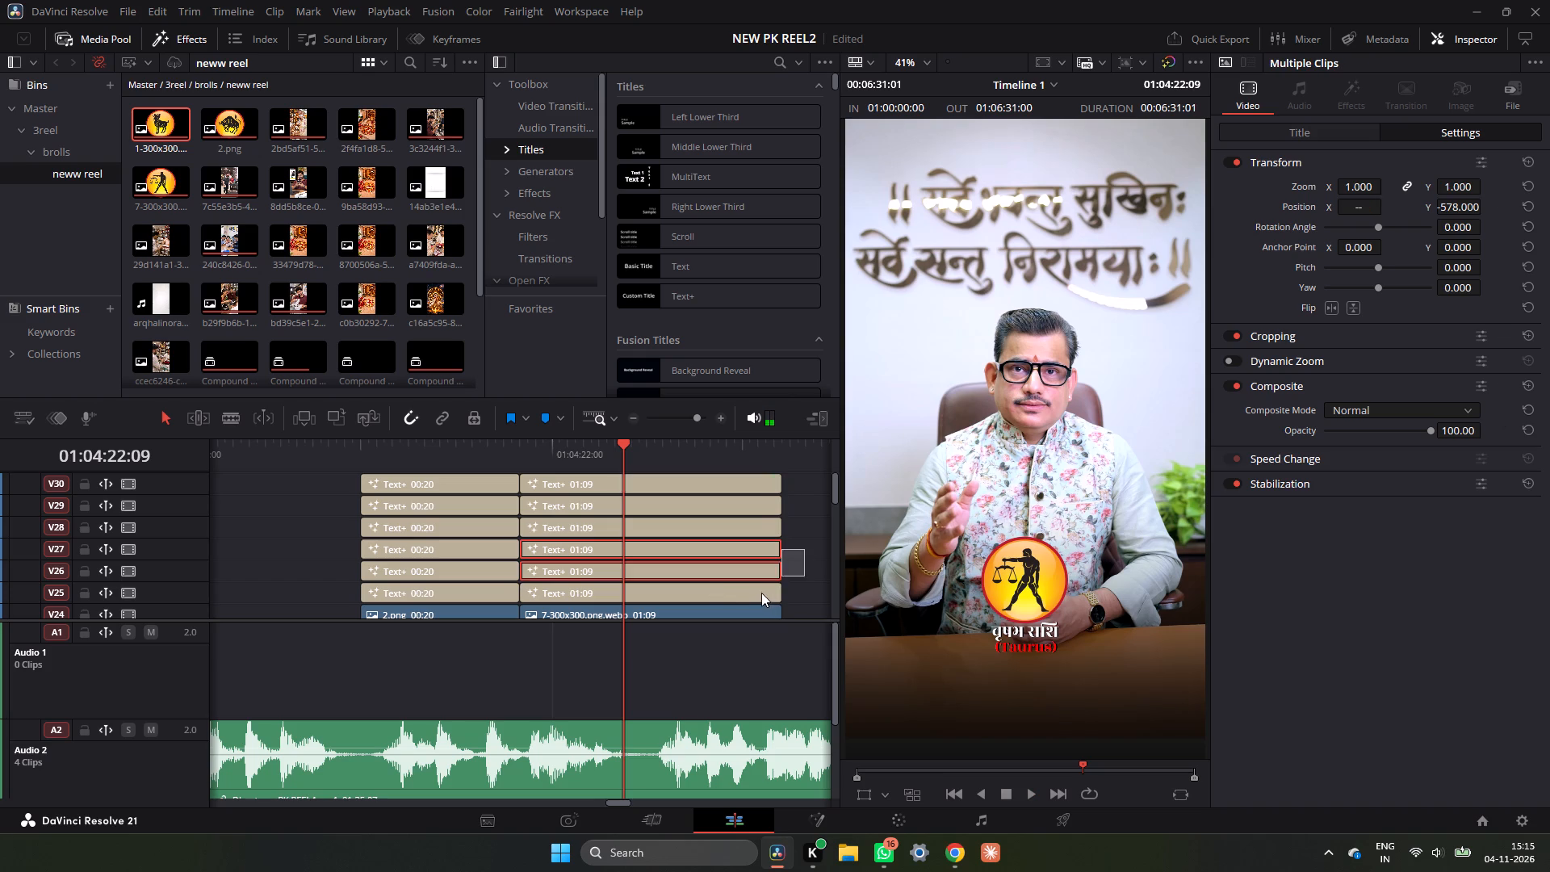
left_click_drag(761, 593, 738, 596)
left_click(1337, 123)
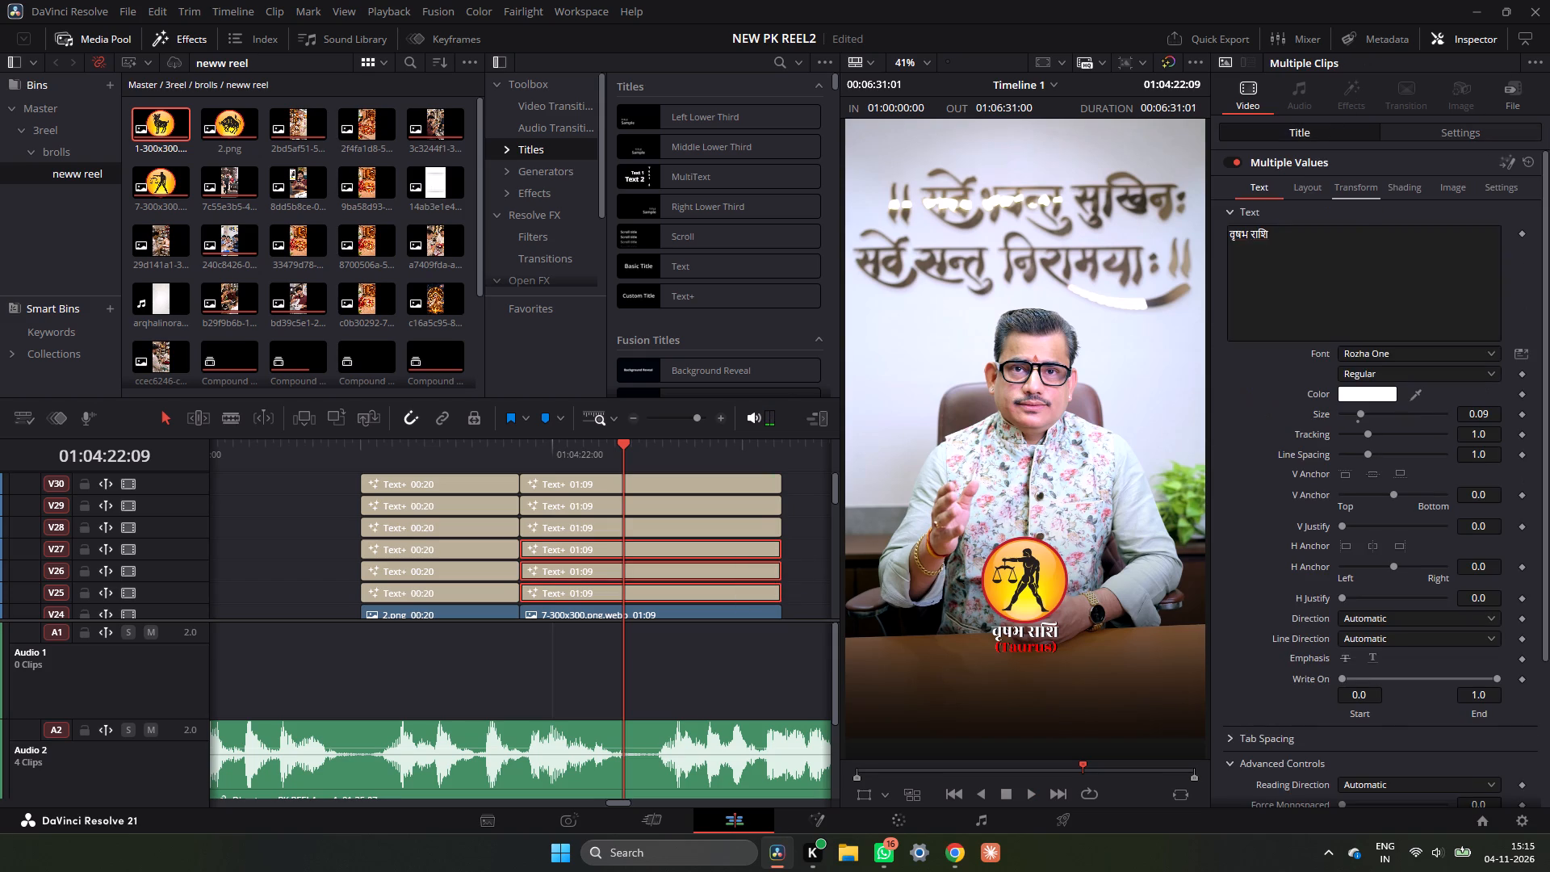
left_click(1357, 268)
key("ctrl+a")
key("ctrl+v")
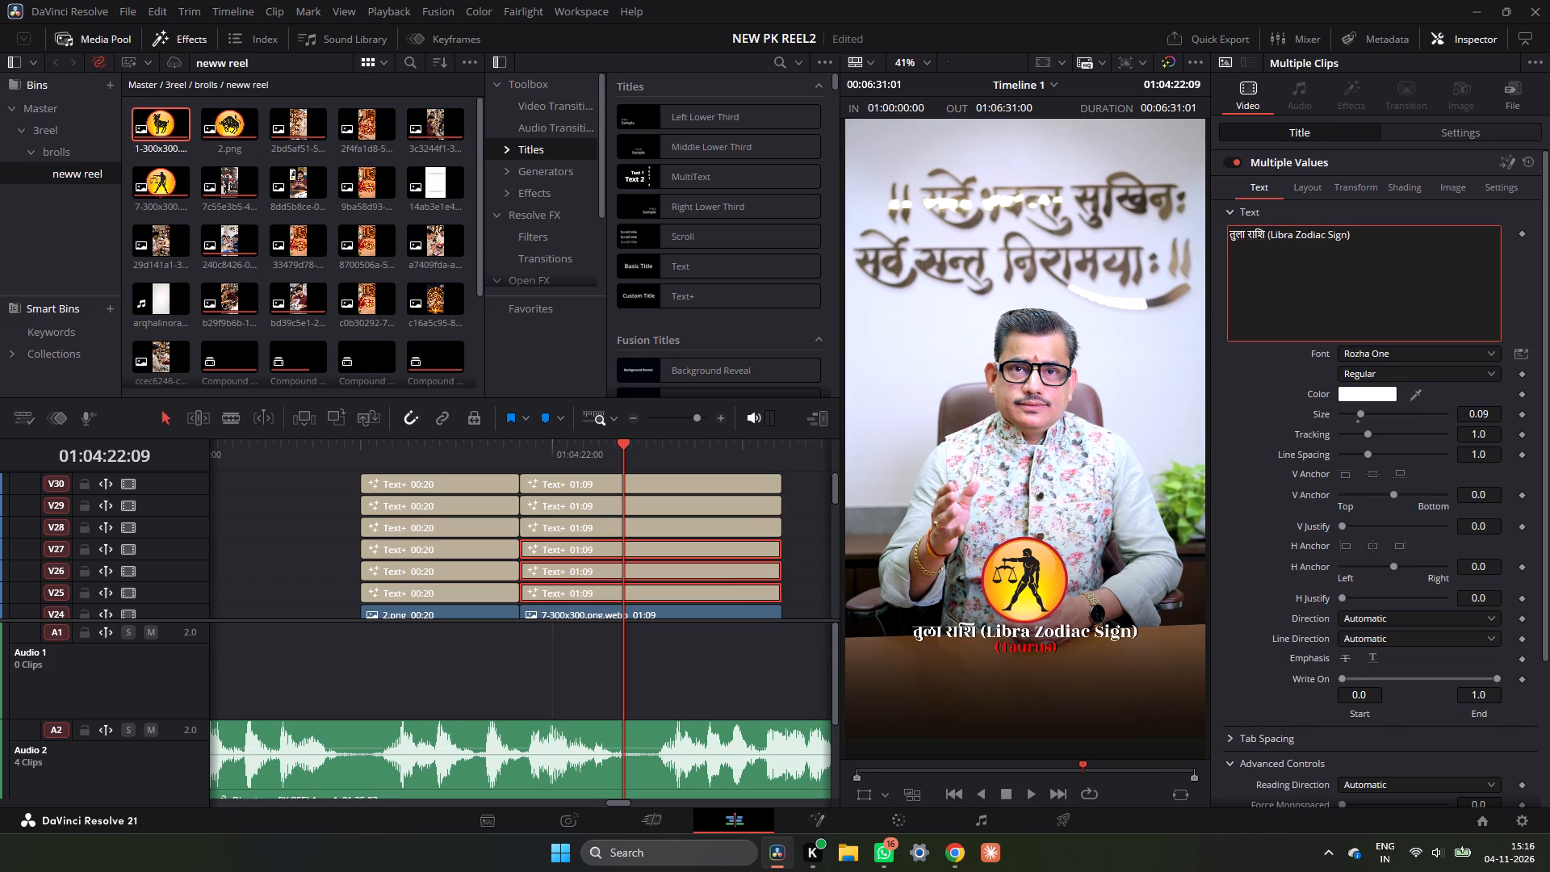
left_click_drag(1267, 232, 1405, 244)
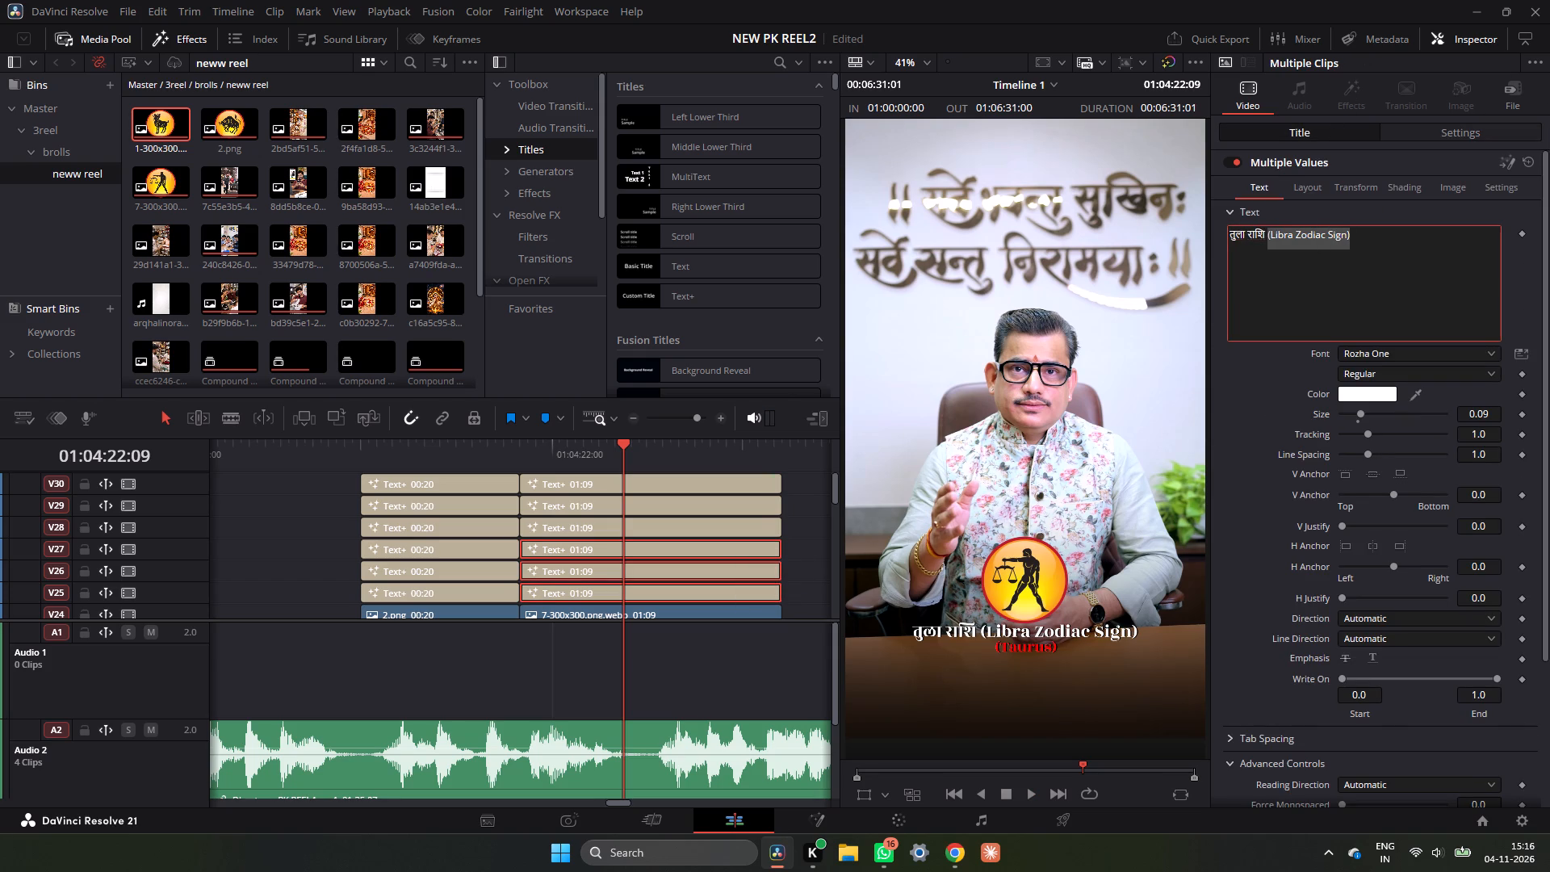
key("ctrl+x")
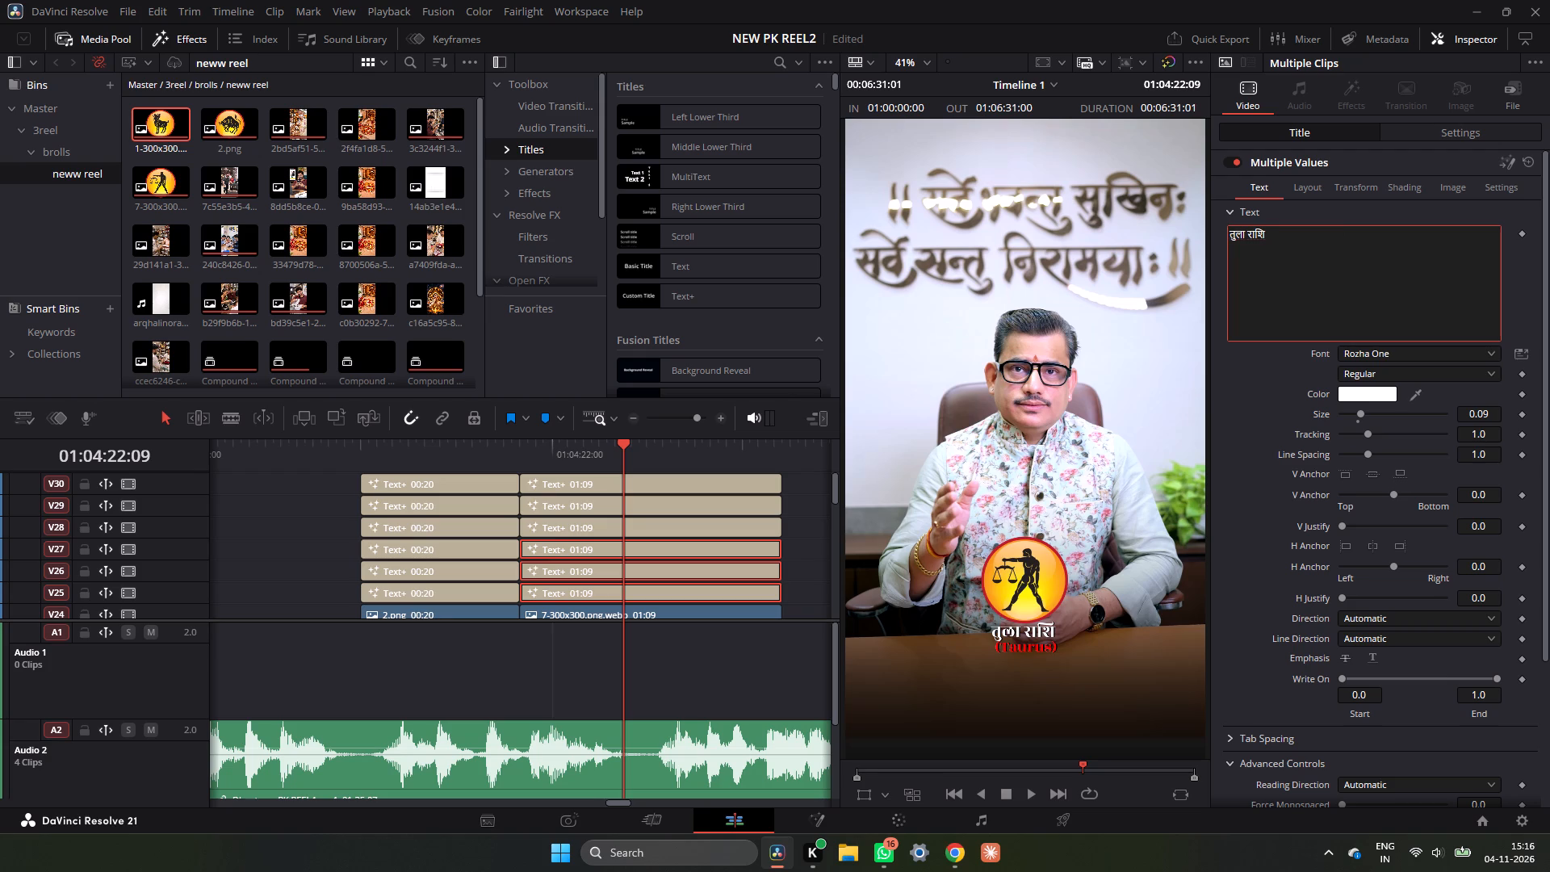
key("BackSpace")
Replace the text of the three English titles over the Libra emblem on V28 to V30 with "(Libra)".
scroll(709, 612, "up", 3)
left_click_drag(806, 480, 752, 526)
left_click(1283, 257)
key("ctrl+a")
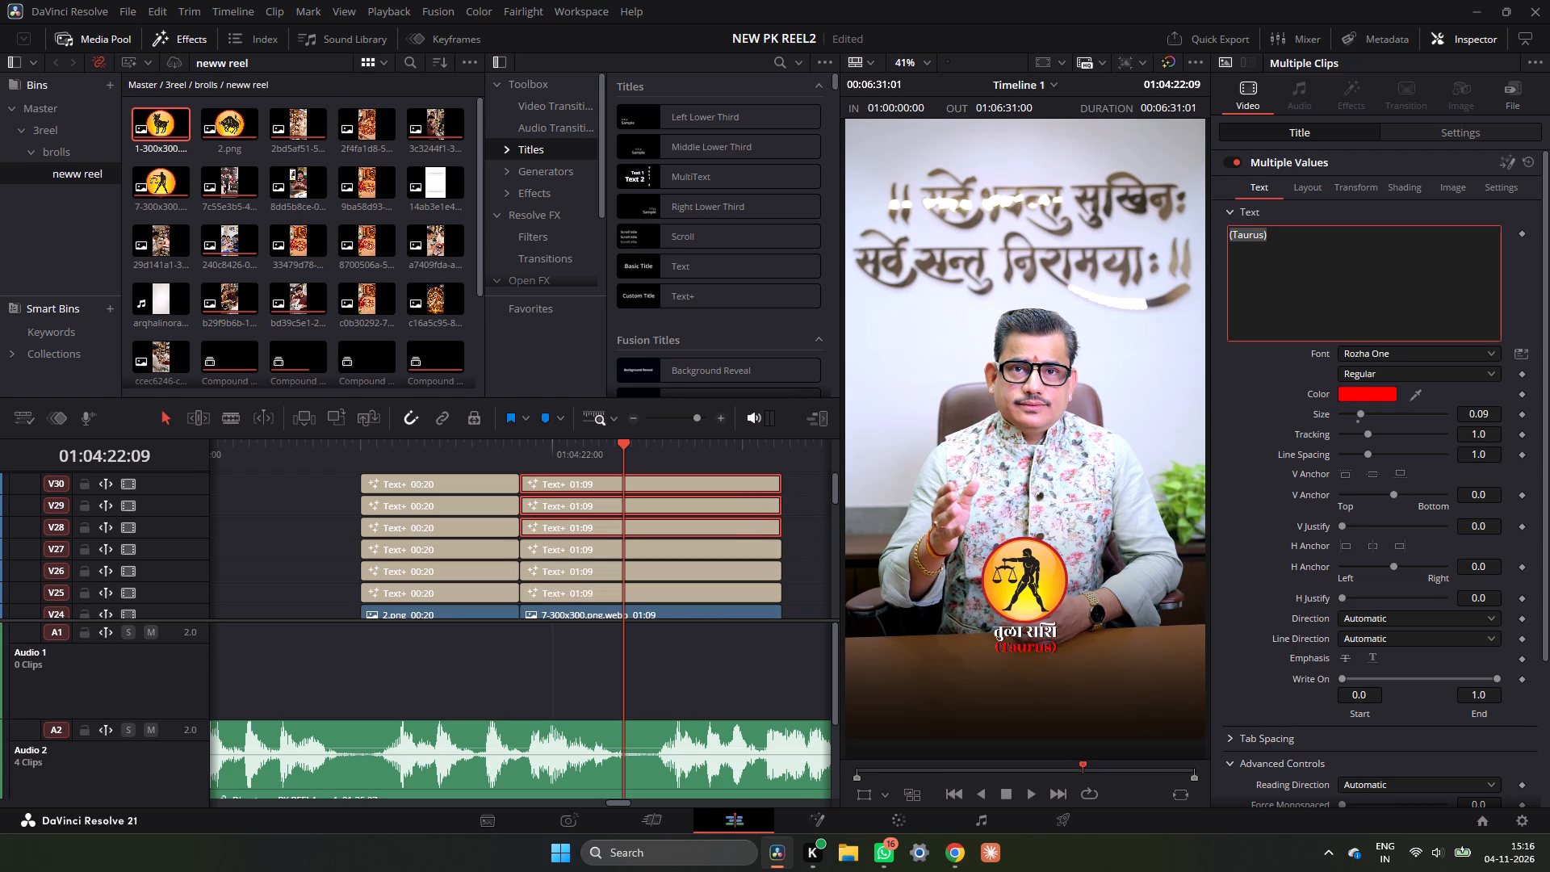
key("ctrl+v")
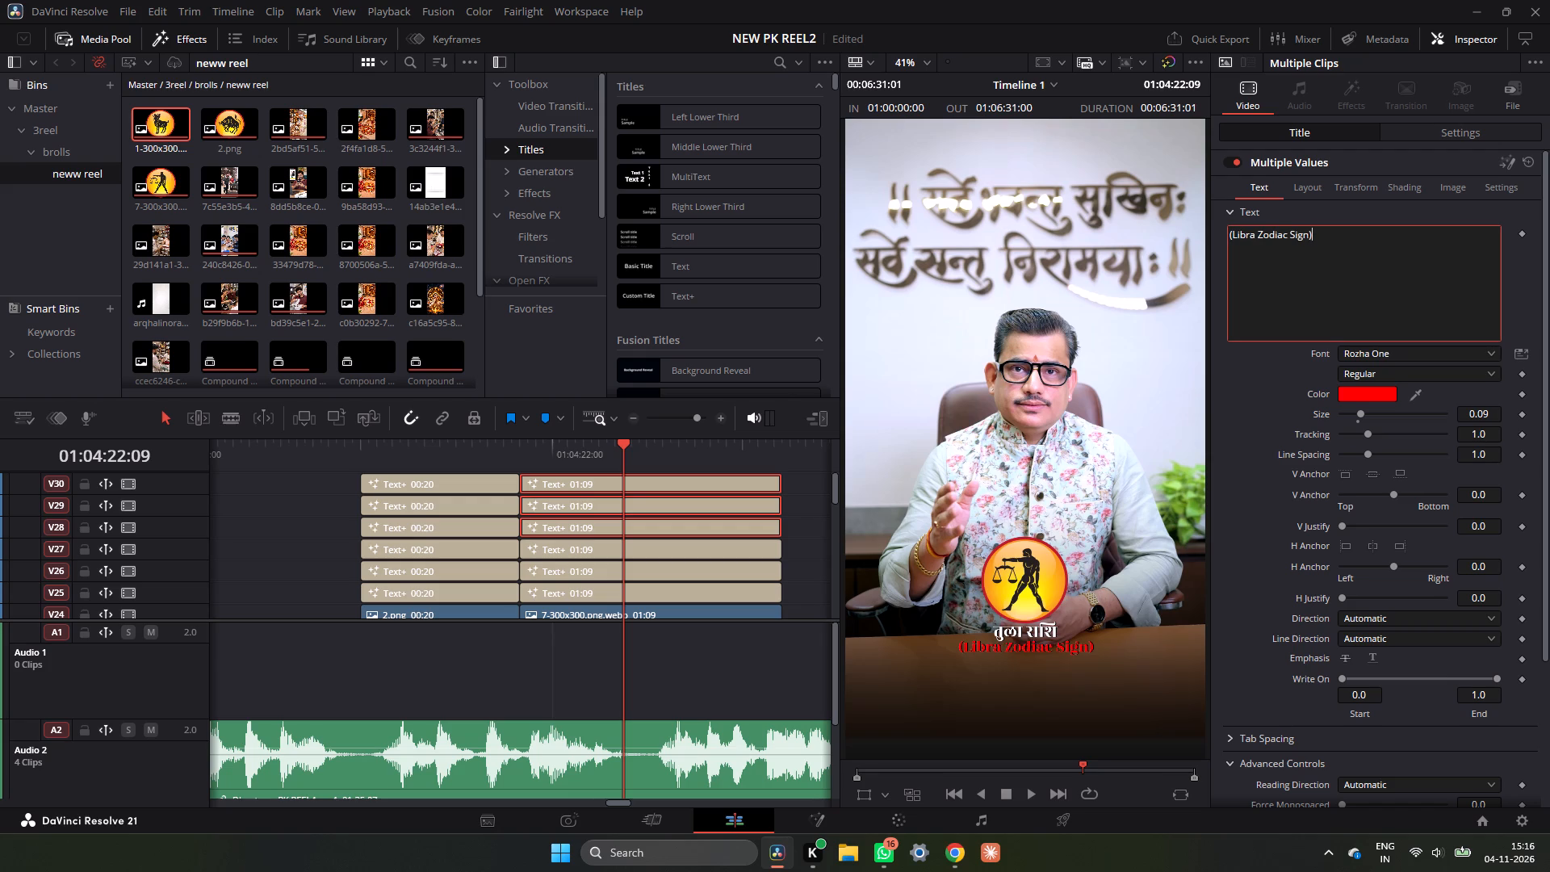
left_click(1305, 236)
left_click(1306, 236)
key("BackSpace")
key("BackSpace")
key("BackSpace")
key("BackSpace")
key("BackSpace")
key("BackSpace")
key("BackSpace")
key("BackSpace")
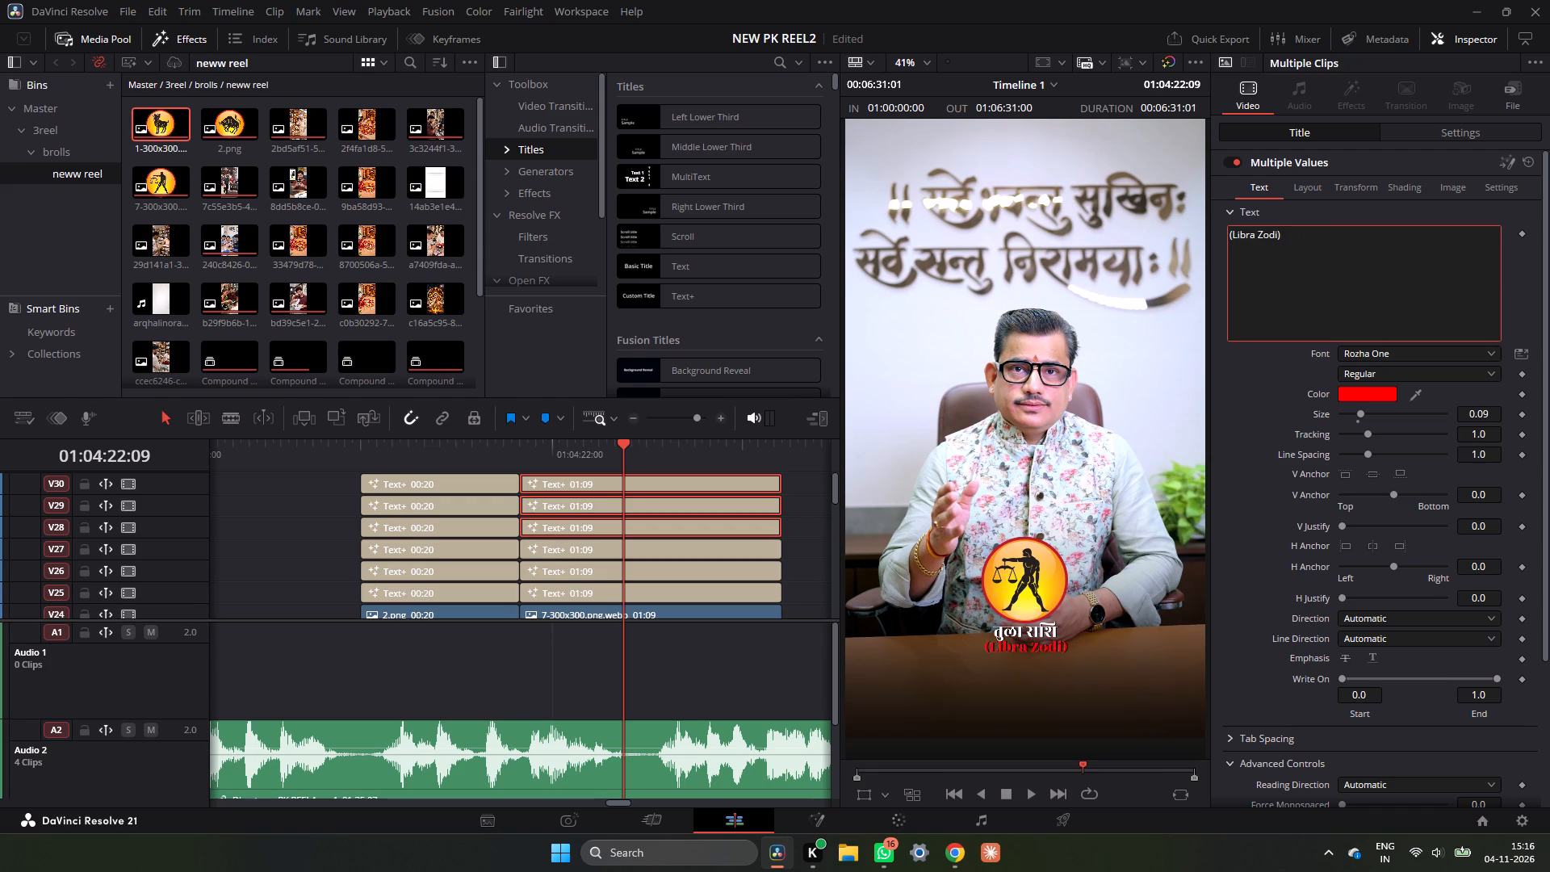
key("BackSpace")
key("BackSpace")
key("BackSpace")
key("BackSpace")
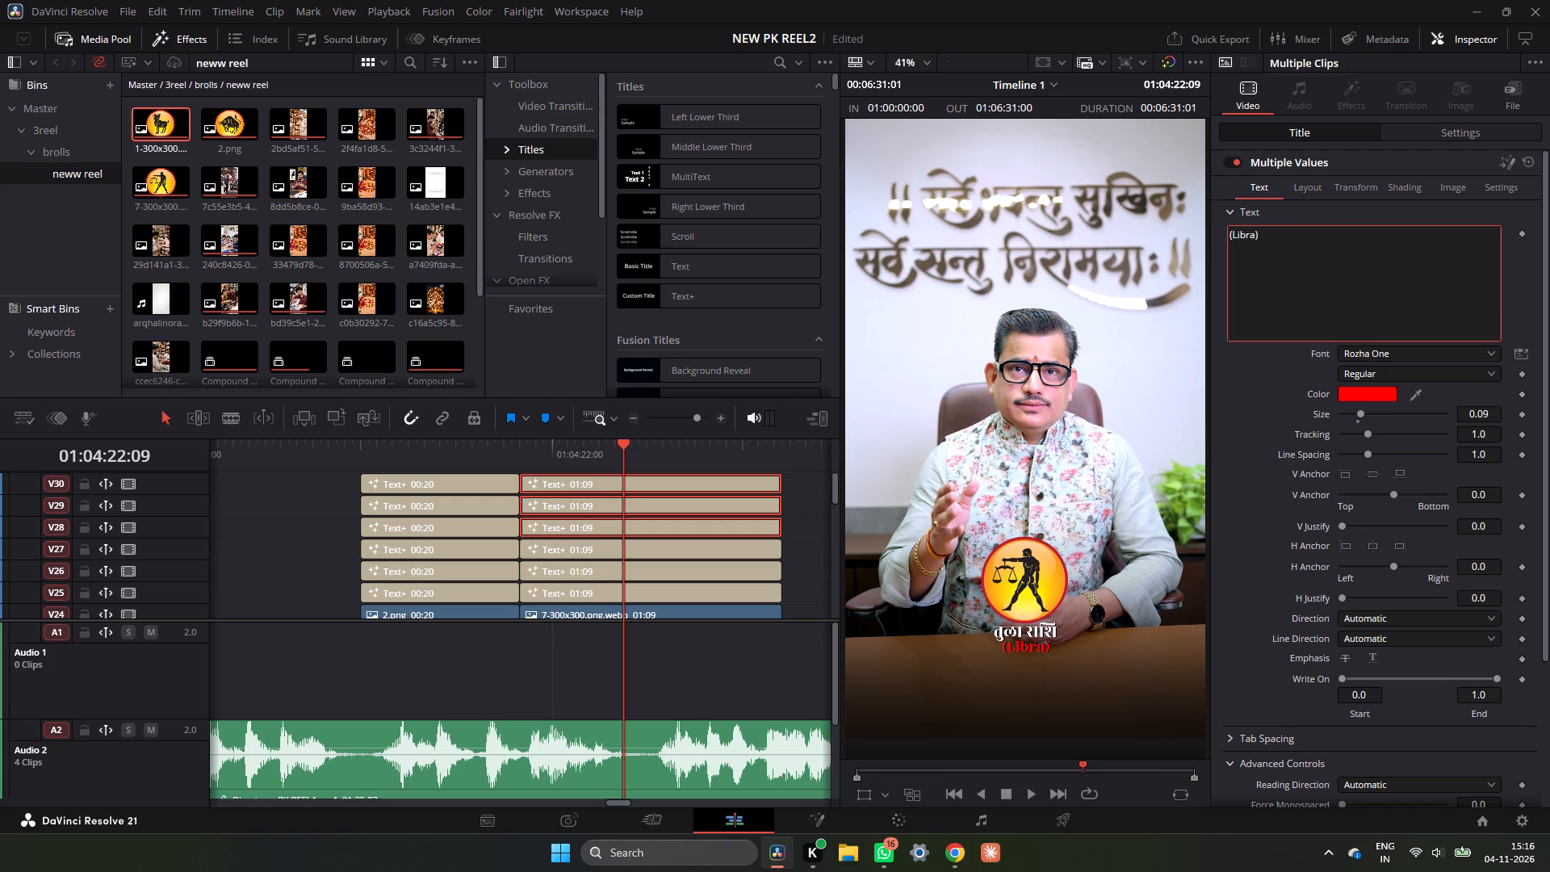
Play the Taurus and Libra section repeatedly to check the emblem and title timing against the speech.
left_click(475, 465)
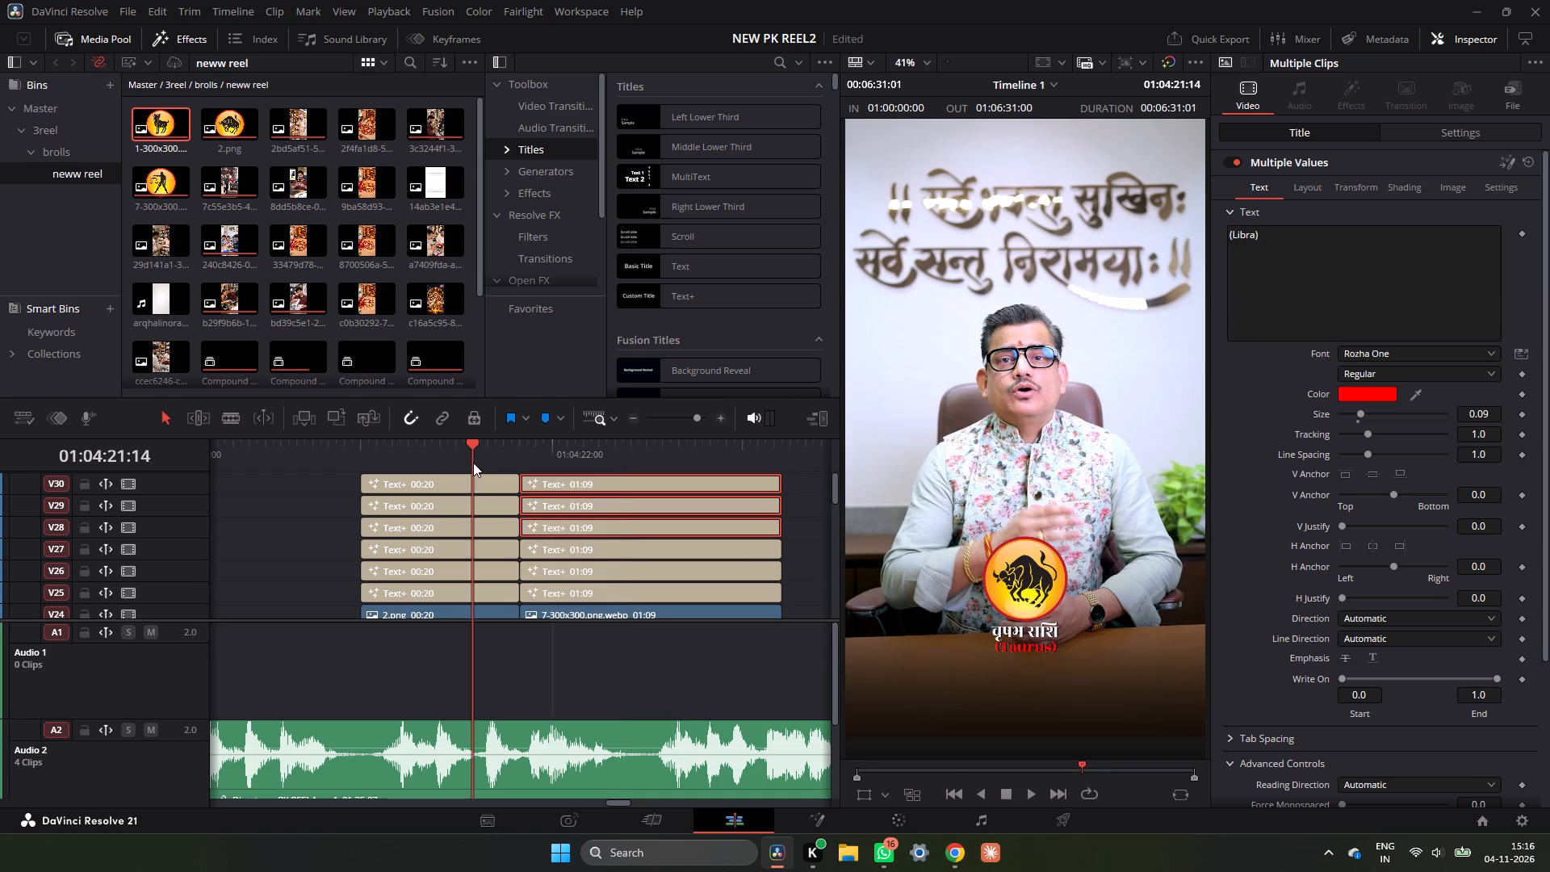
key("space")
key("space")
key("space")
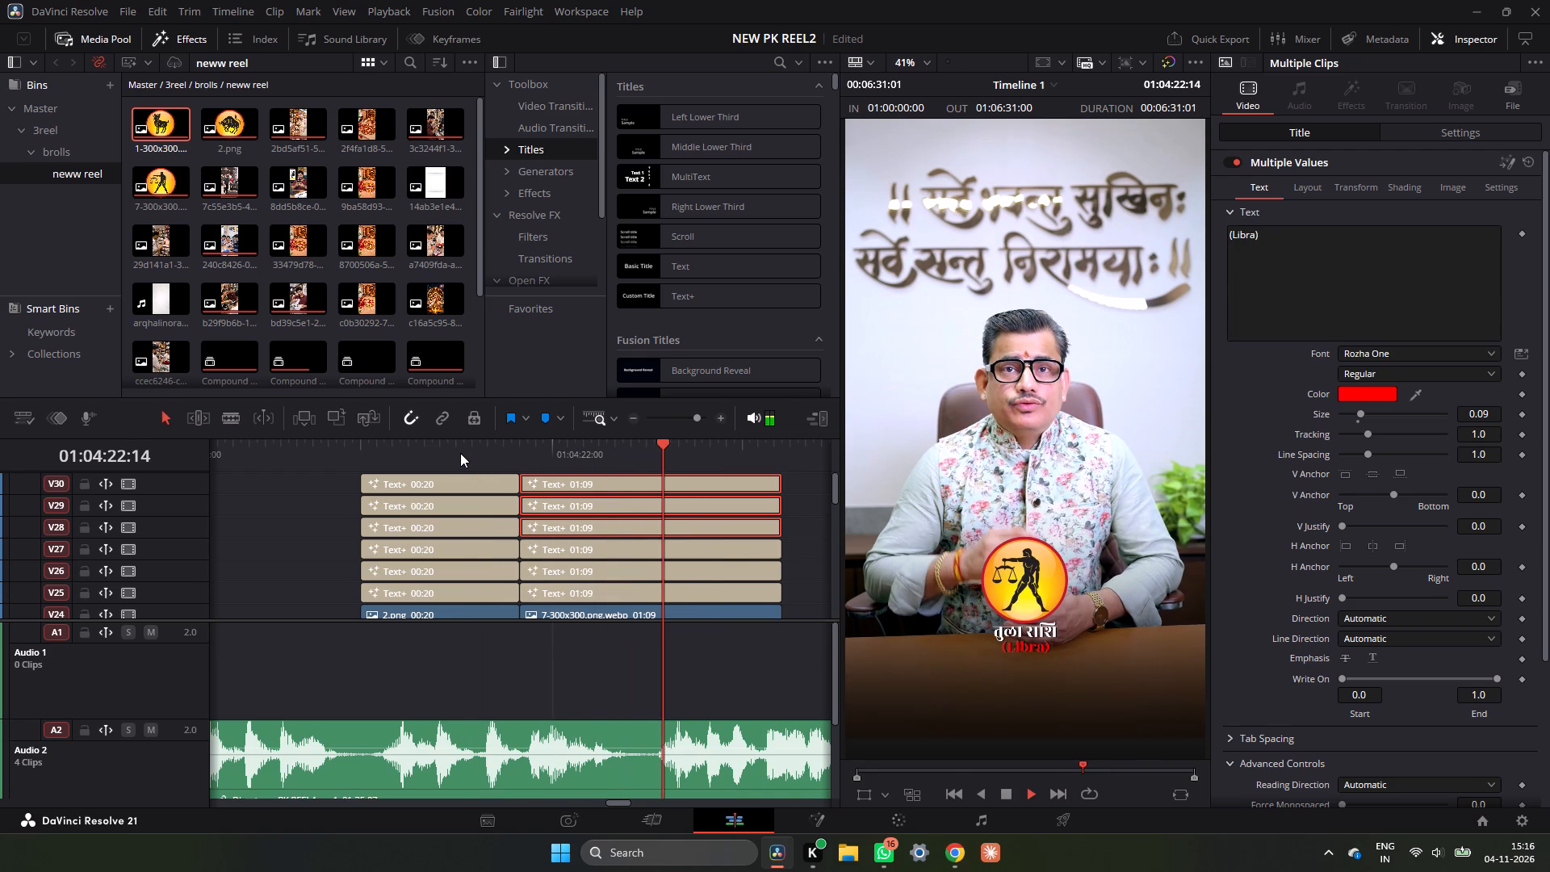
key("space")
key("space")
key("space")
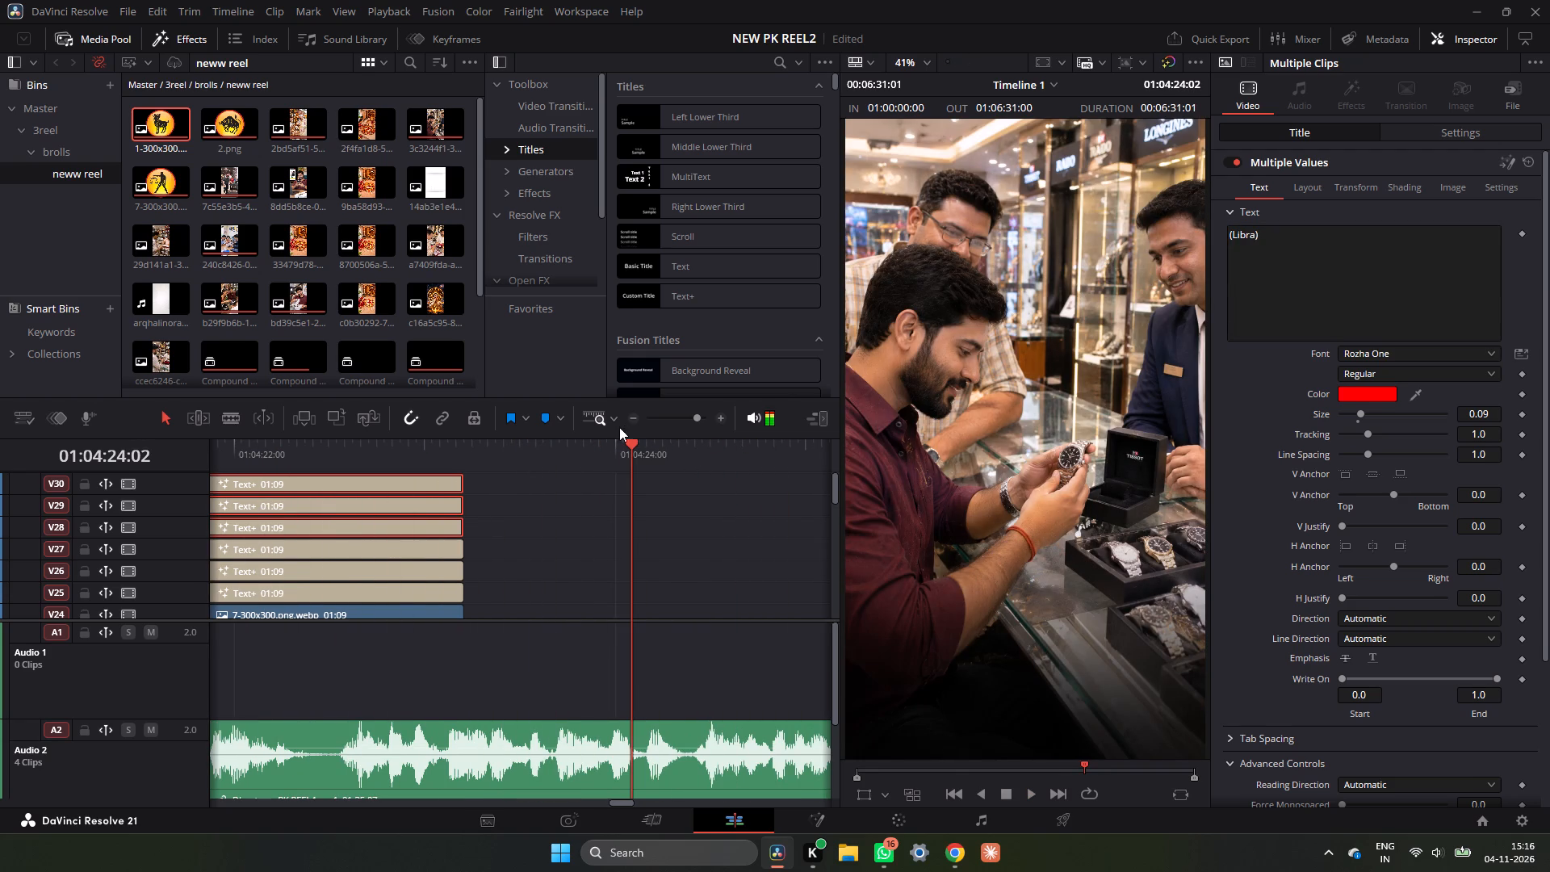
double_click(635, 421)
left_click(486, 454)
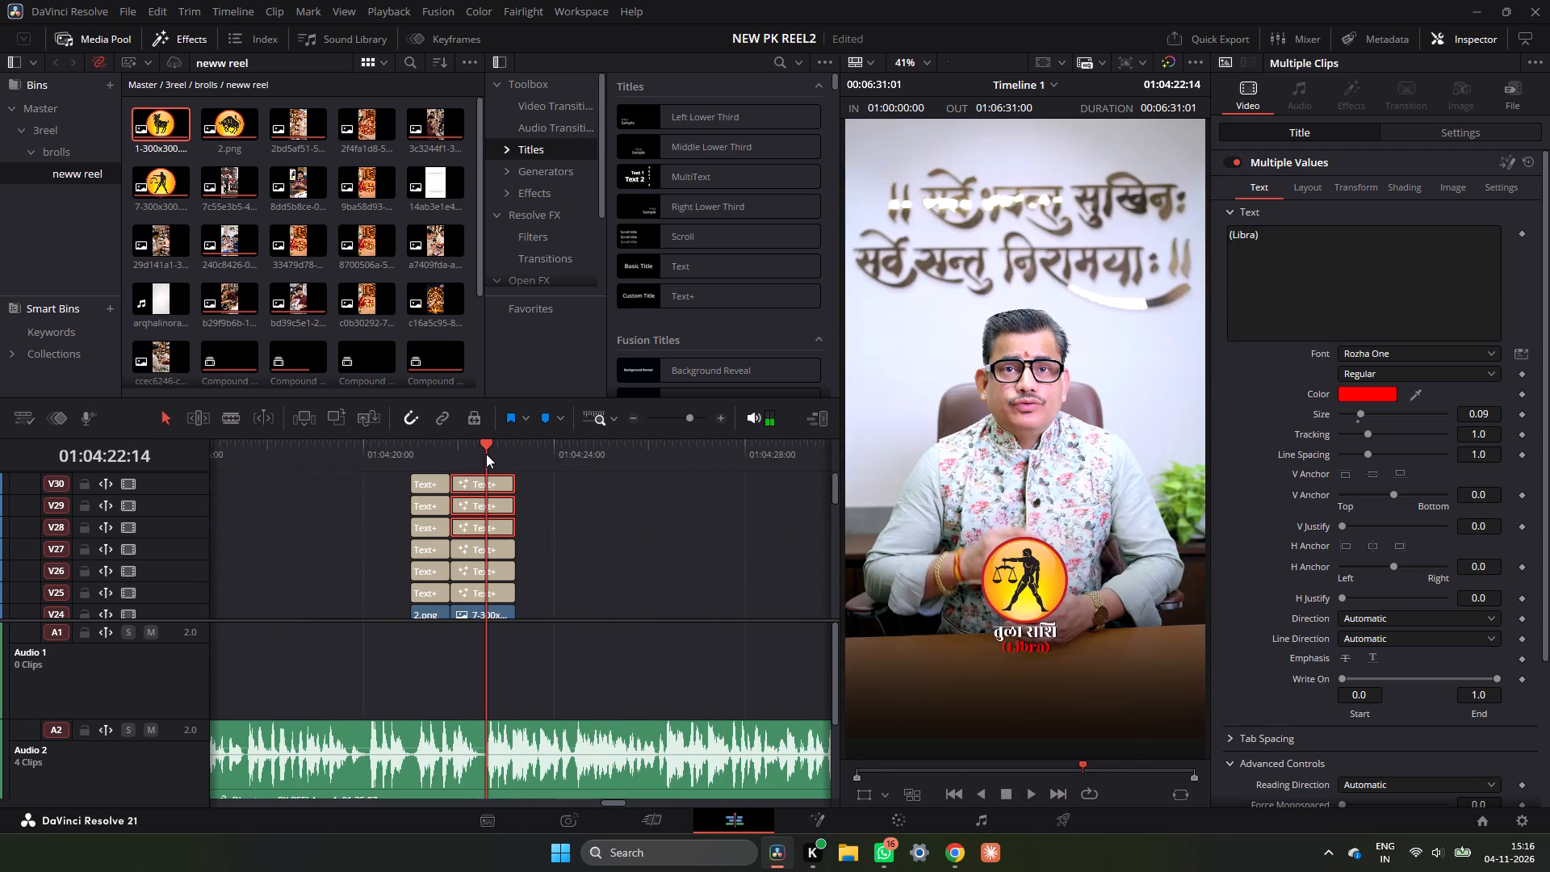
key("space")
left_click(486, 454)
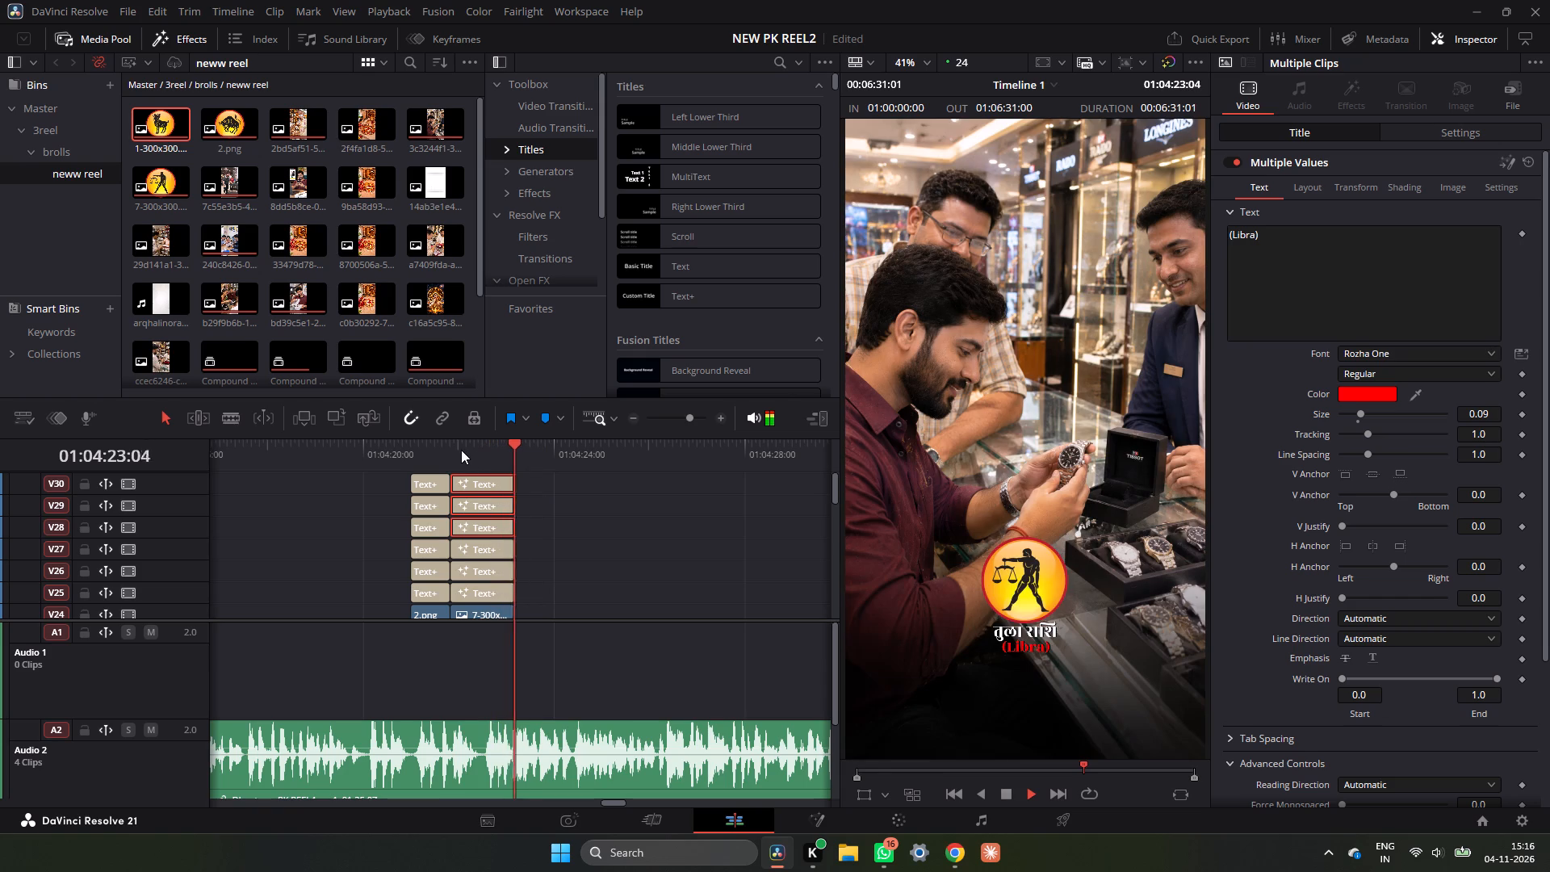
left_click(460, 450)
key("space")
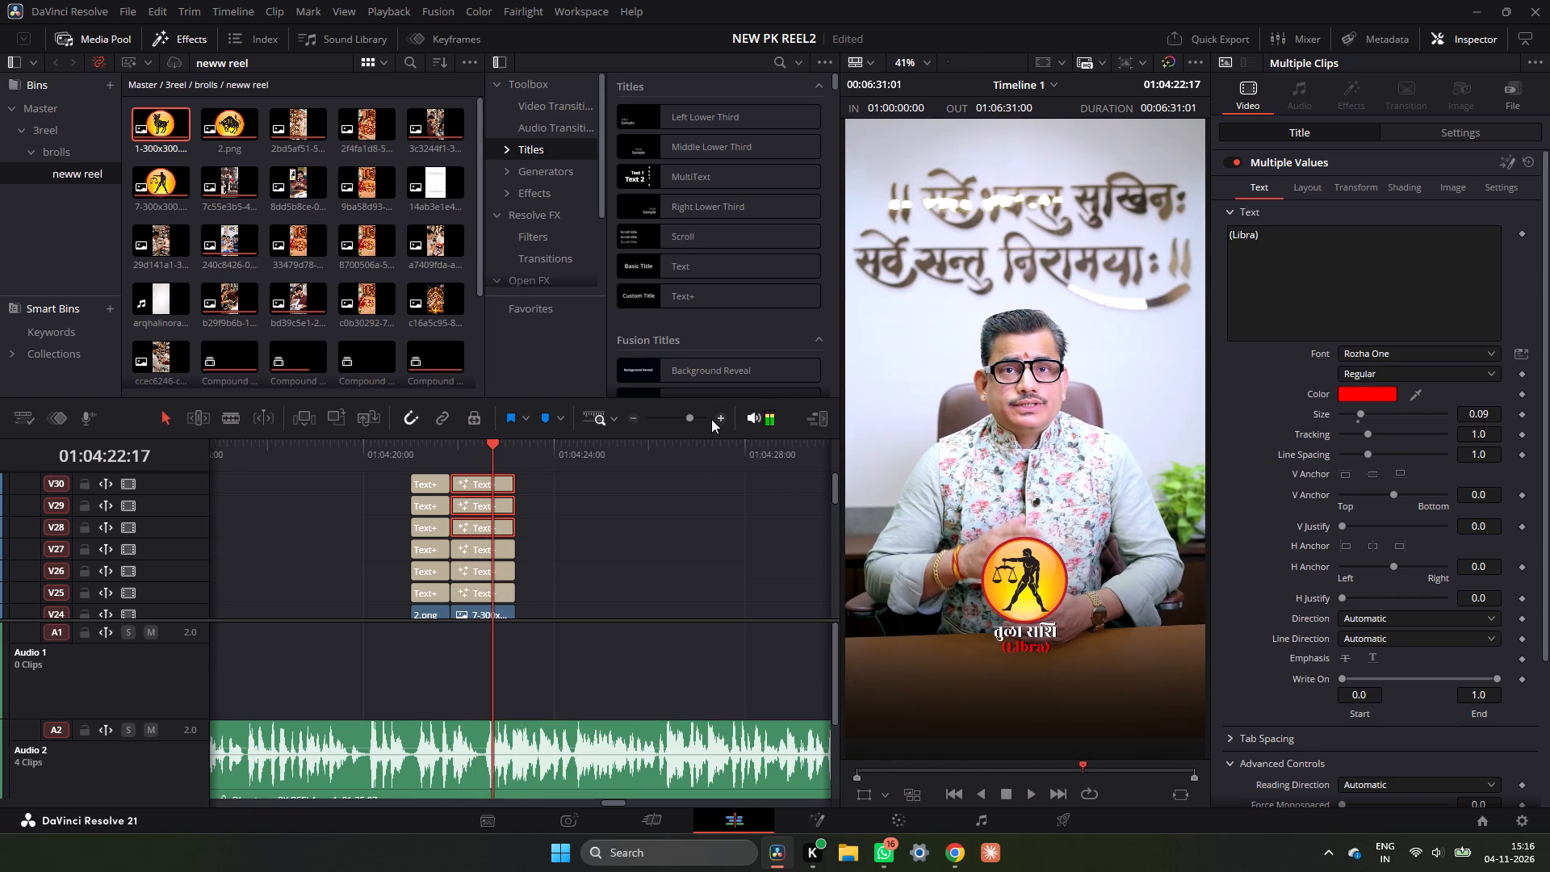
double_click(723, 414)
left_click(367, 445)
key("space")
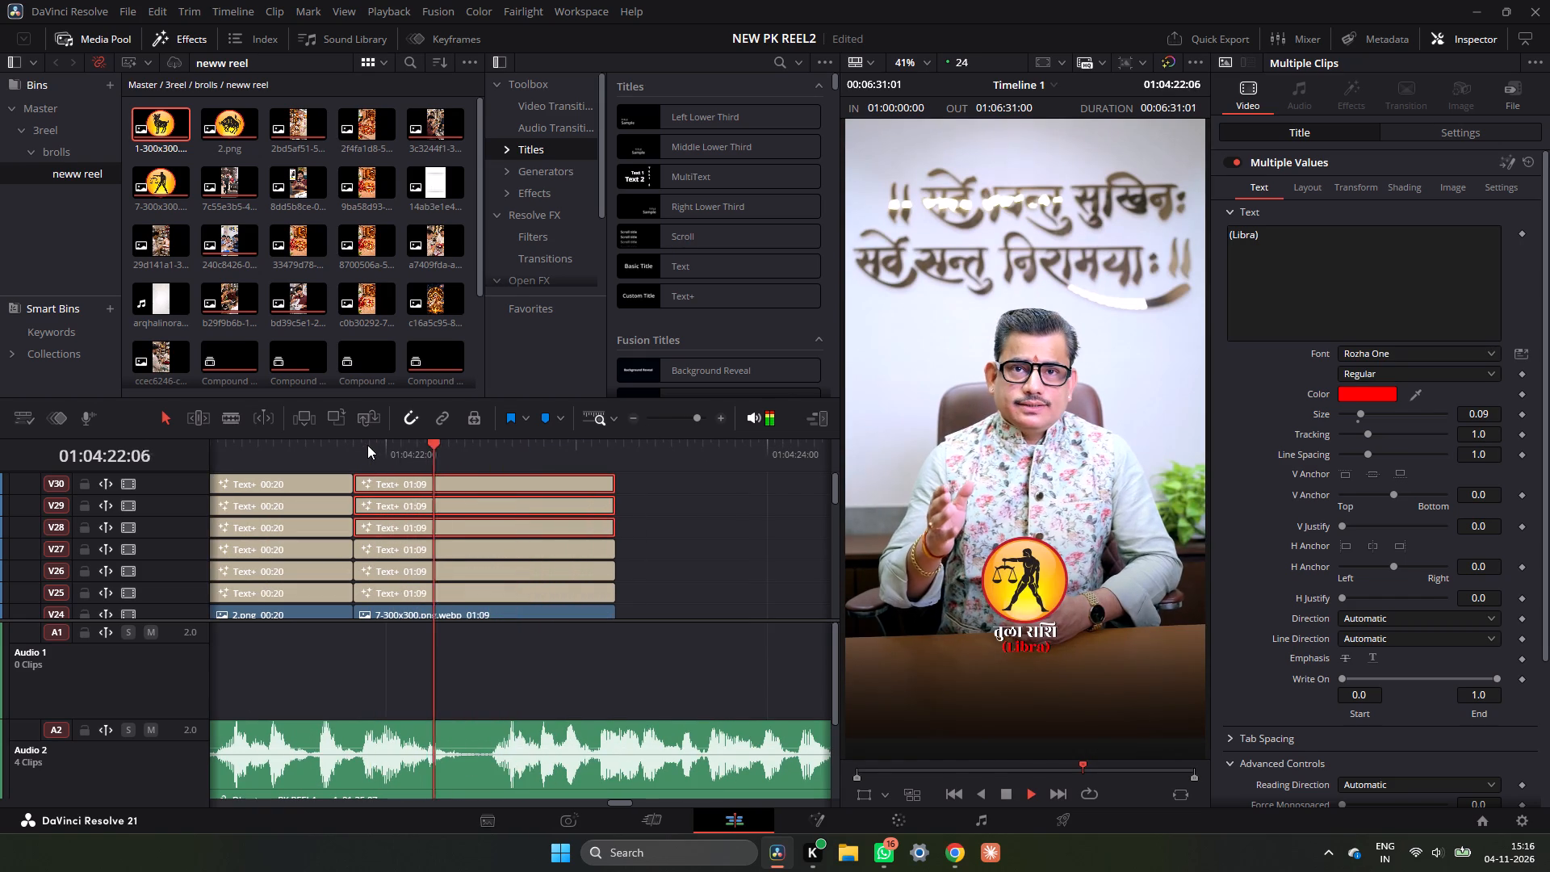
key("space")
key("space")
key("space")
Trim the end of the Libra emblem and its titles together to about 01:04:22:13.
left_click_drag(512, 444, 492, 454)
left_click_drag(672, 492, 572, 613)
left_click_drag(618, 540, 485, 551)
Play on from the end of the Libra titles through the watch shop image to about 01:04:24:07.
scroll(493, 553, "down", 3)
scroll(513, 559, "up", 1)
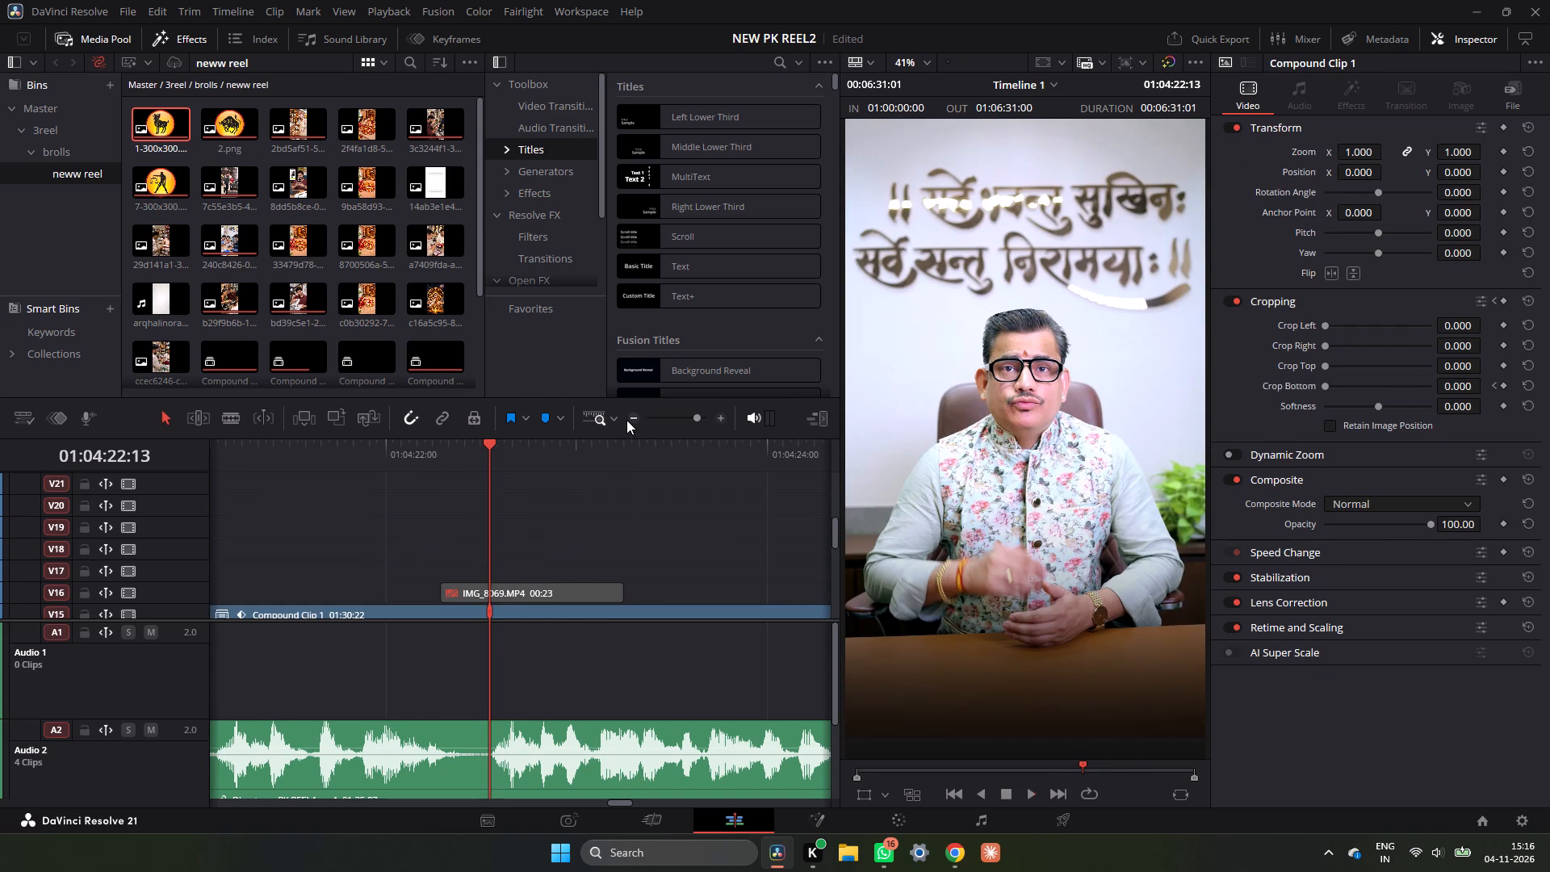
key("space")
left_click(634, 417)
left_click(634, 417)
key("space")
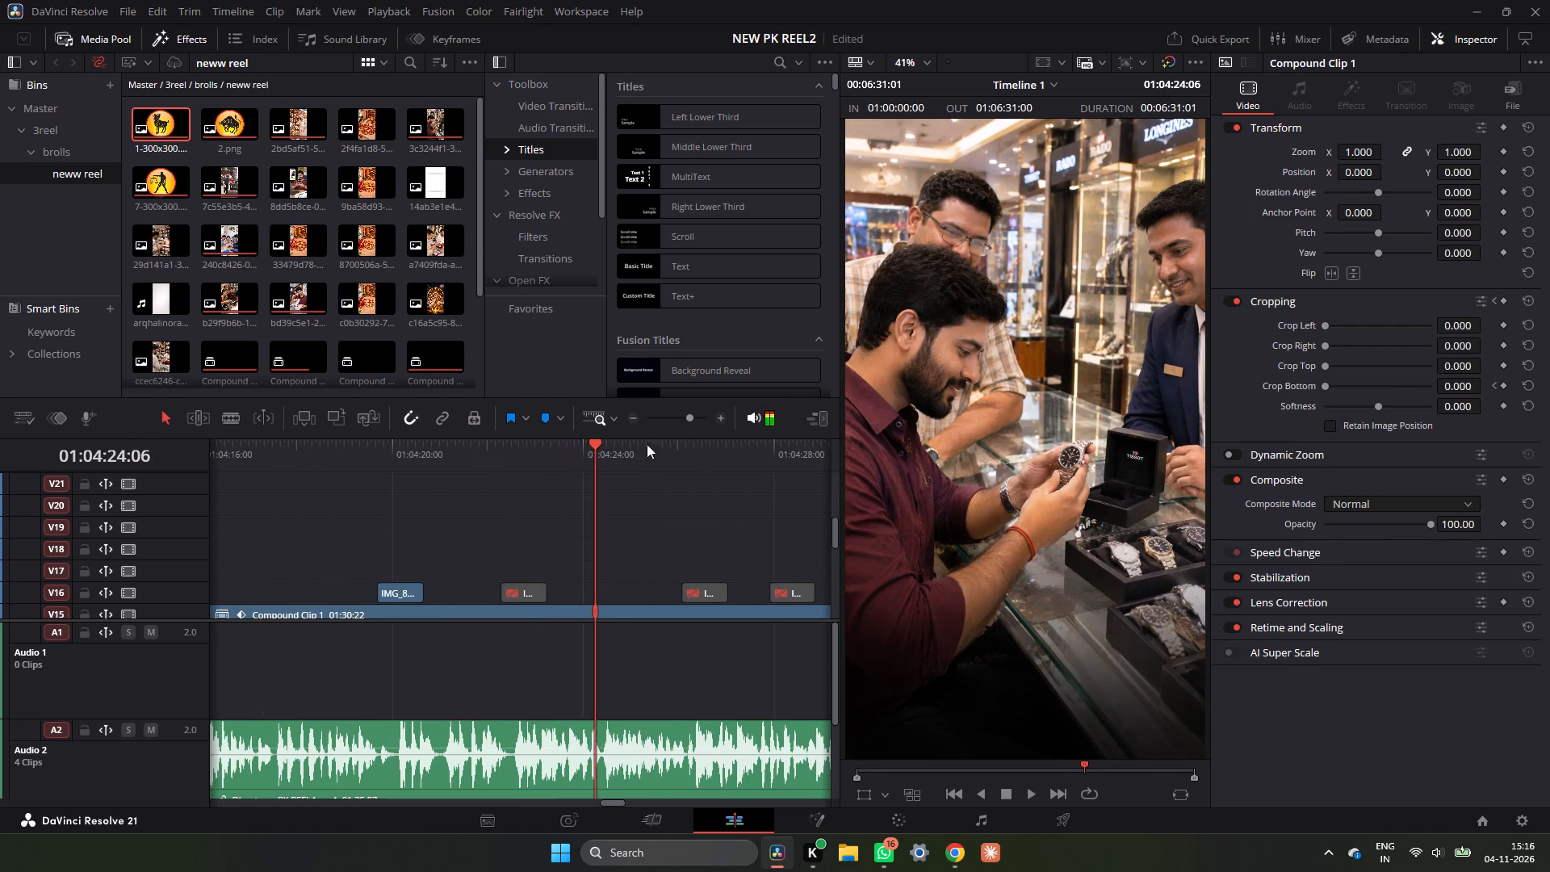
key("space")
key("space")
left_click_drag(605, 449, 597, 456)
Import all files from the "New ai pic" folder into the neww reel bin.
scroll(352, 288, "down", 8)
right_click(422, 330)
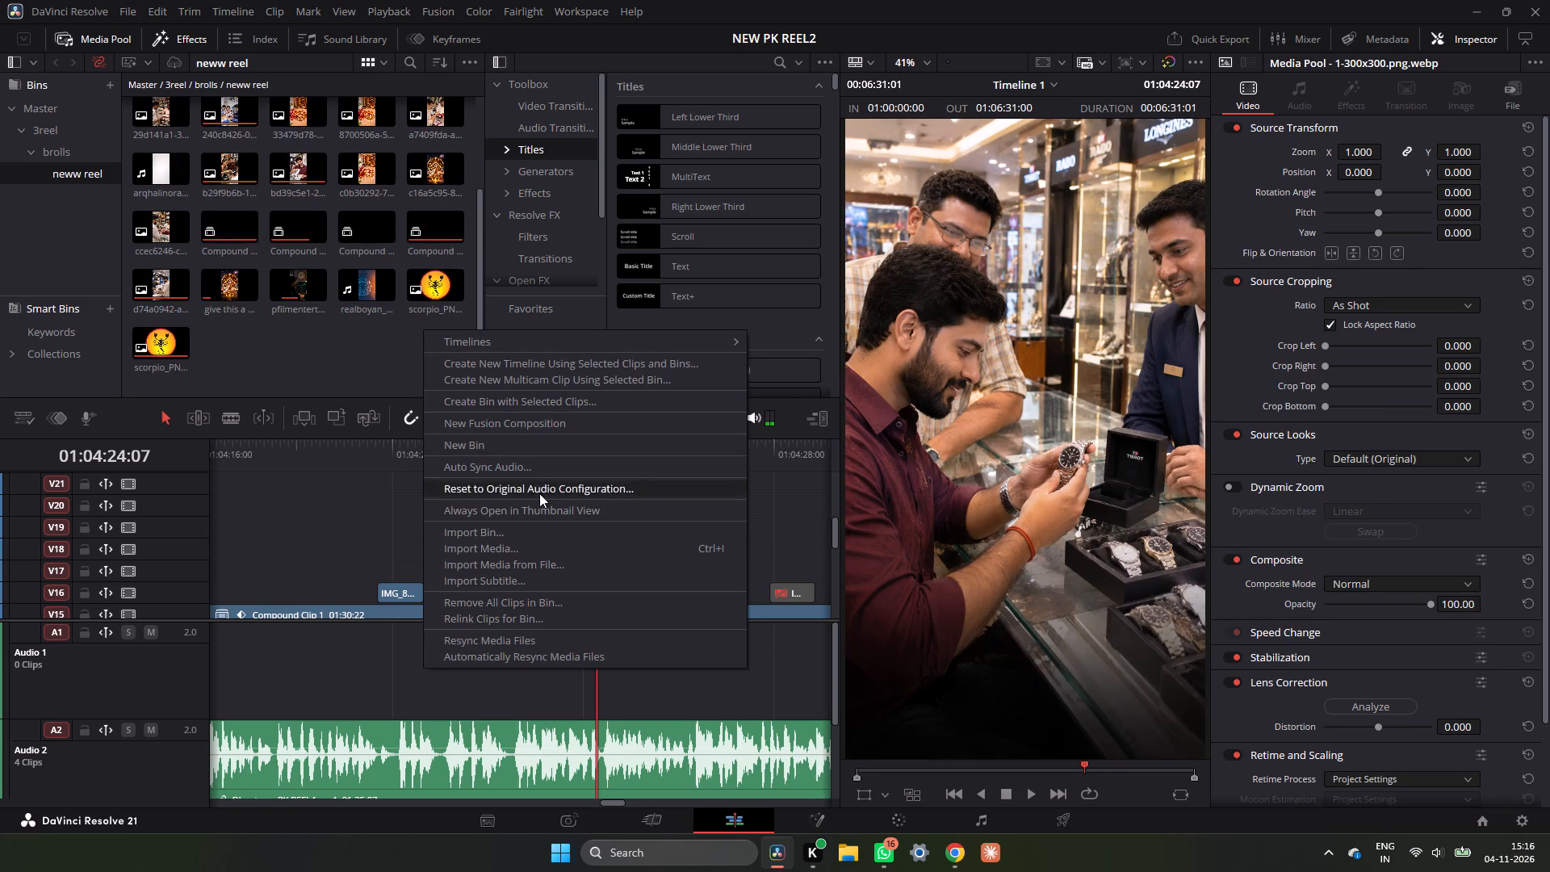
left_click(534, 547)
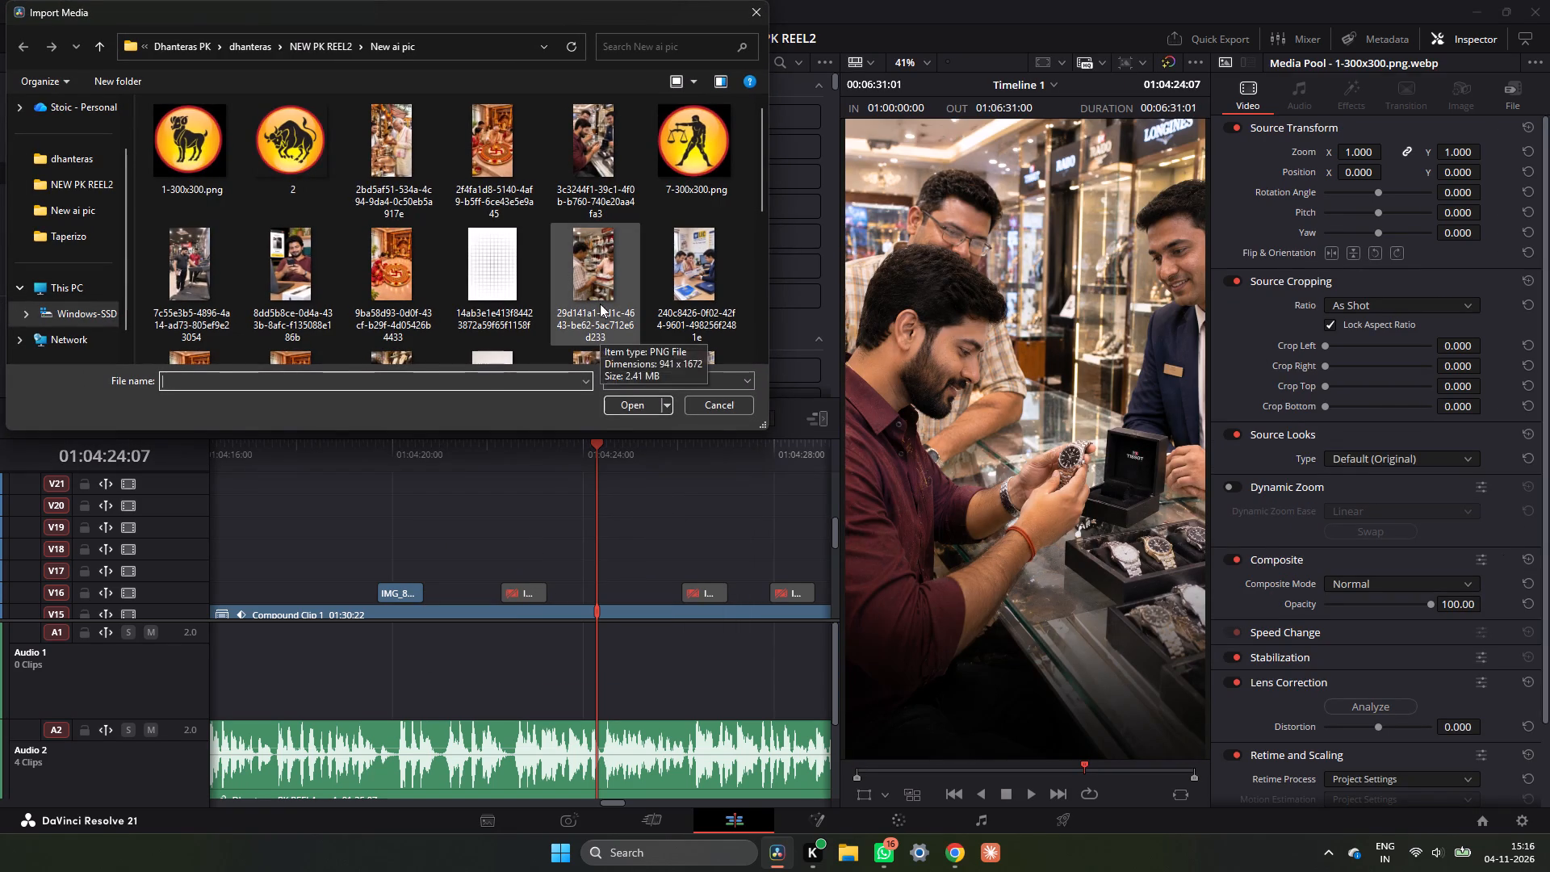
left_click(603, 291)
key("ctrl+a")
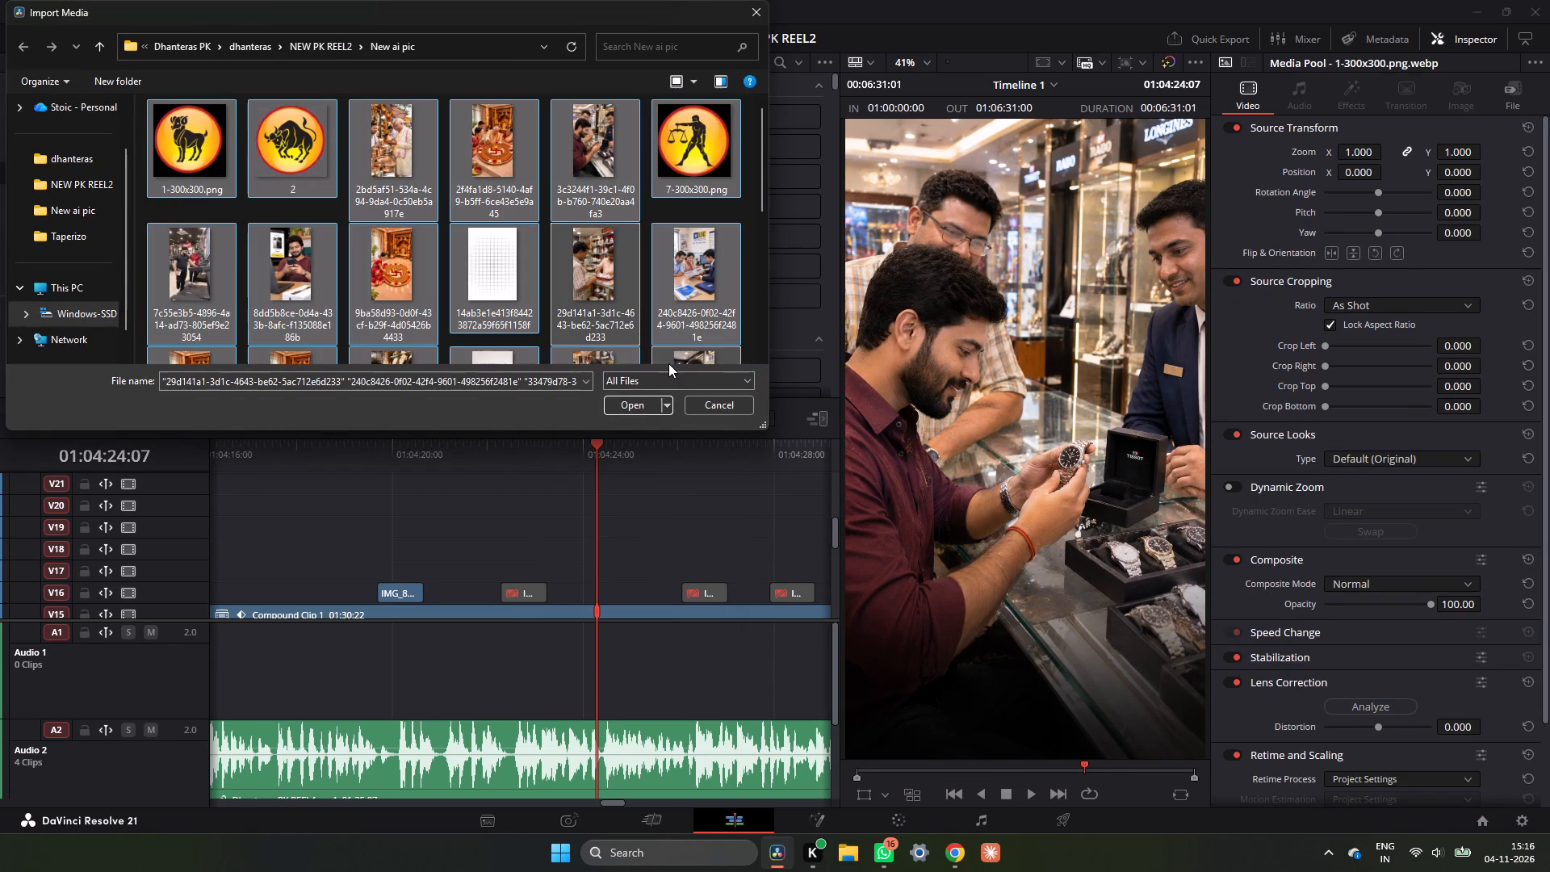
left_click(645, 399)
Place the silver elephant shop image on V20 and the checked-shirt customer's silver shop image on V19, both around 01:04:24.
scroll(399, 306, "up", 4)
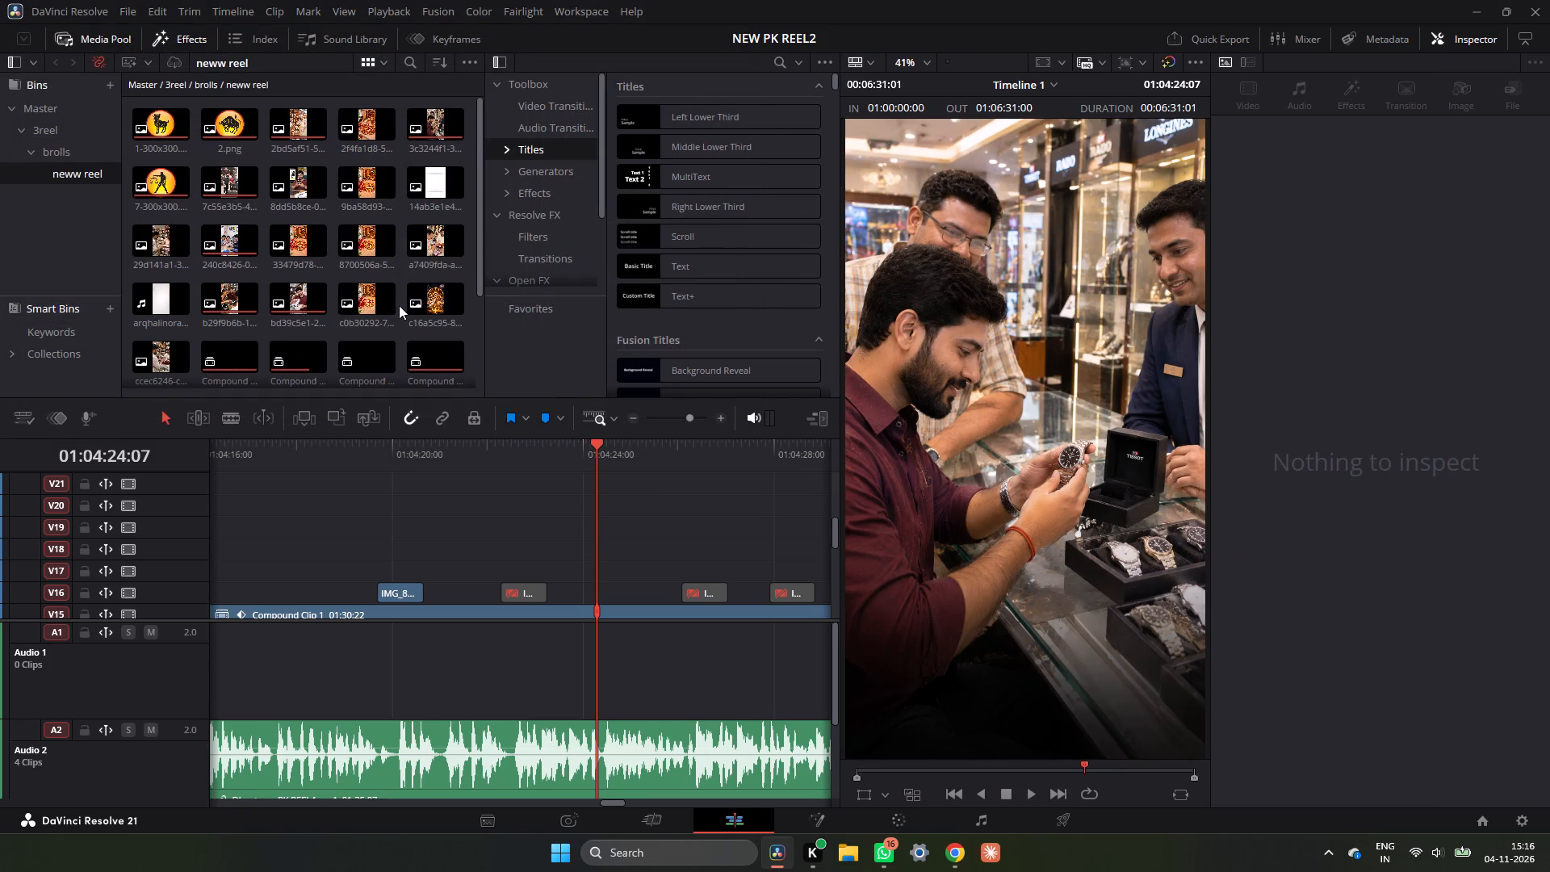
scroll(399, 305, "up", 6)
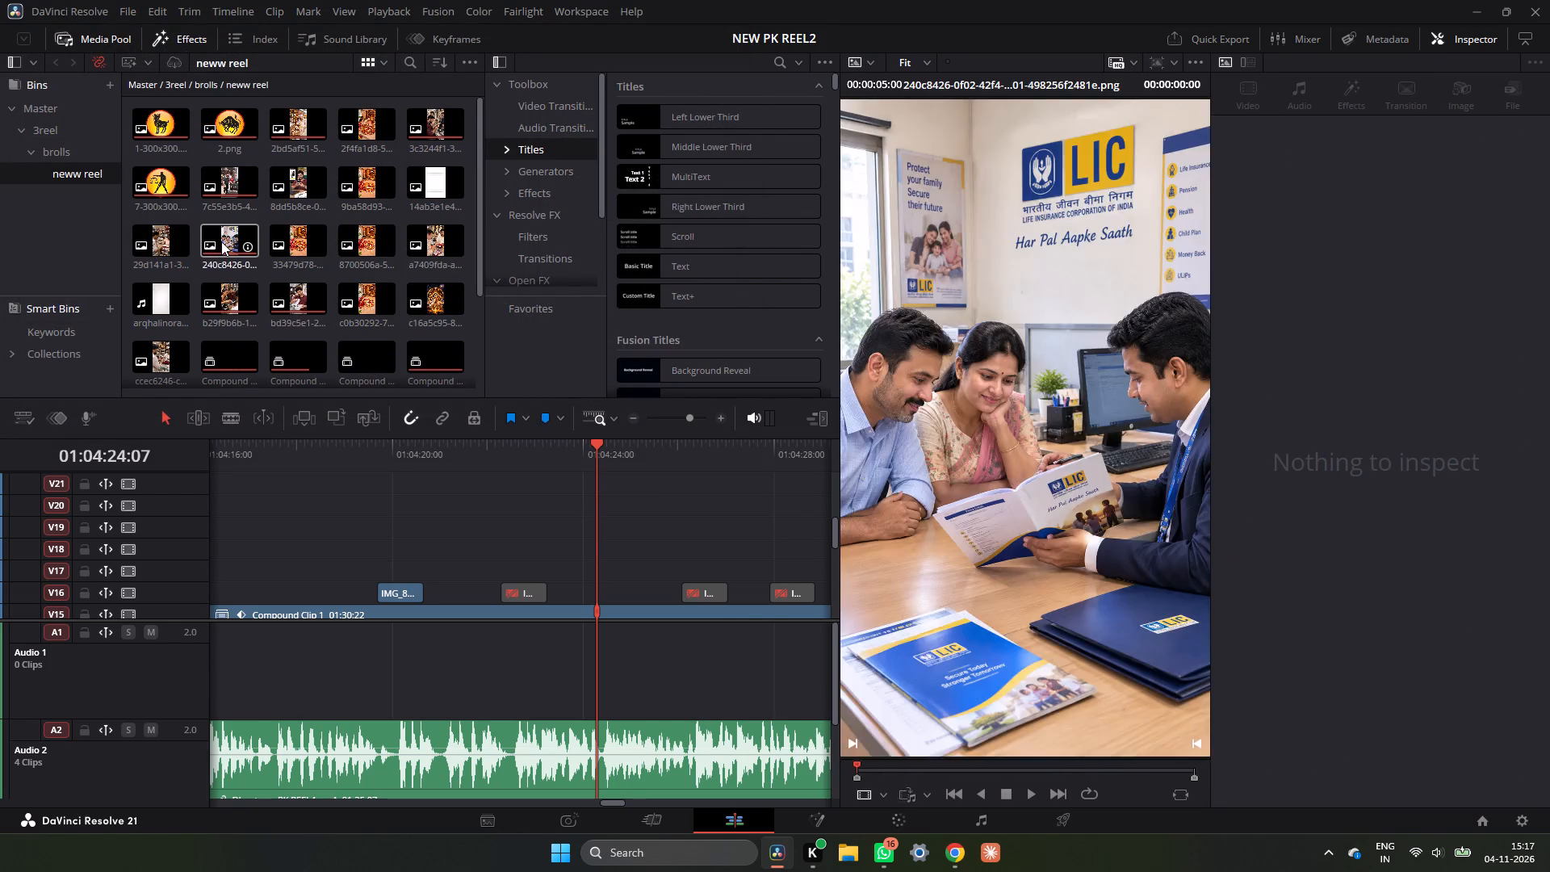
scroll(266, 300, "down", 1)
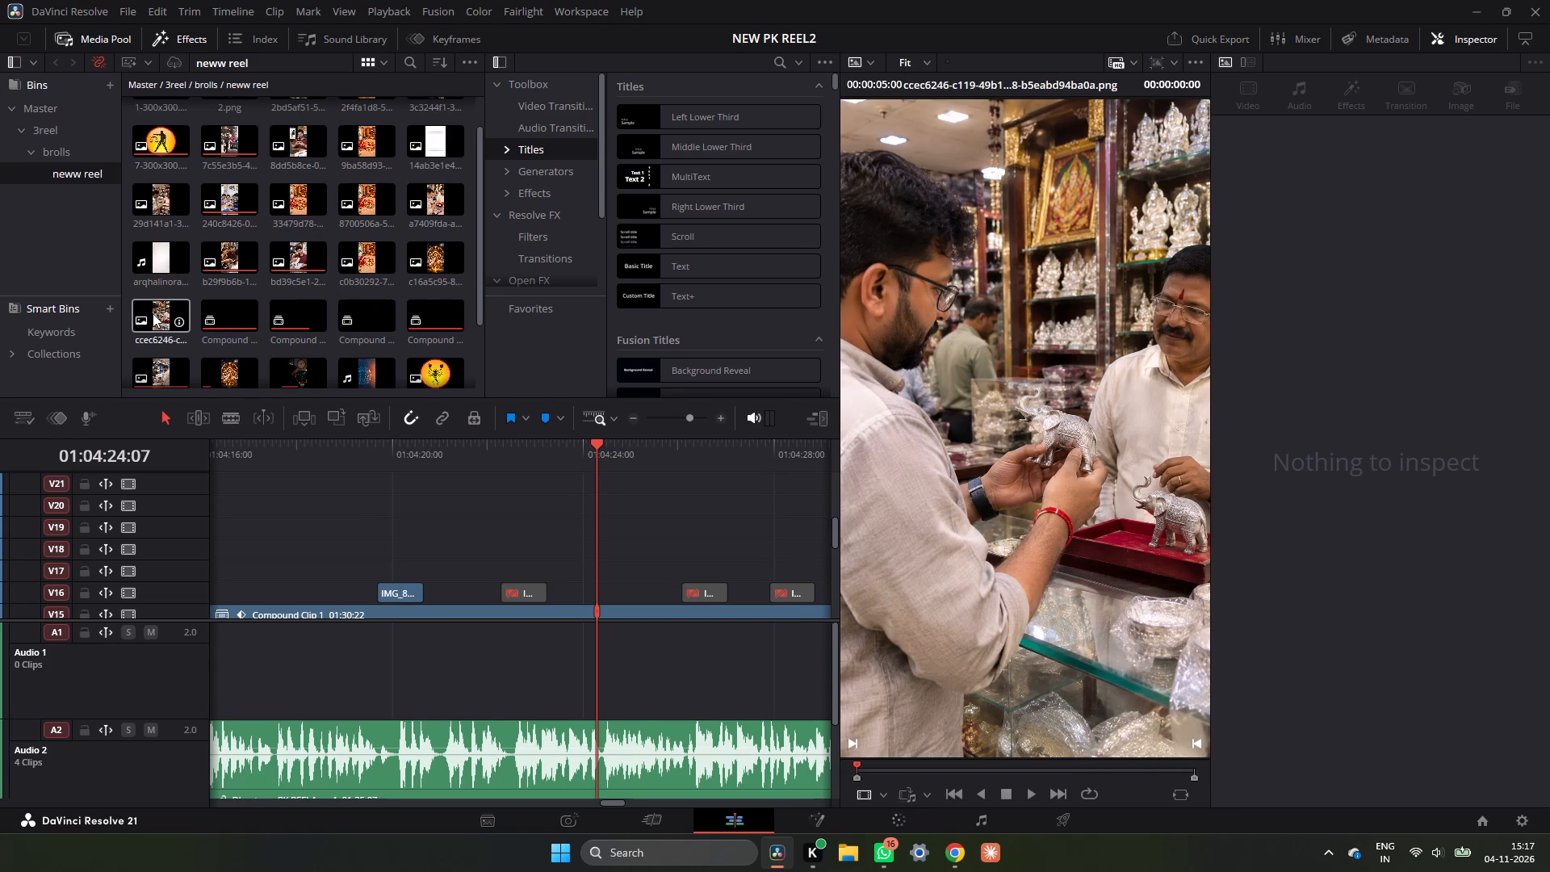
left_click_drag(153, 313, 580, 518)
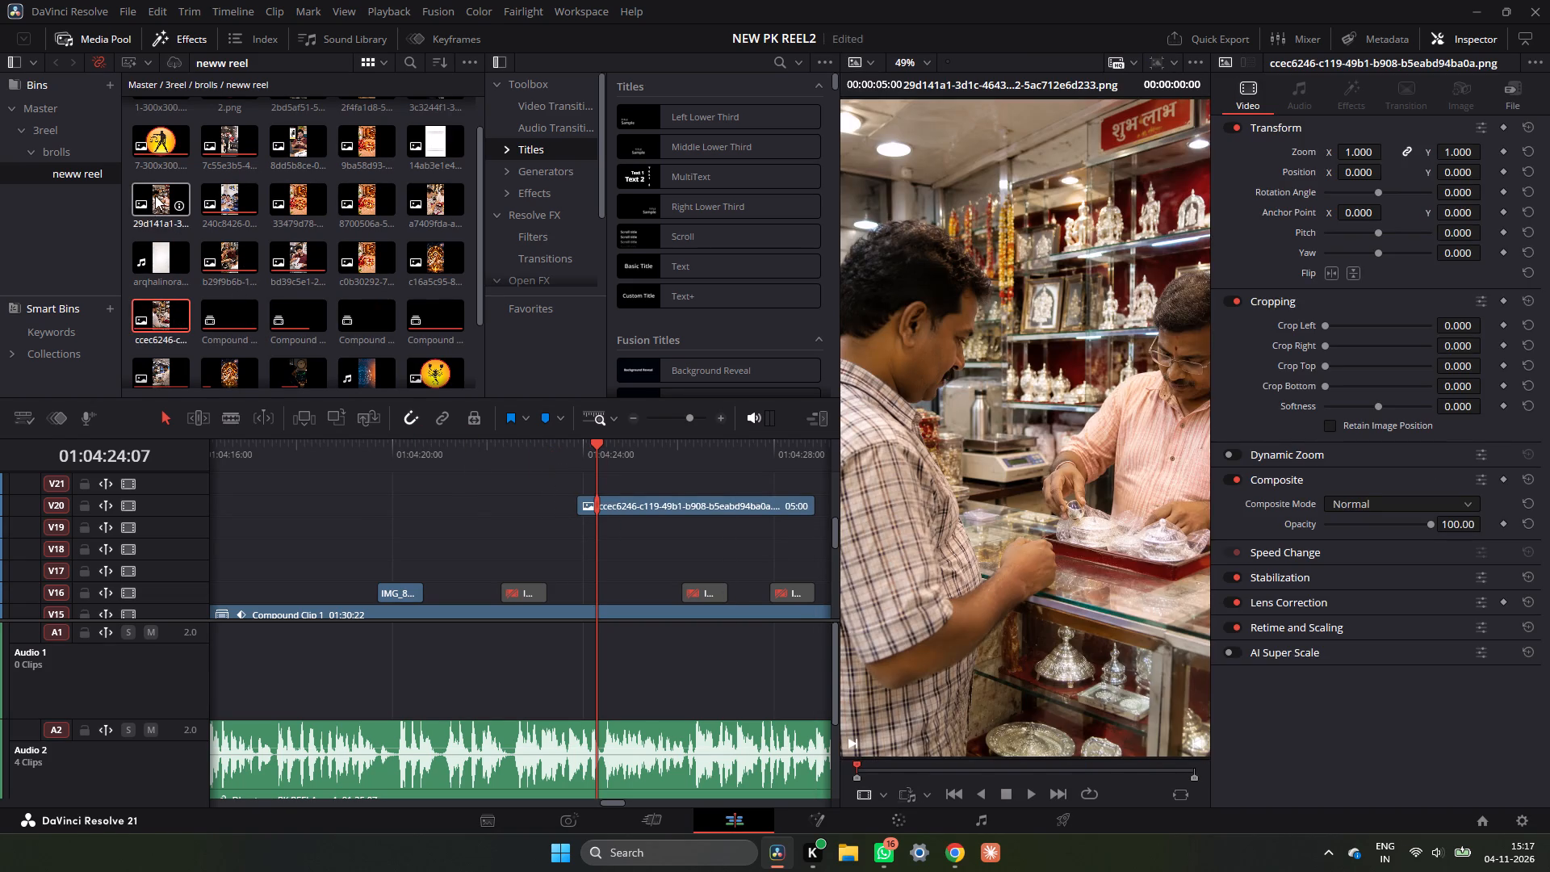
left_click_drag(155, 195, 546, 541)
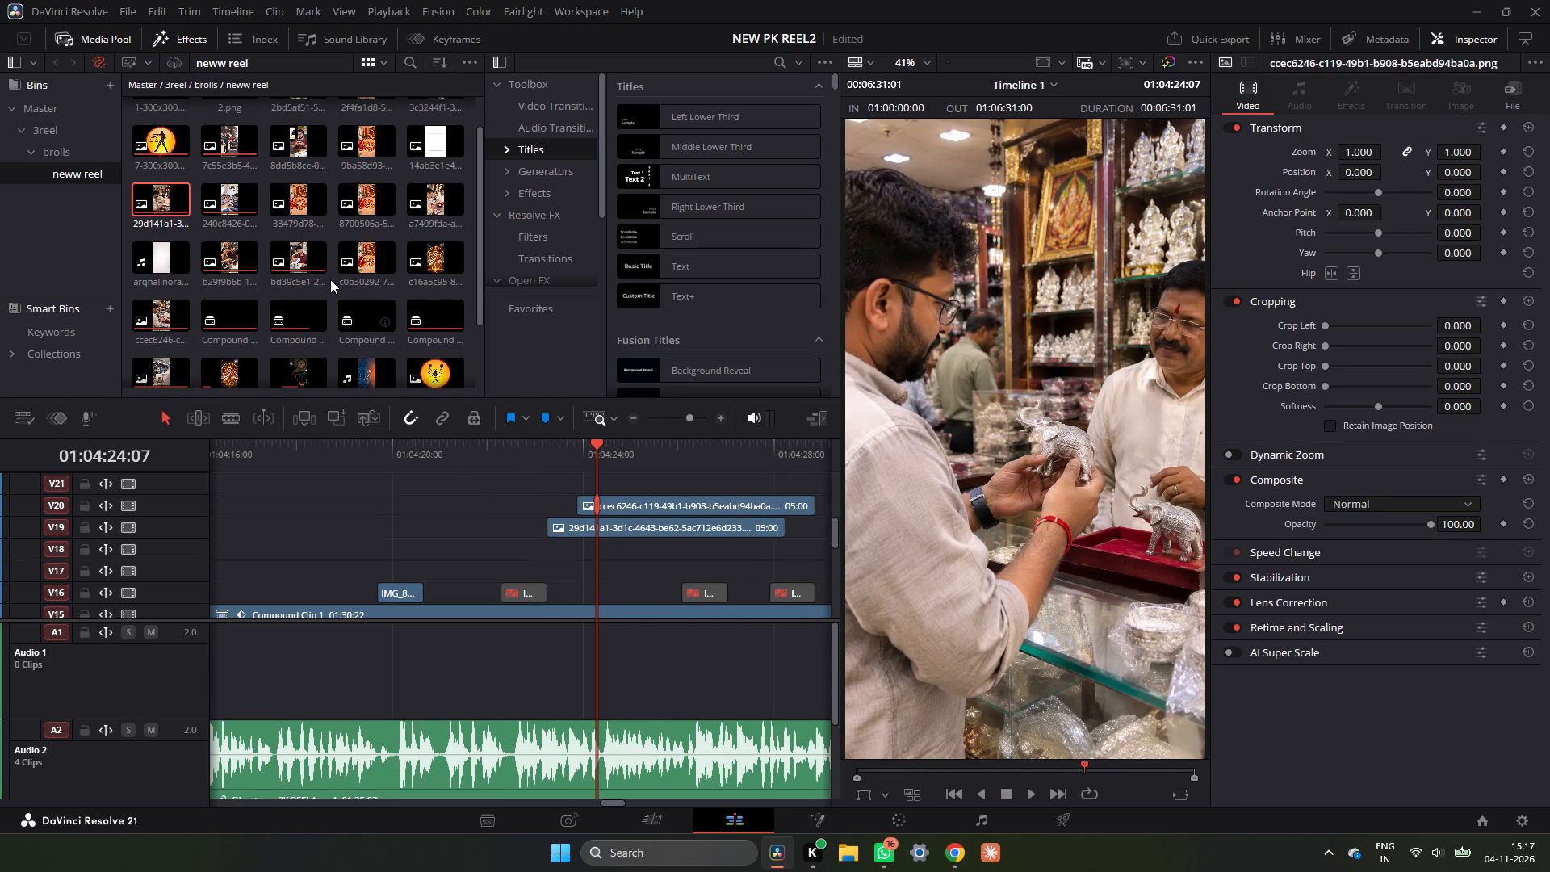
scroll(329, 322, "down", 2)
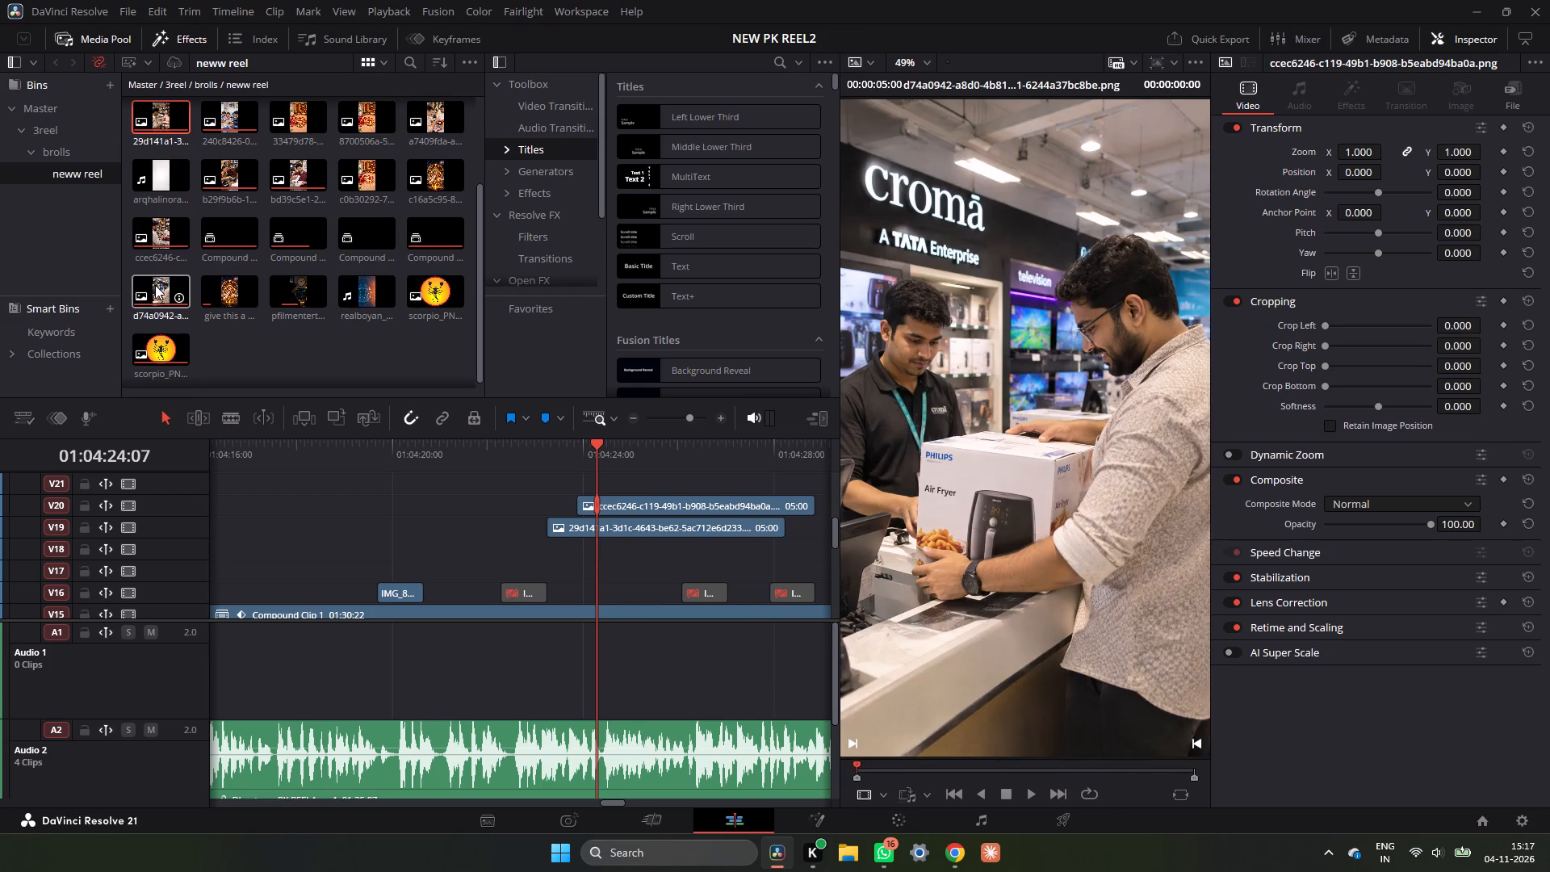
scroll(305, 196, "up", 3)
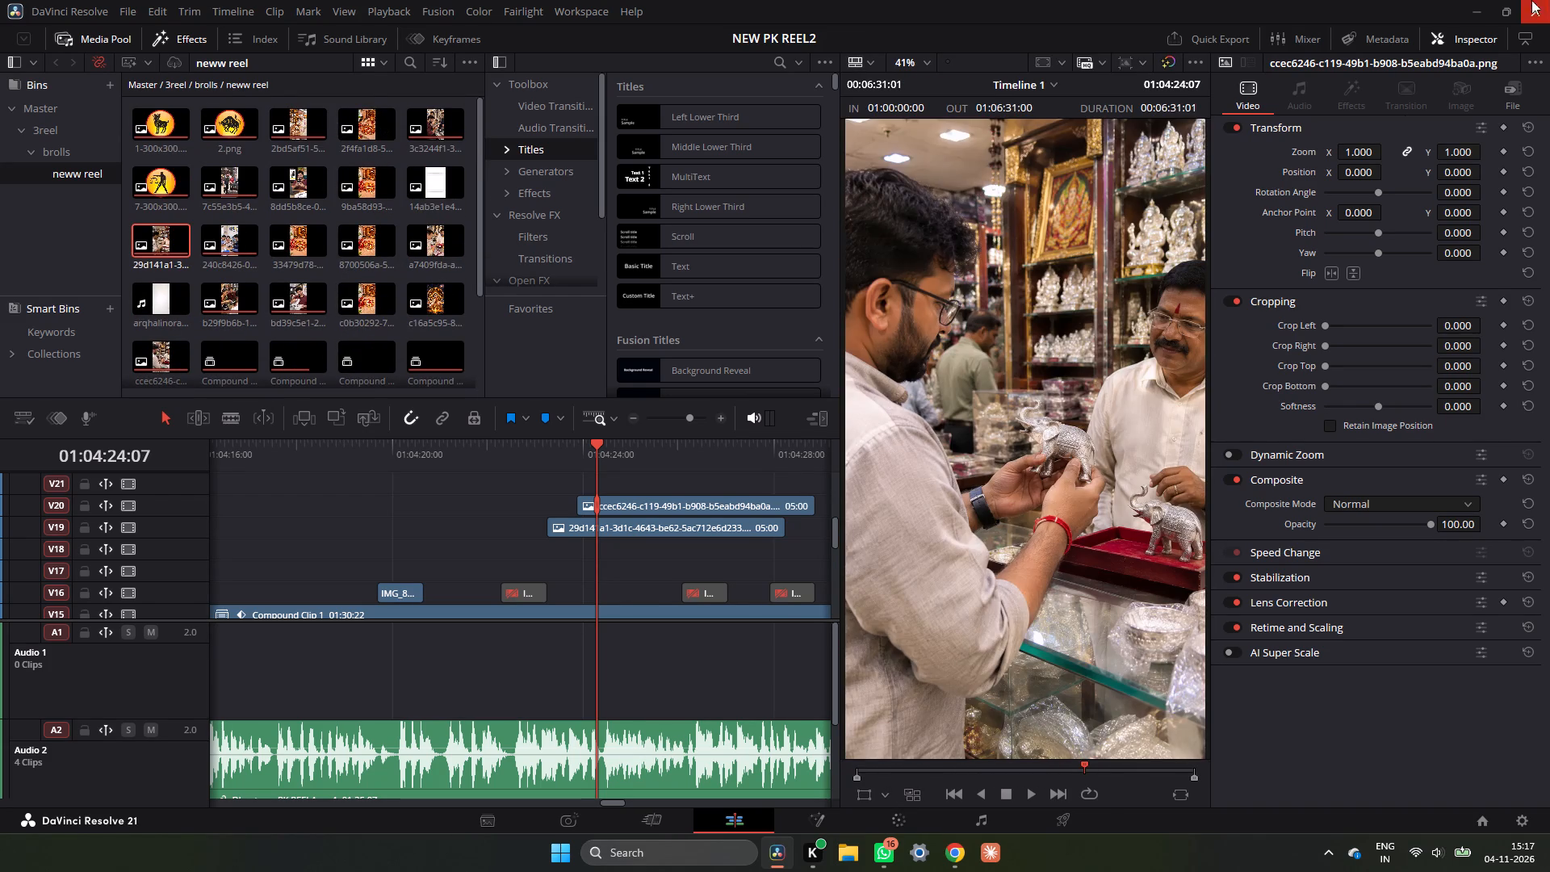
Play on from 01:04:24:07 through the silver elephant image and examine the clips on the lower video tracks.
left_click(635, 411)
triple_click(635, 418)
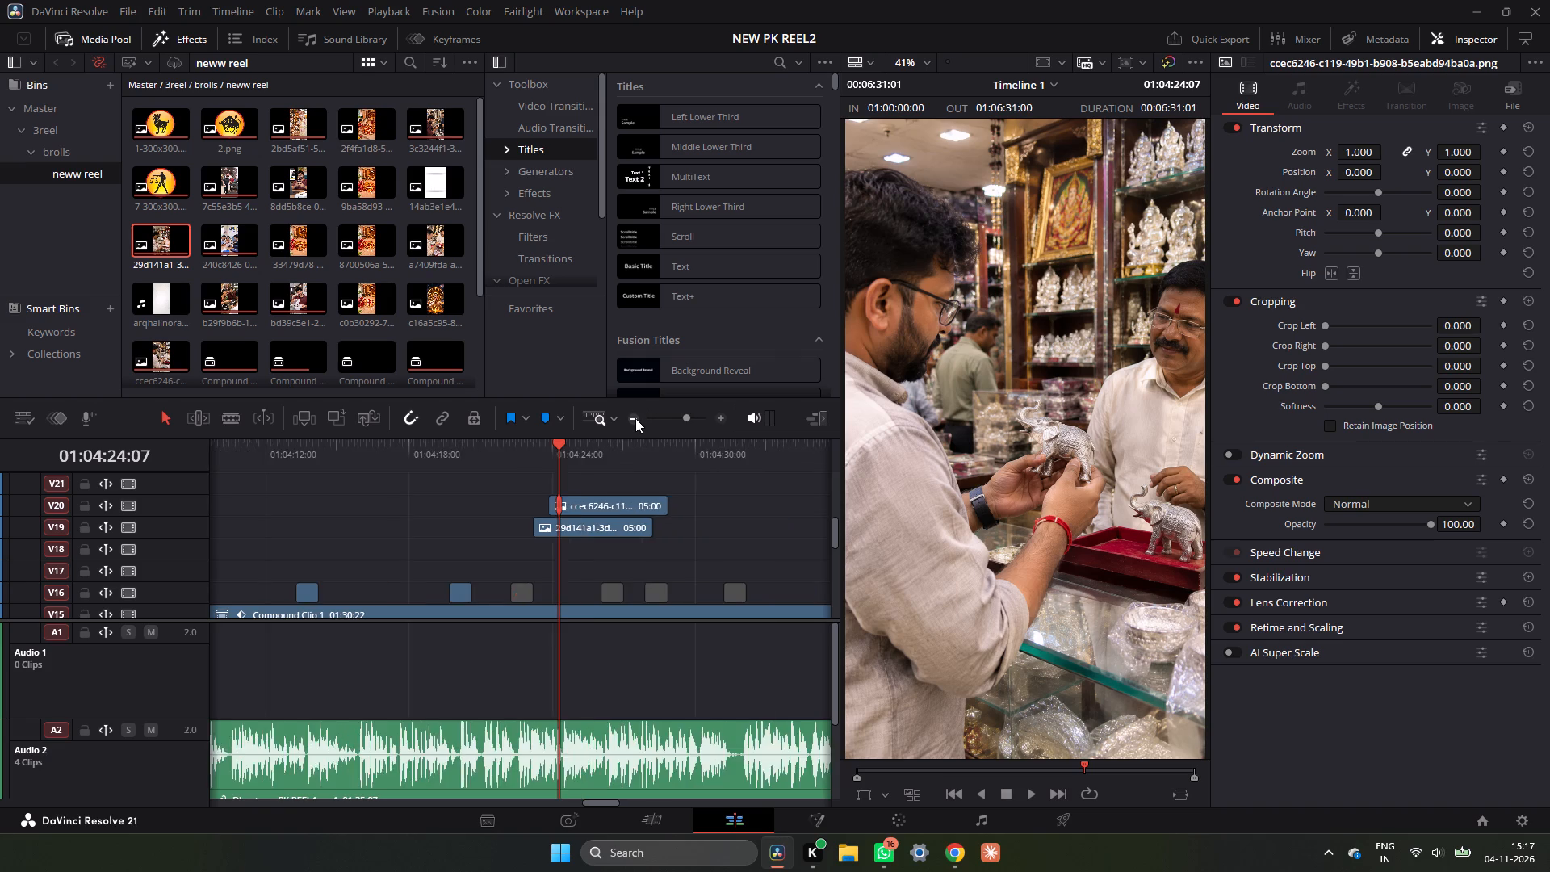
double_click(635, 418)
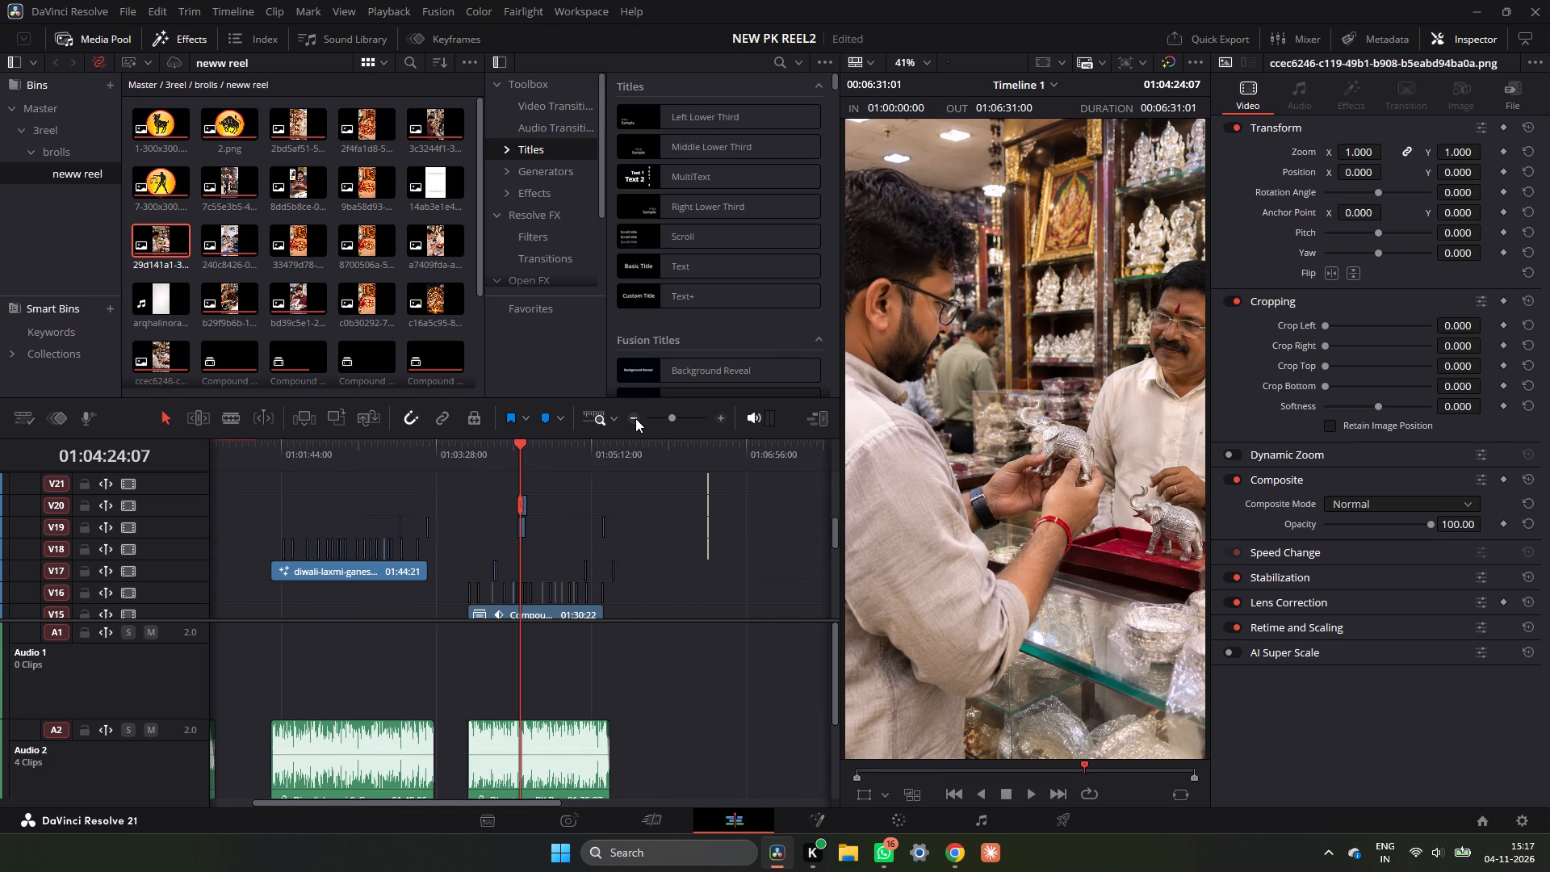
key("space")
scroll(630, 615, "down", 5)
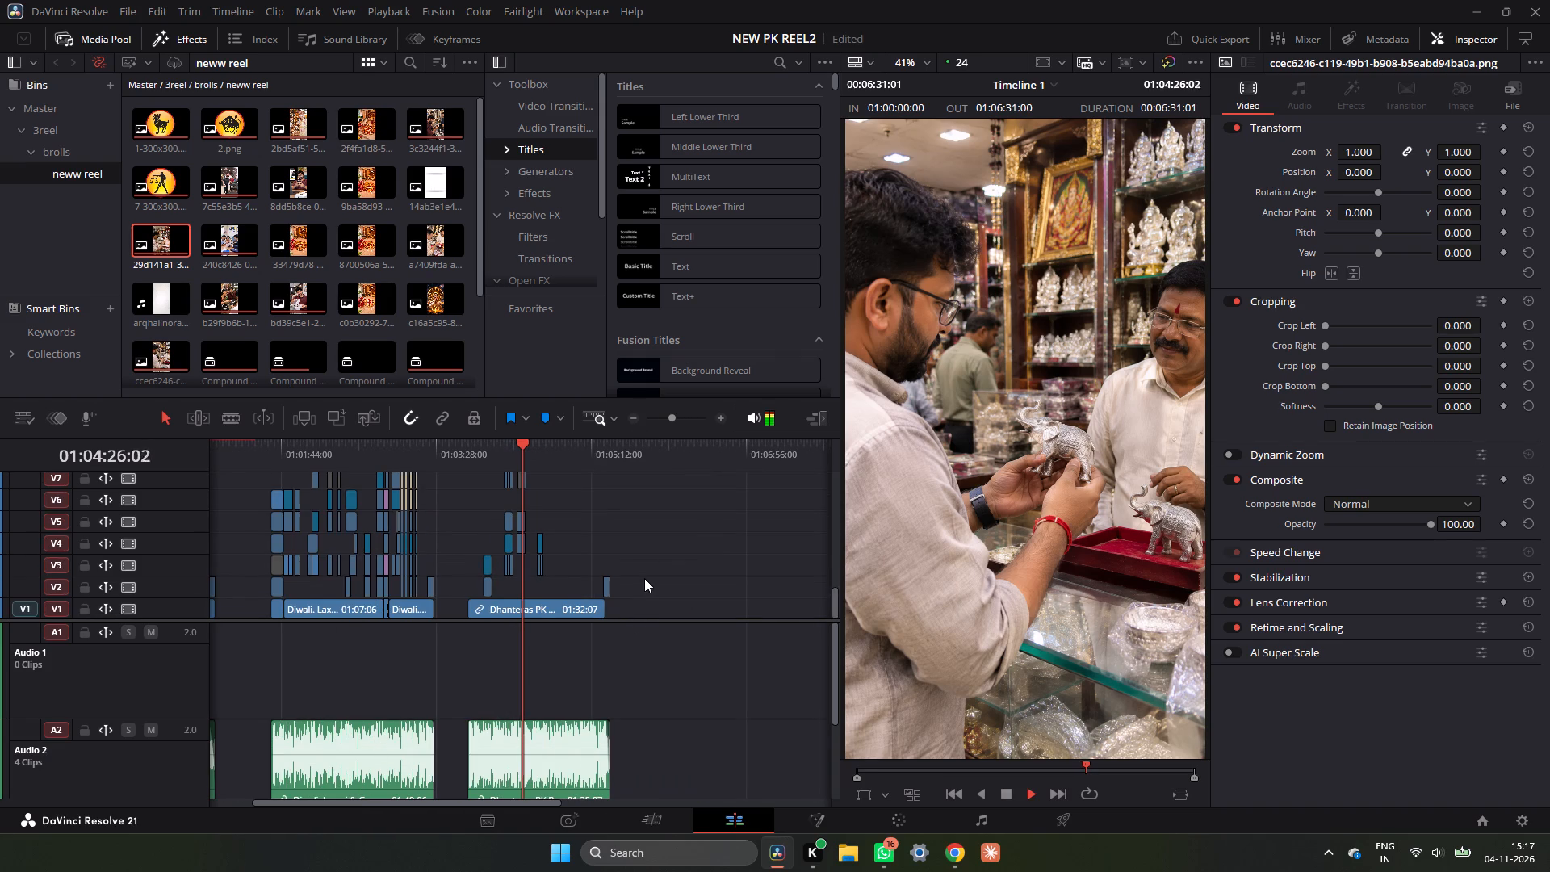